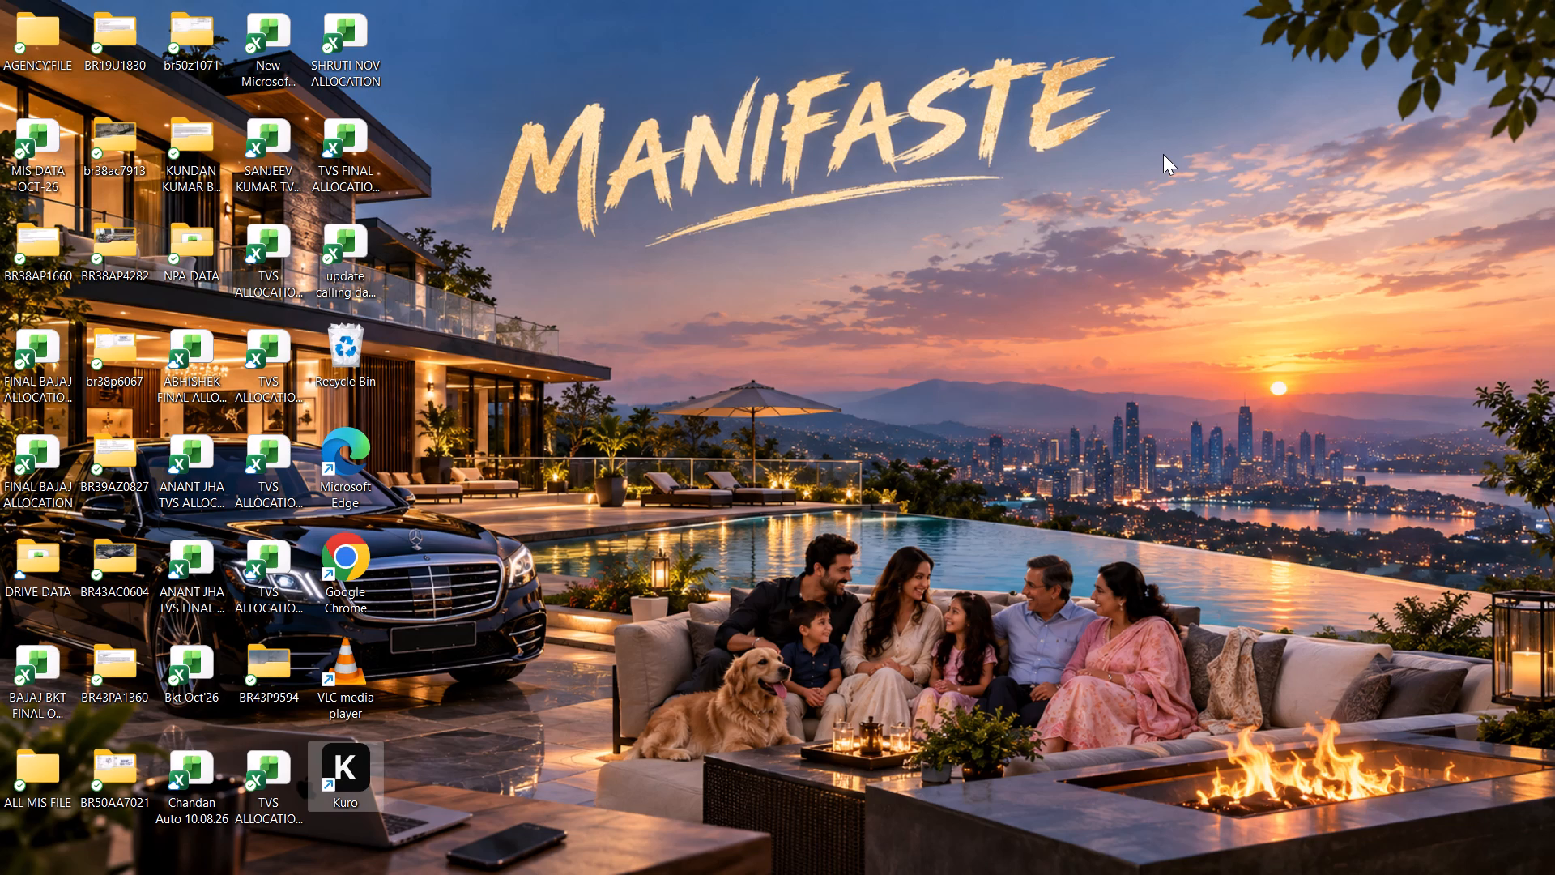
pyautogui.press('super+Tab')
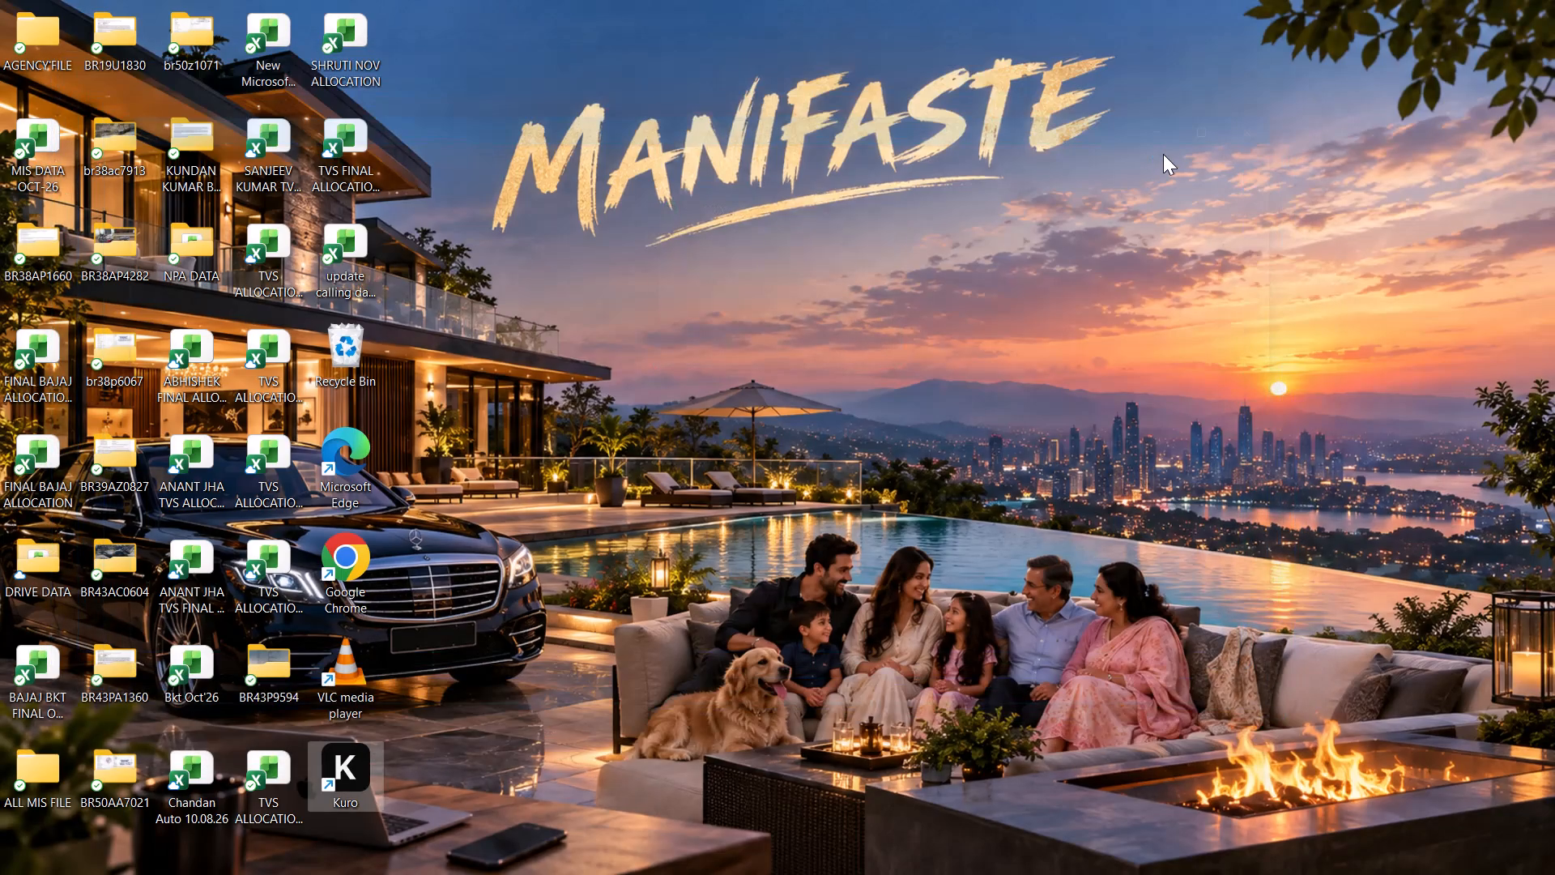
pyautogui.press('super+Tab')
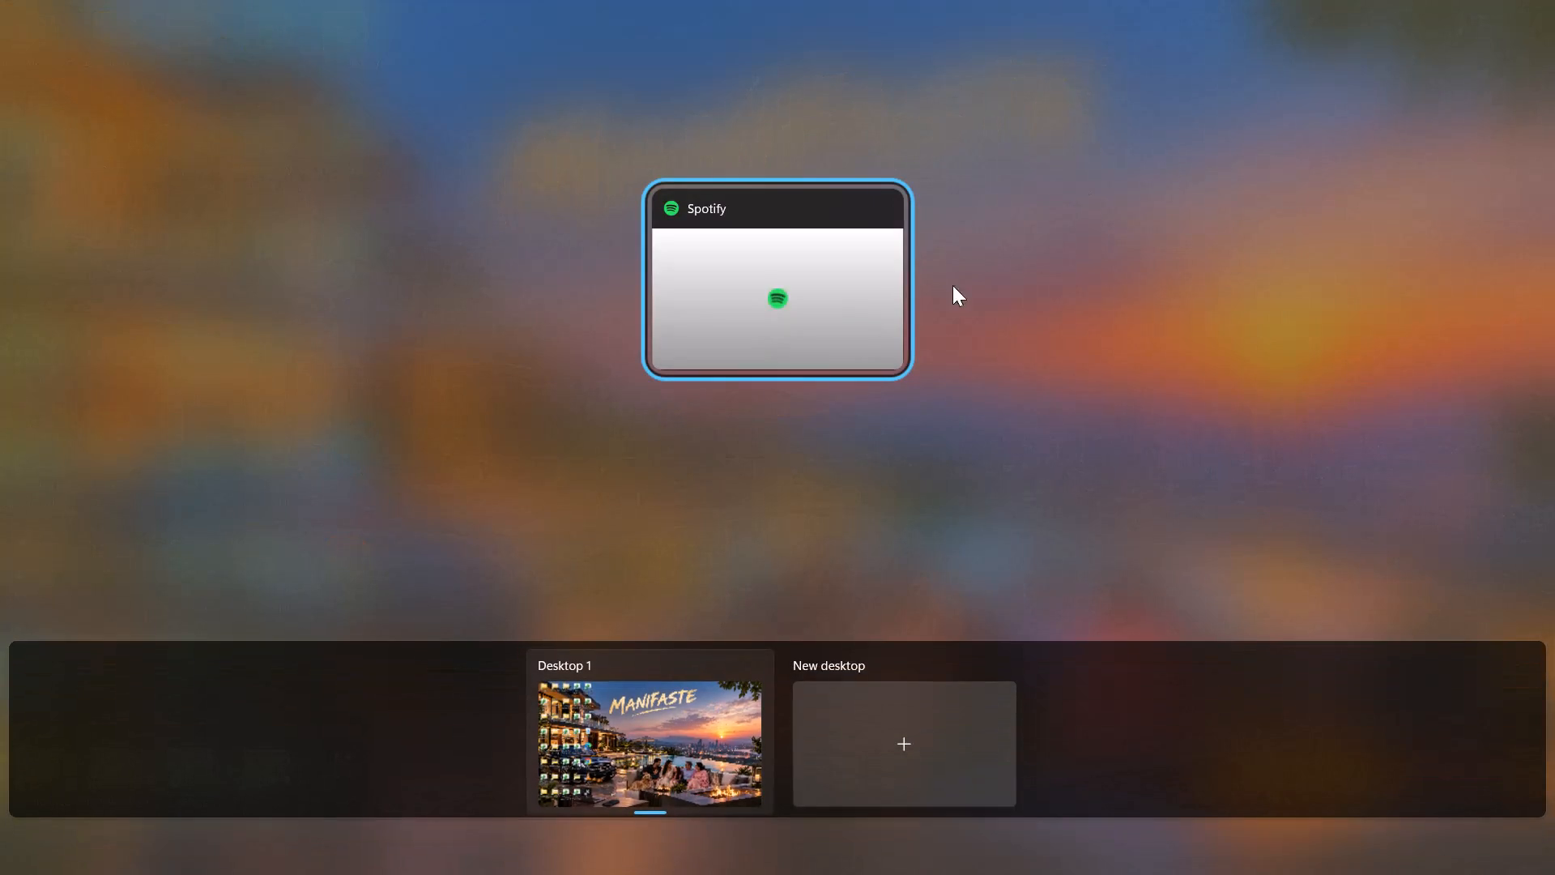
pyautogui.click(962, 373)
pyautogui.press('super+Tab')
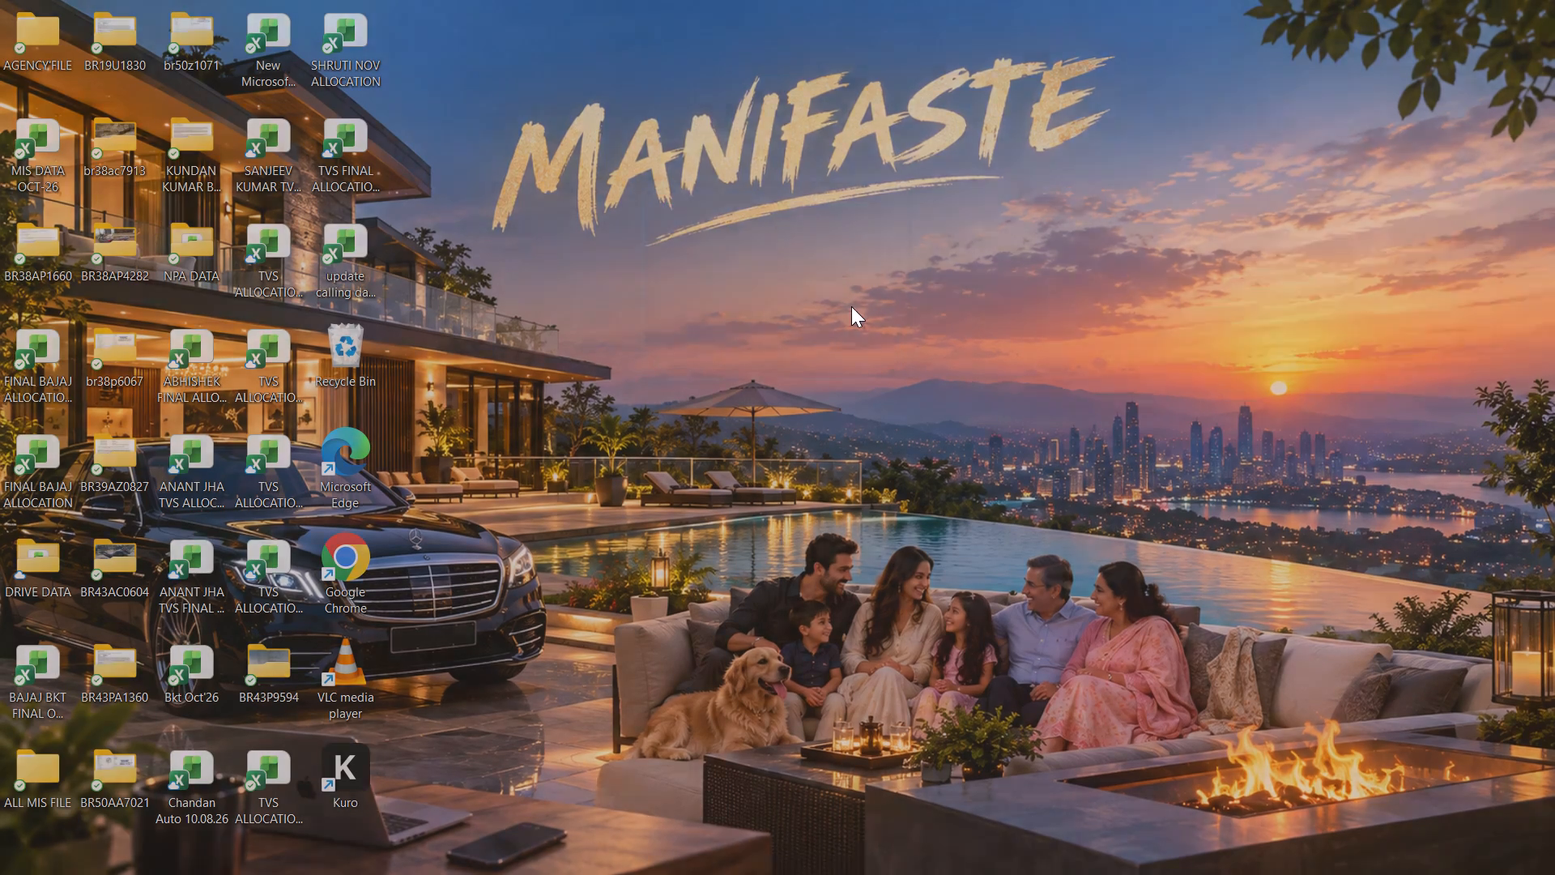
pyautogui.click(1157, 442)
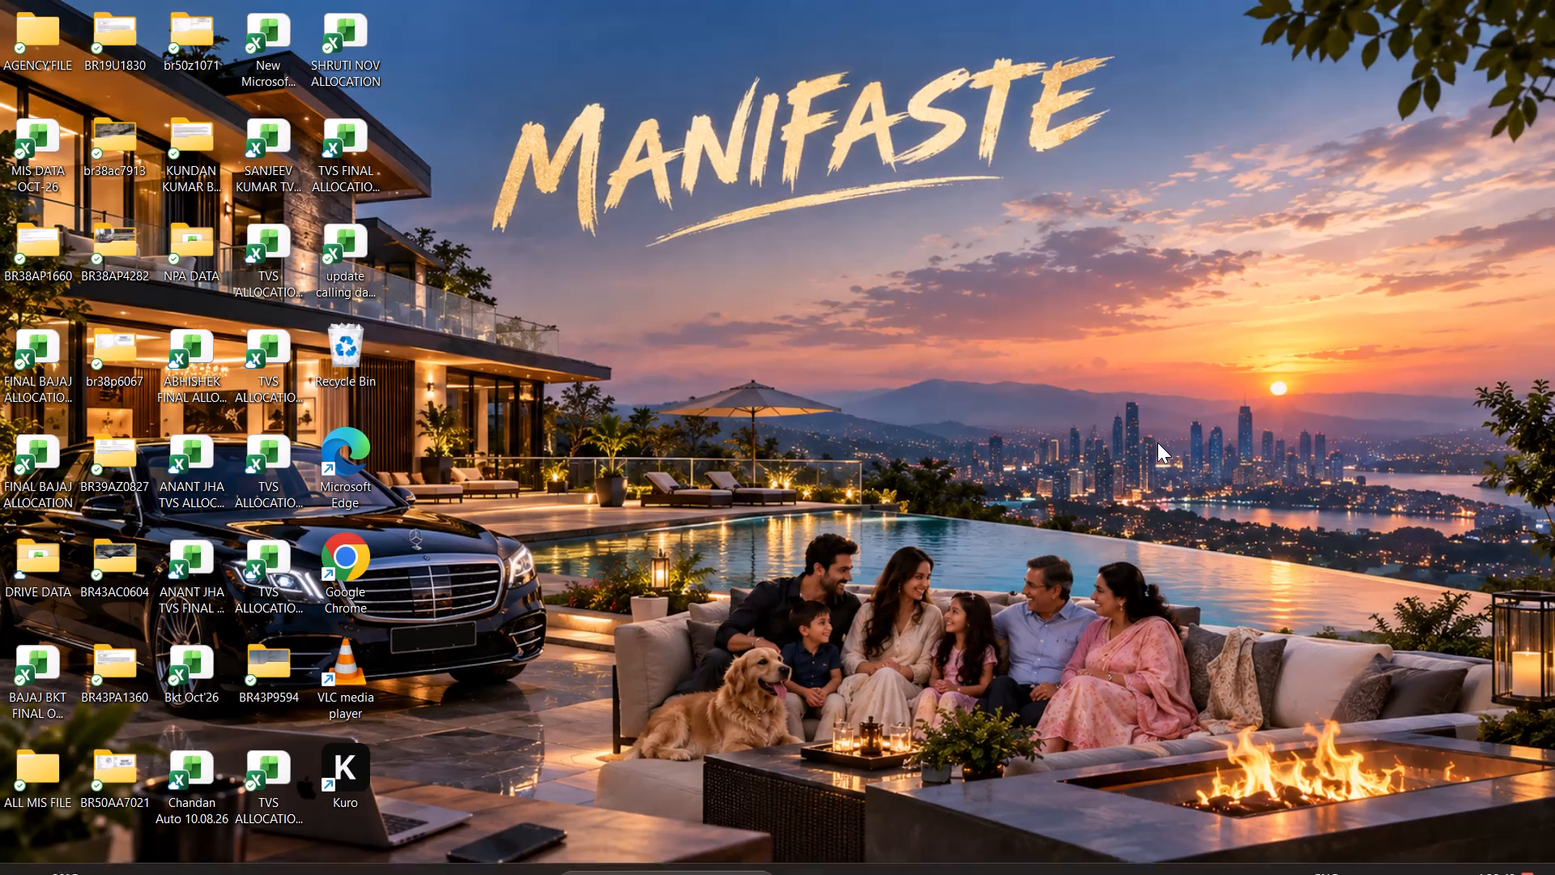
# Open the SHRUTI NOV ALLOCATION workbook from the desktop and save it with the FRESH FLOW cell of row 367 selected.
pyautogui.doubleClick(361, 28)
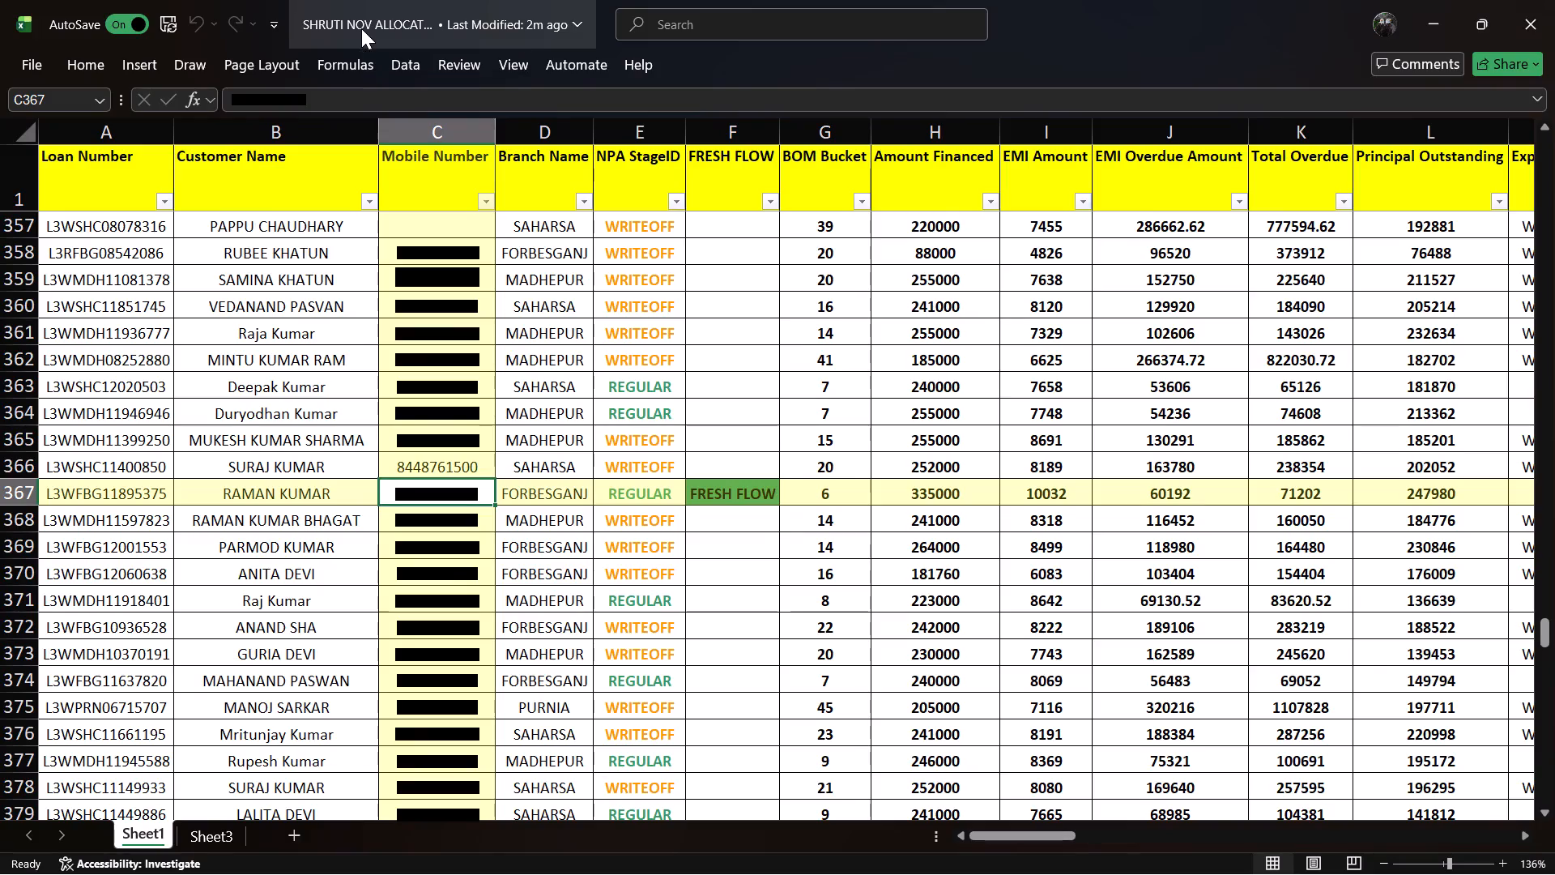
pyautogui.hotkey('ctrl', 's')
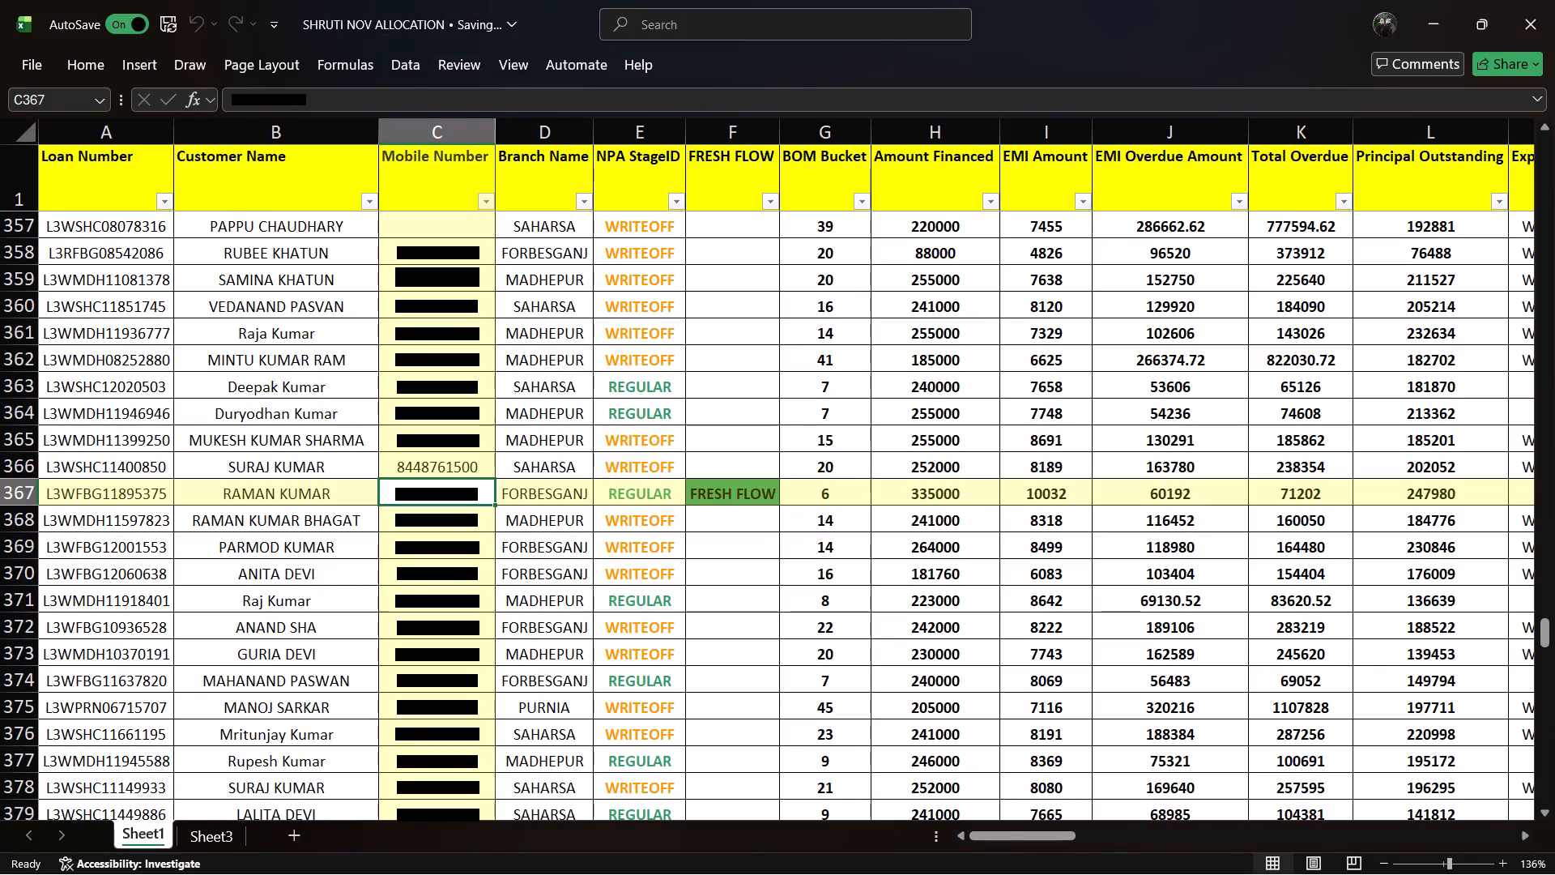
pyautogui.click(757, 497)
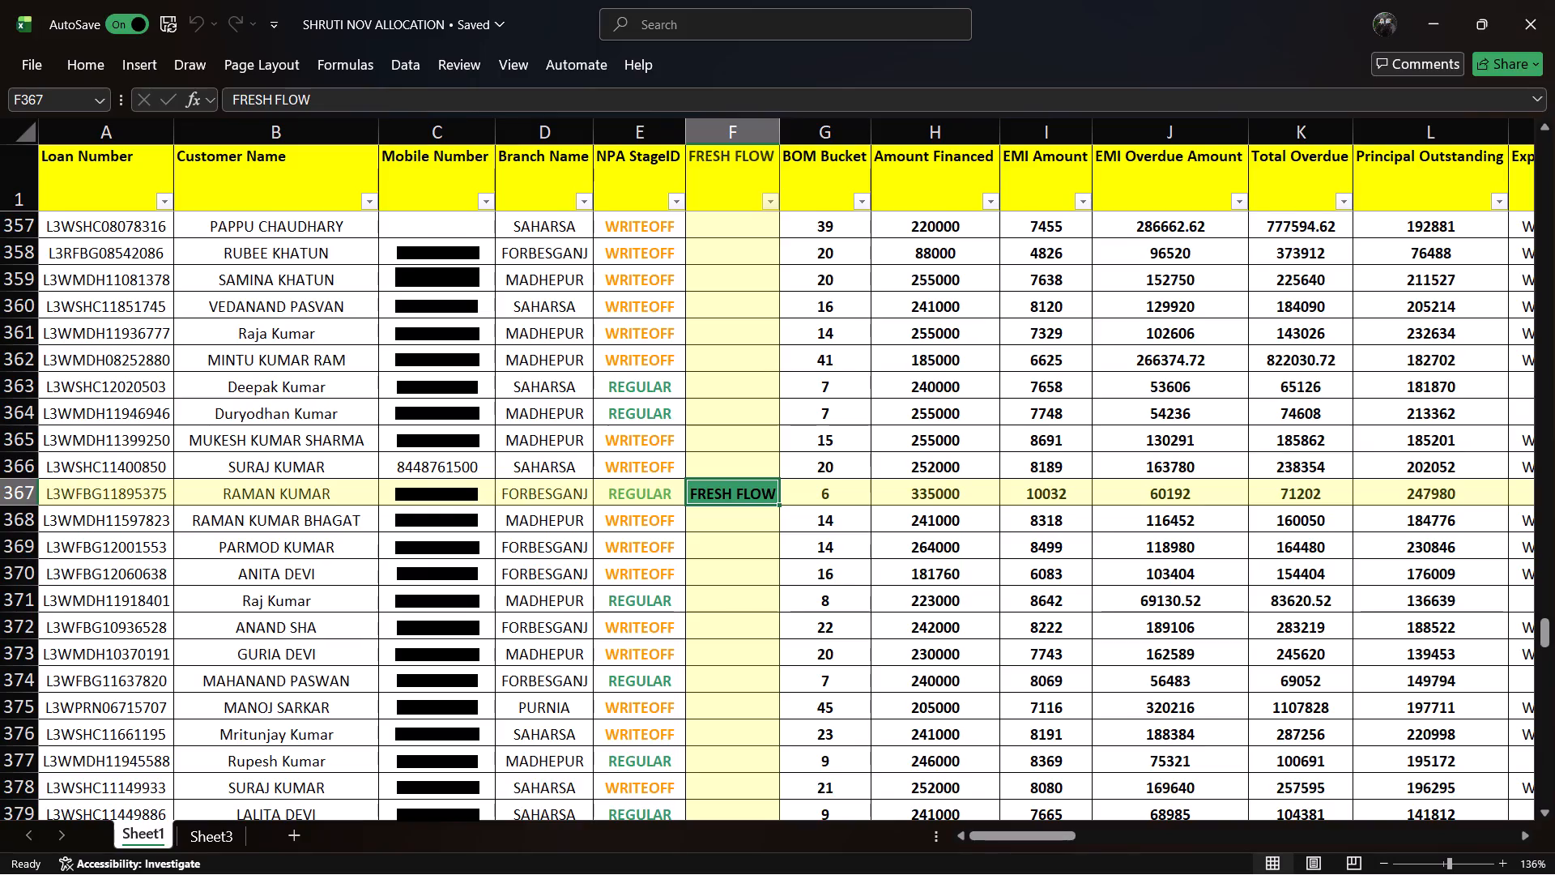
pyautogui.hotkey('ctrl', 's')
# Check Sheet3 of the workbook and return to Sheet1.
pyautogui.click(194, 829)
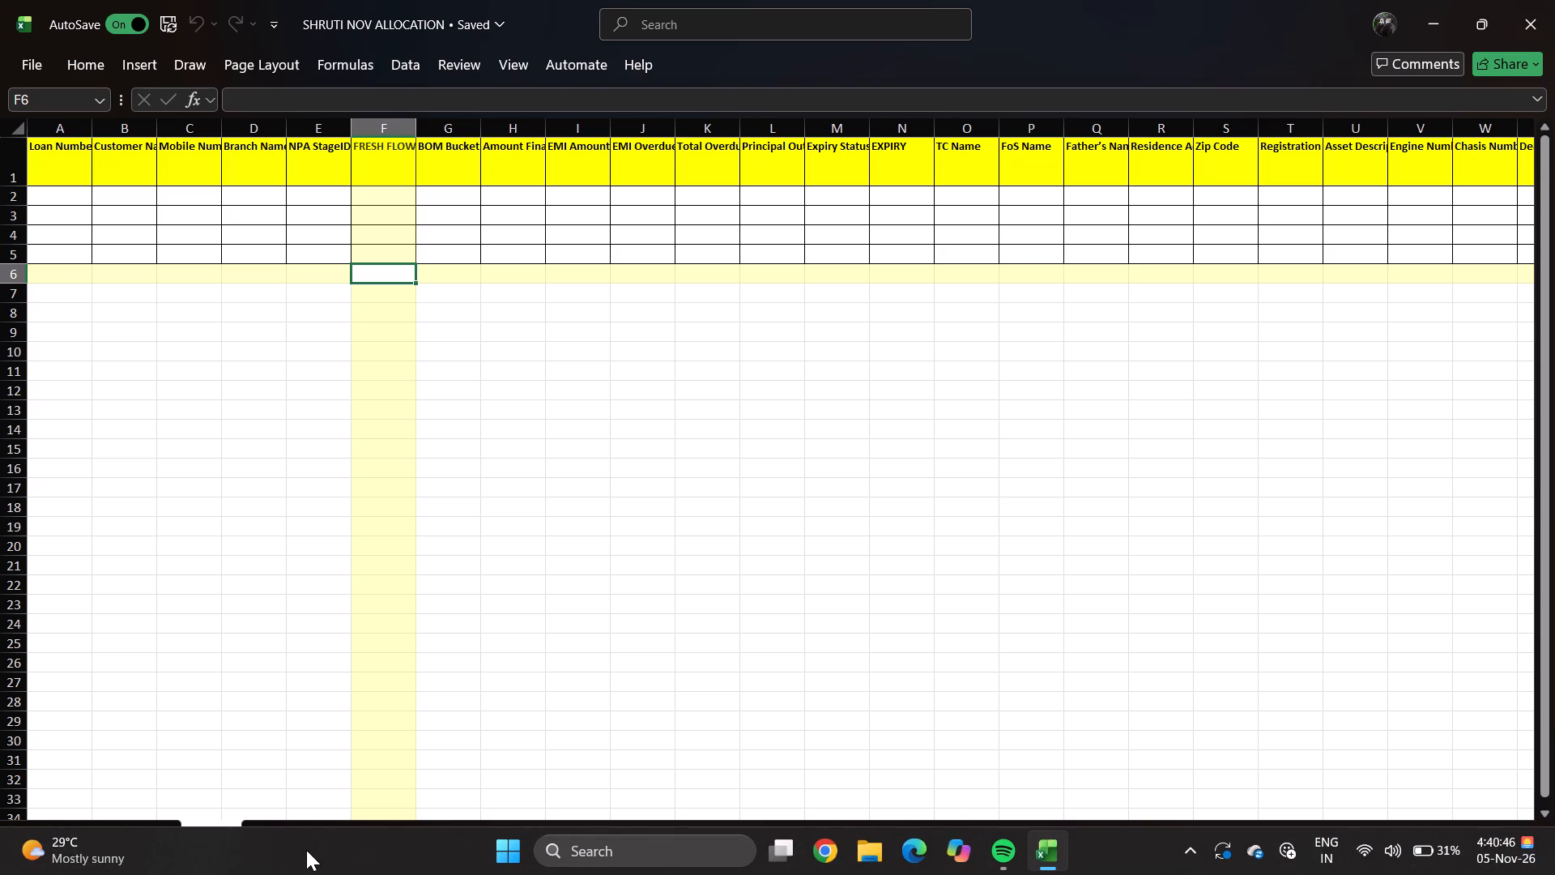
pyautogui.hotkey('ctrl', 'pagedown')
pyautogui.hotkey('ctrl', 'pageup')
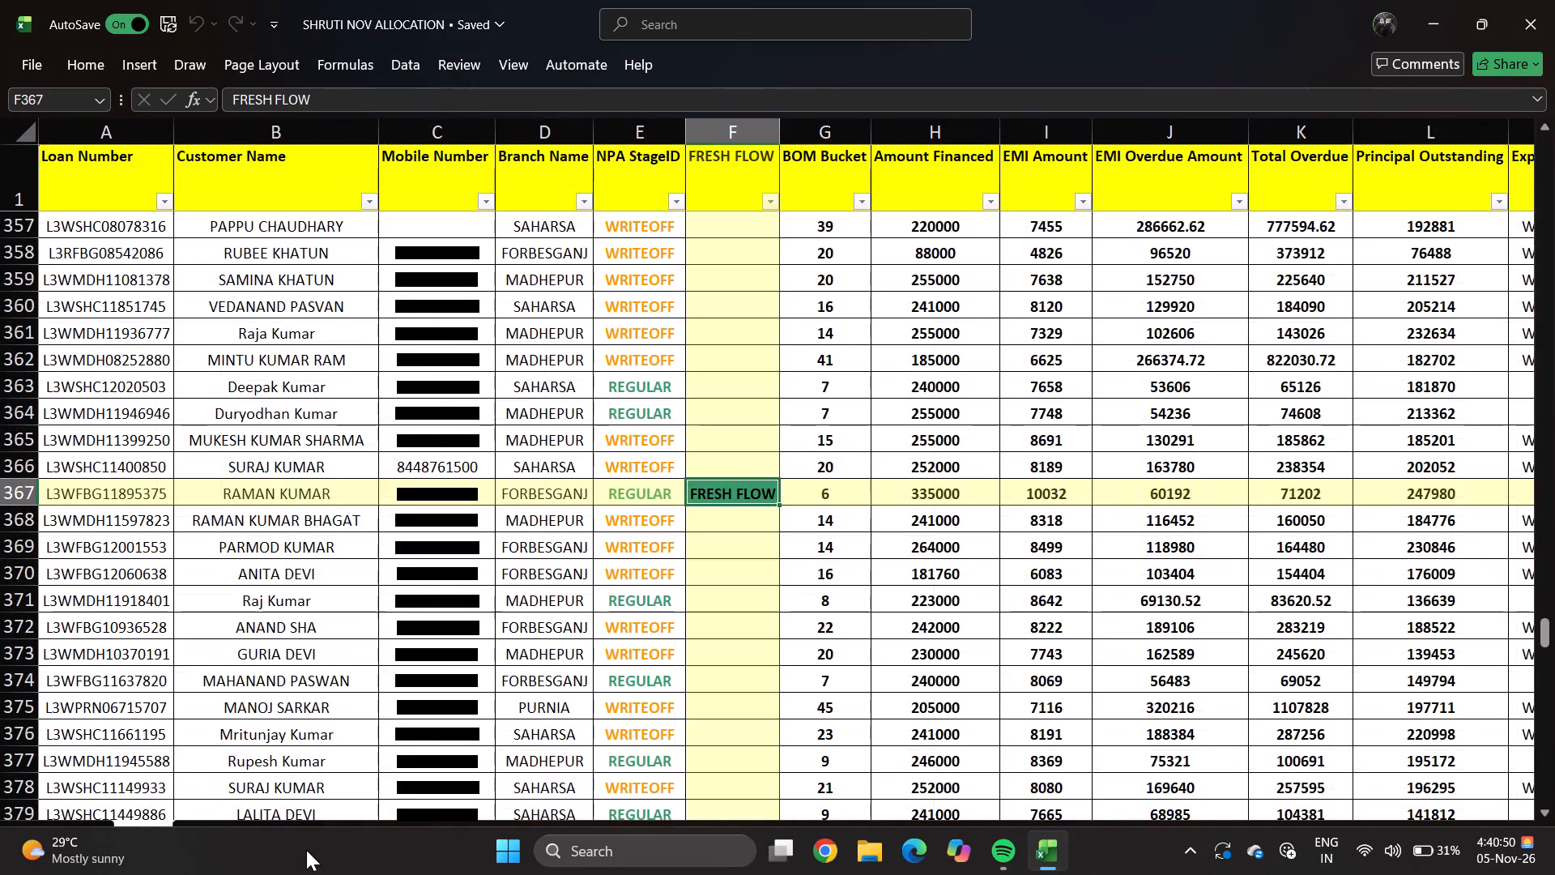
# Enter CALL NO RESPONSE in the FEED BACK column for the FRESH FLOW account in row 367.
pyautogui.press('Right')
pyautogui.press('Right')
pyautogui.press('Right')
pyautogui.press('Right')
pyautogui.press('Right')
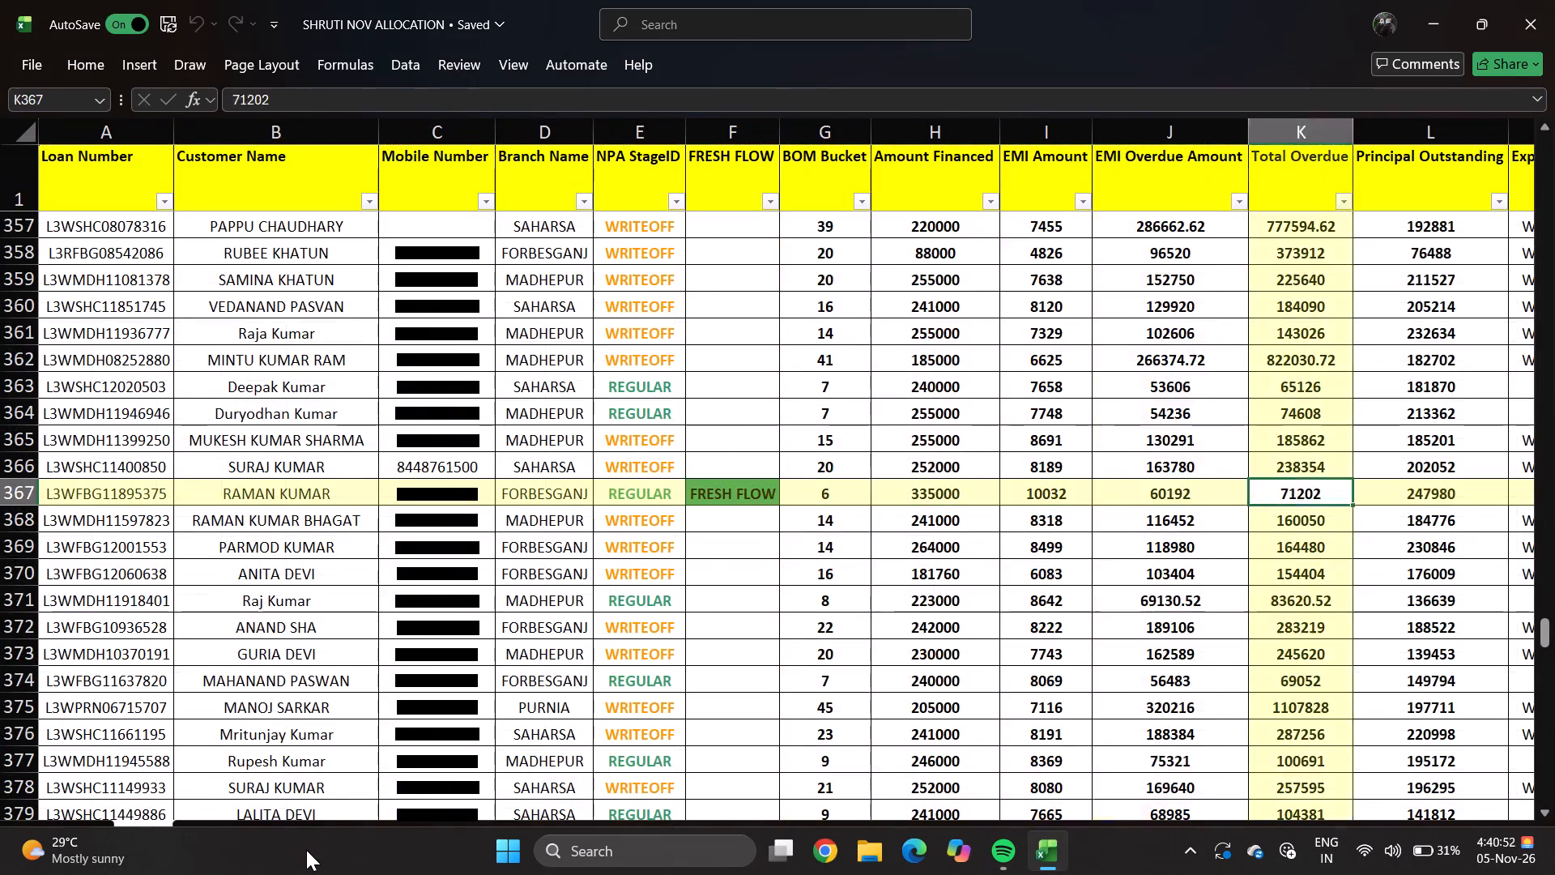
pyautogui.press('Right')
pyautogui.press('Right')
pyautogui.press('Right')
pyautogui.press('Right')
pyautogui.press('Right')
pyautogui.press('Right')
pyautogui.press('Right')
pyautogui.press('Right')
pyautogui.press('Right')
pyautogui.press('Right')
pyautogui.press('Right')
pyautogui.press('Right')
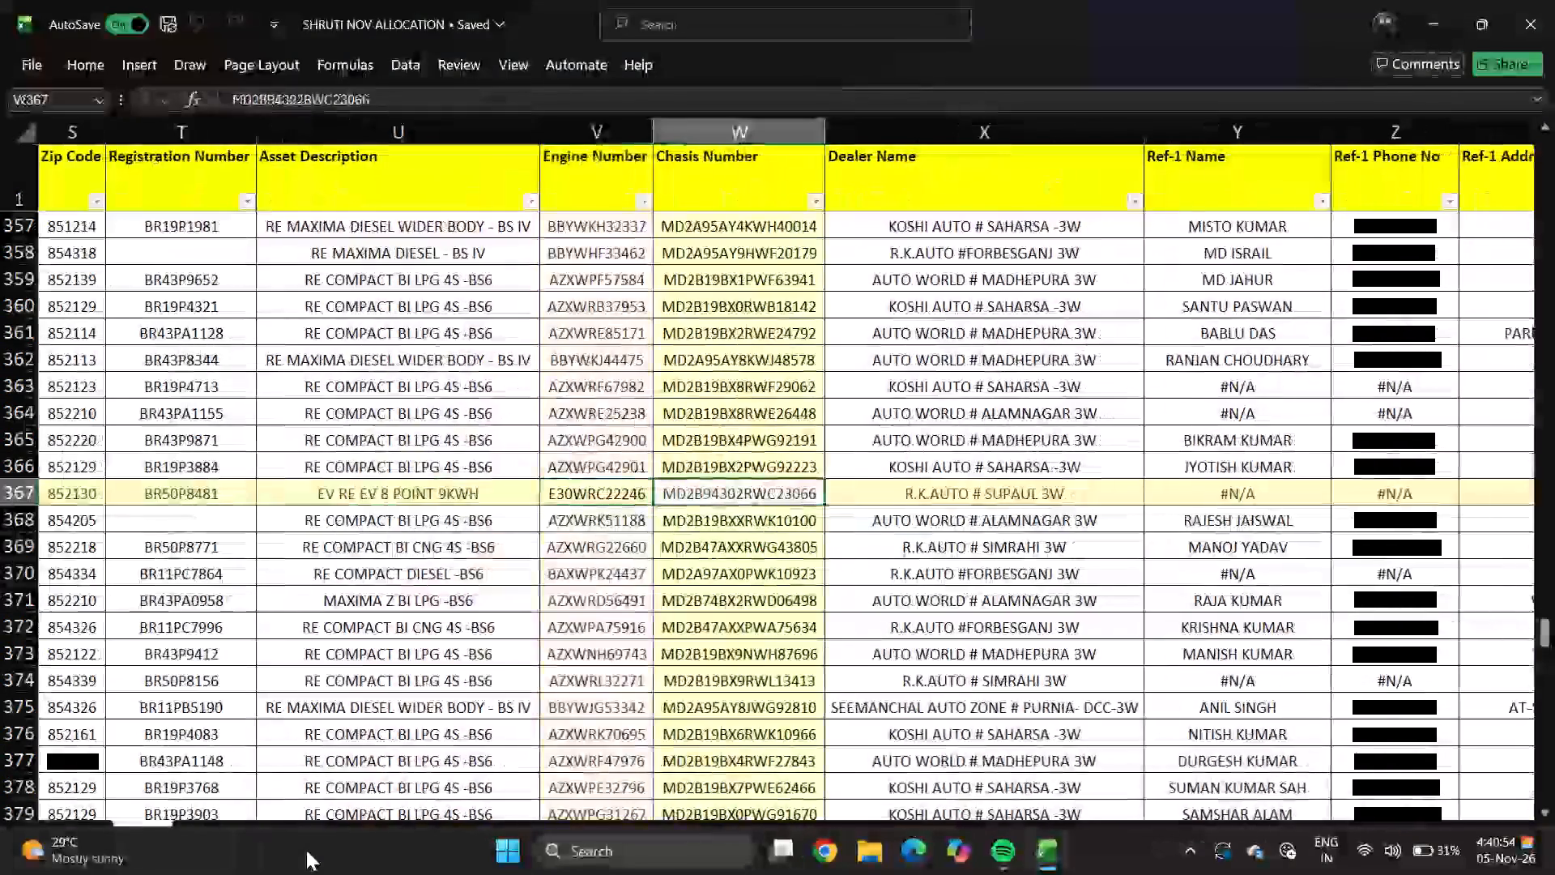
pyautogui.press('Right')
pyautogui.press('Right')
pyautogui.press('Right')
pyautogui.press('Right')
pyautogui.press('Right')
pyautogui.press('Right')
pyautogui.press('Right')
pyautogui.press('Right')
pyautogui.press('Right')
pyautogui.press('Right')
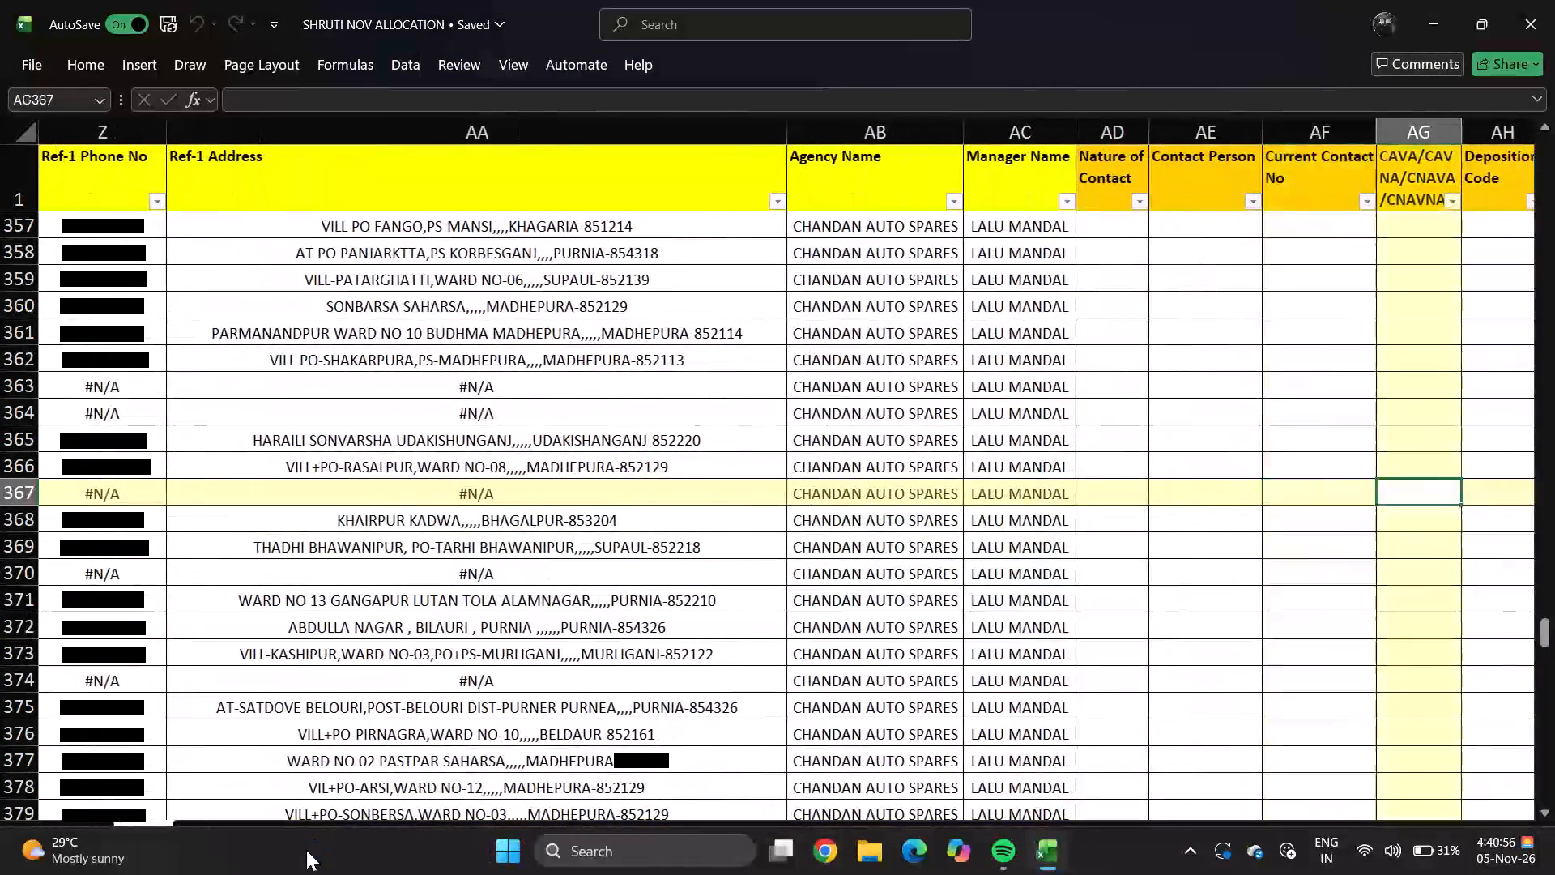
pyautogui.press('Right')
pyautogui.press('Right')
pyautogui.press('Right')
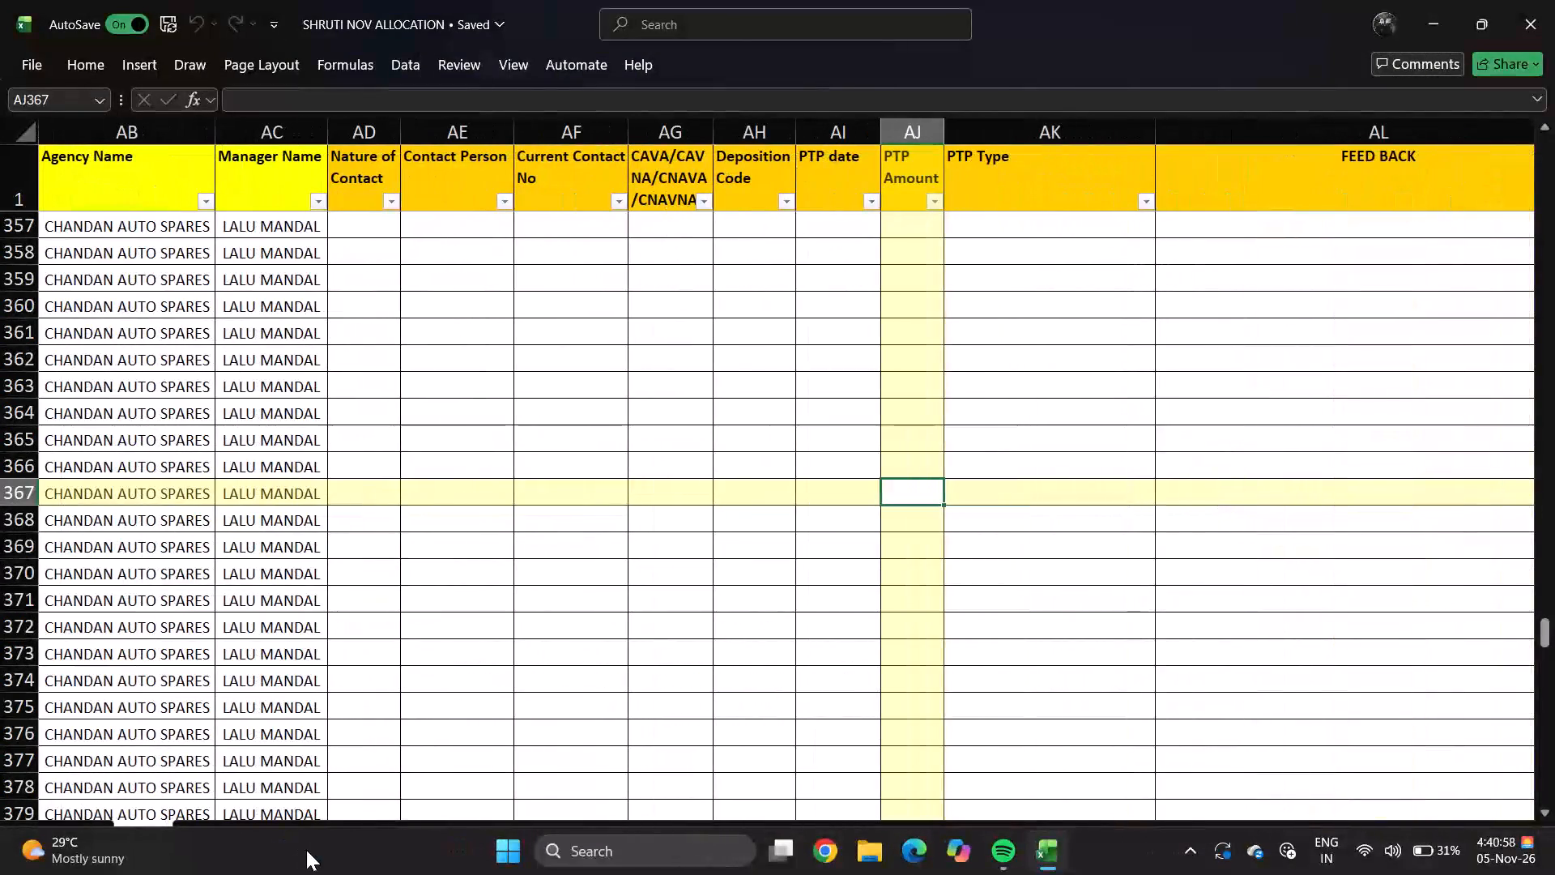
pyautogui.press('Right')
pyautogui.press('Right')
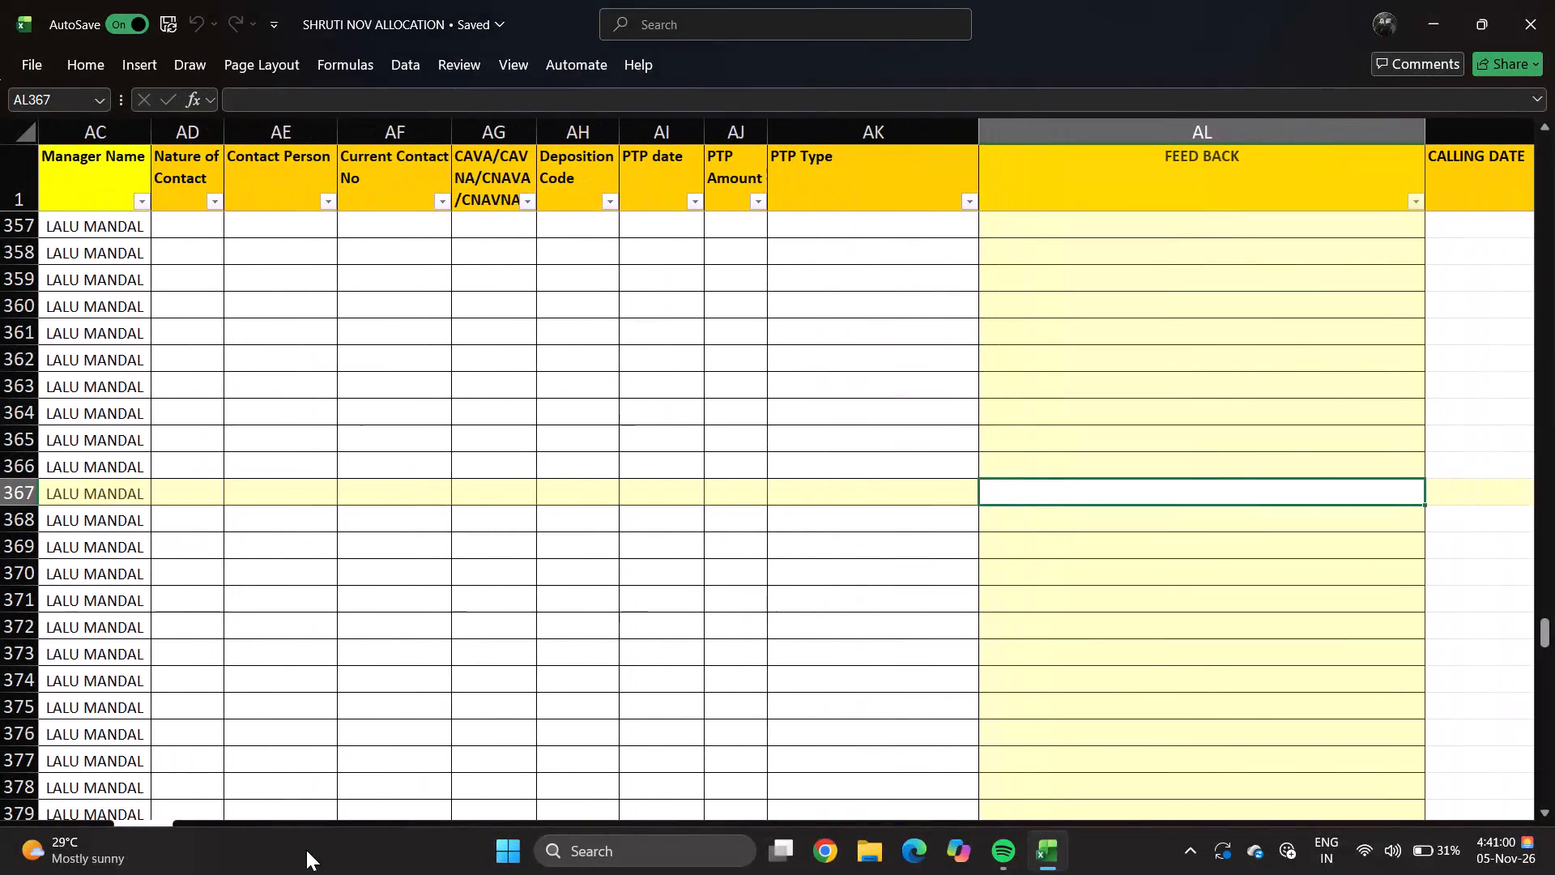
pyautogui.write('call')
pyautogui.press('space')
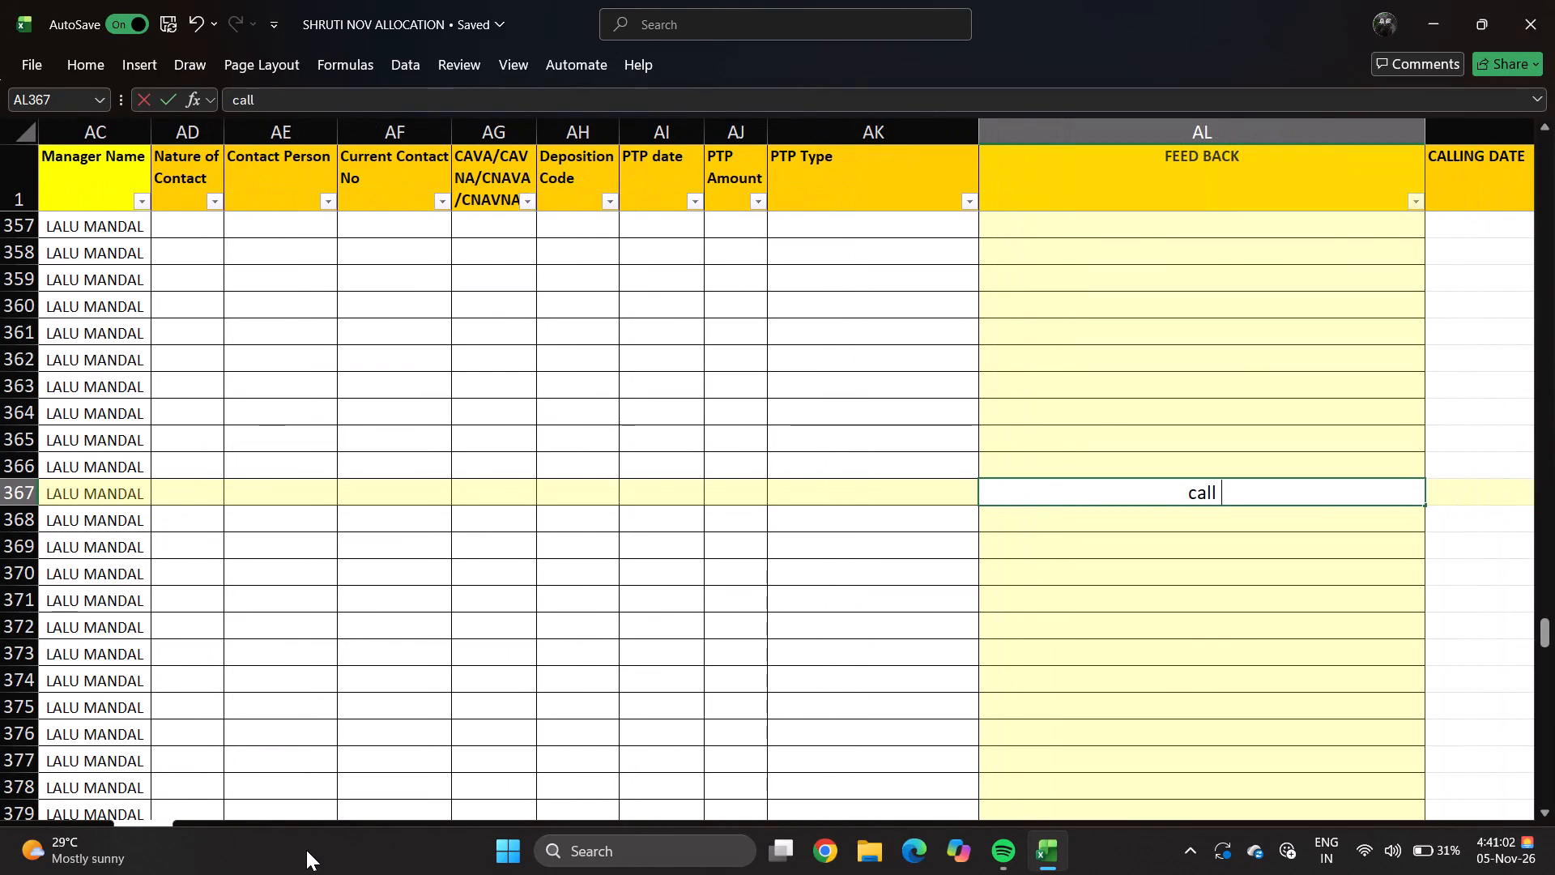
pyautogui.press('BackSpace')
pyautogui.press('BackSpace')
pyautogui.press('BackSpace')
pyautogui.press('BackSpace')
pyautogui.press('BackSpace')
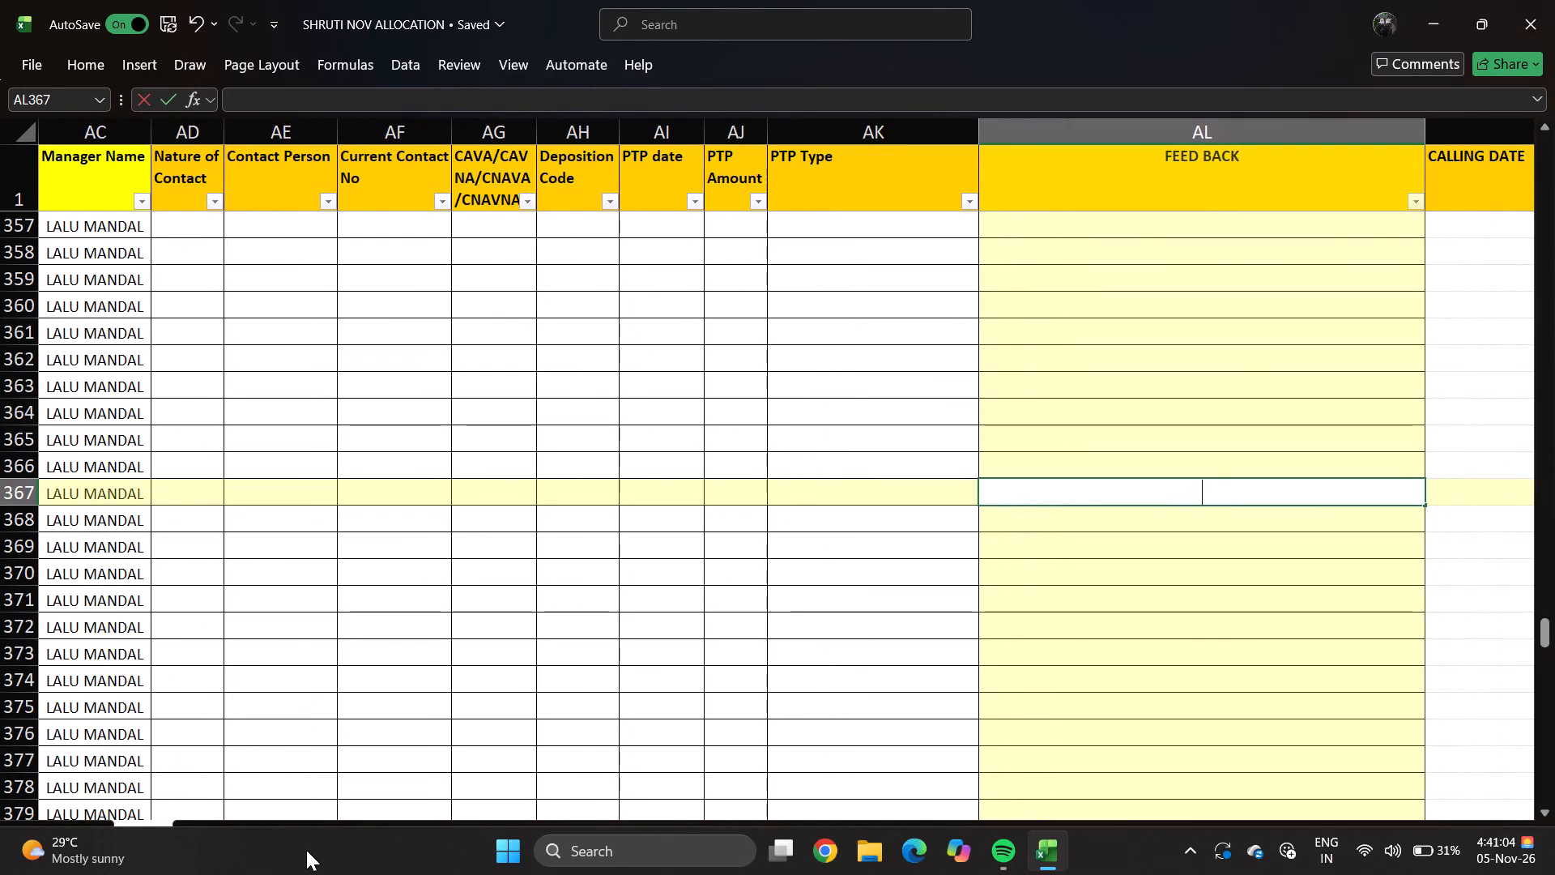
pyautogui.press('BackSpace')
pyautogui.write('CALL NO RES')
pyautogui.write('PONCE')
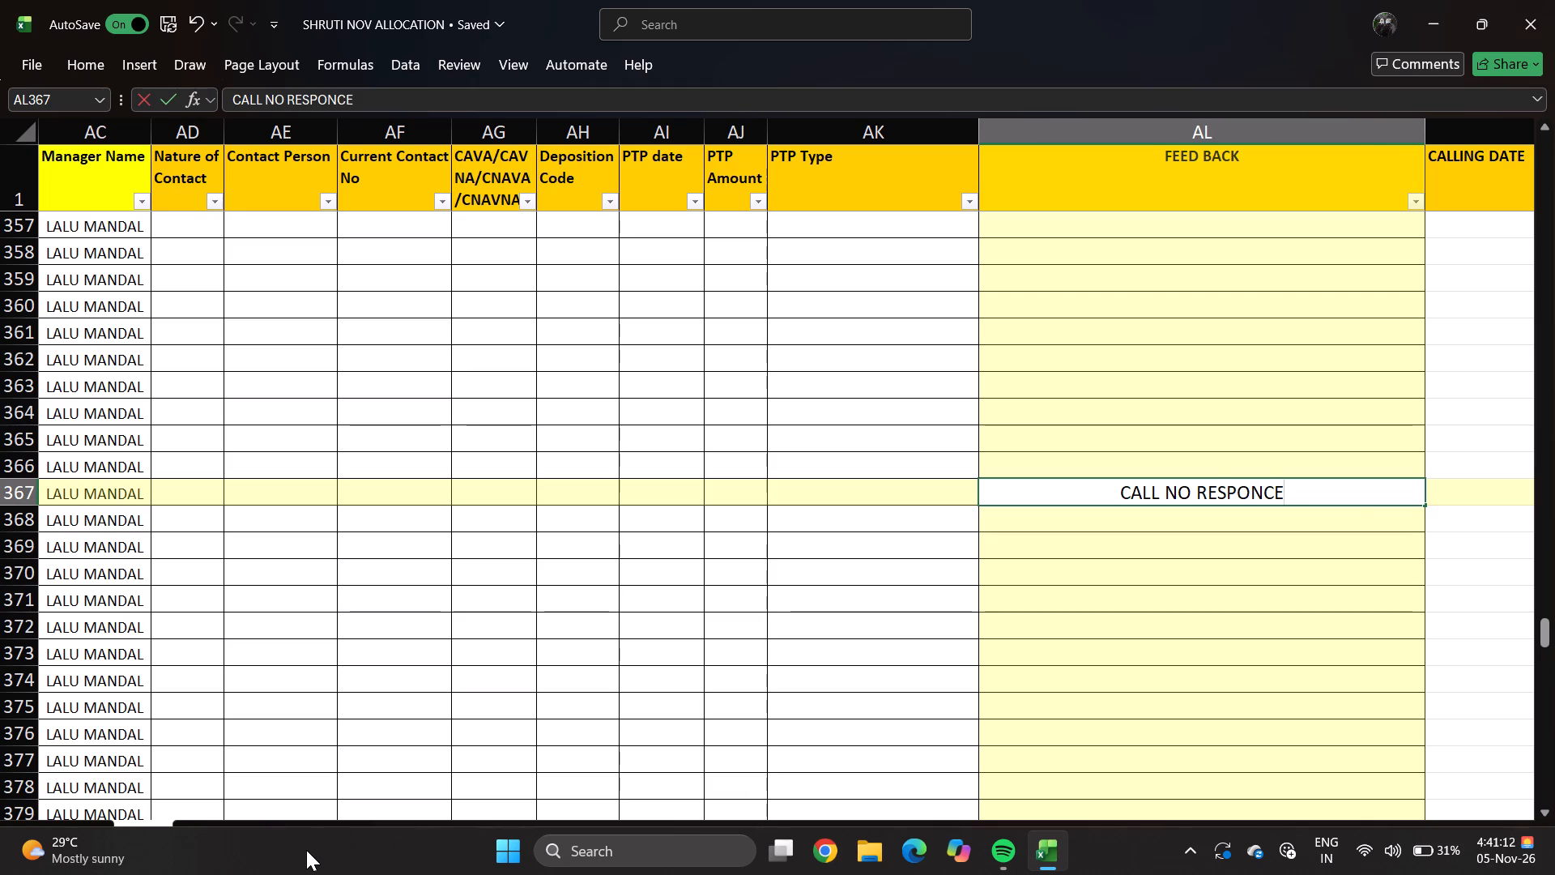
# Enter the current date, 05-11-2026, as the CALLING DATE for row 367 and save the workbook.
pyautogui.press('Right')
pyautogui.hotkey('ctrl', ';')
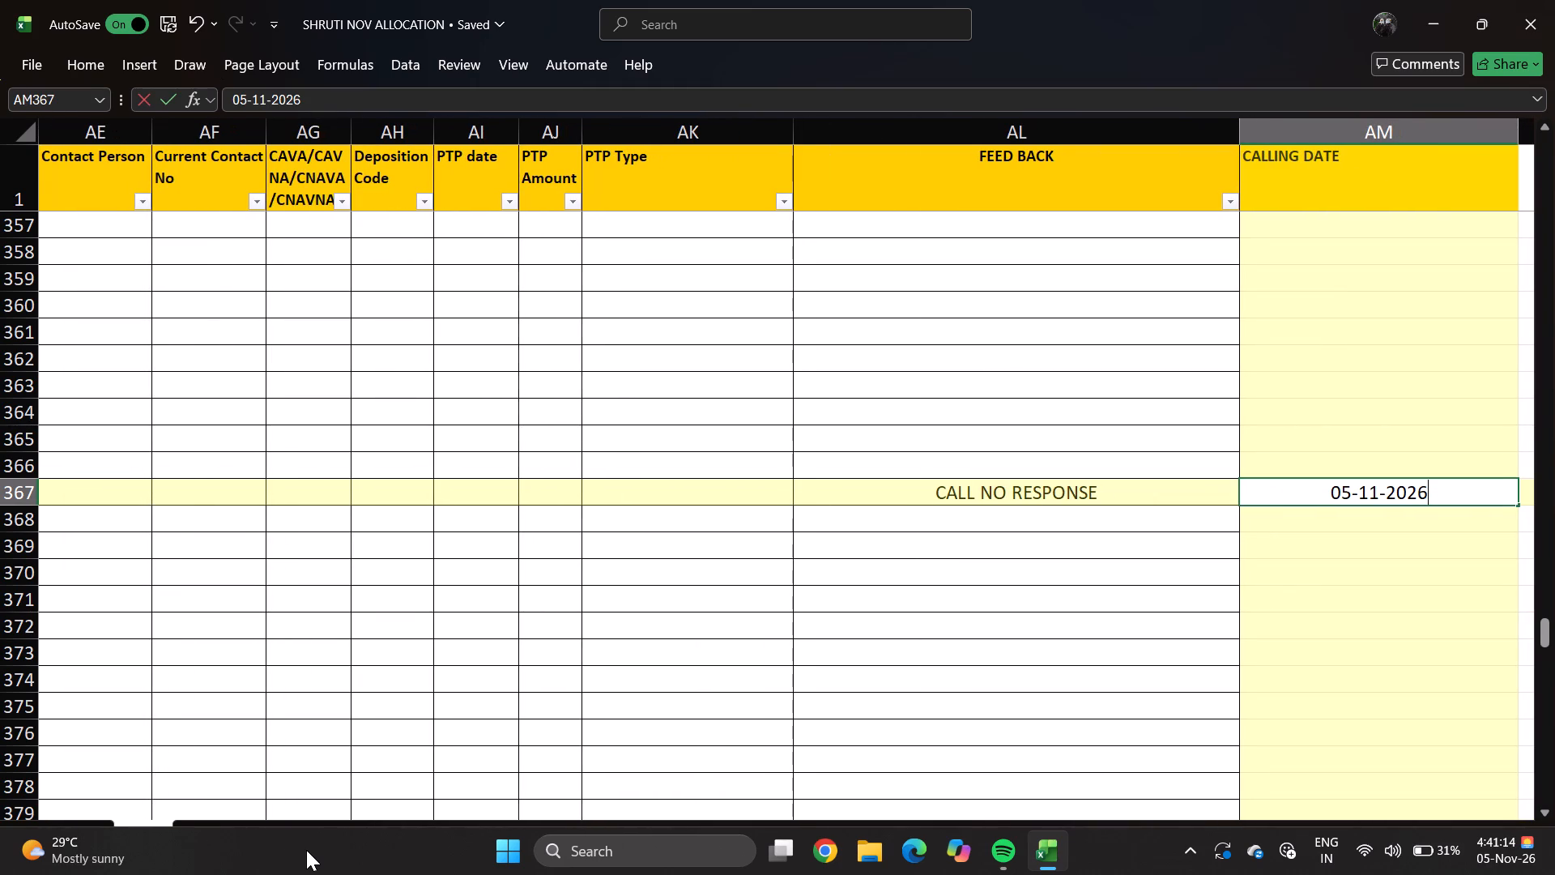
pyautogui.press('Left')
pyautogui.press('Left')
pyautogui.press('Left')
pyautogui.press('Left')
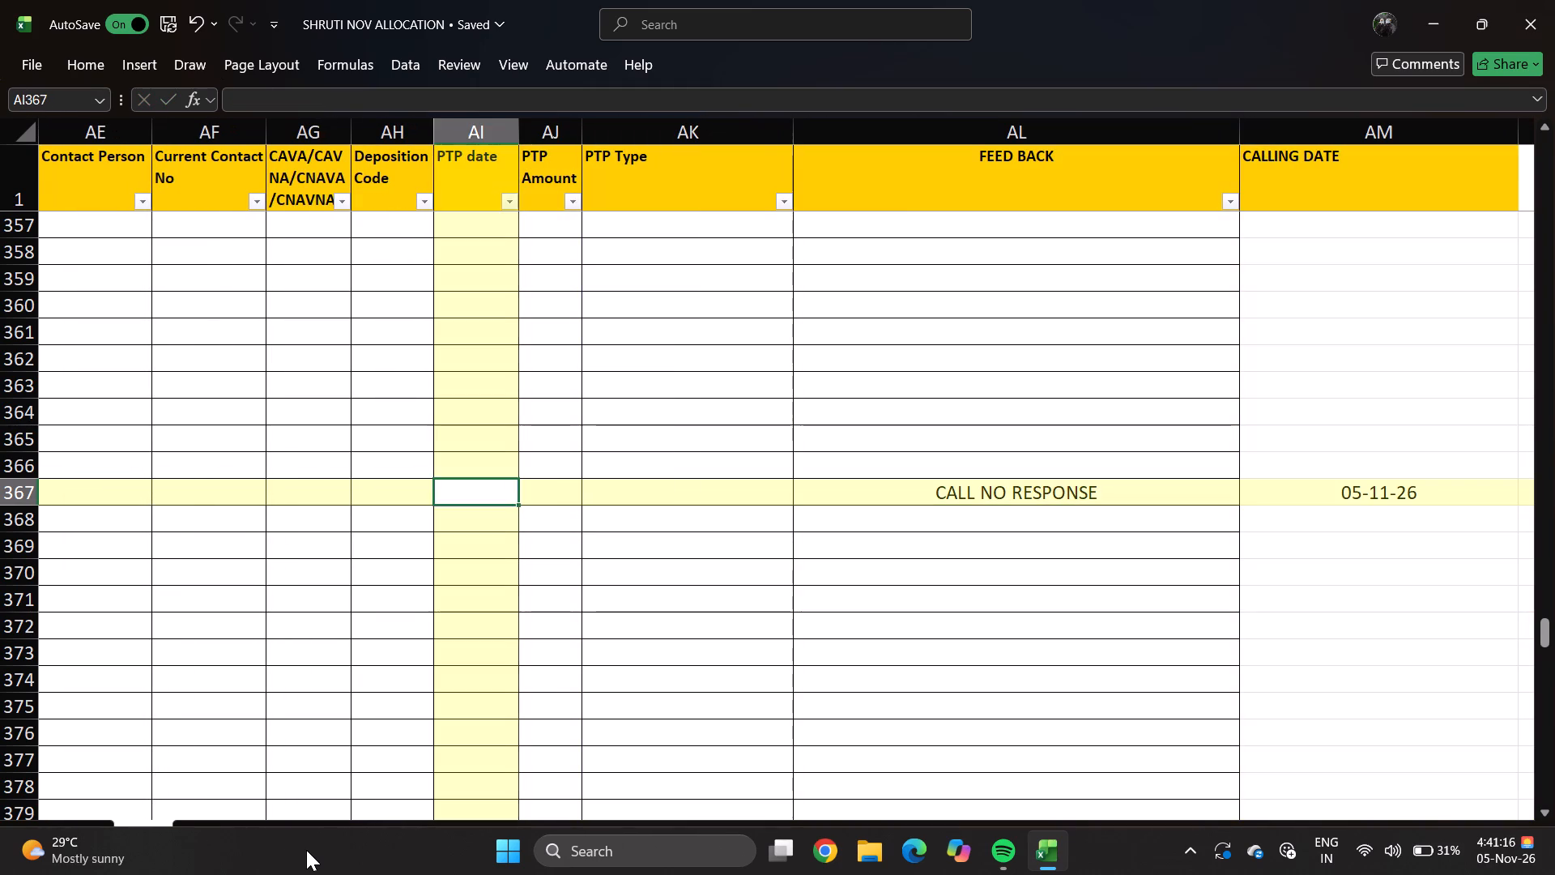
pyautogui.press('Left')
pyautogui.hotkey('ctrl', 's')
# Look down the FRESH FLOW column for the next marked account below row 367 and select its mobile number.
pyautogui.press('Left')
pyautogui.press('Left')
pyautogui.press('Left')
pyautogui.press('Left')
pyautogui.press('Left')
pyautogui.press('Left')
pyautogui.press('Left')
pyautogui.press('Left')
pyautogui.press('Left')
pyautogui.press('Left')
pyautogui.press('Left')
pyautogui.press('Left')
pyautogui.press('Left')
pyautogui.press('Left')
pyautogui.press('Left')
pyautogui.press('Left')
pyautogui.press('Left')
pyautogui.press('Left')
pyautogui.press('Left')
pyautogui.press('Left')
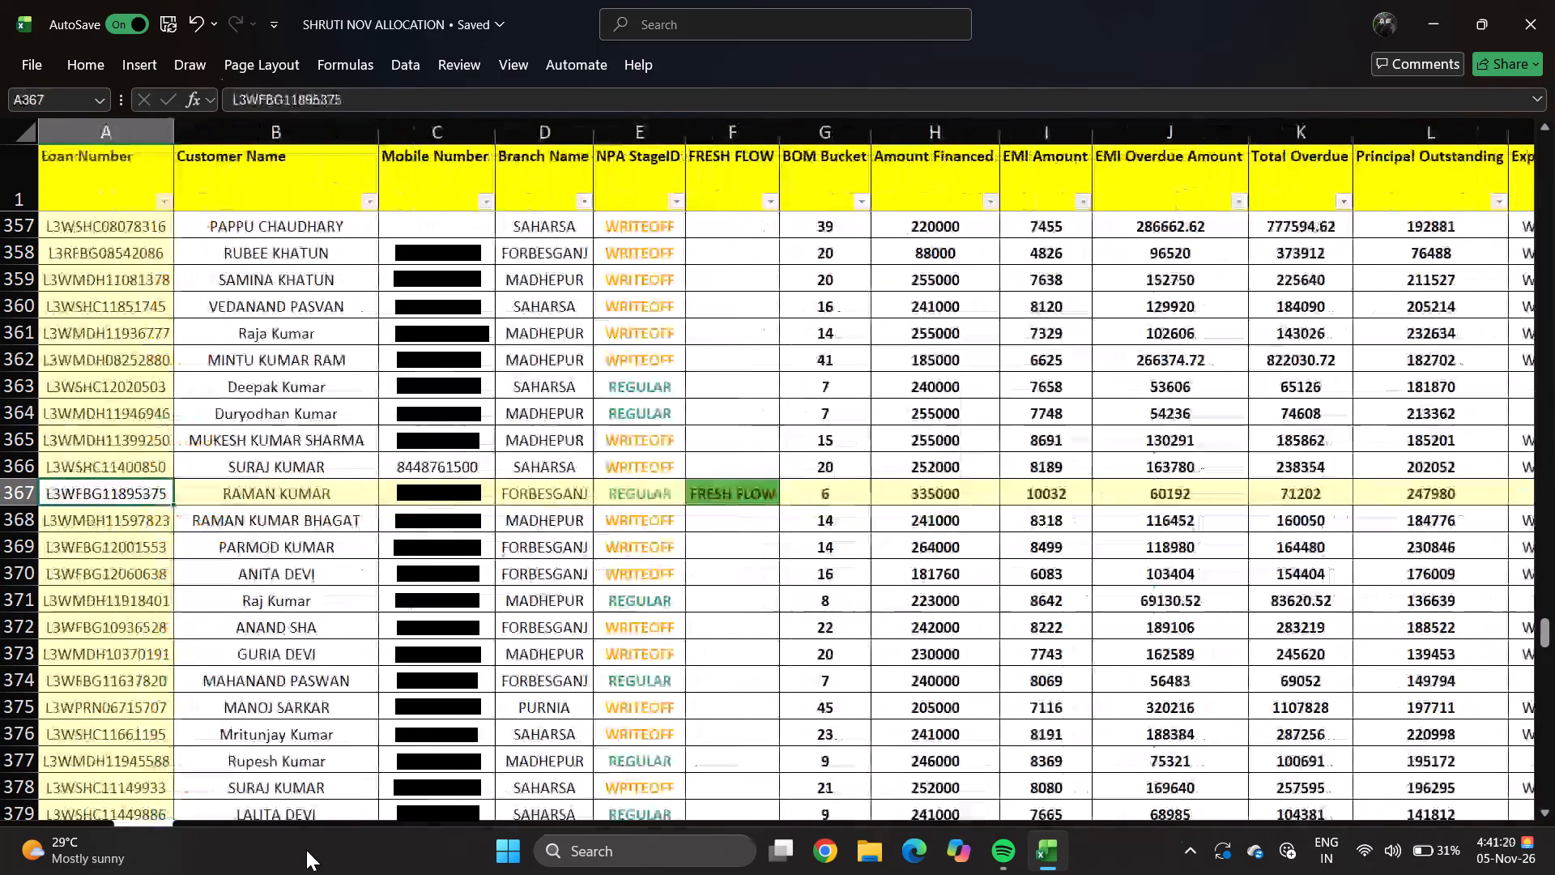
pyautogui.press('Right')
pyautogui.press('Right')
pyautogui.press('Right')
pyautogui.press('Right')
pyautogui.press('Right')
pyautogui.press('Down')
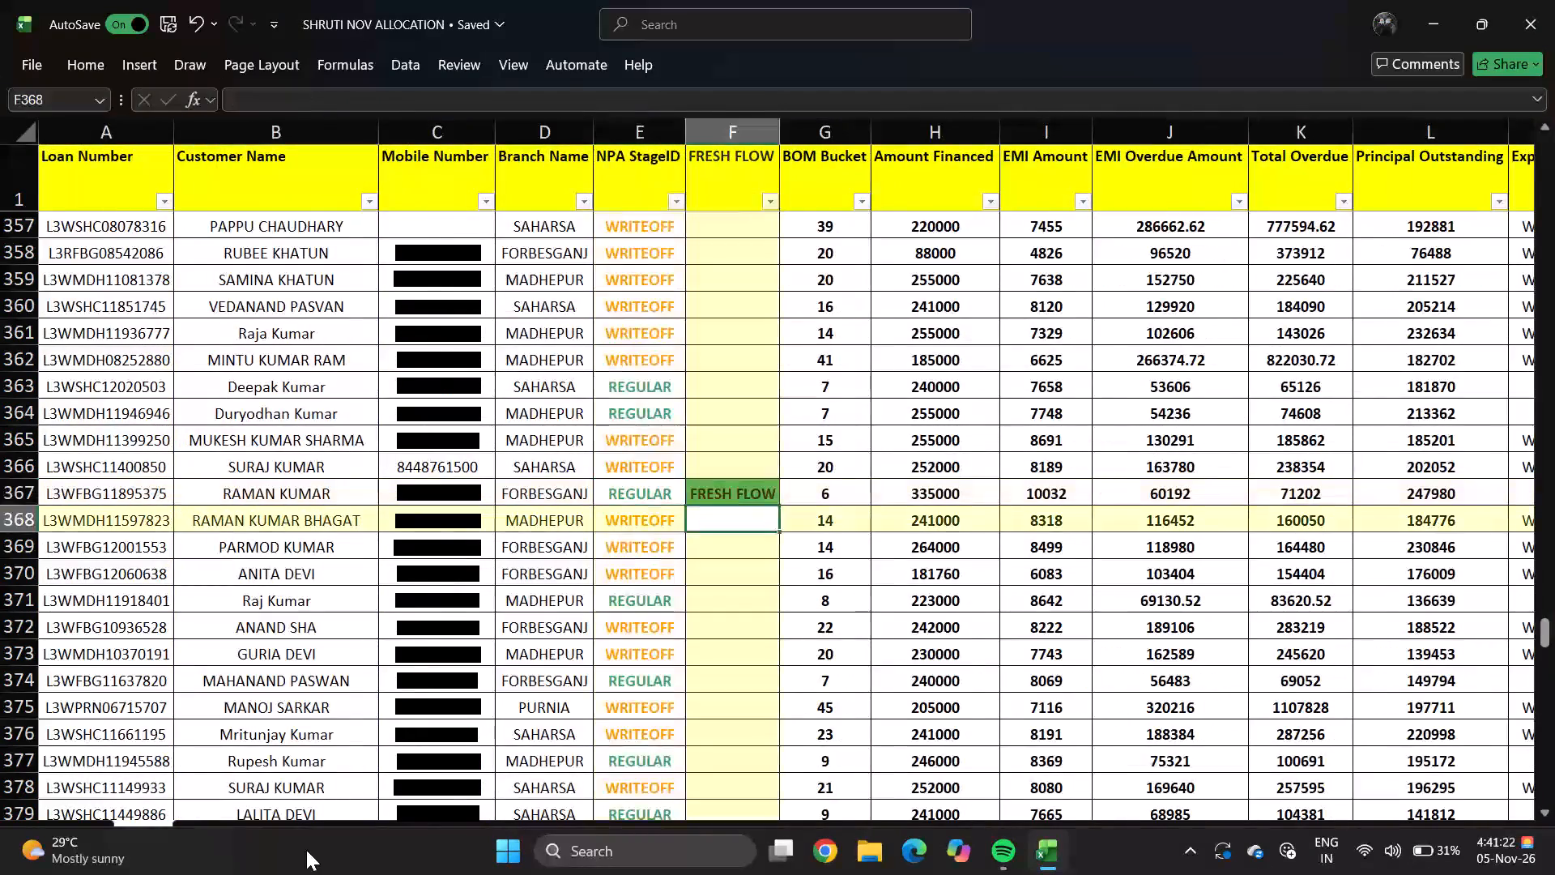
pyautogui.press('Down')
pyautogui.press('Down')
pyautogui.press('Down')
pyautogui.press('Down')
pyautogui.press('Down')
pyautogui.press('Down')
pyautogui.press('Down')
pyautogui.press('Down')
pyautogui.press('Down')
pyautogui.press('Down')
pyautogui.press('Down')
pyautogui.press('Down')
pyautogui.press('Down')
pyautogui.press('Down')
pyautogui.press('Down')
pyautogui.press('Down')
pyautogui.press('Down')
pyautogui.press('Down')
pyautogui.press('Down')
pyautogui.press('Down')
pyautogui.press('Down')
pyautogui.press('Down')
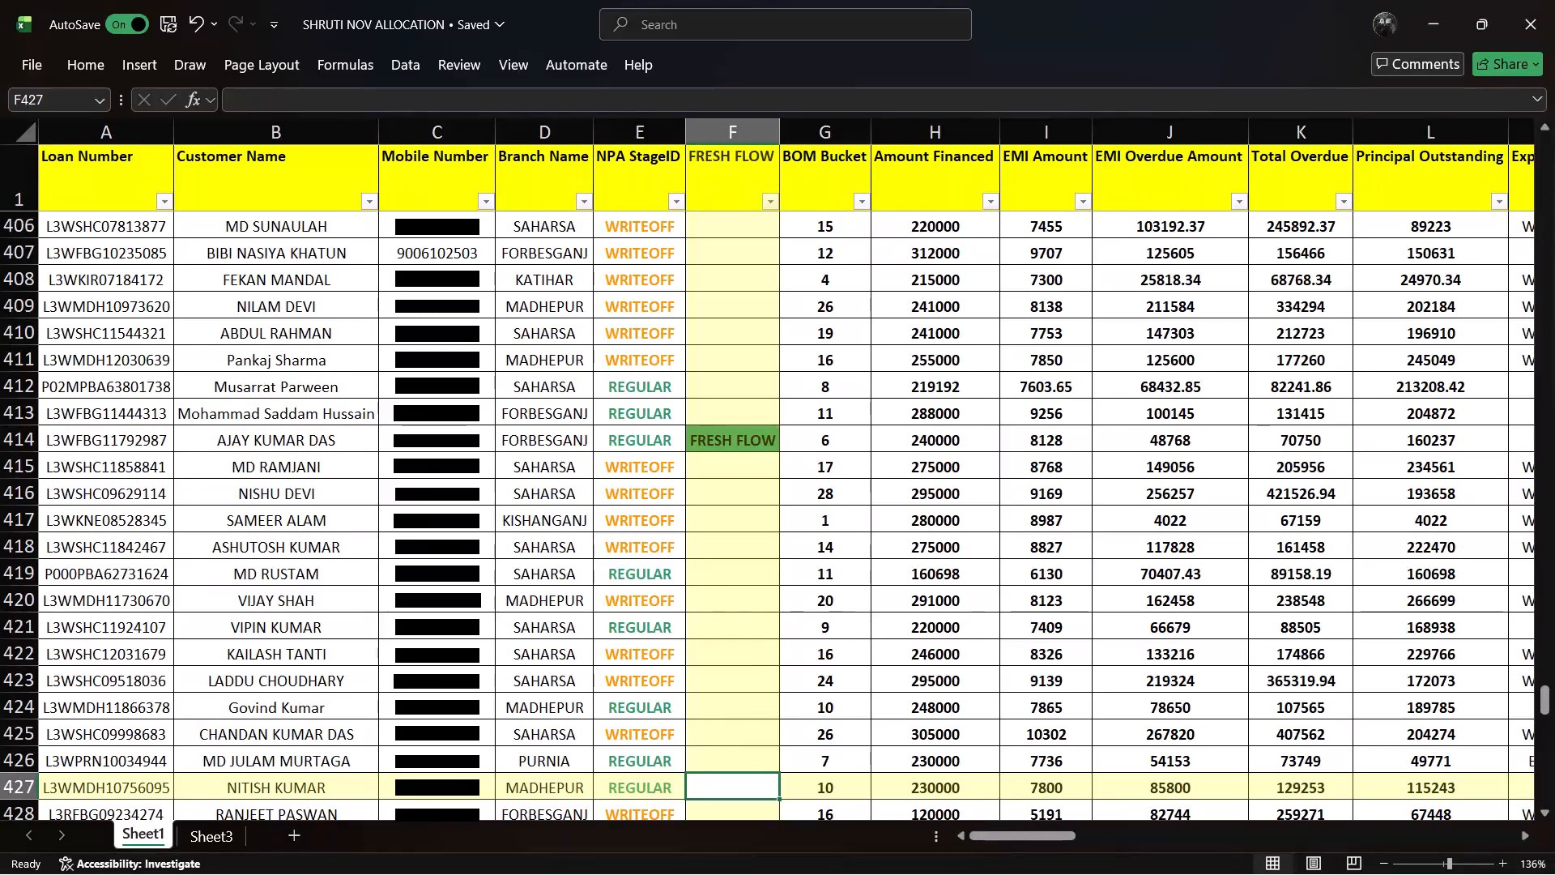
pyautogui.click(752, 438)
pyautogui.press('Left')
pyautogui.press('Left')
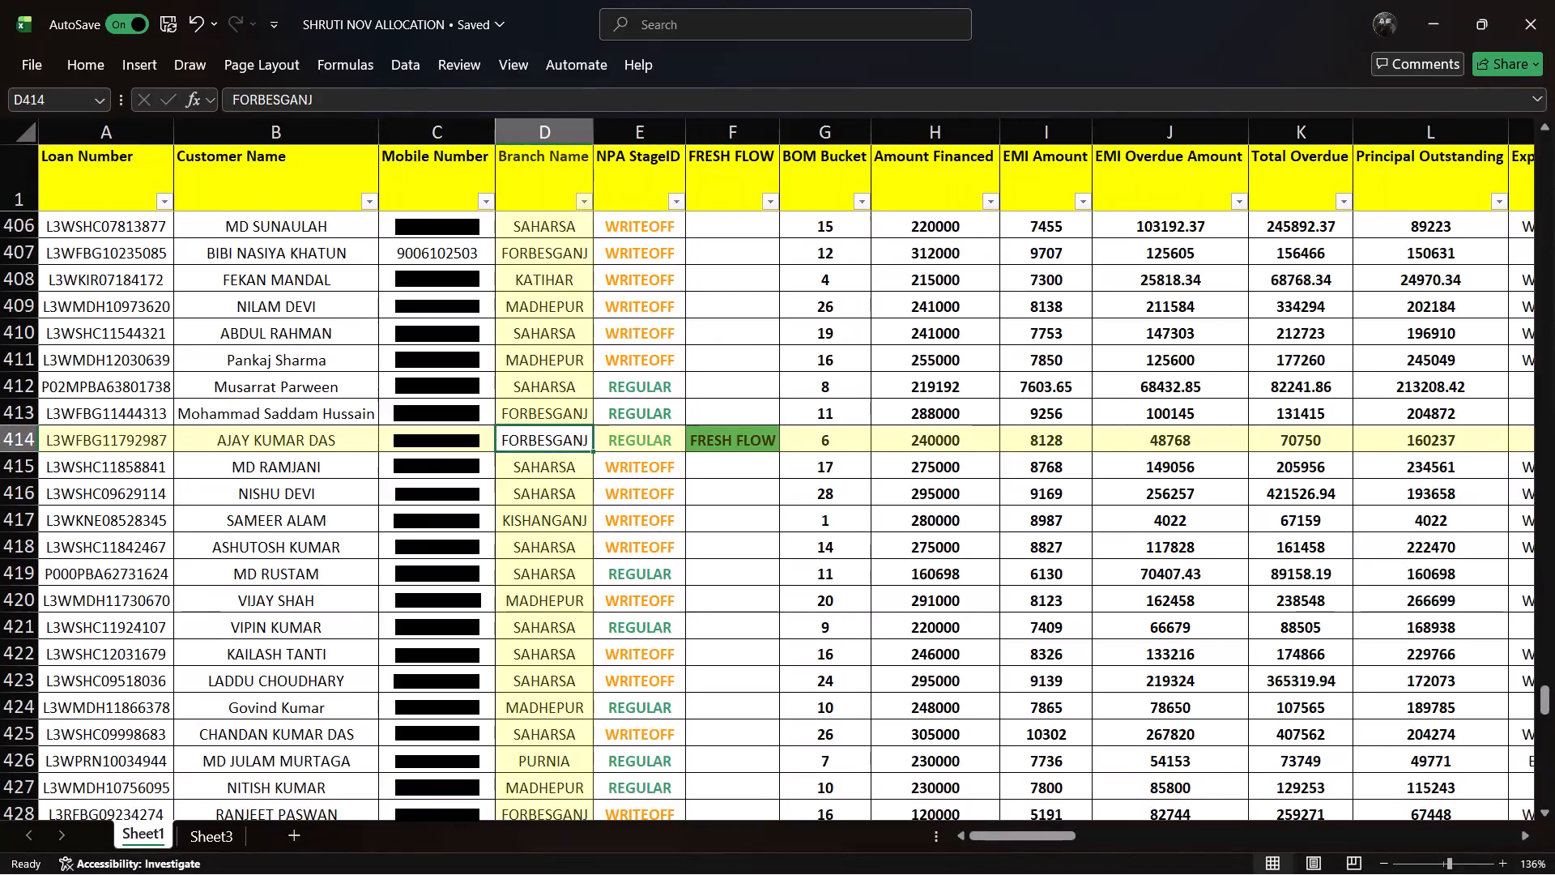
pyautogui.press('Left')
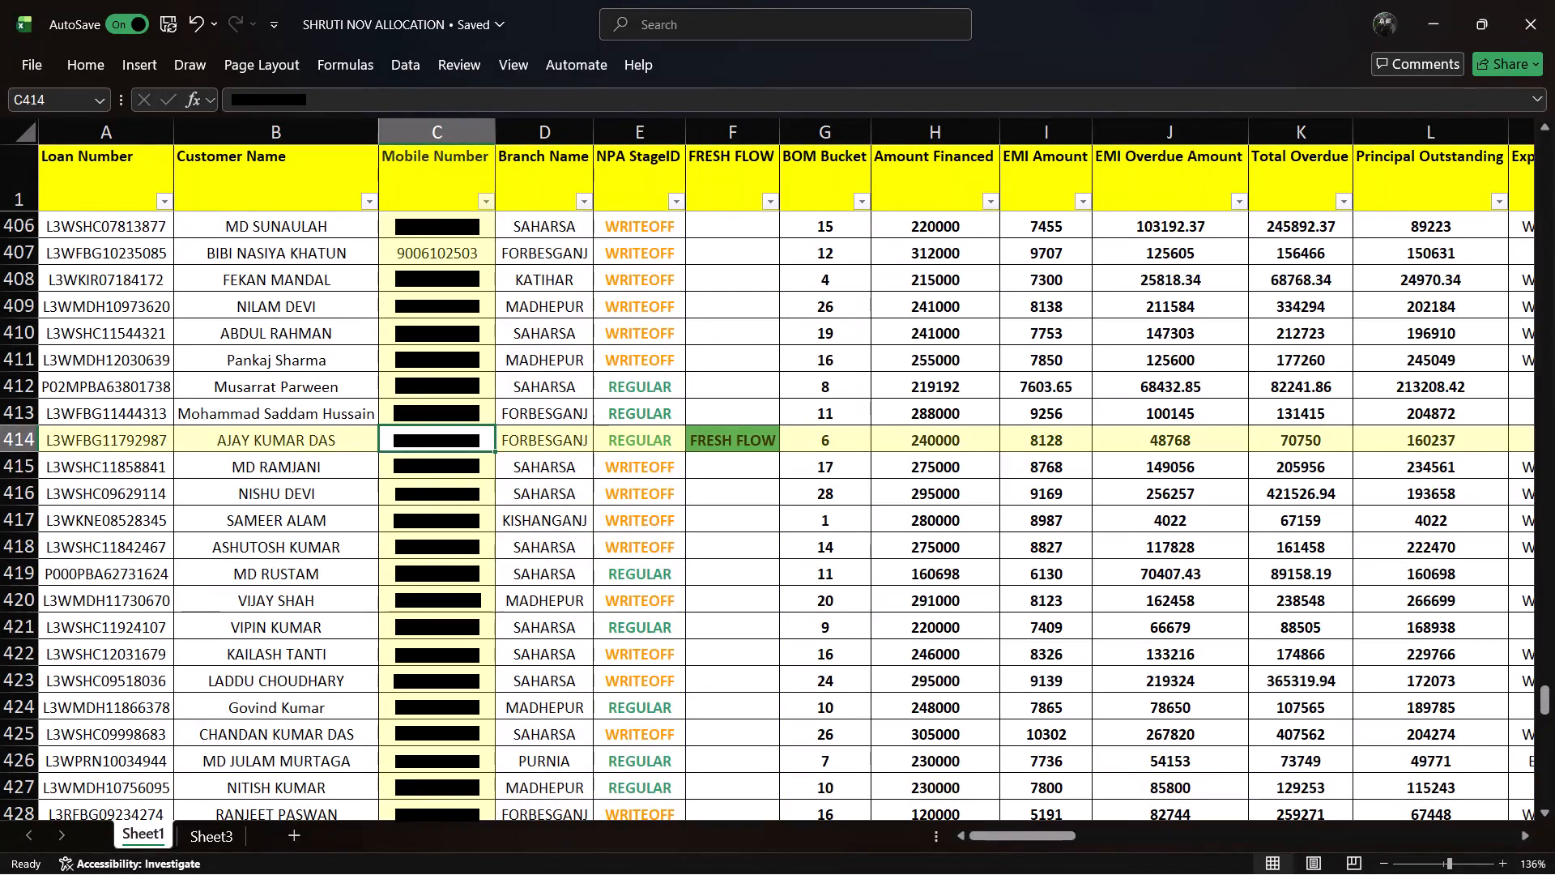
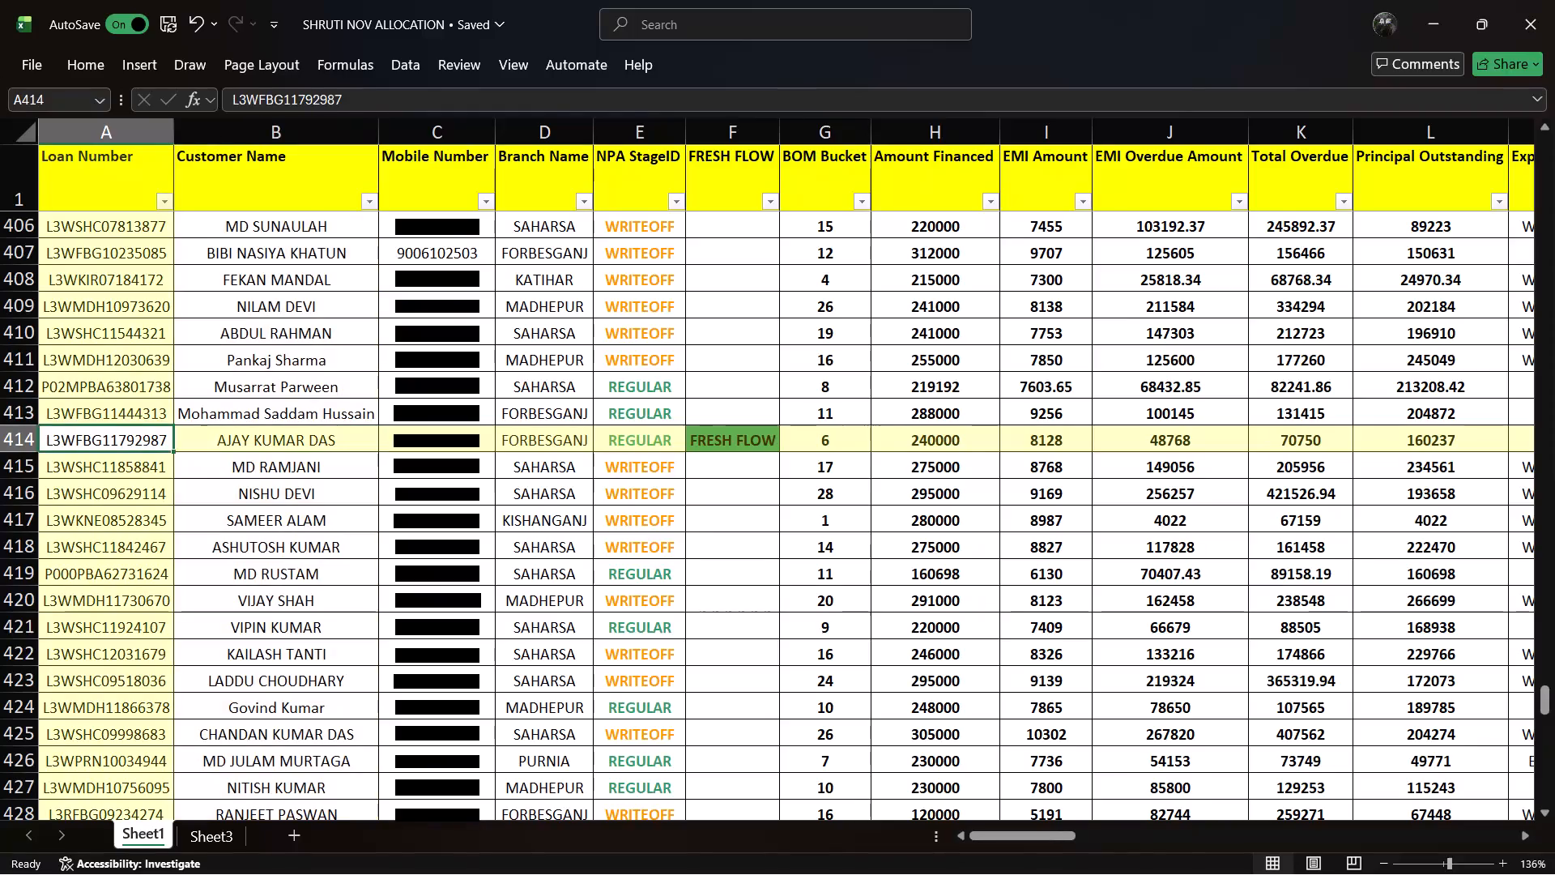
# Review the loan details of the FRESH FLOW account in row 414, from mobile number through overdue amounts, expiry and FoS Name.
pyautogui.press('Right')
pyautogui.press('Right')
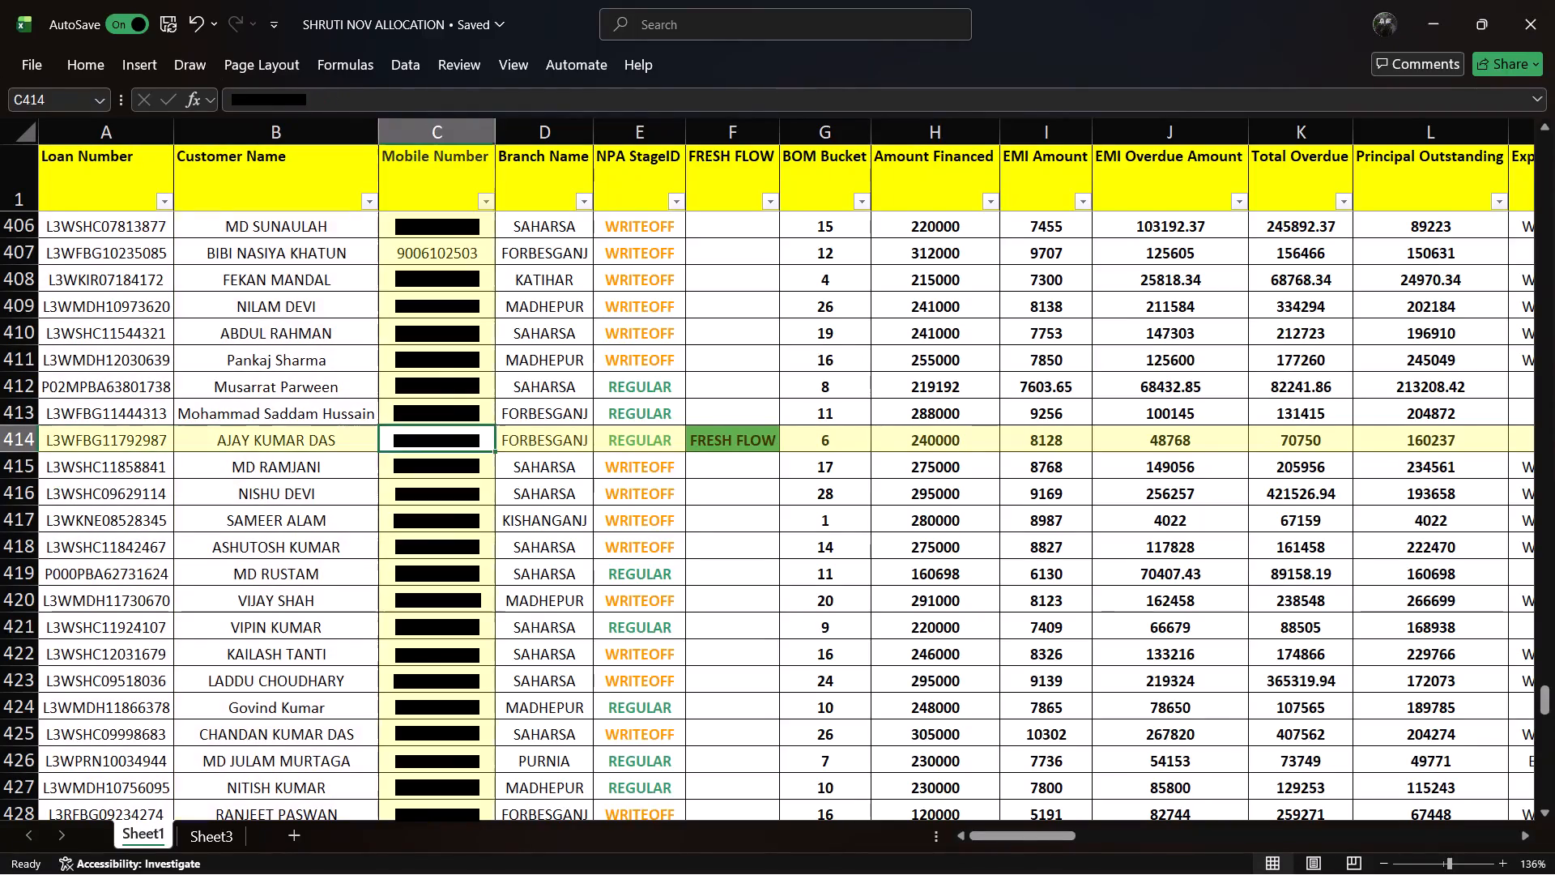
pyautogui.press('Right')
pyautogui.press('Right')
pyautogui.press('Right')
pyautogui.click(752, 438)
pyautogui.press('Right')
pyautogui.press('Right')
pyautogui.press('Right')
pyautogui.press('Right')
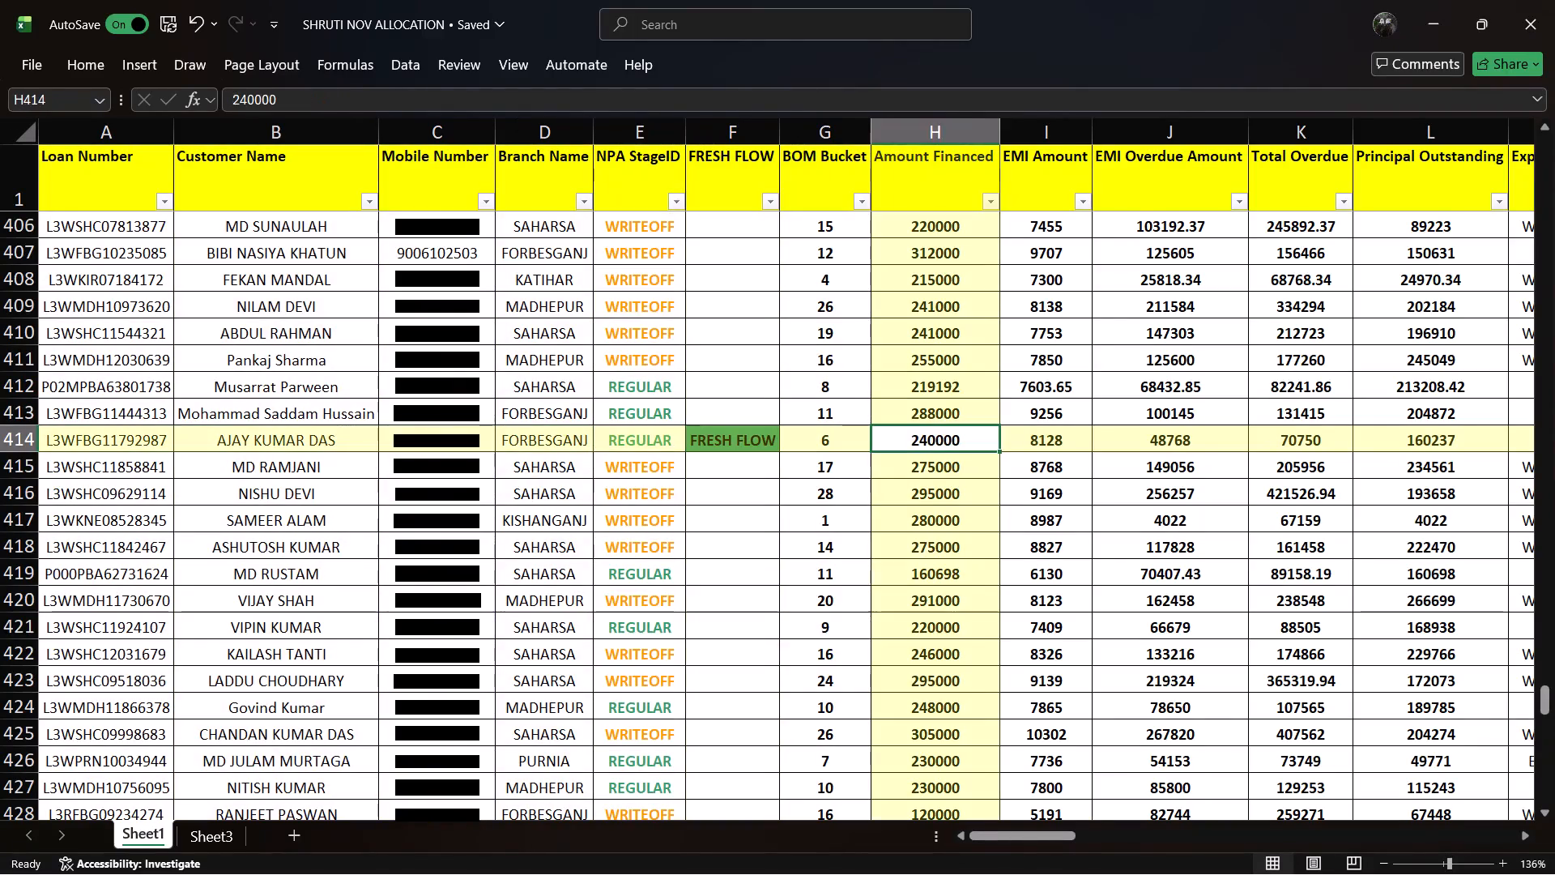
pyautogui.press('Right')
pyautogui.press('Right')
pyautogui.press('Right')
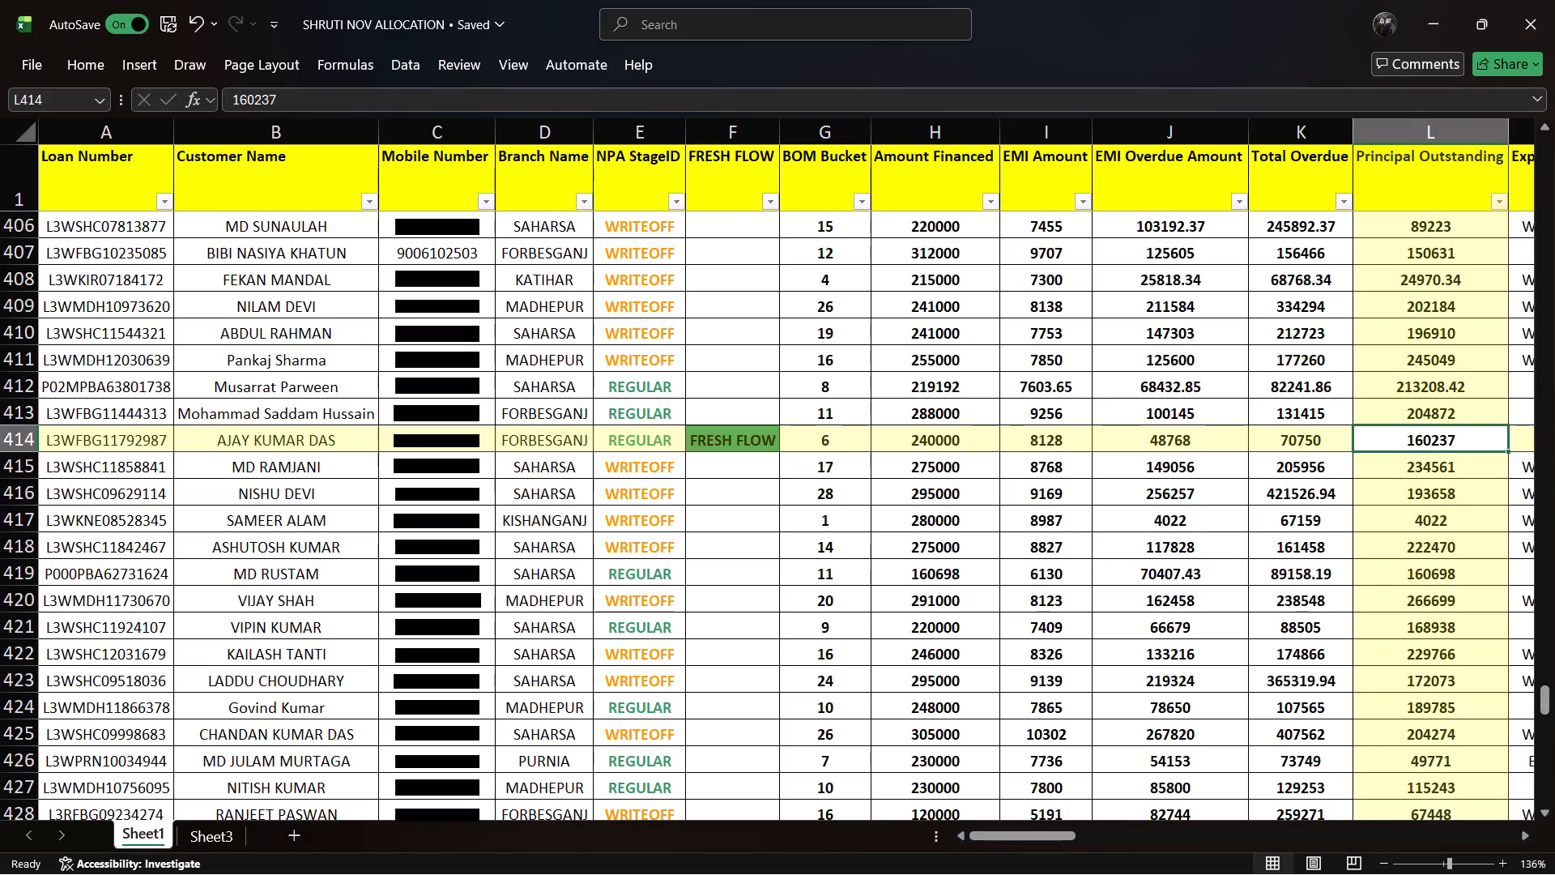
pyautogui.press('Left')
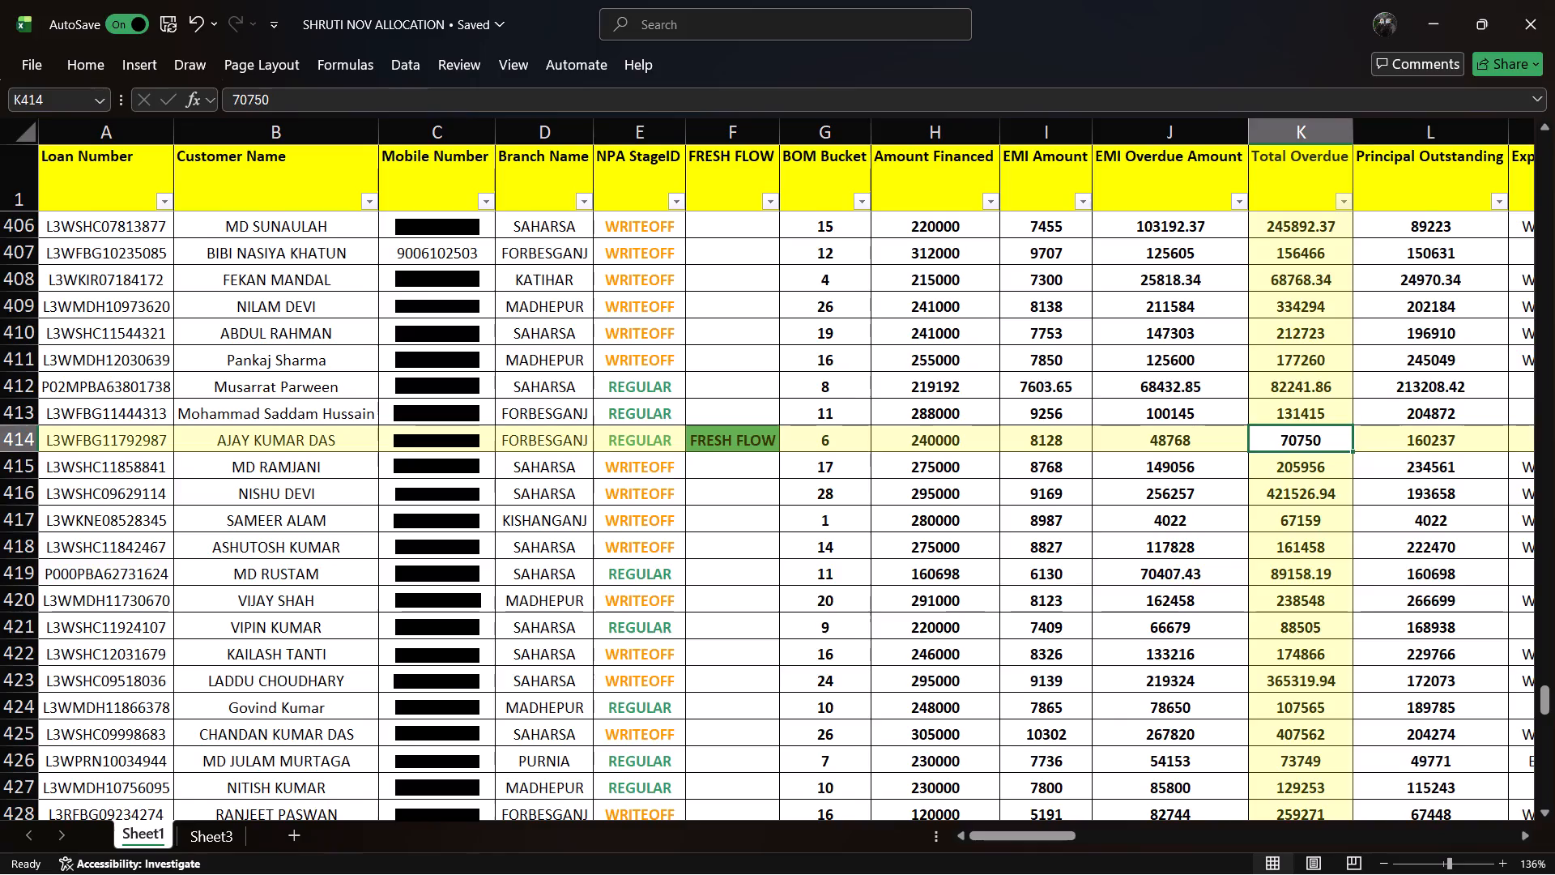
pyautogui.press('Left')
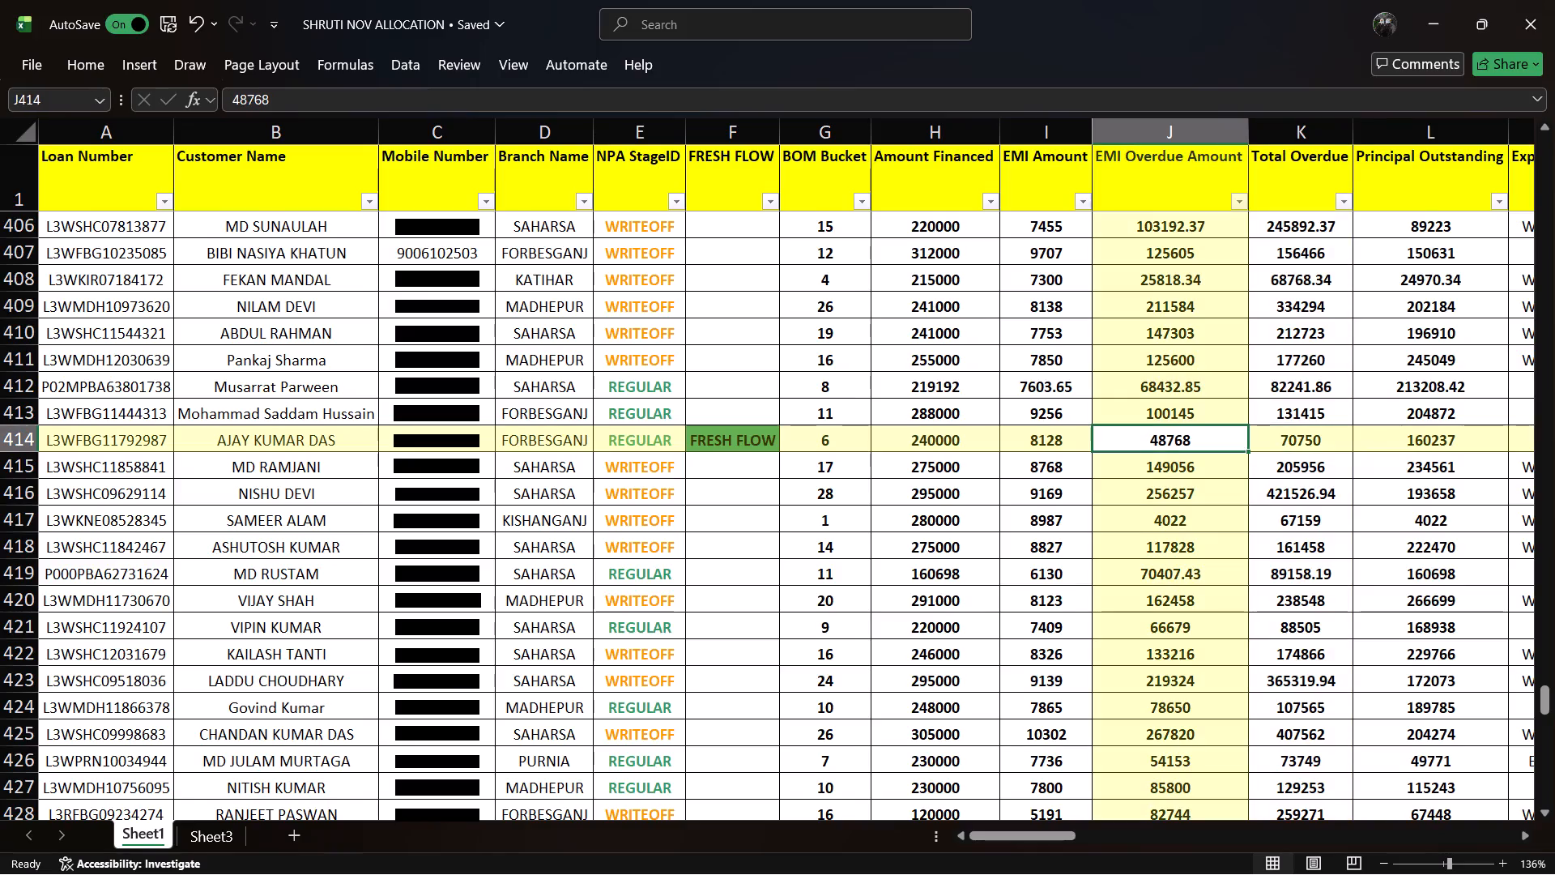
pyautogui.press('Right')
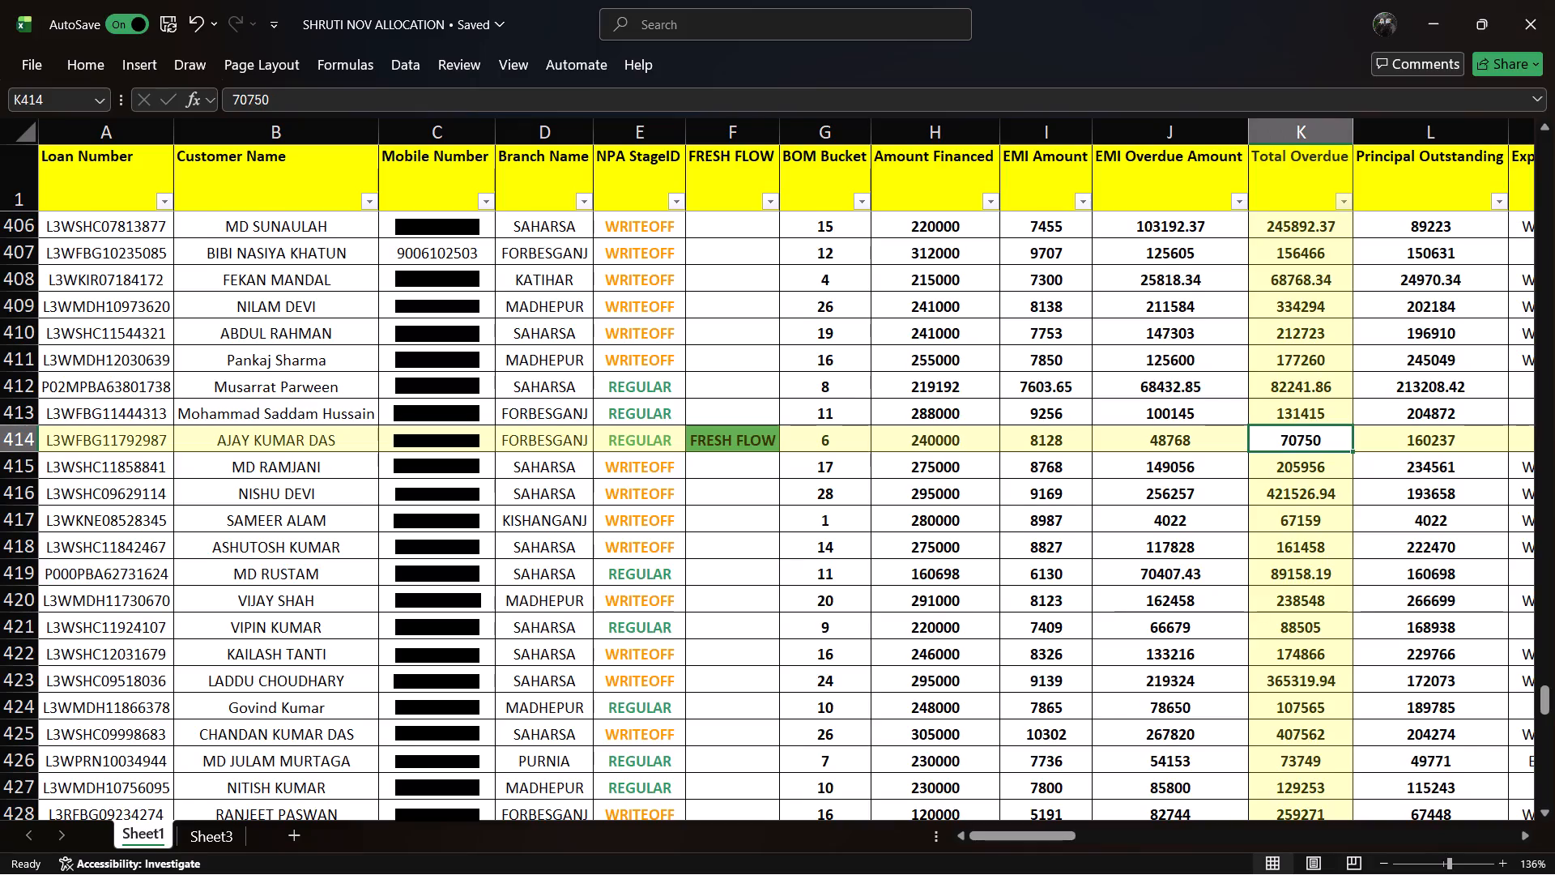
pyautogui.press('Right')
pyautogui.press('Right')
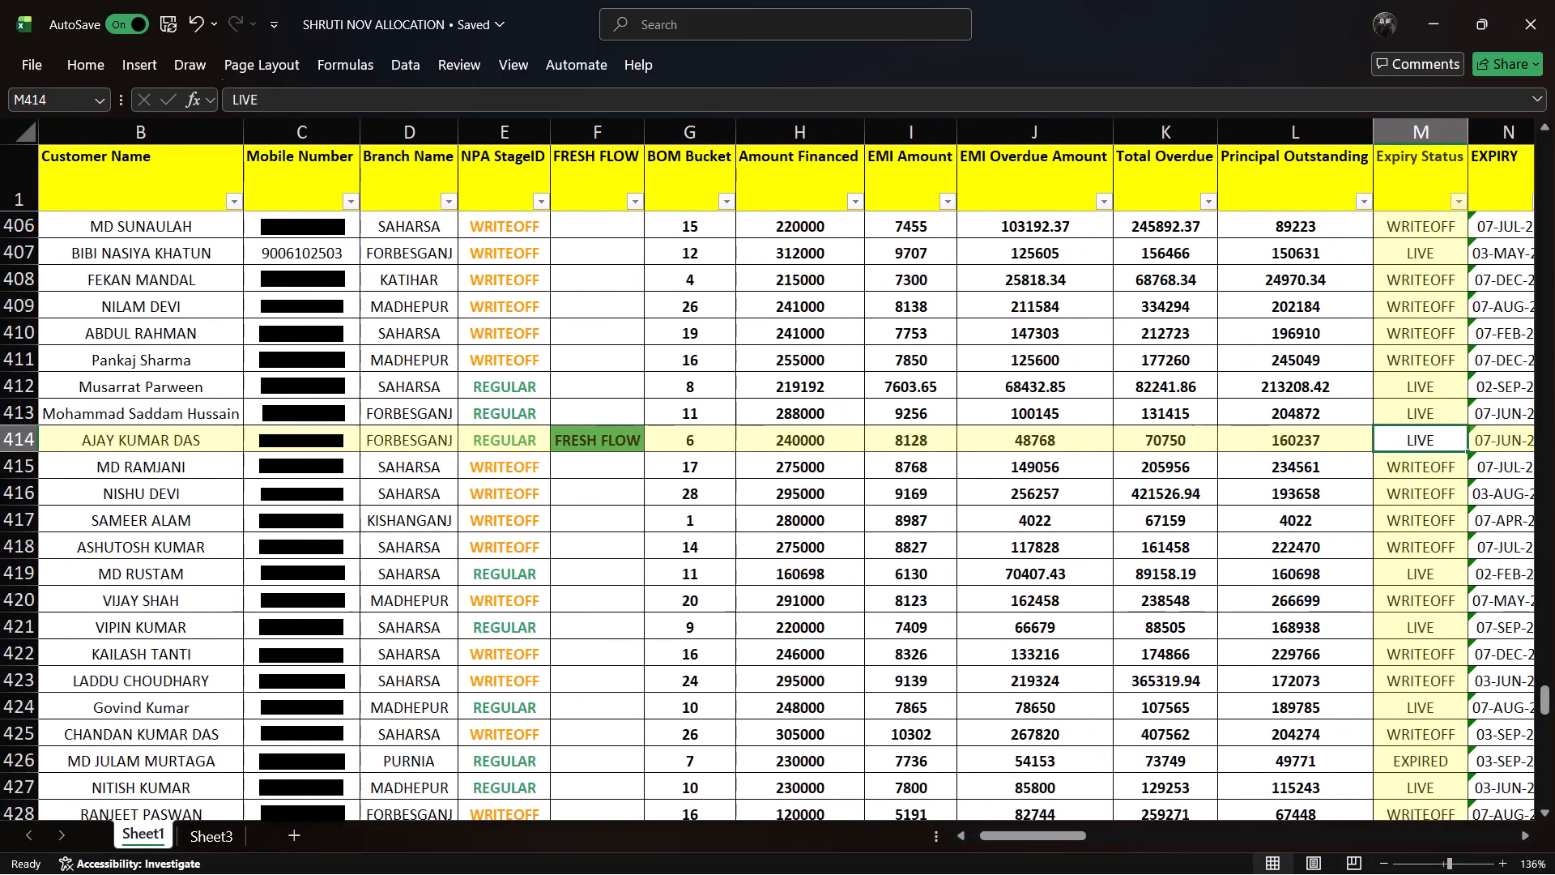
pyautogui.press('Right')
pyautogui.press('Right')
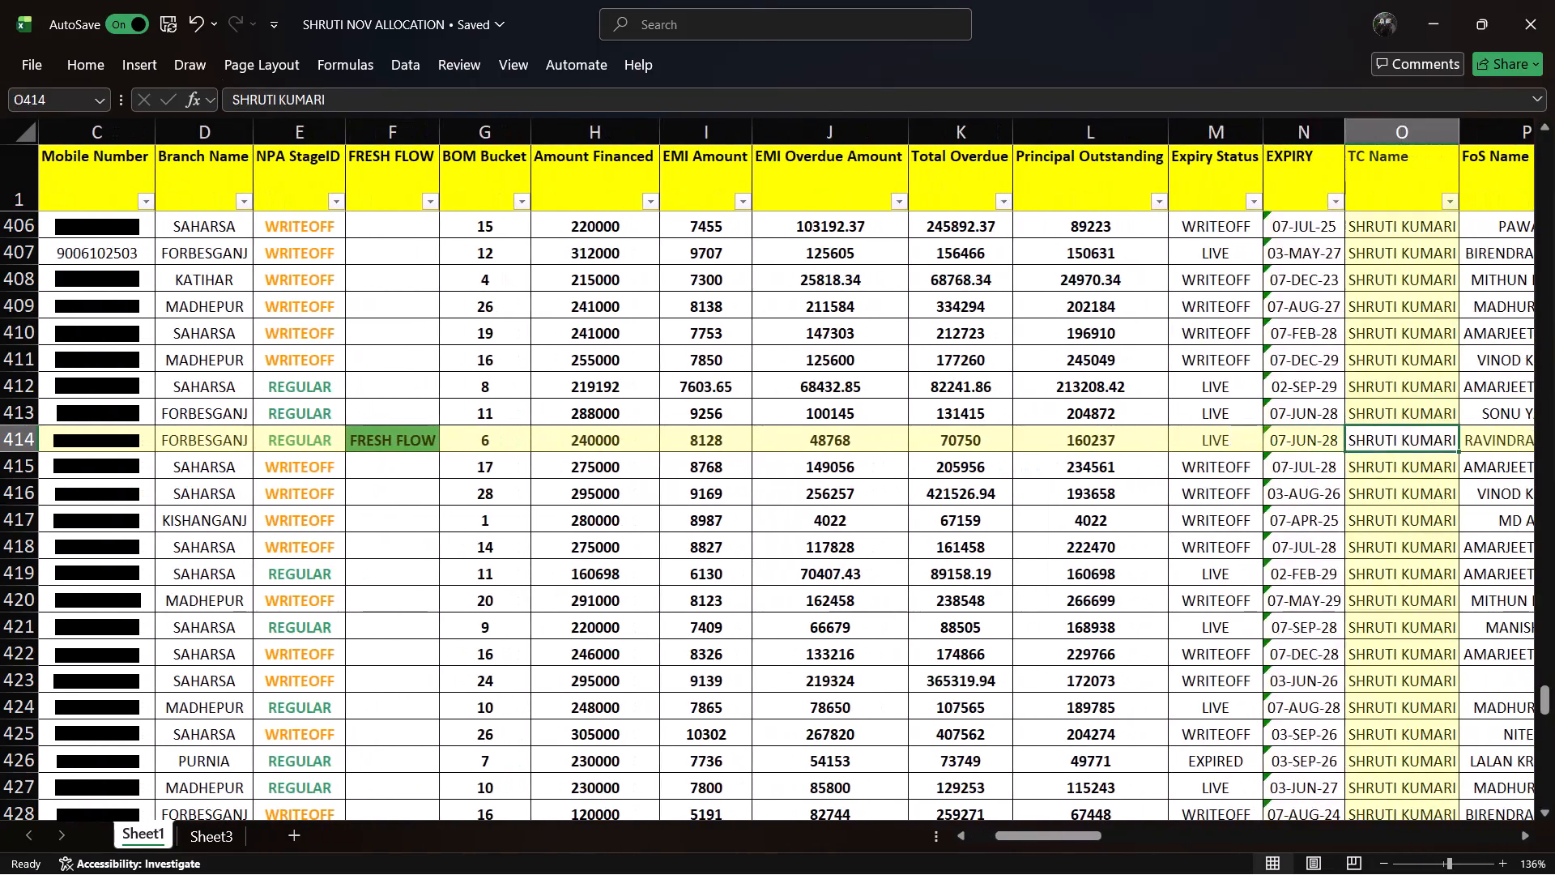
pyautogui.press('Right')
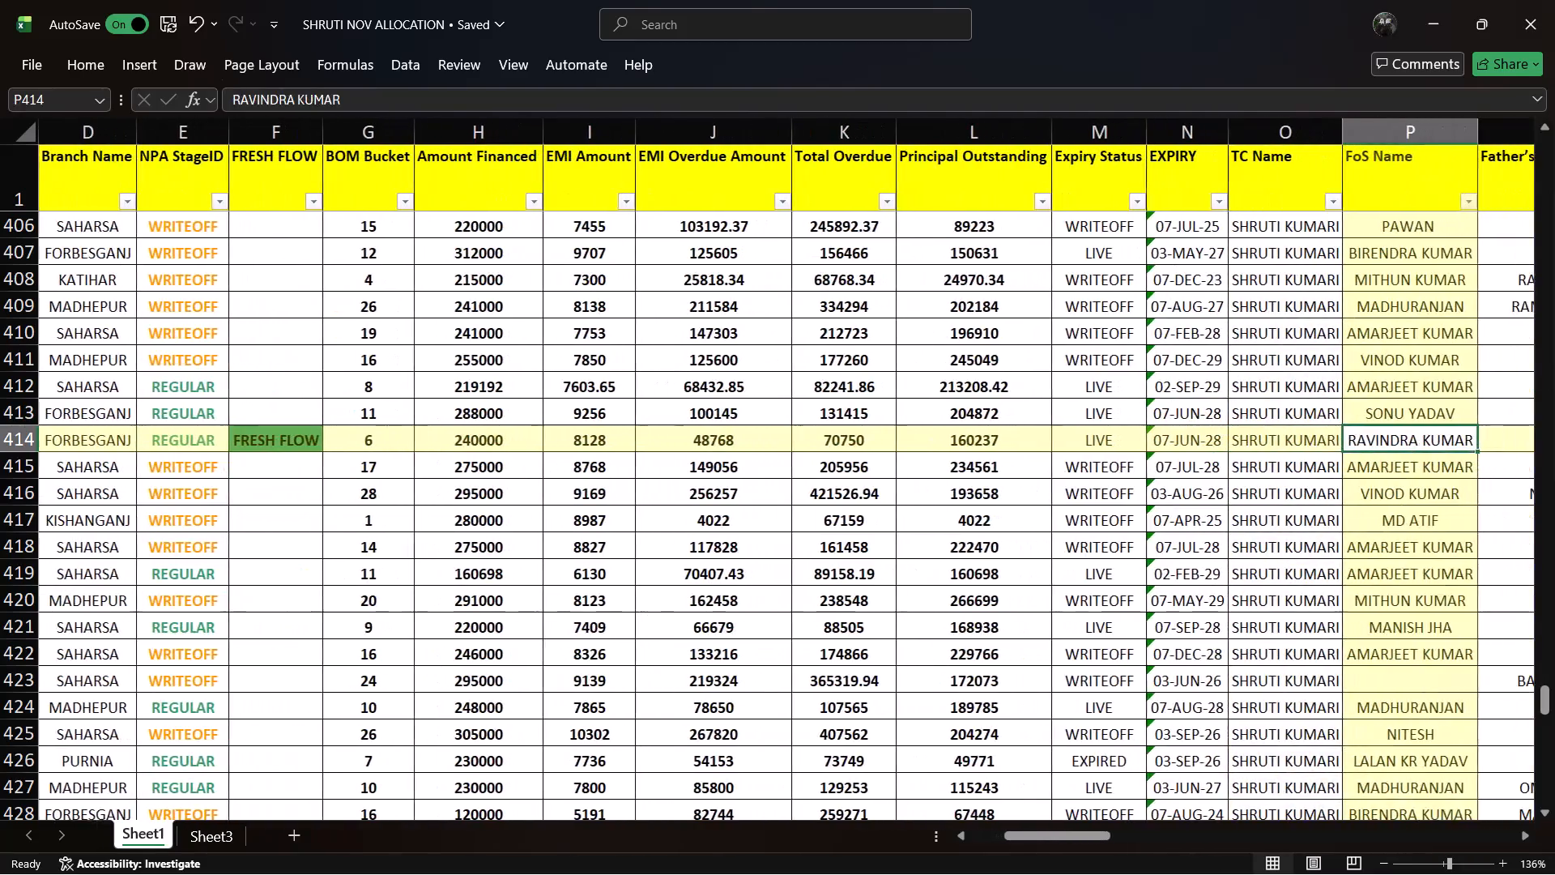
# Look across row 414's address, vehicle, reference and agency details up to the Current Contact No column.
pyautogui.press('Right')
pyautogui.press('Right')
pyautogui.press('Right')
pyautogui.press('Right')
pyautogui.press('Right')
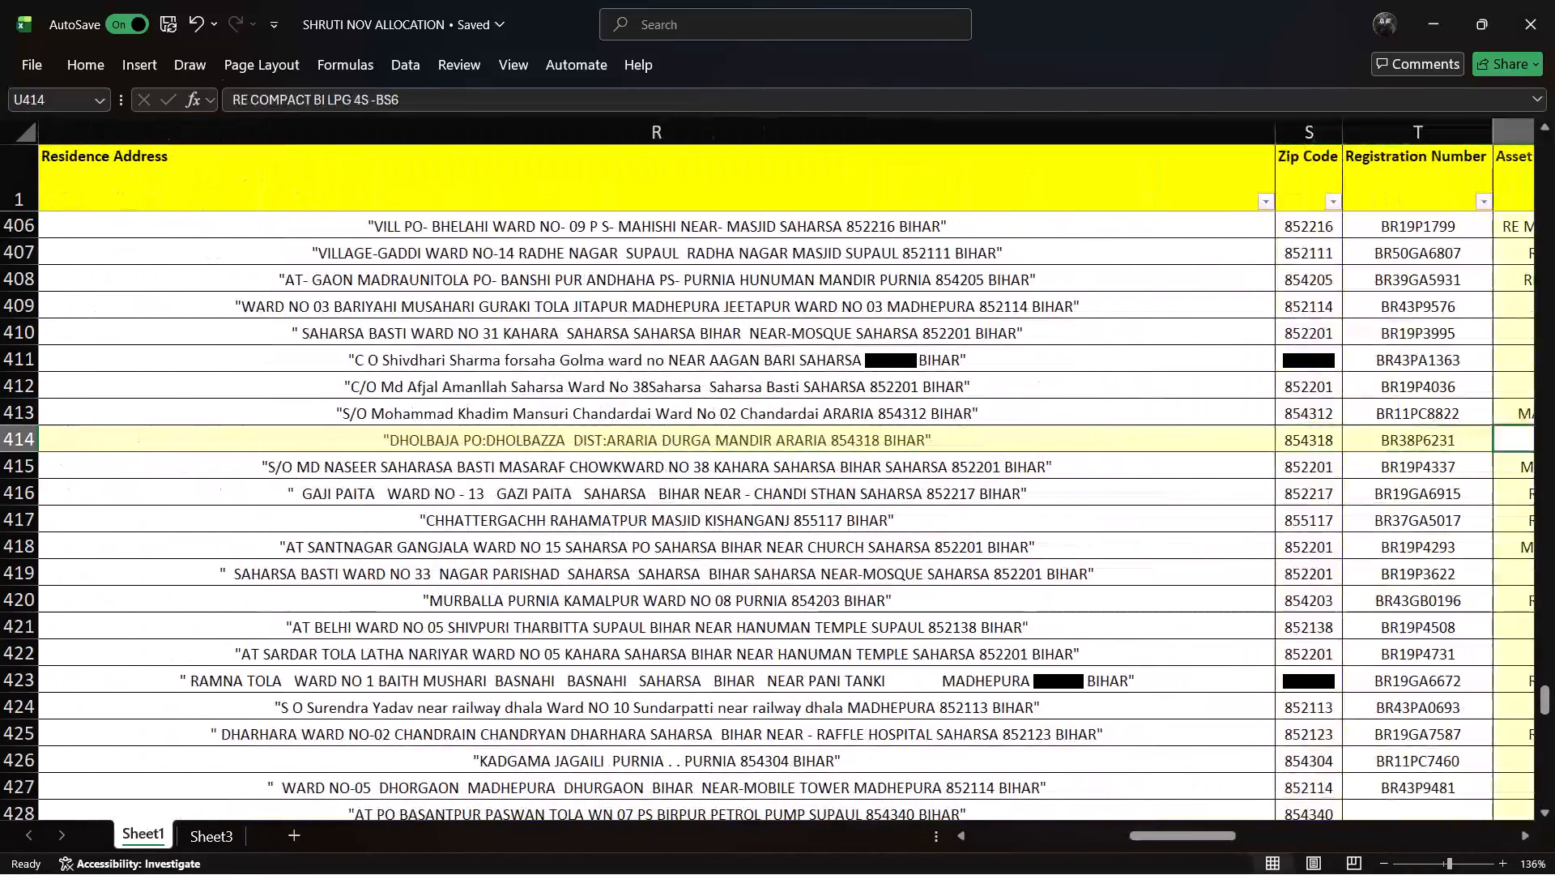
pyautogui.press('Right')
pyautogui.press('Right')
pyautogui.press('Right')
pyautogui.press('Right')
pyautogui.press('Right')
pyautogui.press('Right')
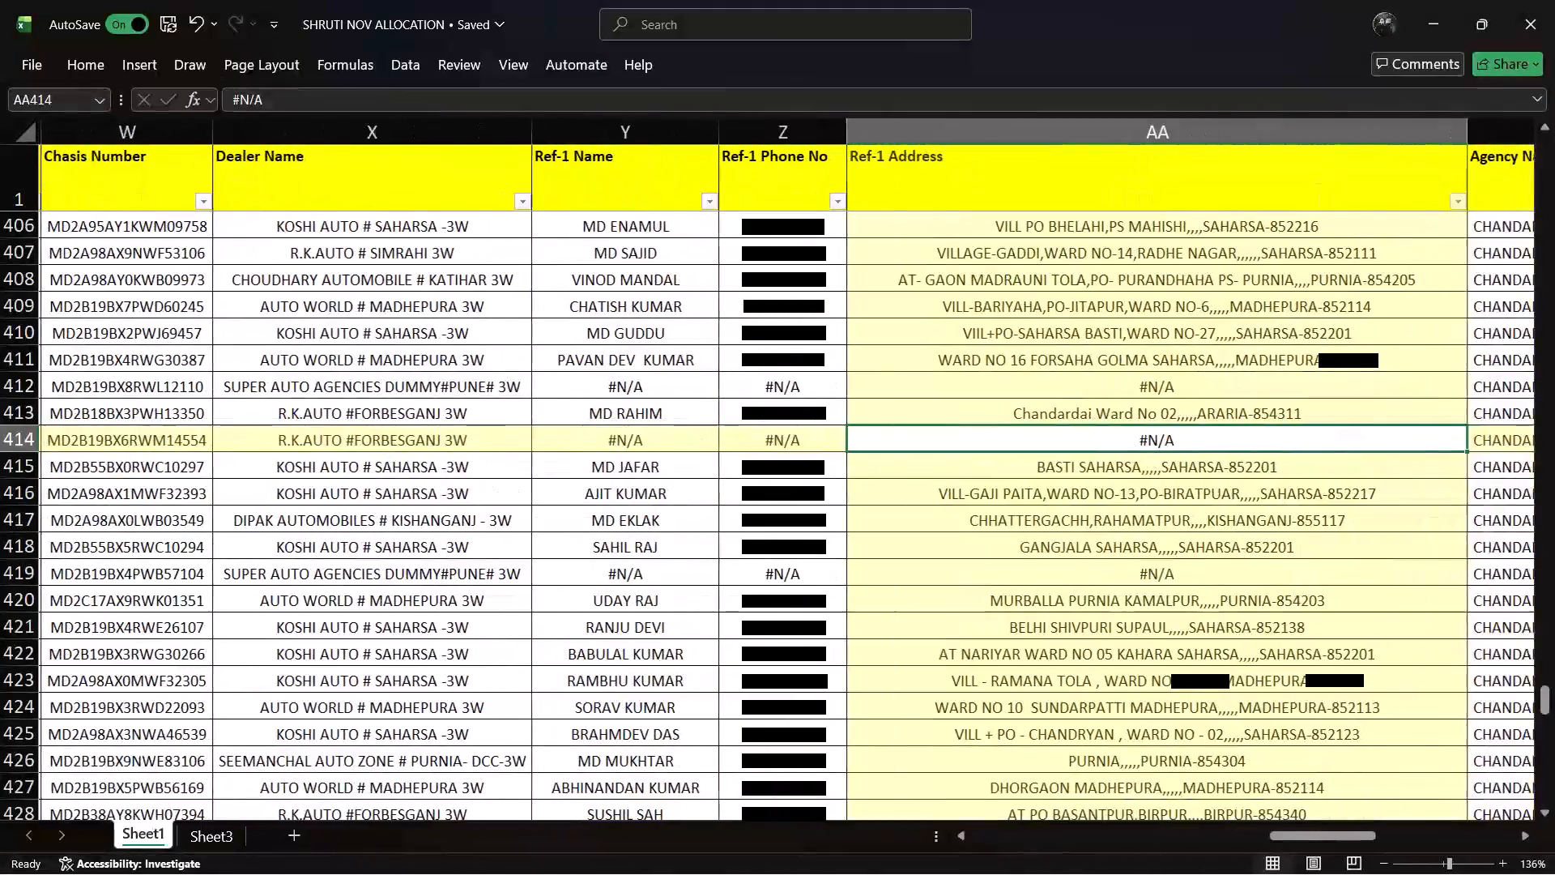
pyautogui.press('Right')
pyautogui.press('Right')
pyautogui.press('Right')
pyautogui.press('Right')
pyautogui.press('Right')
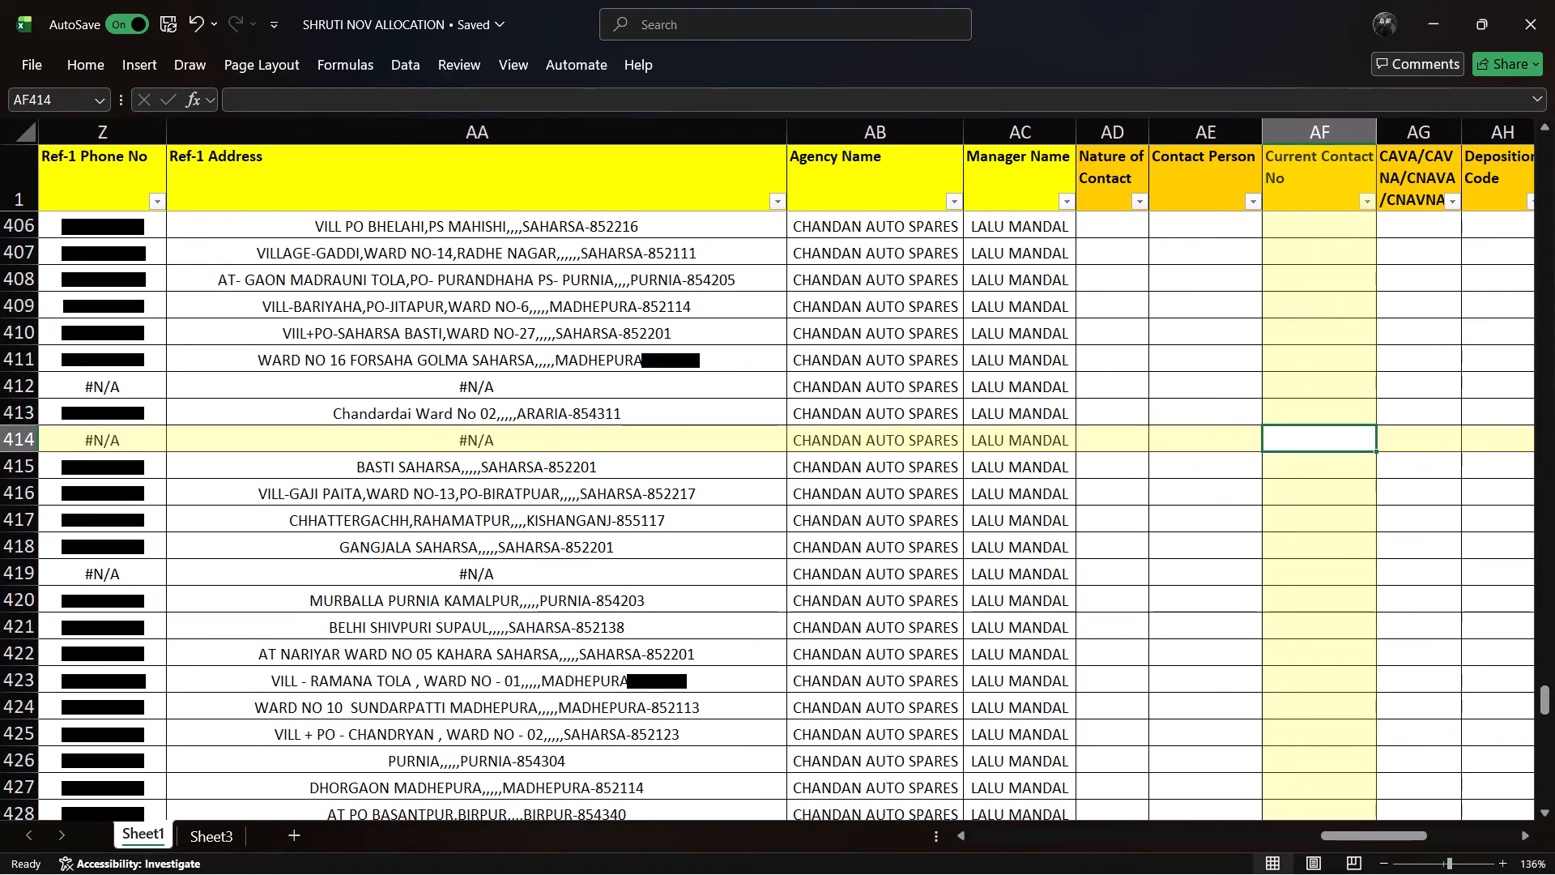
# Save the workbook.
pyautogui.hotkey('ctrl', 's')
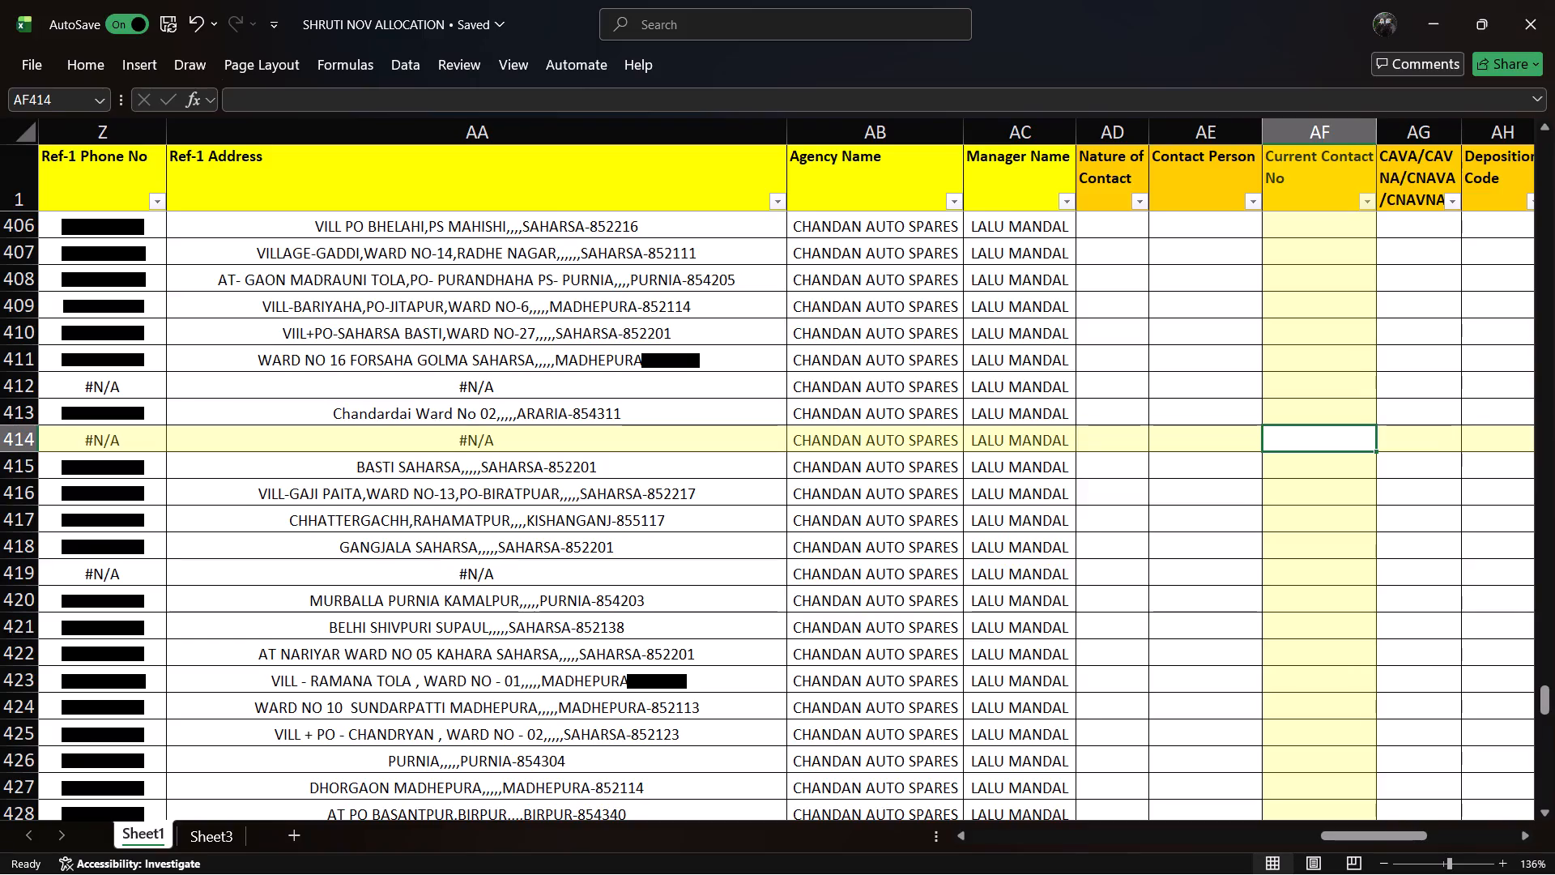
# Enter the current date, 05-11-26, as the CALLING DATE for the FRESH FLOW account in row 414.
pyautogui.press('Right')
pyautogui.press('Right')
pyautogui.press('Right')
pyautogui.press('Right')
pyautogui.press('Right')
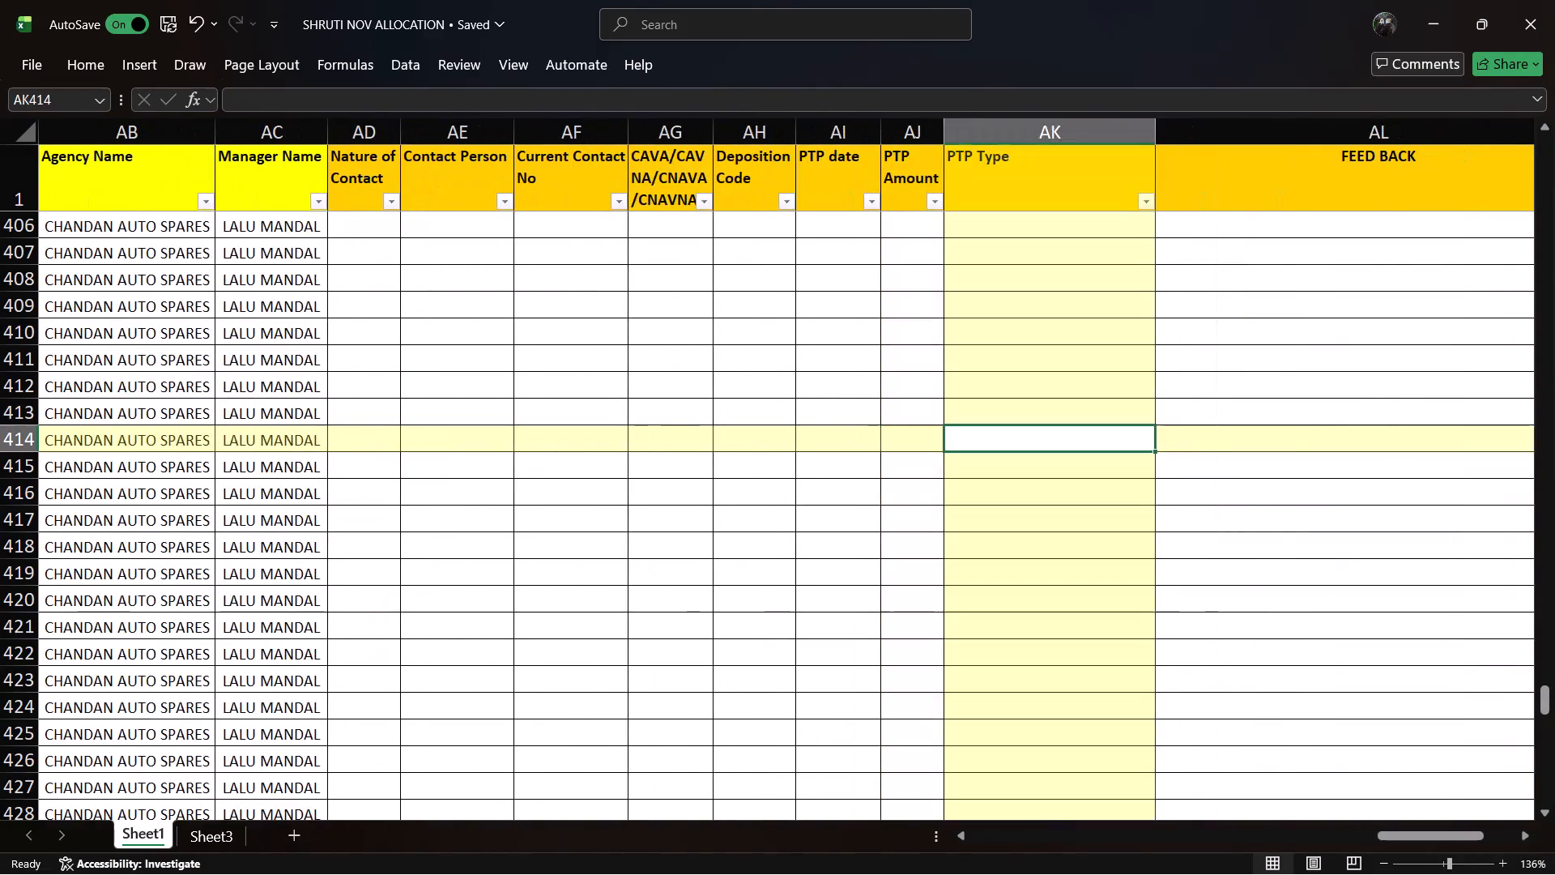
pyautogui.press('Right')
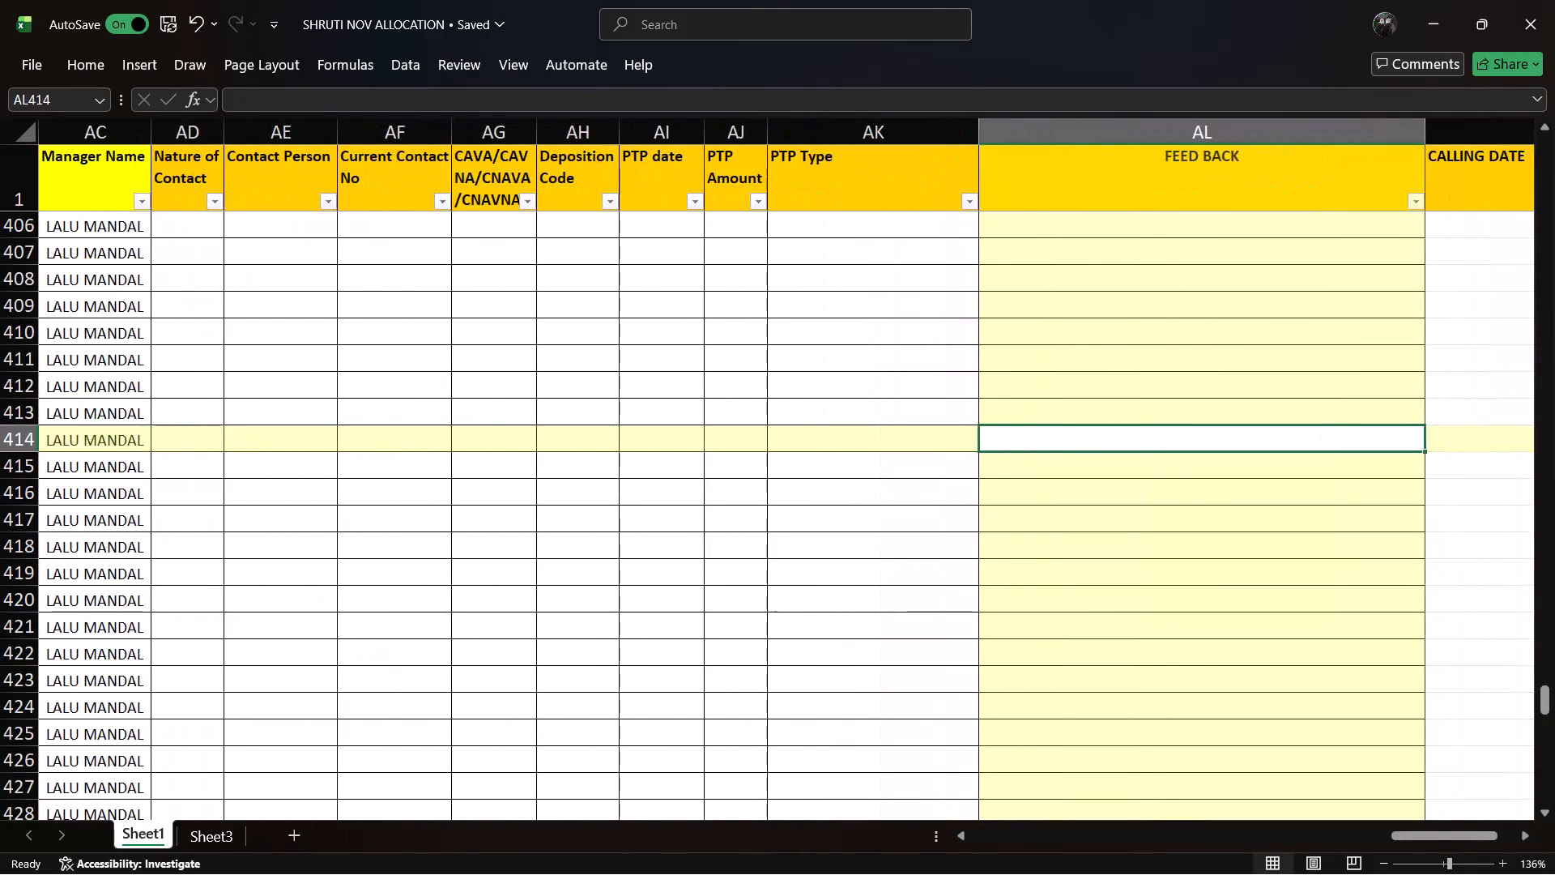
pyautogui.press('Right')
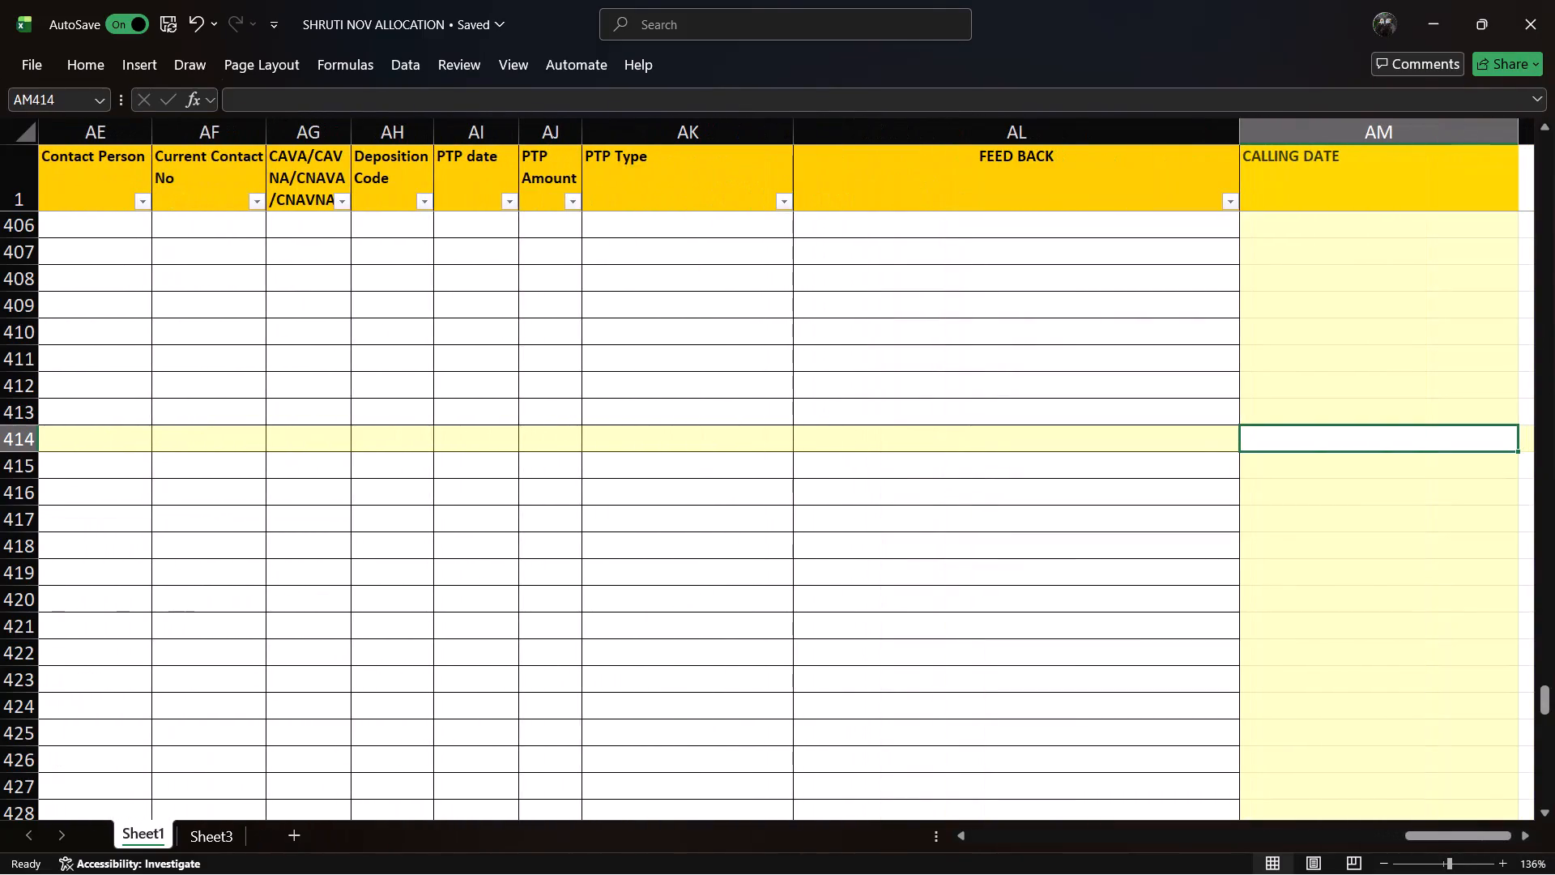
pyautogui.hotkey('ctrl', ';')
# Return from the CALLING DATE to the PTP Type cell of row 414.
pyautogui.press('Left')
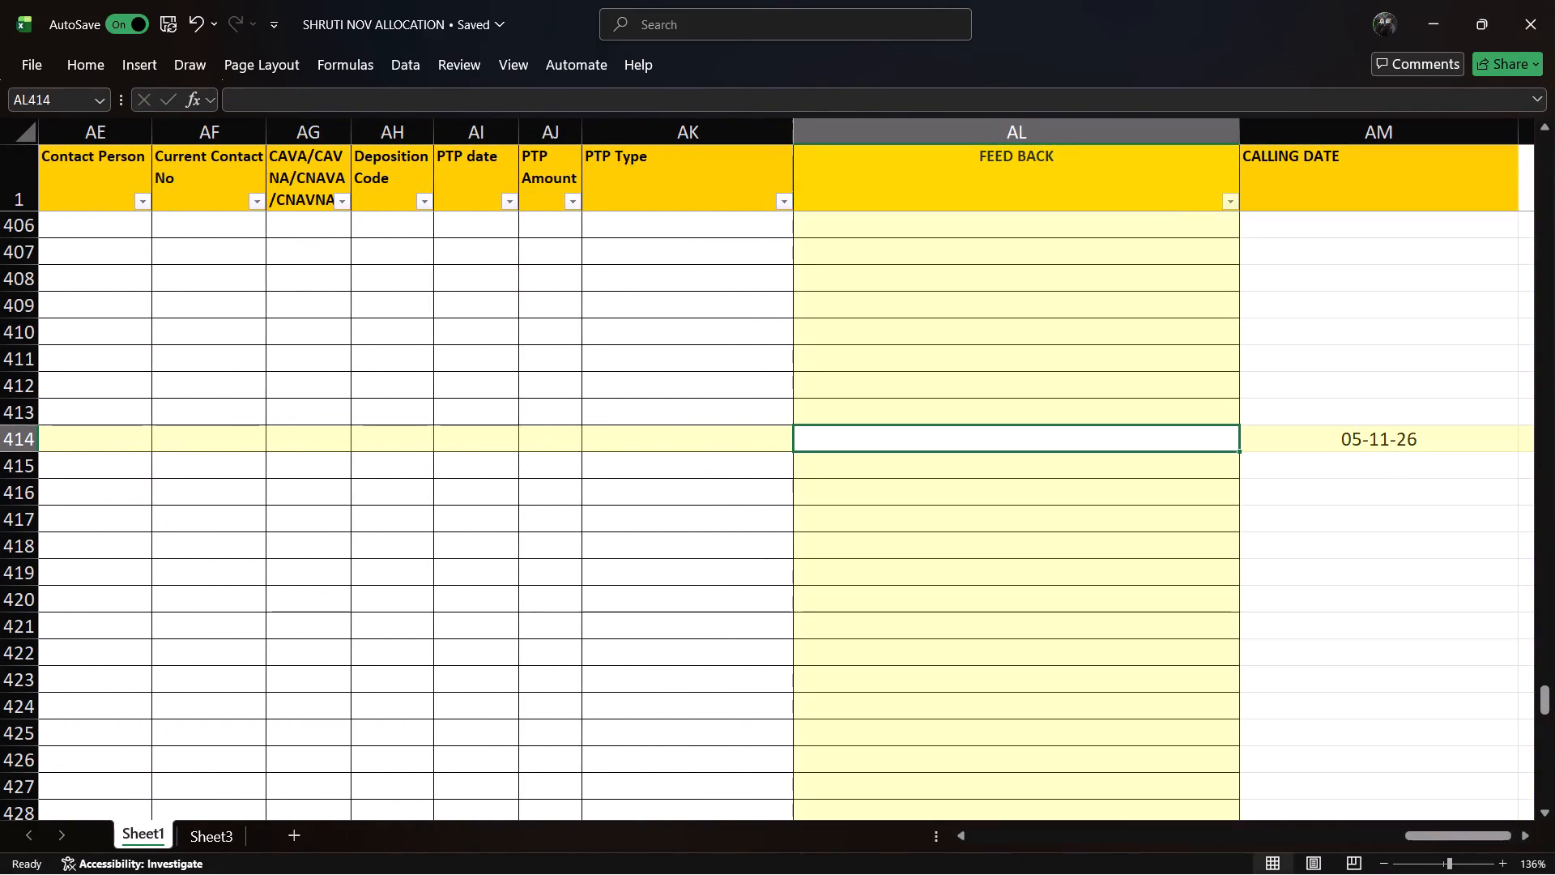
pyautogui.press('Left')
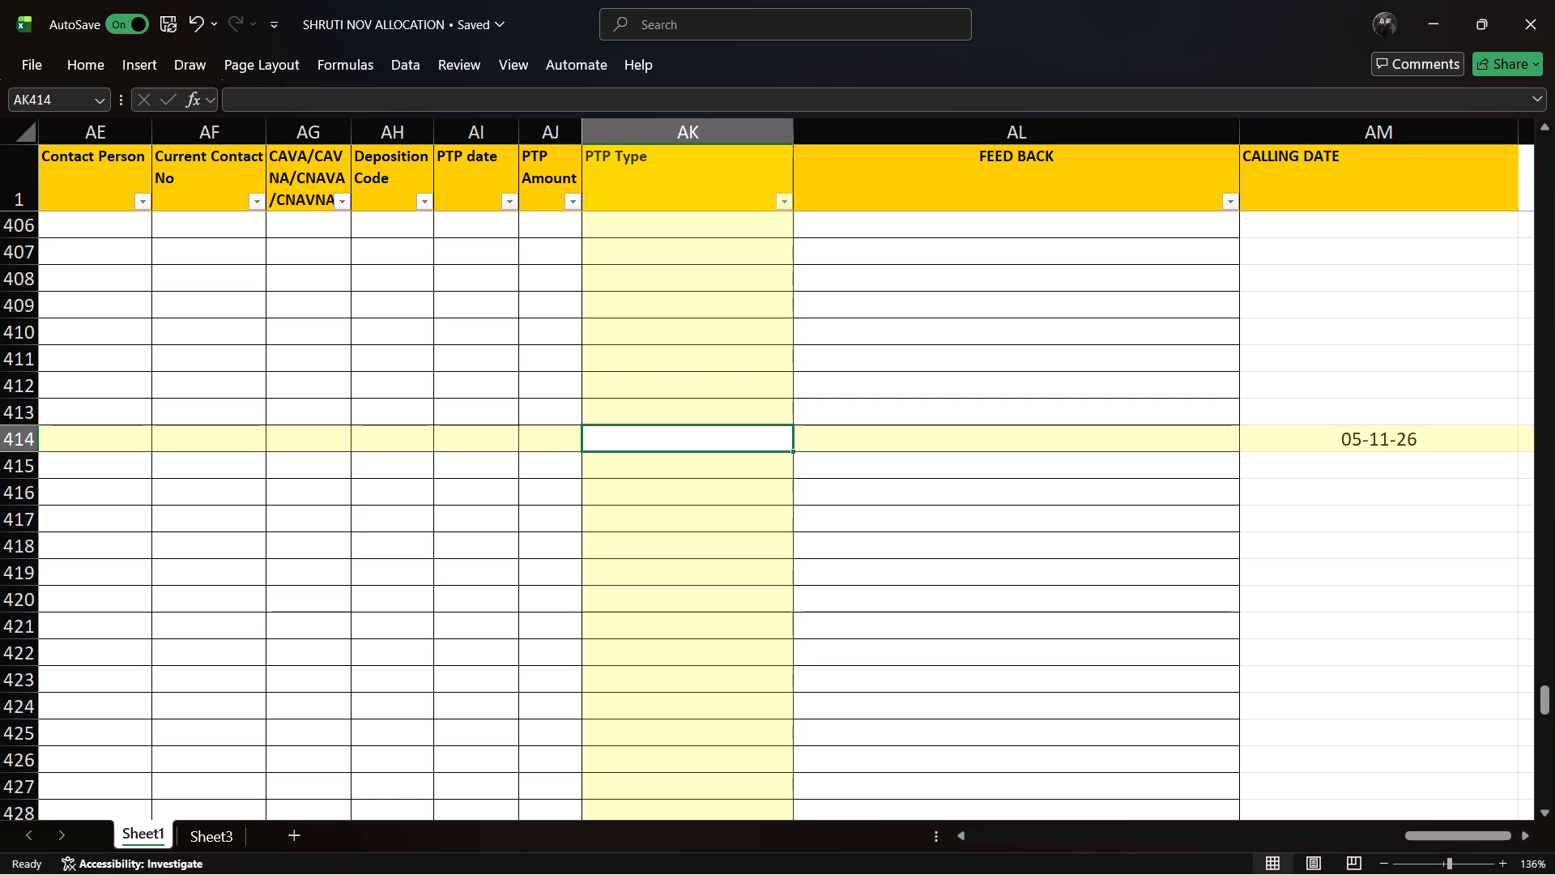
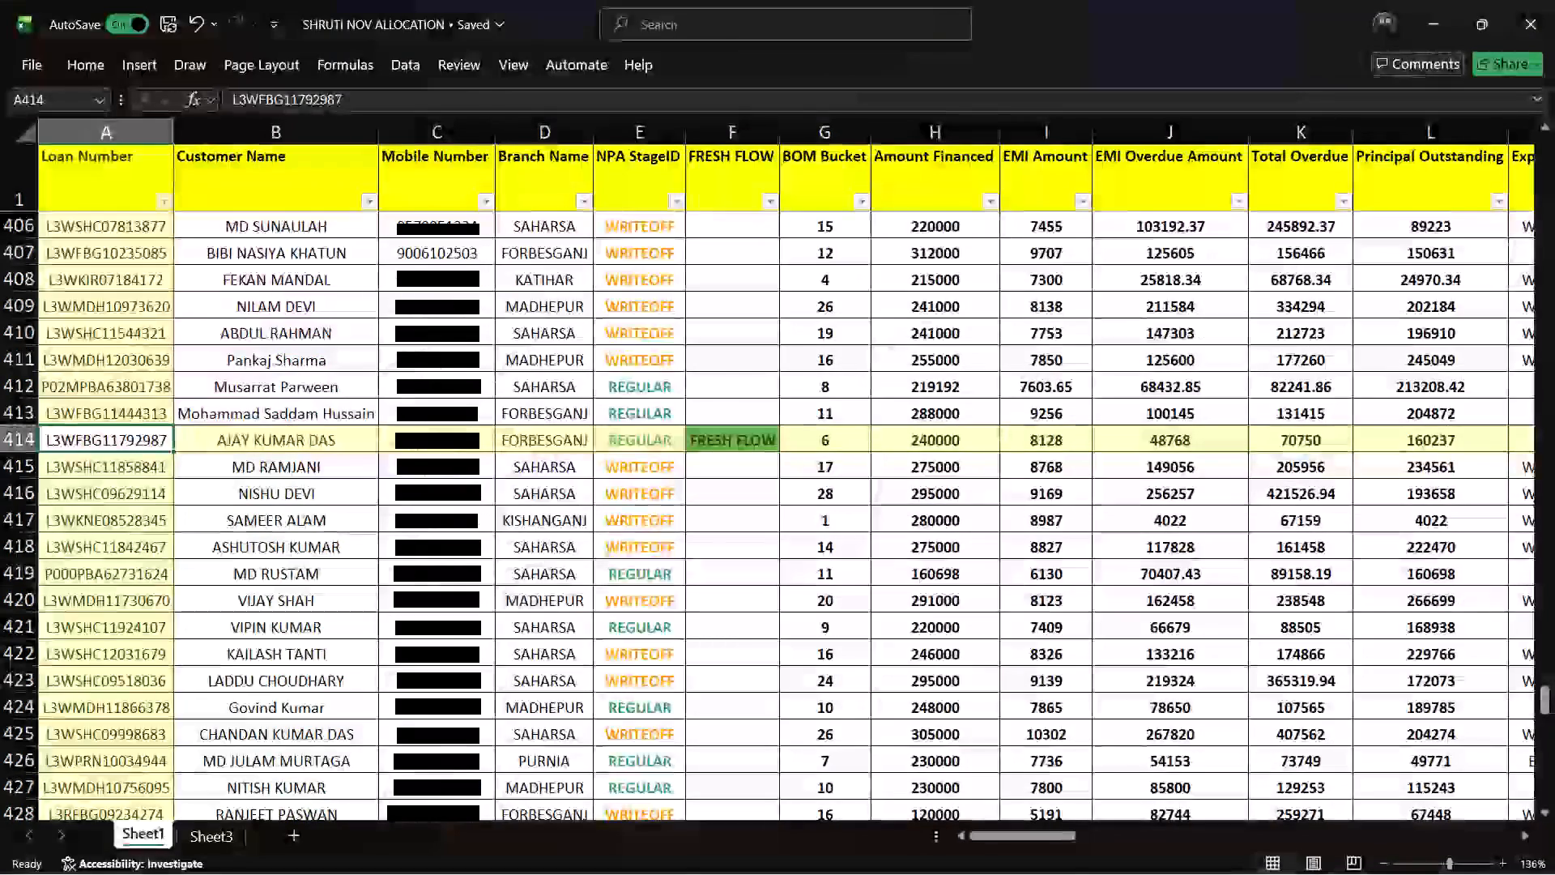
# Look down the FRESH FLOW column from row 414 for the next marked account and select its cell in row 442.
pyautogui.press('Right')
pyautogui.press('Right')
pyautogui.press('Right')
pyautogui.press('Right')
pyautogui.press('Right')
pyautogui.press('Down')
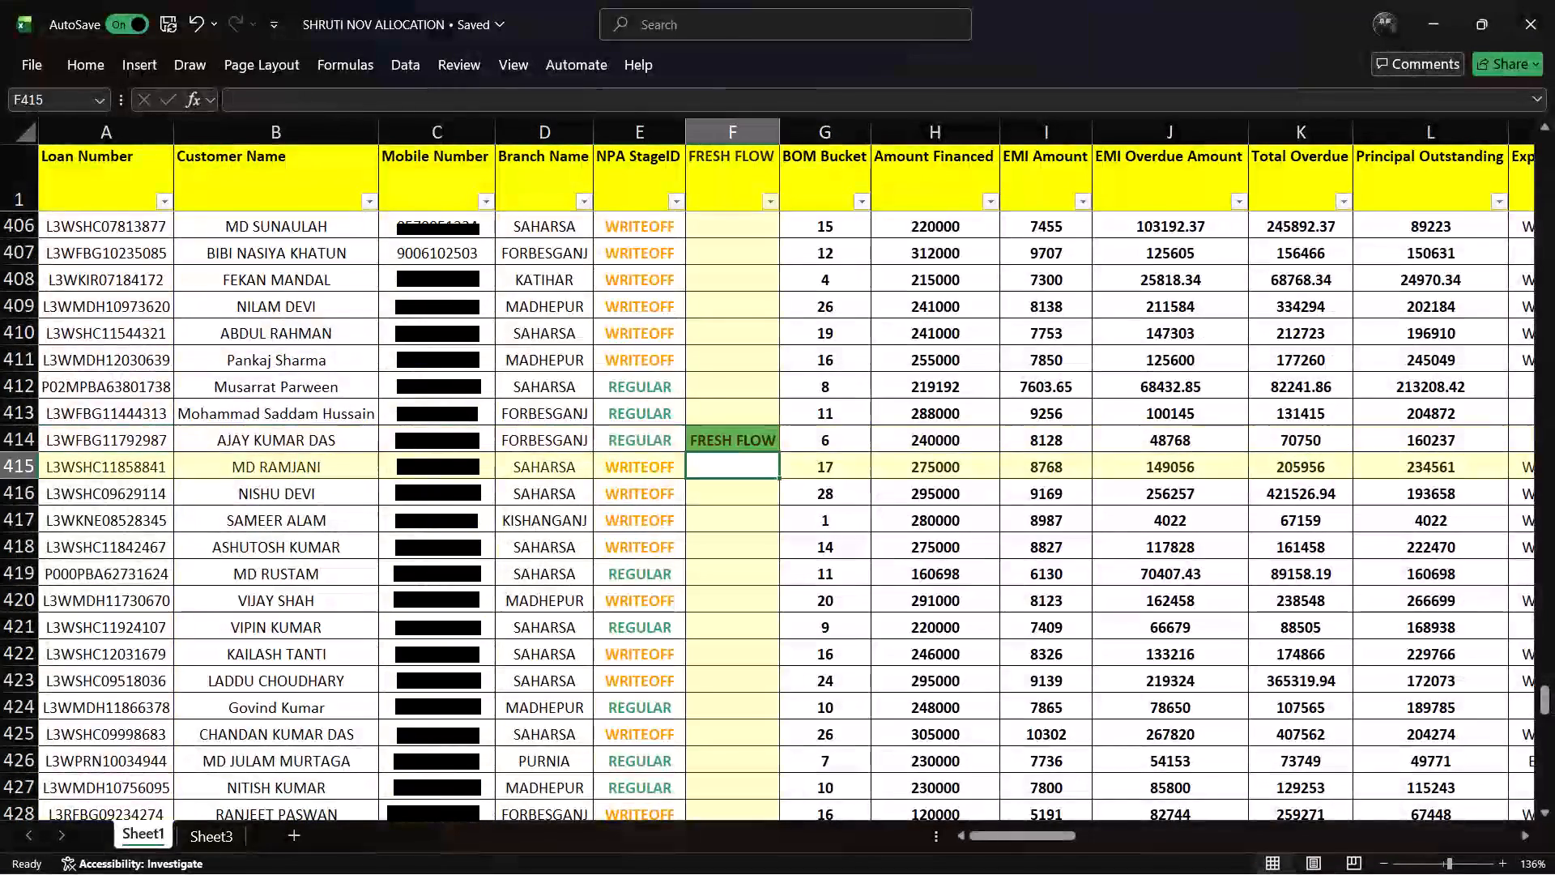
pyautogui.press('Down')
pyautogui.press('Down')
pyautogui.press('Down')
pyautogui.press('Down')
pyautogui.press('Down')
pyautogui.press('Down')
pyautogui.press('Down')
pyautogui.press('Down')
pyautogui.press('Down')
pyautogui.press('Down')
pyautogui.press('Down')
pyautogui.press('Down')
pyautogui.press('Down')
pyautogui.press('Down')
pyautogui.press('Down')
pyautogui.press('Down')
pyautogui.press('Down')
pyautogui.press('Down')
pyautogui.press('Down')
pyautogui.press('Down')
pyautogui.press('Down')
pyautogui.press('Down')
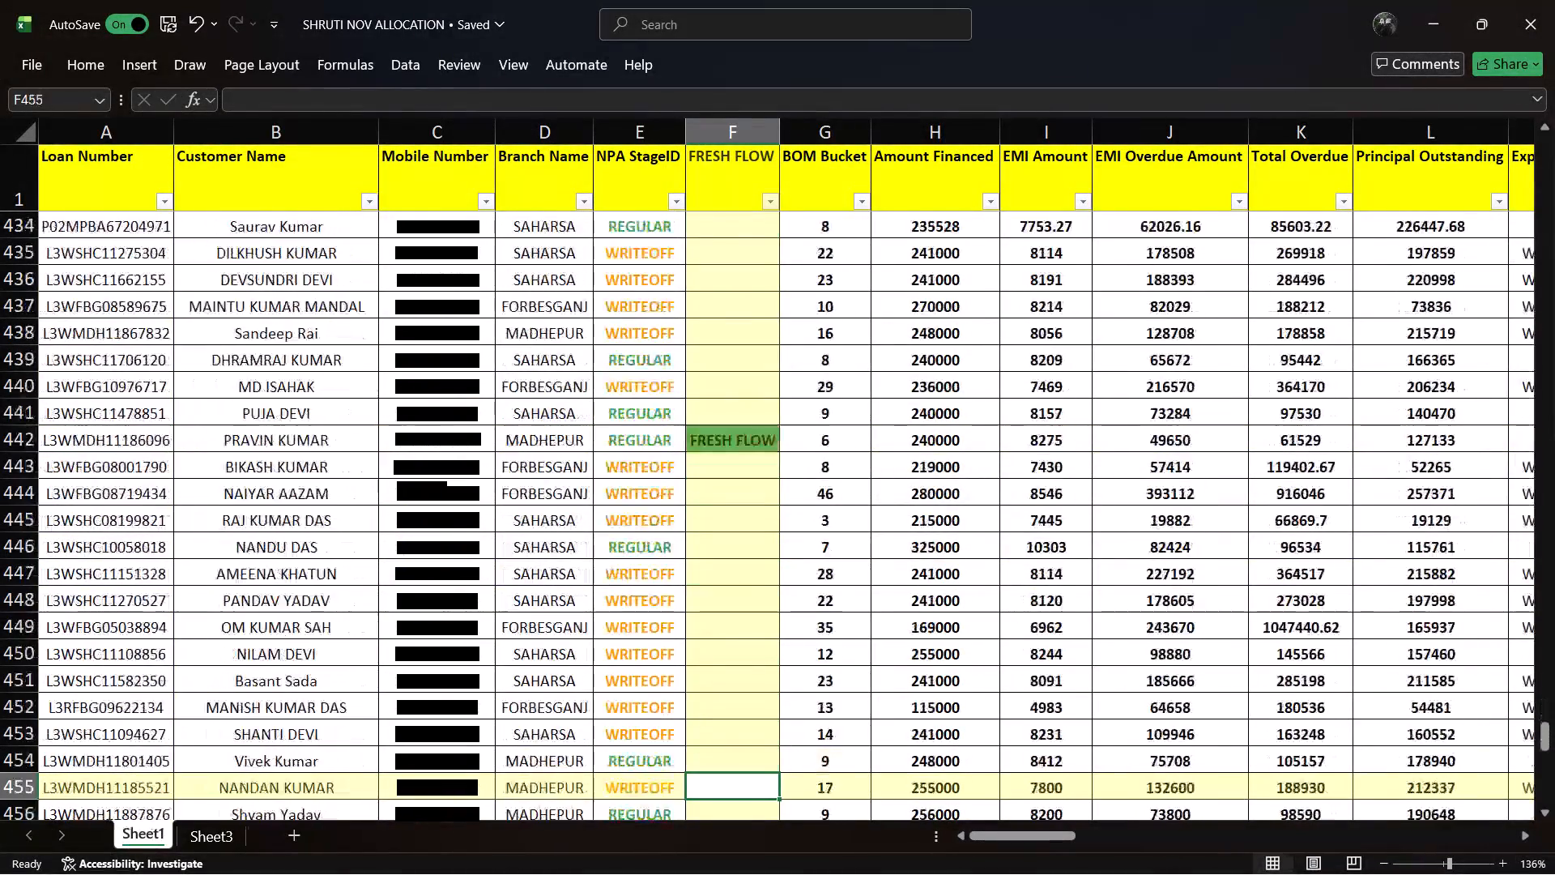
pyautogui.click(752, 438)
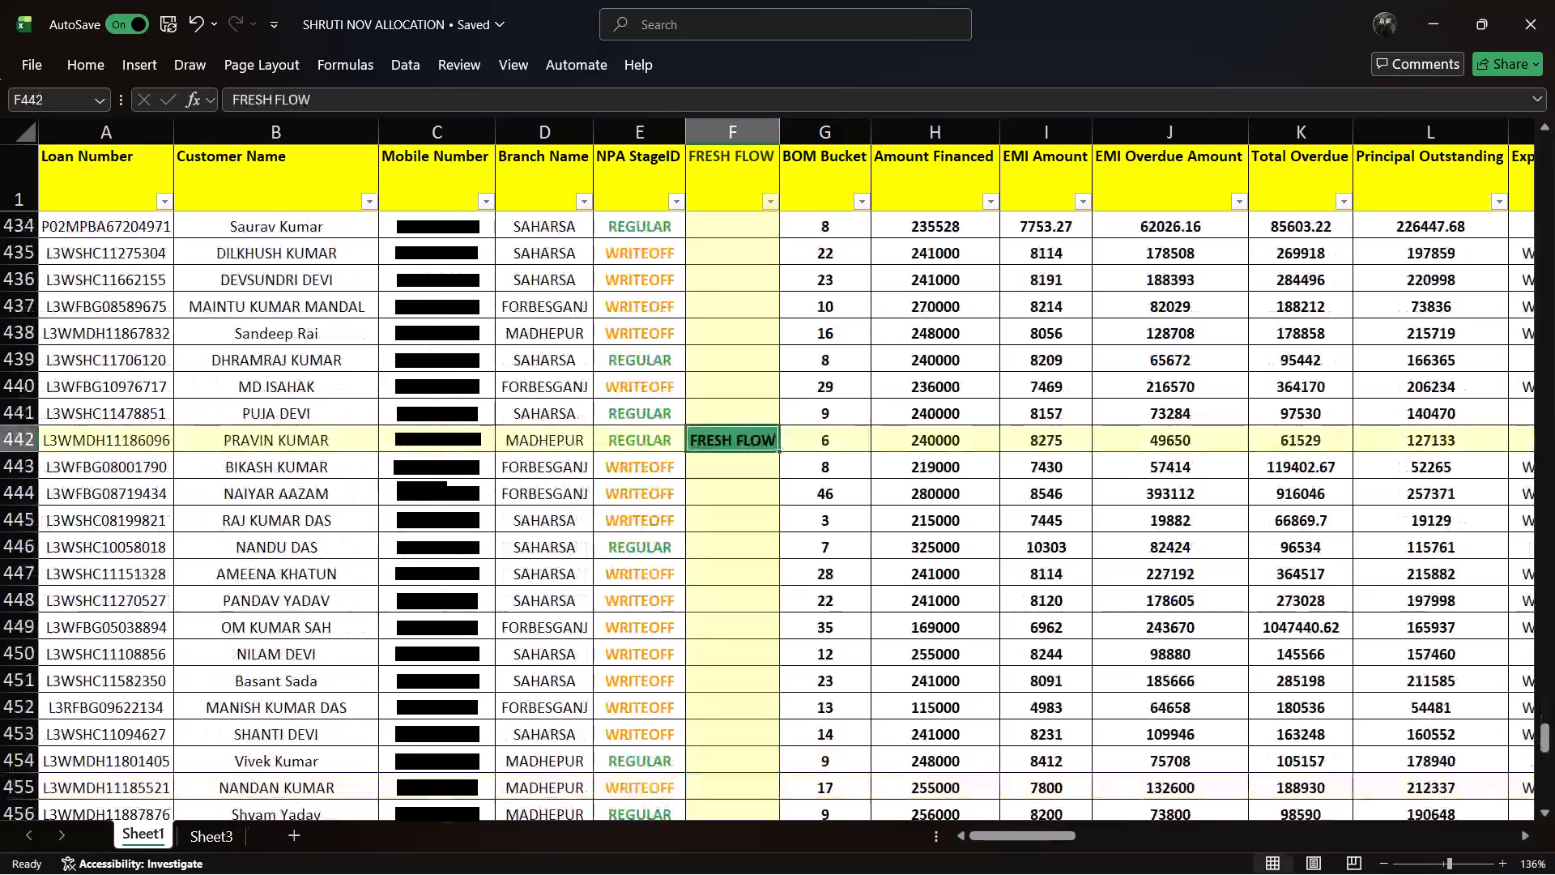
# Go to the Mobile Number cell of the FRESH FLOW account in row 442.
pyautogui.press('Left')
pyautogui.press('Left')
pyautogui.press('Left')
pyautogui.press('Left')
pyautogui.press('Left')
pyautogui.press('Left')
pyautogui.press('Left')
pyautogui.press('Left')
pyautogui.press('Left')
pyautogui.press('Left')
pyautogui.press('Left')
pyautogui.press('Left')
pyautogui.press('Left')
pyautogui.press('Left')
pyautogui.press('Left')
pyautogui.press('Left')
pyautogui.press('Left')
pyautogui.press('Left')
pyautogui.press('Left')
pyautogui.press('Left')
pyautogui.press('Right')
pyautogui.press('Right')
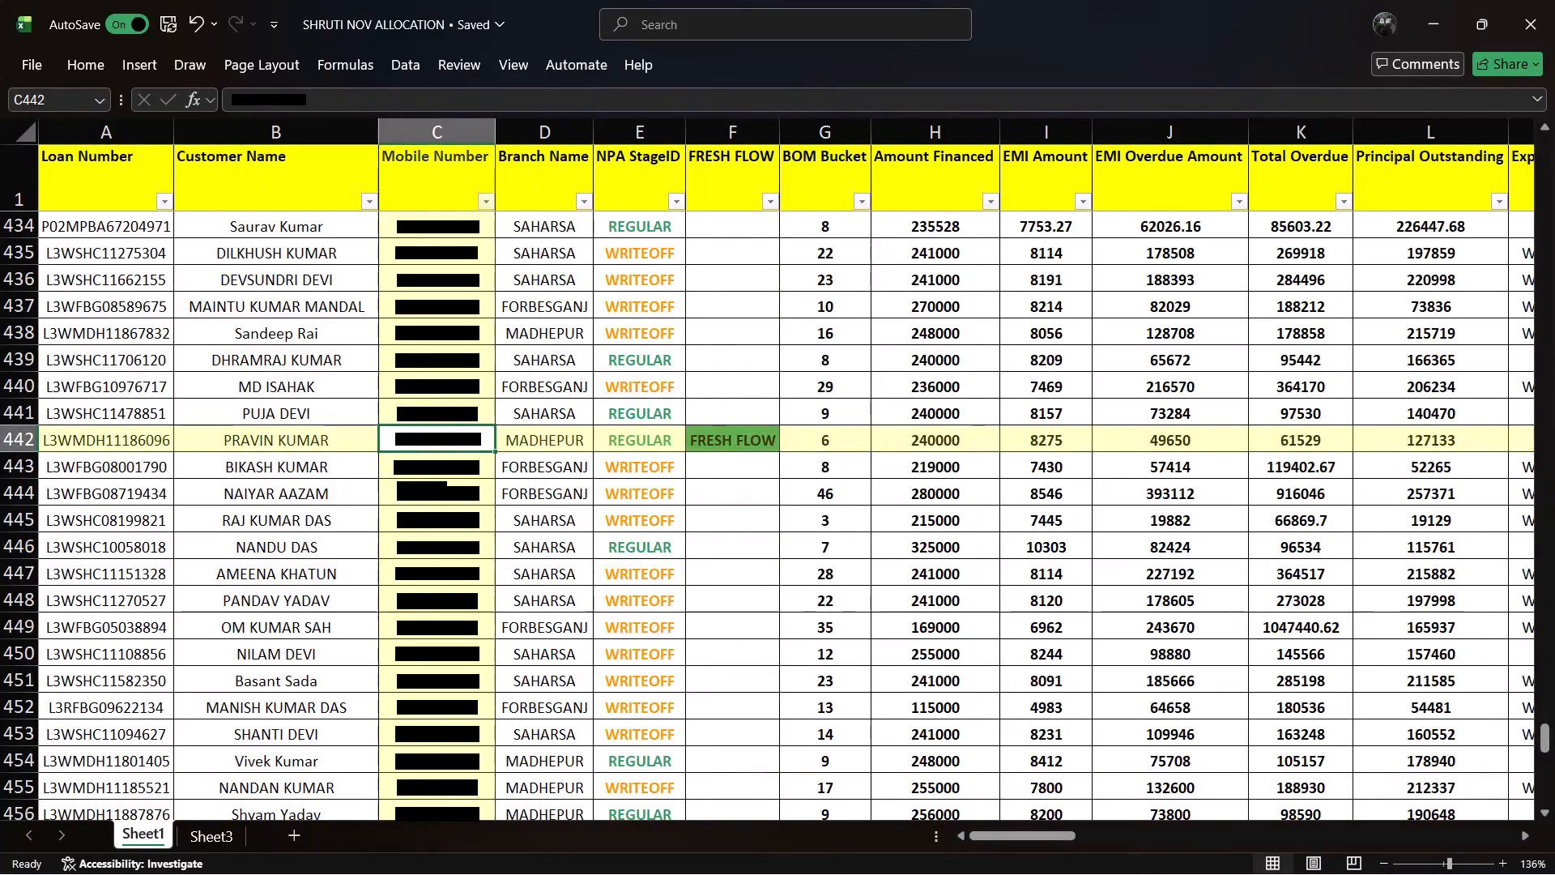
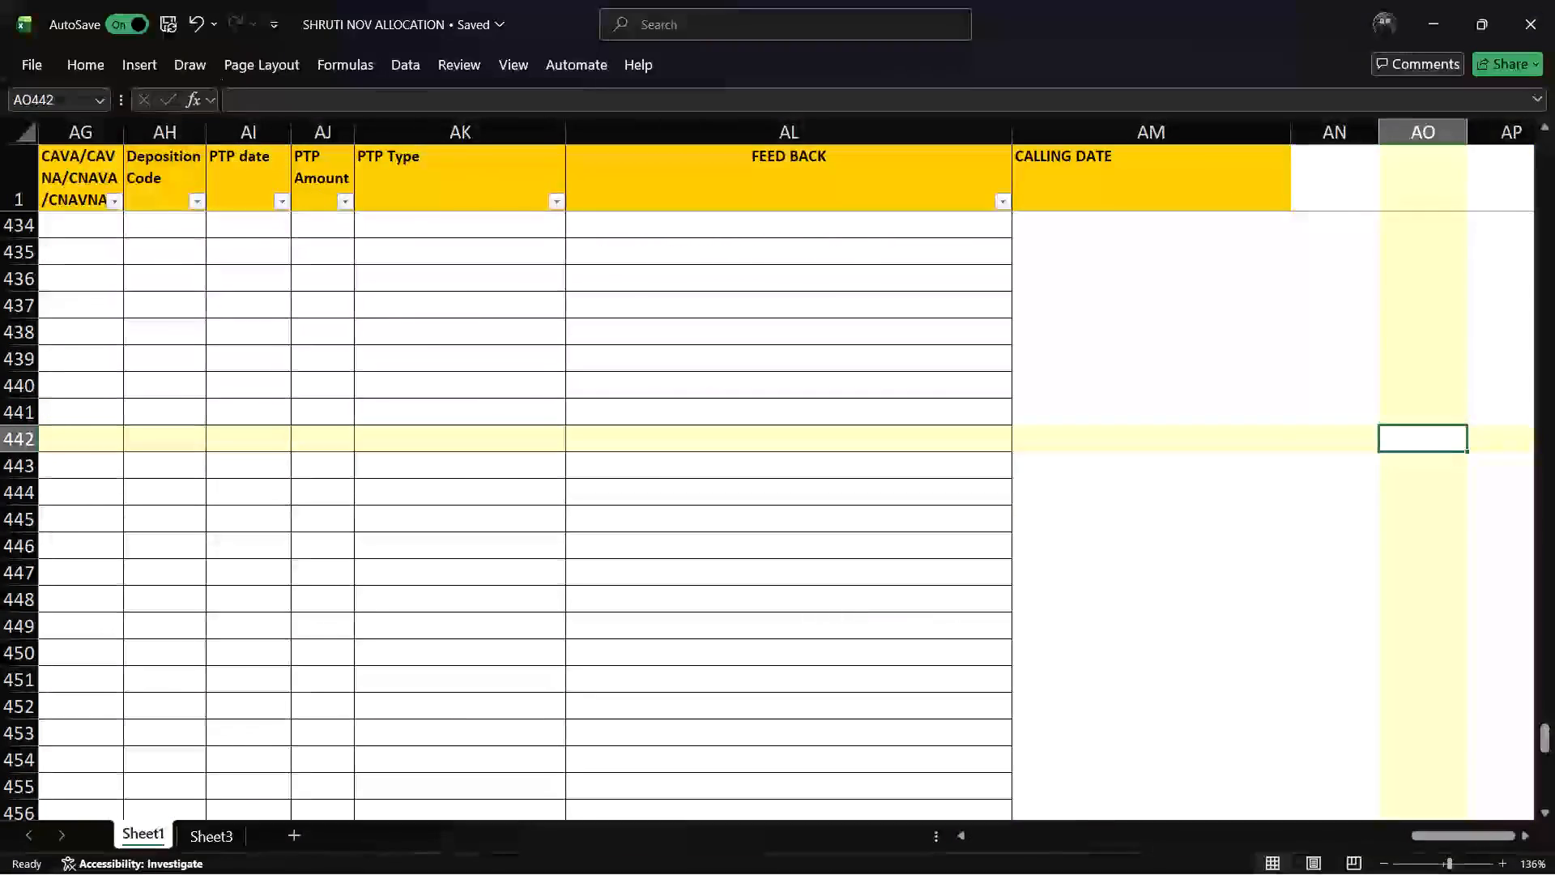
# Enter "CALL NO RESPONSE" as the FEED BACK for the FRESH FLOW account in row 442.
pyautogui.press('Left')
pyautogui.press('Left')
pyautogui.press('Left')
pyautogui.press('Left')
pyautogui.press('Right')
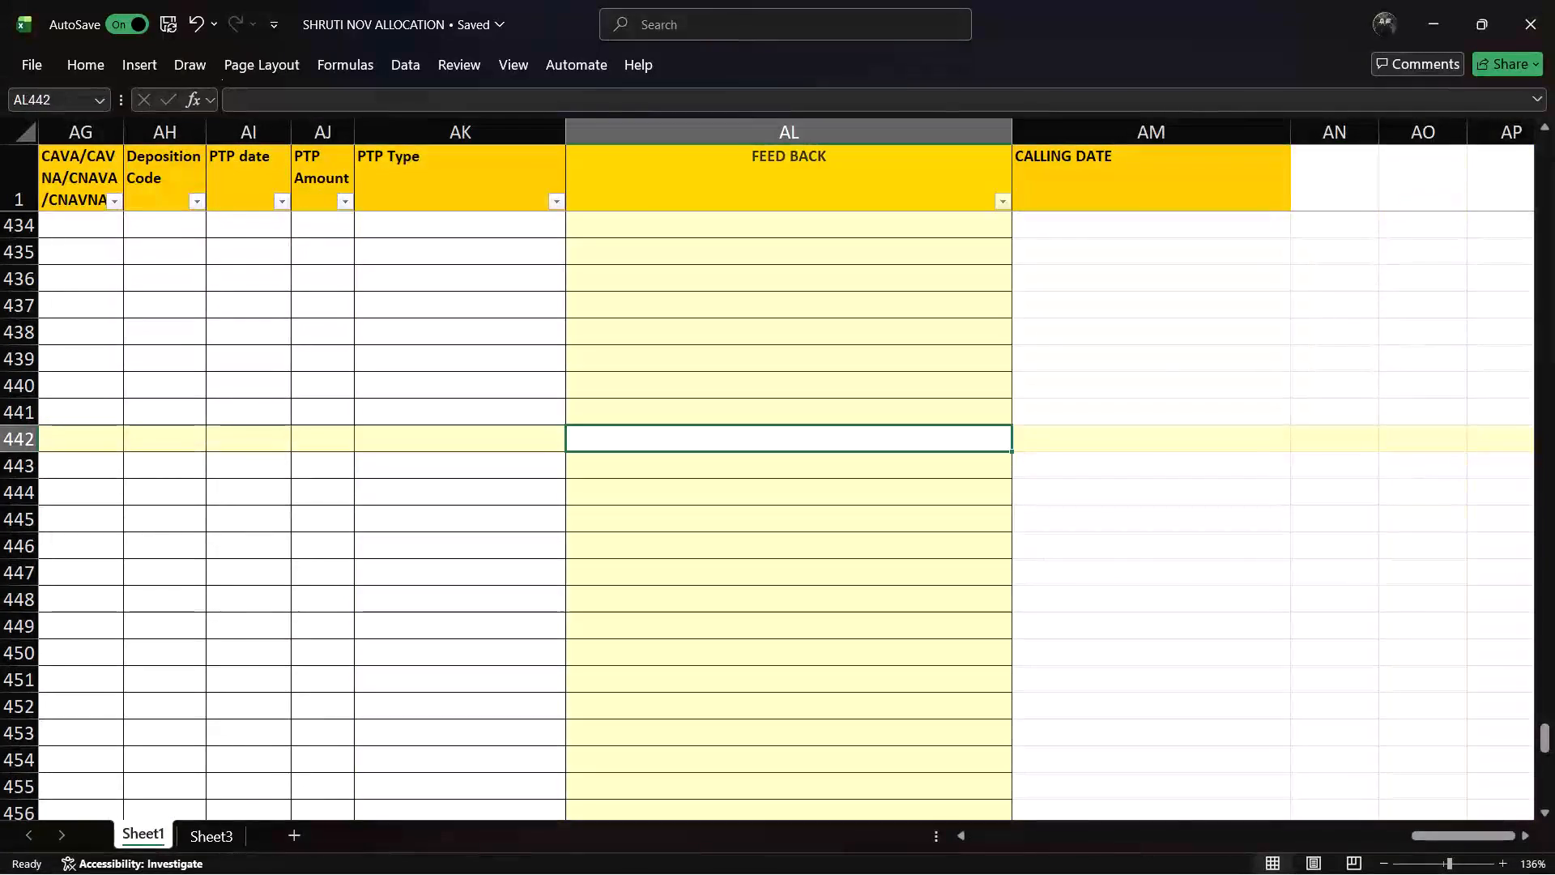
pyautogui.write('CALL NO RES')
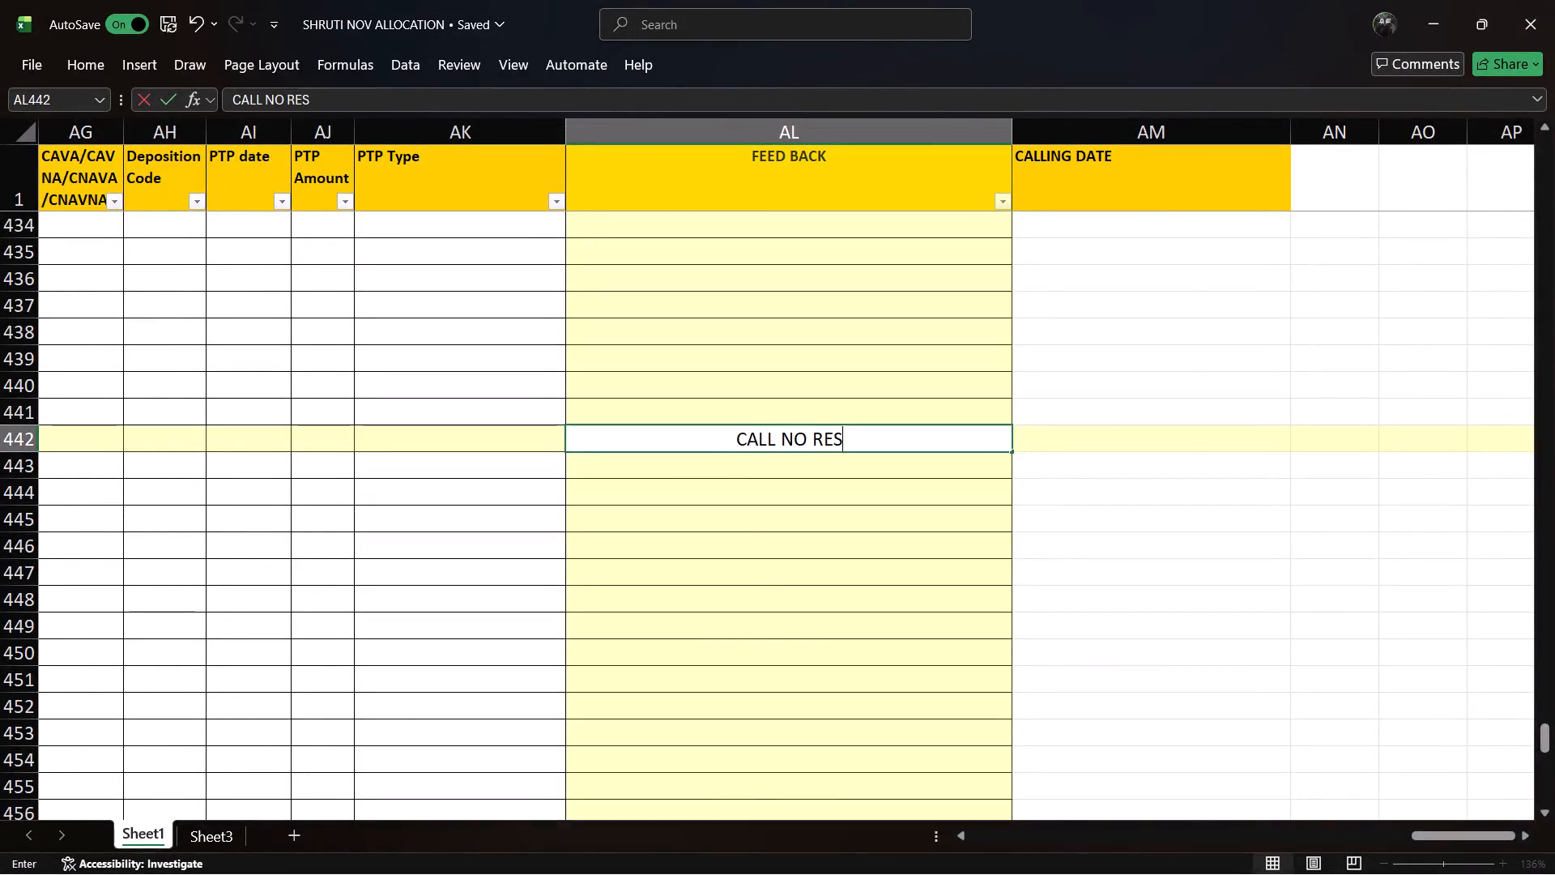
pyautogui.write('PONCE')
pyautogui.press('Right')
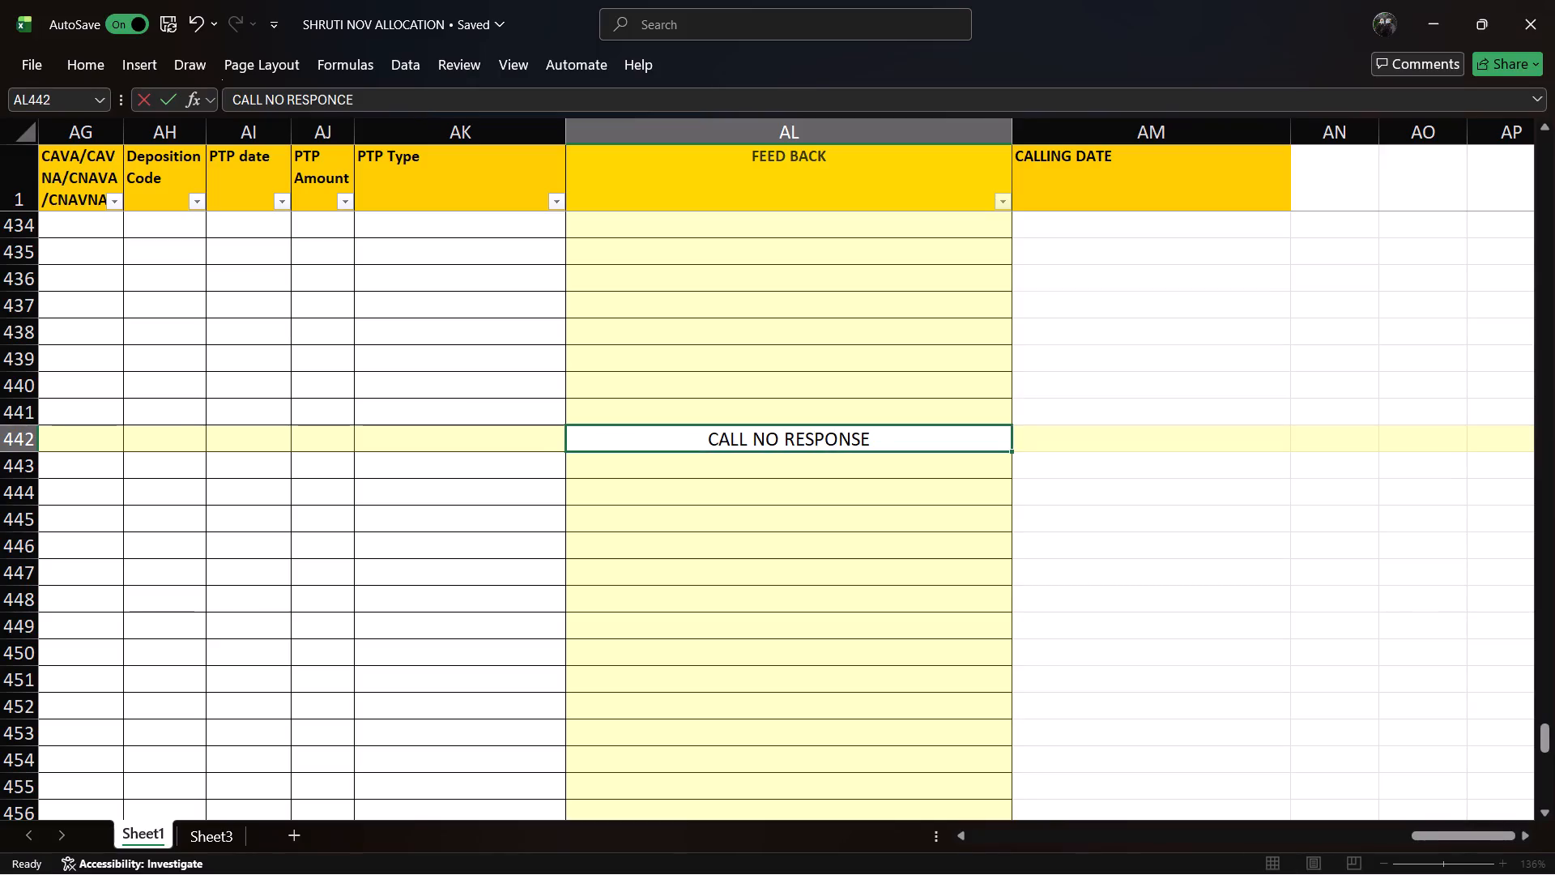
# Enter today's date as the CALLING DATE in row 442, return to the start of the row and save the workbook.
pyautogui.hotkey('ctrl', ';')
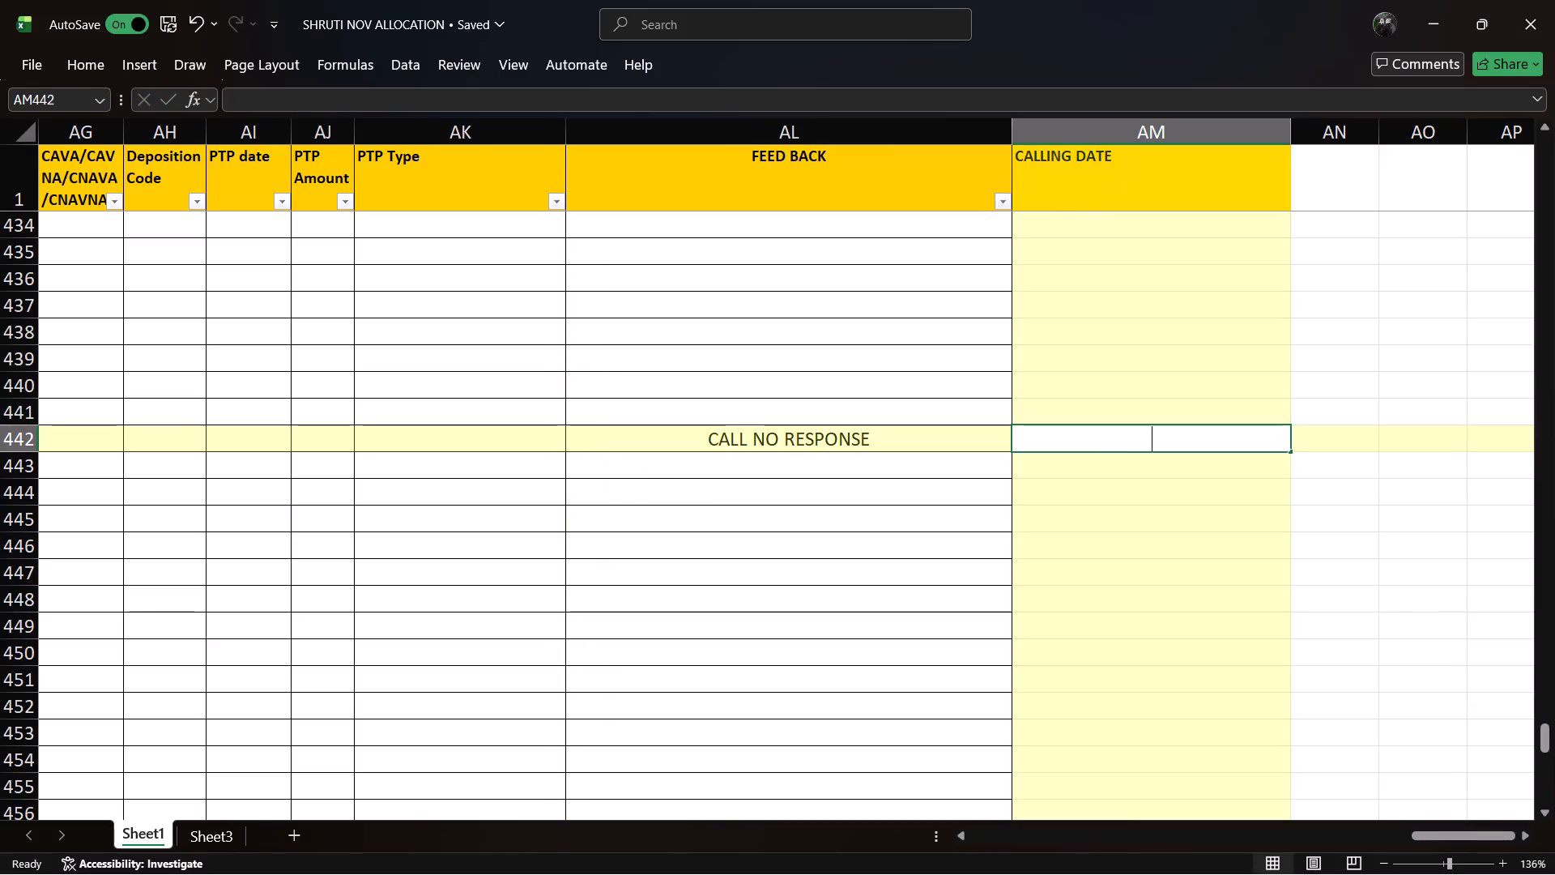
pyautogui.press('Left')
pyautogui.press('Left')
pyautogui.press('Left')
pyautogui.press('Left')
pyautogui.press('Left')
pyautogui.press('Left')
pyautogui.press('Left')
pyautogui.press('Left')
pyautogui.press('Left')
pyautogui.press('Left')
pyautogui.press('Left')
pyautogui.press('Left')
pyautogui.press('Left')
pyautogui.press('Left')
pyautogui.press('Left')
pyautogui.press('Left')
pyautogui.press('Left')
pyautogui.press('Left')
pyautogui.press('Left')
pyautogui.press('Left')
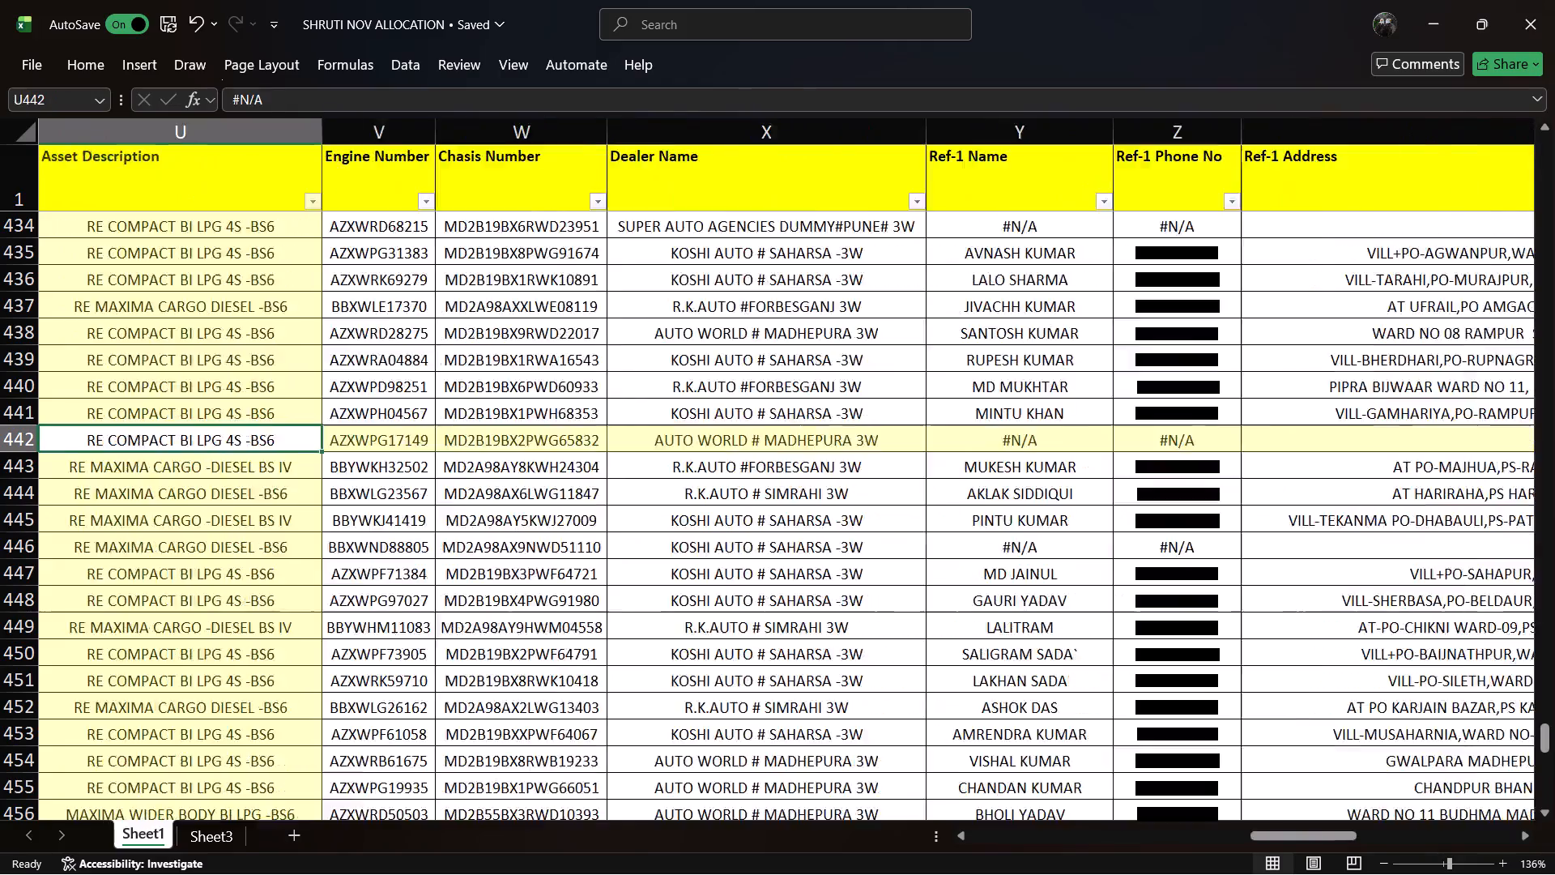
pyautogui.hotkey('ctrl', 's')
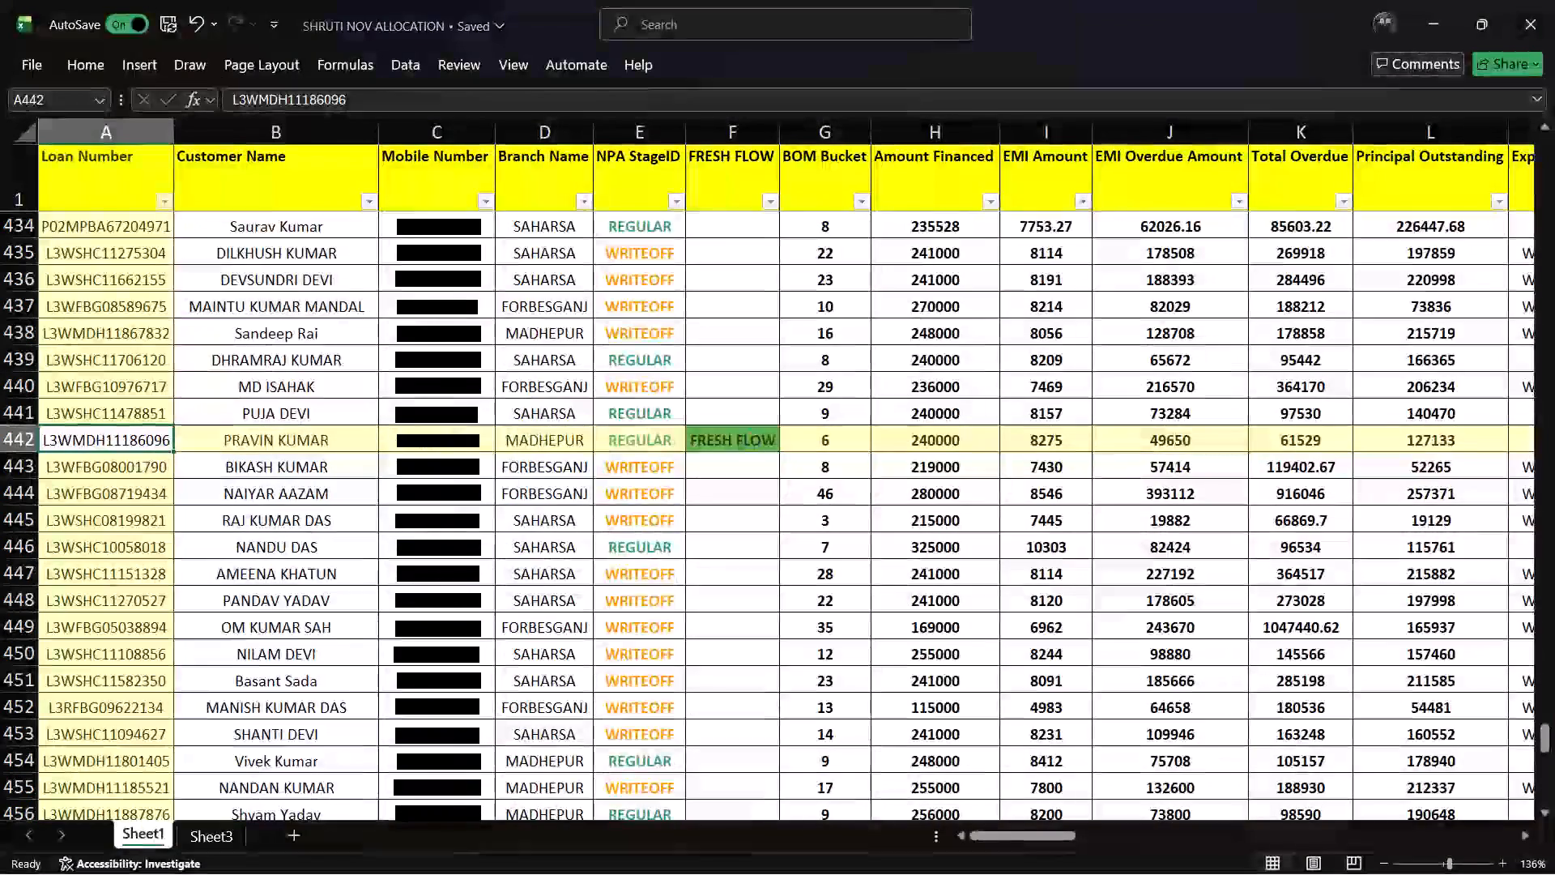
# Look down the FRESH FLOW column from row 442 to the end of the account list for further marked accounts.
pyautogui.click(752, 438)
pyautogui.press('Down')
pyautogui.press('Down')
pyautogui.press('Down')
pyautogui.press('Down')
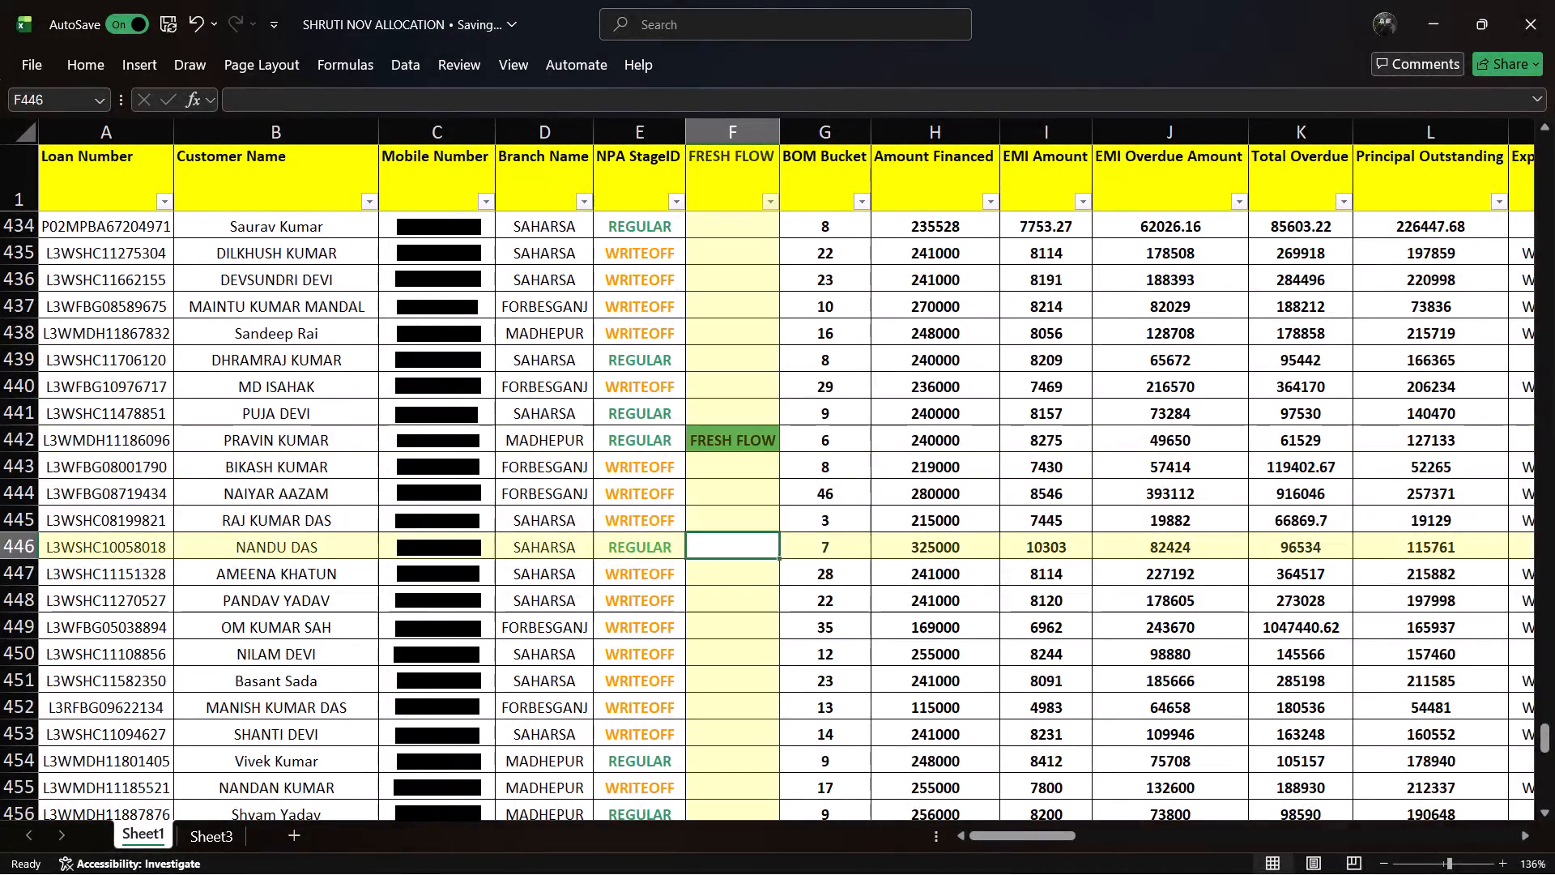
pyautogui.press('Down')
pyautogui.press('Down')
pyautogui.press('Down')
pyautogui.press('Down')
pyautogui.press('Down')
pyautogui.press('Down')
pyautogui.press('Down')
pyautogui.press('Down')
pyautogui.press('Down')
pyautogui.press('Down')
pyautogui.press('Down')
pyautogui.press('Down')
pyautogui.press('Down')
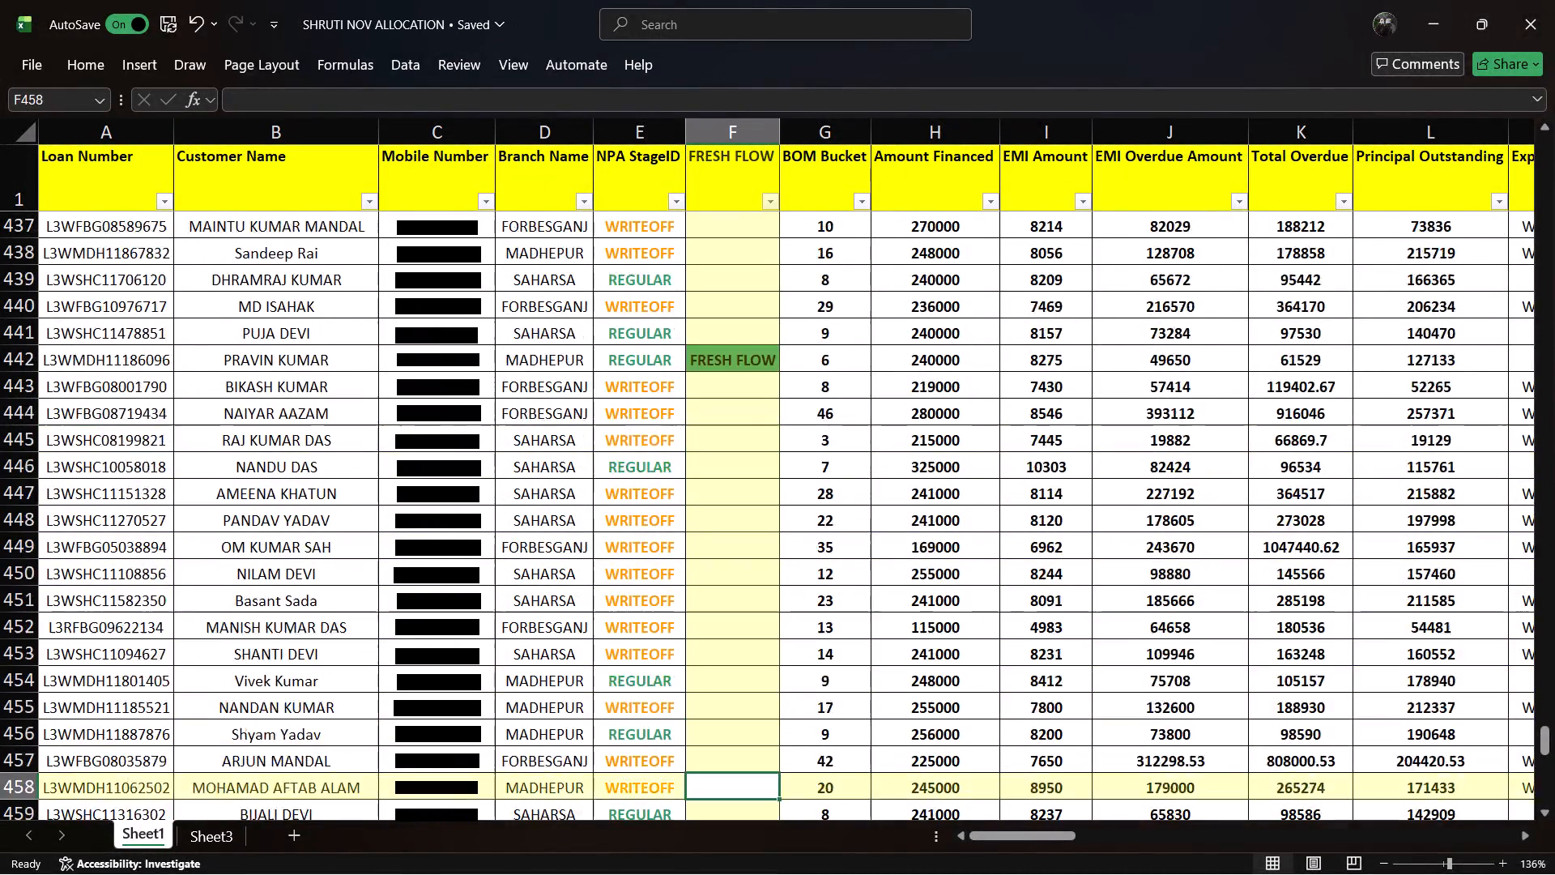
pyautogui.press('Down')
pyautogui.press('Down')
pyautogui.press('Down')
pyautogui.press('Down')
pyautogui.press('Down')
pyautogui.press('Down')
pyautogui.press('Down')
pyautogui.press('Down')
pyautogui.press('Down')
pyautogui.press('Down')
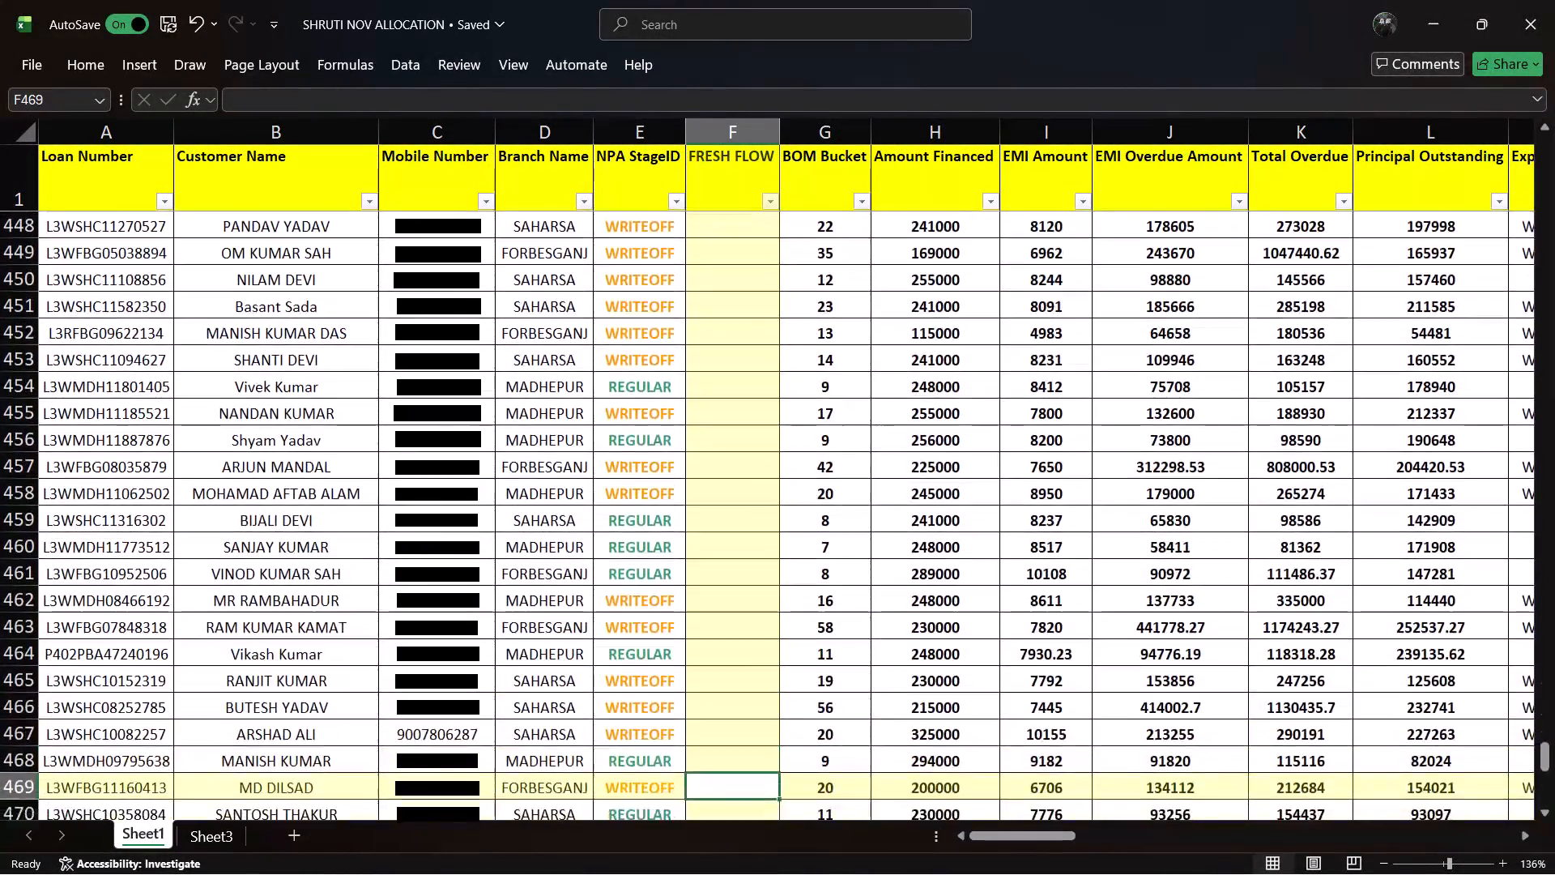
pyautogui.press('Down')
pyautogui.press('Down')
pyautogui.press('Down')
pyautogui.press('Down')
pyautogui.press('Down')
pyautogui.press('Down')
pyautogui.press('Down')
pyautogui.press('Down')
pyautogui.press('Down')
pyautogui.press('Down')
pyautogui.press('Down')
pyautogui.press('Down')
pyautogui.press('Down')
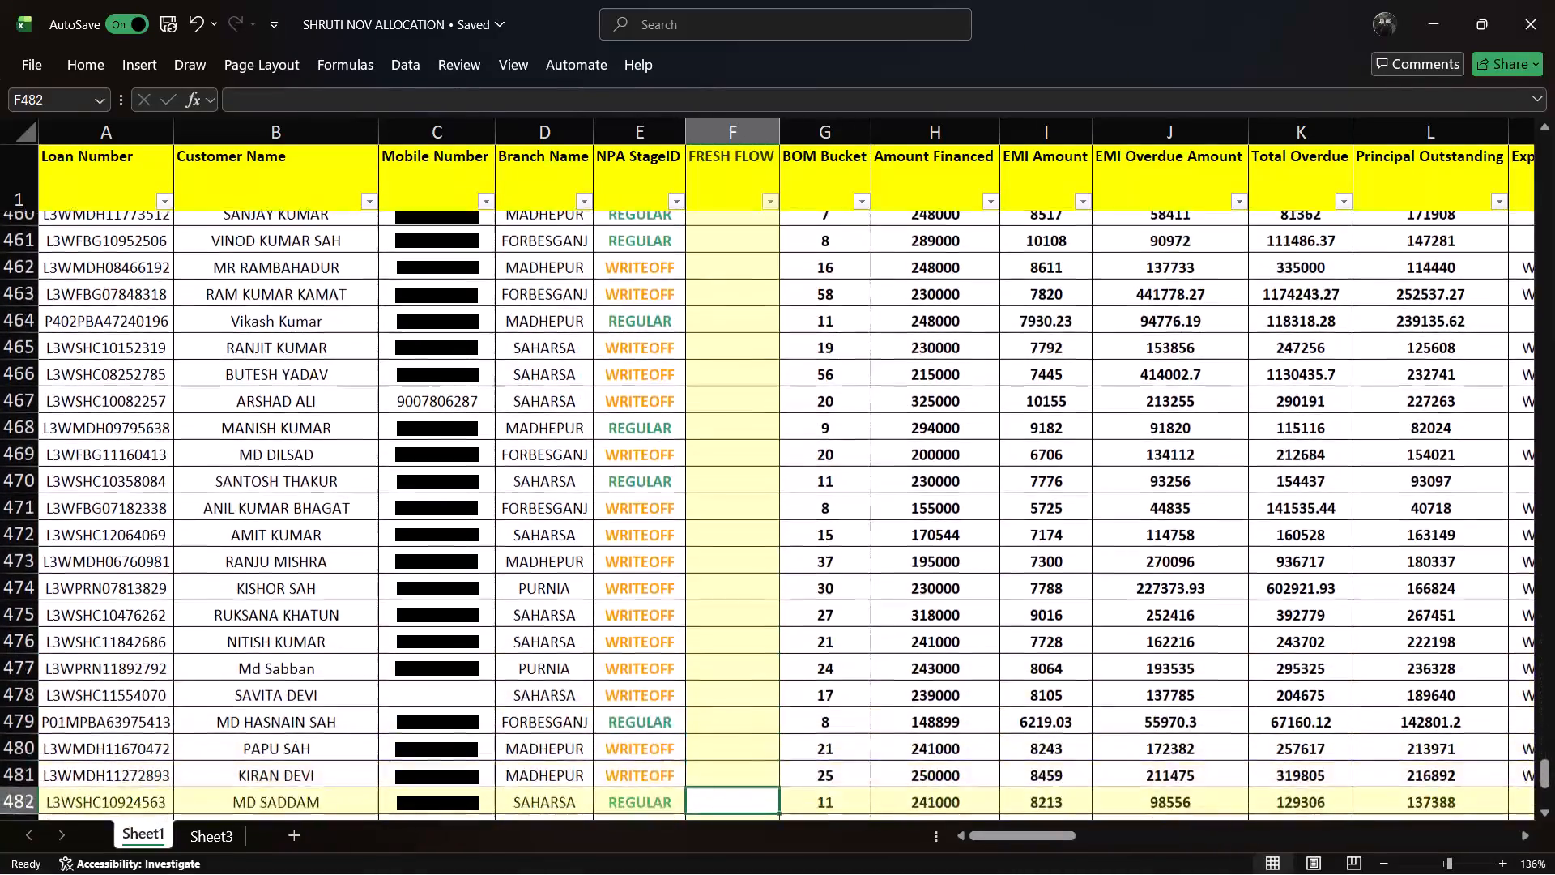
pyautogui.press('Down')
pyautogui.press('Down')
pyautogui.press('Down')
pyautogui.press('Down')
pyautogui.press('Down')
pyautogui.press('Down')
pyautogui.press('Down')
pyautogui.press('Down')
pyautogui.press('Down')
pyautogui.press('Down')
pyautogui.press('Down')
pyautogui.press('Down')
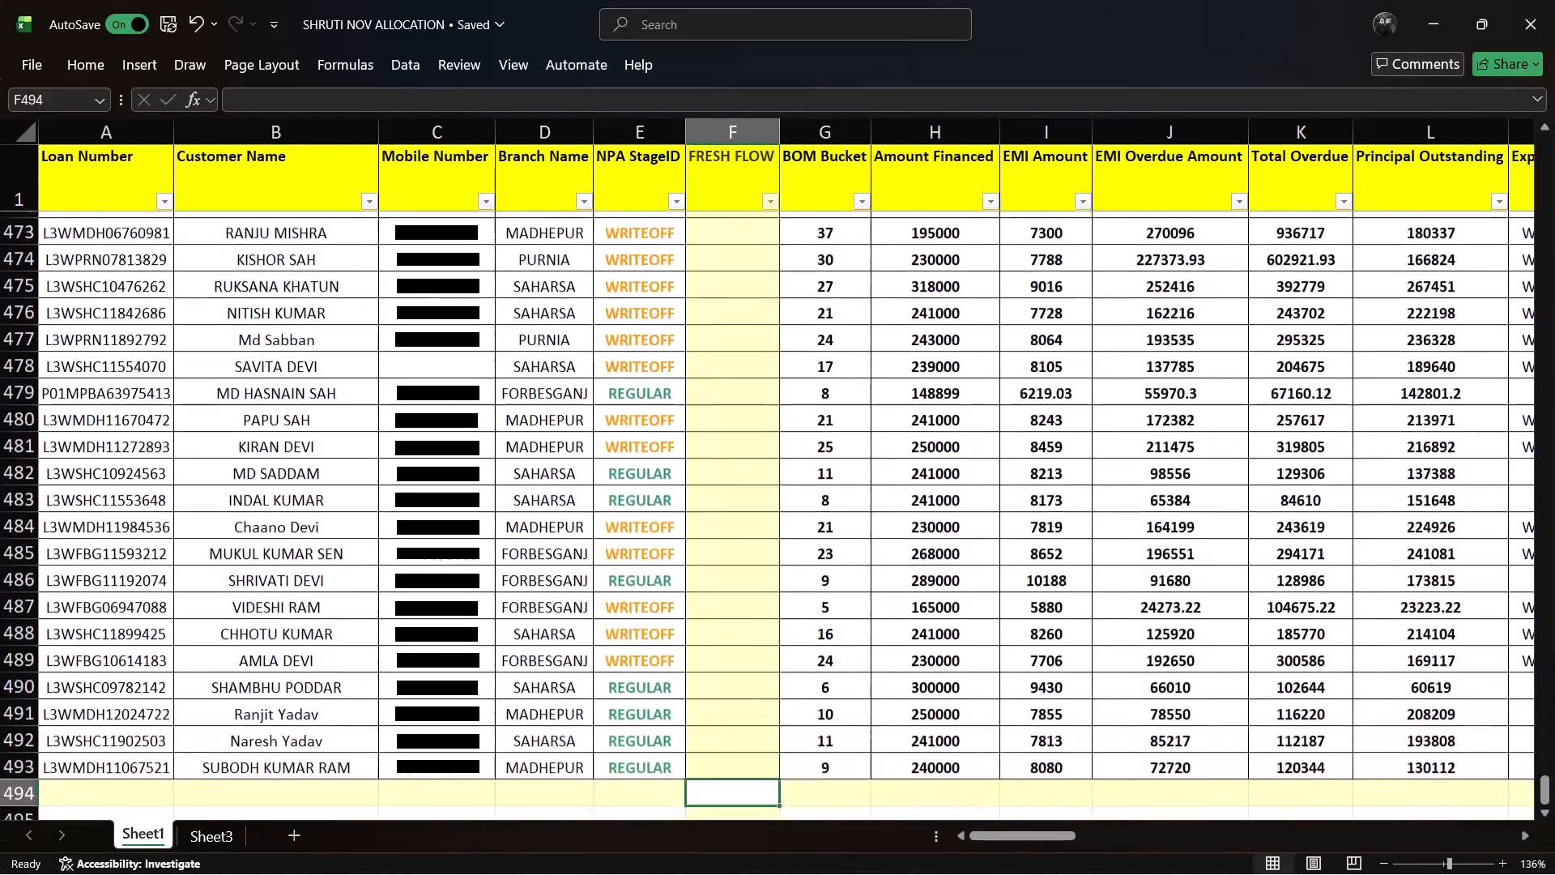
pyautogui.press('Down')
pyautogui.press('Down')
pyautogui.press('Down')
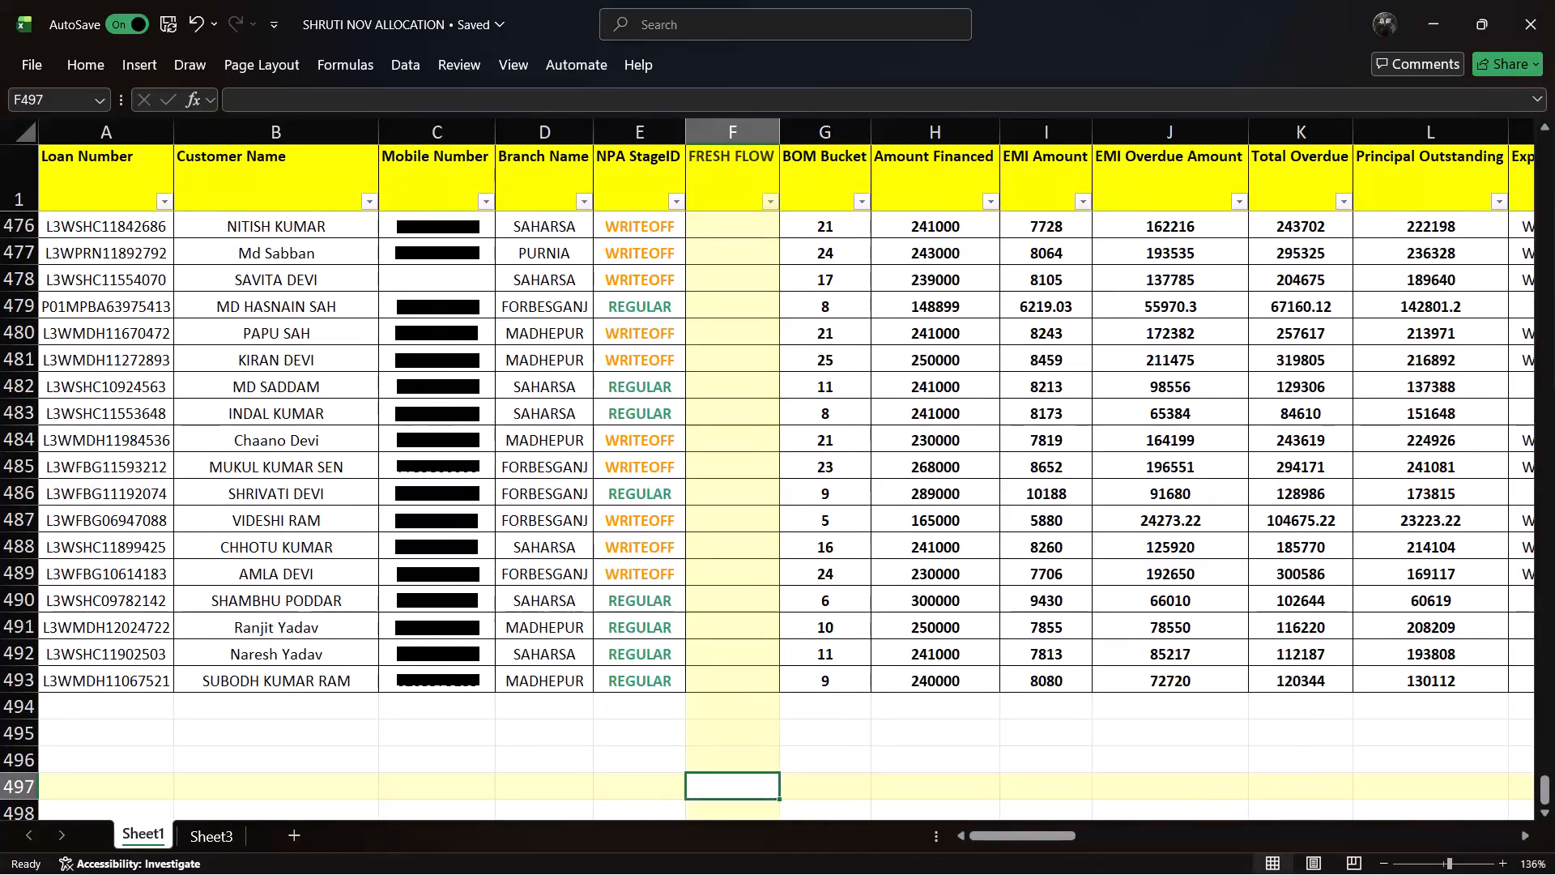
# Go back up from the end of the account list to the header row at the top of the sheet.
pyautogui.press('Up')
pyautogui.press('Up')
pyautogui.press('Up')
pyautogui.press('Up')
pyautogui.press('Up')
pyautogui.press('Up')
pyautogui.press('Up')
pyautogui.press('Up')
pyautogui.press('Up')
pyautogui.press('Up')
pyautogui.press('Up')
pyautogui.press('Up')
pyautogui.press('Up')
pyautogui.press('Up')
pyautogui.press('Up')
pyautogui.press('Up')
pyautogui.press('Up')
pyautogui.press('Up')
pyautogui.press('Up')
pyautogui.press('Up')
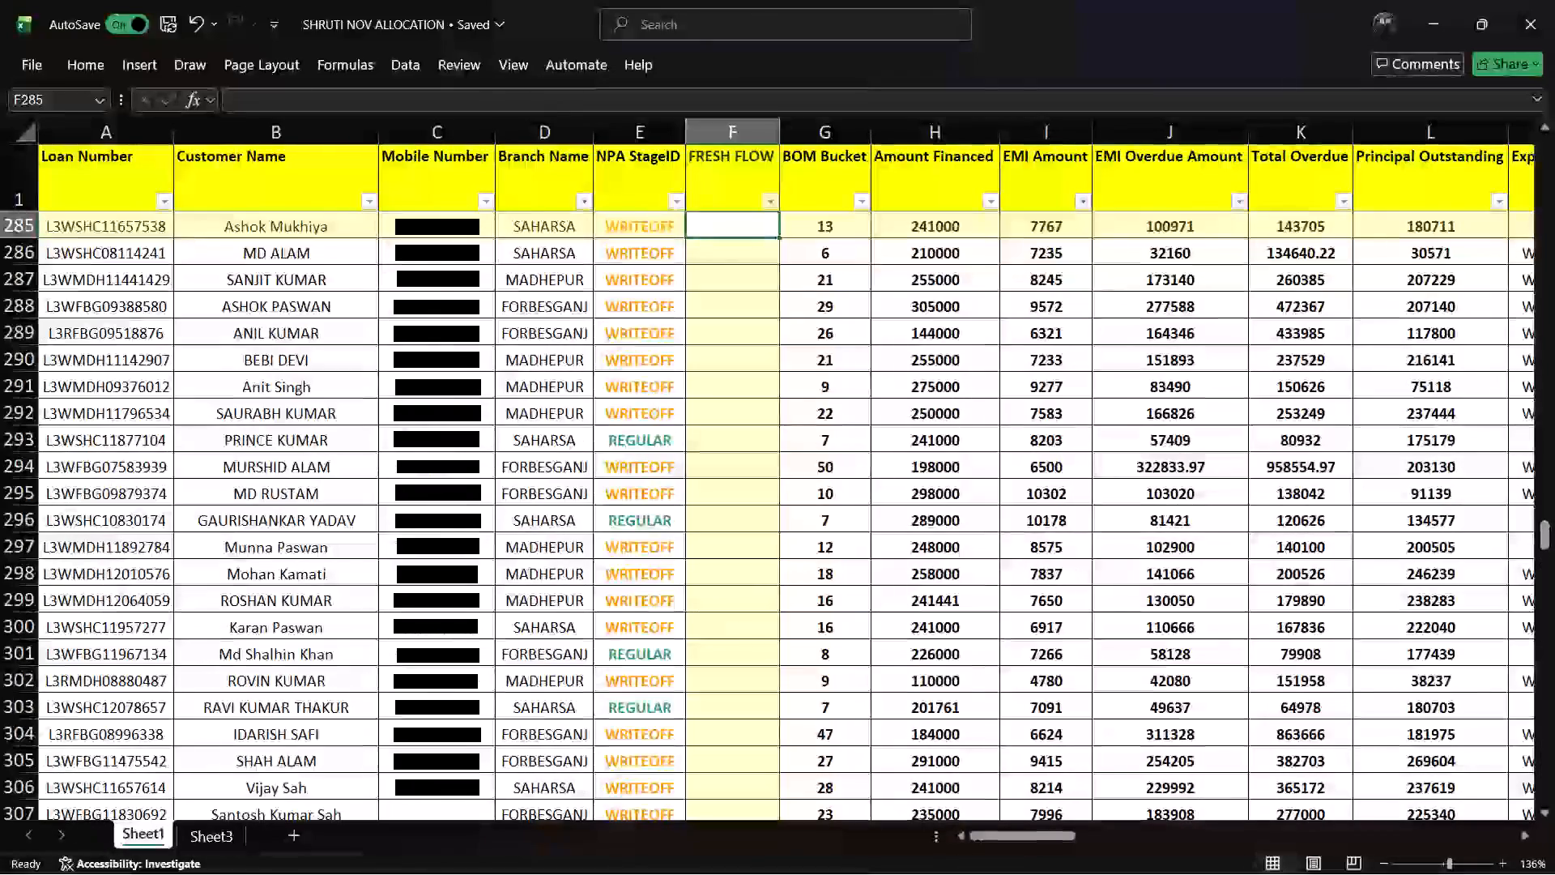
pyautogui.hotkey('ctrl', 'shift', 'Up')
pyautogui.hotkey('ctrl', 'shift', 'Up')
pyautogui.hotkey('ctrl', 'shift', 'Up')
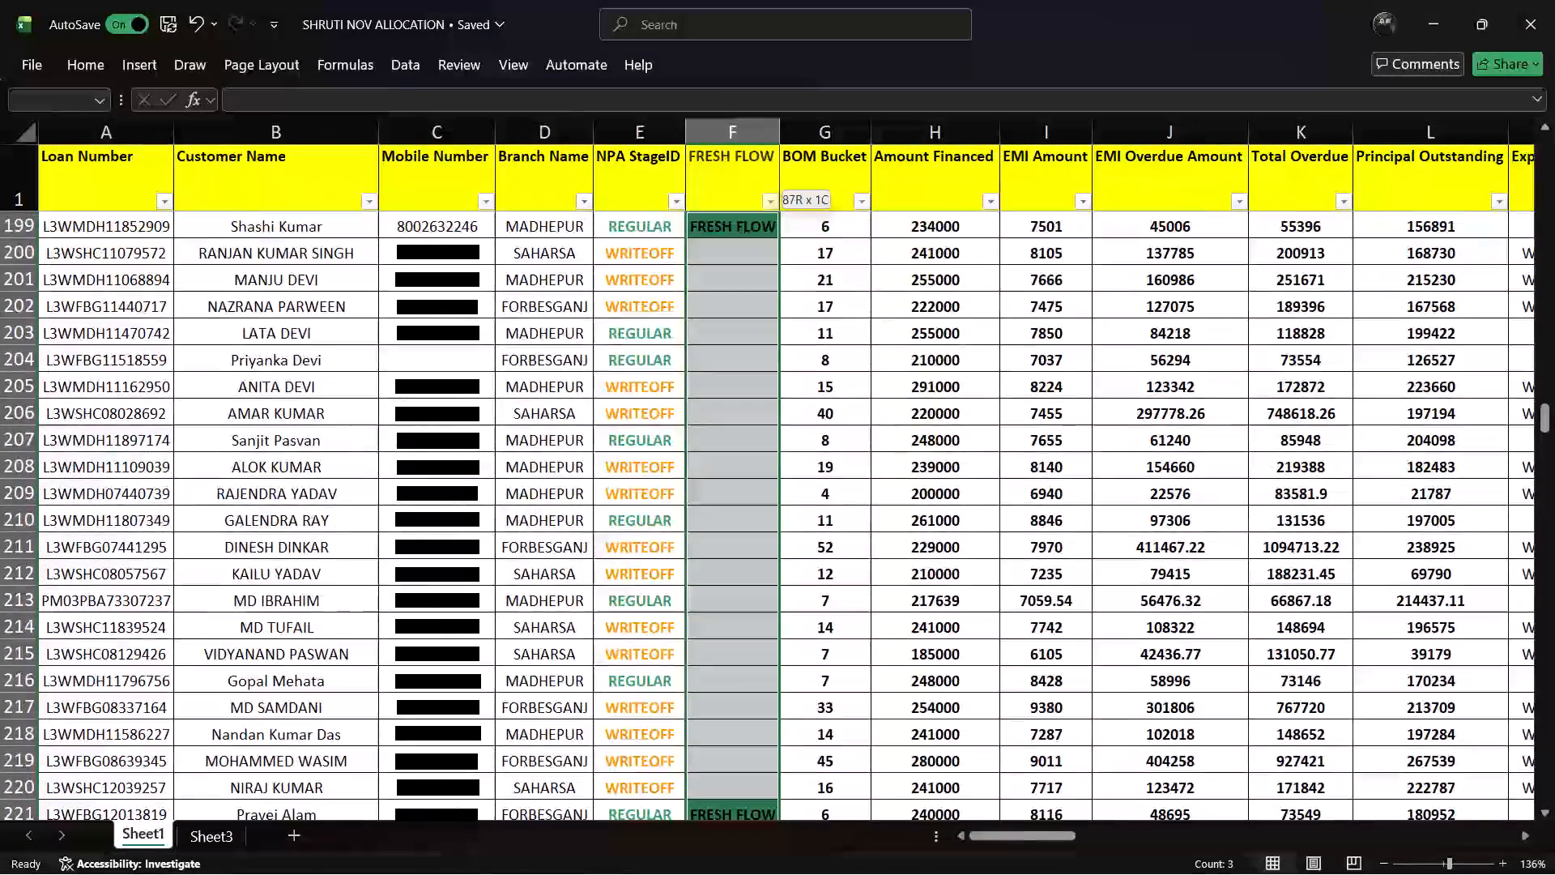
pyautogui.hotkey('ctrl', 'shift', 'Up')
pyautogui.hotkey('ctrl', 'shift', 'Up')
pyautogui.hotkey('ctrl', 'shift', 'Up')
pyautogui.hotkey('ctrl', 'shift', 'Up')
pyautogui.hotkey('ctrl', 'shift', 'Up')
pyautogui.hotkey('ctrl', 'shift', 'Up')
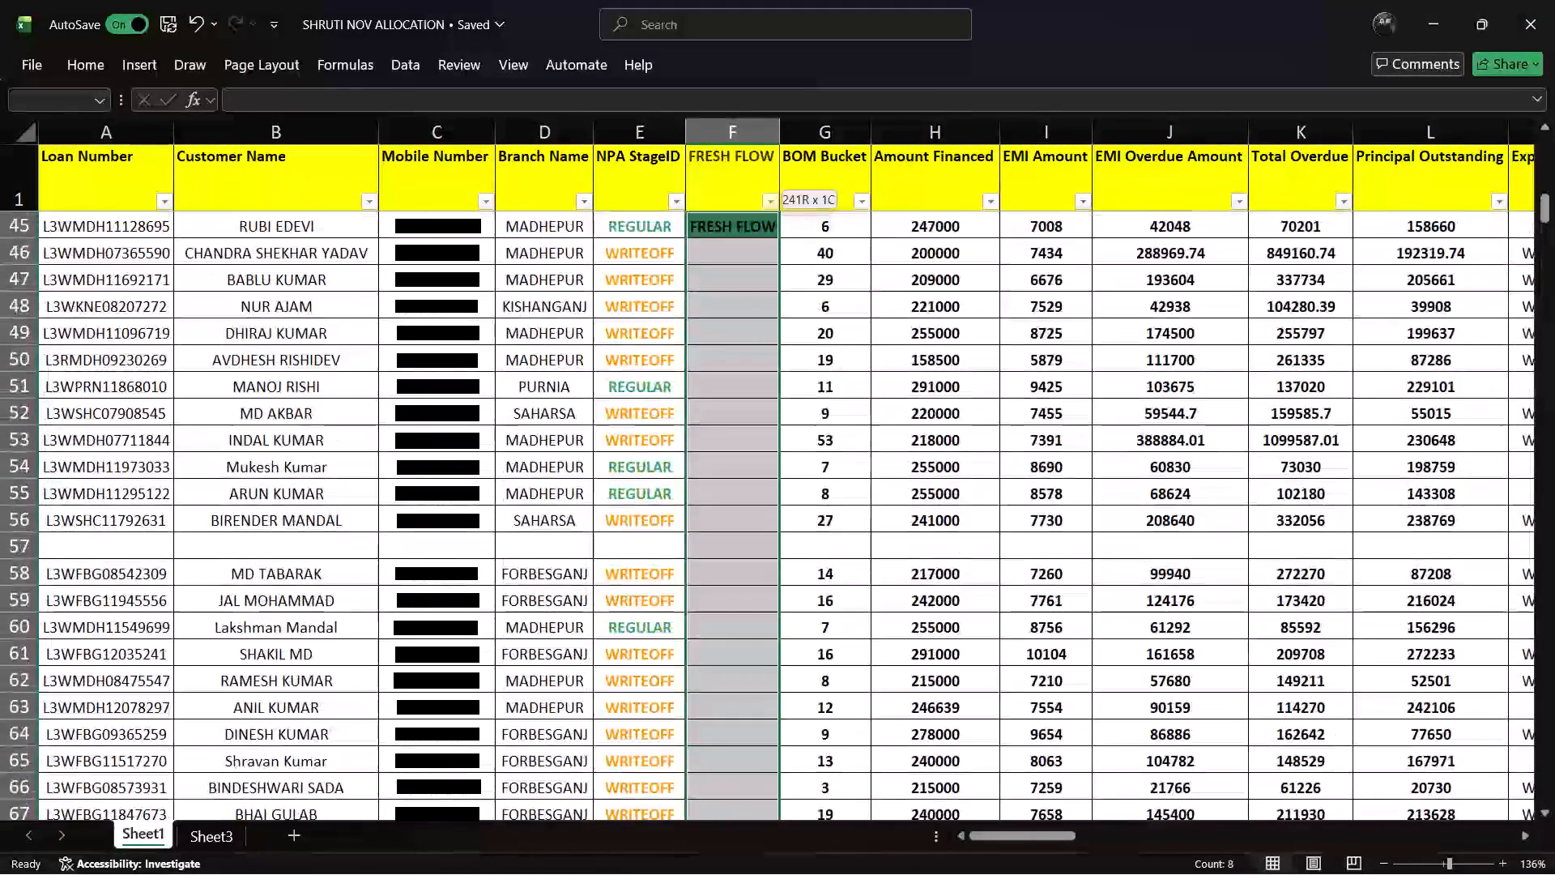
pyautogui.hotkey('ctrl', 'shift', 'Up')
pyautogui.hotkey('ctrl', 'shift', 'Up')
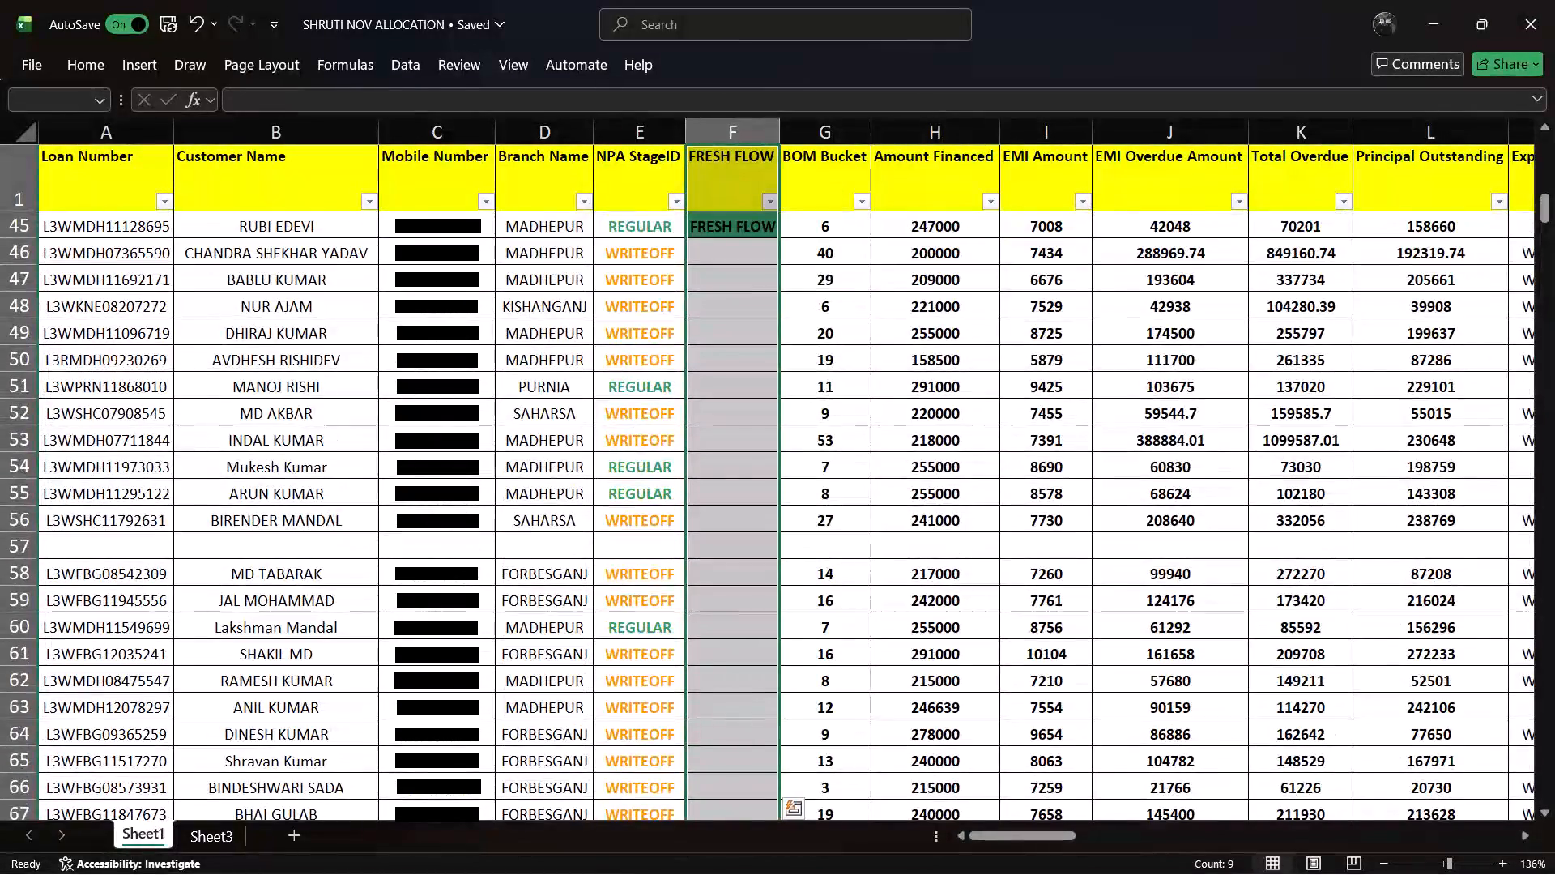
pyautogui.click(1345, 248)
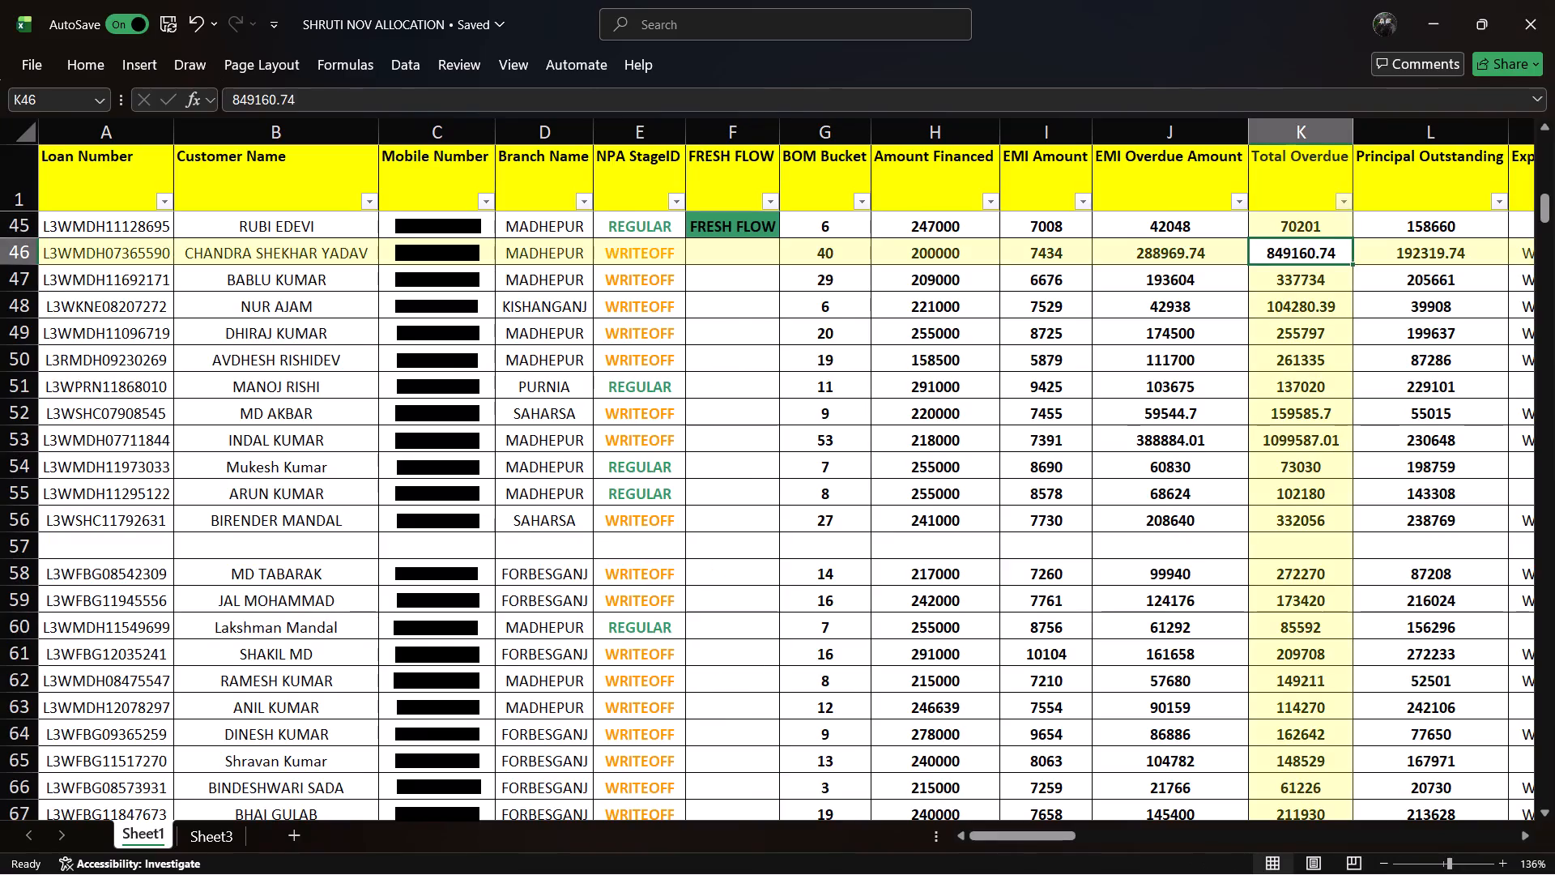
pyautogui.press('Up')
pyautogui.press('Up')
pyautogui.press('Up')
pyautogui.press('Up')
pyautogui.press('Up')
pyautogui.press('Up')
pyautogui.press('Up')
pyautogui.press('Up')
pyautogui.press('Up')
pyautogui.press('Up')
pyautogui.press('Up')
pyautogui.press('Up')
pyautogui.press('Up')
pyautogui.press('Up')
pyautogui.press('Up')
pyautogui.press('Up')
pyautogui.press('Up')
pyautogui.press('Up')
pyautogui.press('Up')
pyautogui.press('Up')
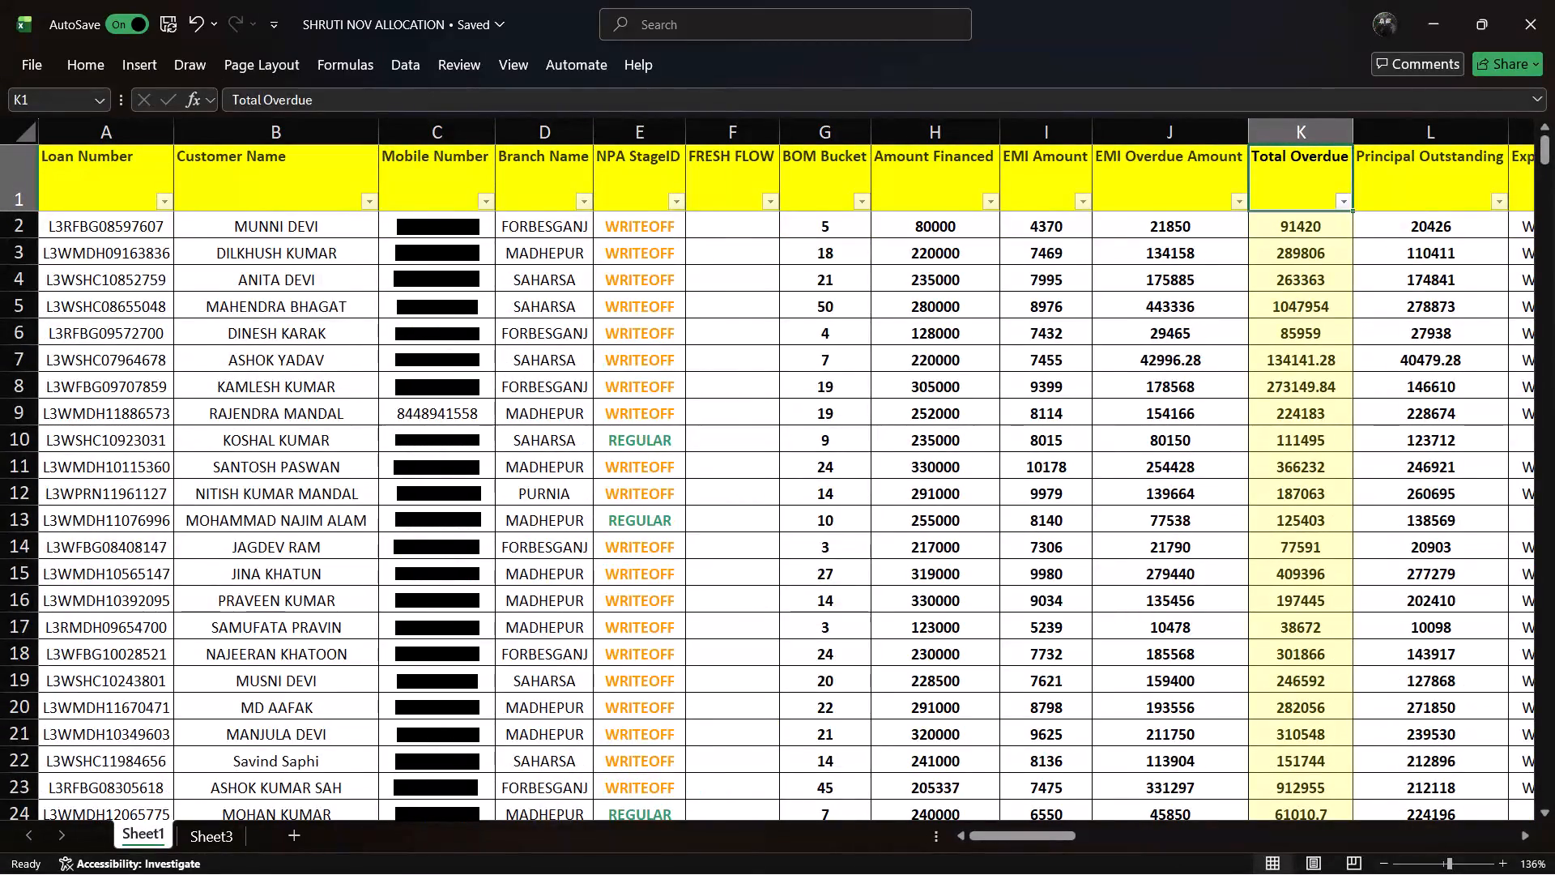
# Look down the FRESH FLOW column on Sheet1 from row 2 for the first marked account.
pyautogui.click(739, 229)
pyautogui.press('Down')
pyautogui.press('Down')
pyautogui.press('Down')
pyautogui.press('Down')
pyautogui.press('Down')
pyautogui.press('Down')
pyautogui.press('Down')
pyautogui.press('Down')
pyautogui.press('Down')
pyautogui.press('Down')
pyautogui.press('Down')
pyautogui.press('Down')
pyautogui.press('Down')
pyautogui.press('Down')
pyautogui.press('Down')
pyautogui.press('Down')
pyautogui.press('Down')
pyautogui.press('Down')
pyautogui.press('Down')
pyautogui.press('Down')
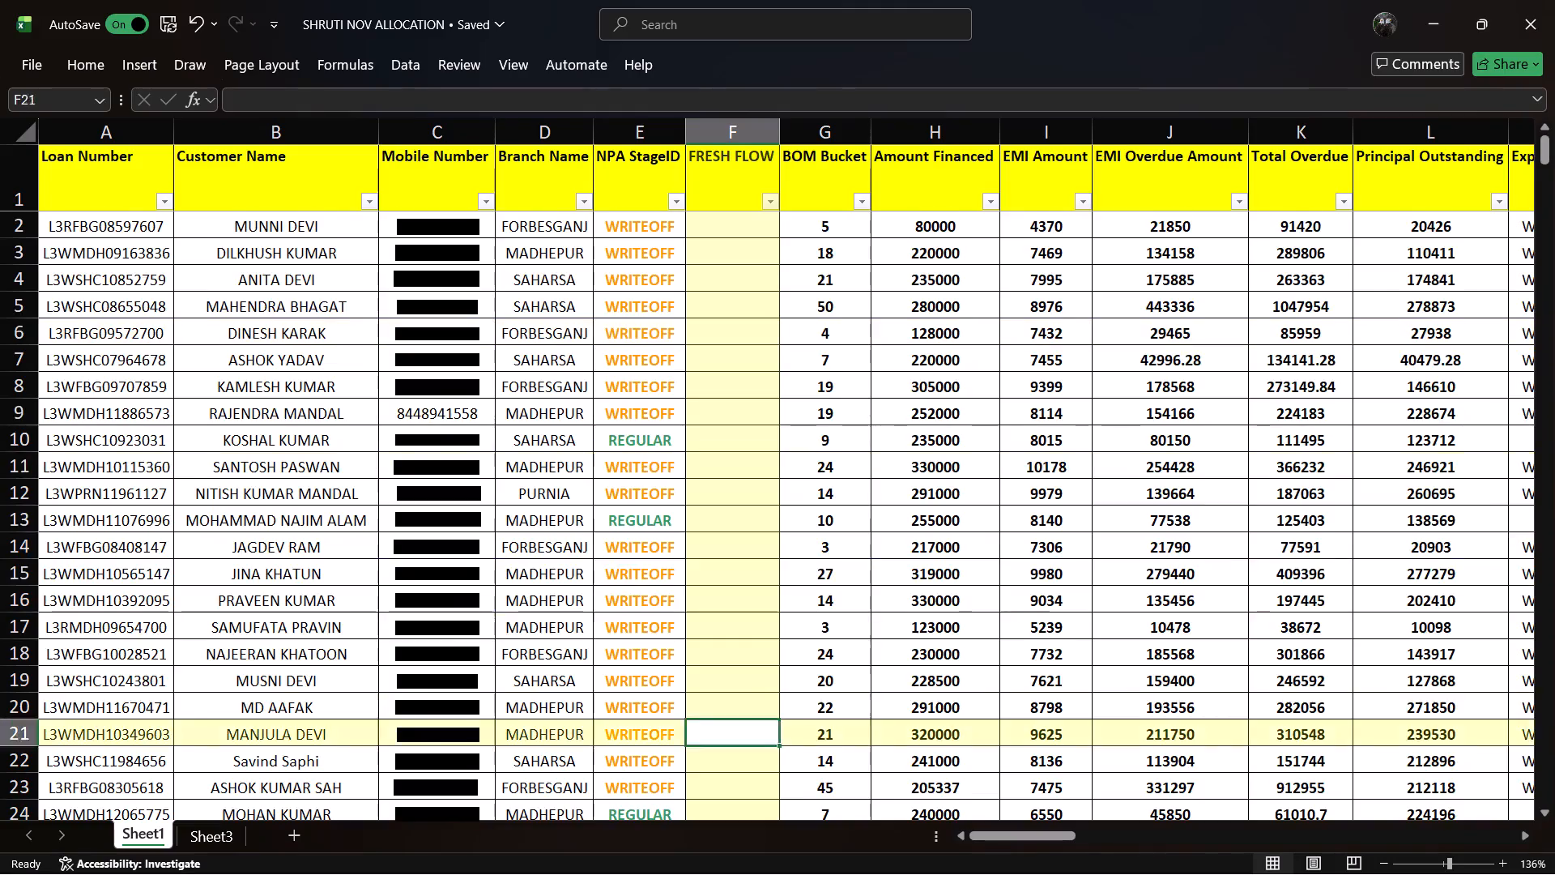
pyautogui.press('Down')
pyautogui.press('Down')
pyautogui.press('Down')
pyautogui.press('Down')
pyautogui.press('Down')
pyautogui.press('Down')
pyautogui.press('Down')
pyautogui.press('Down')
pyautogui.press('Down')
pyautogui.press('Down')
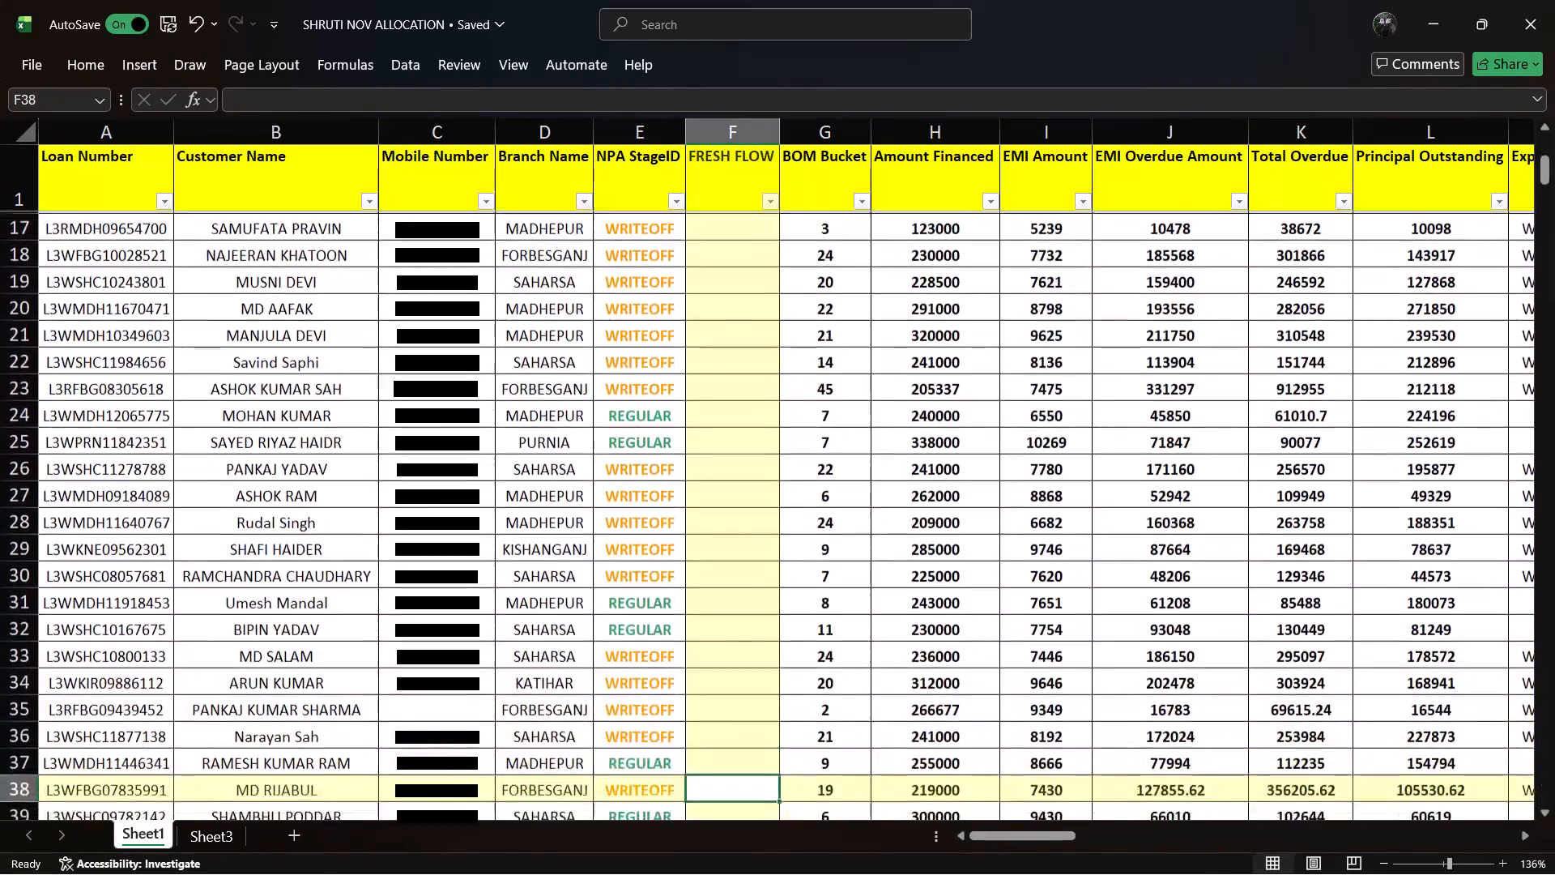
pyautogui.press('Down')
pyautogui.press('Down')
pyautogui.press('Down')
pyautogui.press('Down')
pyautogui.press('Down')
pyautogui.press('Down')
pyautogui.press('Down')
pyautogui.press('Down')
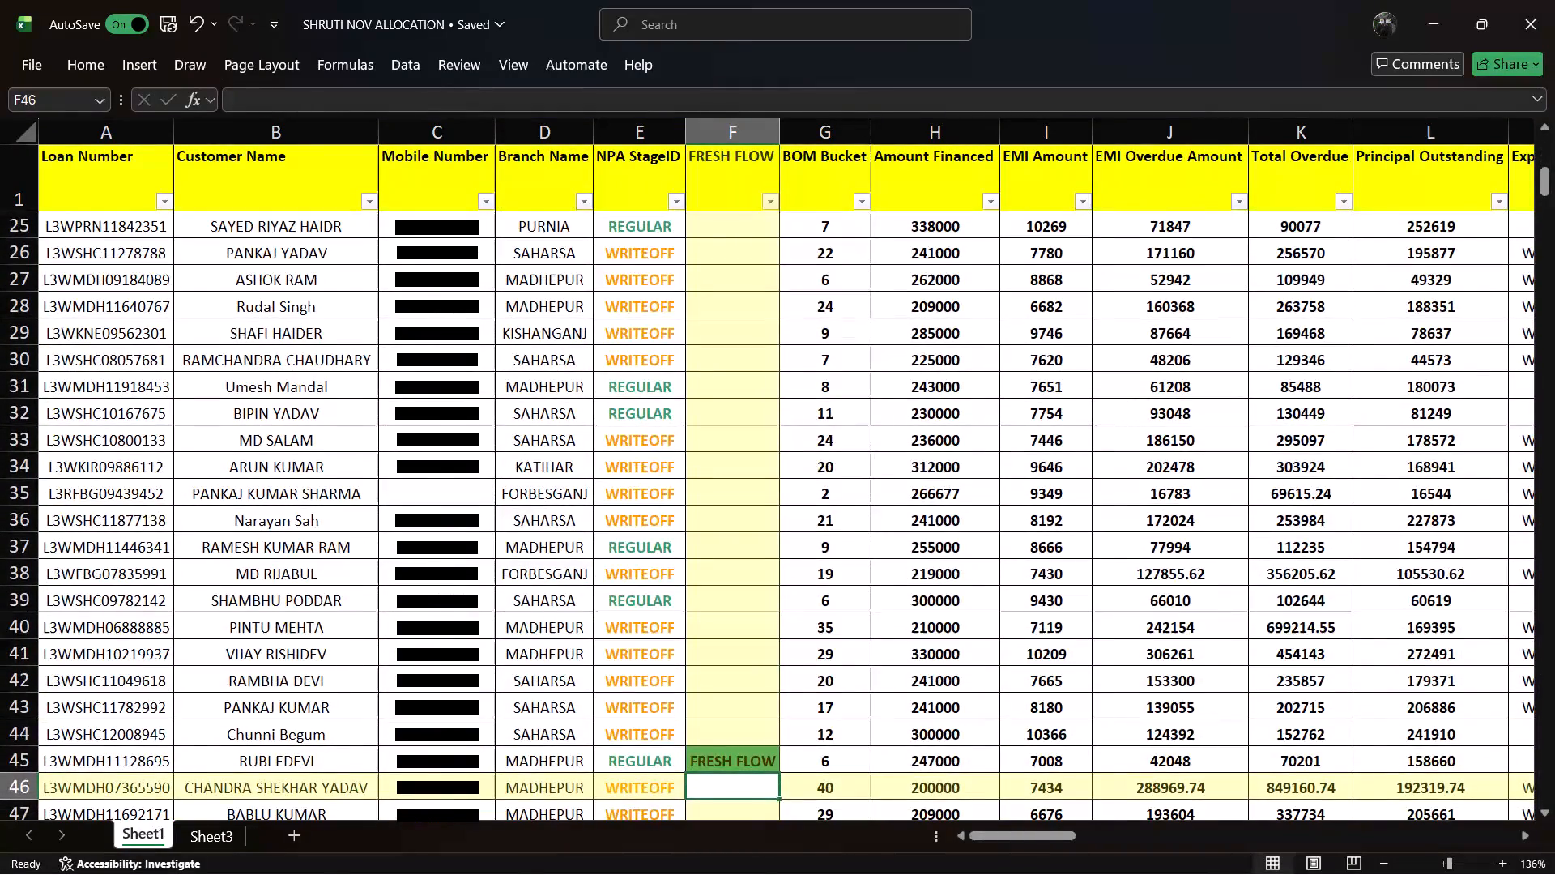
# Copy the entire FRESH FLOW account row 45 from Sheet1 and paste it into row 2 of Sheet3.
pyautogui.press('Up')
pyautogui.press('Left')
pyautogui.press('Left')
pyautogui.press('Left')
pyautogui.press('Left')
pyautogui.press('Left')
pyautogui.press('Left')
pyautogui.press('Left')
pyautogui.press('Left')
pyautogui.press('Left')
pyautogui.press('Left')
pyautogui.press('Left')
pyautogui.press('Left')
pyautogui.press('Left')
pyautogui.press('Left')
pyautogui.press('Left')
pyautogui.press('Left')
pyautogui.press('Left')
pyautogui.press('Left')
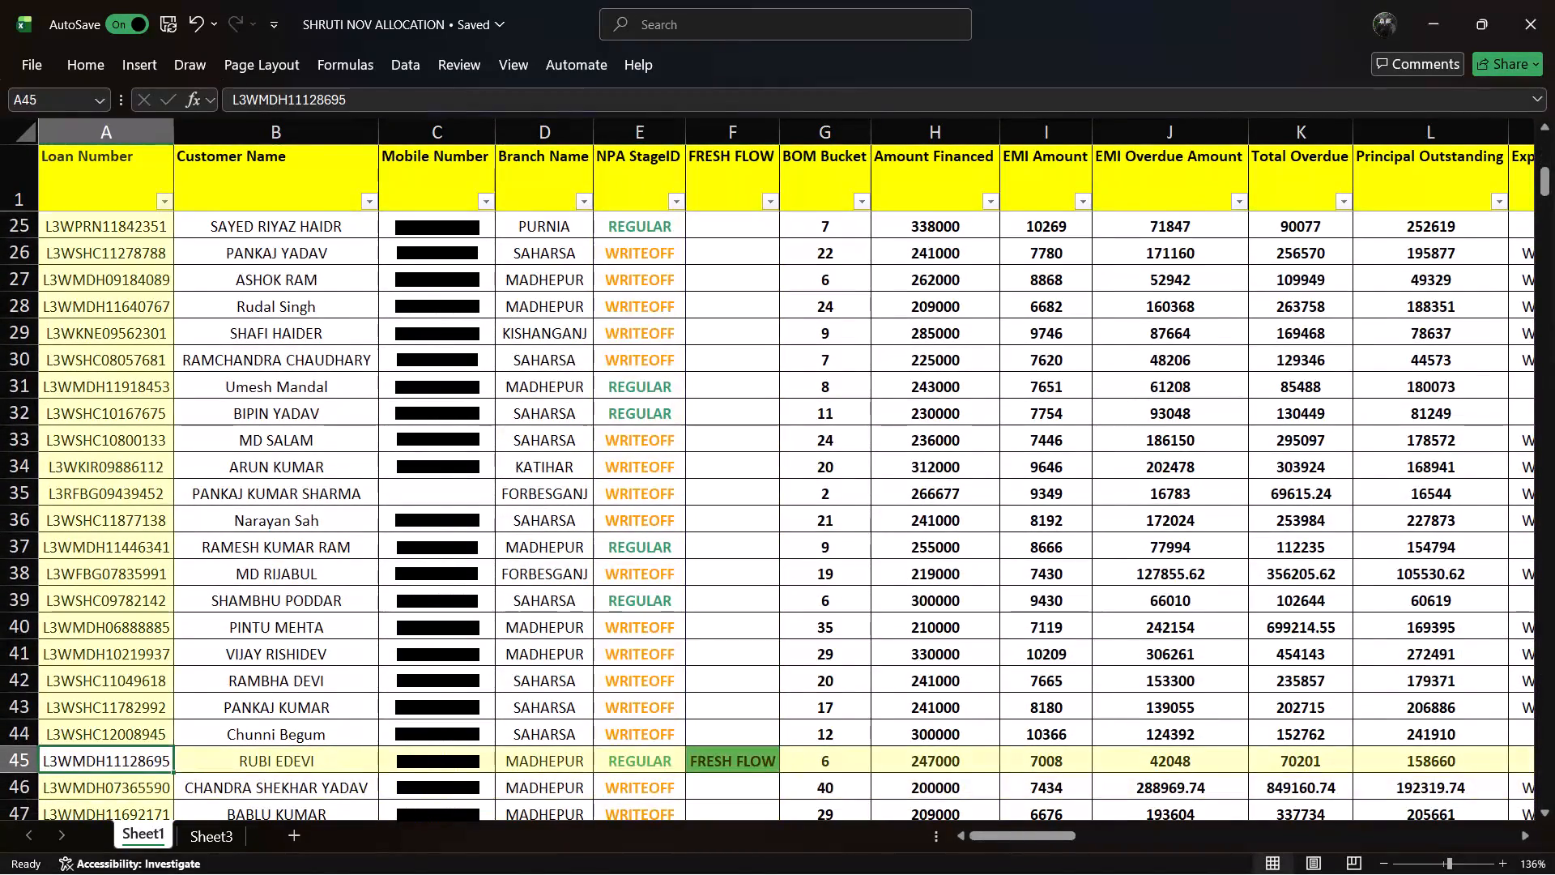
pyautogui.click(20, 764)
pyautogui.hotkey('ctrl', 'c')
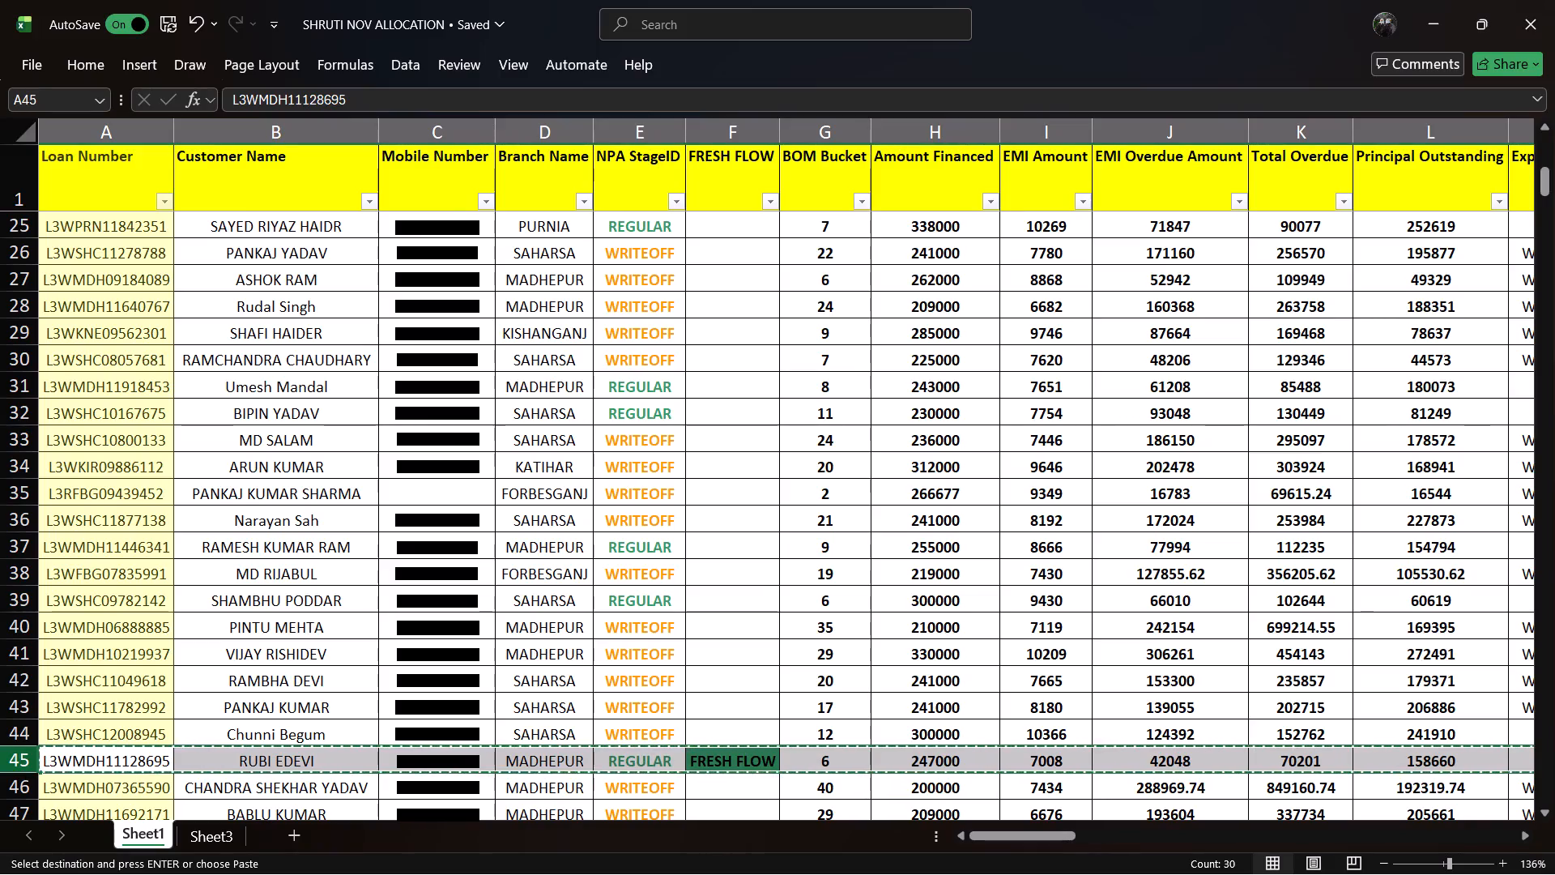
pyautogui.hotkey('ctrl', 'pagedown')
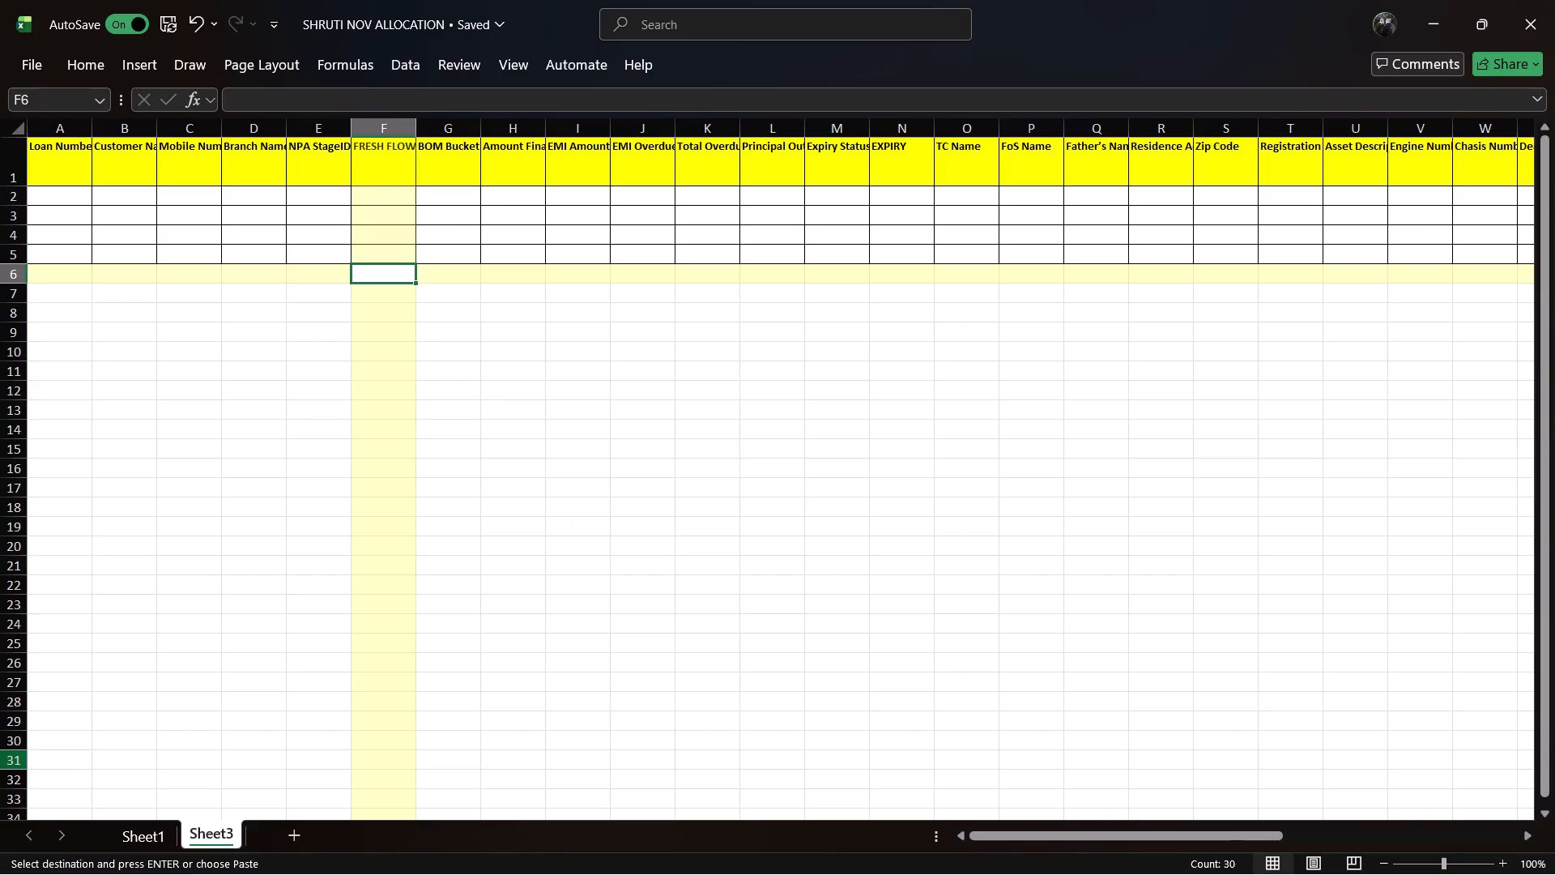
pyautogui.click(61, 203)
pyautogui.hotkey('ctrl', 'v')
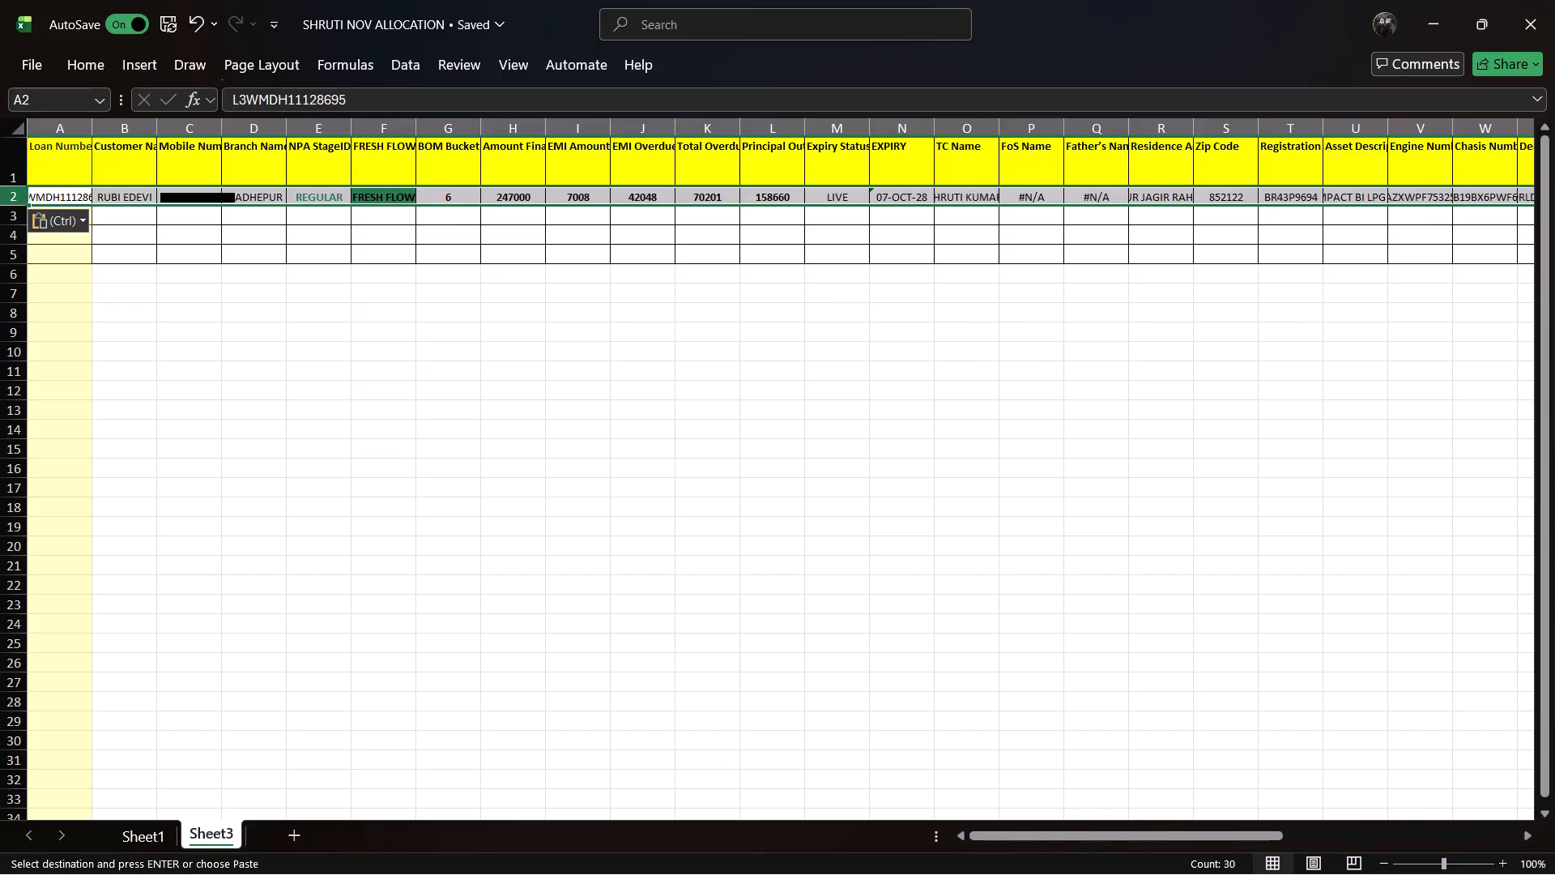
# Return to Sheet1 and look down the FRESH FLOW column from row 45 for the next marked account.
pyautogui.hotkey('ctrl', 'pageup')
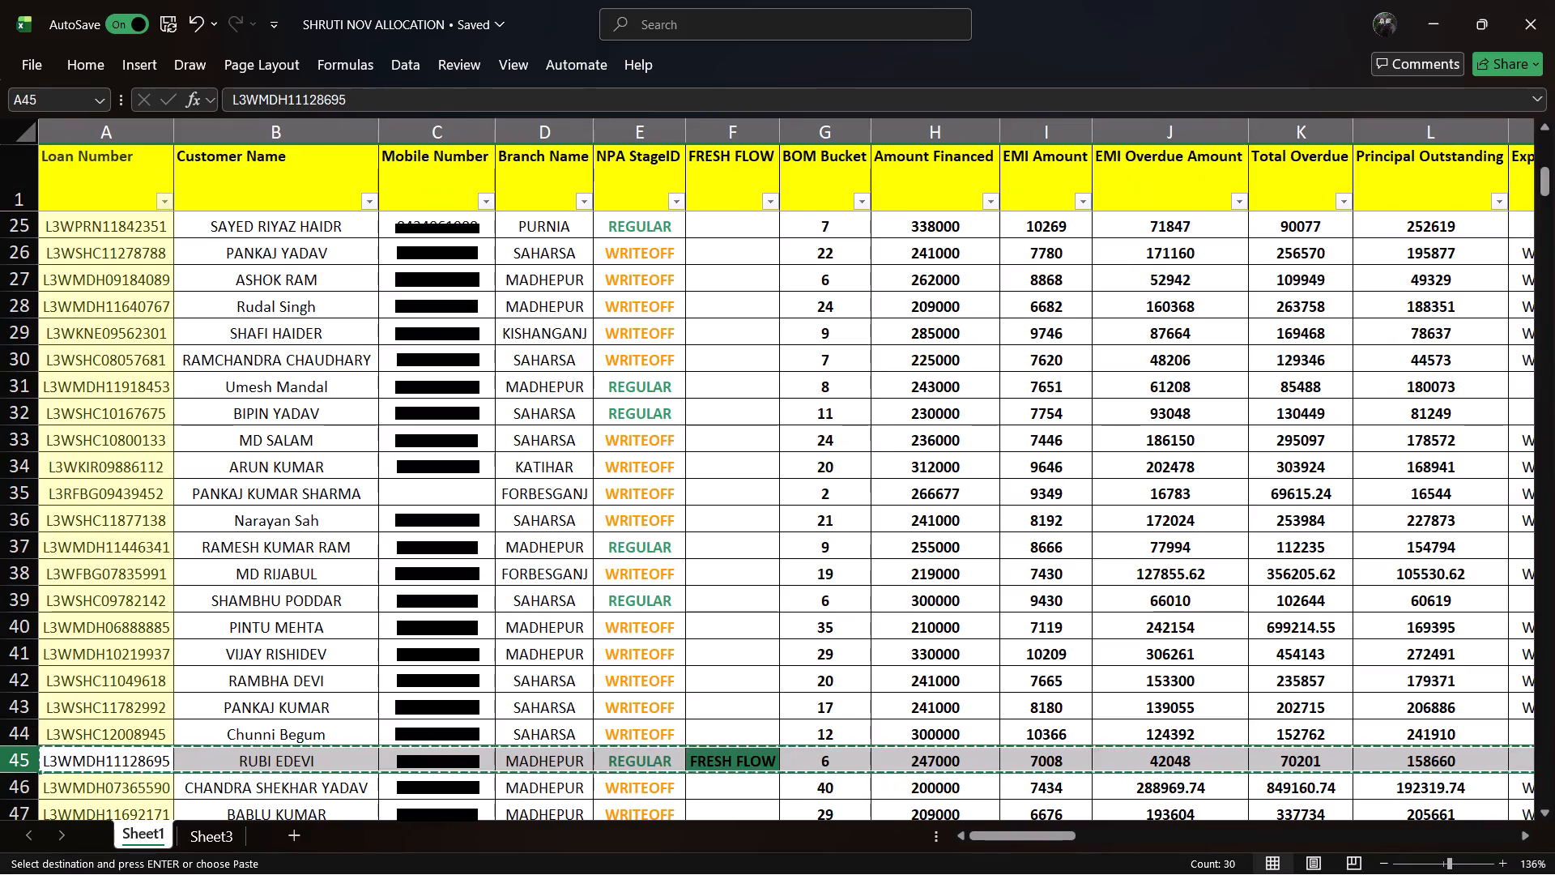
pyautogui.click(752, 758)
pyautogui.press('Down')
pyautogui.press('Down')
pyautogui.press('Down')
pyautogui.press('Down')
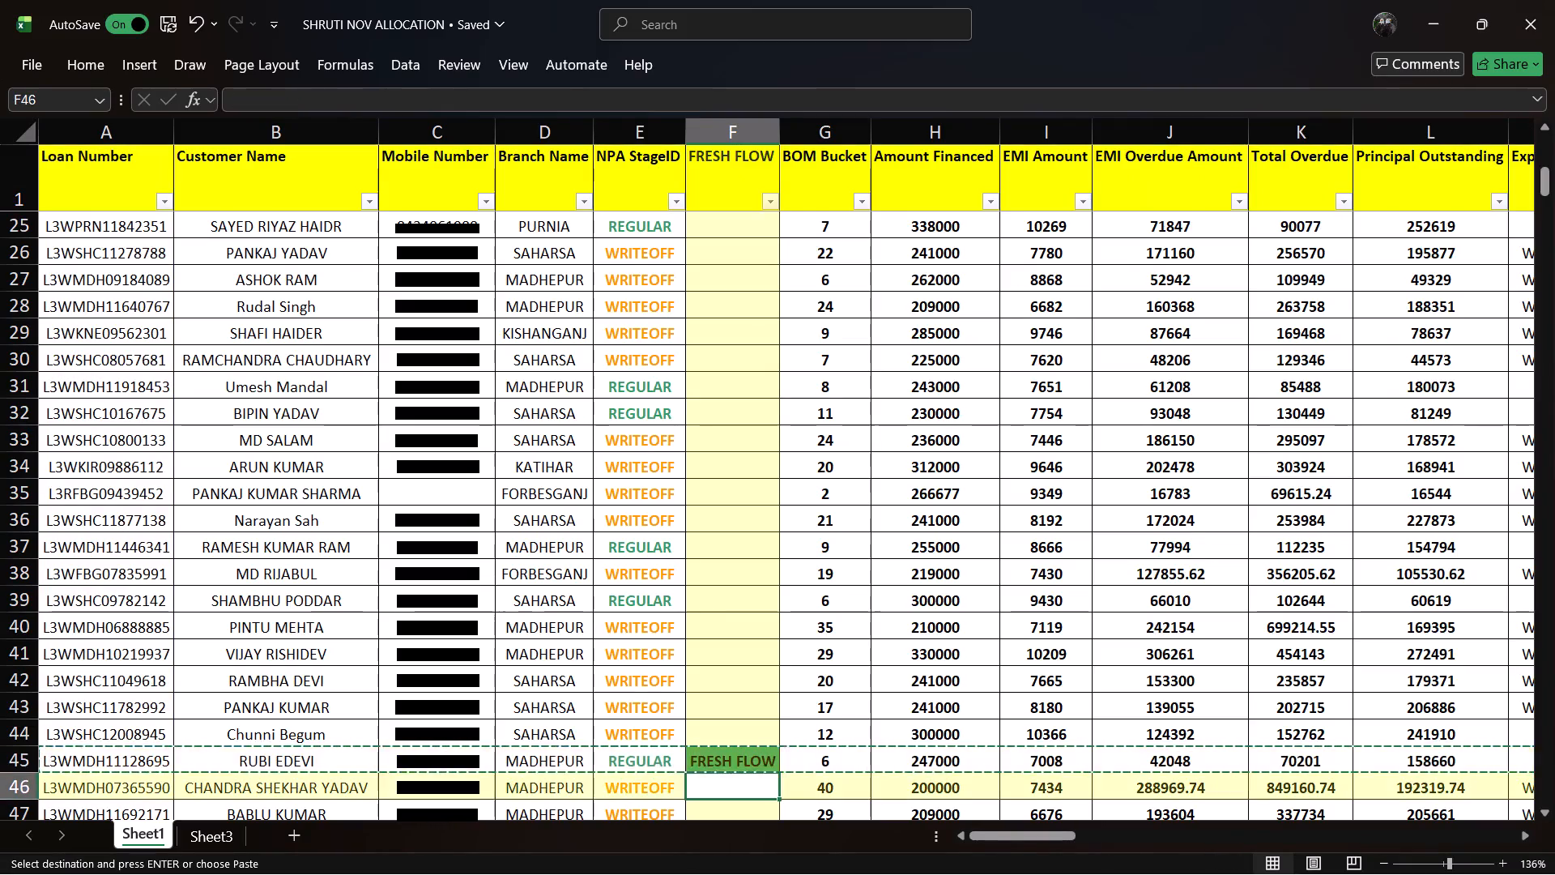
pyautogui.press('Down')
pyautogui.press('Down')
pyautogui.press('Down')
pyautogui.press('Down')
pyautogui.press('Down')
pyautogui.press('Down')
pyautogui.press('Down')
pyautogui.press('Down')
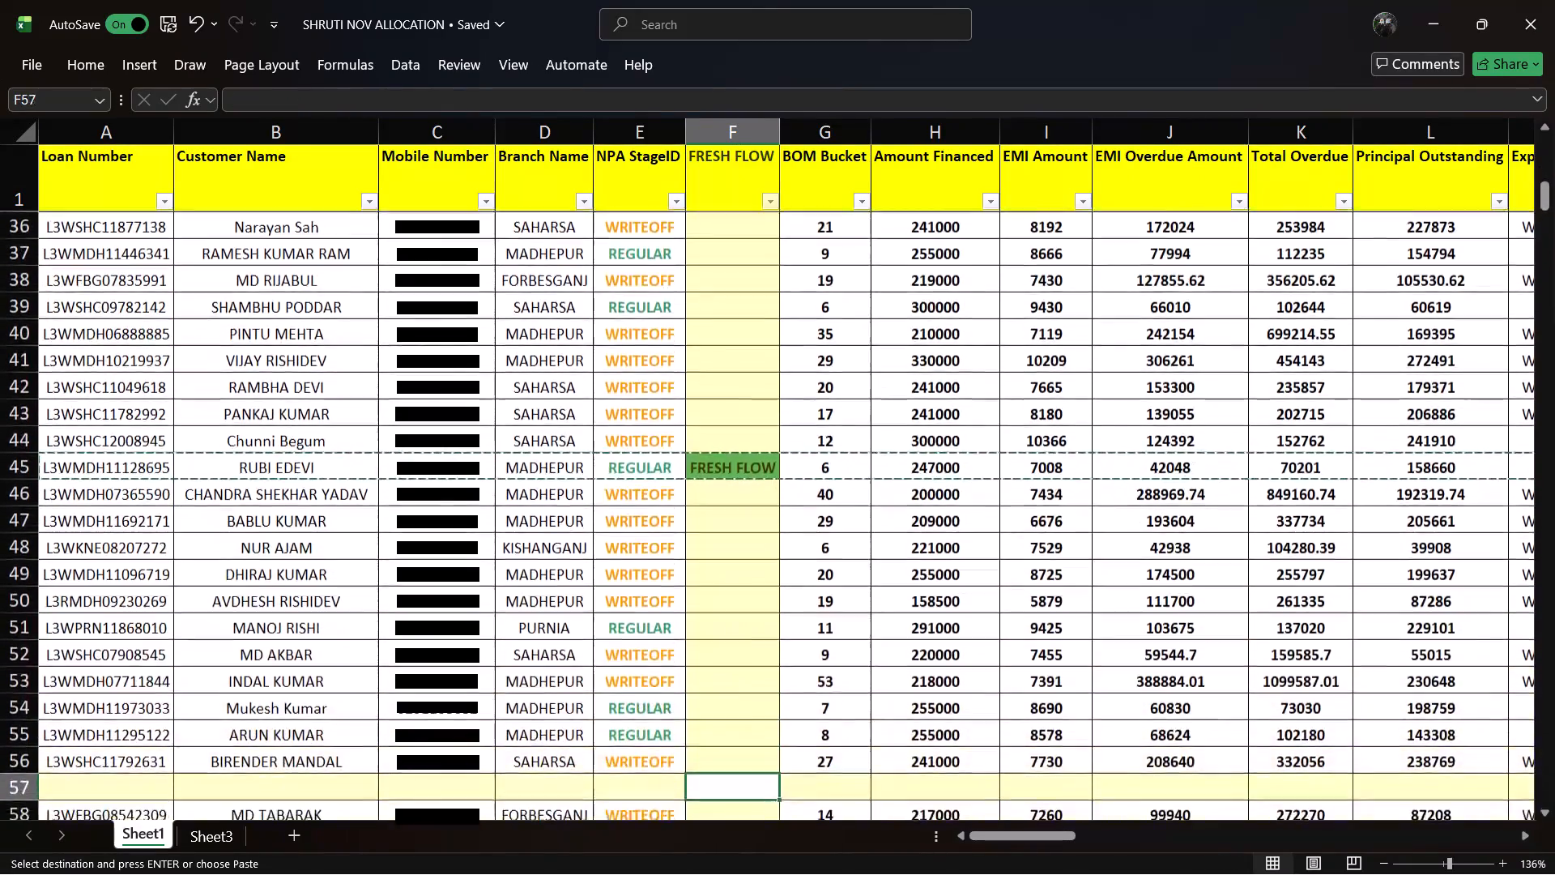
pyautogui.press('Down')
pyautogui.press('Down')
pyautogui.press('Down')
pyautogui.press('Down')
pyautogui.press('Down')
pyautogui.press('Down')
pyautogui.press('Down')
pyautogui.press('Down')
pyautogui.press('Down')
pyautogui.press('Down')
pyautogui.press('Down')
pyautogui.press('Down')
pyautogui.press('Down')
pyautogui.press('Down')
pyautogui.press('Down')
pyautogui.press('Down')
pyautogui.press('Down')
pyautogui.press('Down')
pyautogui.press('Down')
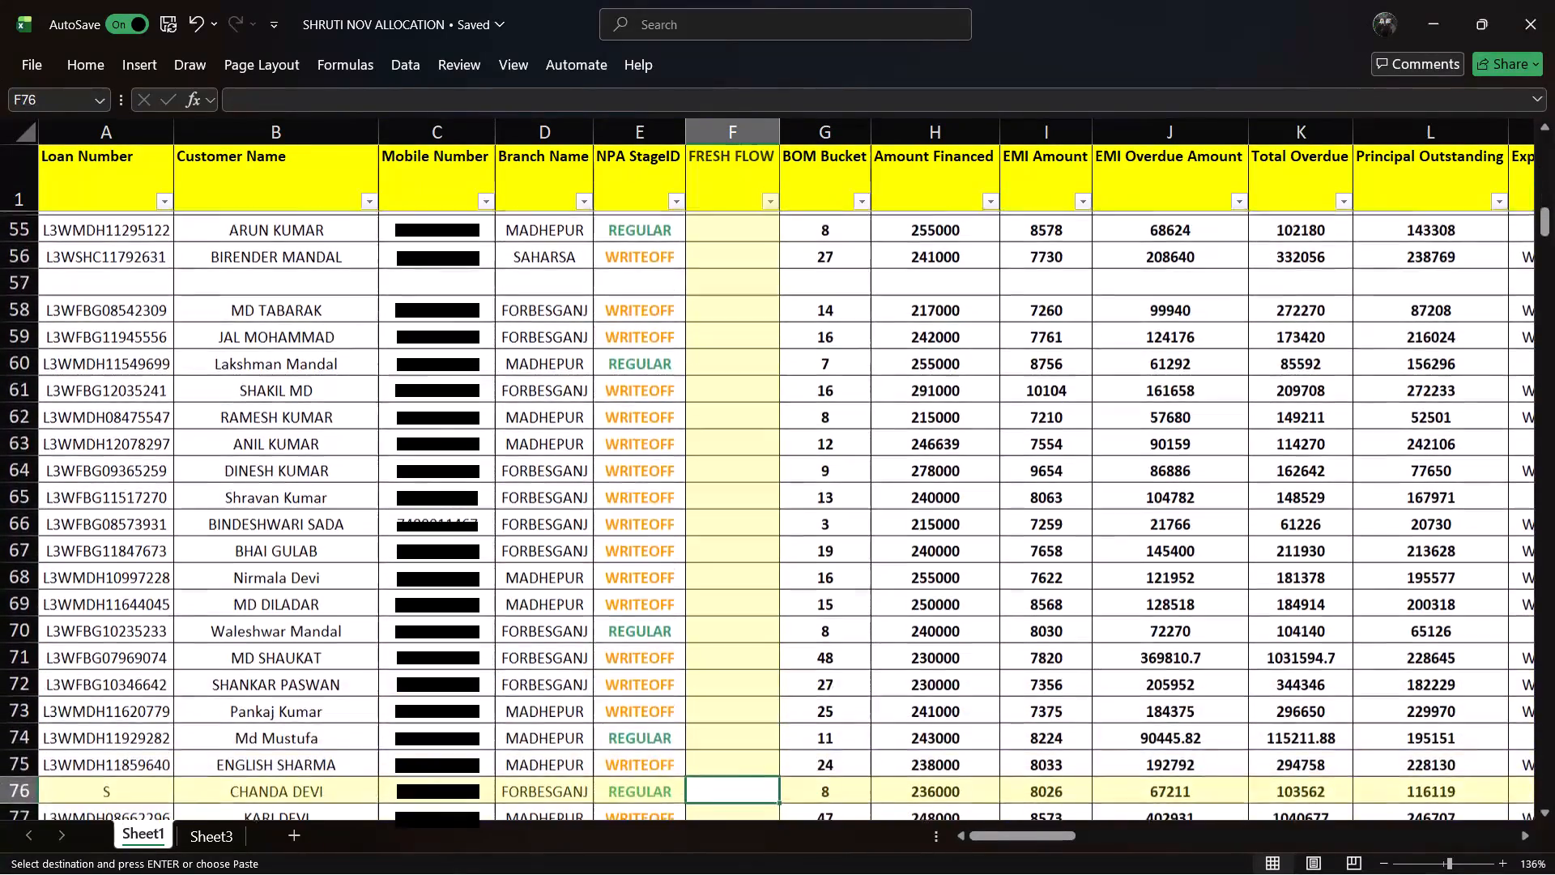
pyautogui.press('Down')
pyautogui.press('Down')
pyautogui.press('Down')
pyautogui.press('Down')
pyautogui.press('Down')
pyautogui.press('Down')
pyautogui.press('Down')
pyautogui.press('Down')
pyautogui.press('Down')
pyautogui.press('Down')
pyautogui.press('Down')
pyautogui.press('Down')
pyautogui.press('Down')
pyautogui.press('Down')
pyautogui.press('Down')
pyautogui.press('Down')
pyautogui.press('Down')
pyautogui.press('Down')
pyautogui.press('Down')
pyautogui.press('Down')
pyautogui.press('Down')
pyautogui.press('Down')
pyautogui.press('Down')
pyautogui.press('Down')
pyautogui.press('Down')
pyautogui.press('Down')
pyautogui.press('Down')
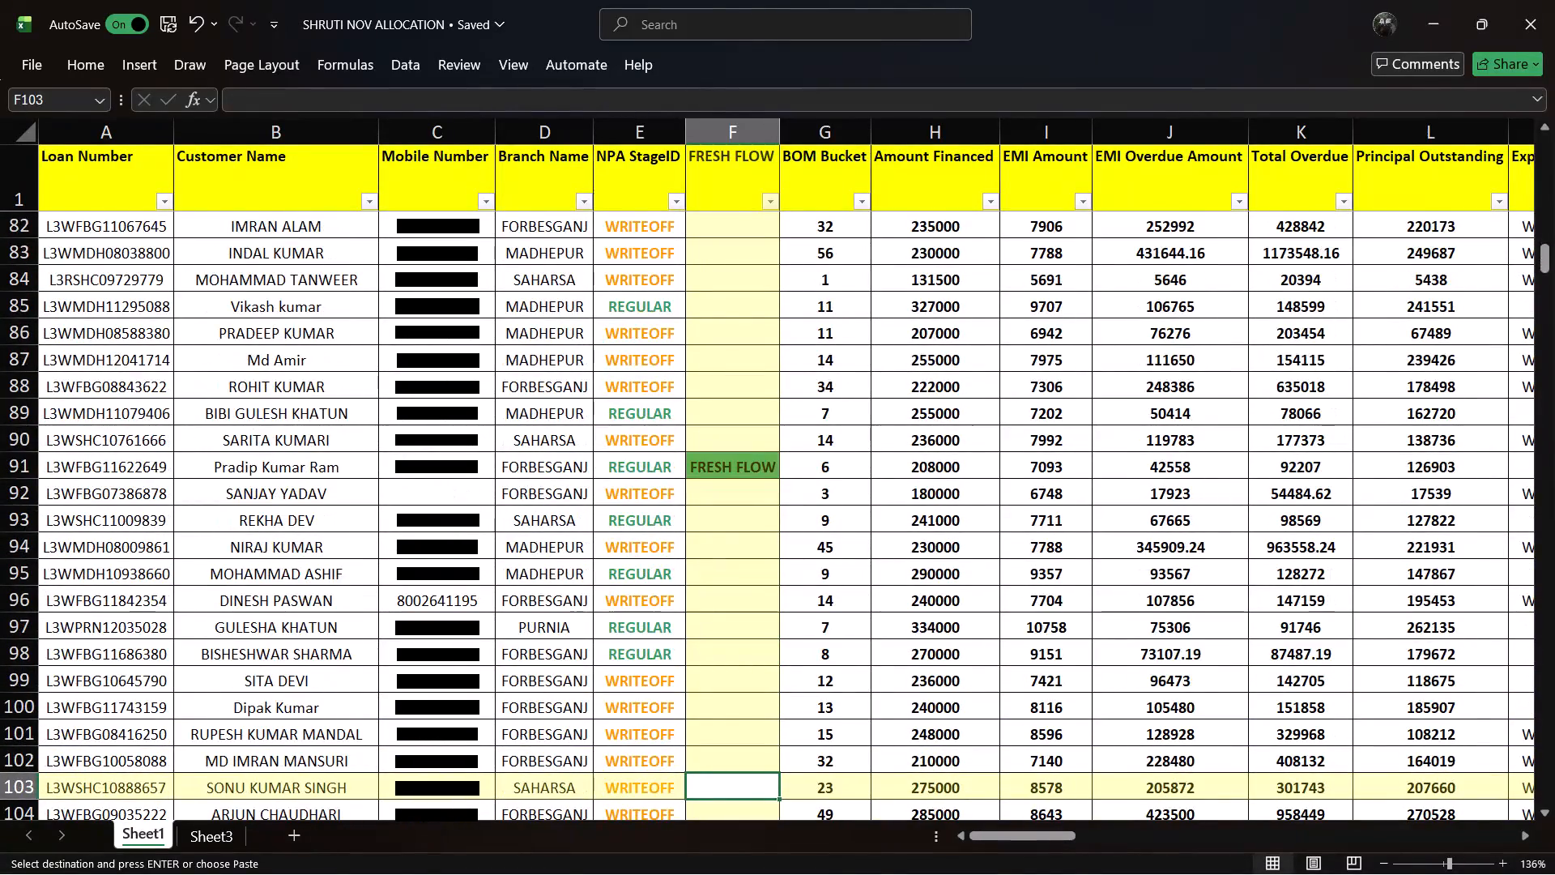
# Copy the entire FRESH FLOW account row 91 from Sheet1 and paste it into row 3 of Sheet3.
pyautogui.click(727, 461)
pyautogui.press('Left')
pyautogui.press('Left')
pyautogui.press('Left')
pyautogui.press('Left')
pyautogui.press('Left')
pyautogui.press('Left')
pyautogui.press('Left')
pyautogui.press('Left')
pyautogui.press('Left')
pyautogui.press('Left')
pyautogui.press('Left')
pyautogui.press('Left')
pyautogui.press('Left')
pyautogui.press('Left')
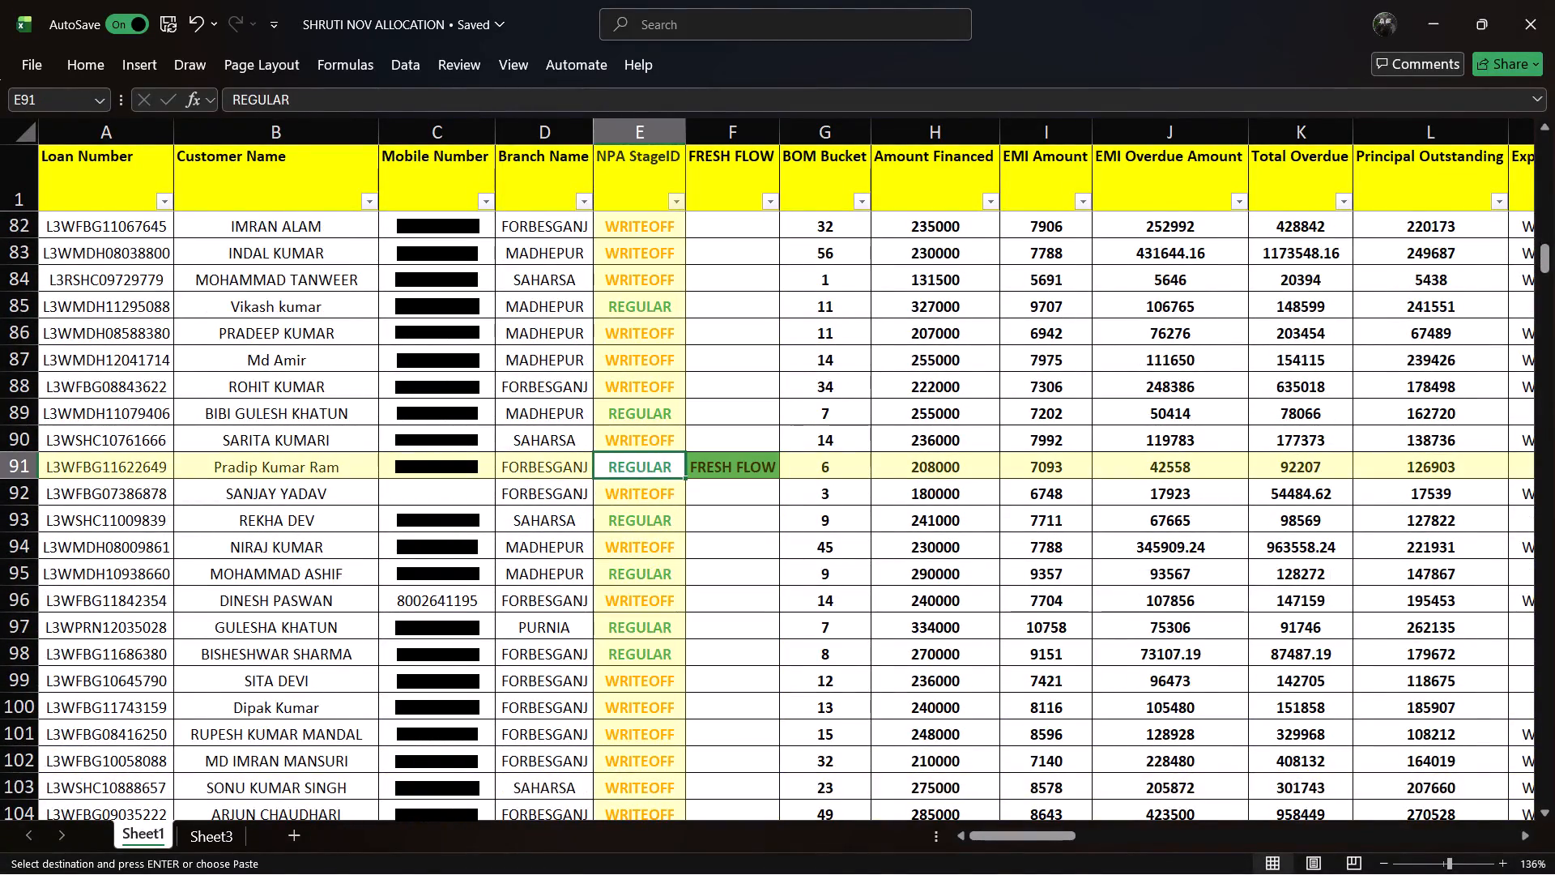
pyautogui.click(16, 463)
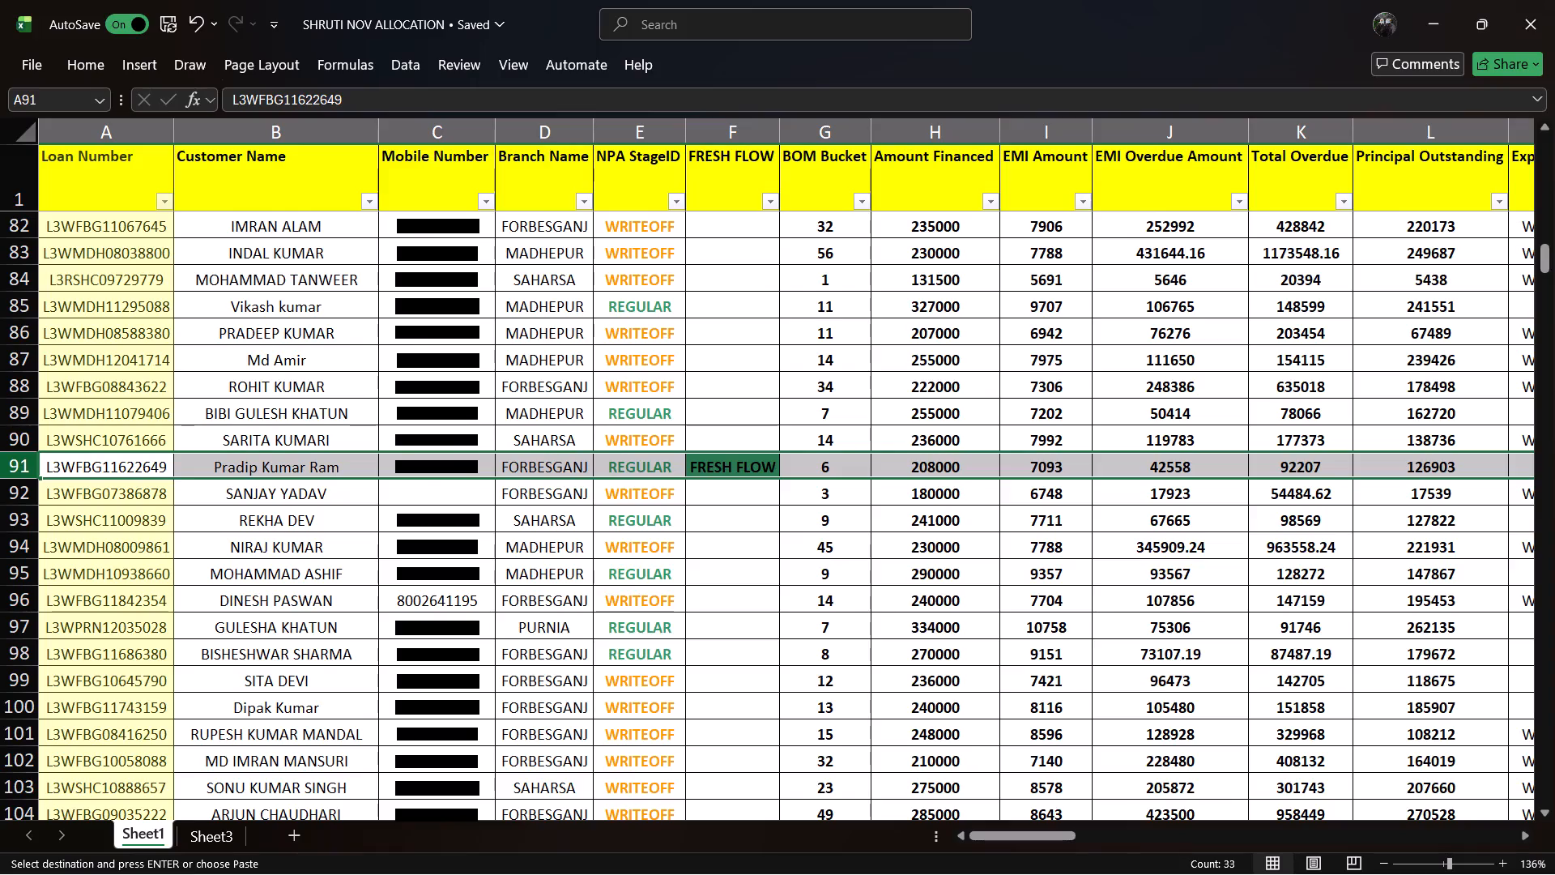
pyautogui.hotkey('ctrl', 'c')
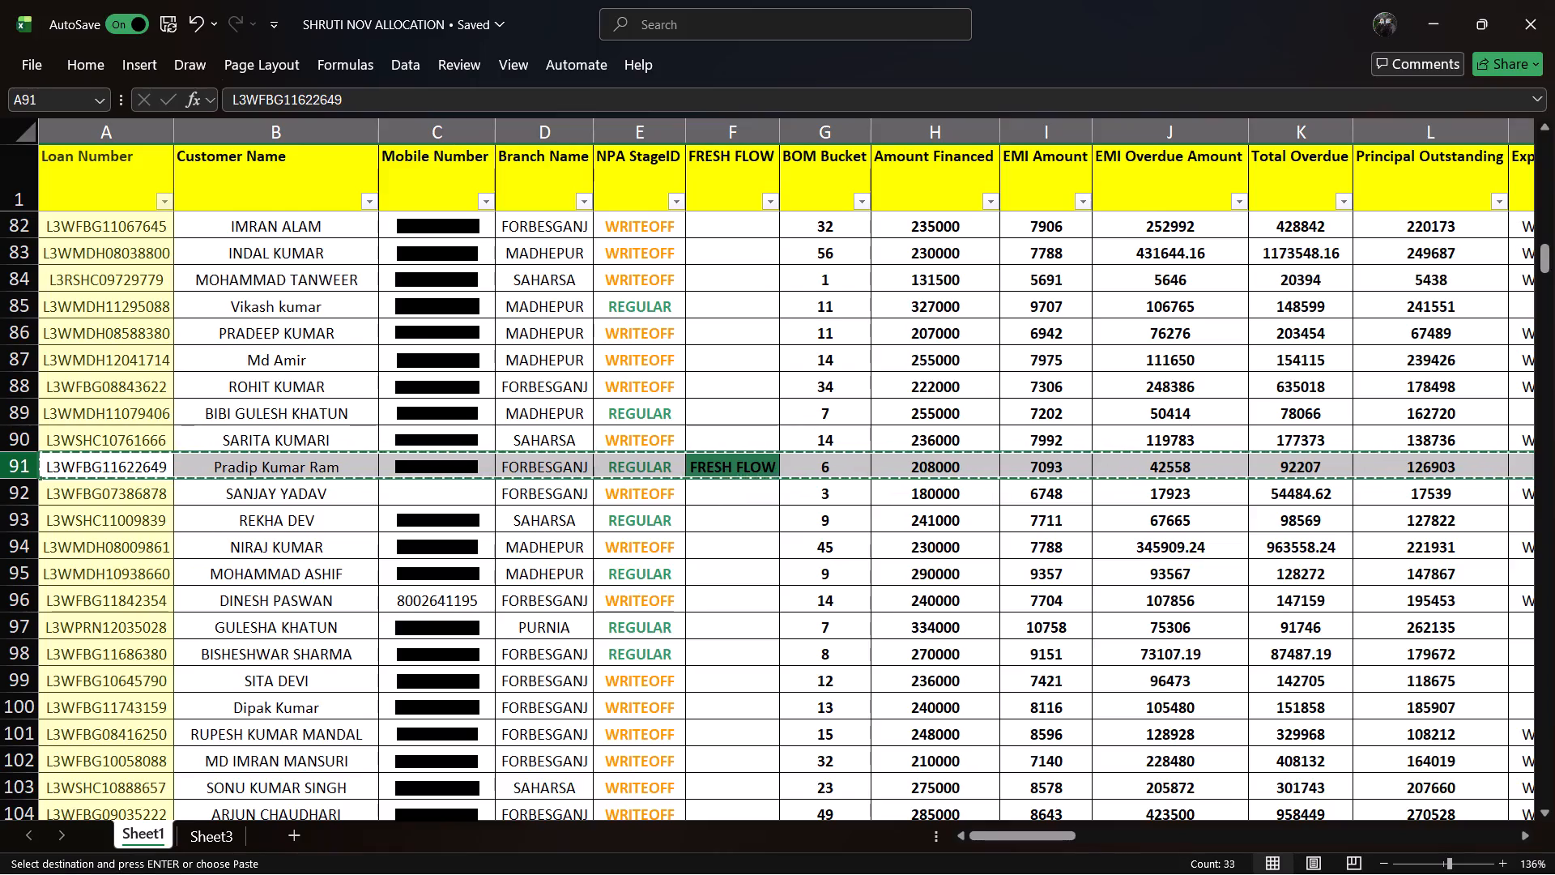
pyautogui.hotkey('ctrl', 'pagedown')
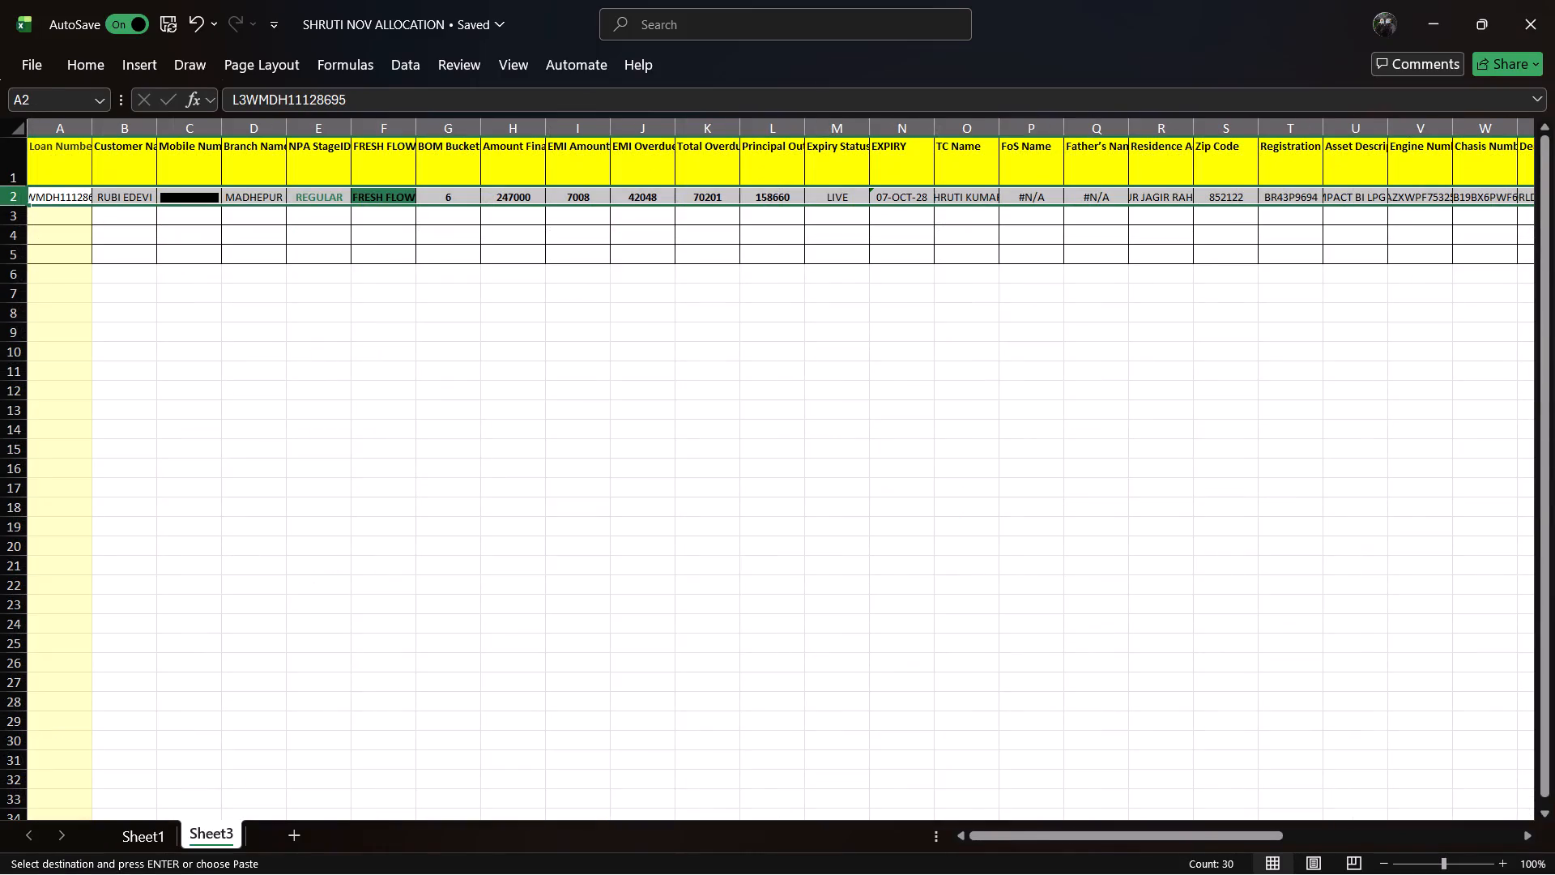
pyautogui.click(60, 213)
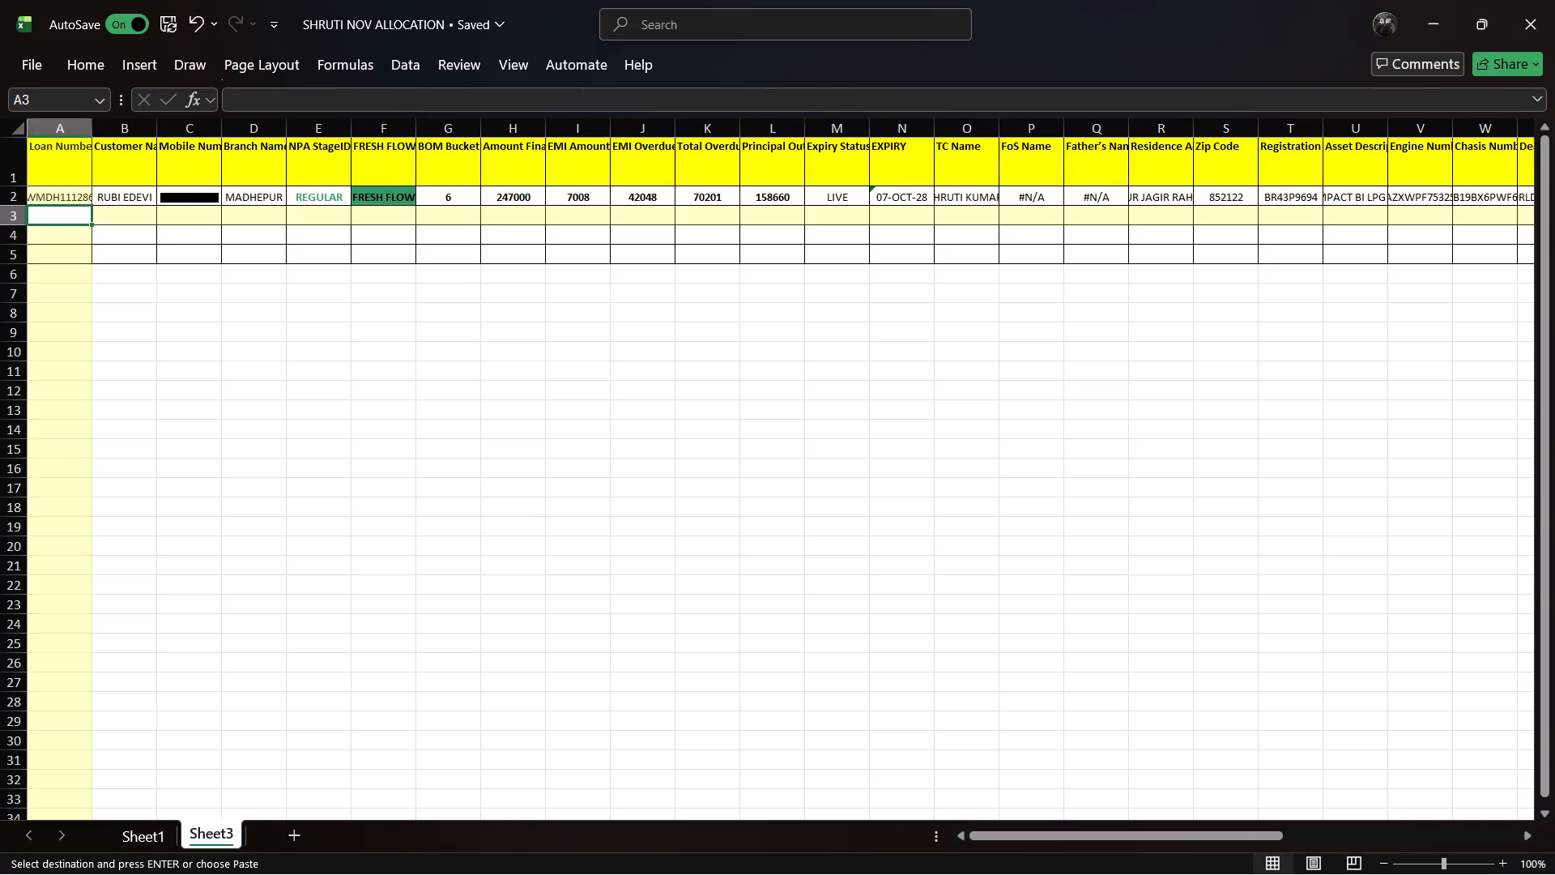
pyautogui.hotkey('ctrl', 'v')
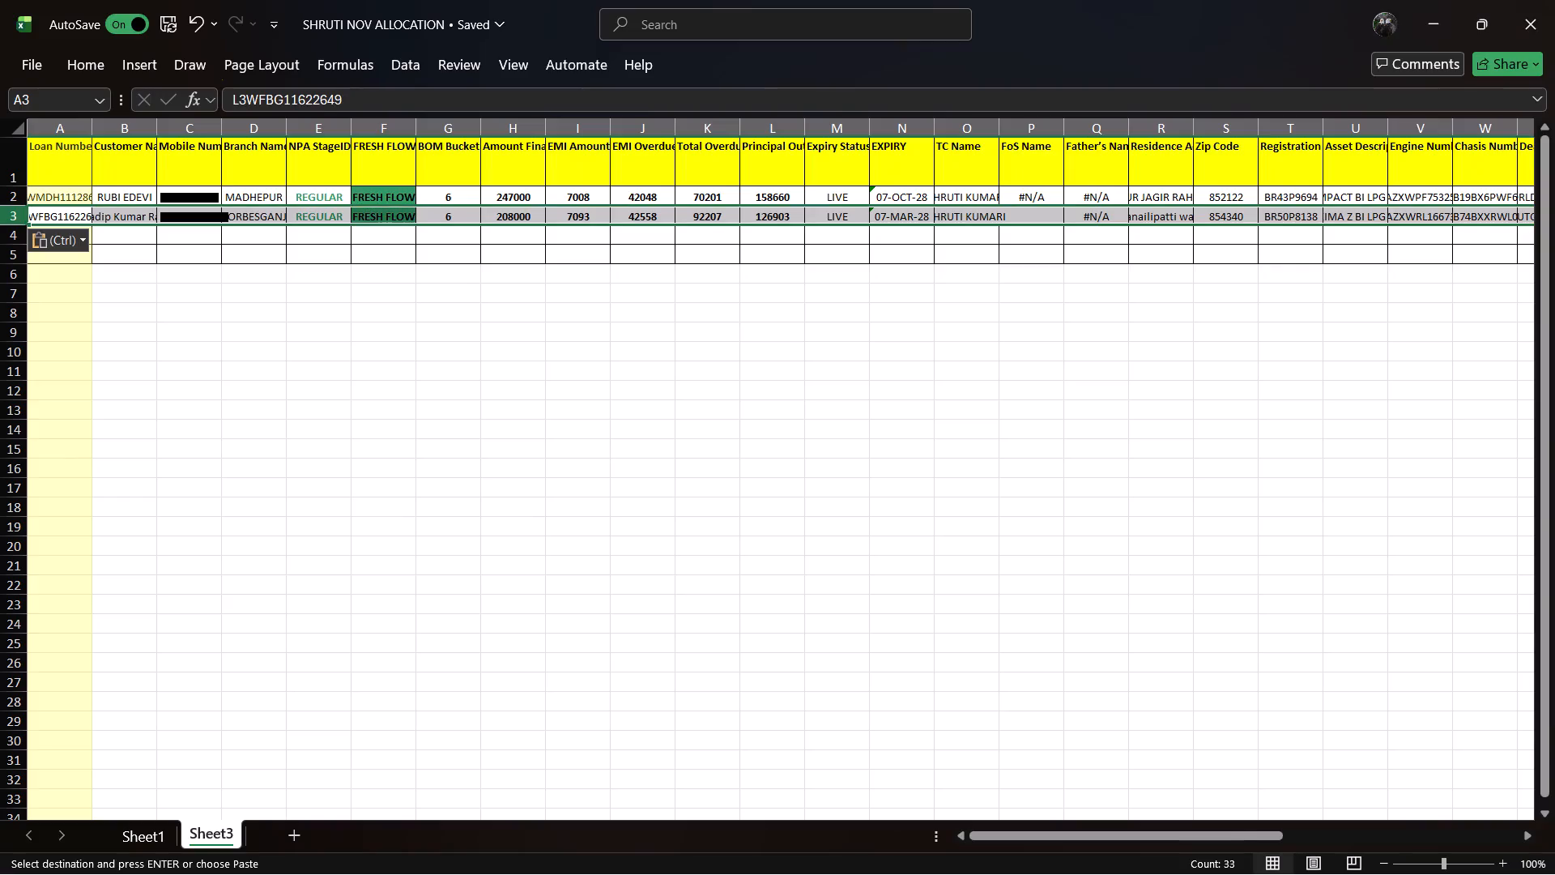
# Return to Sheet1 and look down the FRESH FLOW column from row 91 for the next marked account.
pyautogui.hotkey('ctrl', 'pageup')
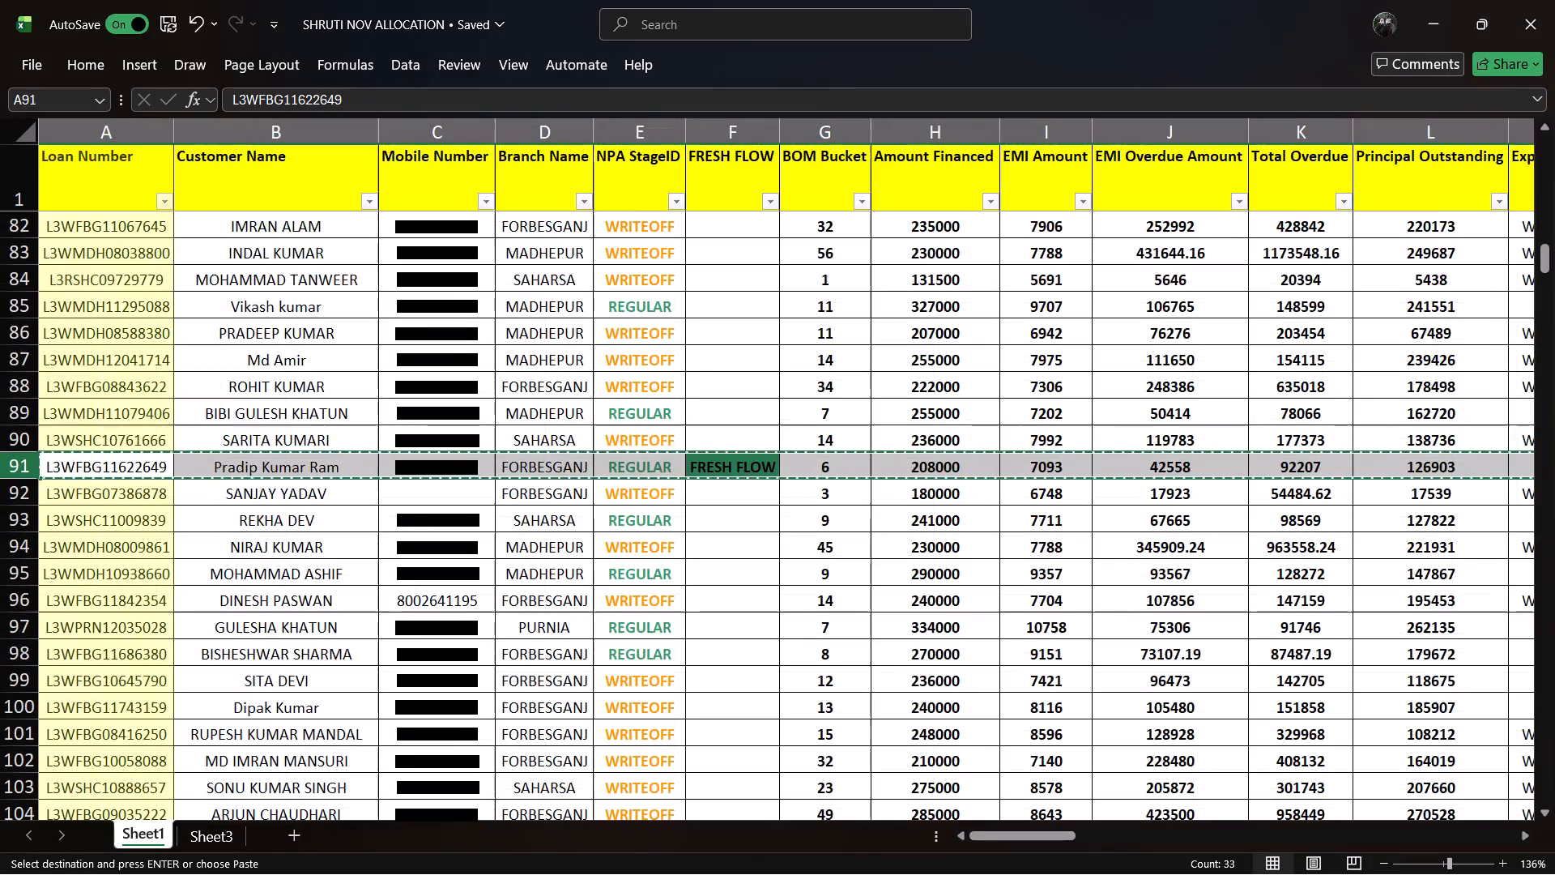
pyautogui.click(747, 465)
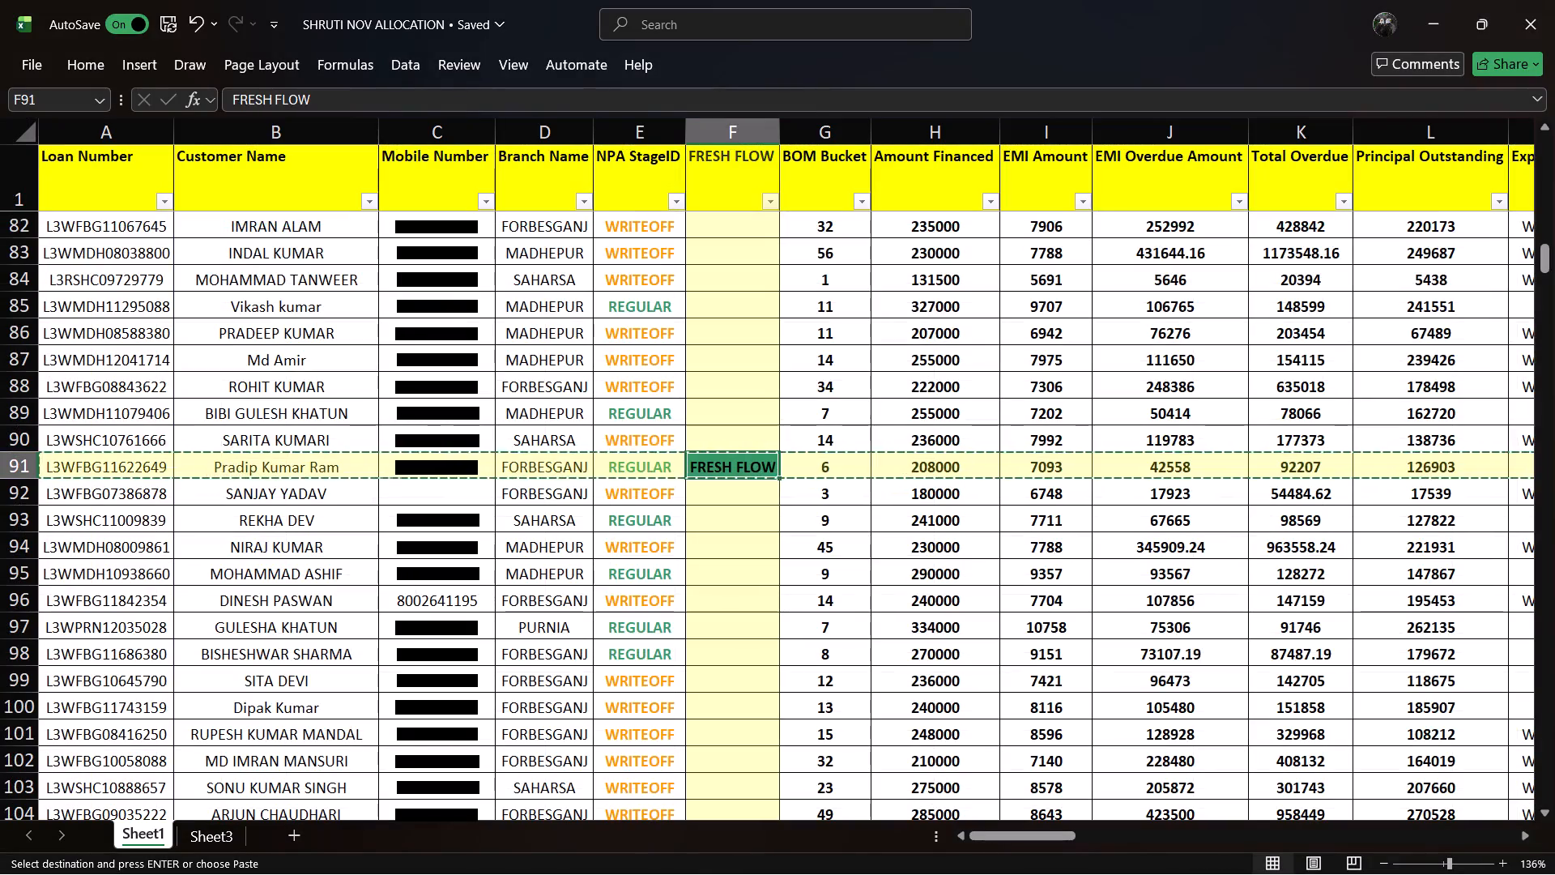
pyautogui.press('Down')
pyautogui.press('Down')
pyautogui.press('Down')
pyautogui.press('Down')
pyautogui.press('Down')
pyautogui.press('Down')
pyautogui.press('Down')
pyautogui.press('Down')
pyautogui.press('Down')
pyautogui.press('Down')
pyautogui.press('Down')
pyautogui.press('Down')
pyautogui.press('Down')
pyautogui.press('Down')
pyautogui.press('Down')
pyautogui.press('Down')
pyautogui.press('Down')
pyautogui.press('Down')
pyautogui.press('Down')
pyautogui.press('Down')
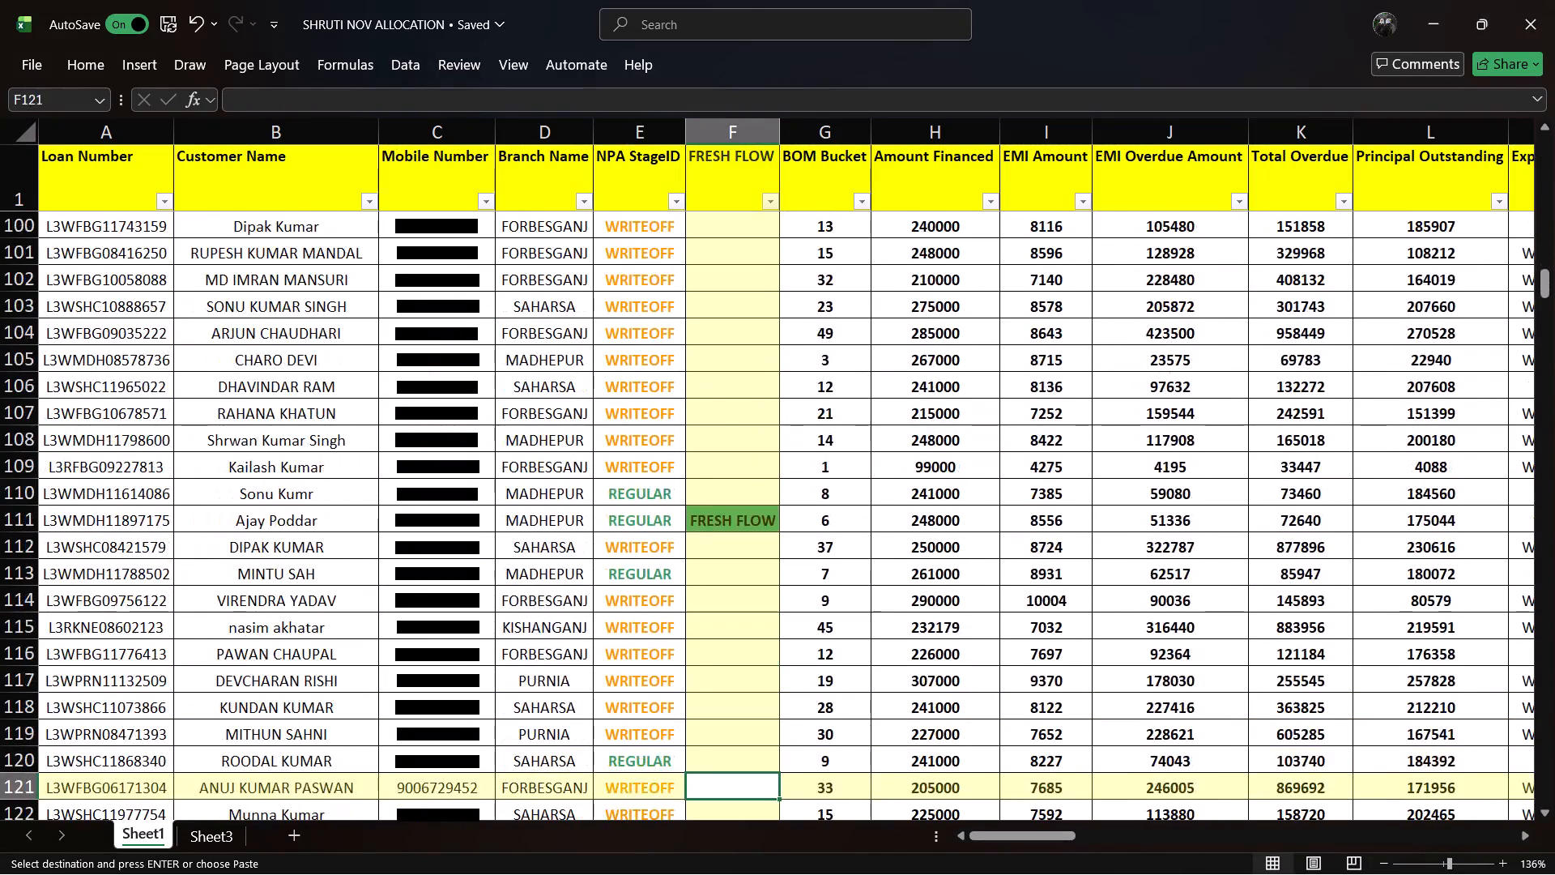
# Copy the entire FRESH FLOW account row 111 from Sheet1 and paste it into row 4 of Sheet3.
pyautogui.click(723, 523)
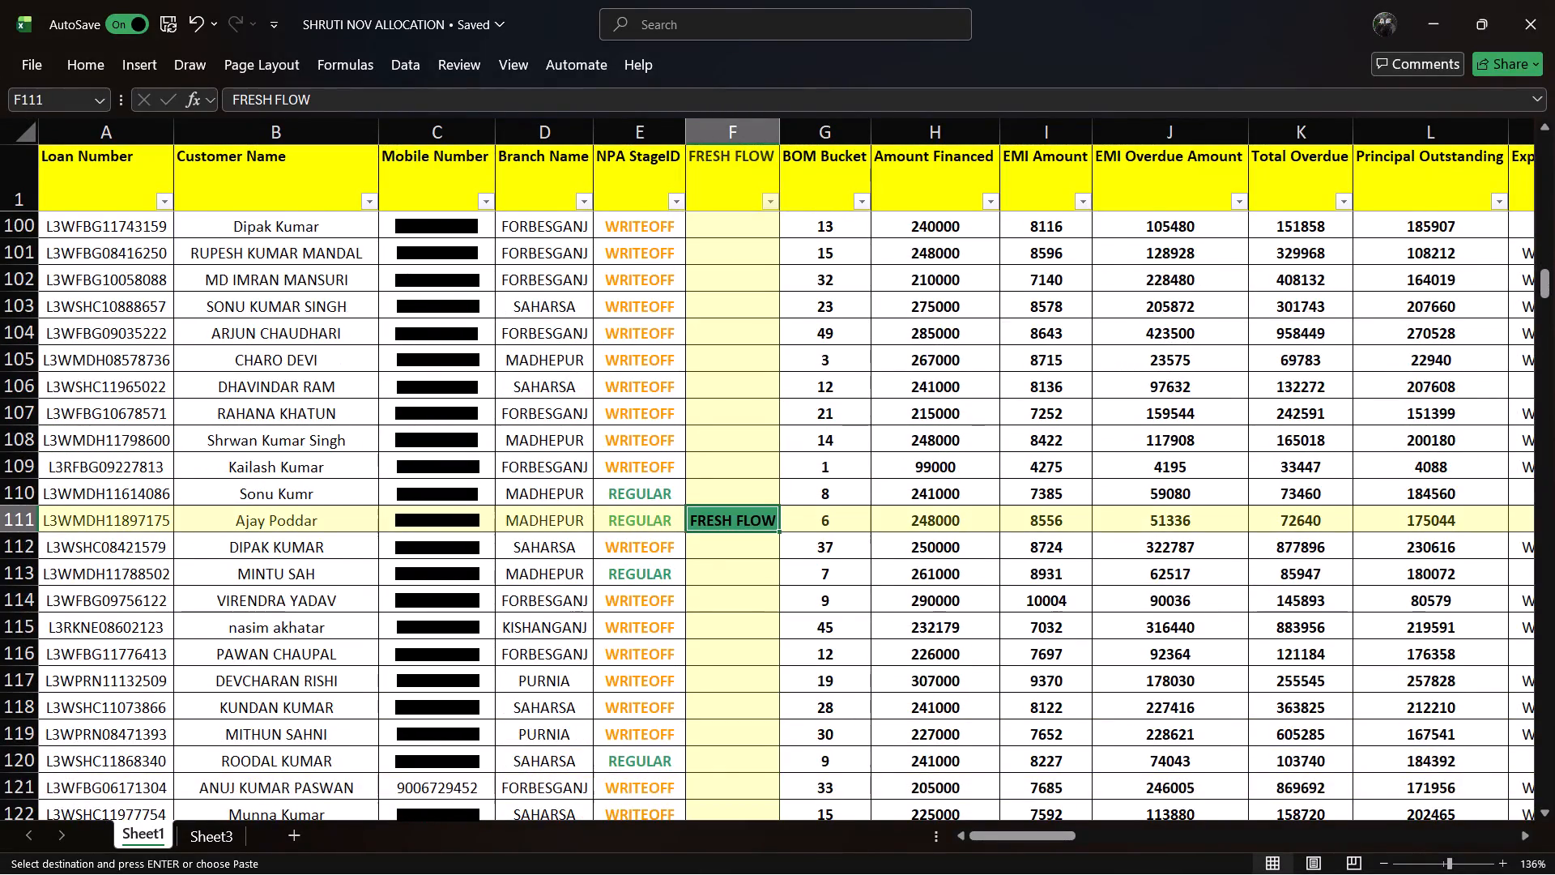
pyautogui.press('Left')
pyautogui.press('Left')
pyautogui.press('Left')
pyautogui.press('Left')
pyautogui.press('Left')
pyautogui.press('Left')
pyautogui.press('Left')
pyautogui.press('Left')
pyautogui.press('Left')
pyautogui.press('Left')
pyautogui.press('Left')
pyautogui.press('Left')
pyautogui.press('Left')
pyautogui.press('Left')
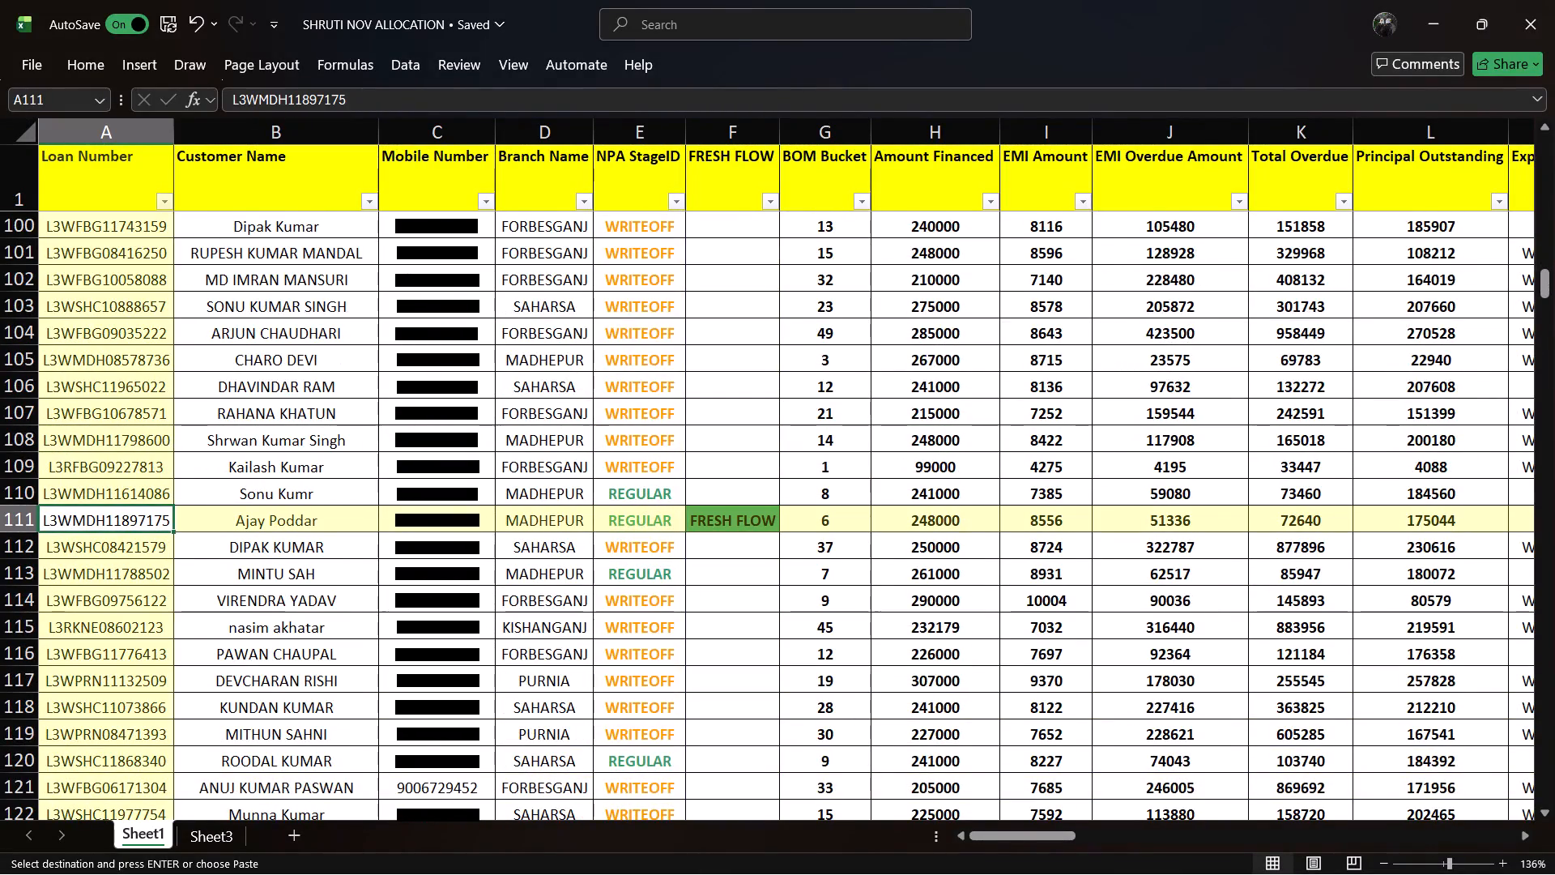
pyautogui.click(15, 521)
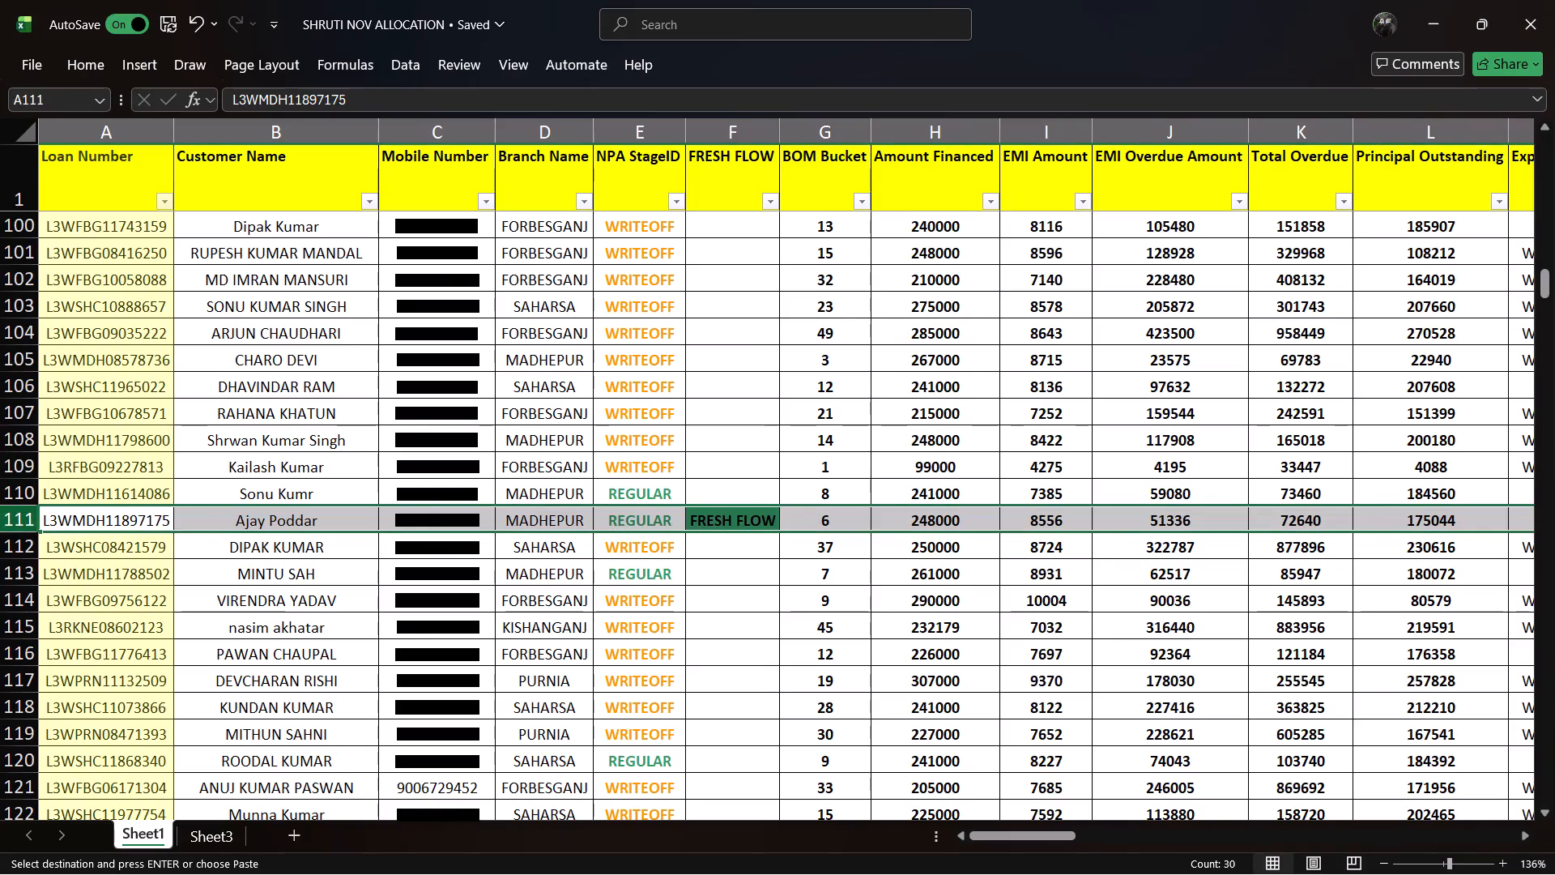
pyautogui.hotkey('ctrl', 'c')
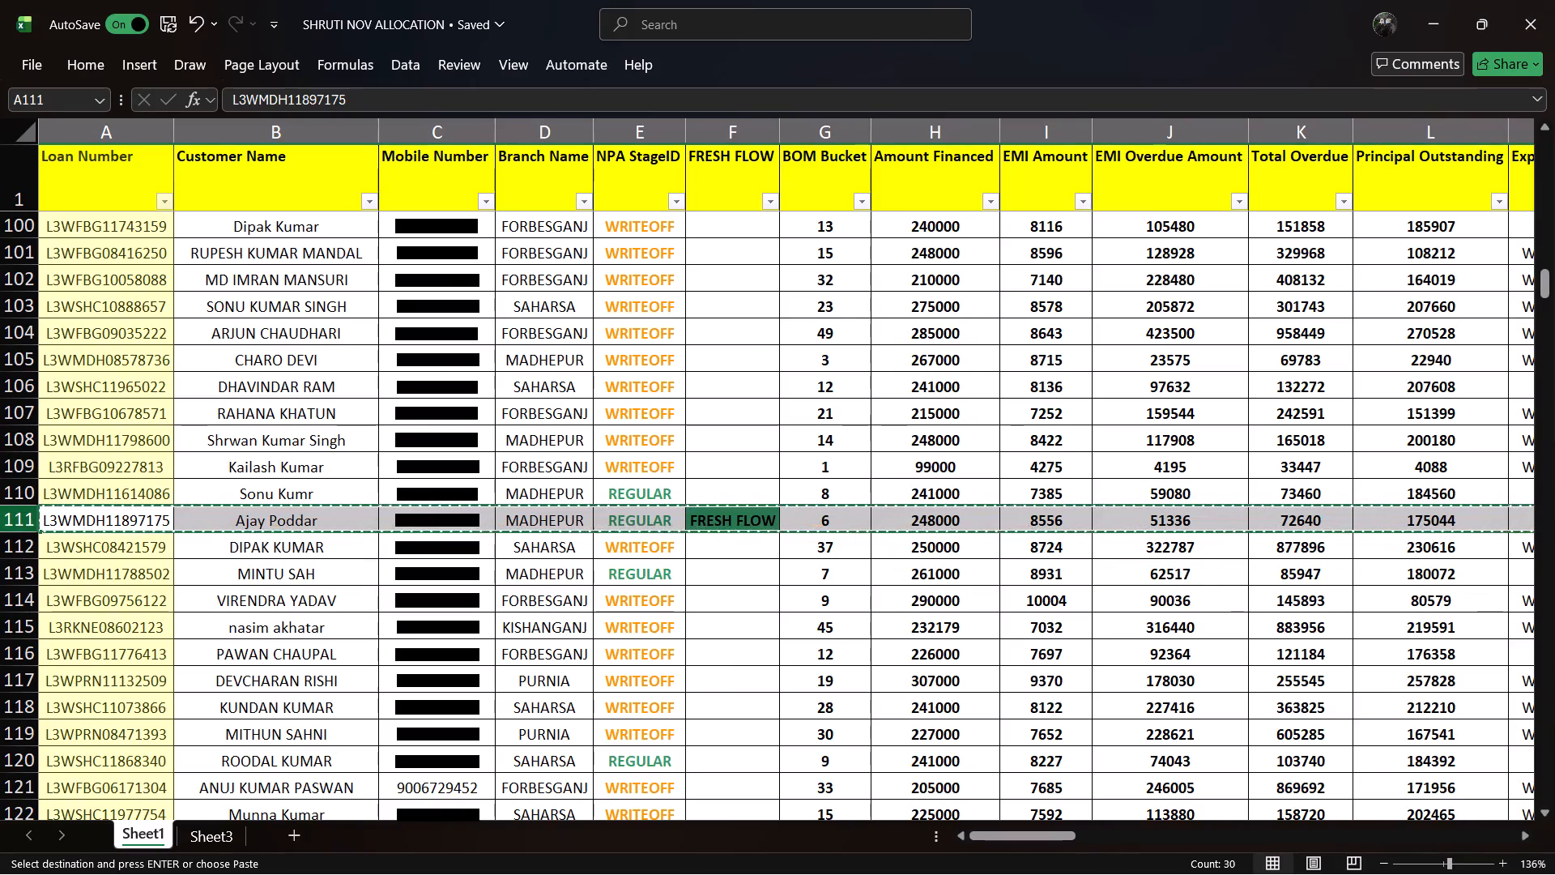
pyautogui.hotkey('ctrl', 'pagedown')
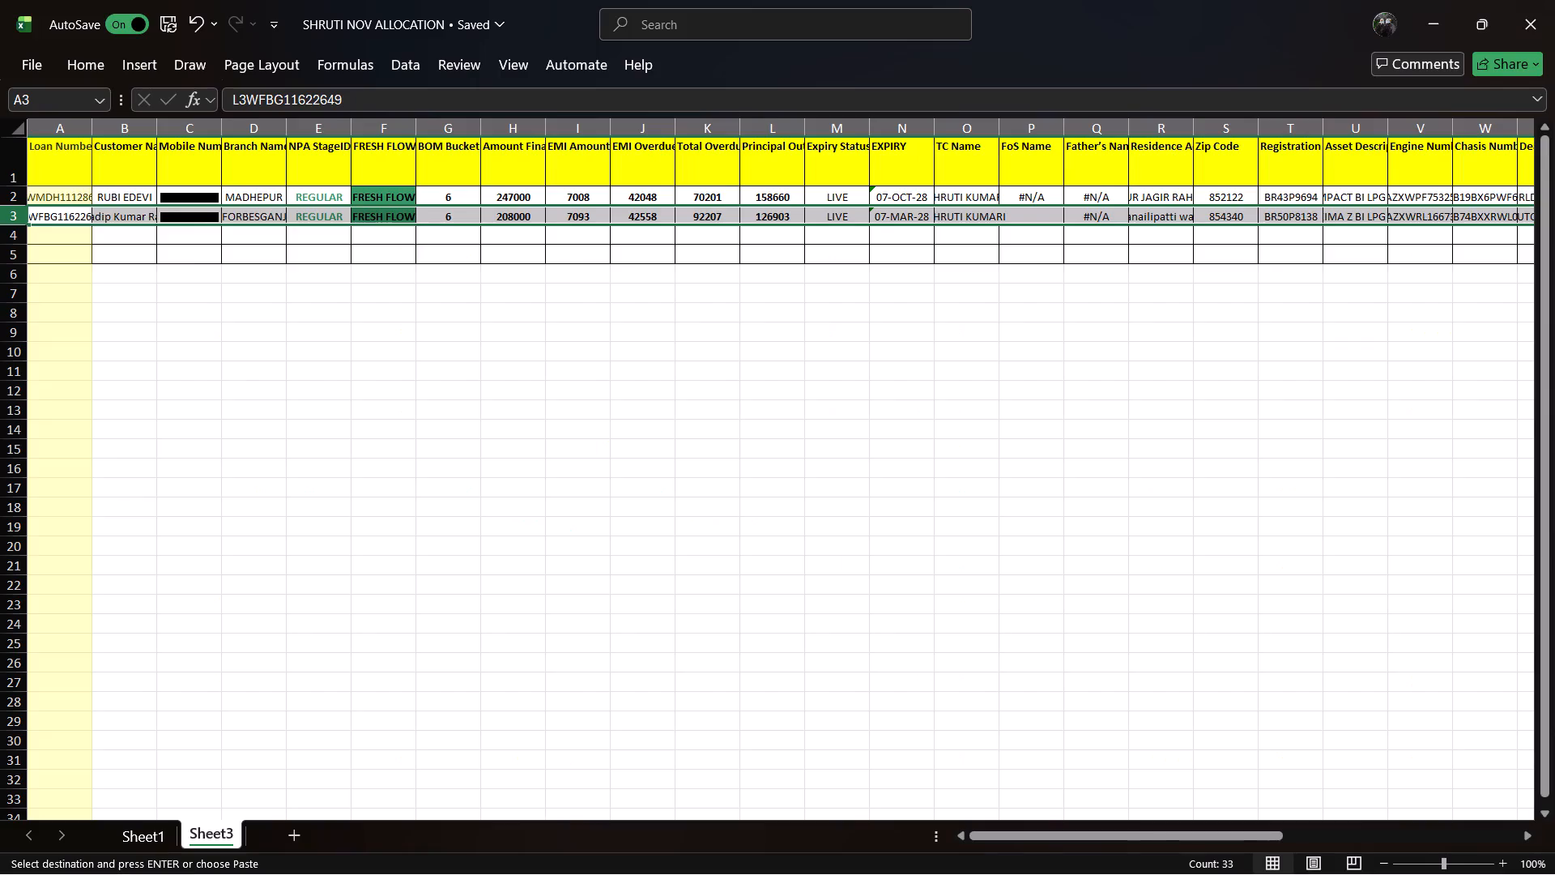
pyautogui.click(39, 233)
pyautogui.hotkey('ctrl', 'v')
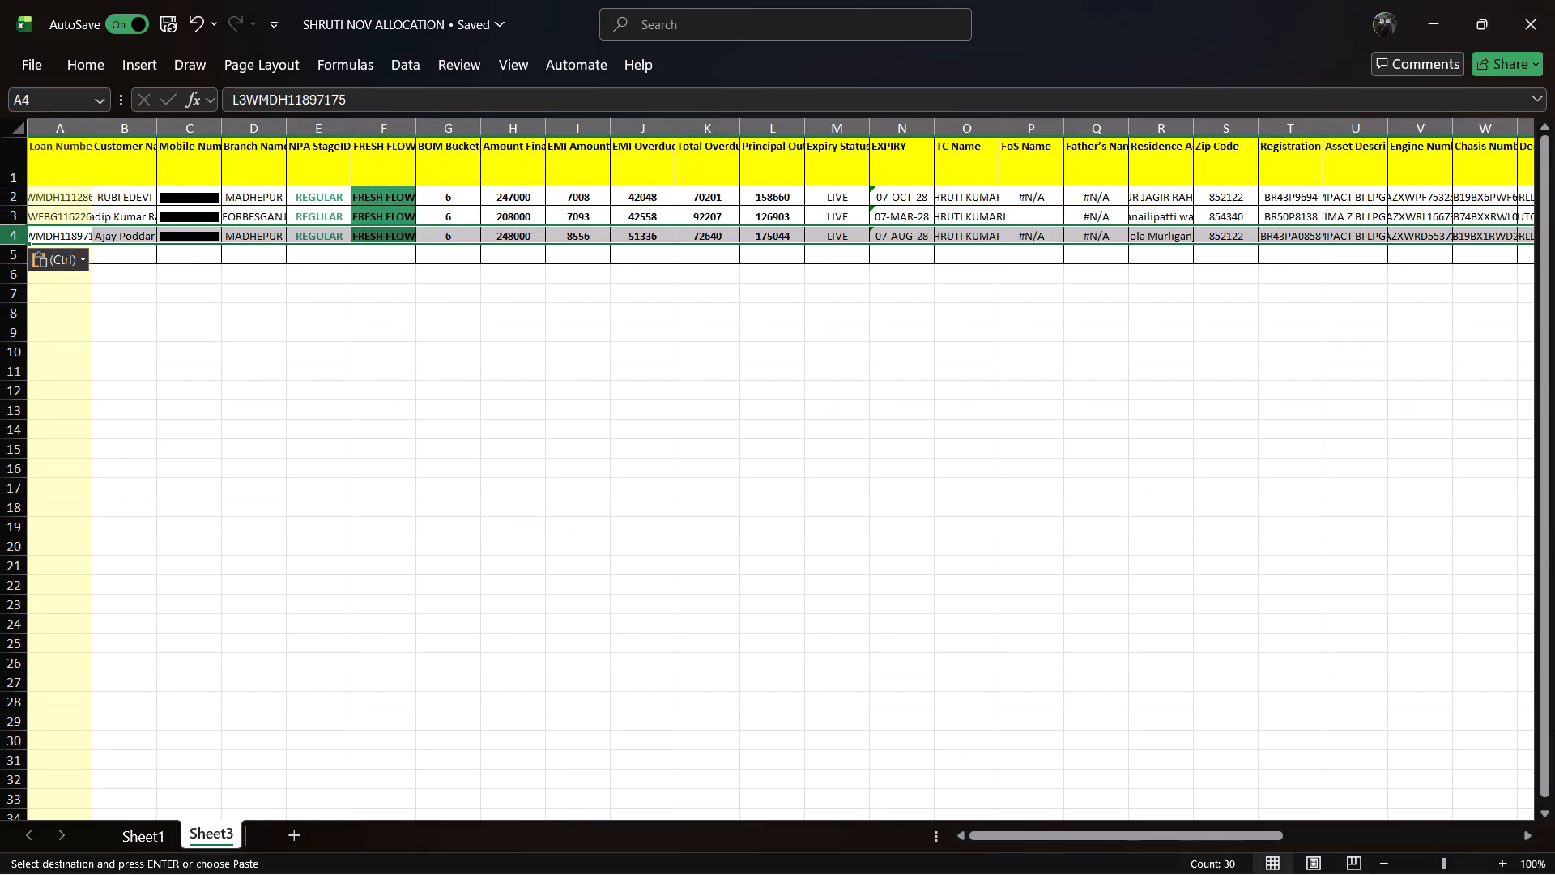
# Return to Sheet1 and look down the FRESH FLOW column from row 111 for the next marked account.
pyautogui.hotkey('ctrl', 'pageup')
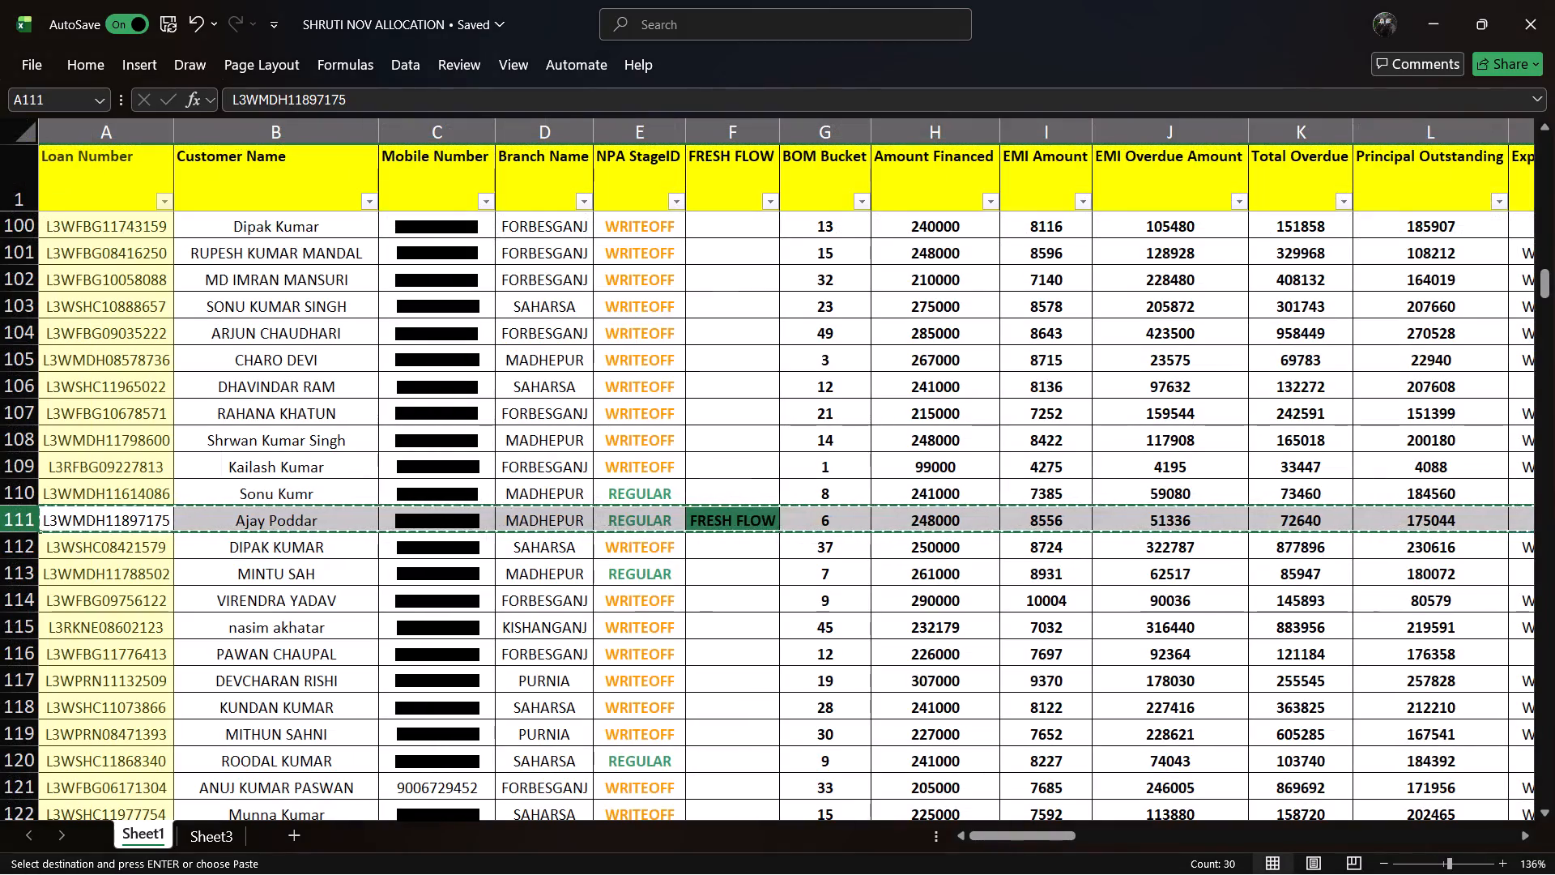
pyautogui.click(733, 516)
pyautogui.press('Down')
pyautogui.press('Down')
pyautogui.press('Down')
pyautogui.press('Down')
pyautogui.press('Down')
pyautogui.press('Down')
pyautogui.press('Down')
pyautogui.press('Down')
pyautogui.press('Down')
pyautogui.press('Down')
pyautogui.press('Down')
pyautogui.press('Down')
pyautogui.press('Down')
pyautogui.press('Down')
pyautogui.press('Down')
pyautogui.press('Down')
pyautogui.press('Down')
pyautogui.press('Down')
pyautogui.press('Down')
pyautogui.press('Down')
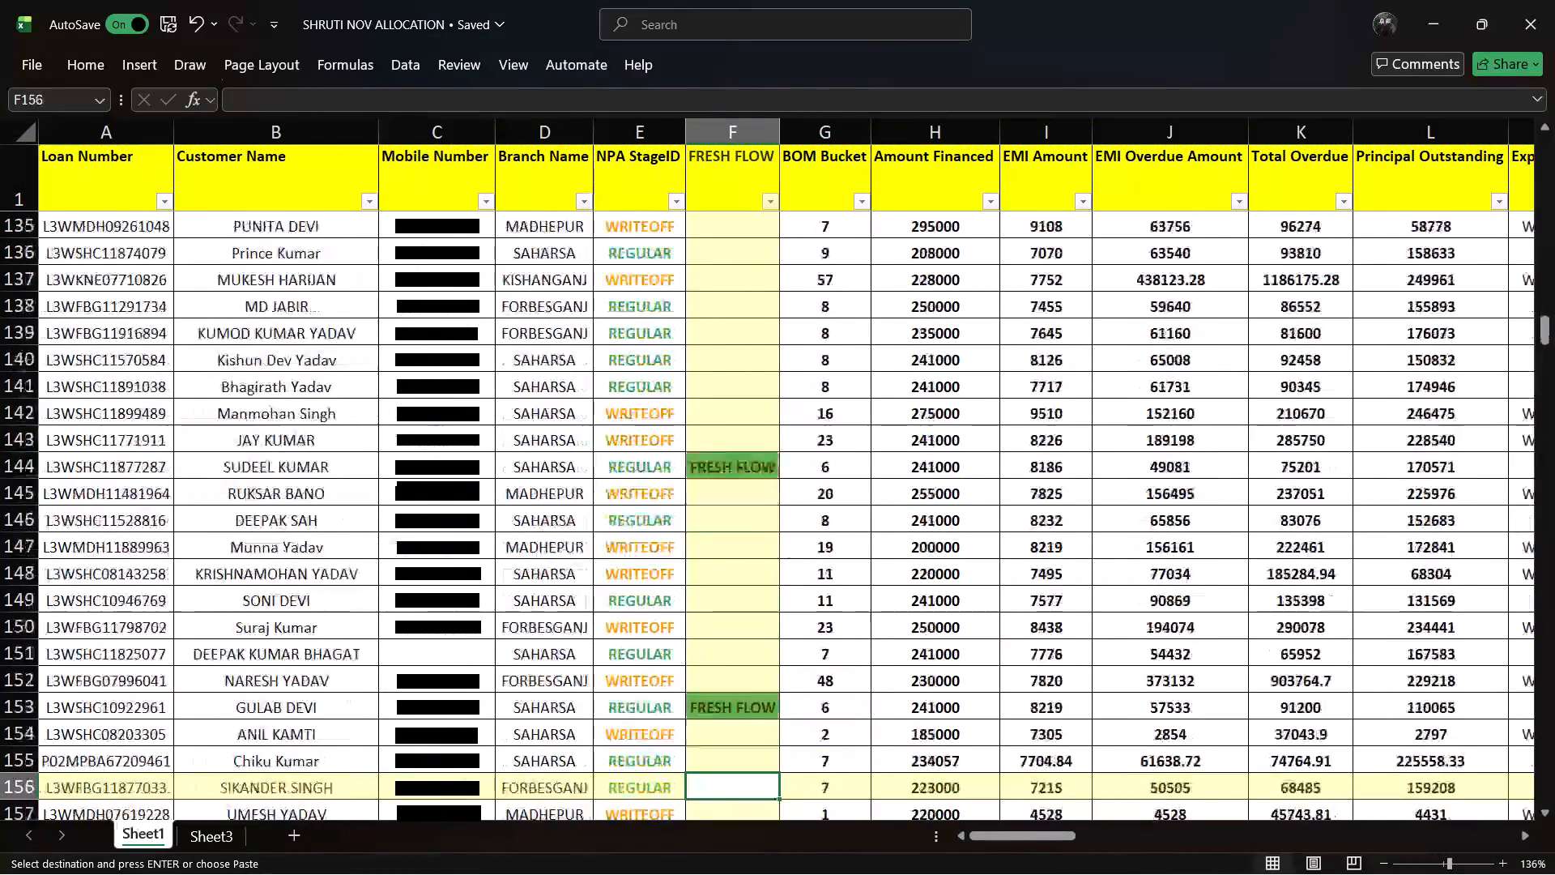
# Copy the entire FRESH FLOW account row 144 from Sheet1 and paste it into row 5 of Sheet3.
pyautogui.click(741, 472)
pyautogui.press('Left')
pyautogui.press('Left')
pyautogui.press('Left')
pyautogui.press('Left')
pyautogui.press('Left')
pyautogui.press('Left')
pyautogui.press('Left')
pyautogui.press('Left')
pyautogui.press('Left')
pyautogui.press('Left')
pyautogui.press('Left')
pyautogui.press('Left')
pyautogui.press('Left')
pyautogui.press('Left')
pyautogui.press('Left')
pyautogui.press('Left')
pyautogui.press('Left')
pyautogui.press('Left')
pyautogui.press('Left')
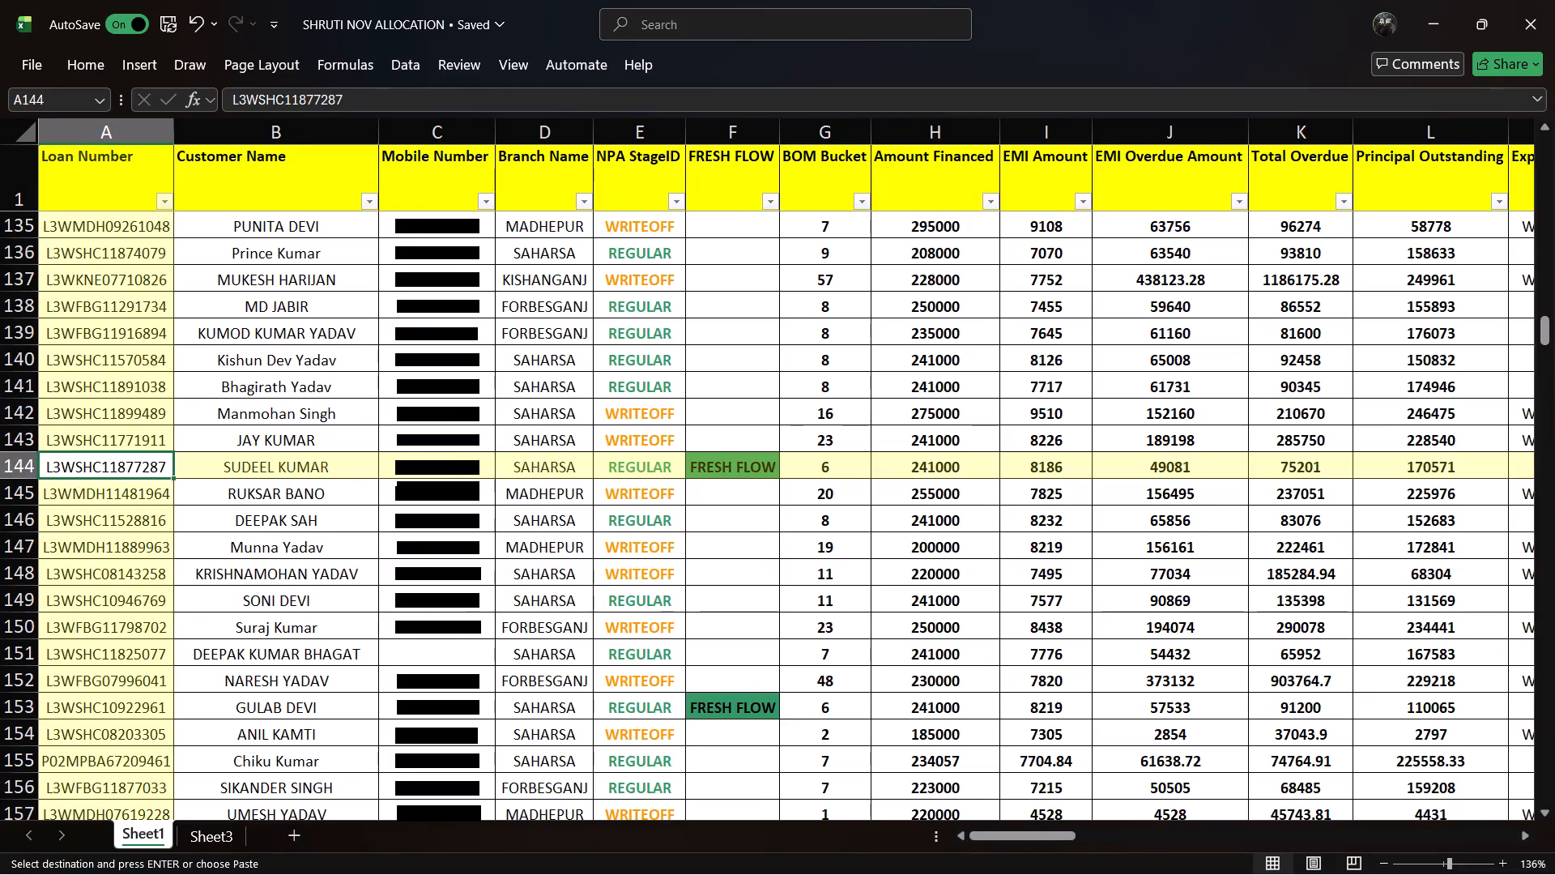
pyautogui.click(22, 463)
pyautogui.hotkey('ctrl', 'c')
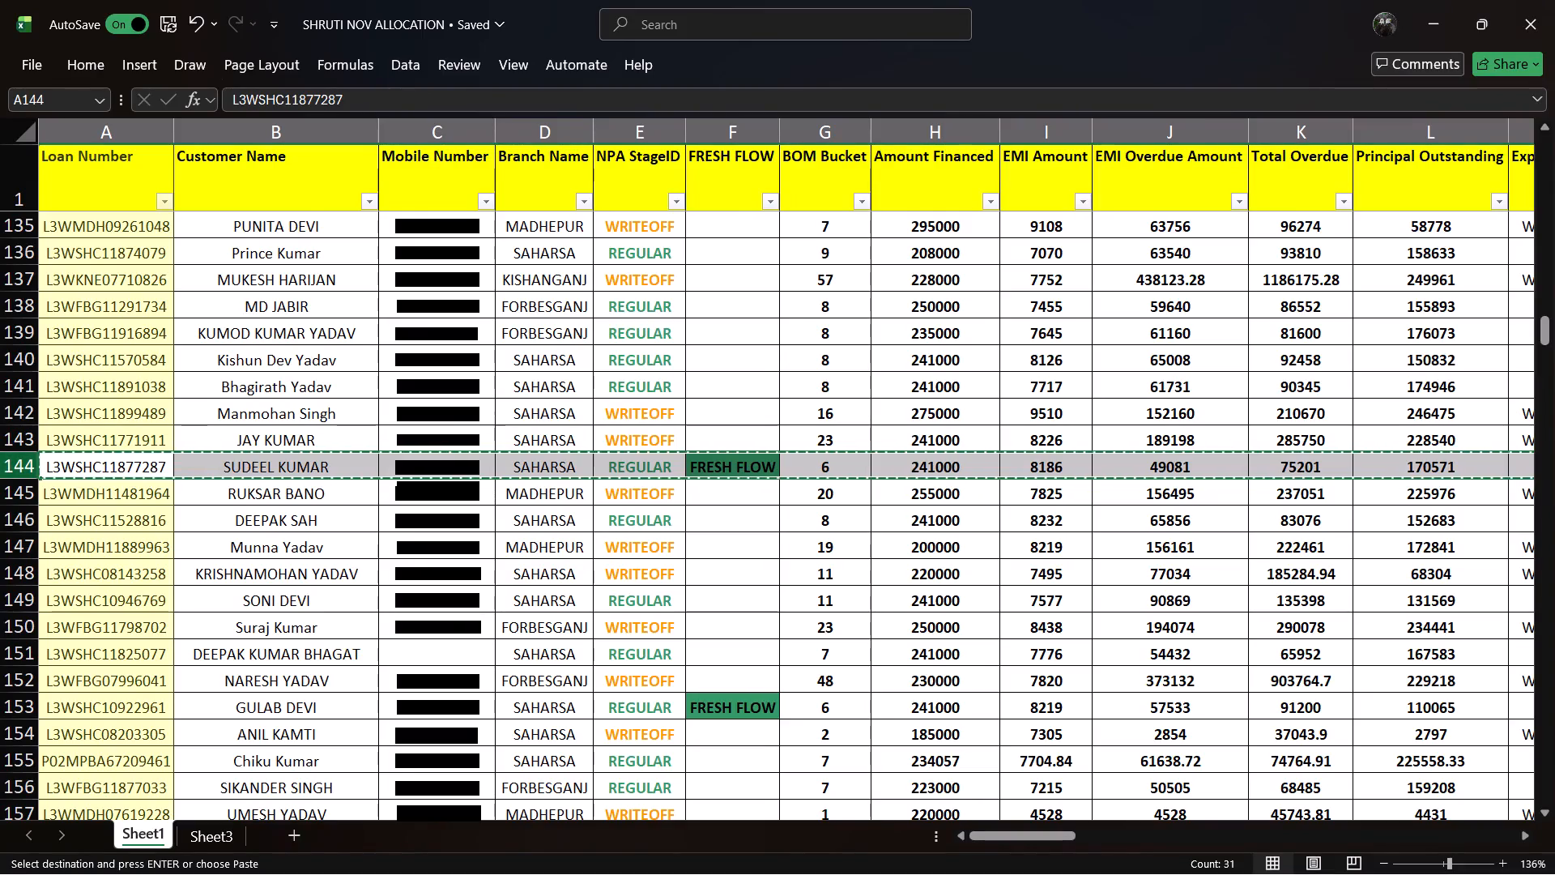
pyautogui.hotkey('ctrl', 'pageup')
pyautogui.hotkey('ctrl', 'pagedown')
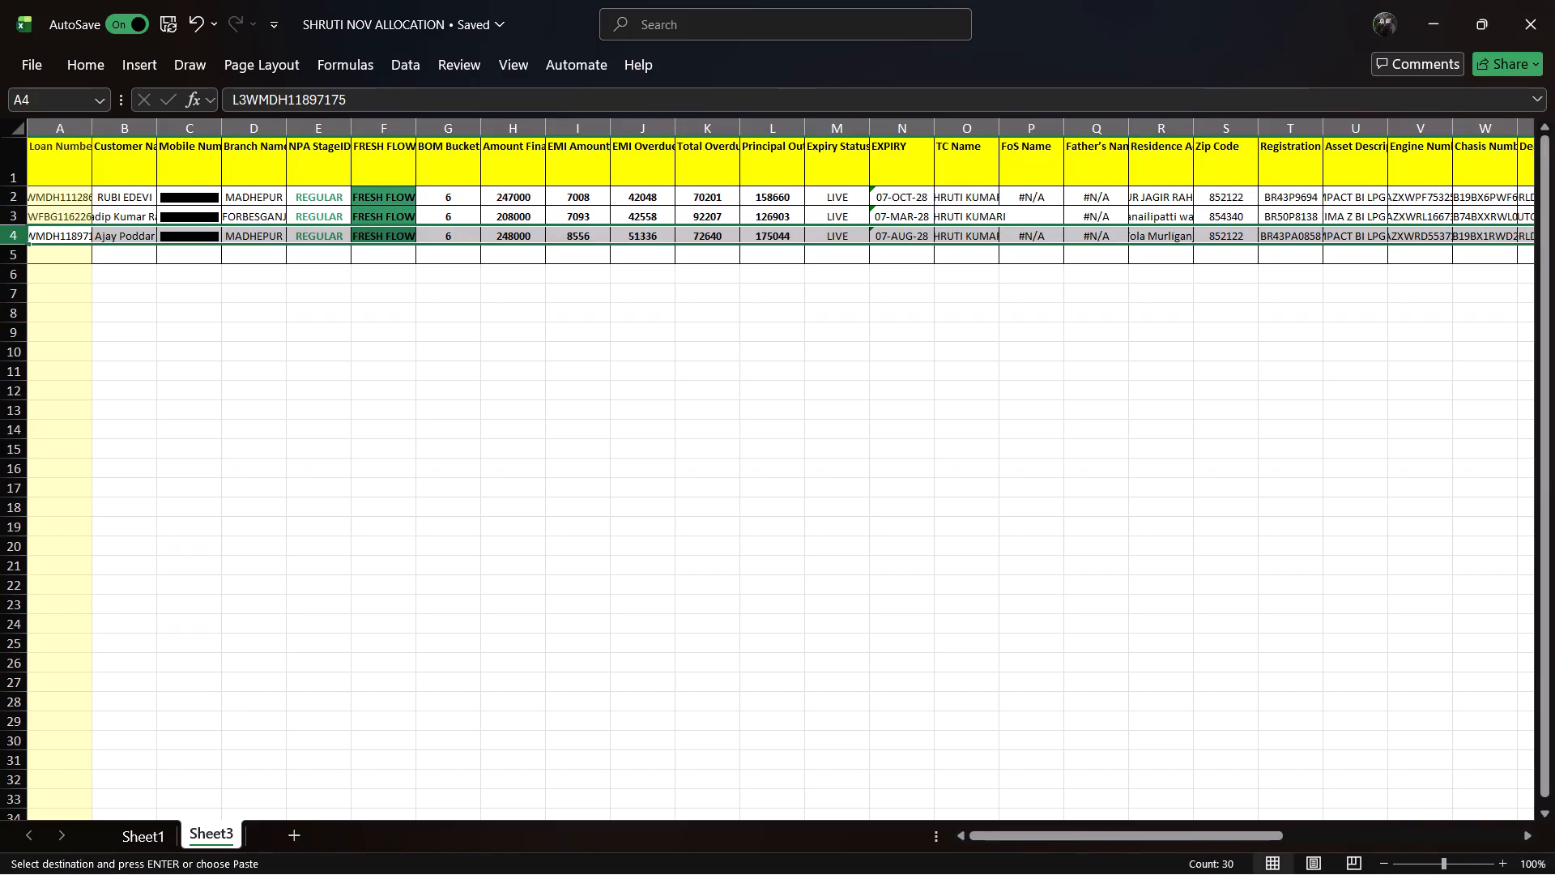
pyautogui.click(49, 257)
pyautogui.hotkey('ctrl', 'v')
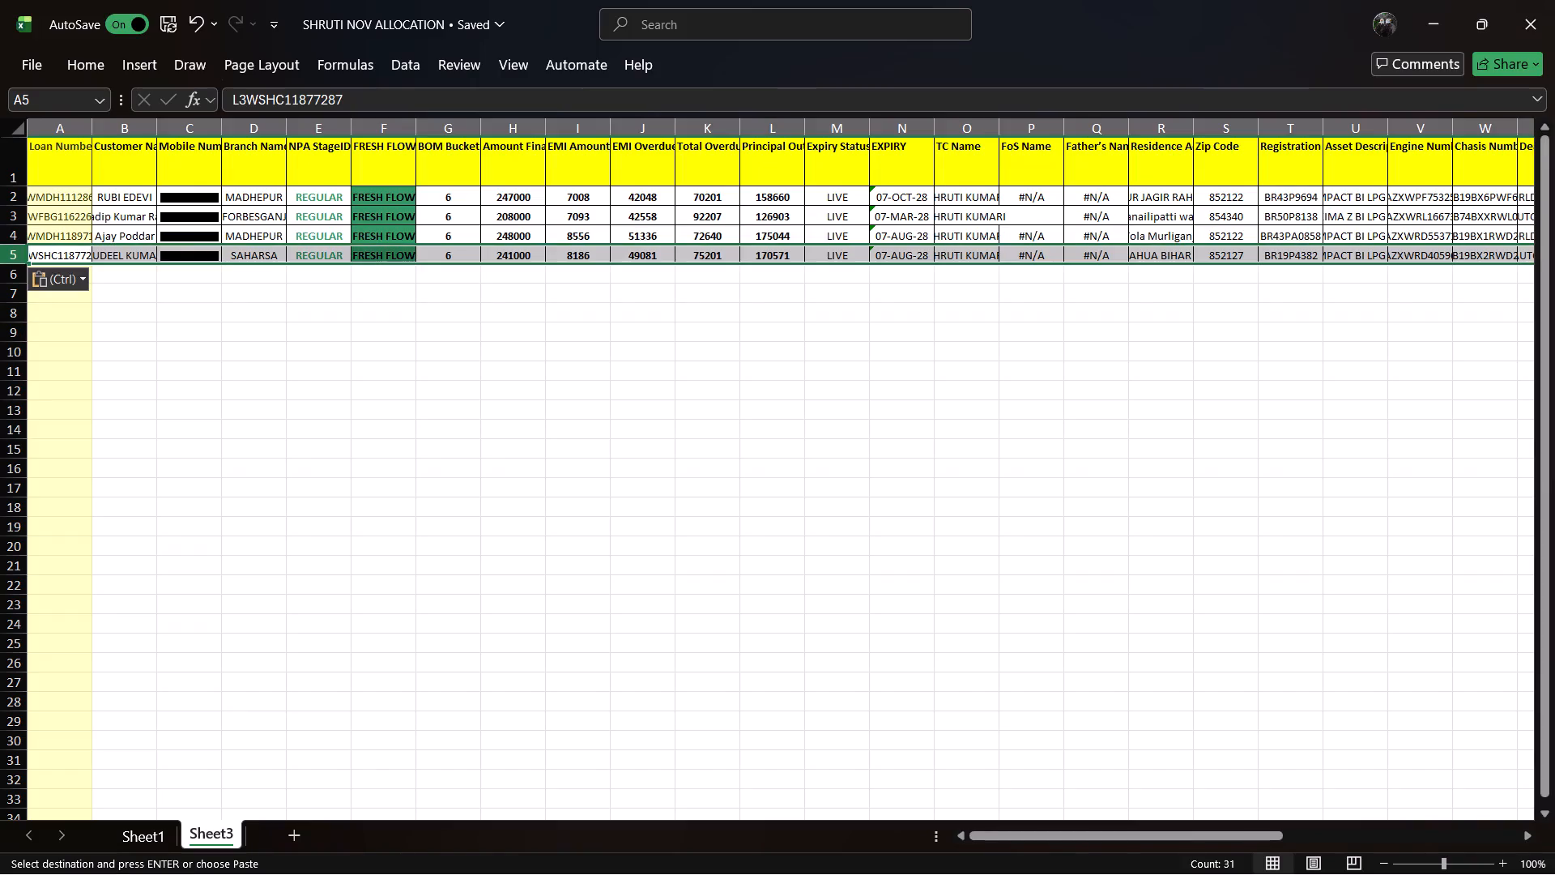
# Copy the entire FRESH FLOW account row 153 from Sheet1 and paste it into row 6 of Sheet3.
pyautogui.hotkey('ctrl', 'pageup')
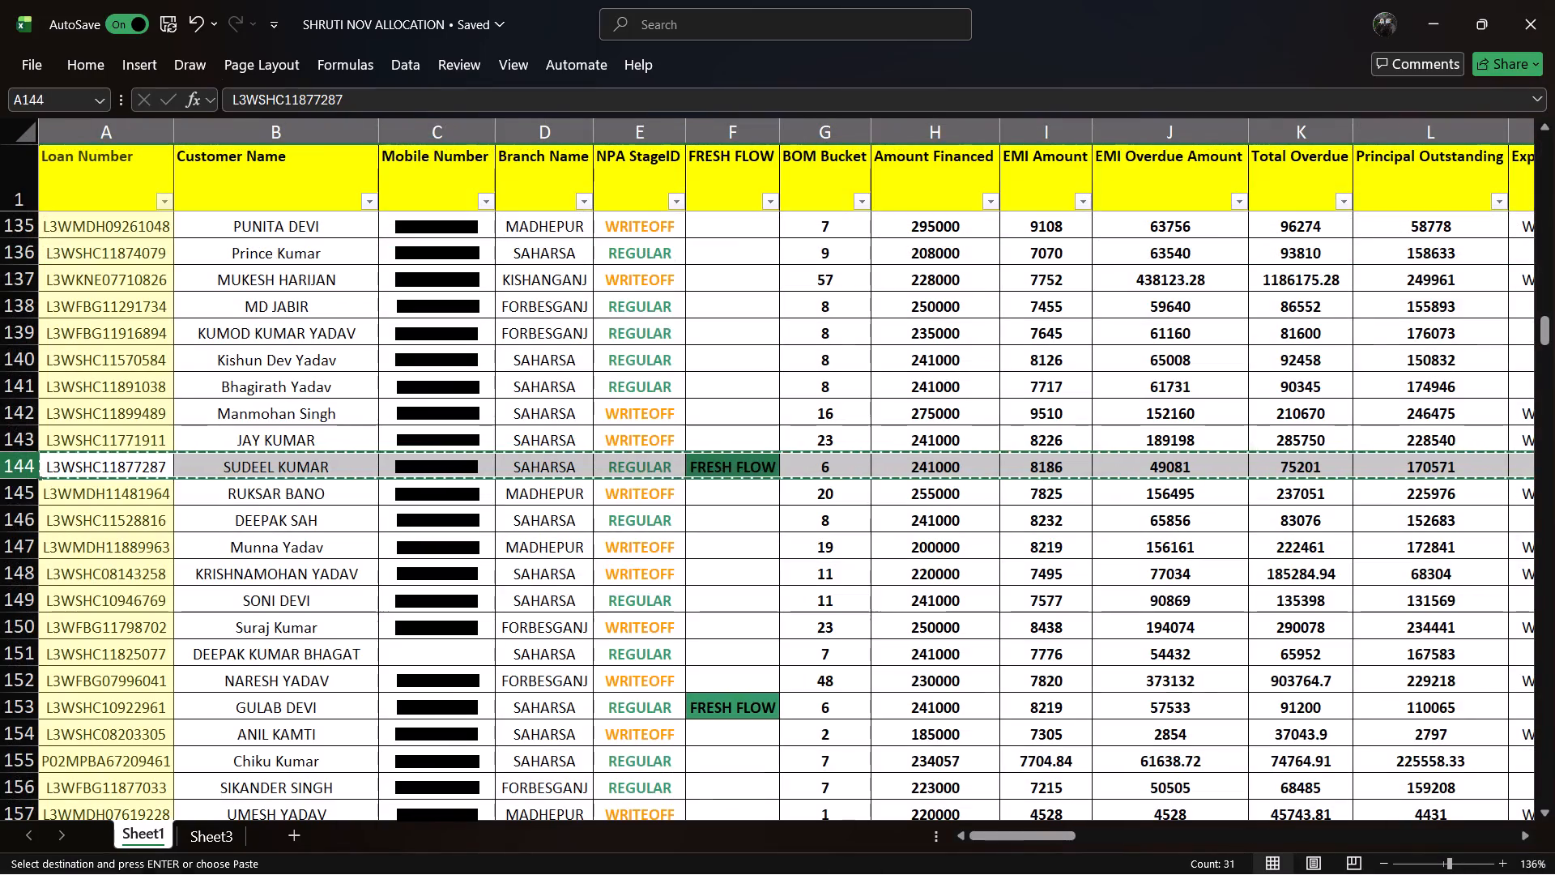
pyautogui.click(732, 710)
pyautogui.press('Left')
pyautogui.press('Left')
pyautogui.press('Left')
pyautogui.press('Left')
pyautogui.press('Left')
pyautogui.press('Left')
pyautogui.press('Left')
pyautogui.press('Left')
pyautogui.press('Left')
pyautogui.press('Left')
pyautogui.press('Left')
pyautogui.press('Left')
pyautogui.press('Left')
pyautogui.press('Left')
pyautogui.press('Left')
pyautogui.press('Left')
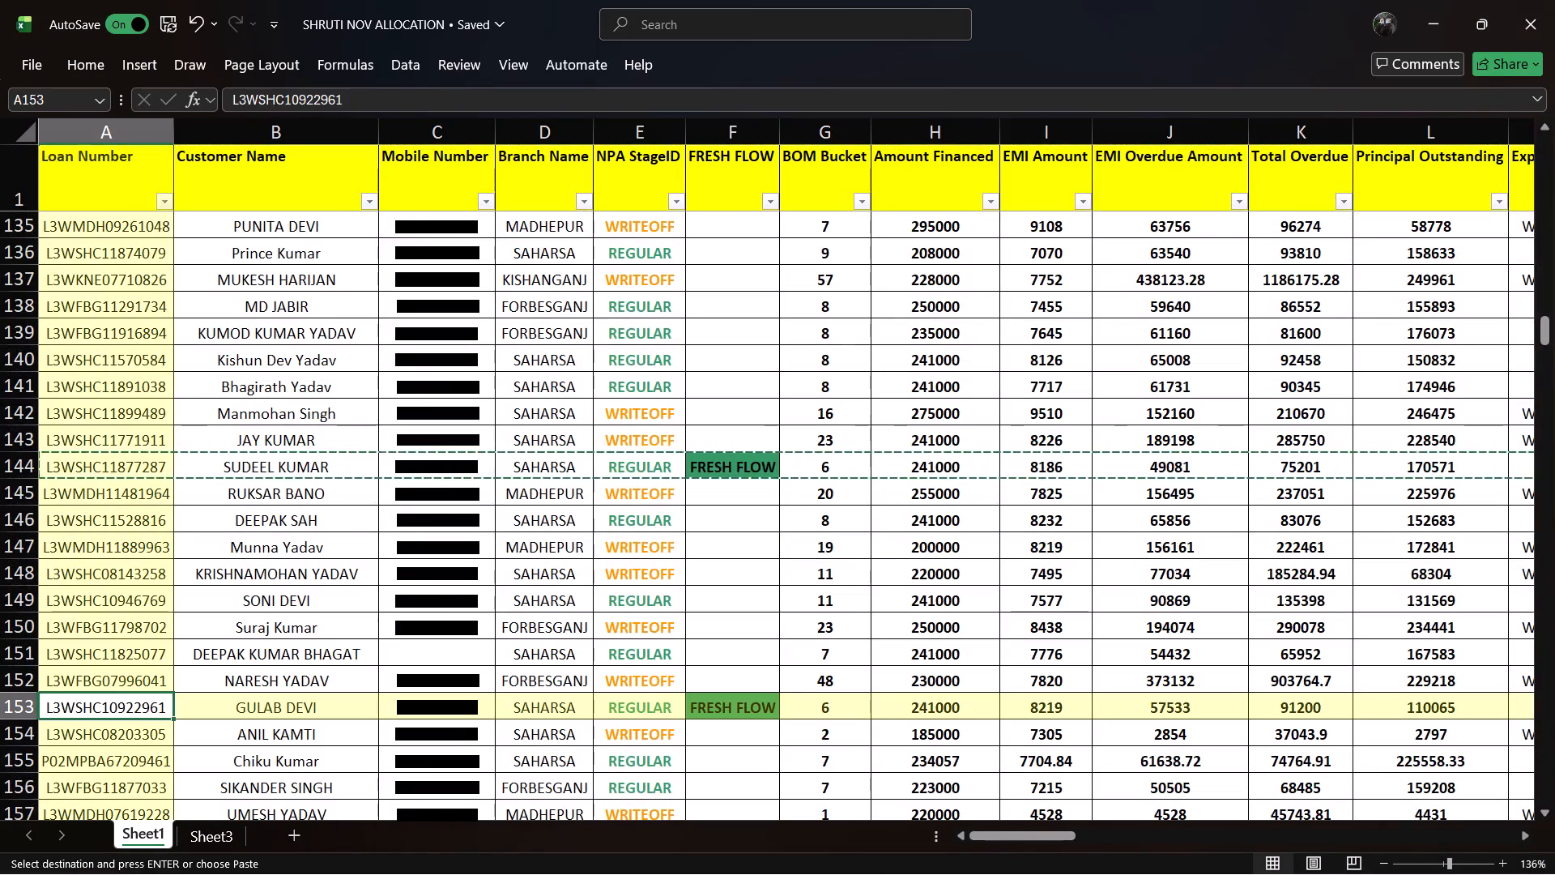
pyautogui.click(26, 706)
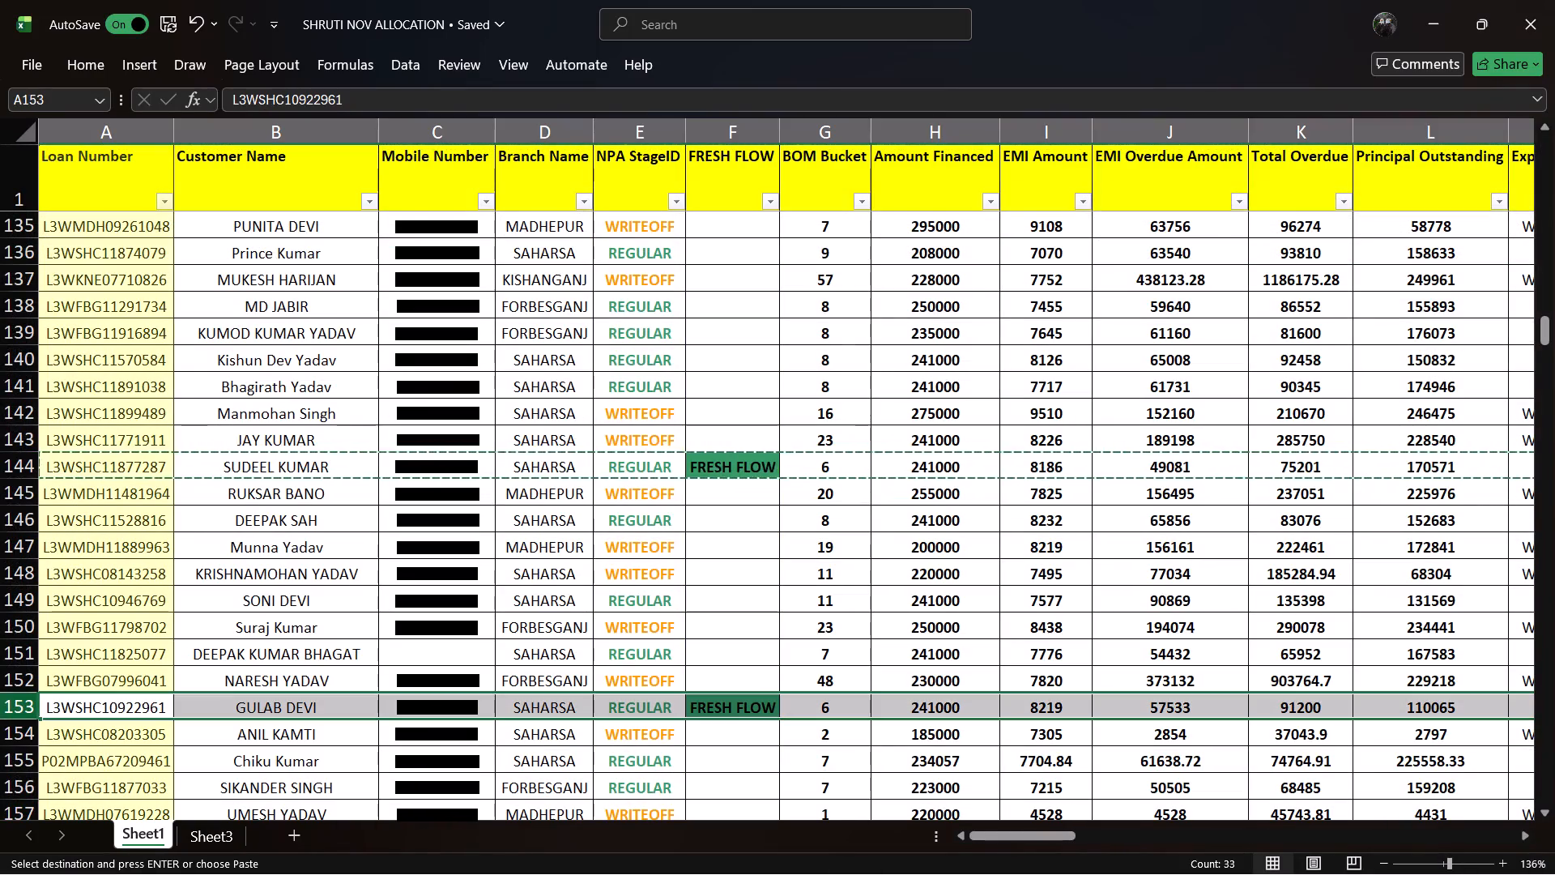
pyautogui.hotkey('ctrl', 'c')
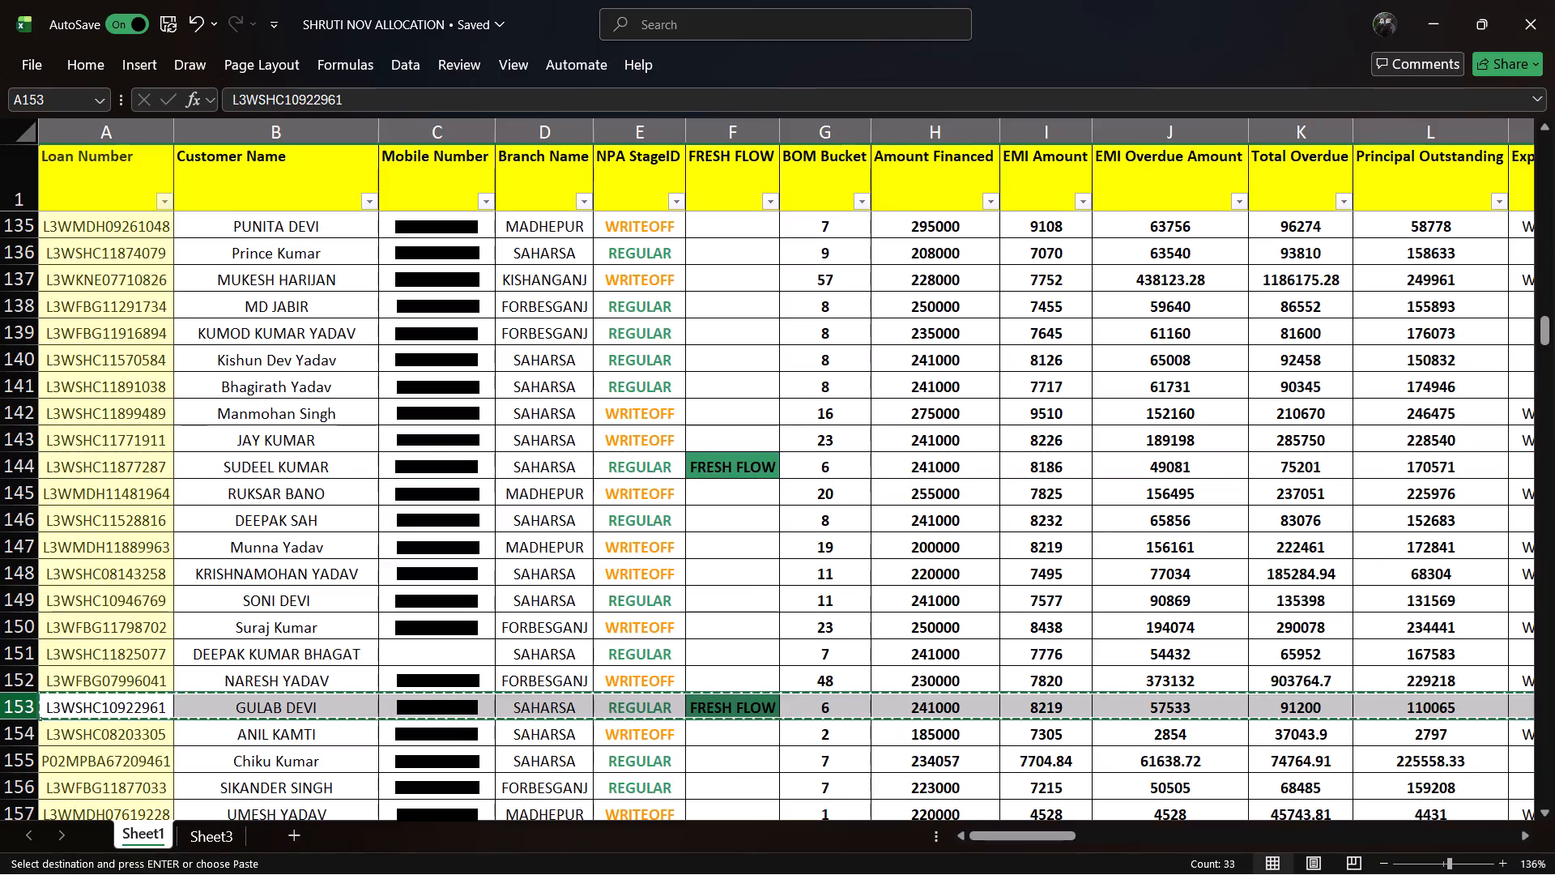
pyautogui.hotkey('ctrl', 'pagedown')
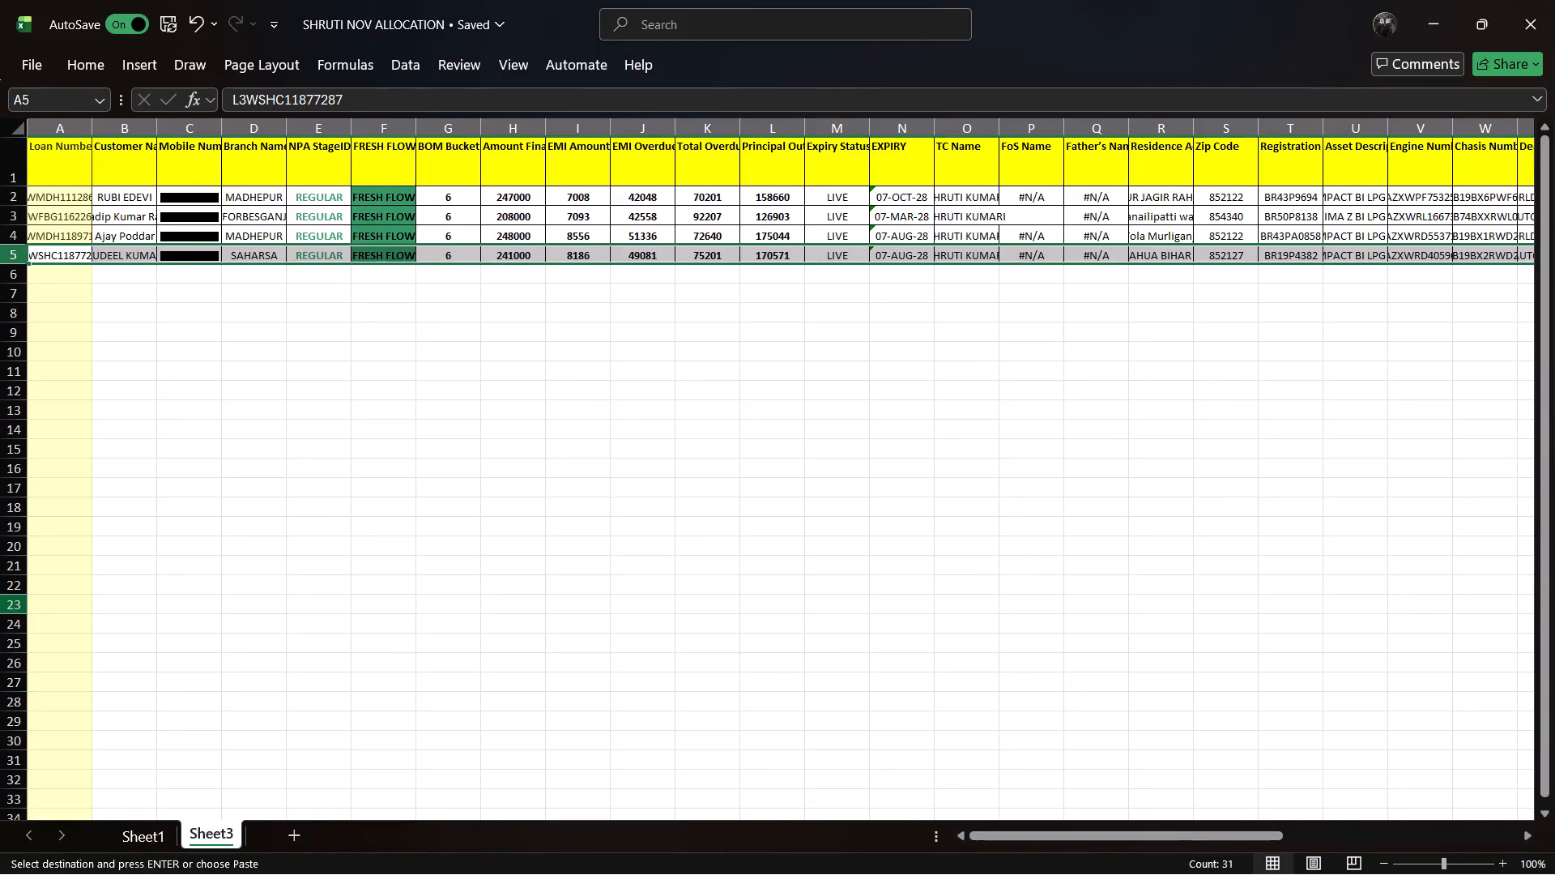
pyautogui.click(49, 274)
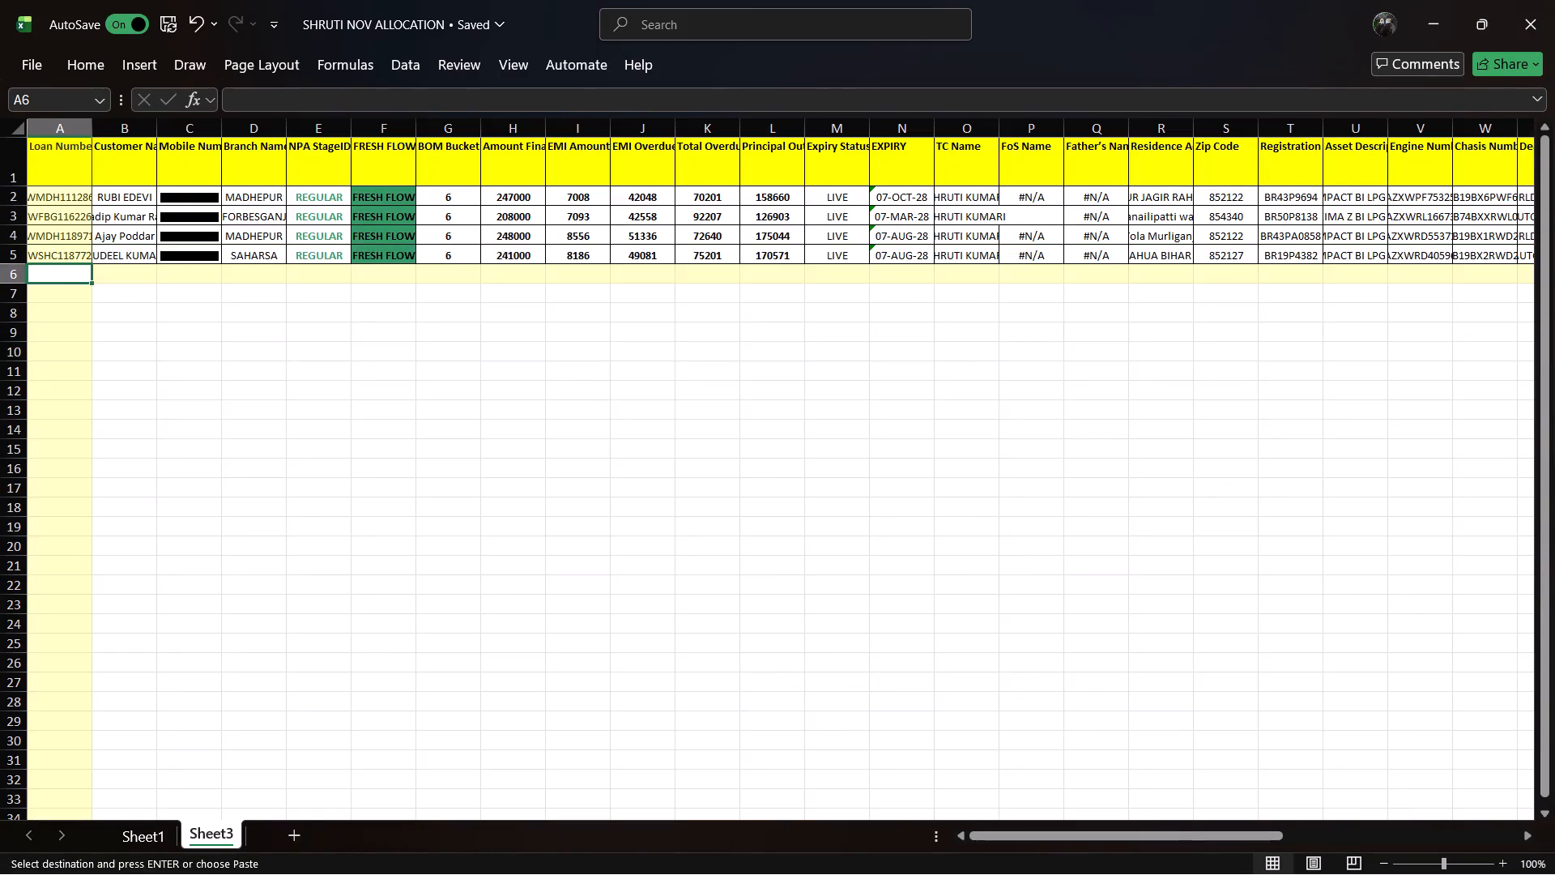
pyautogui.hotkey('ctrl', 'v')
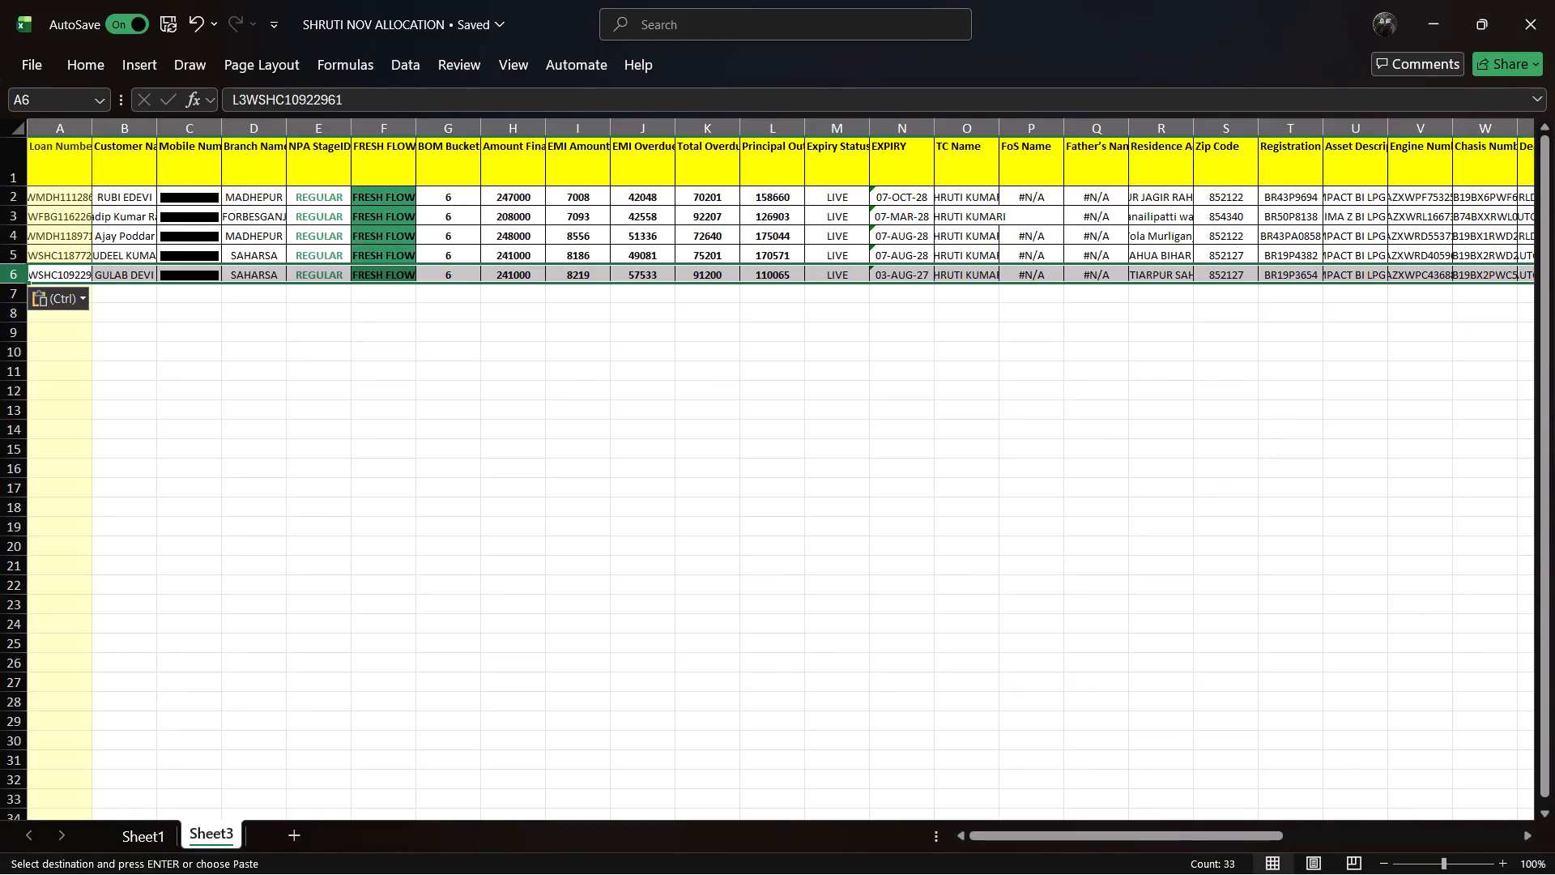
# Return to Sheet1 and look down the FRESH FLOW column from row 153 for the next marked account.
pyautogui.hotkey('ctrl', 'pageup')
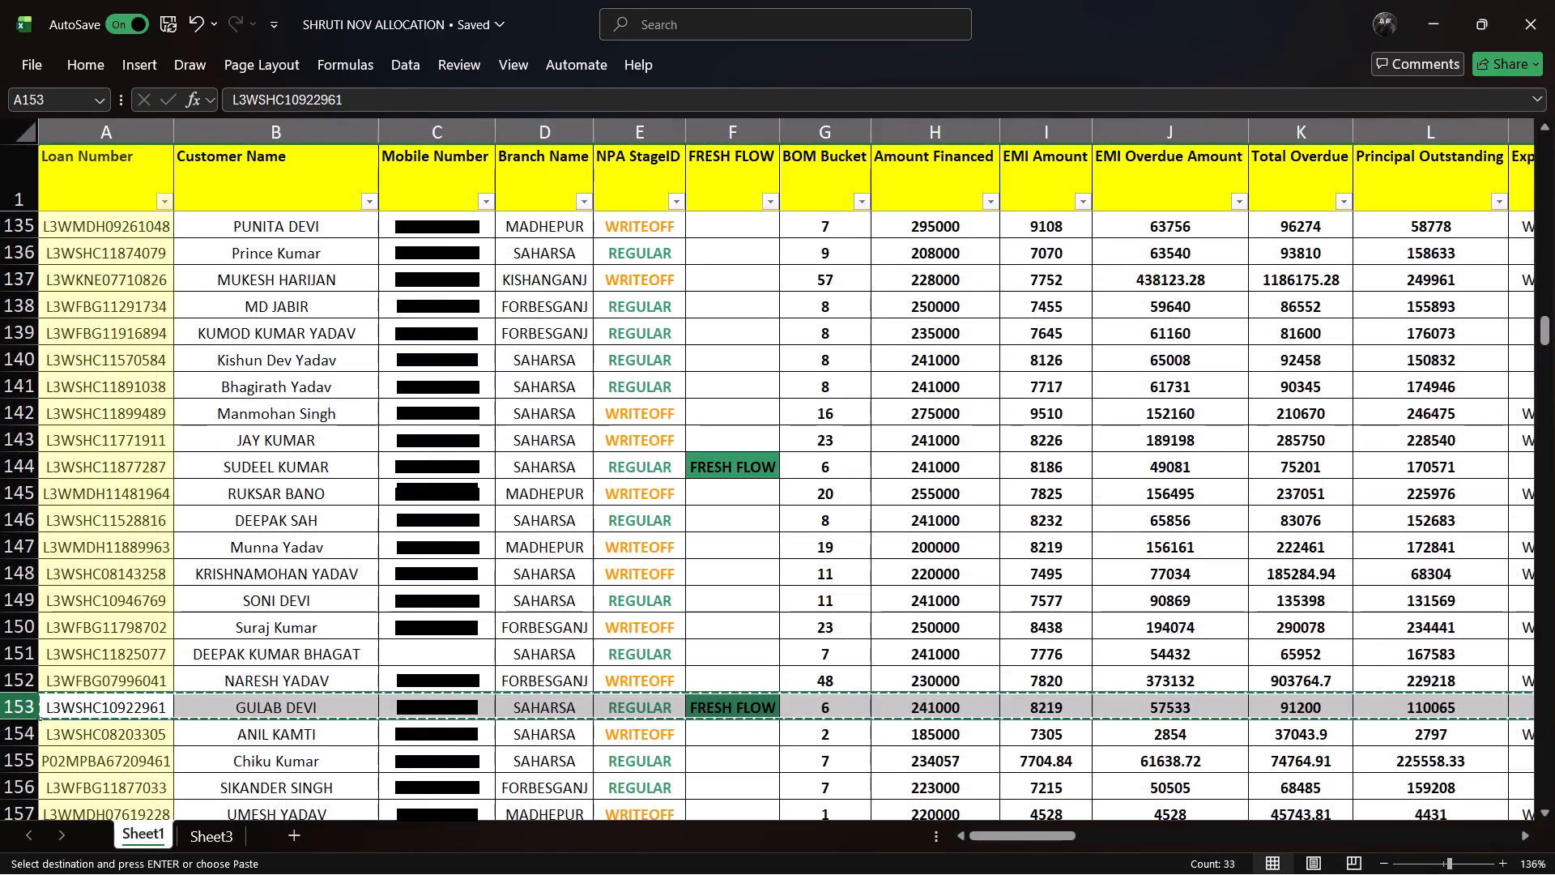
pyautogui.click(748, 704)
pyautogui.press('Down')
pyautogui.press('Down')
pyautogui.press('Down')
pyautogui.press('Down')
pyautogui.press('Down')
pyautogui.press('Down')
pyautogui.press('Down')
pyautogui.press('Down')
pyautogui.press('Down')
pyautogui.press('Down')
pyautogui.press('Down')
pyautogui.press('Down')
pyautogui.press('Down')
pyautogui.press('Down')
pyautogui.press('Down')
pyautogui.press('Down')
pyautogui.press('Down')
pyautogui.press('Down')
pyautogui.press('Down')
pyautogui.press('Down')
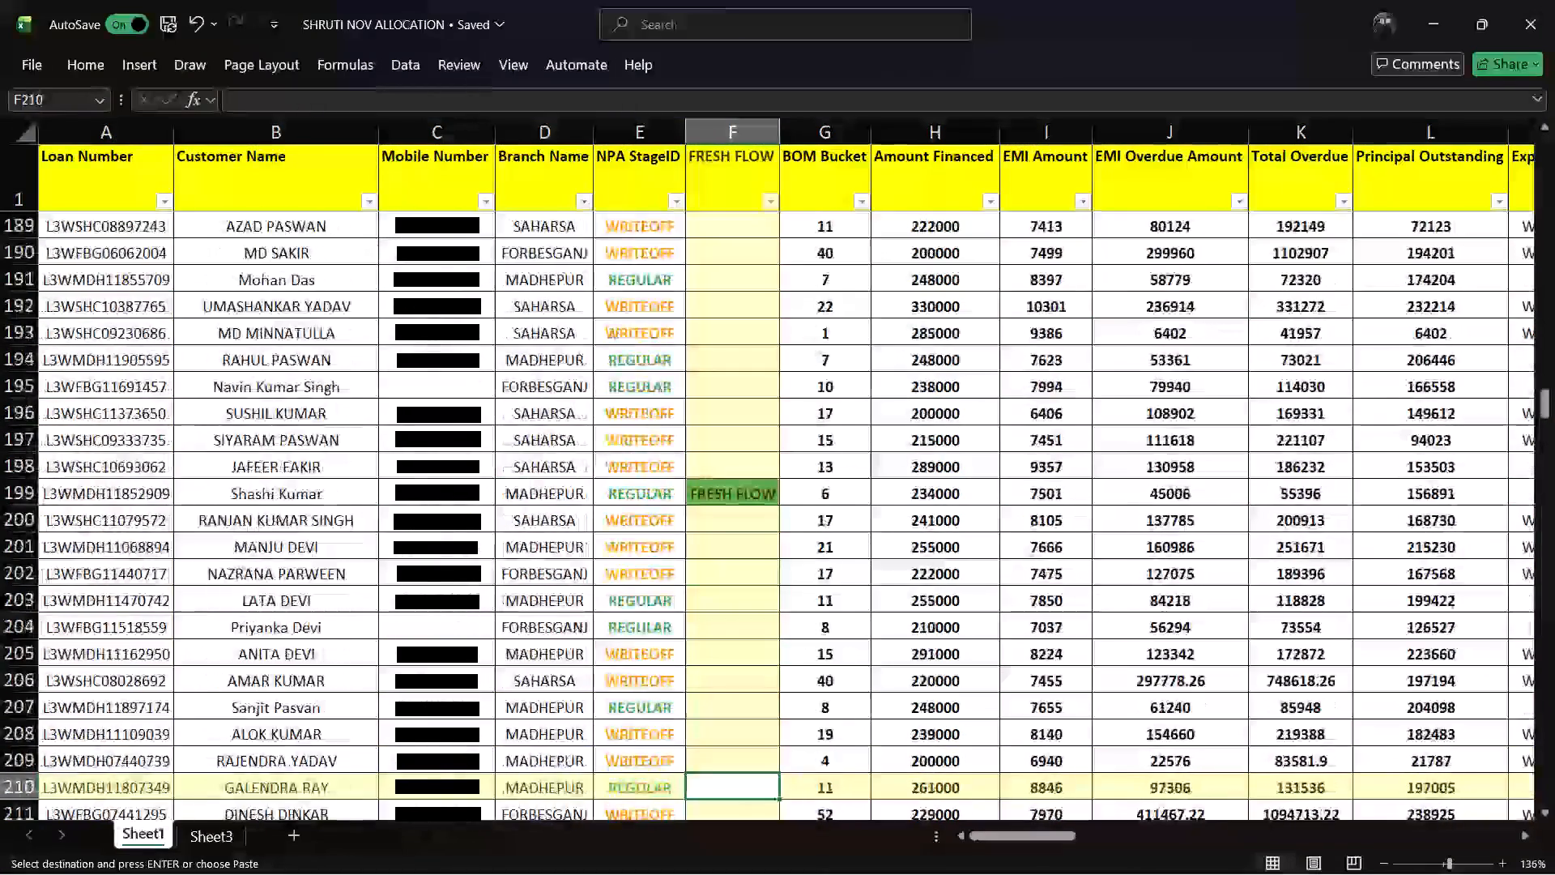
# Copy the entire FRESH FLOW account row 199 from Sheet1 and paste it into row 7 of Sheet3.
pyautogui.click(734, 494)
pyautogui.press('Left')
pyautogui.press('Left')
pyautogui.press('Left')
pyautogui.press('Left')
pyautogui.press('Left')
pyautogui.press('Left')
pyautogui.press('Left')
pyautogui.press('Left')
pyautogui.press('Left')
pyautogui.press('Left')
pyautogui.press('Left')
pyautogui.press('Left')
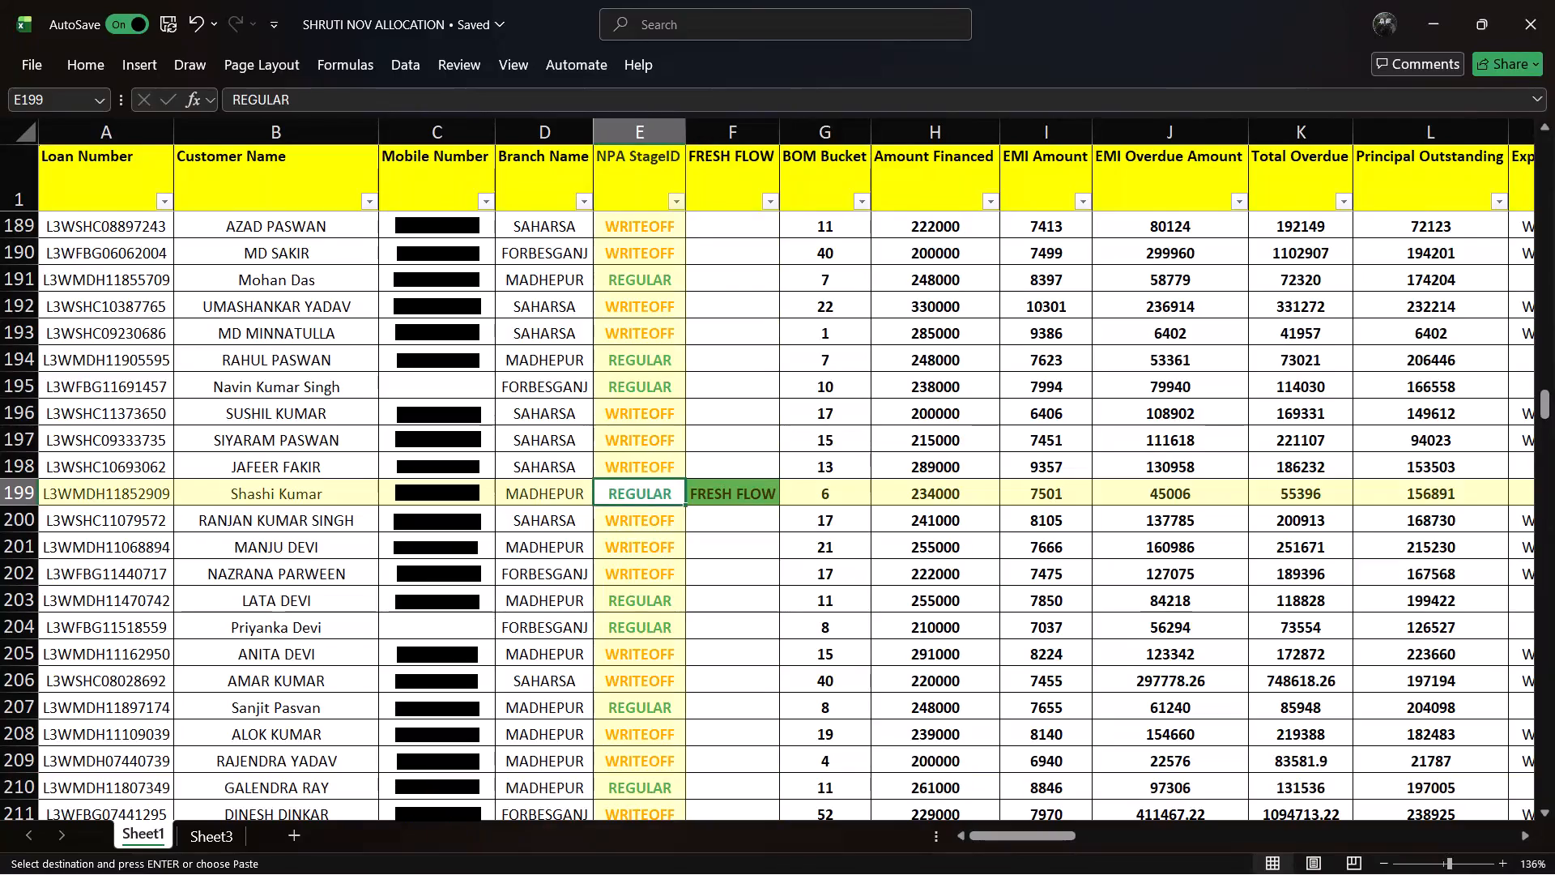
pyautogui.click(17, 492)
pyautogui.hotkey('ctrl', 'c')
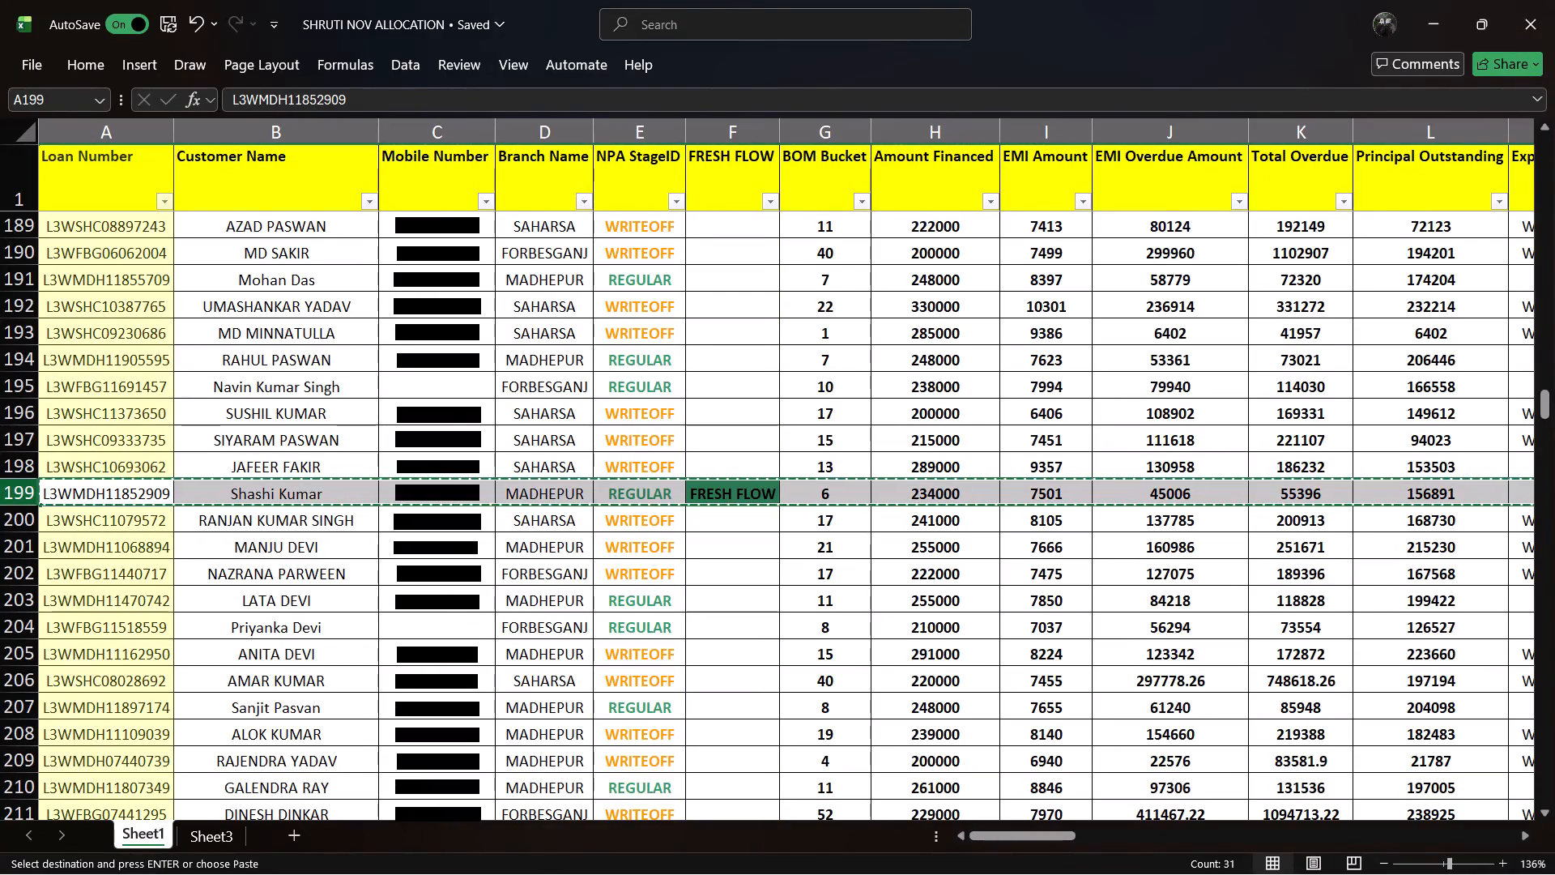
pyautogui.hotkey('ctrl', 'pageup')
pyautogui.hotkey('ctrl', 'pagedown')
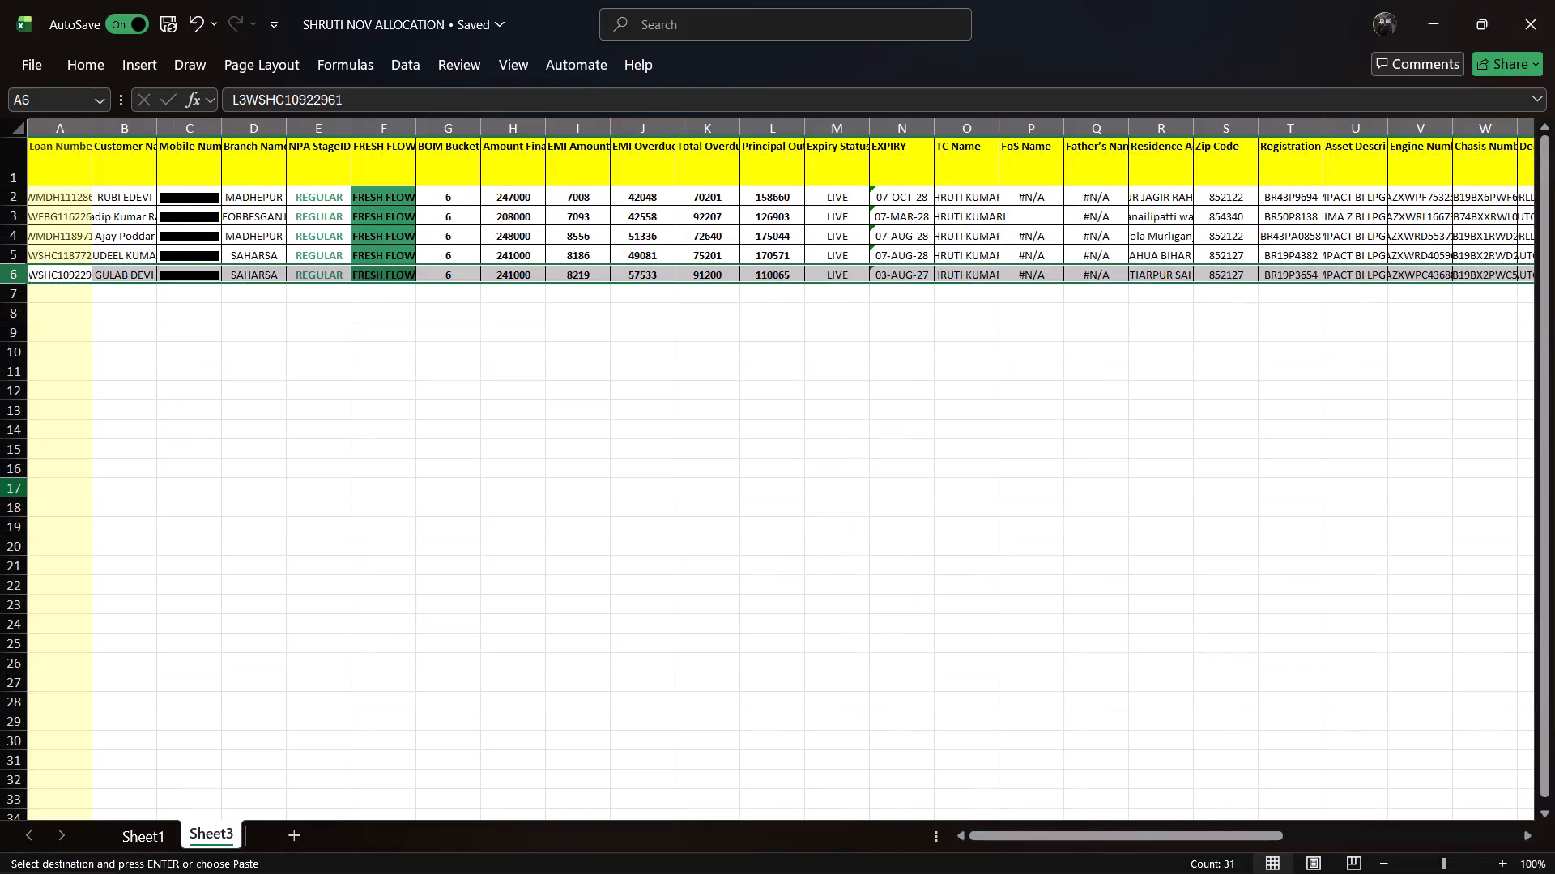
pyautogui.click(48, 294)
pyautogui.hotkey('ctrl', 'v')
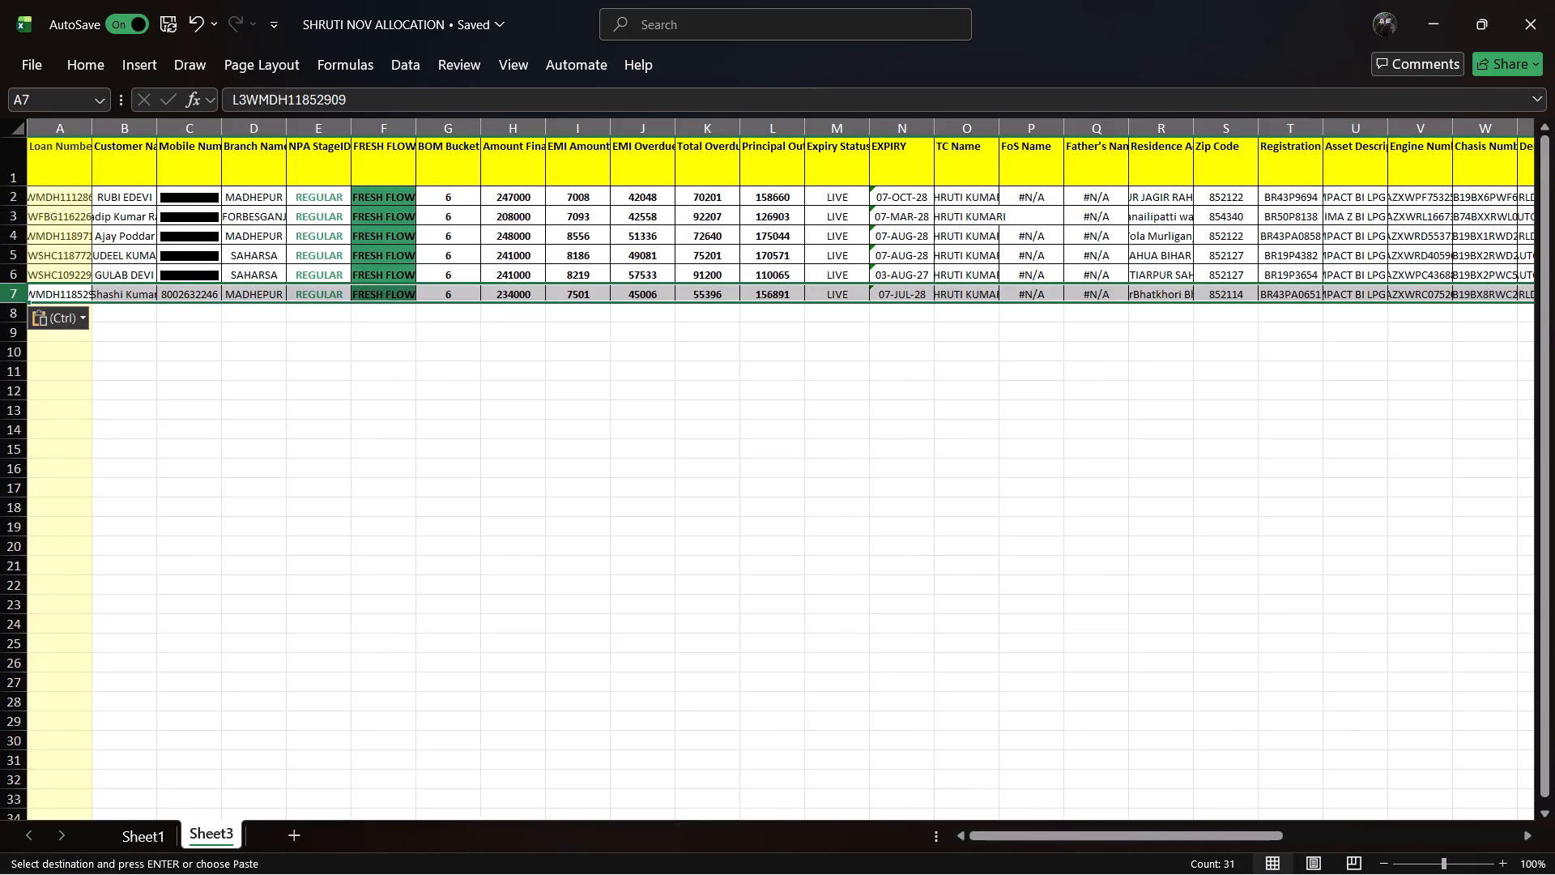
# Return to Sheet1 and look down the FRESH FLOW column from row 199 for the next marked account.
pyautogui.hotkey('ctrl', 'pageup')
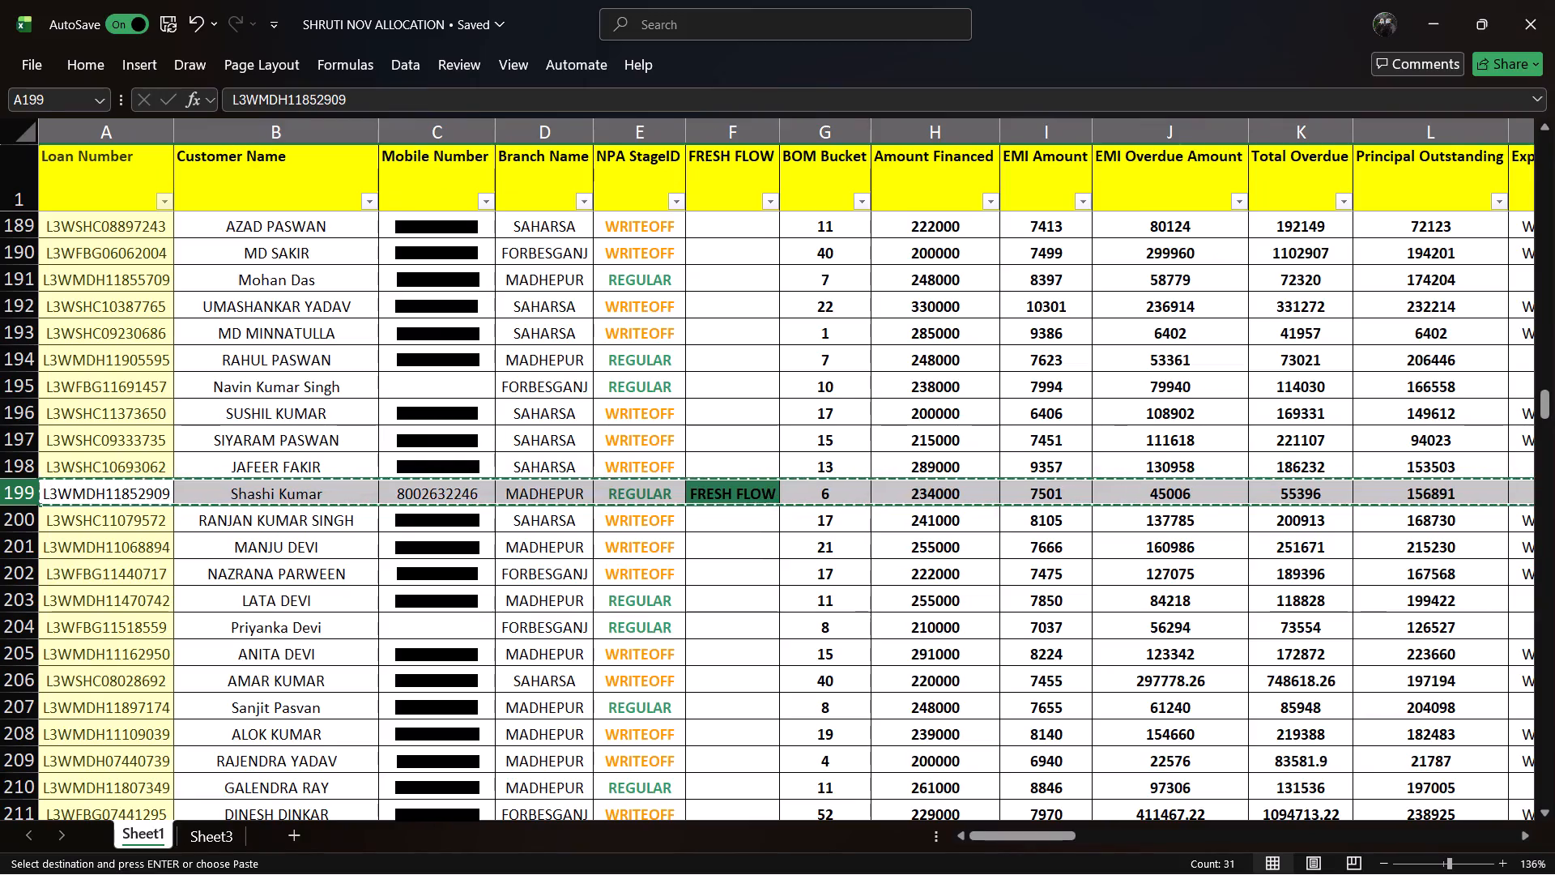
pyautogui.click(707, 497)
pyautogui.press('Down')
pyautogui.press('Down')
pyautogui.press('Down')
pyautogui.press('Down')
pyautogui.press('Down')
pyautogui.press('Down')
pyautogui.press('Down')
pyautogui.press('Down')
pyautogui.press('Down')
pyautogui.press('Down')
pyautogui.press('Down')
pyautogui.press('Down')
pyautogui.press('Down')
pyautogui.press('Down')
pyautogui.press('Down')
pyautogui.press('Down')
pyautogui.press('Down')
pyautogui.press('Down')
pyautogui.press('Down')
pyautogui.press('Down')
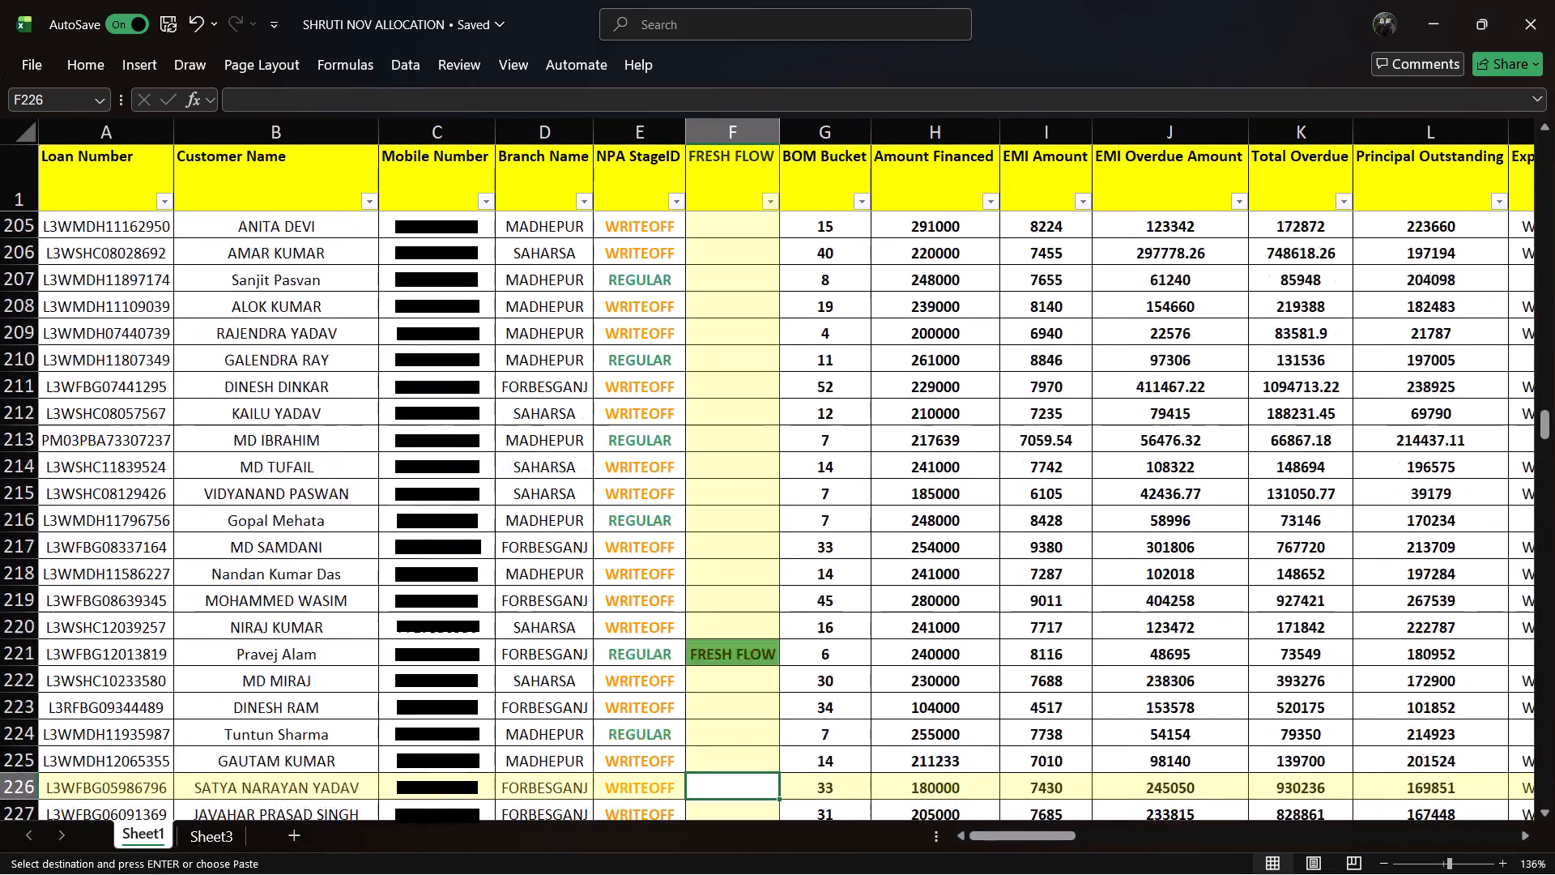
# Copy the entire FRESH FLOW account row 221 from Sheet1 and paste it into row 8 of Sheet3.
pyautogui.click(718, 466)
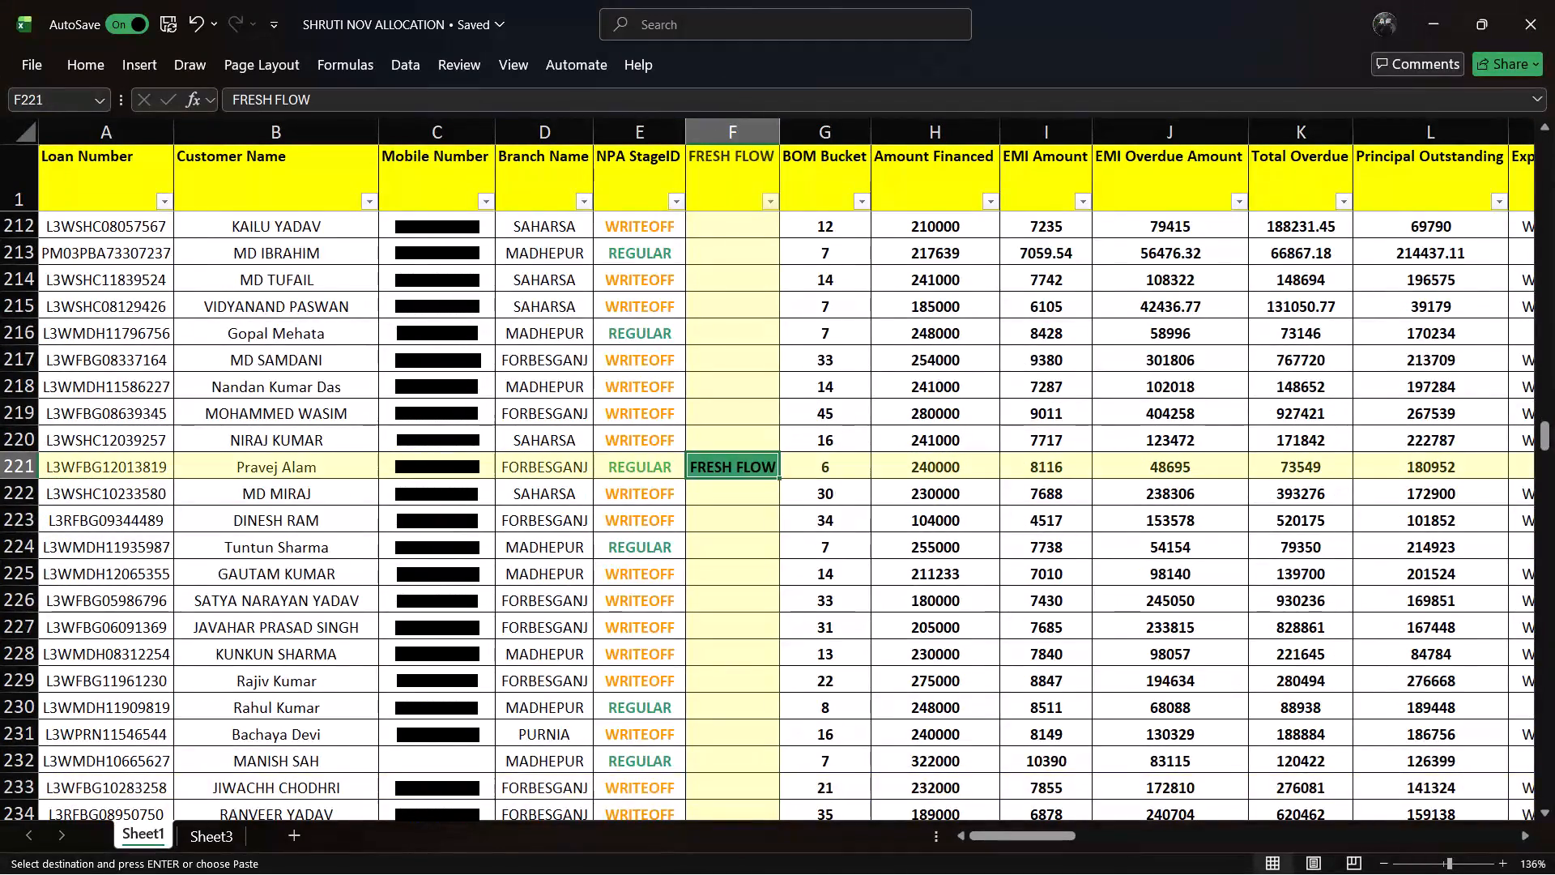
pyautogui.press('Left')
pyautogui.press('Left')
pyautogui.press('Left')
pyautogui.press('Left')
pyautogui.press('Left')
pyautogui.press('Left')
pyautogui.press('Left')
pyautogui.press('Left')
pyautogui.press('Left')
pyautogui.press('Left')
pyautogui.press('Left')
pyautogui.press('Left')
pyautogui.press('Left')
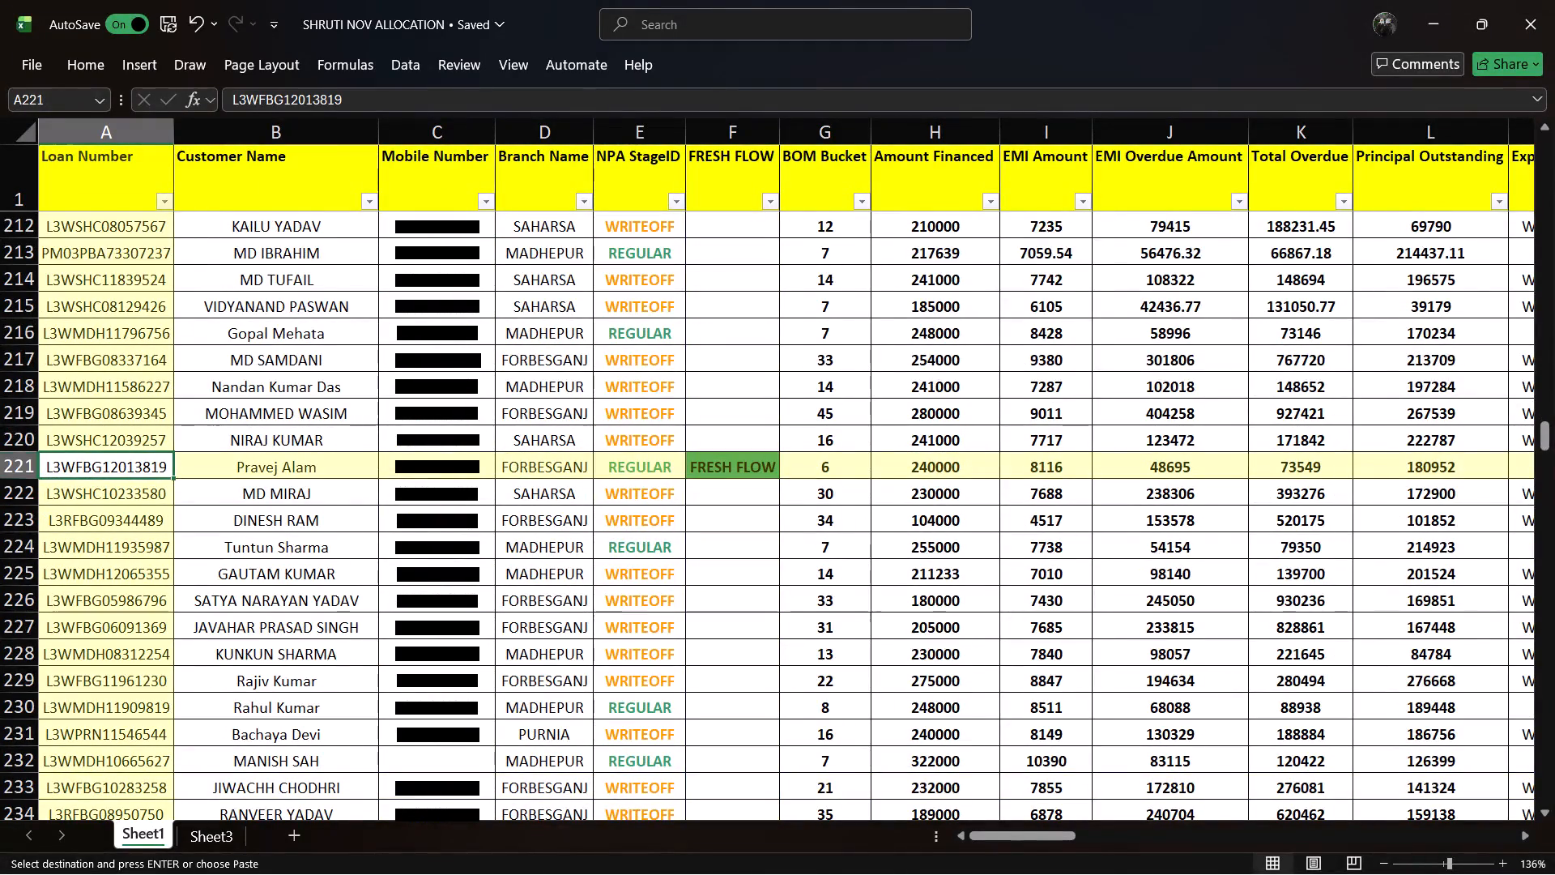
pyautogui.click(11, 462)
pyautogui.hotkey('ctrl', 'c')
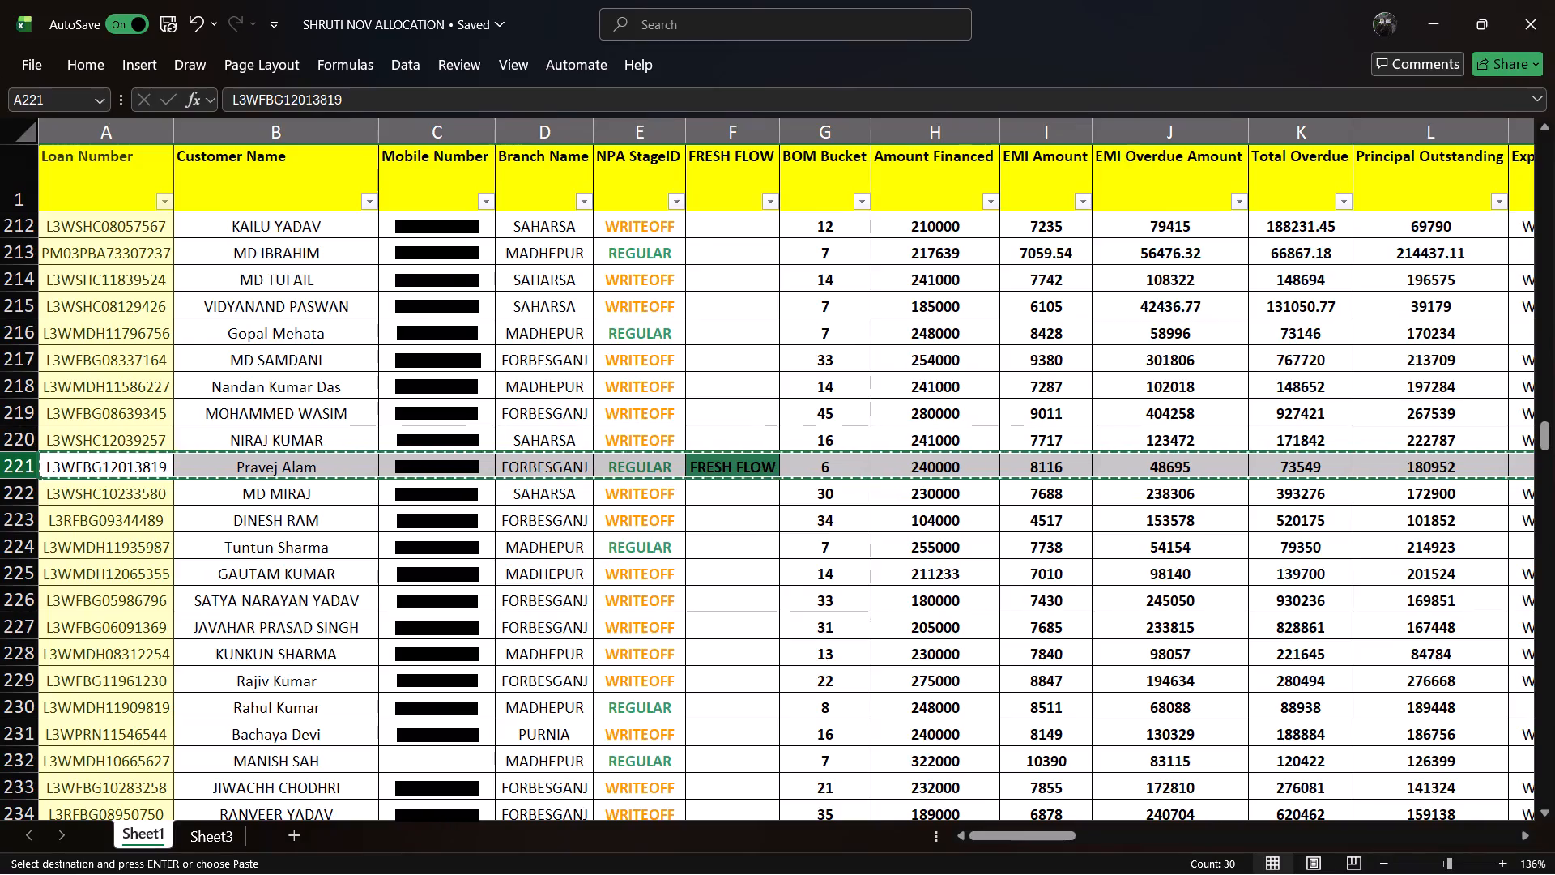
pyautogui.hotkey('ctrl', 'pageup')
pyautogui.hotkey('ctrl', 'pagedown')
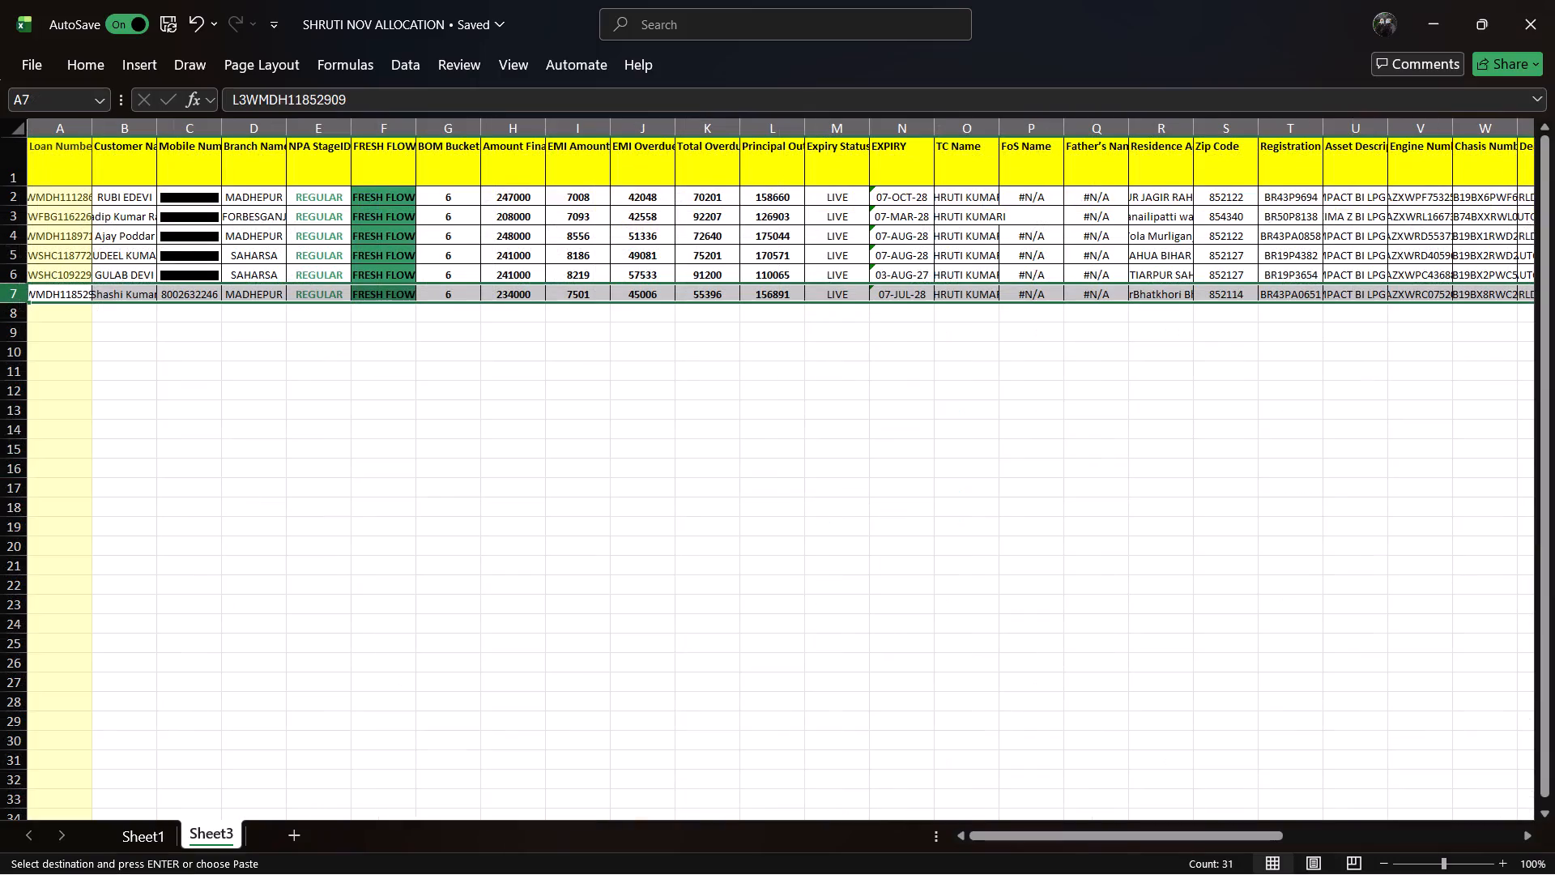
pyautogui.click(56, 309)
pyautogui.hotkey('ctrl', 'v')
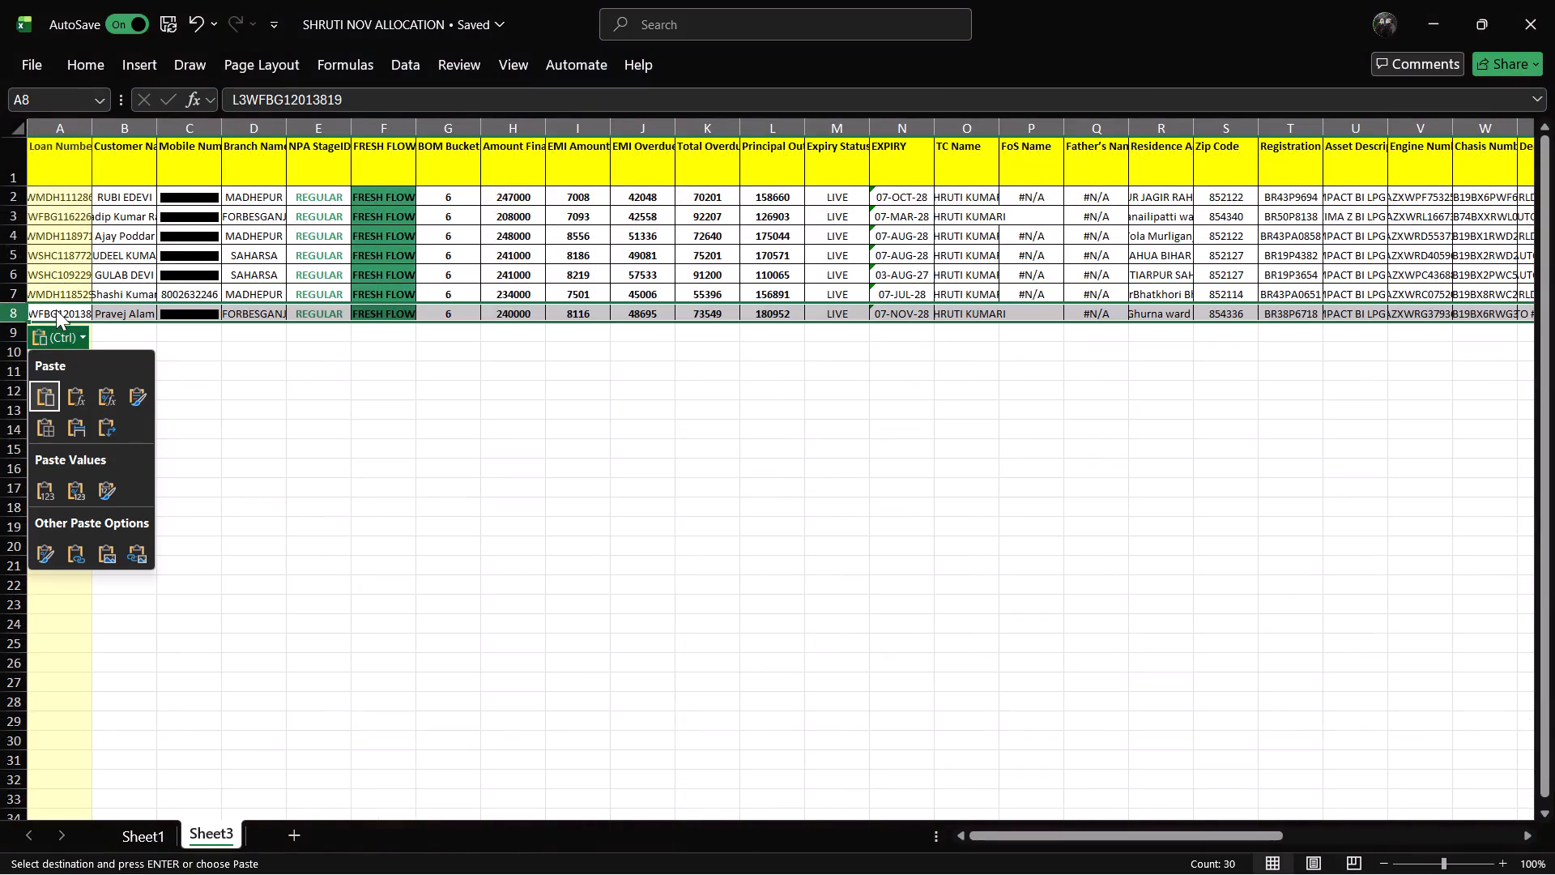
pyautogui.click(268, 475)
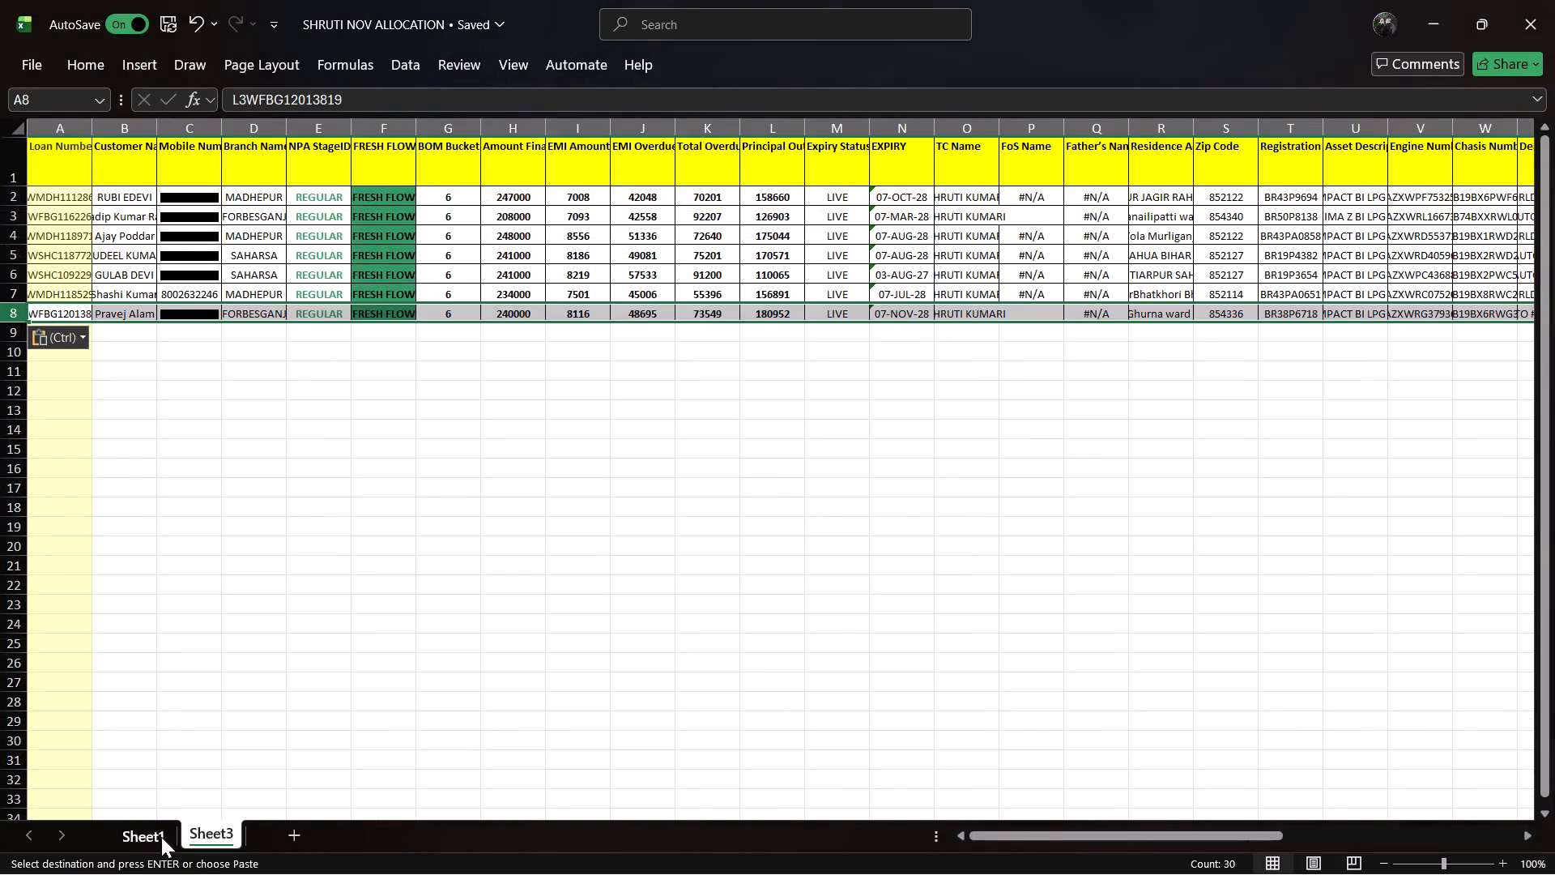
# Return to Sheet1 and look down the FRESH FLOW column from row 221 for the next marked account.
pyautogui.click(161, 837)
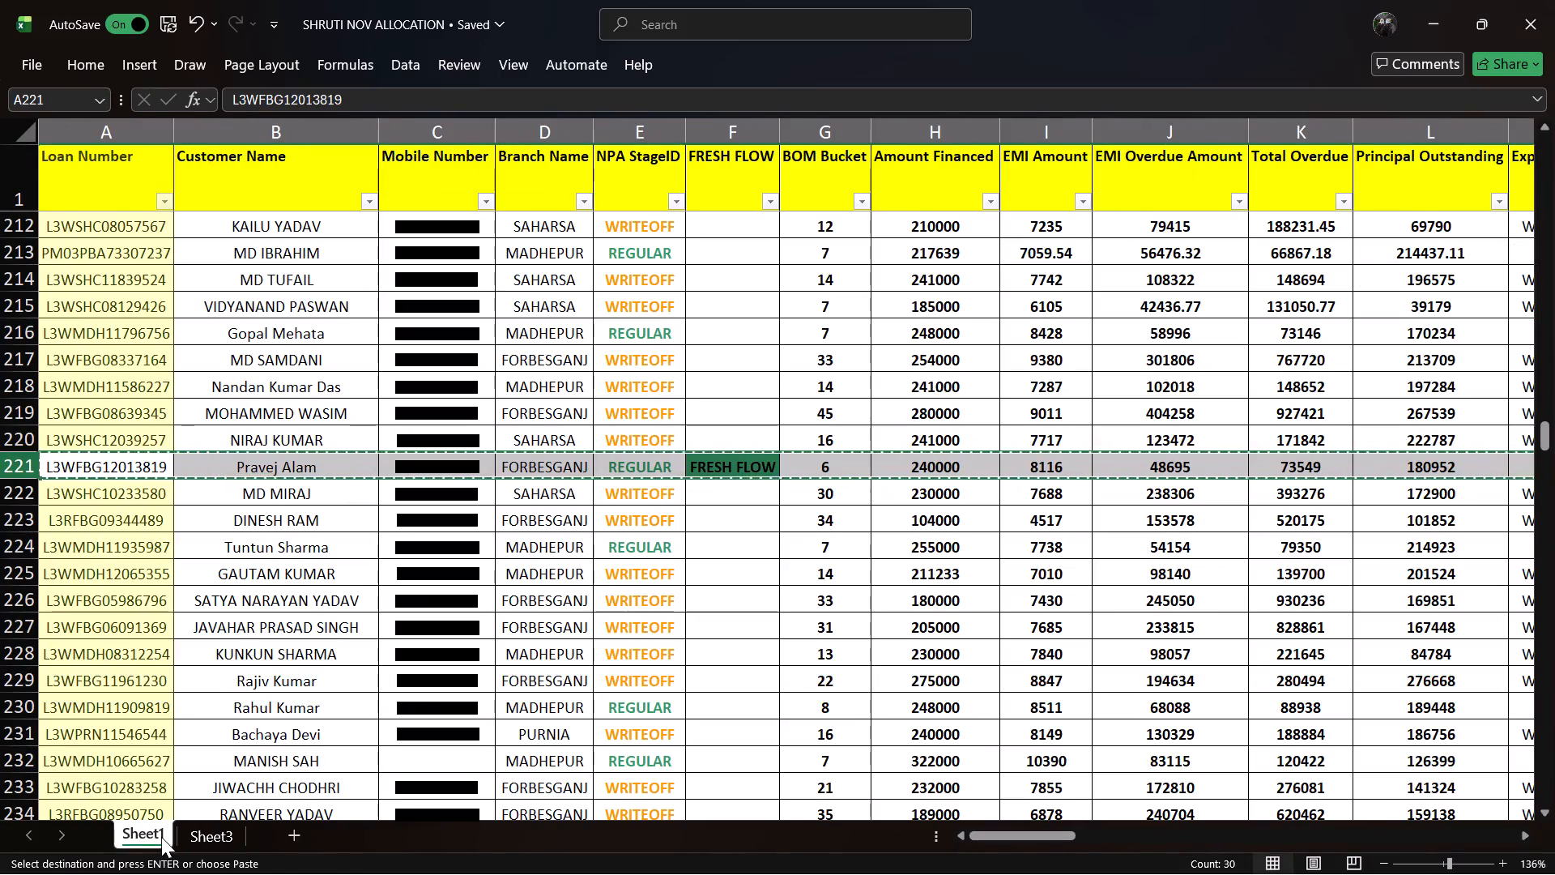
pyautogui.click(756, 471)
pyautogui.press('Down')
pyautogui.press('Down')
pyautogui.press('Down')
pyautogui.press('Down')
pyautogui.press('Down')
pyautogui.press('Down')
pyautogui.press('Down')
pyautogui.press('Down')
pyautogui.press('Down')
pyautogui.press('Down')
pyautogui.press('Down')
pyautogui.press('Down')
pyautogui.press('Down')
pyautogui.press('Down')
pyautogui.press('Down')
pyautogui.press('Down')
pyautogui.press('Down')
pyautogui.press('Down')
pyautogui.press('Down')
pyautogui.press('Down')
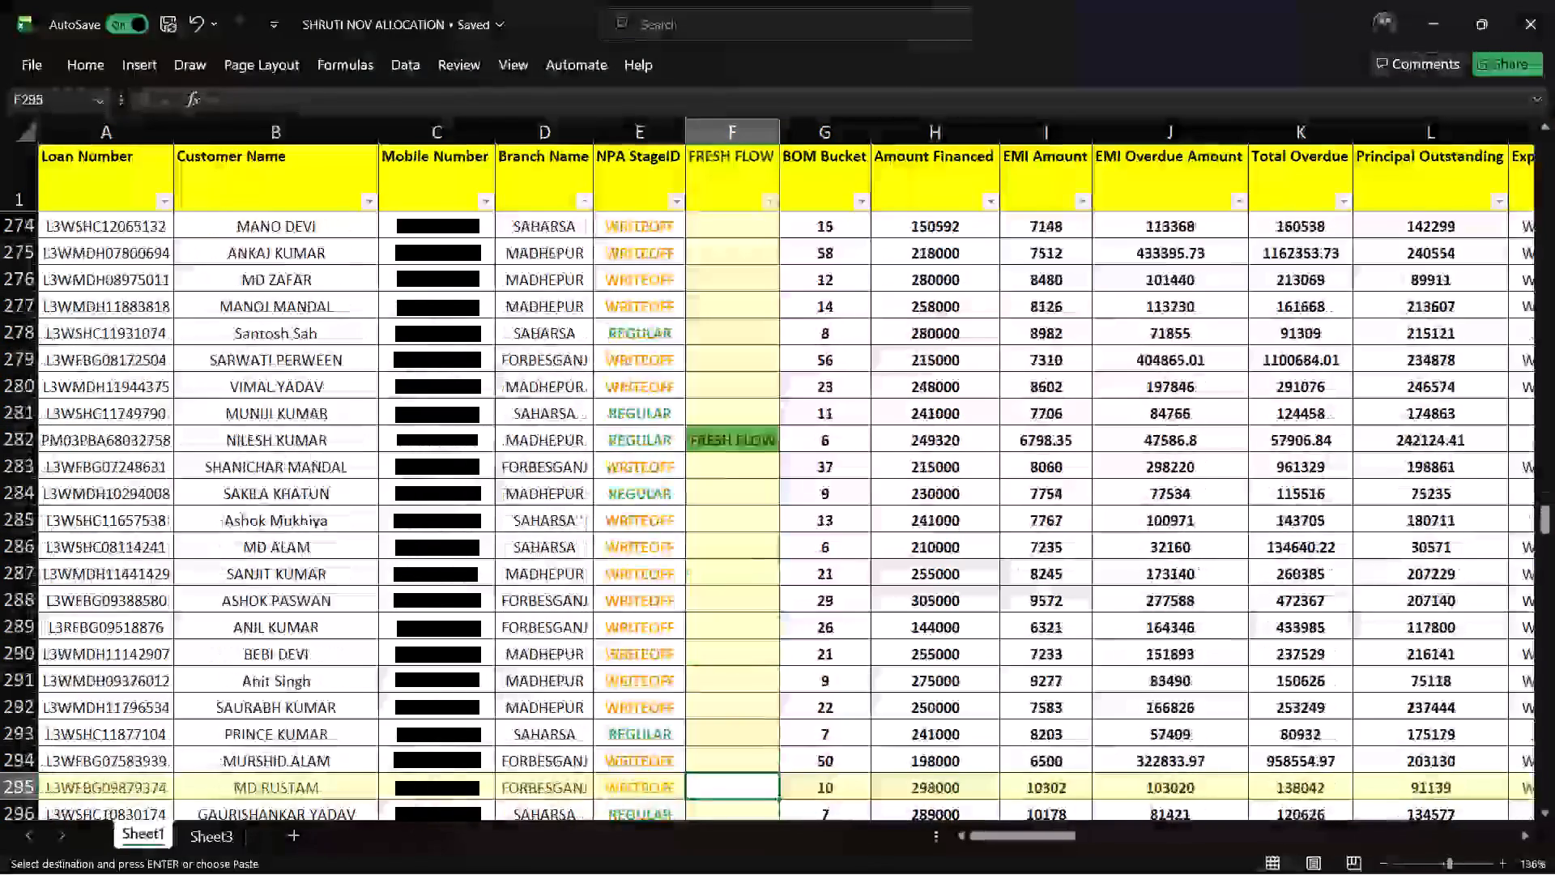
# Copy the entire FRESH FLOW account row 282 from Sheet1 and paste it into row 9 of Sheet3.
pyautogui.click(751, 444)
pyautogui.press('Left')
pyautogui.press('Left')
pyautogui.press('Left')
pyautogui.press('Left')
pyautogui.press('Left')
pyautogui.press('Left')
pyautogui.press('Left')
pyautogui.press('Left')
pyautogui.press('Left')
pyautogui.press('Left')
pyautogui.press('Left')
pyautogui.press('Left')
pyautogui.press('Left')
pyautogui.press('Left')
pyautogui.press('Left')
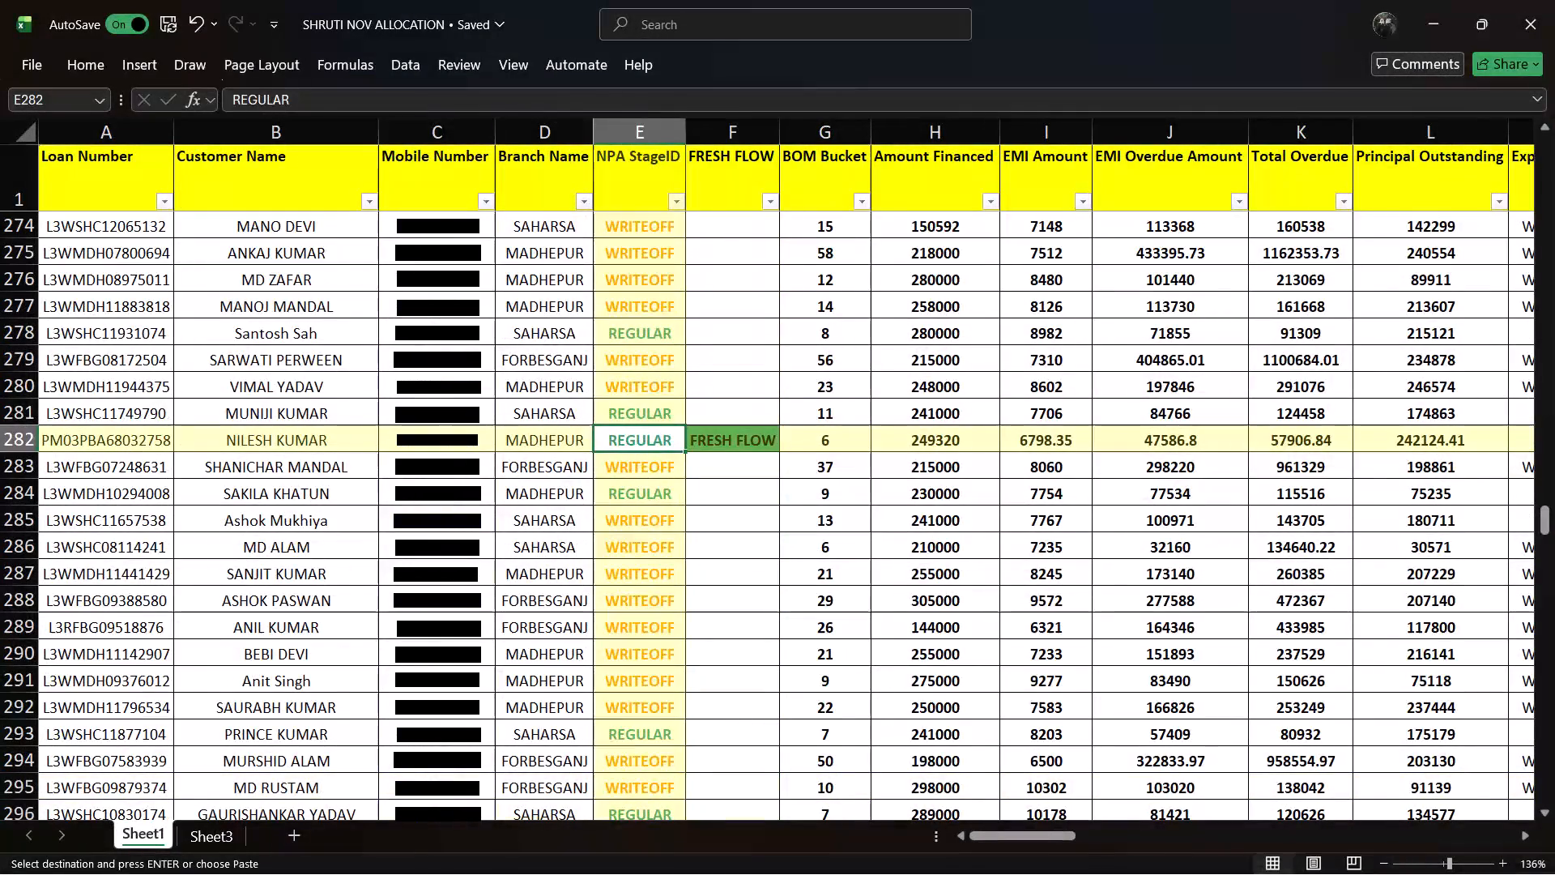
pyautogui.click(24, 436)
pyautogui.hotkey('ctrl', 'c')
pyautogui.hotkey('ctrl', 'pagedown')
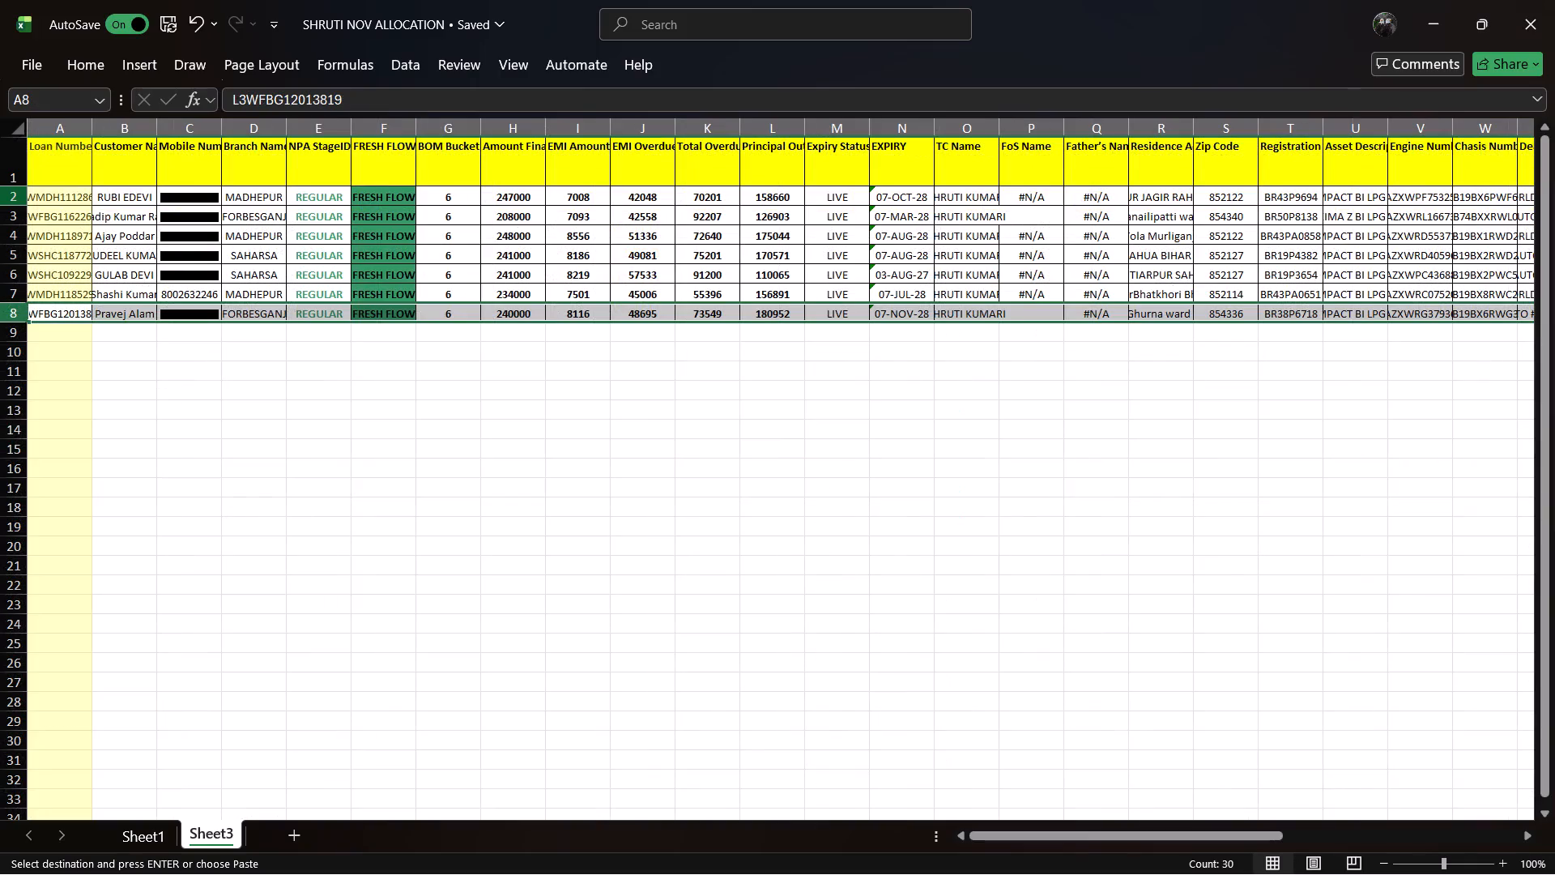
pyautogui.click(69, 338)
pyautogui.hotkey('ctrl', 'v')
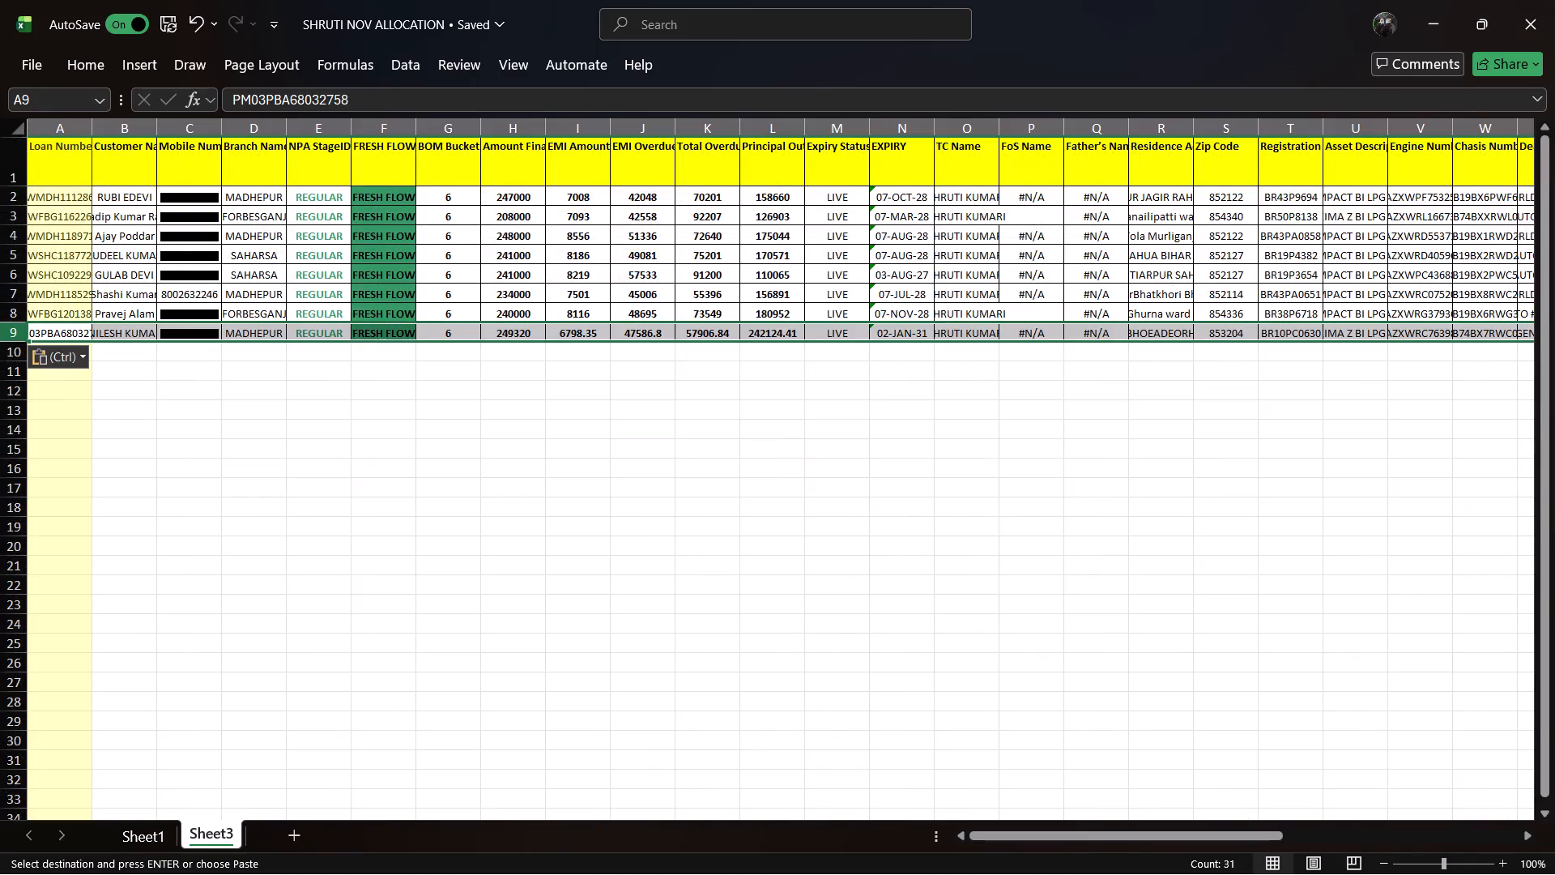
# Return to Sheet1 and look down the FRESH FLOW column from row 282 for the next marked account.
pyautogui.hotkey('ctrl', 'pageup')
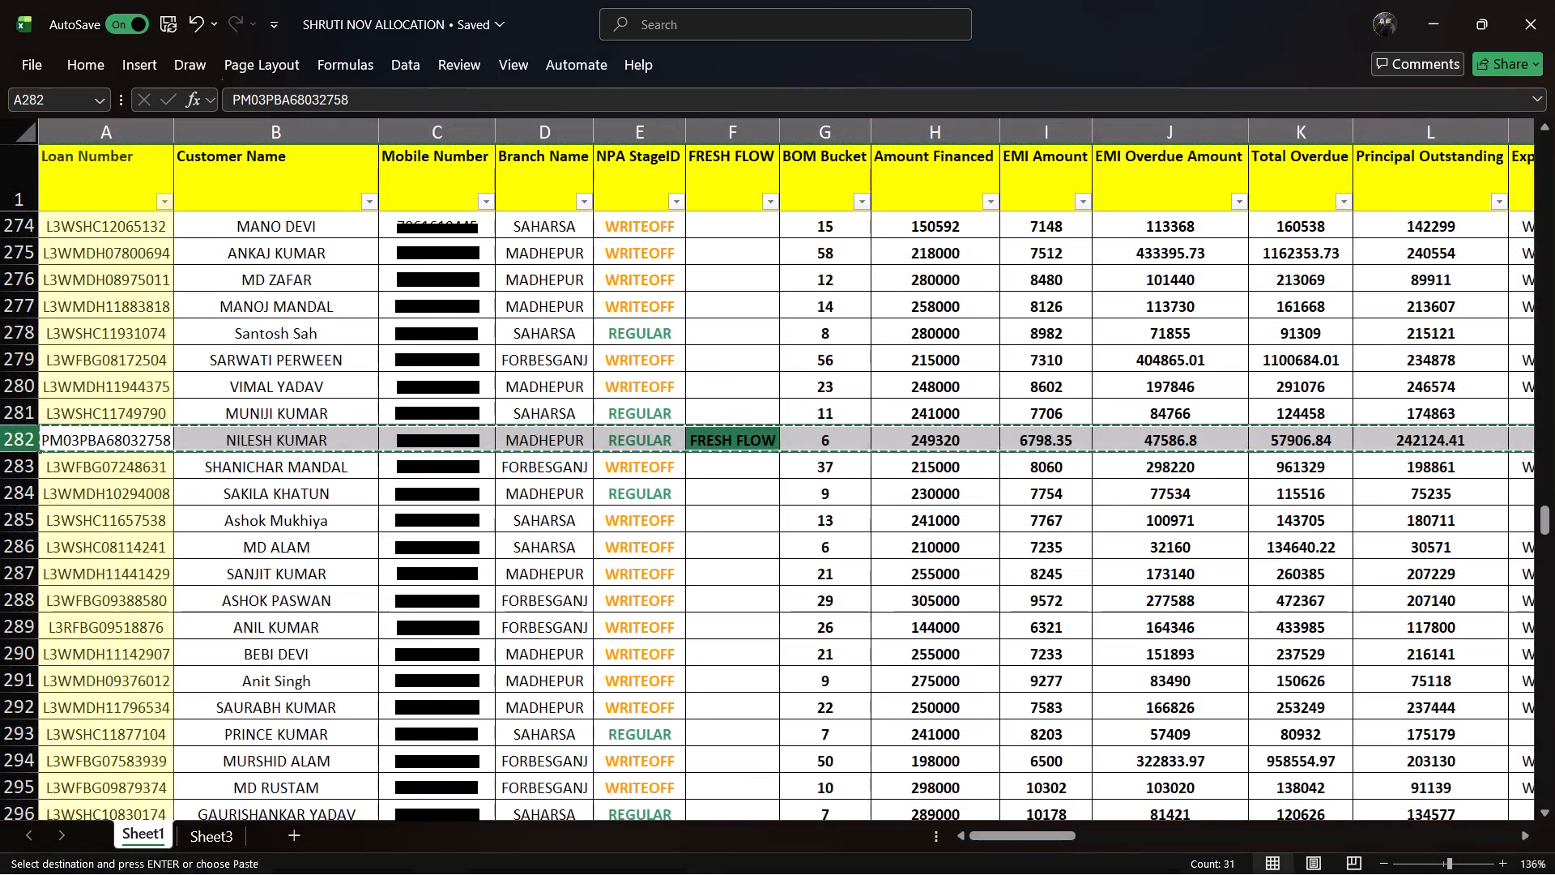
pyautogui.click(746, 437)
pyautogui.press('Down')
pyautogui.press('Down')
pyautogui.press('Down')
pyautogui.press('Down')
pyautogui.press('Down')
pyautogui.press('Down')
pyautogui.press('Down')
pyautogui.press('Down')
pyautogui.press('Down')
pyautogui.press('Down')
pyautogui.press('Down')
pyautogui.press('Down')
pyautogui.press('Down')
pyautogui.press('Down')
pyautogui.press('Down')
pyautogui.press('Down')
pyautogui.press('Down')
pyautogui.press('Down')
pyautogui.press('Down')
pyautogui.press('Down')
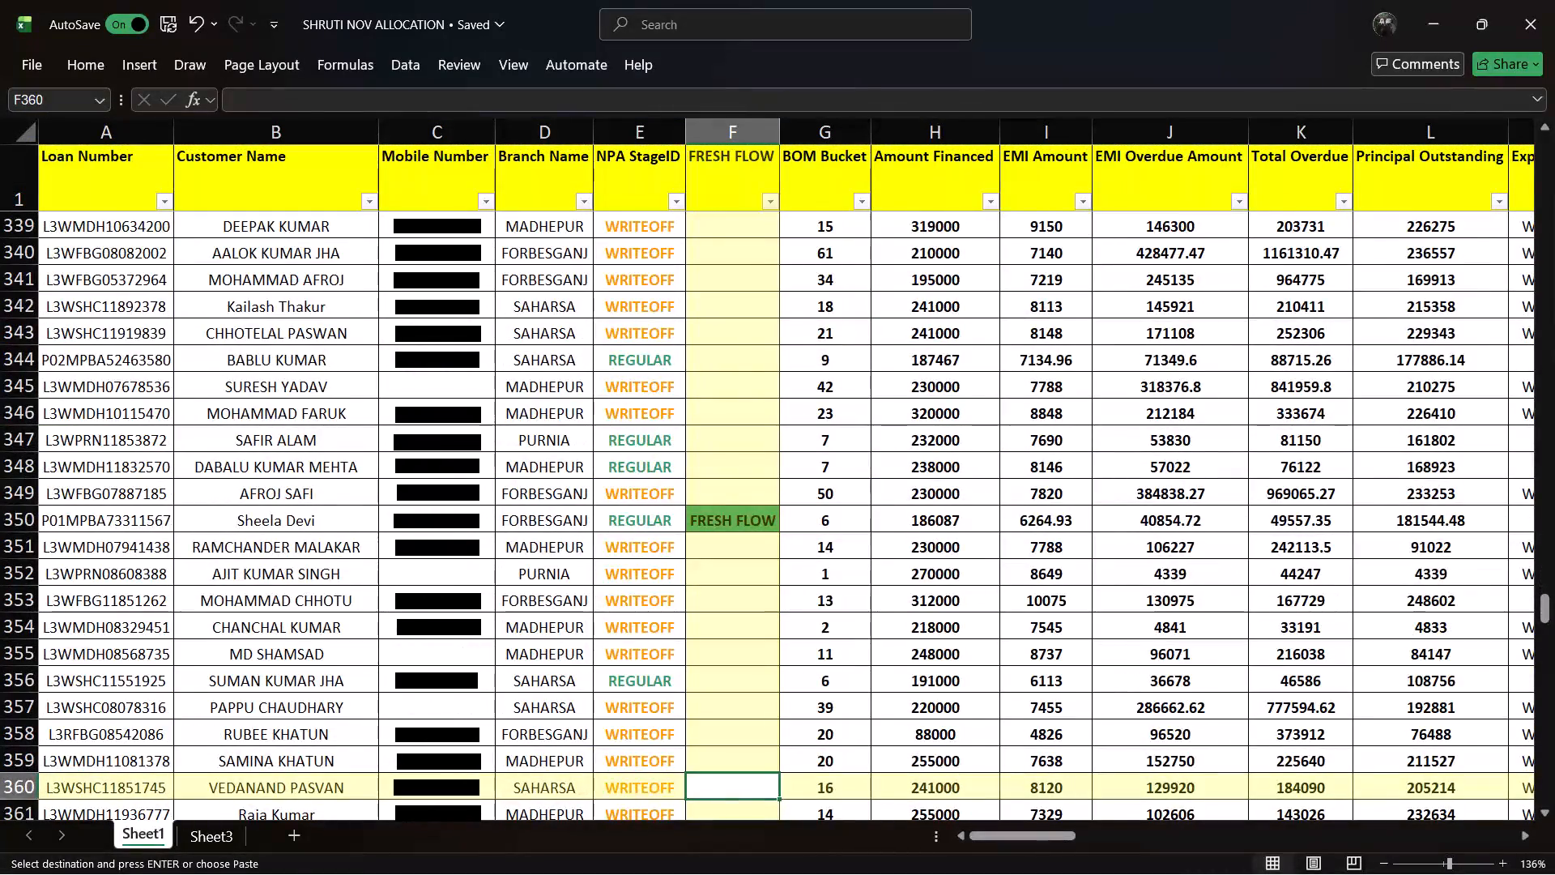
# Copy the entire FRESH FLOW account row 350 from Sheet1 and paste it into row 10 of Sheet3.
pyautogui.click(763, 514)
pyautogui.press('Left')
pyautogui.press('Left')
pyautogui.press('Left')
pyautogui.press('Left')
pyautogui.press('Left')
pyautogui.press('Left')
pyautogui.press('Left')
pyautogui.press('Left')
pyautogui.press('Left')
pyautogui.press('Left')
pyautogui.press('Left')
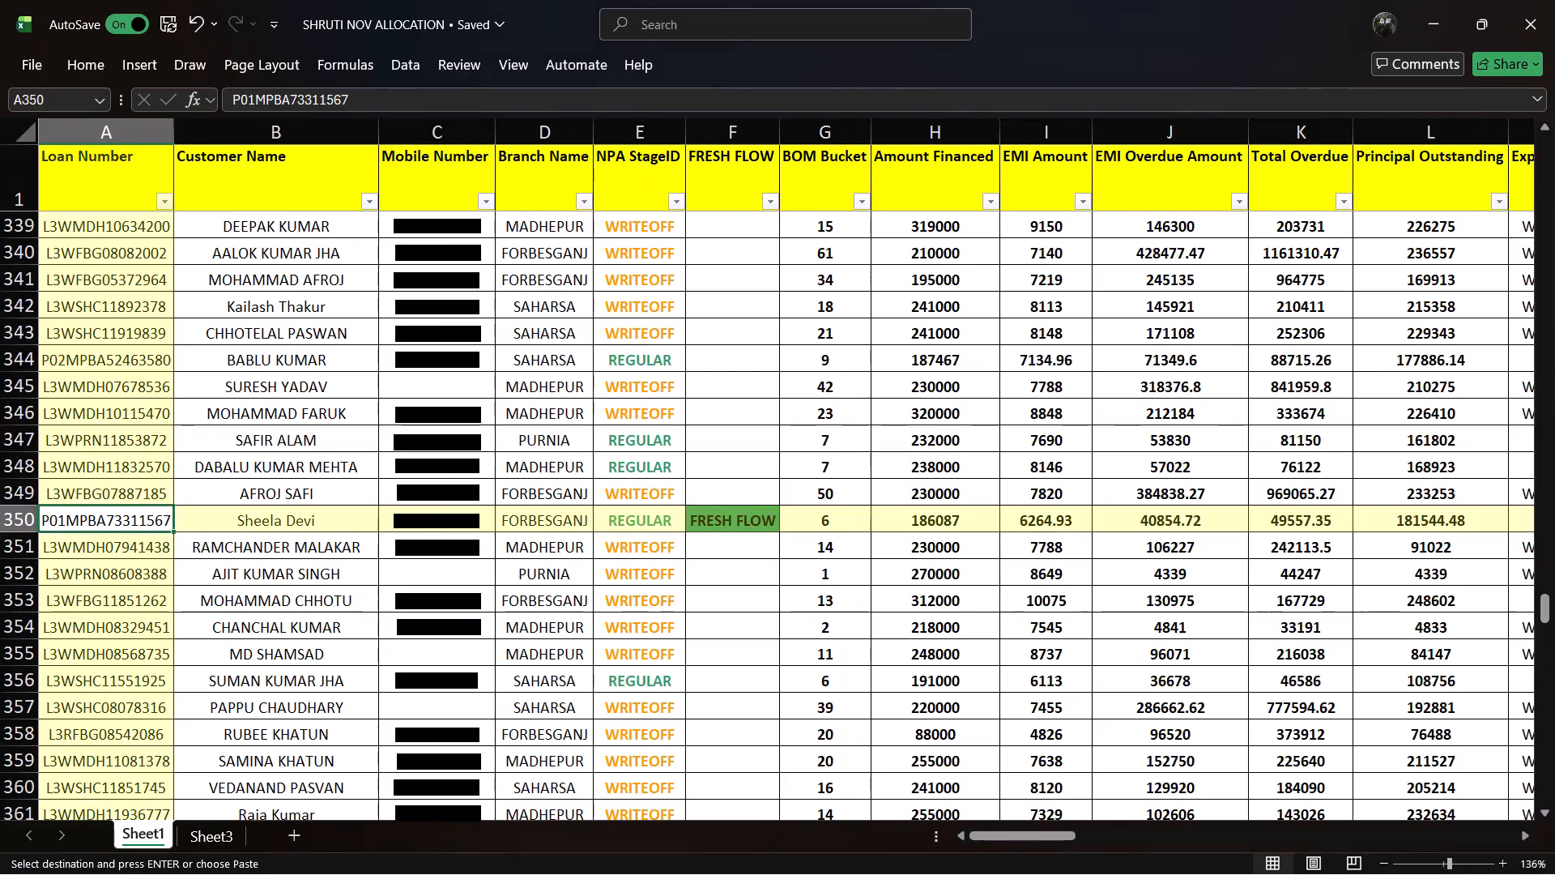
pyautogui.click(19, 519)
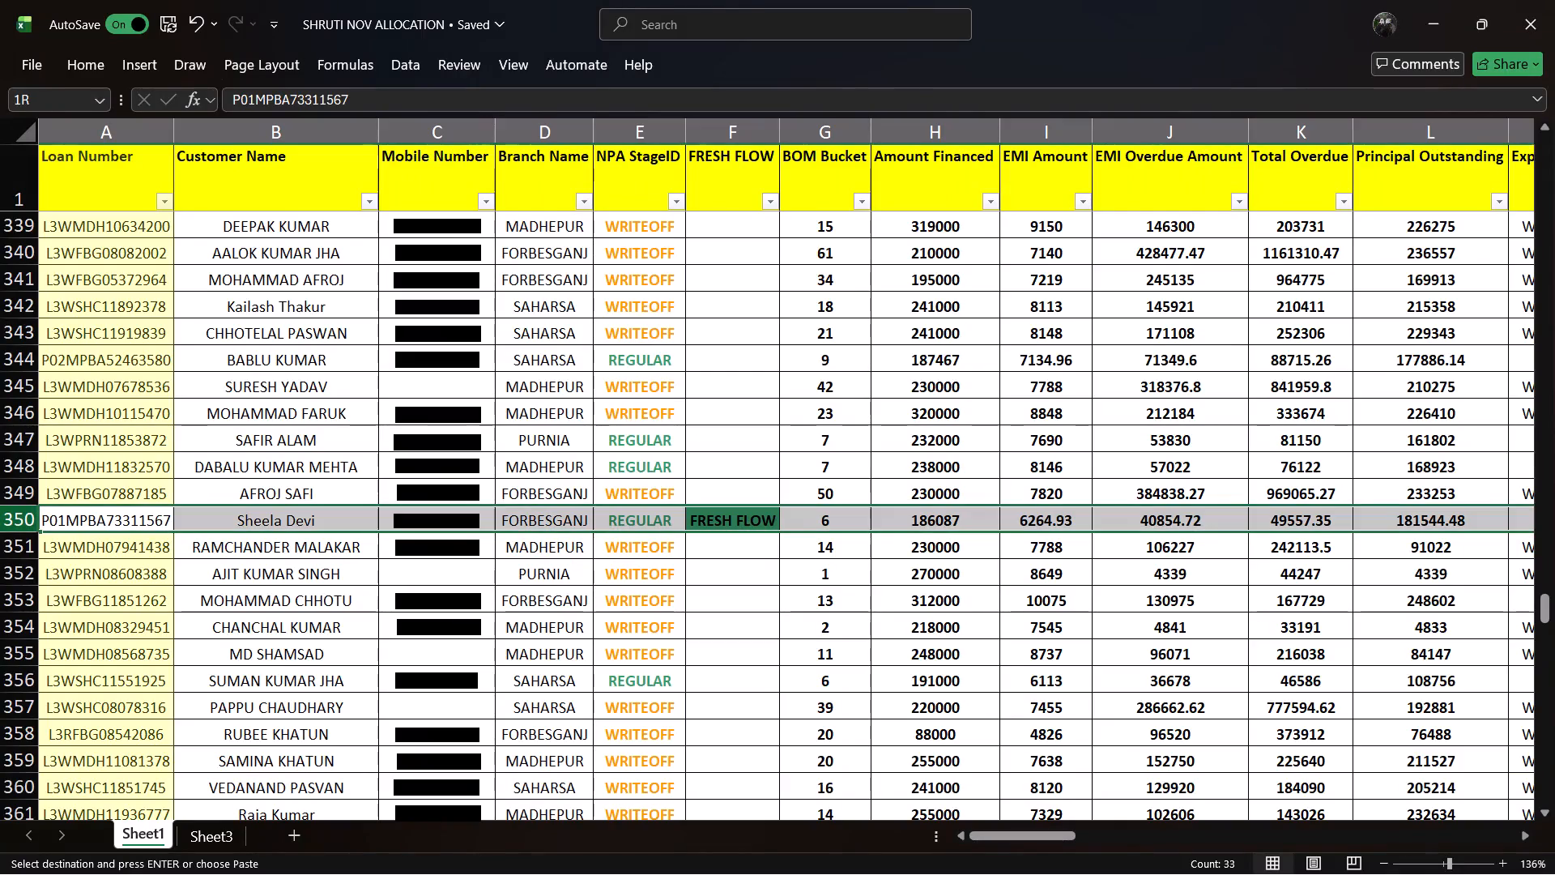
pyautogui.hotkey('ctrl', 'c')
pyautogui.hotkey('ctrl', 'pageup')
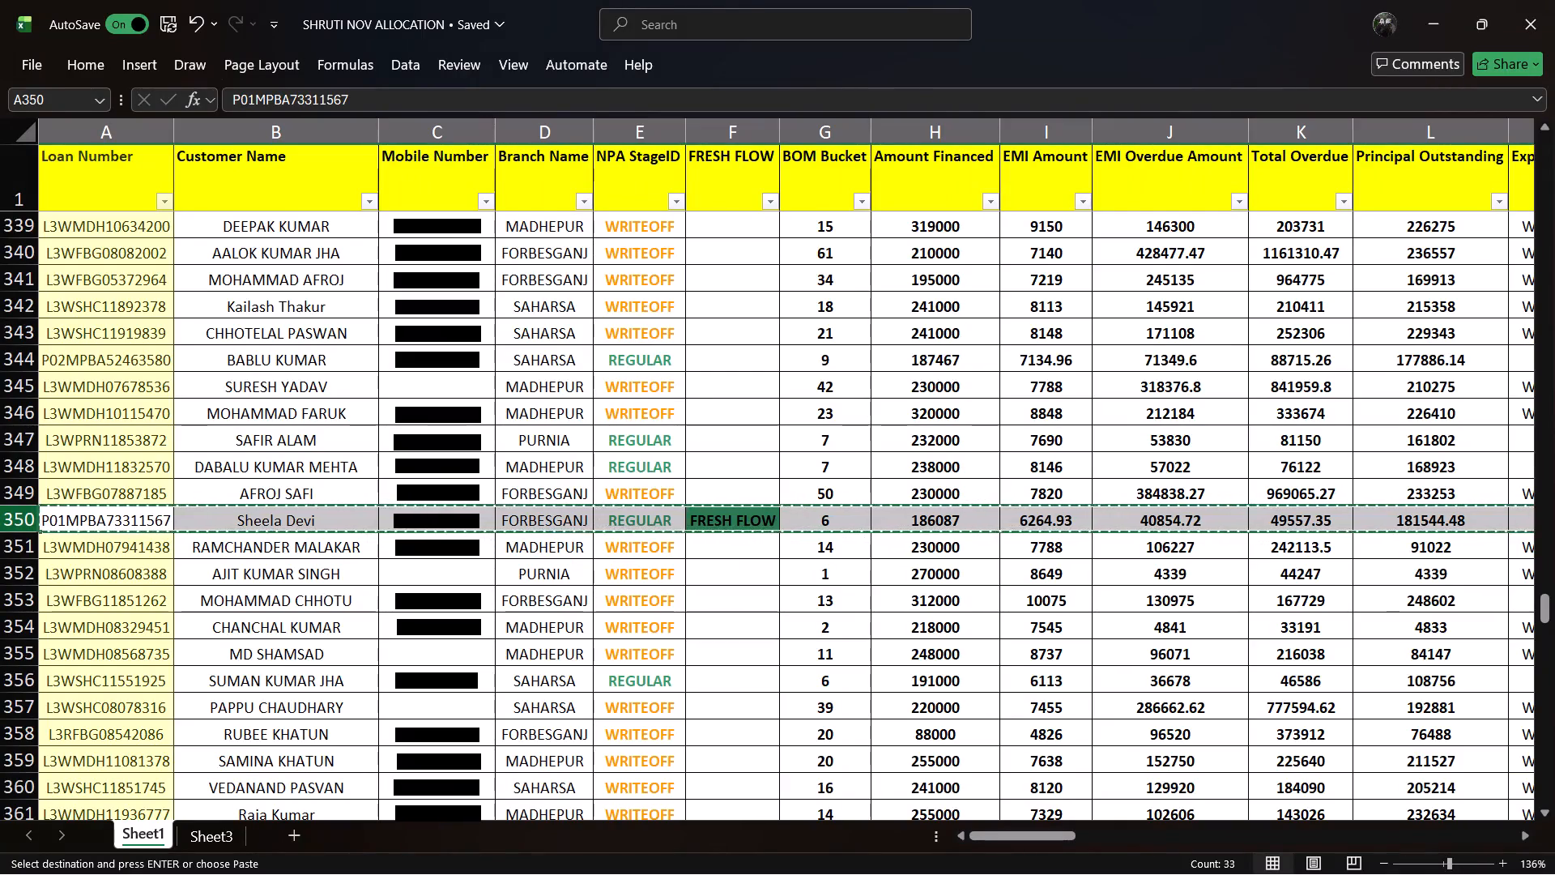
pyautogui.hotkey('ctrl', 'pagedown')
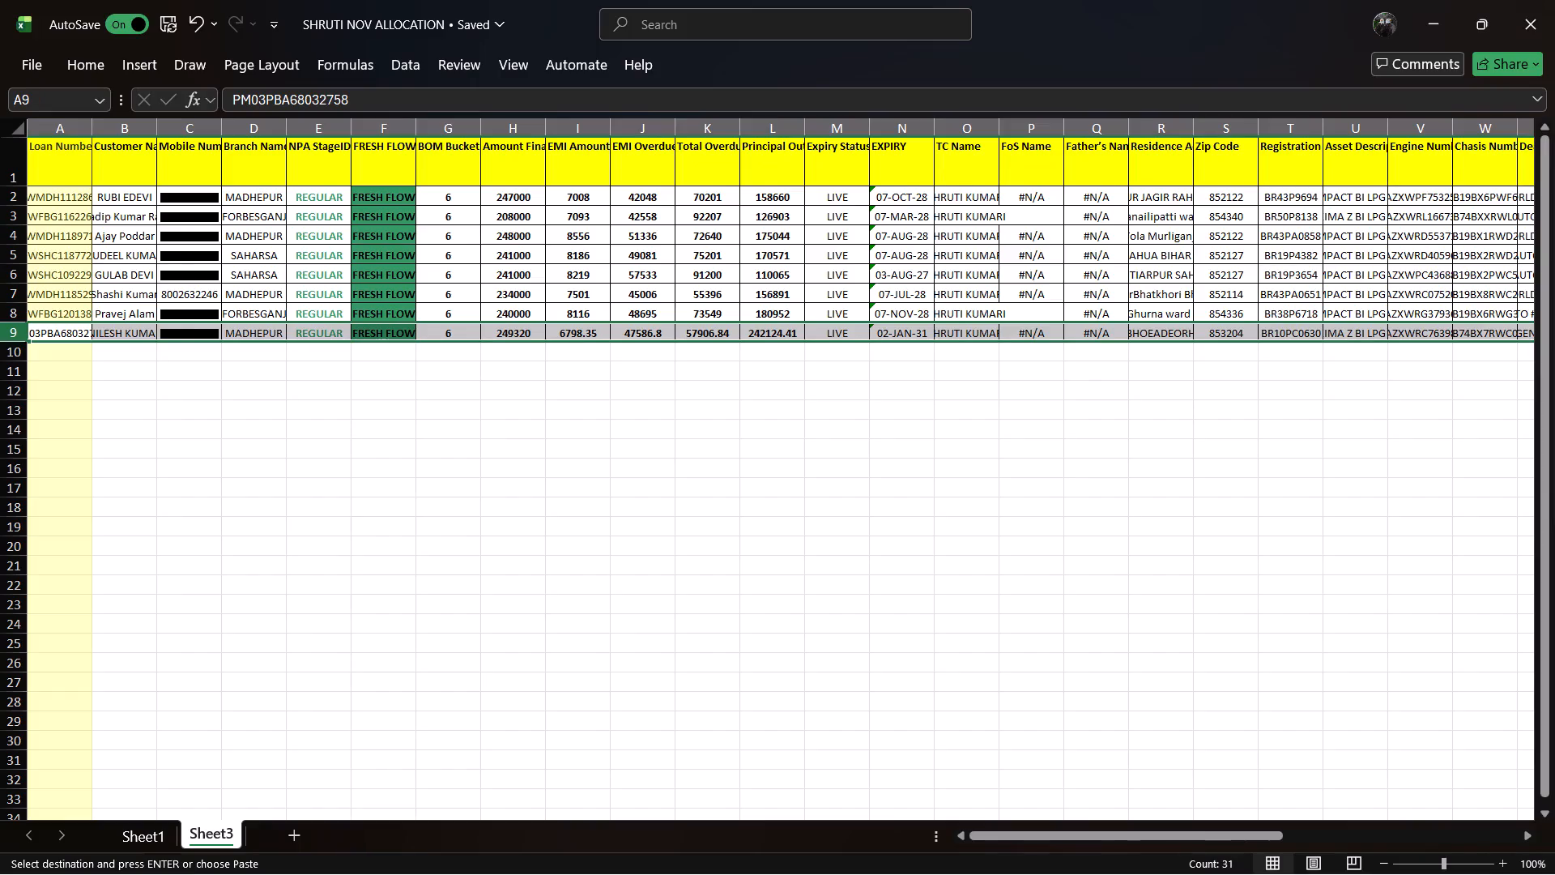
pyautogui.click(53, 349)
pyautogui.hotkey('ctrl', 'v')
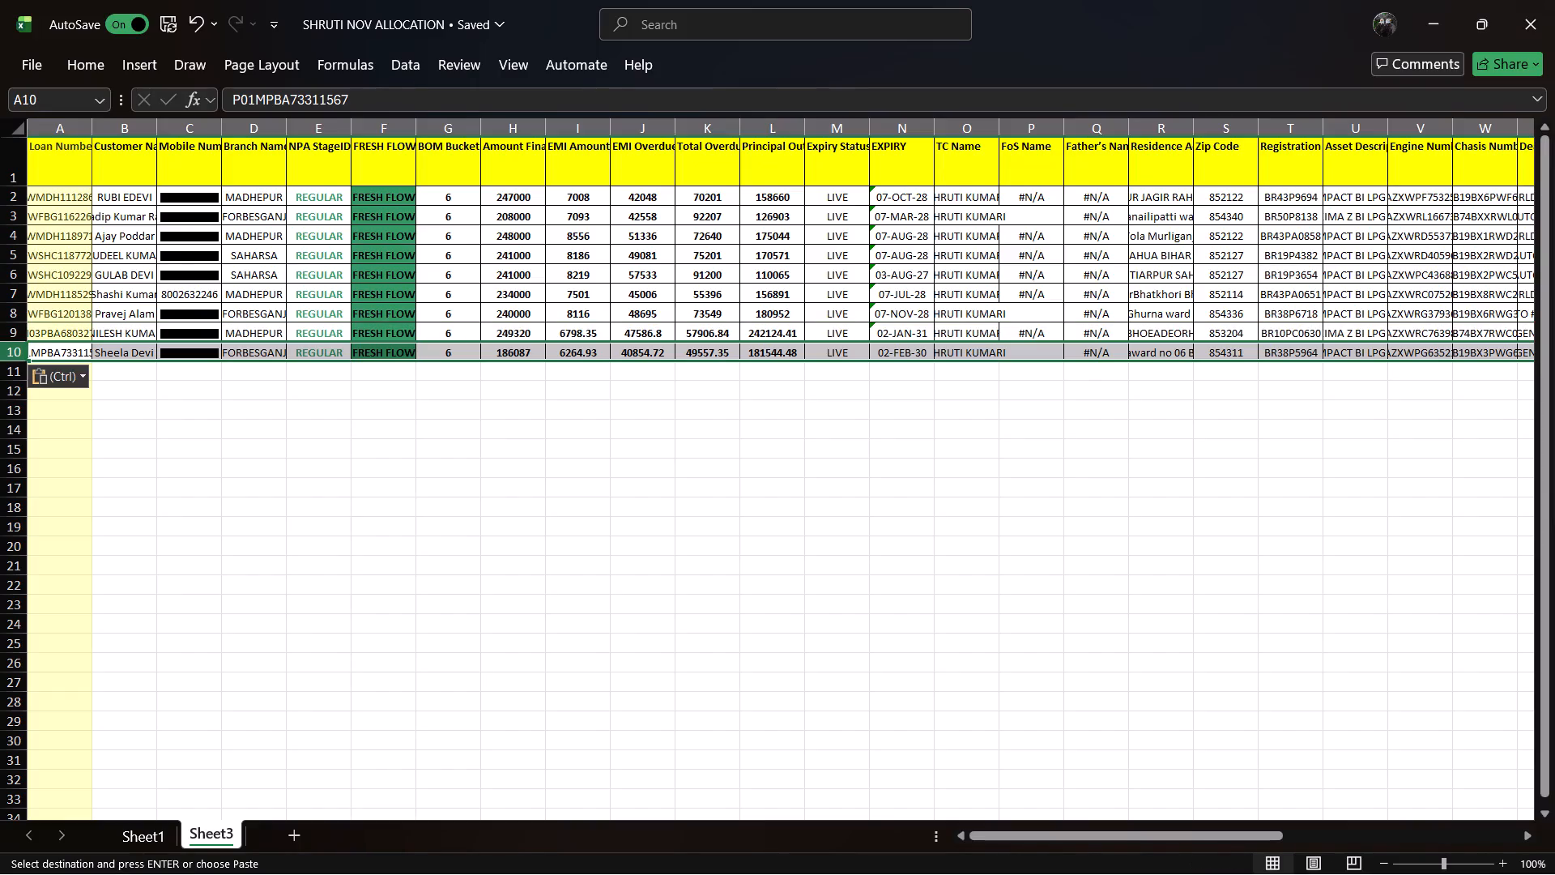
# Return to Sheet1 and look down the FRESH FLOW column from row 350 for the next marked account.
pyautogui.hotkey('ctrl', 'pagedown')
pyautogui.hotkey('ctrl', 'pageup')
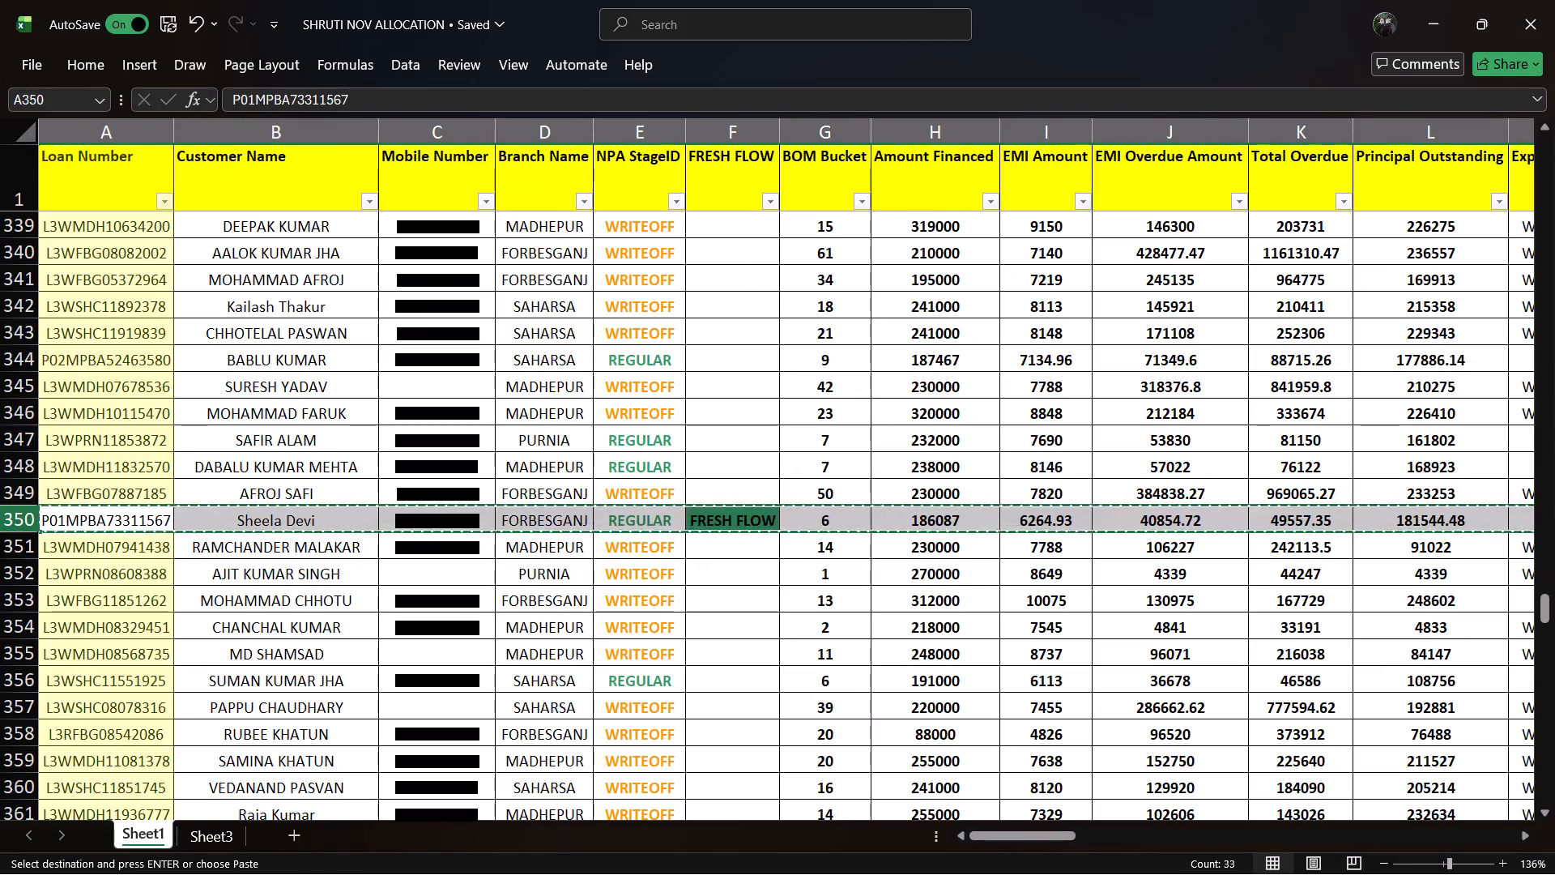
pyautogui.click(756, 520)
pyautogui.press('Down')
pyautogui.press('Down')
pyautogui.press('Down')
pyautogui.press('Down')
pyautogui.press('Down')
pyautogui.press('Down')
pyautogui.press('Down')
pyautogui.press('Down')
pyautogui.press('Down')
pyautogui.press('Down')
pyautogui.press('Down')
pyautogui.press('Down')
pyautogui.press('Down')
pyautogui.press('Down')
pyautogui.press('Down')
pyautogui.press('Down')
pyautogui.press('Down')
pyautogui.press('Down')
pyautogui.press('Down')
pyautogui.press('Down')
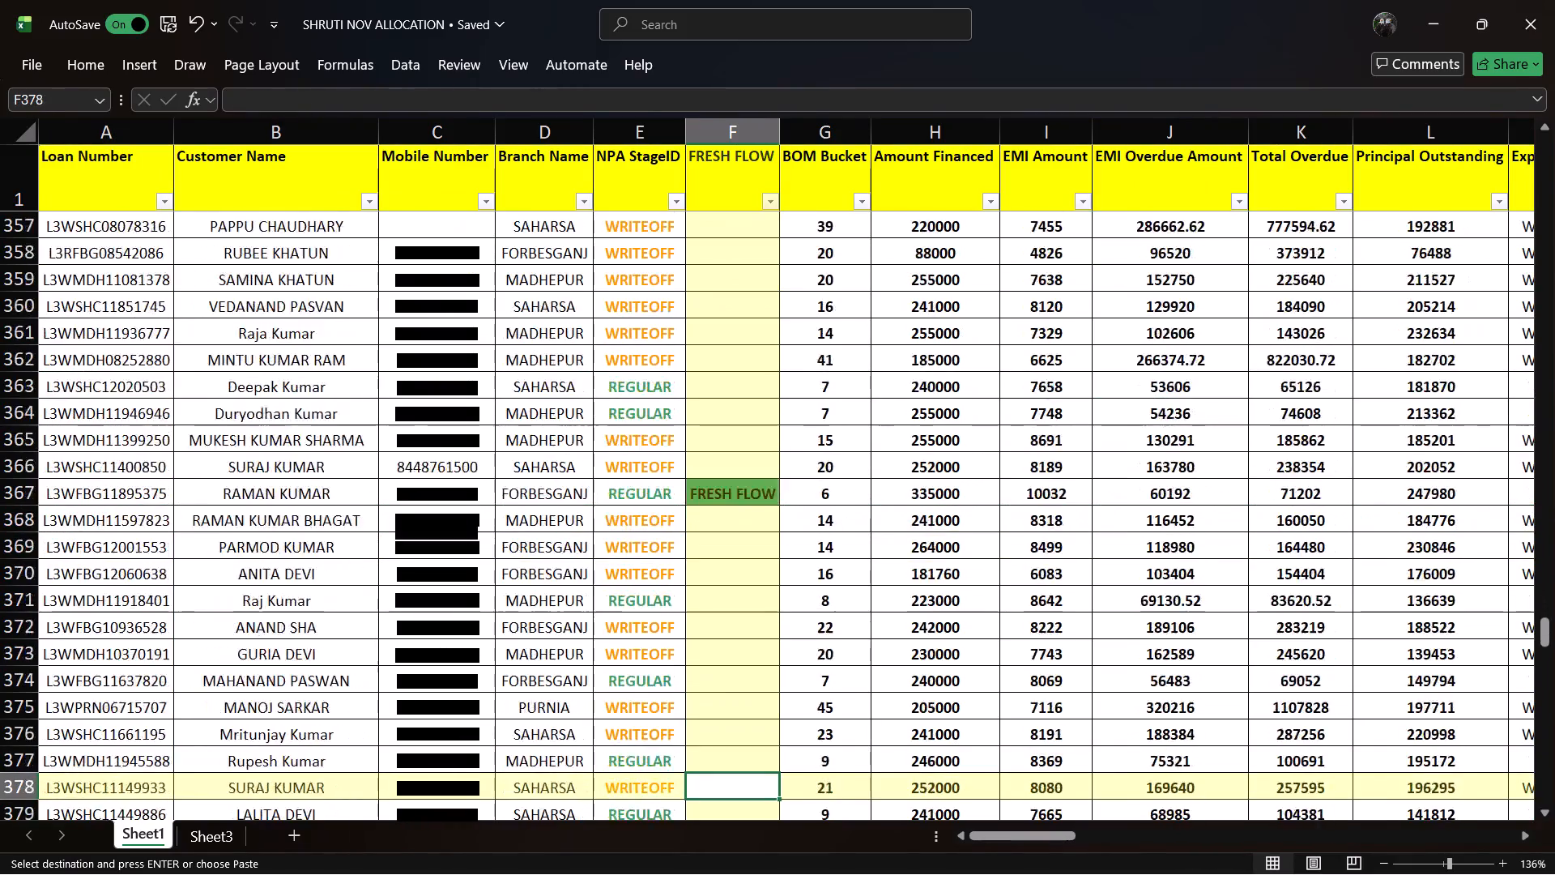
# Copy the entire FRESH FLOW account row 367 from Sheet1 and paste it into row 11 of Sheet3.
pyautogui.click(741, 467)
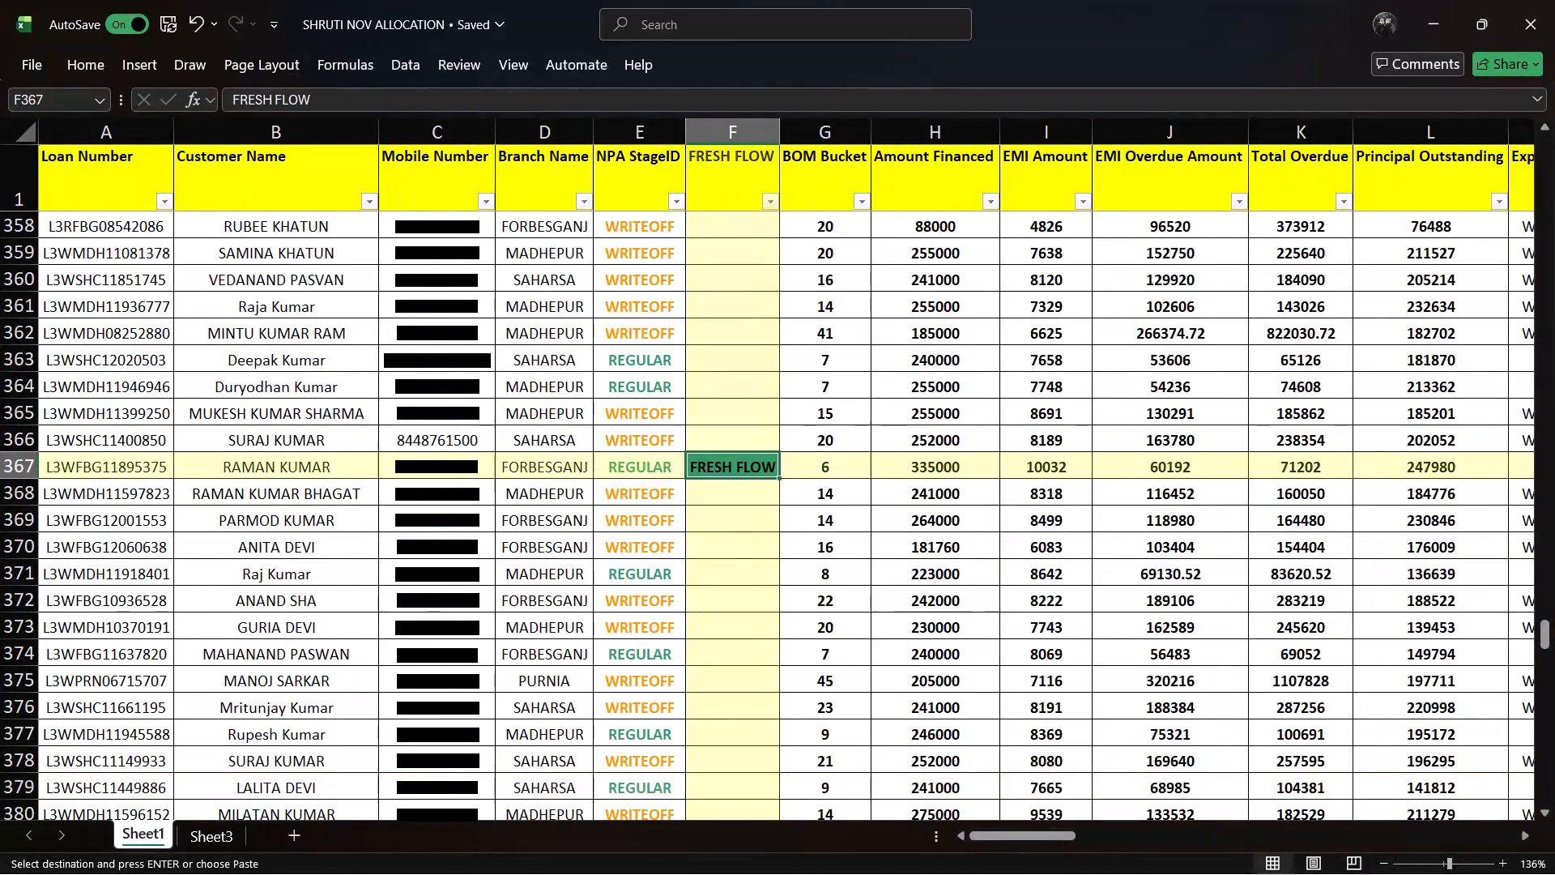
pyautogui.press('Left')
pyautogui.press('Left')
pyautogui.press('Left')
pyautogui.press('Left')
pyautogui.press('Left')
pyautogui.press('Left')
pyautogui.press('Left')
pyautogui.press('Left')
pyautogui.press('Left')
pyautogui.press('Left')
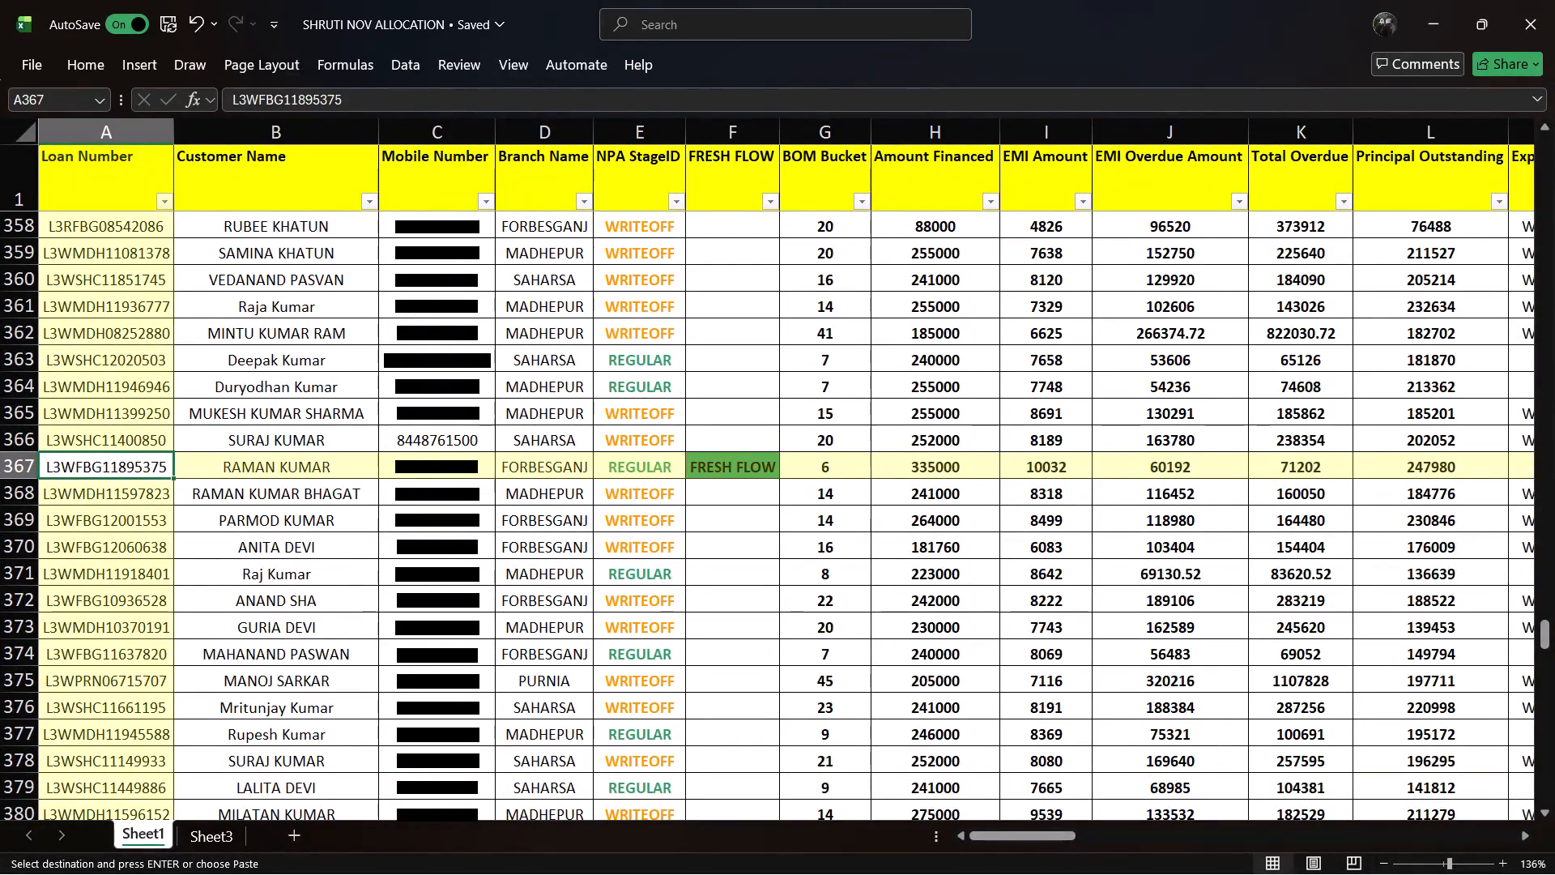
pyautogui.click(27, 468)
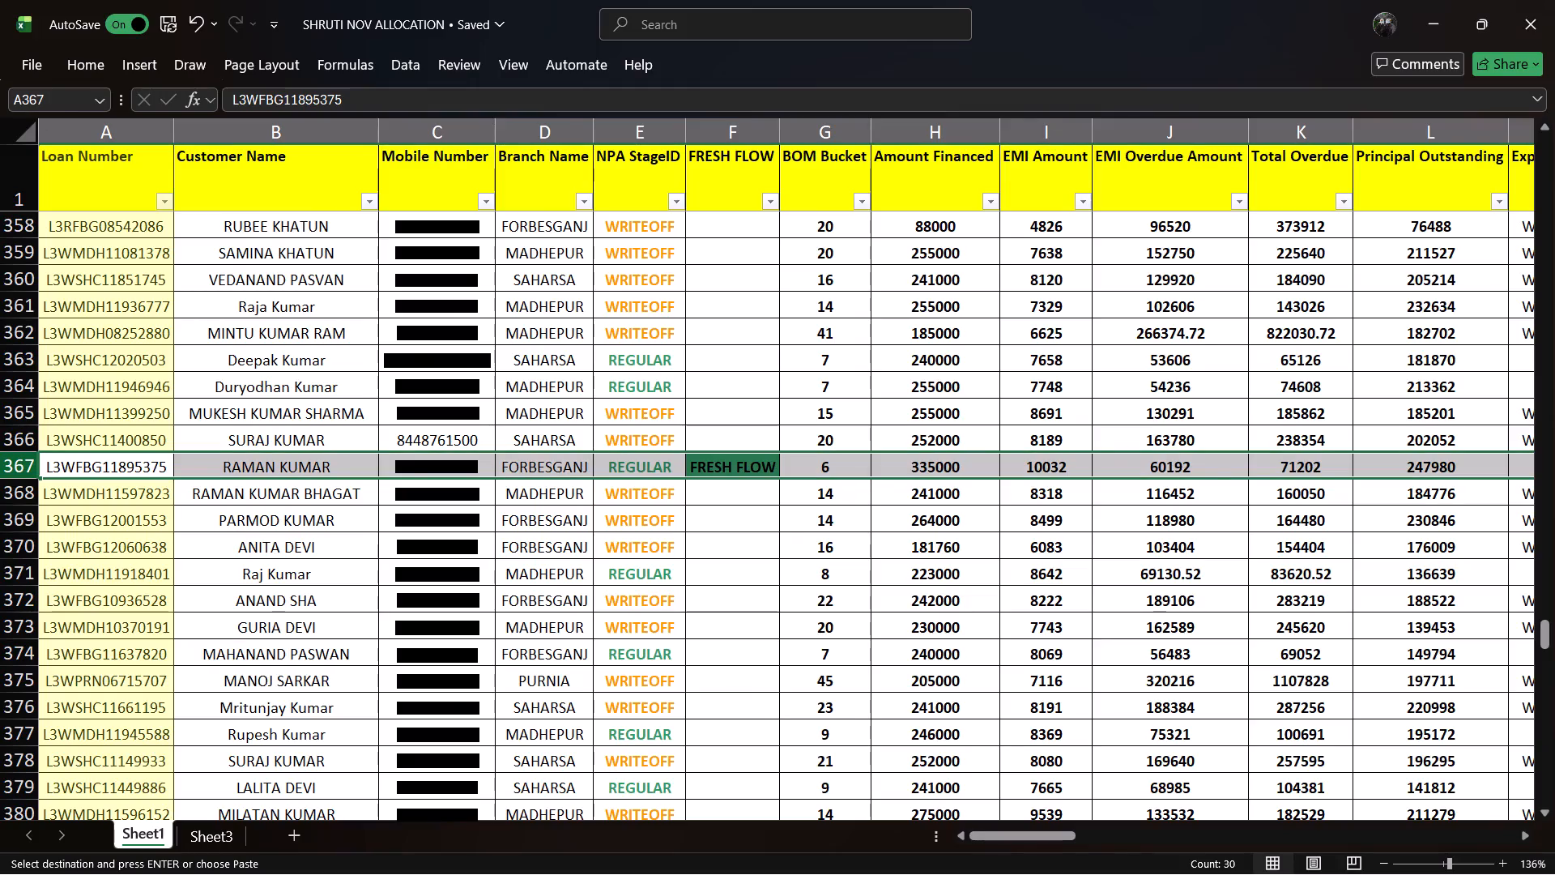
pyautogui.hotkey('ctrl', 'c')
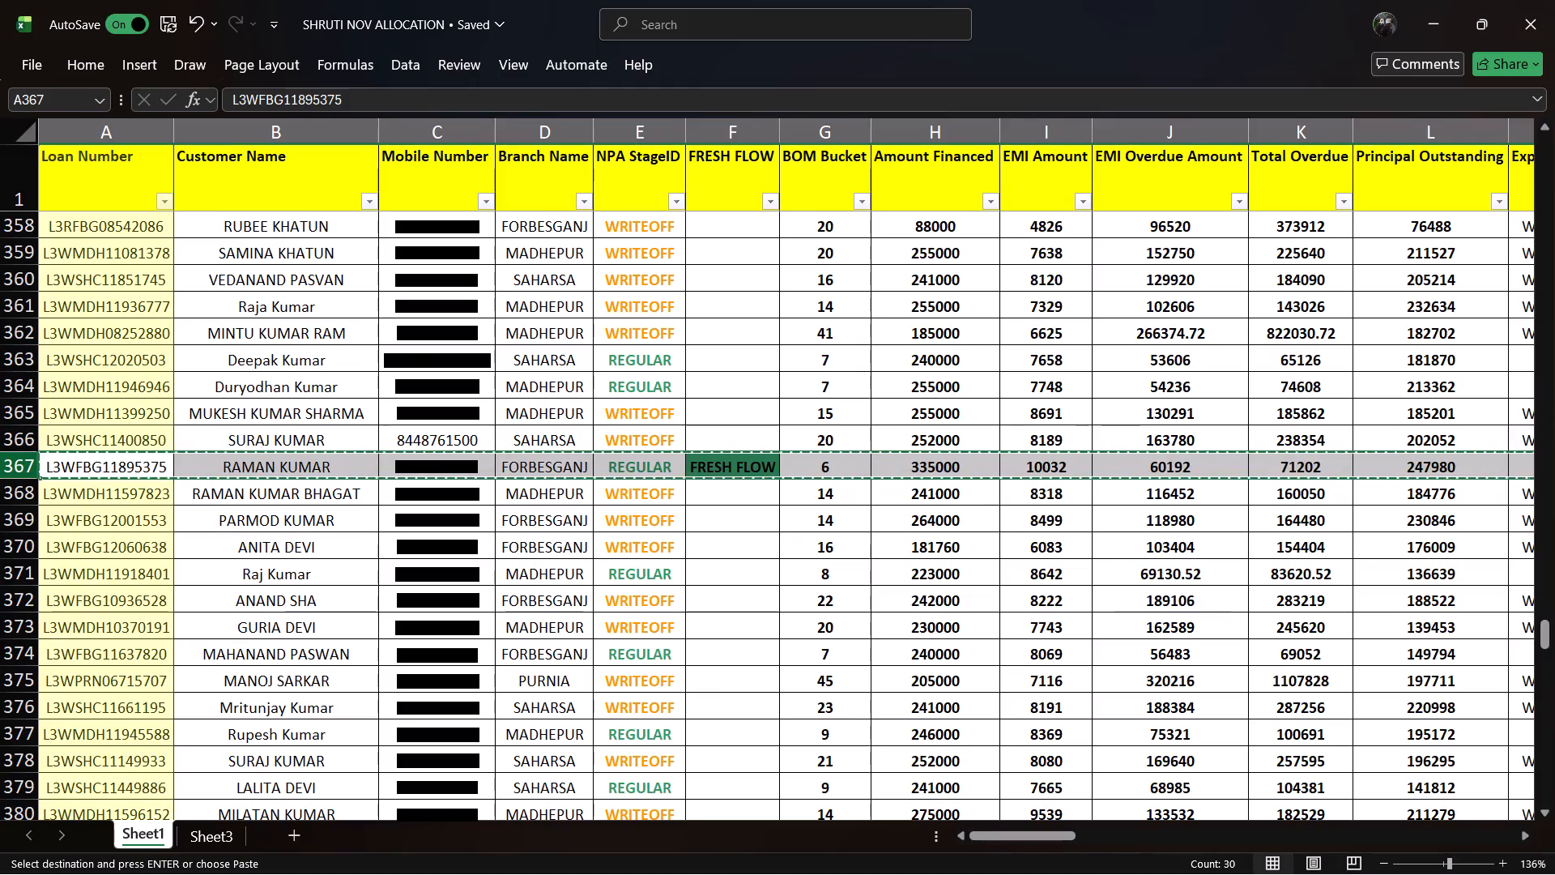
pyautogui.hotkey('ctrl', 'pageup')
pyautogui.hotkey('ctrl', 'pagedown')
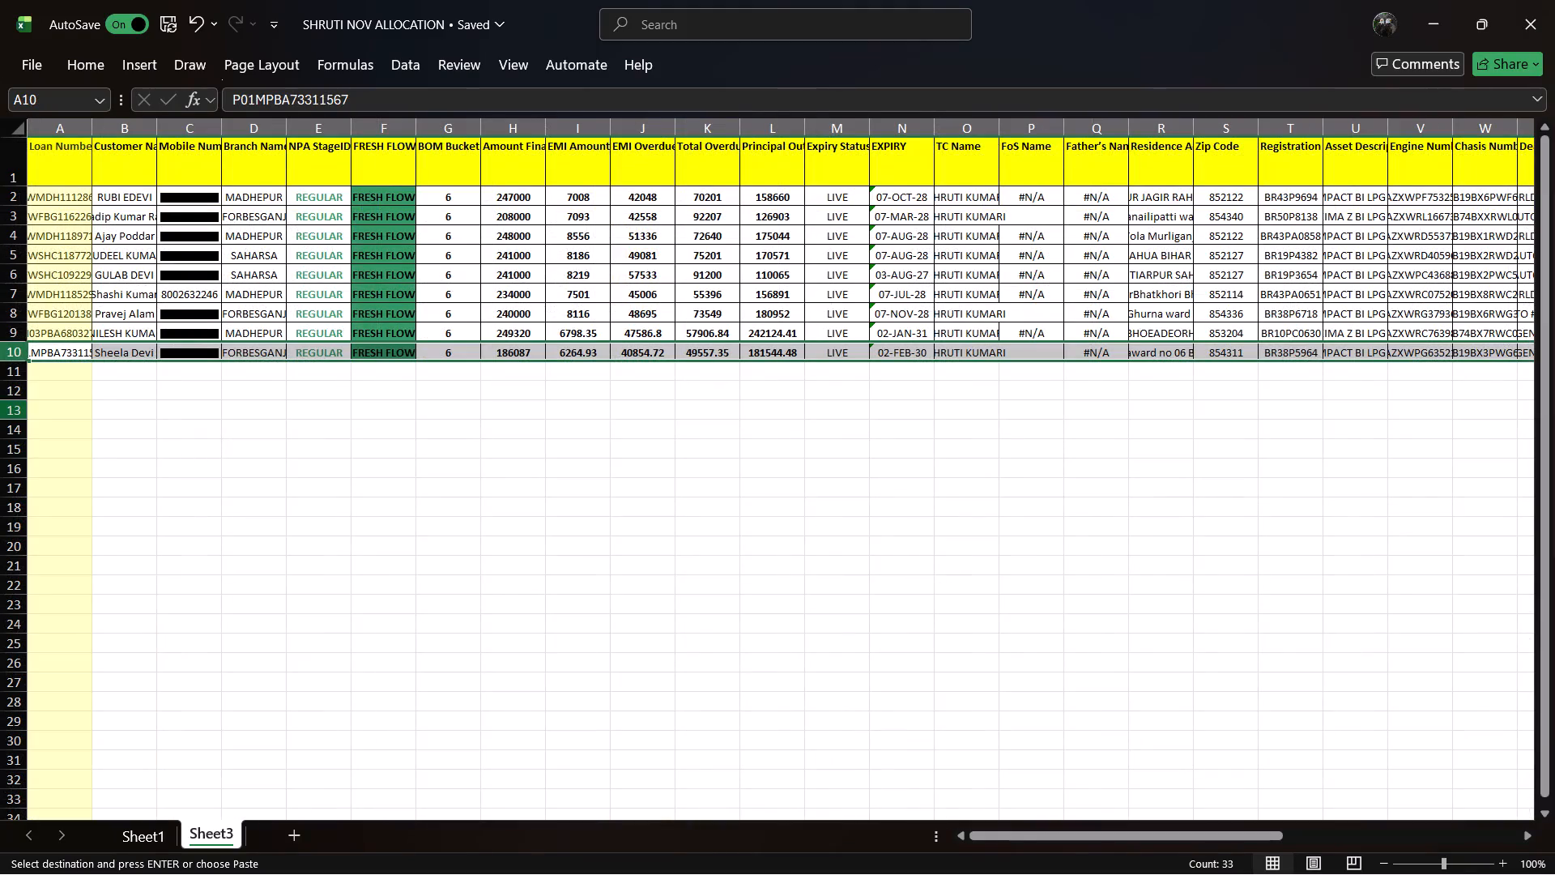
pyautogui.click(45, 372)
pyautogui.hotkey('ctrl', 'v')
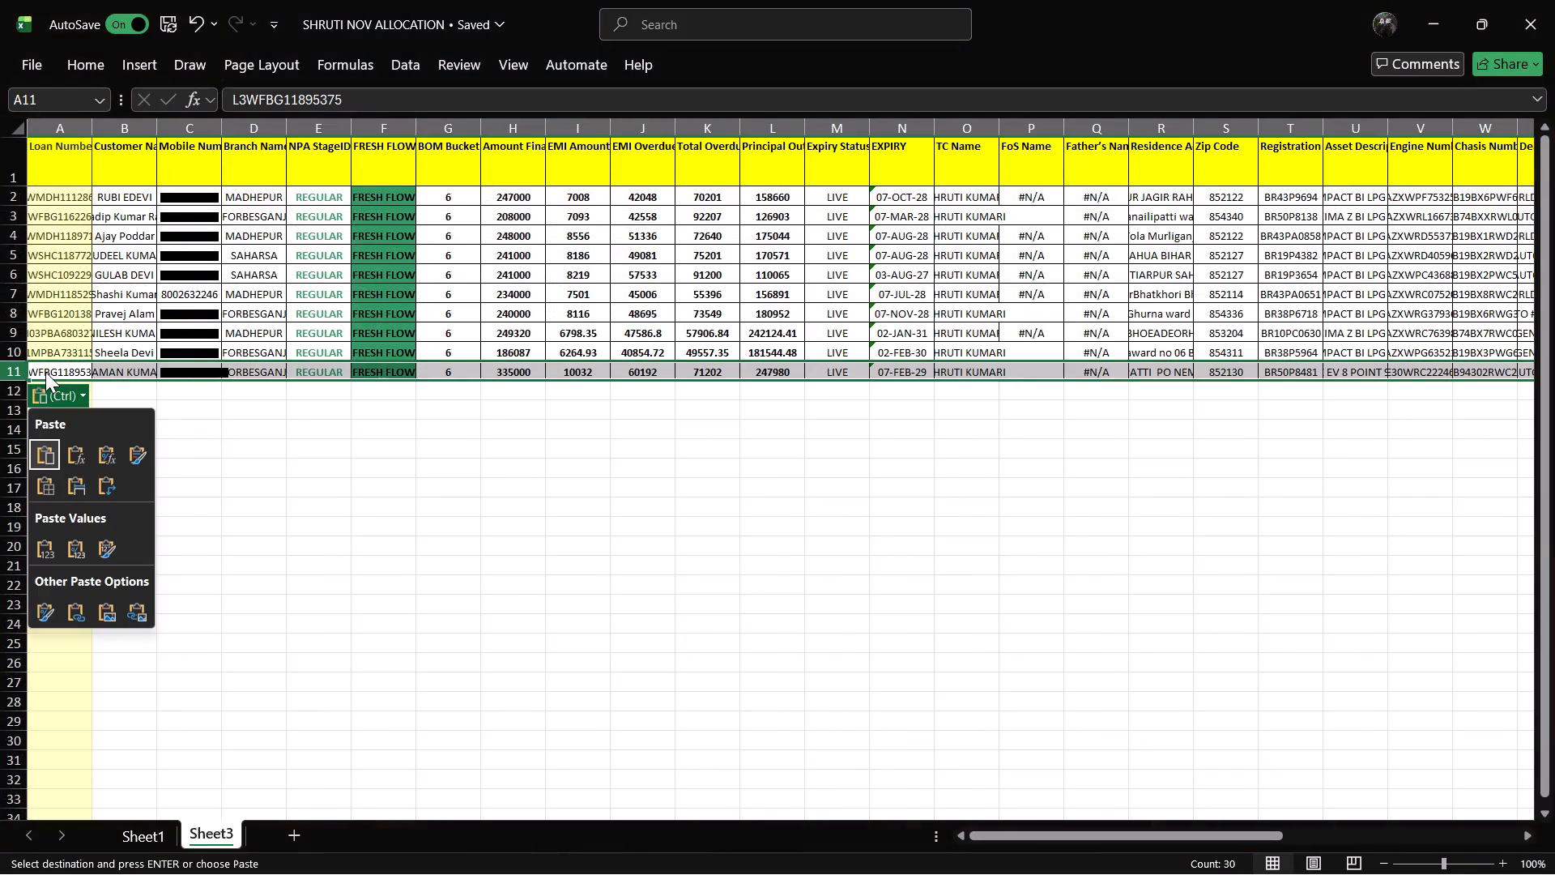
# Return to Sheet1 and look down the FRESH FLOW column from row 367 for the next marked account.
pyautogui.hotkey('ctrl', 'pageup')
pyautogui.press('pageup')
pyautogui.click(197, 435)
pyautogui.hotkey('ctrl', 'pageup')
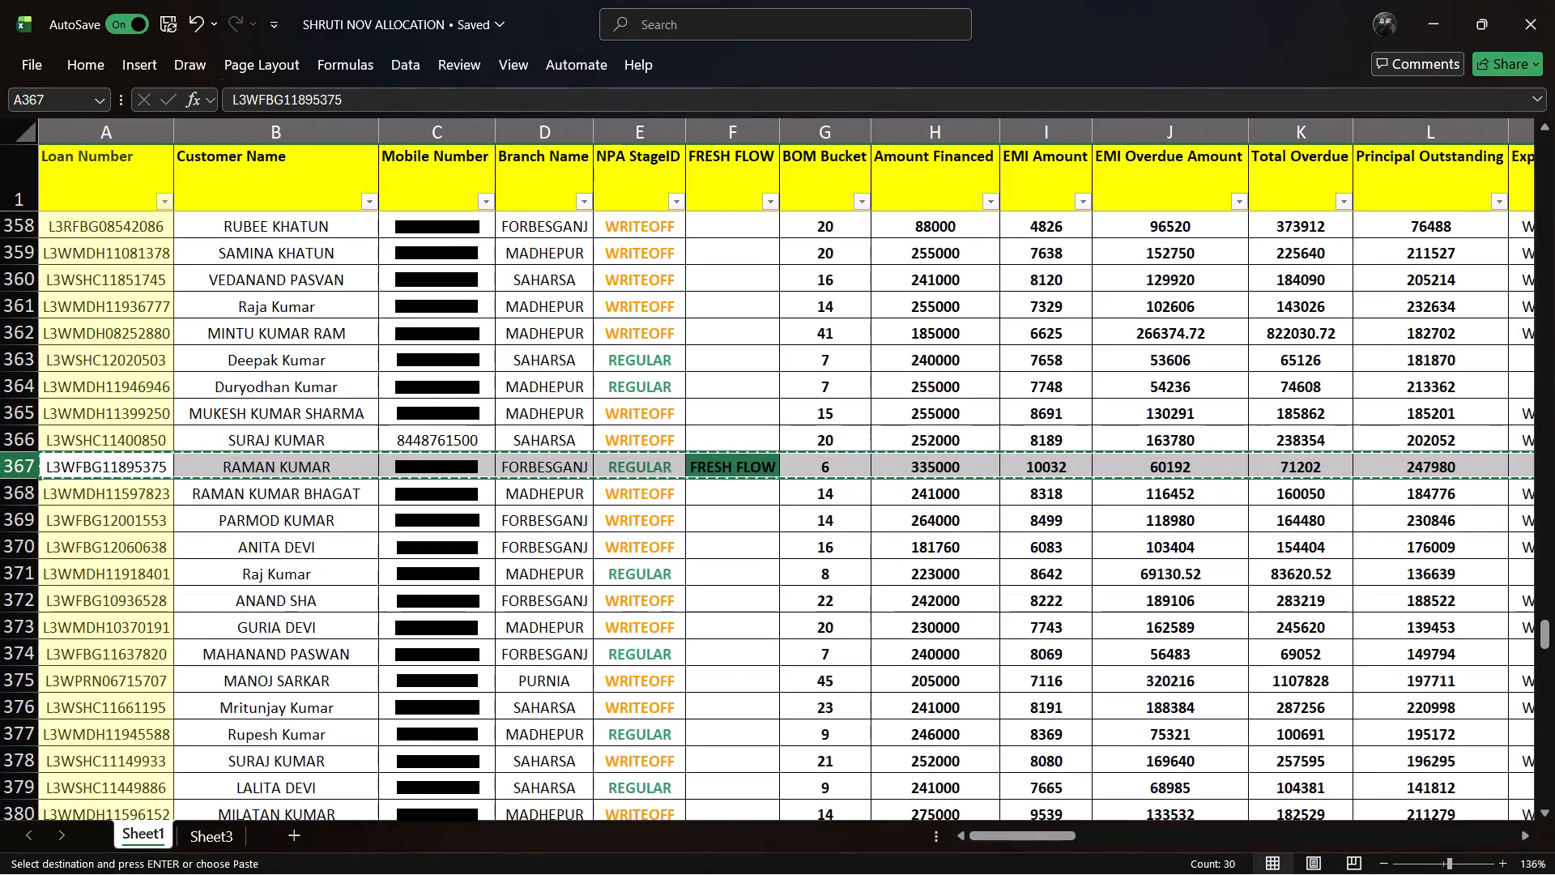
pyautogui.click(729, 467)
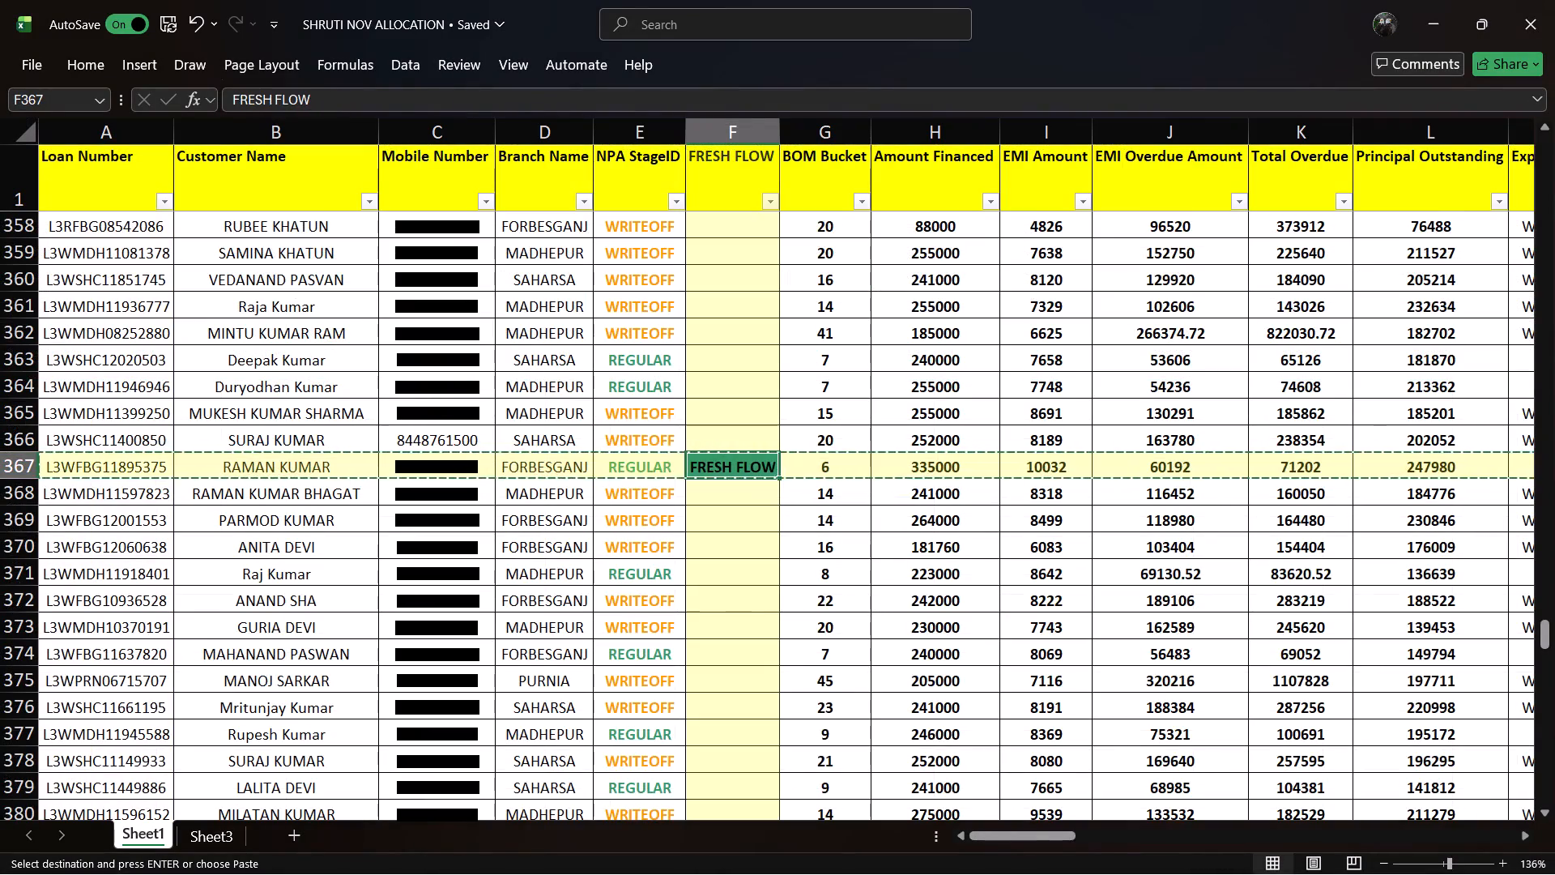
pyautogui.press('Down')
pyautogui.press('Down')
pyautogui.press('Down')
pyautogui.press('Down')
pyautogui.press('Down')
pyautogui.press('Down')
pyautogui.press('Down')
pyautogui.press('Down')
pyautogui.press('Down')
pyautogui.press('Down')
pyautogui.press('Down')
pyautogui.press('Down')
pyautogui.press('Down')
pyautogui.press('Down')
pyautogui.press('Down')
pyautogui.press('Down')
pyautogui.press('Down')
pyautogui.press('Down')
pyautogui.press('Down')
pyautogui.press('Down')
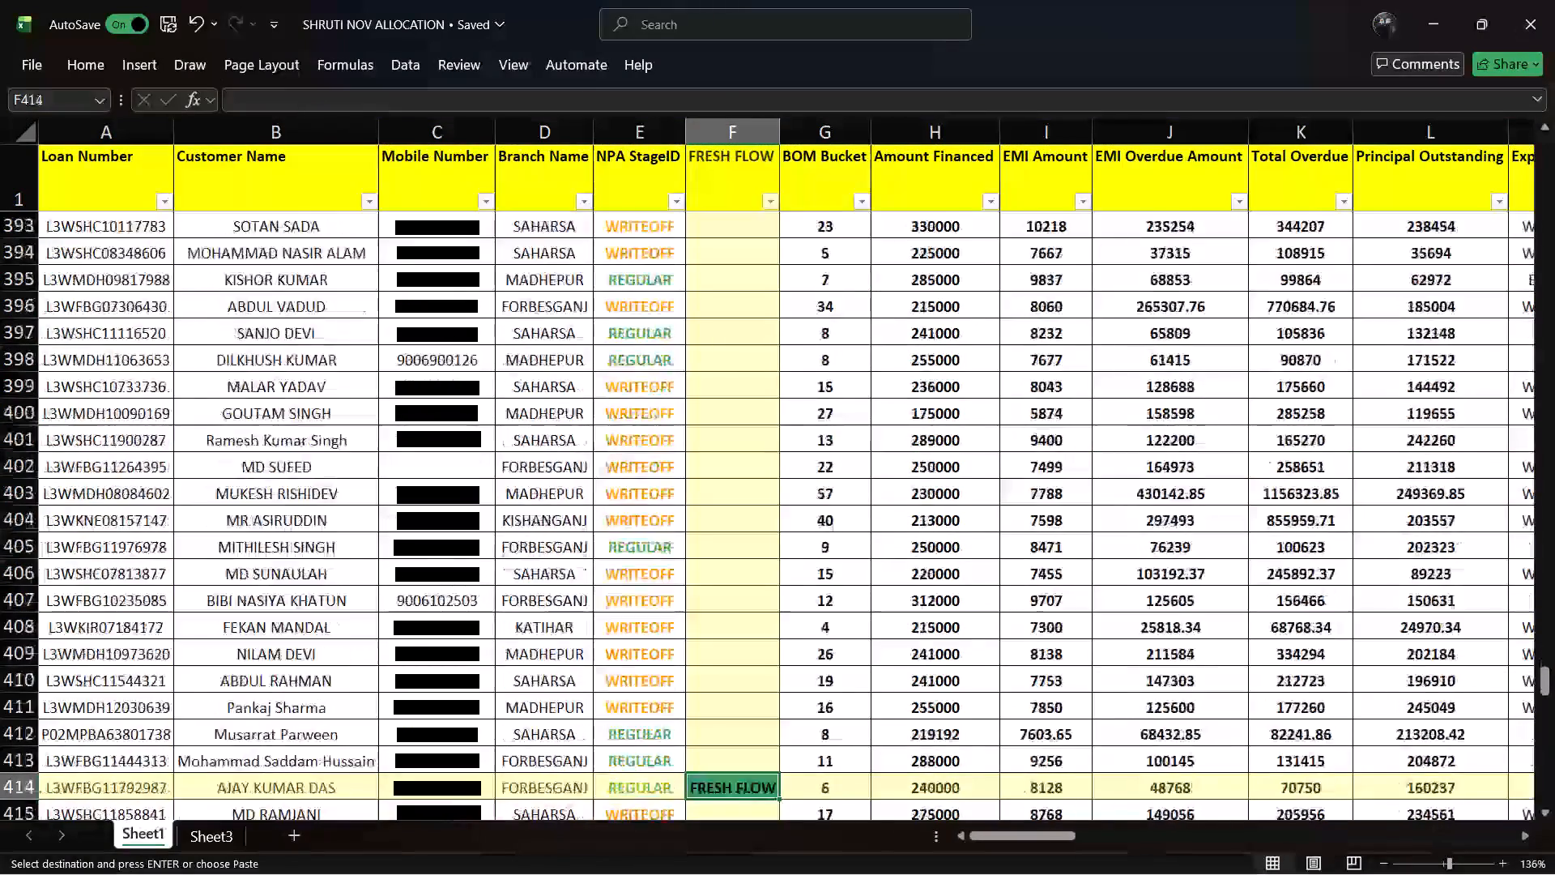
# Copy the entire FRESH FLOW account row 414 from Sheet1 and paste it into row 12 of Sheet3.
pyautogui.click(740, 496)
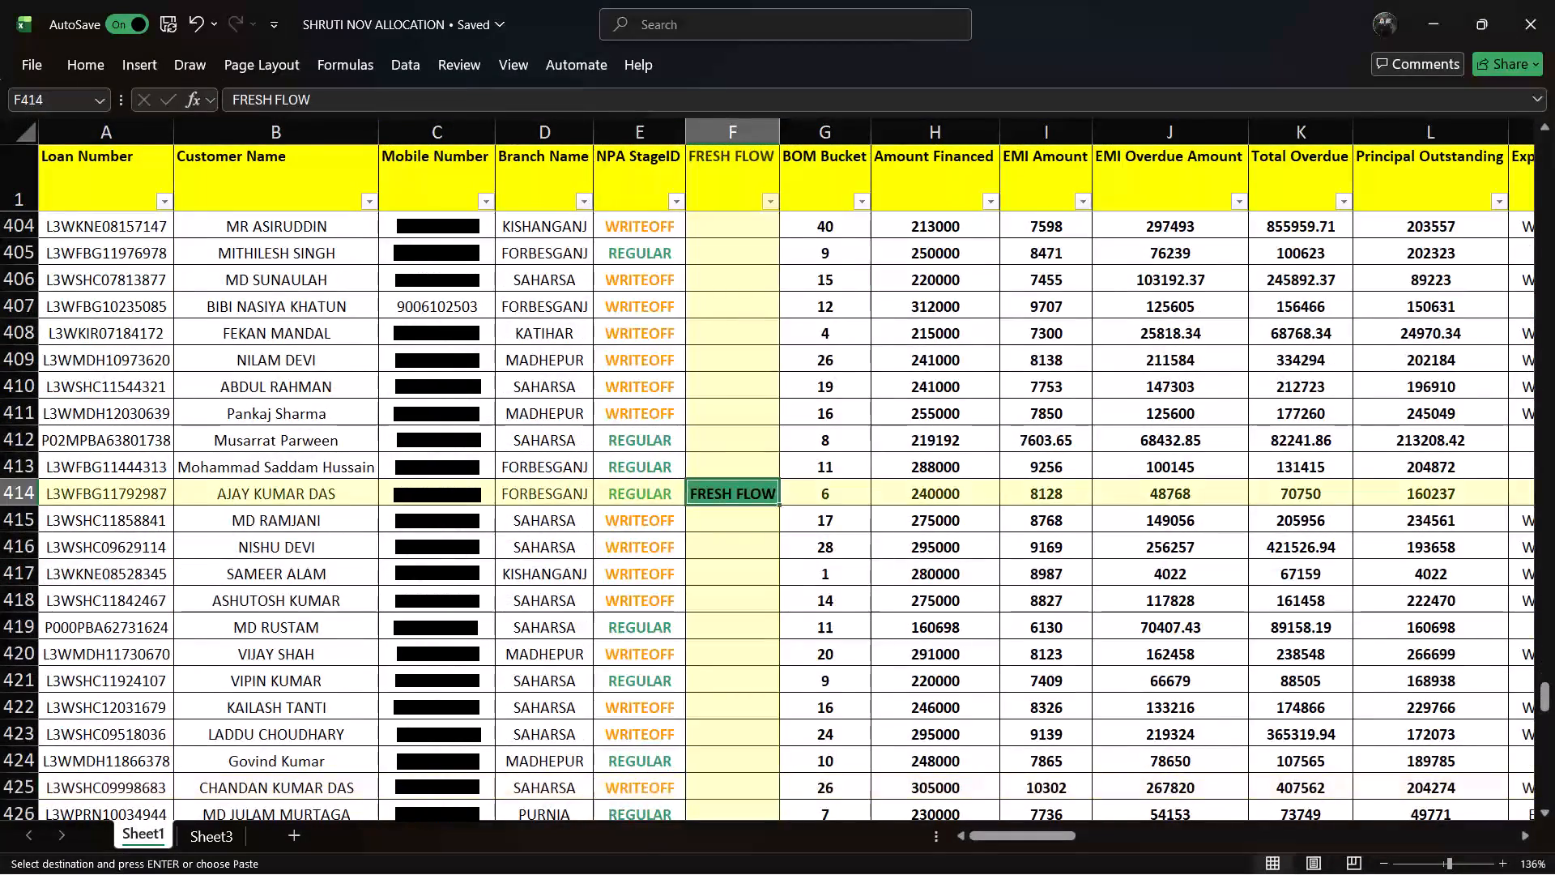
pyautogui.press('Left')
pyautogui.press('Left')
pyautogui.press('Left')
pyautogui.press('Left')
pyautogui.press('Left')
pyautogui.press('Left')
pyautogui.press('Left')
pyautogui.press('Left')
pyautogui.press('Left')
pyautogui.press('Left')
pyautogui.press('Left')
pyautogui.press('Left')
pyautogui.press('Left')
pyautogui.press('Left')
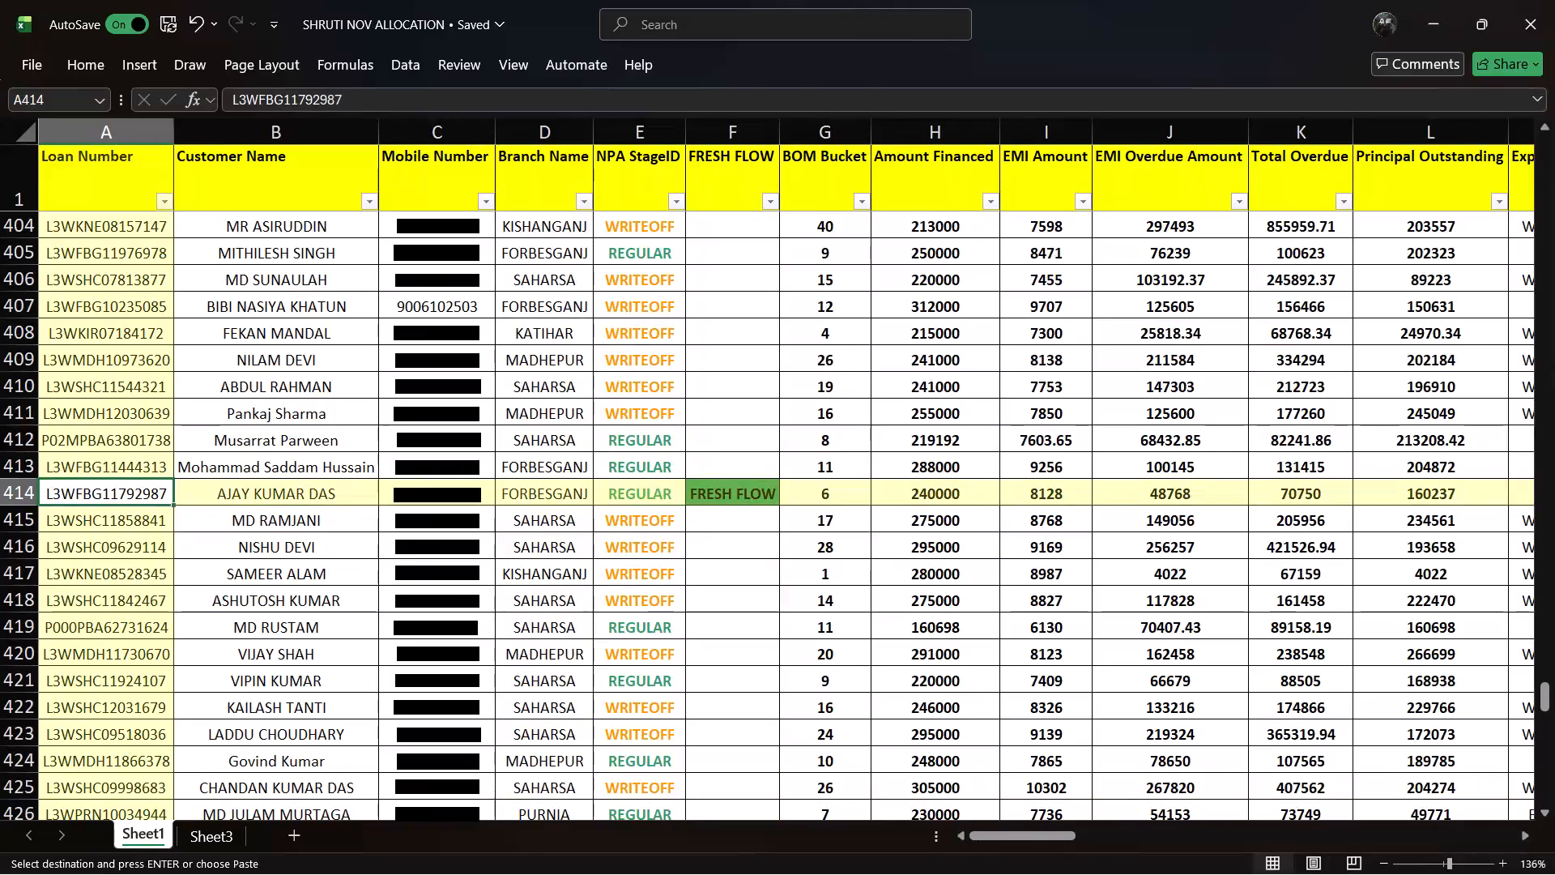
pyautogui.click(8, 493)
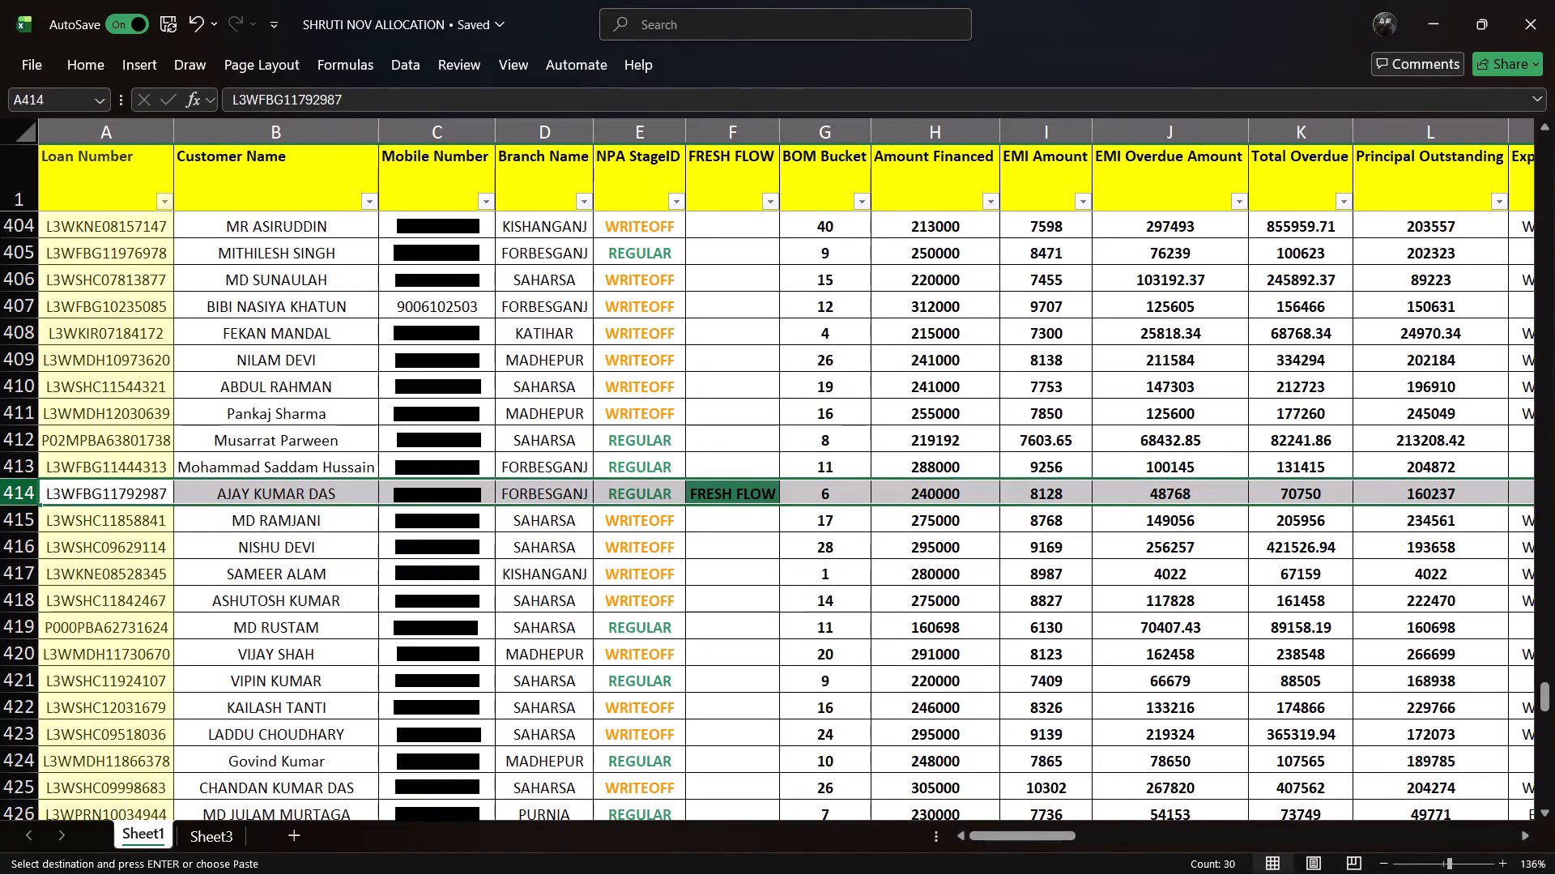
pyautogui.hotkey('ctrl', 'c')
pyautogui.hotkey('ctrl', 'pageup')
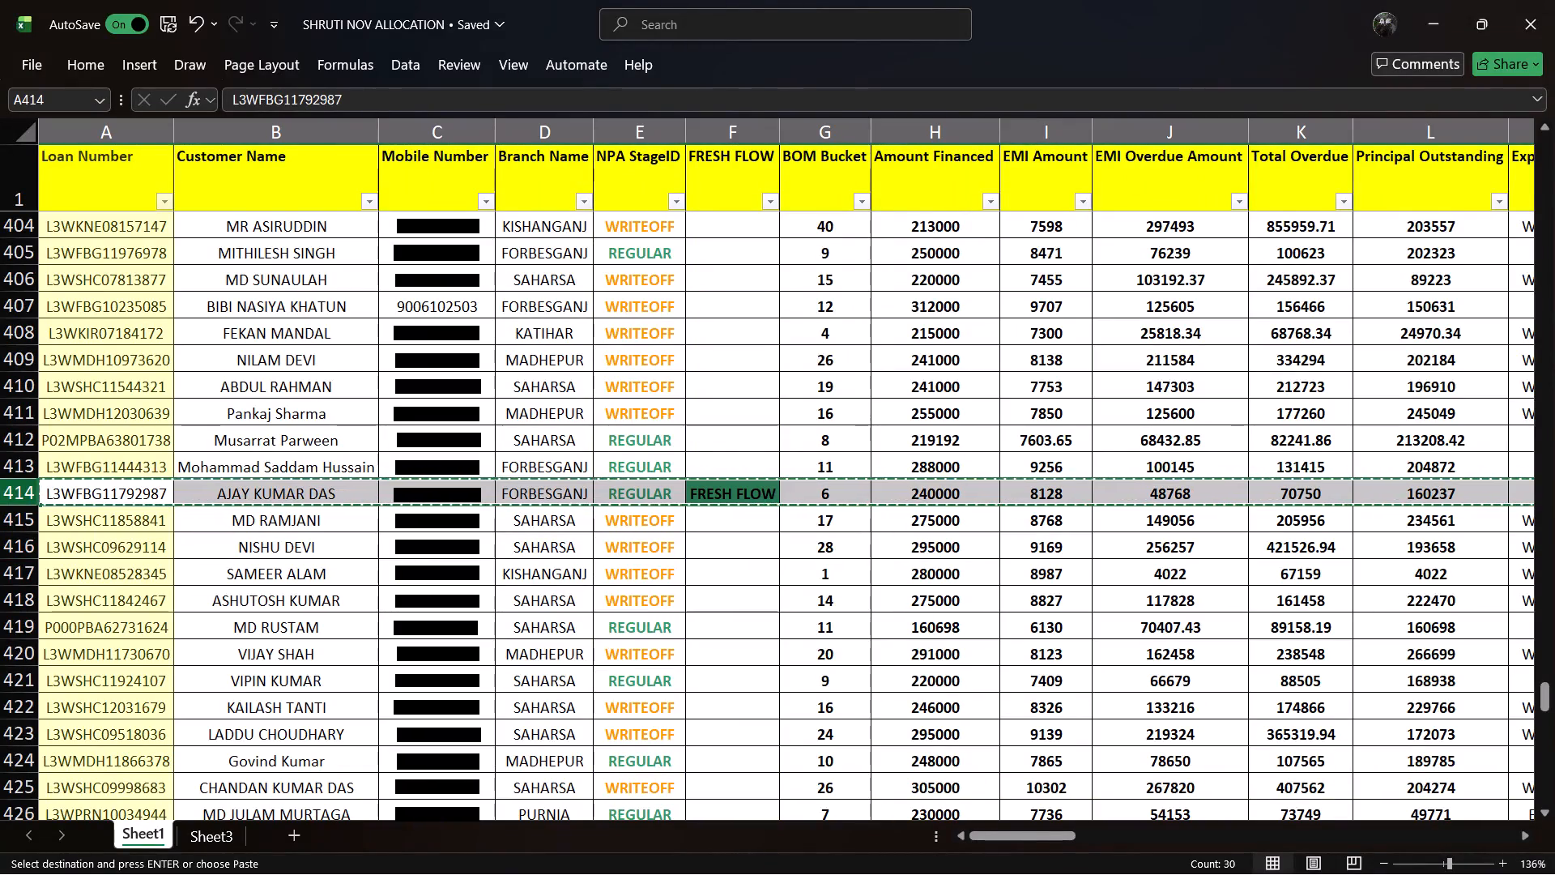
pyautogui.hotkey('ctrl', 'pagedown')
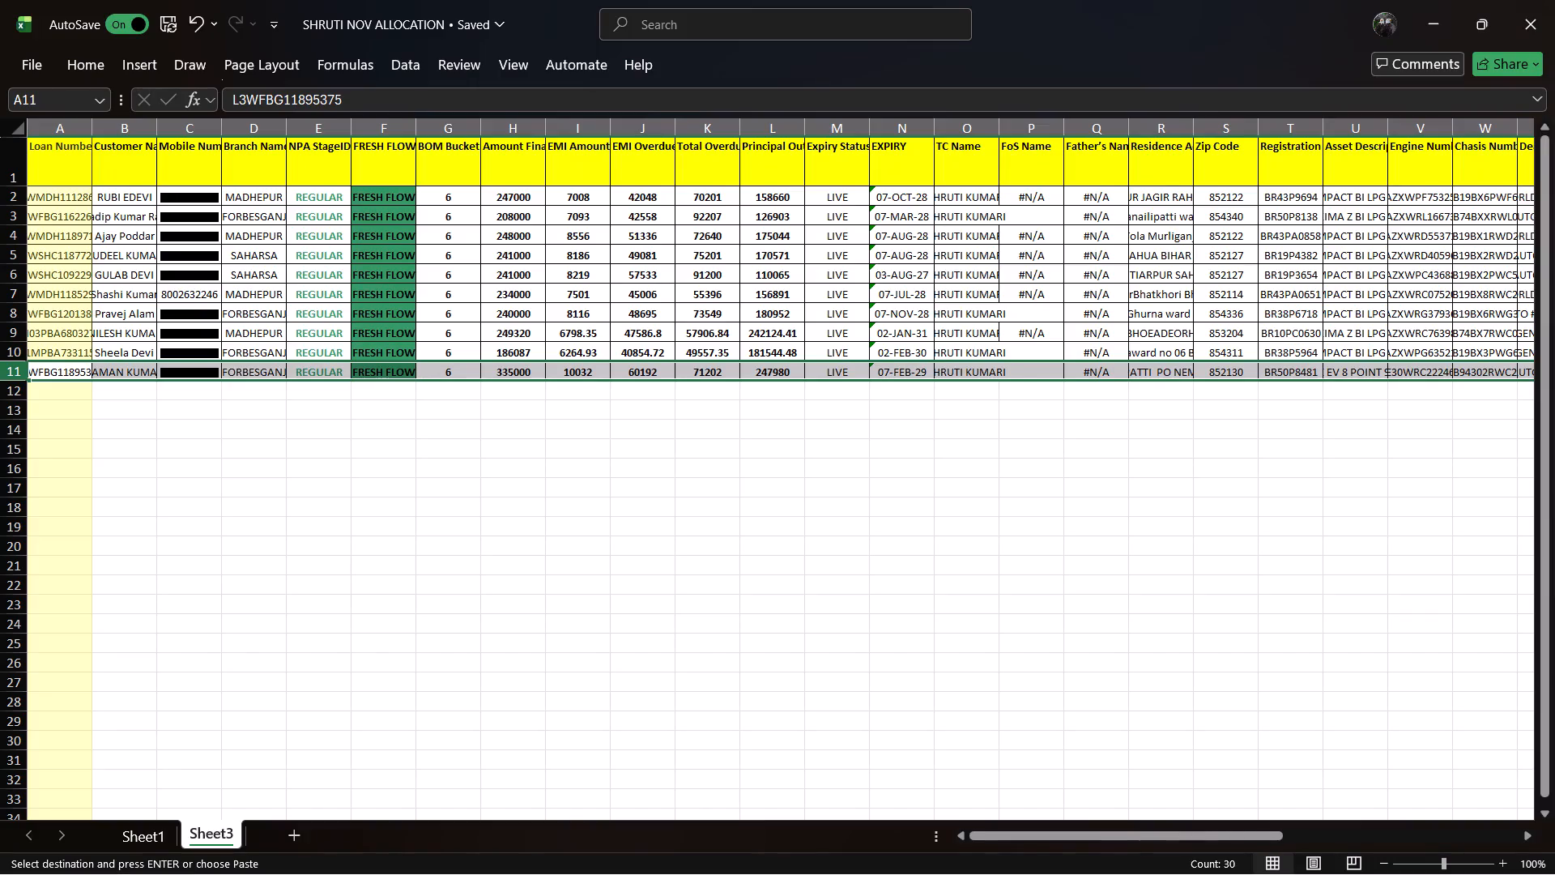
pyautogui.click(40, 389)
pyautogui.hotkey('ctrl', 'v')
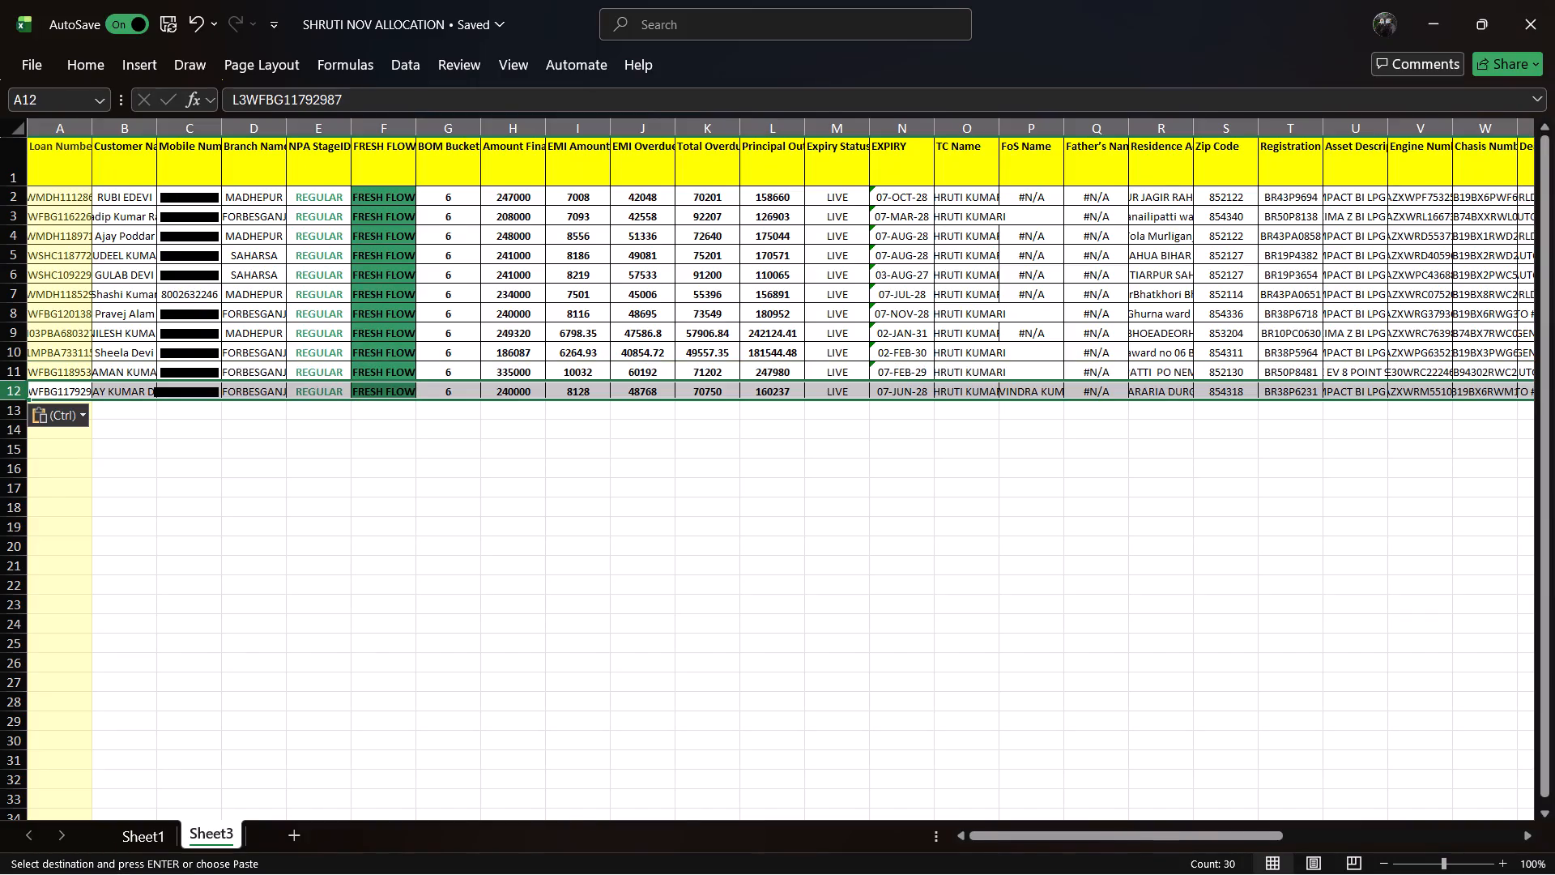
# Return to Sheet1 and look down the FRESH FLOW column from row 414 for the next marked account.
pyautogui.hotkey('ctrl', 'pageup')
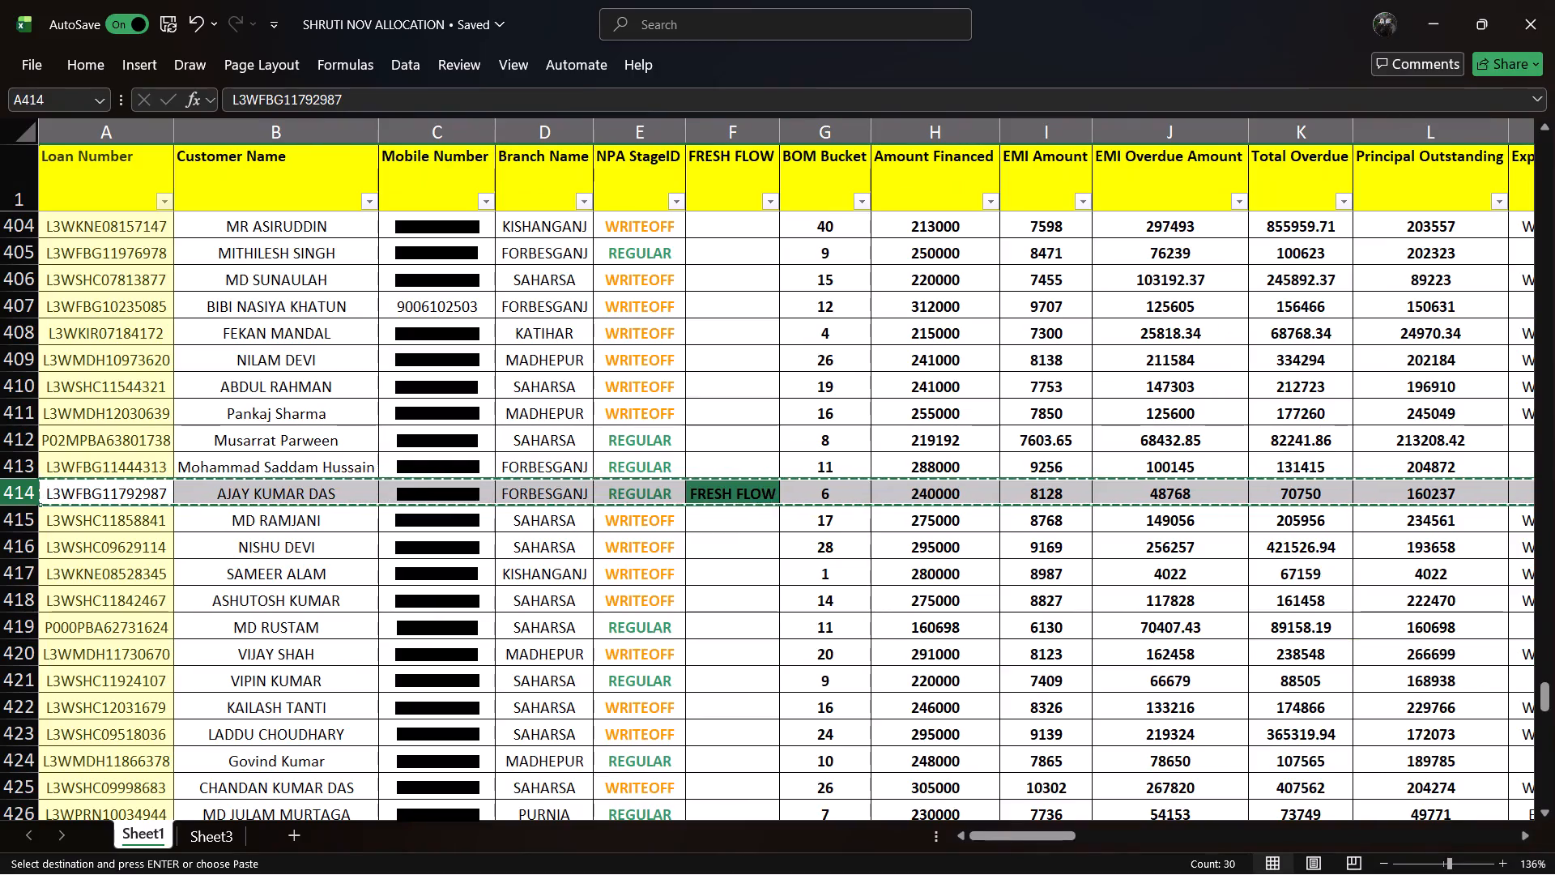
pyautogui.click(744, 496)
pyautogui.press('Down')
pyautogui.press('Down')
pyautogui.press('Down')
pyautogui.press('Down')
pyautogui.press('Down')
pyautogui.press('Down')
pyautogui.press('Down')
pyautogui.press('Down')
pyautogui.press('Down')
pyautogui.press('Down')
pyautogui.press('Down')
pyautogui.press('Down')
pyautogui.press('Down')
pyautogui.press('Down')
pyautogui.press('Down')
pyautogui.press('Down')
pyautogui.press('Down')
pyautogui.press('Down')
pyautogui.press('Down')
pyautogui.press('Down')
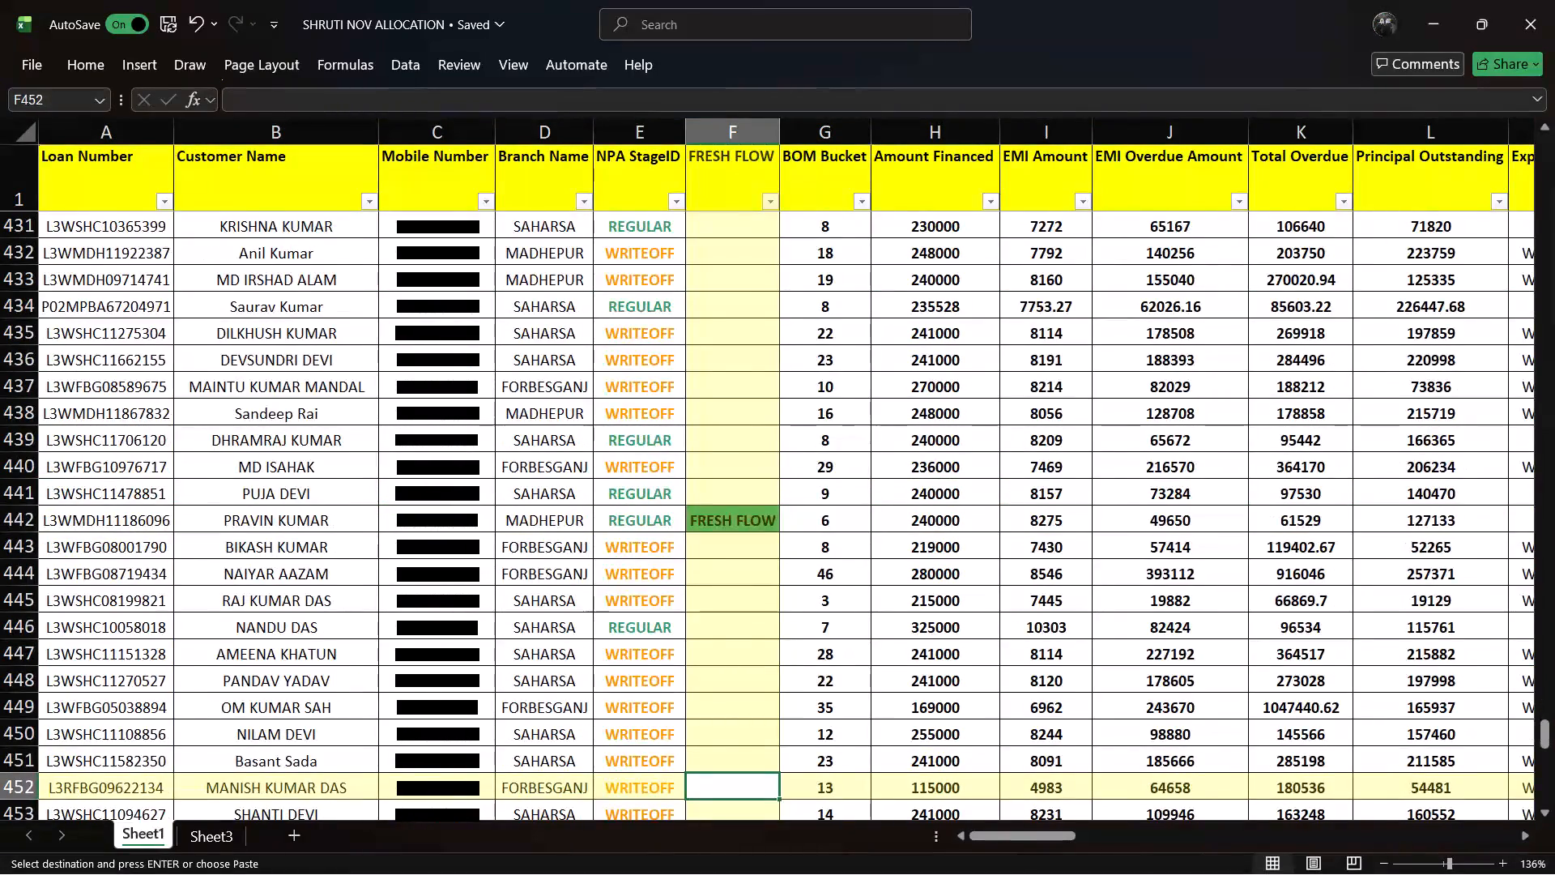
# Copy the entire FRESH FLOW account row 442 from Sheet1 and paste it into row 13 of Sheet3.
pyautogui.click(750, 525)
pyautogui.press('Left')
pyautogui.press('Left')
pyautogui.press('Left')
pyautogui.press('Left')
pyautogui.press('Left')
pyautogui.press('Left')
pyautogui.press('Left')
pyautogui.press('Left')
pyautogui.press('Left')
pyautogui.press('Left')
pyautogui.press('Left')
pyautogui.press('Left')
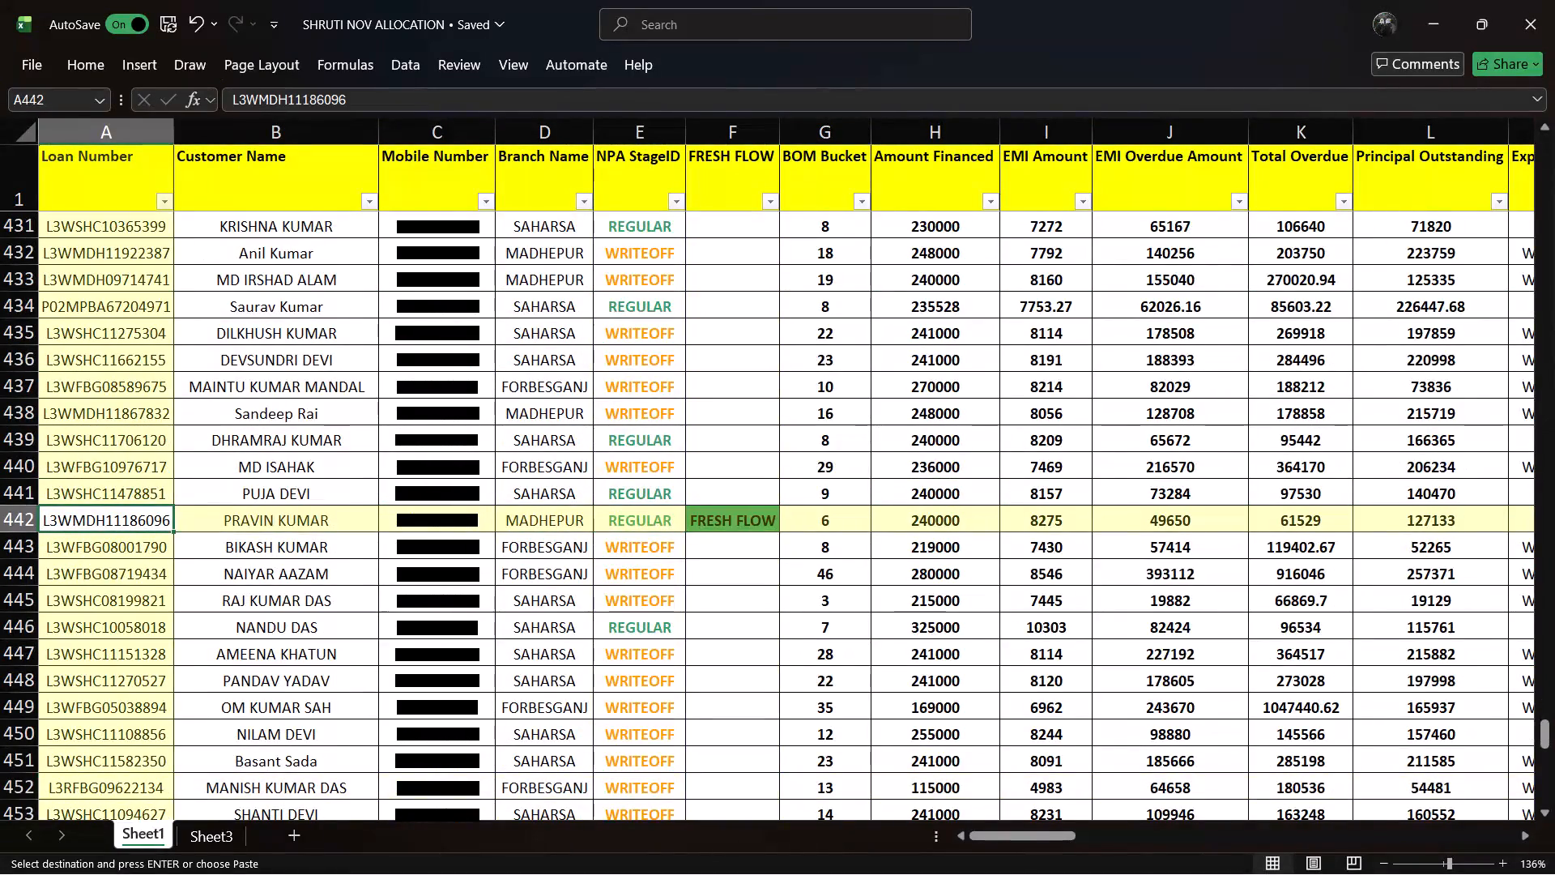
pyautogui.click(19, 514)
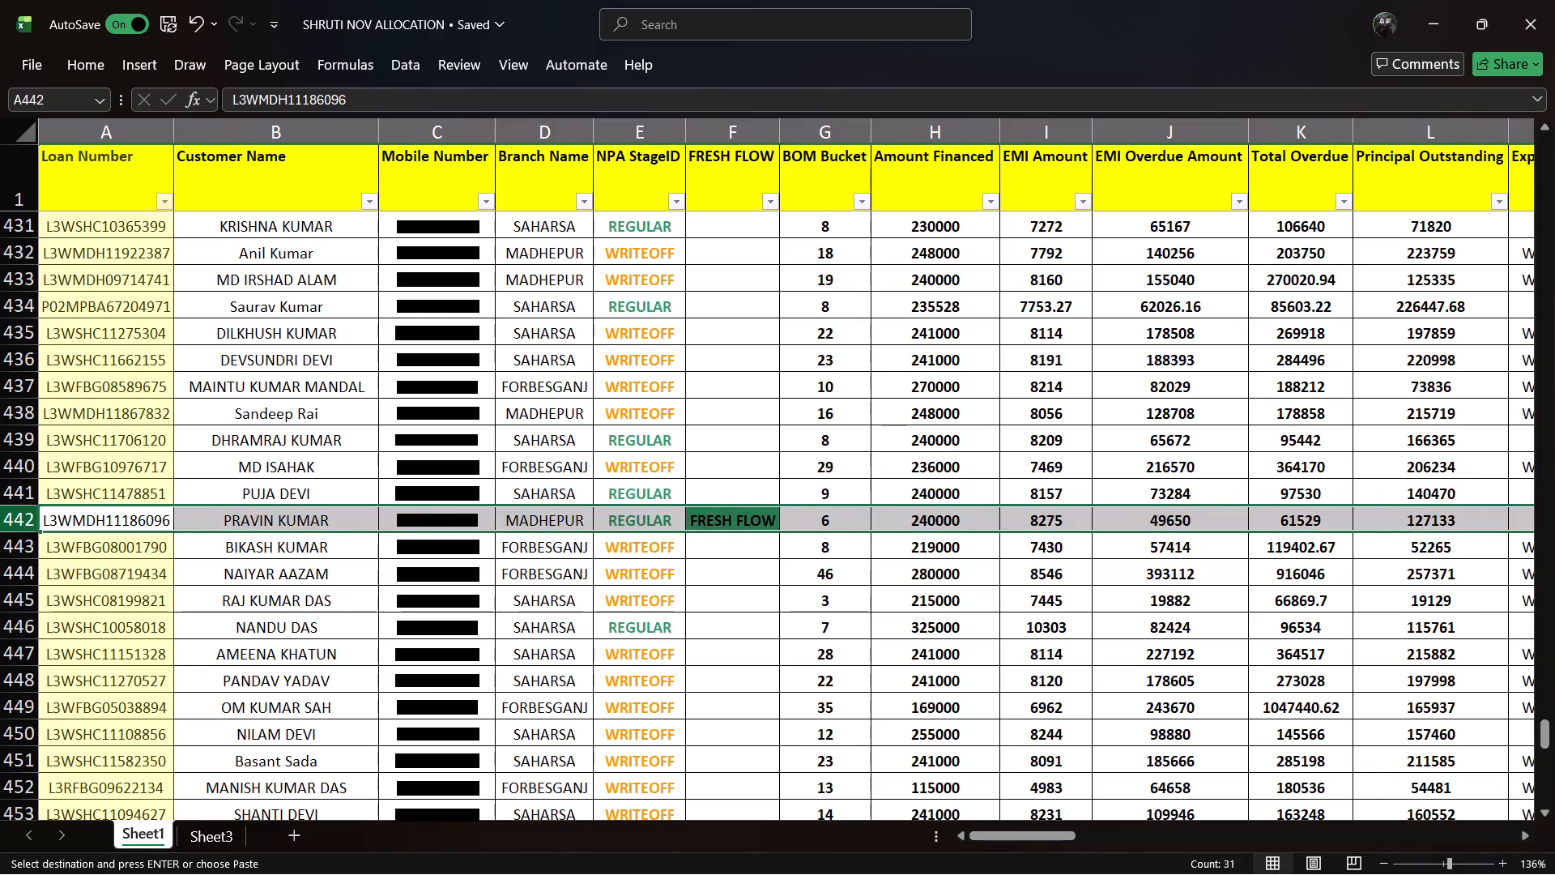
pyautogui.hotkey('ctrl', 'c')
pyautogui.hotkey('ctrl', 'pageup')
pyautogui.hotkey('ctrl', 'pagedown')
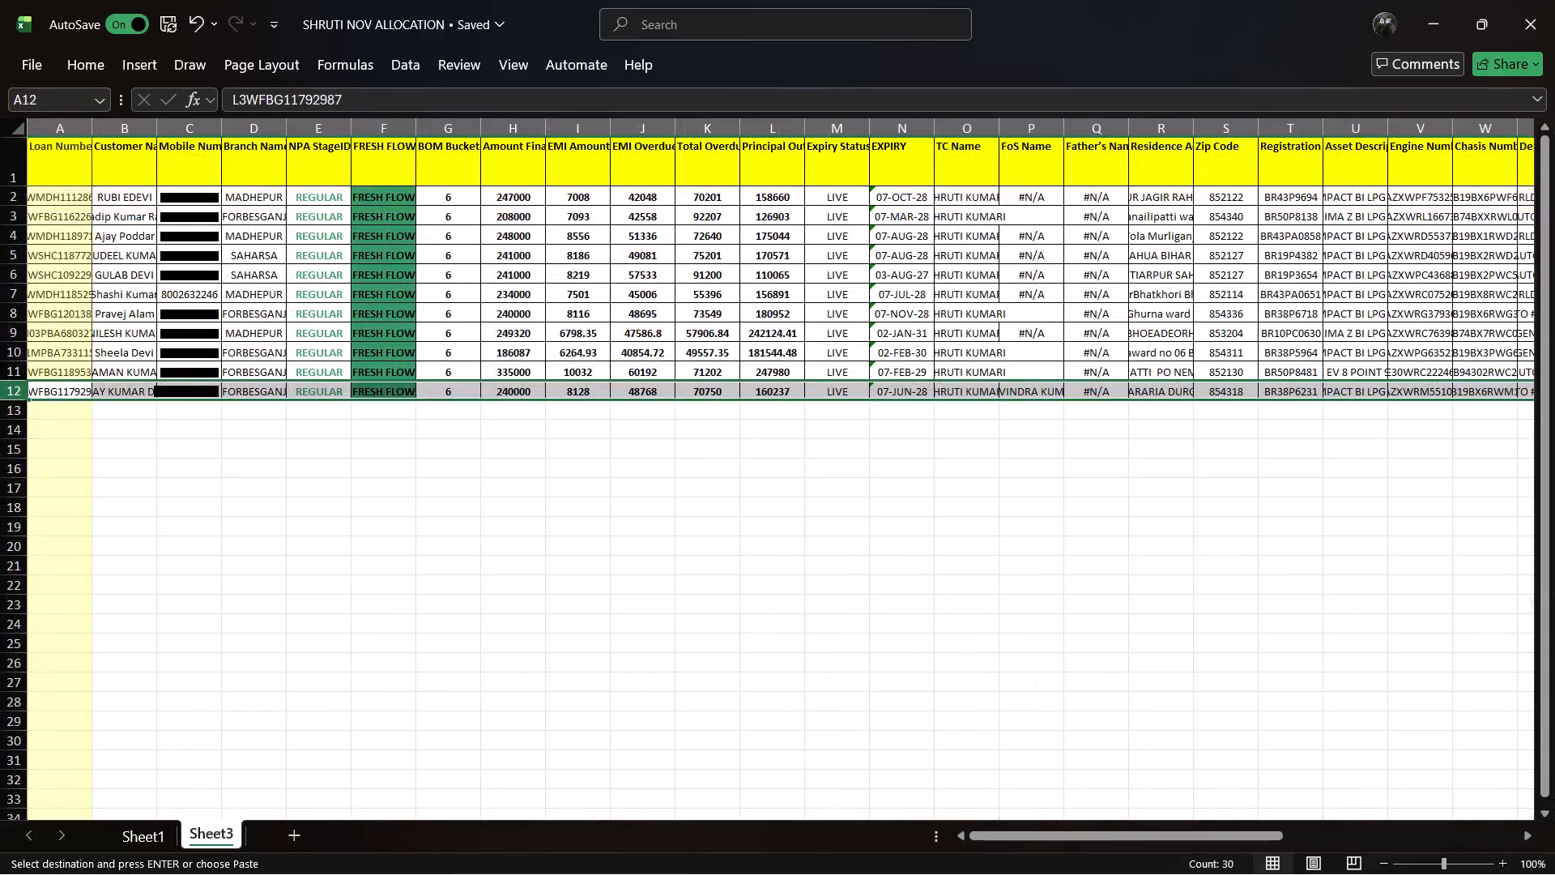
pyautogui.click(39, 410)
pyautogui.hotkey('ctrl', 'v')
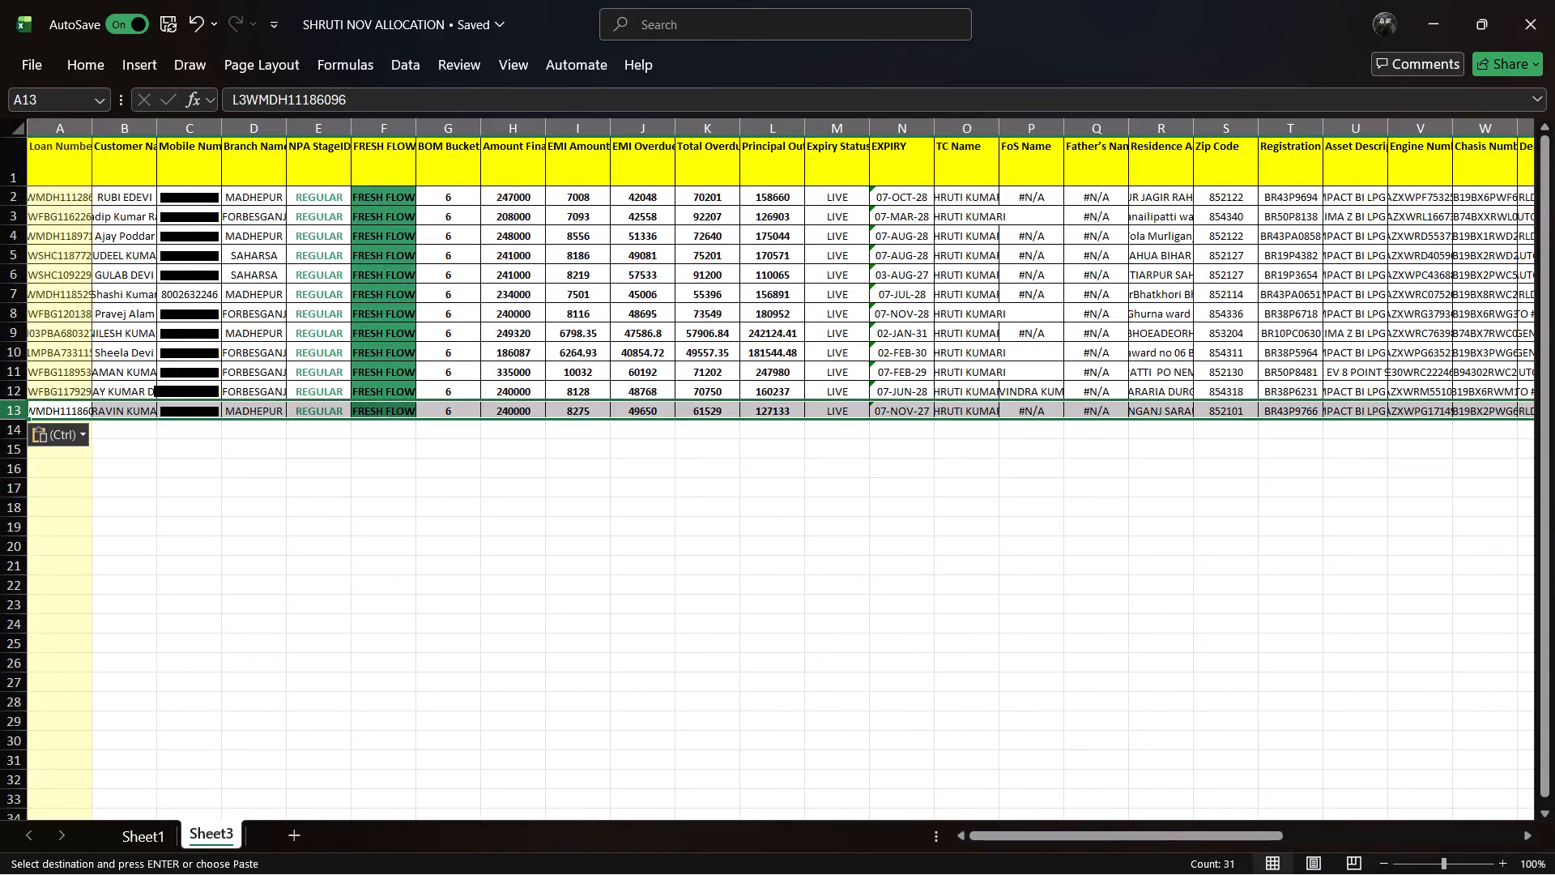
# Return to Sheet1 and check the FRESH FLOW column from row 442 to the end of the data, then back up, for remaining marked accounts.
pyautogui.hotkey('ctrl', 'pageup')
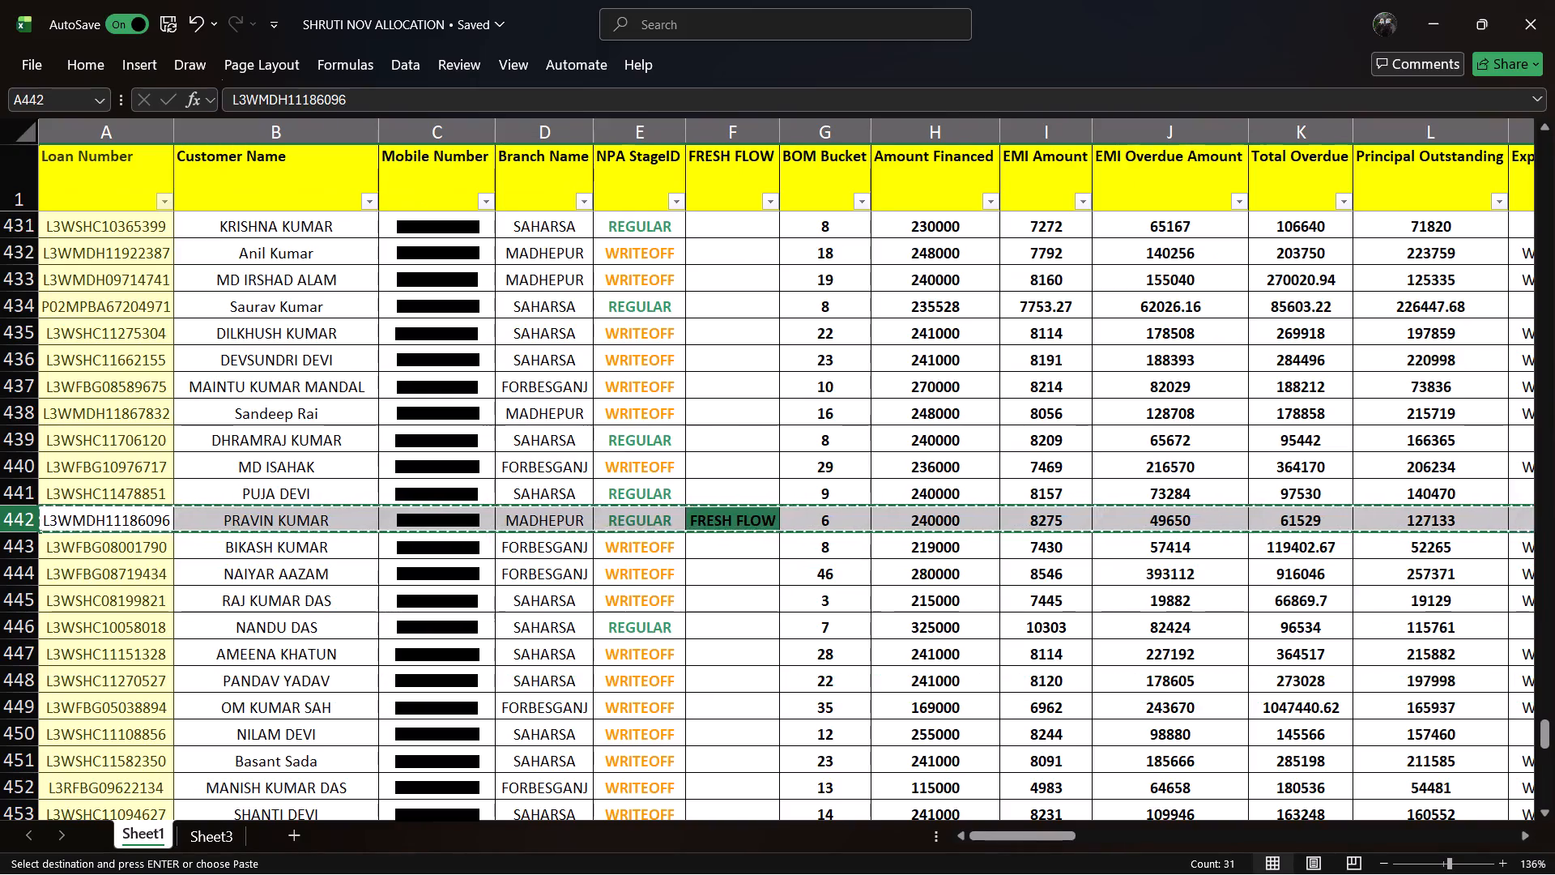
pyautogui.click(755, 519)
pyautogui.press('Down')
pyautogui.press('Down')
pyautogui.press('Down')
pyautogui.press('Down')
pyautogui.press('Down')
pyautogui.press('Down')
pyautogui.press('Down')
pyautogui.press('Down')
pyautogui.press('Down')
pyautogui.press('Down')
pyautogui.press('Down')
pyautogui.press('Down')
pyautogui.press('Down')
pyautogui.press('Down')
pyautogui.press('Down')
pyautogui.press('Down')
pyautogui.press('Down')
pyautogui.press('Down')
pyautogui.press('Down')
pyautogui.press('Down')
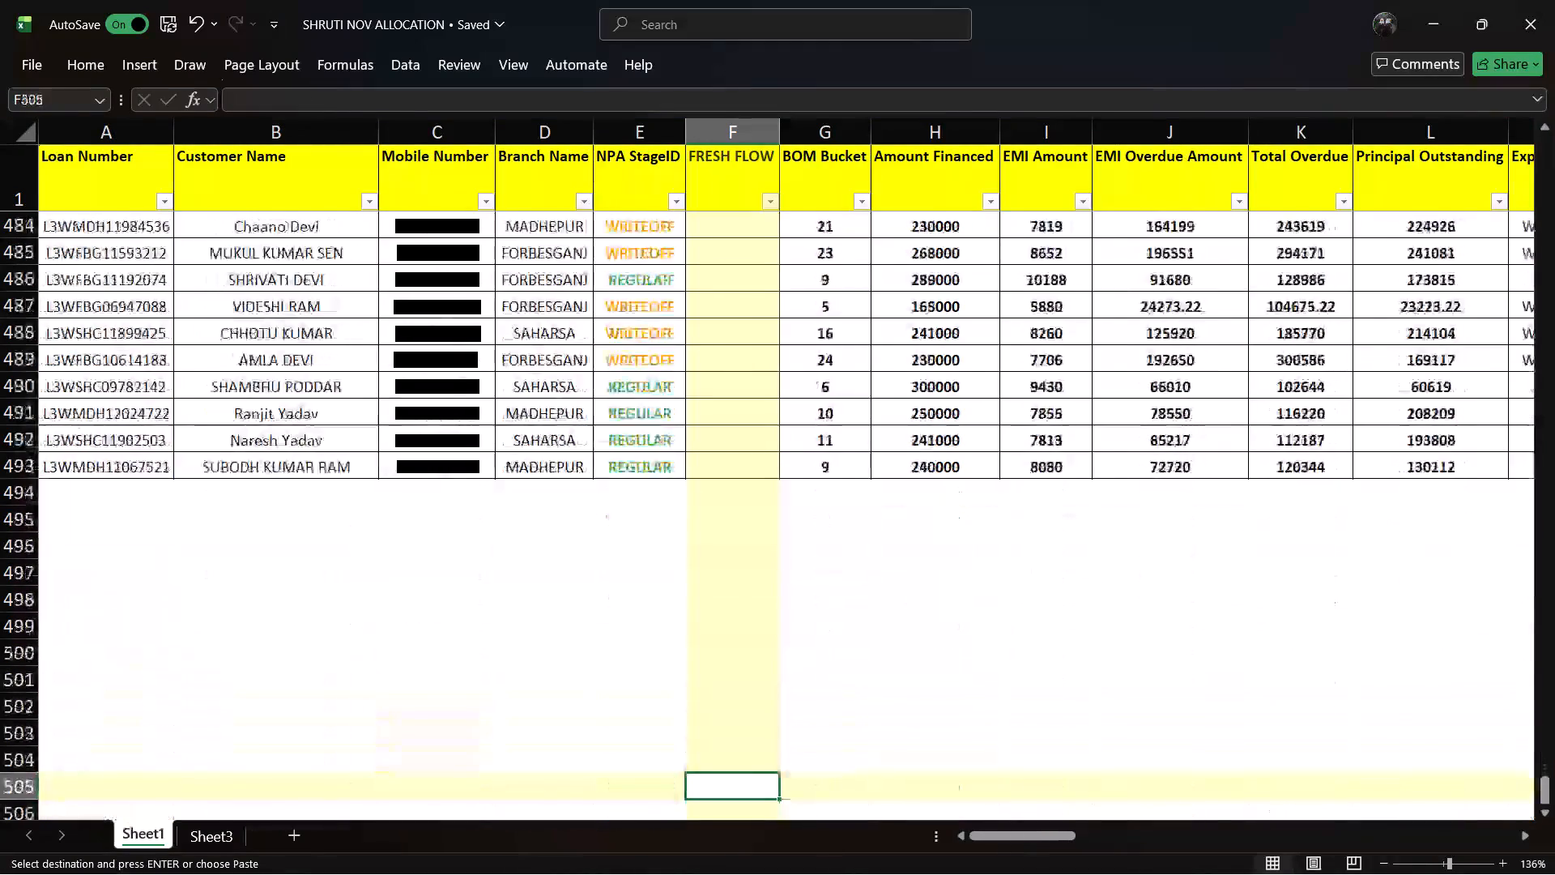
pyautogui.press('Up')
pyautogui.press('Up')
pyautogui.press('Up')
pyautogui.press('Up')
pyautogui.press('Up')
pyautogui.press('Up')
pyautogui.press('Up')
pyautogui.press('Up')
pyautogui.press('Up')
pyautogui.press('Up')
pyautogui.press('Up')
pyautogui.press('Up')
pyautogui.press('Up')
pyautogui.press('Up')
pyautogui.press('Up')
pyautogui.press('Up')
pyautogui.press('Up')
pyautogui.press('Up')
pyautogui.press('Up')
pyautogui.press('Up')
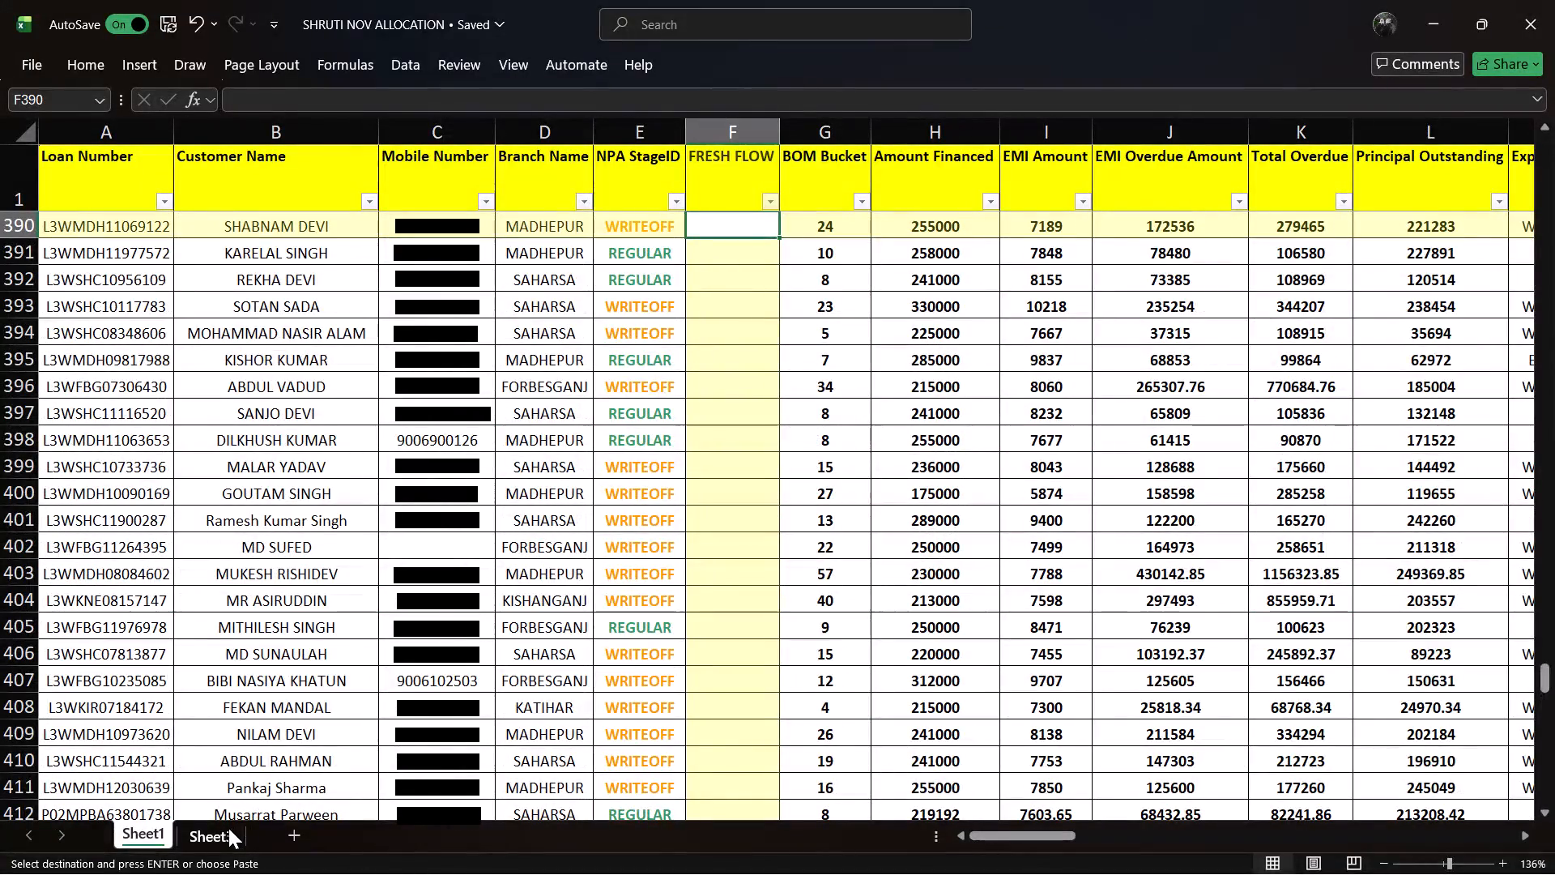
# Set the font size of all cells in Sheet3 to 11.
pyautogui.click(217, 833)
pyautogui.click(354, 476)
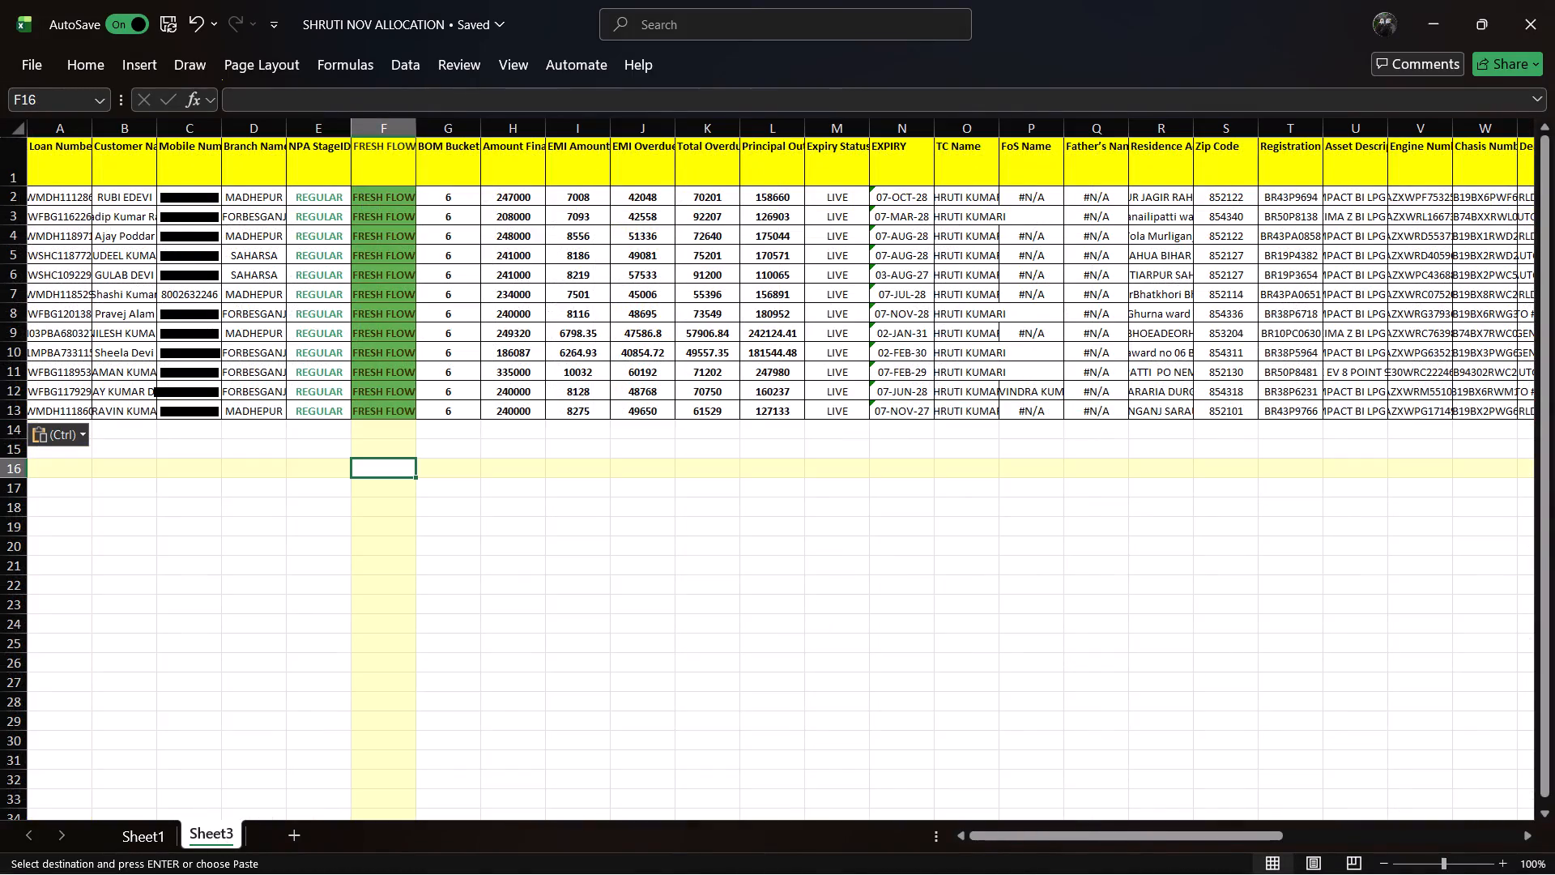
pyautogui.click(17, 130)
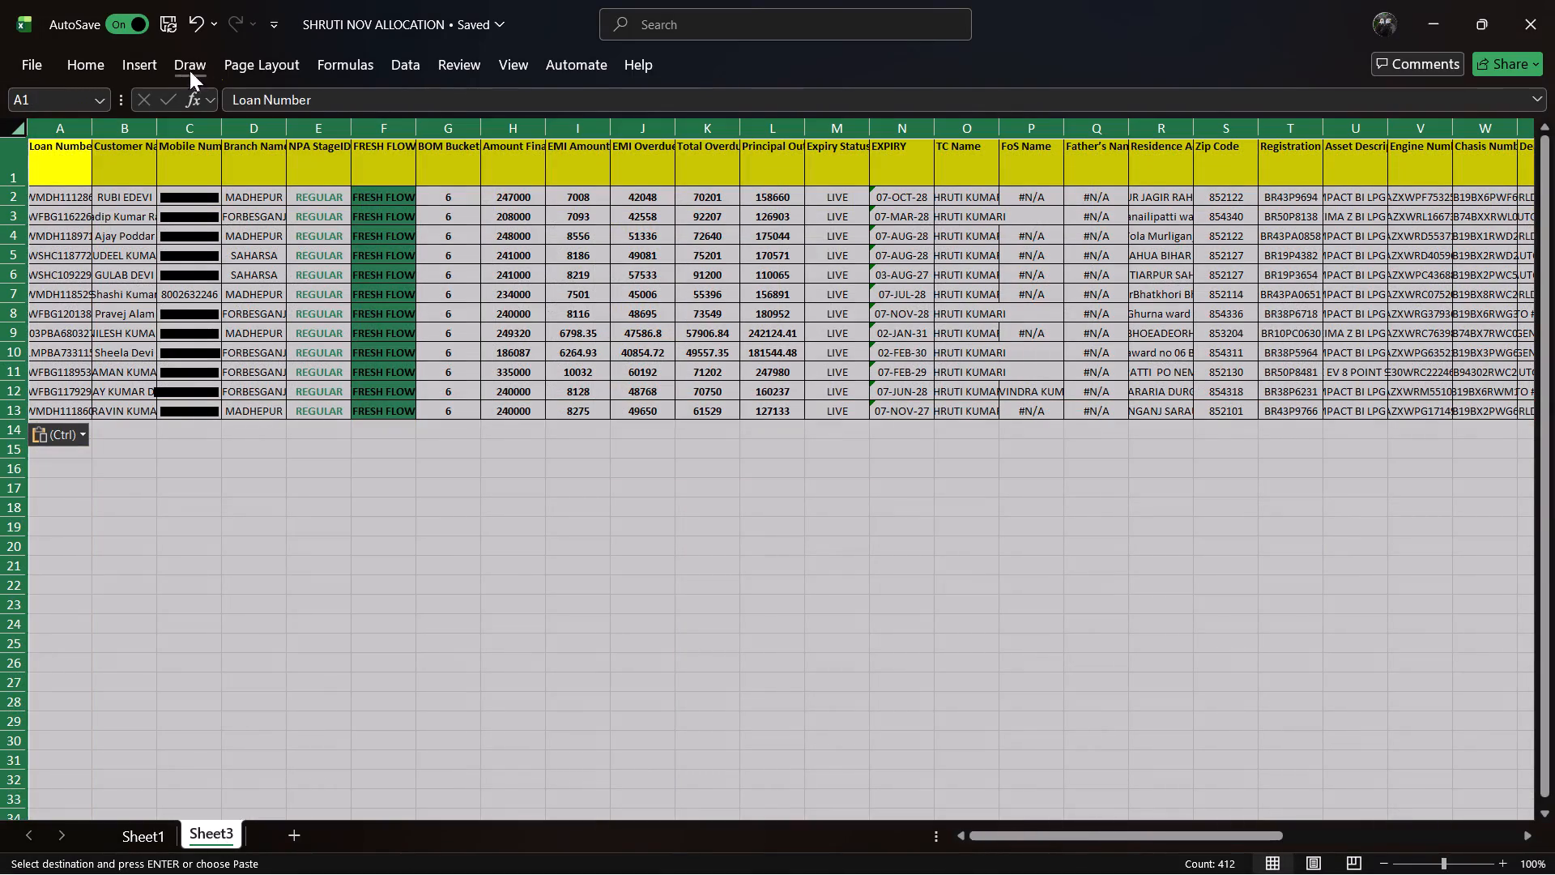
pyautogui.click(81, 66)
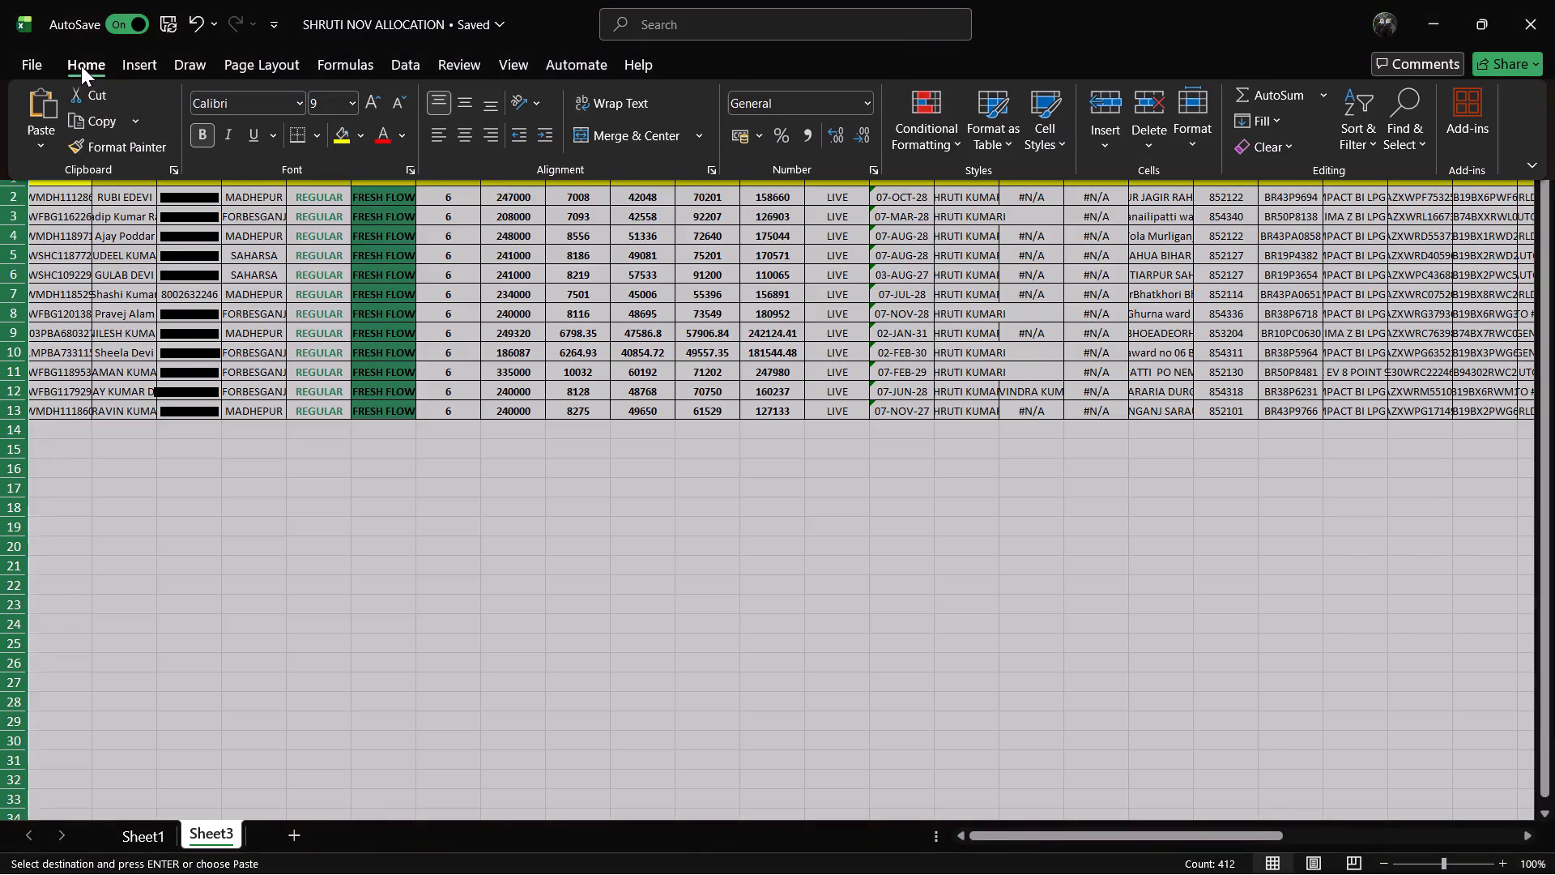
pyautogui.click(354, 106)
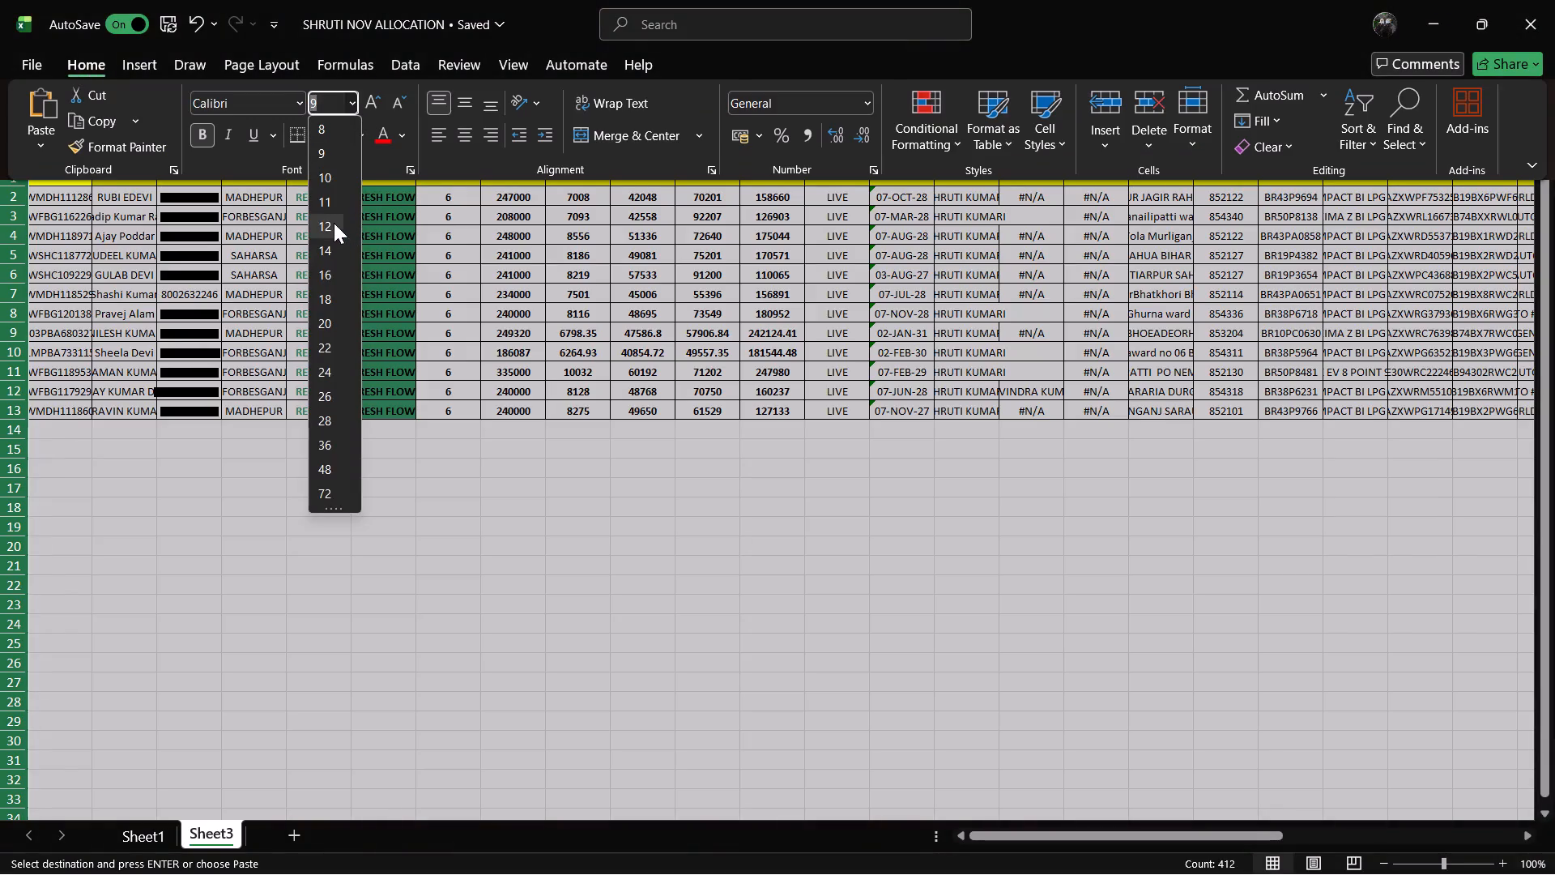
pyautogui.click(326, 201)
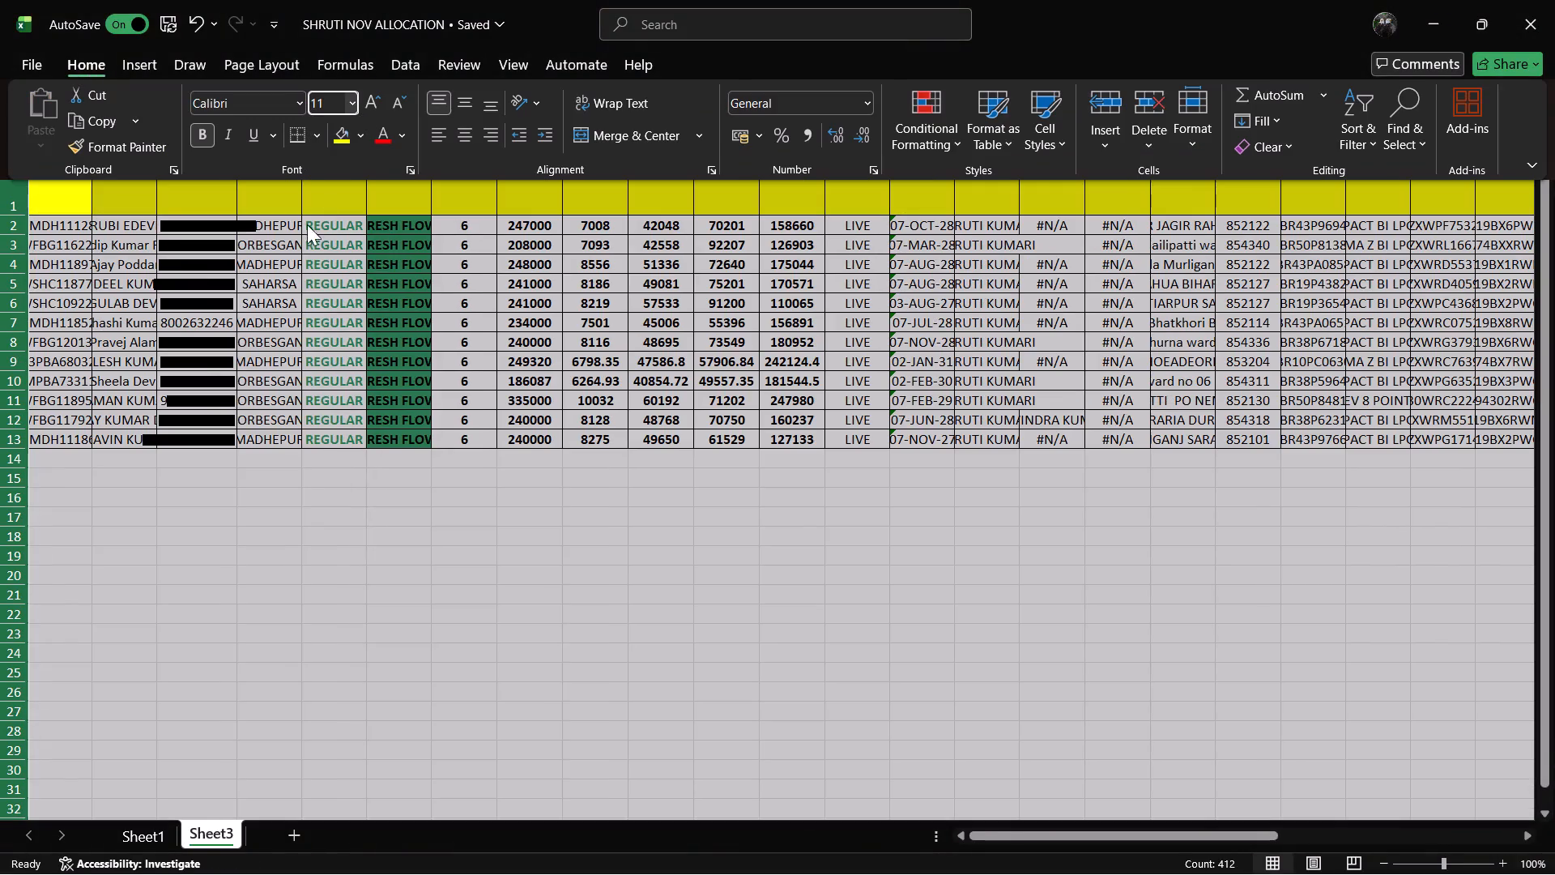
pyautogui.click(304, 572)
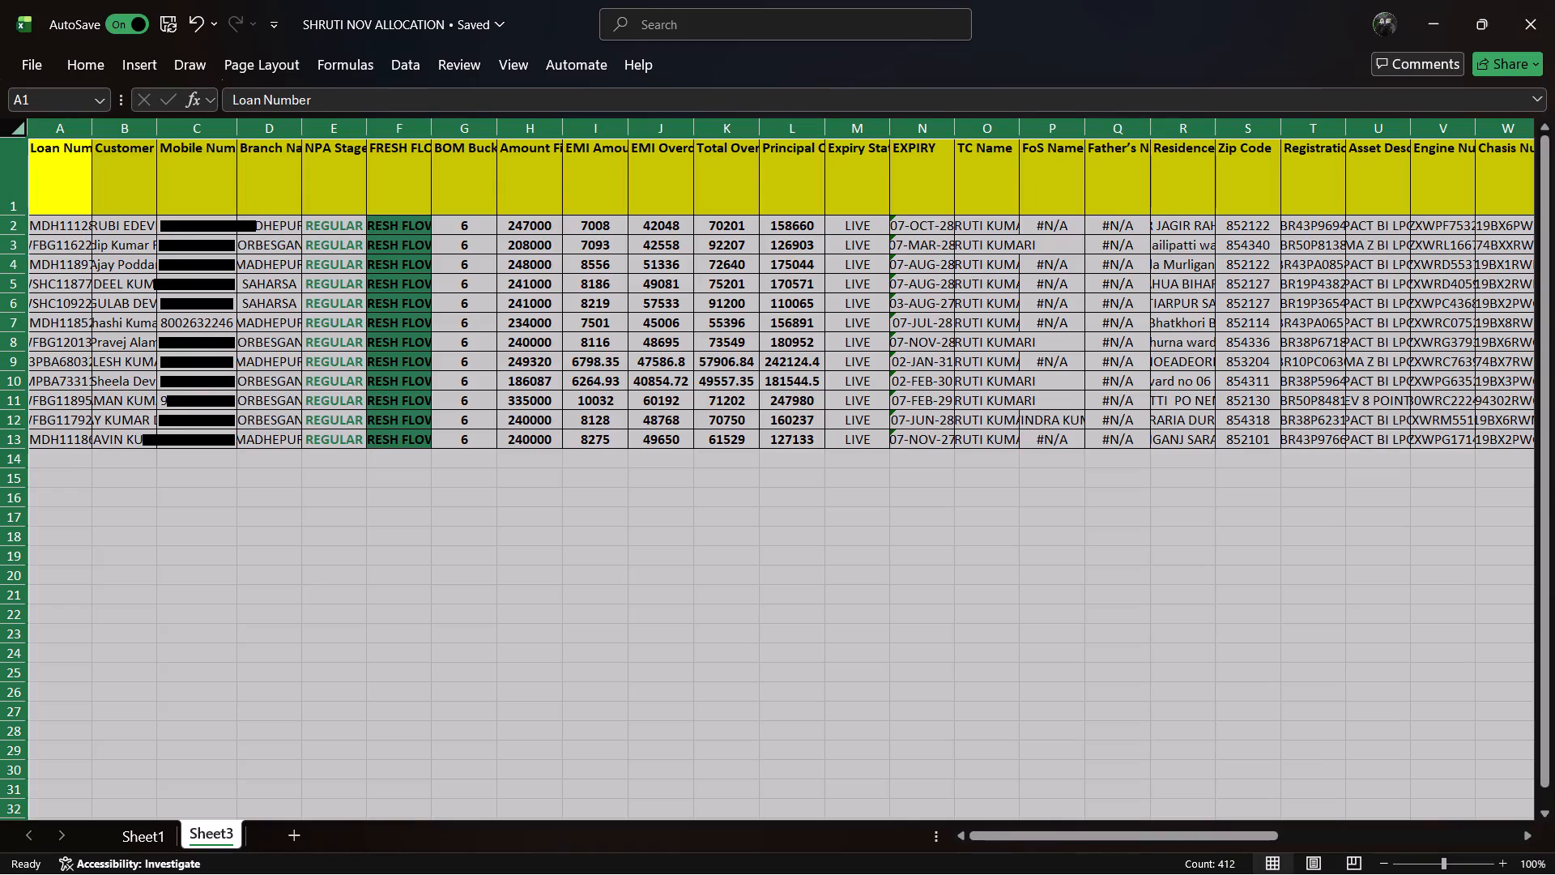
# Widen all columns of Sheet3 equally so the loan numbers, customer names and branch names fit in their cells.
pyautogui.moveTo(92, 129); pyautogui.dragTo(139, 129)
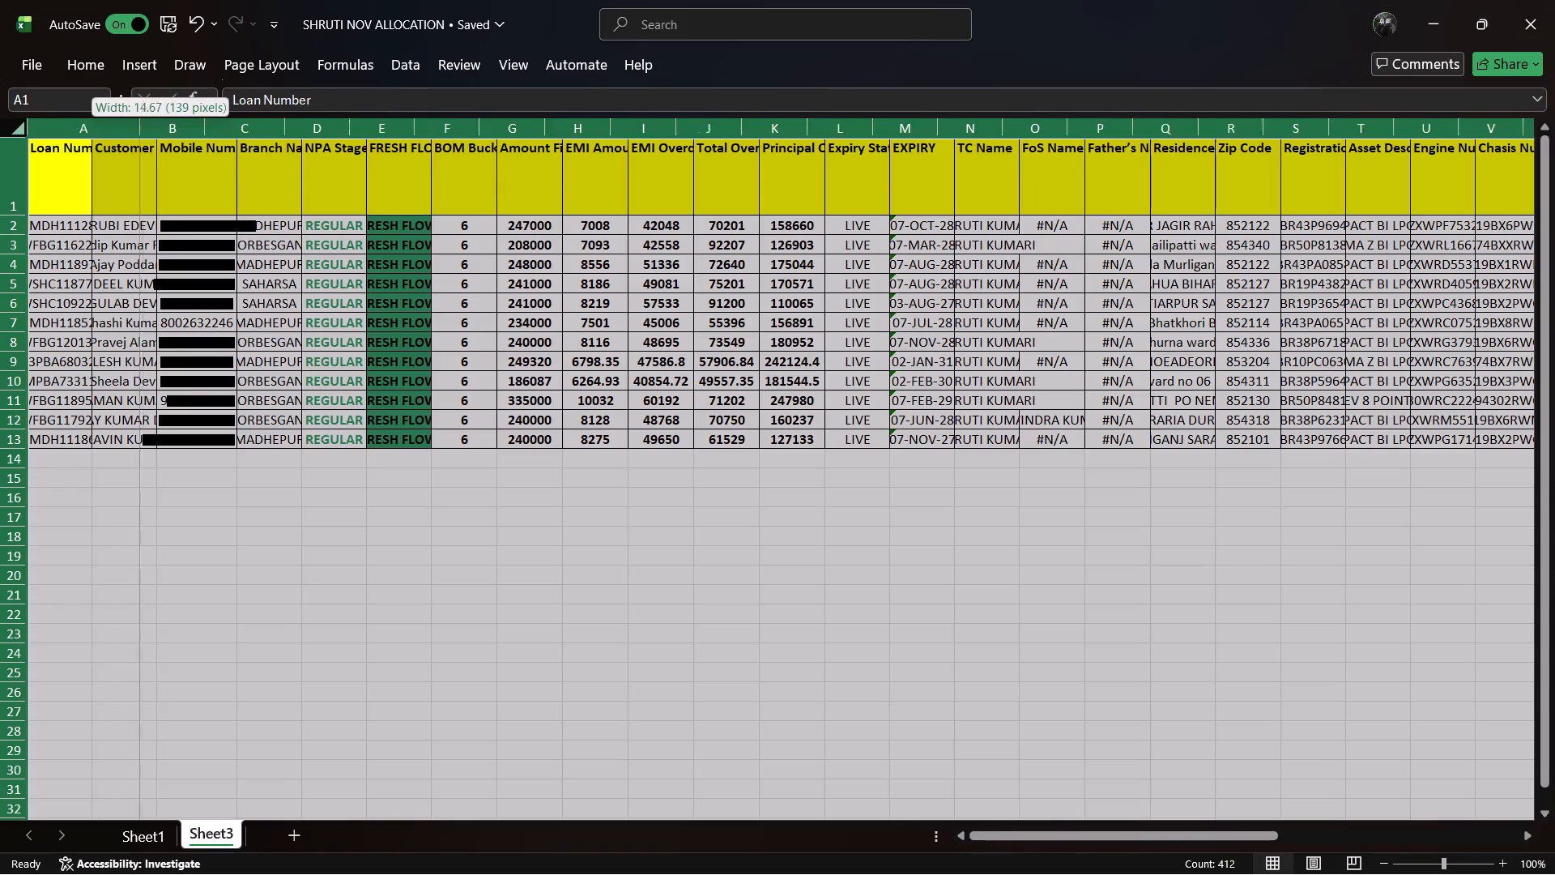
pyautogui.moveTo(139, 129); pyautogui.dragTo(162, 129)
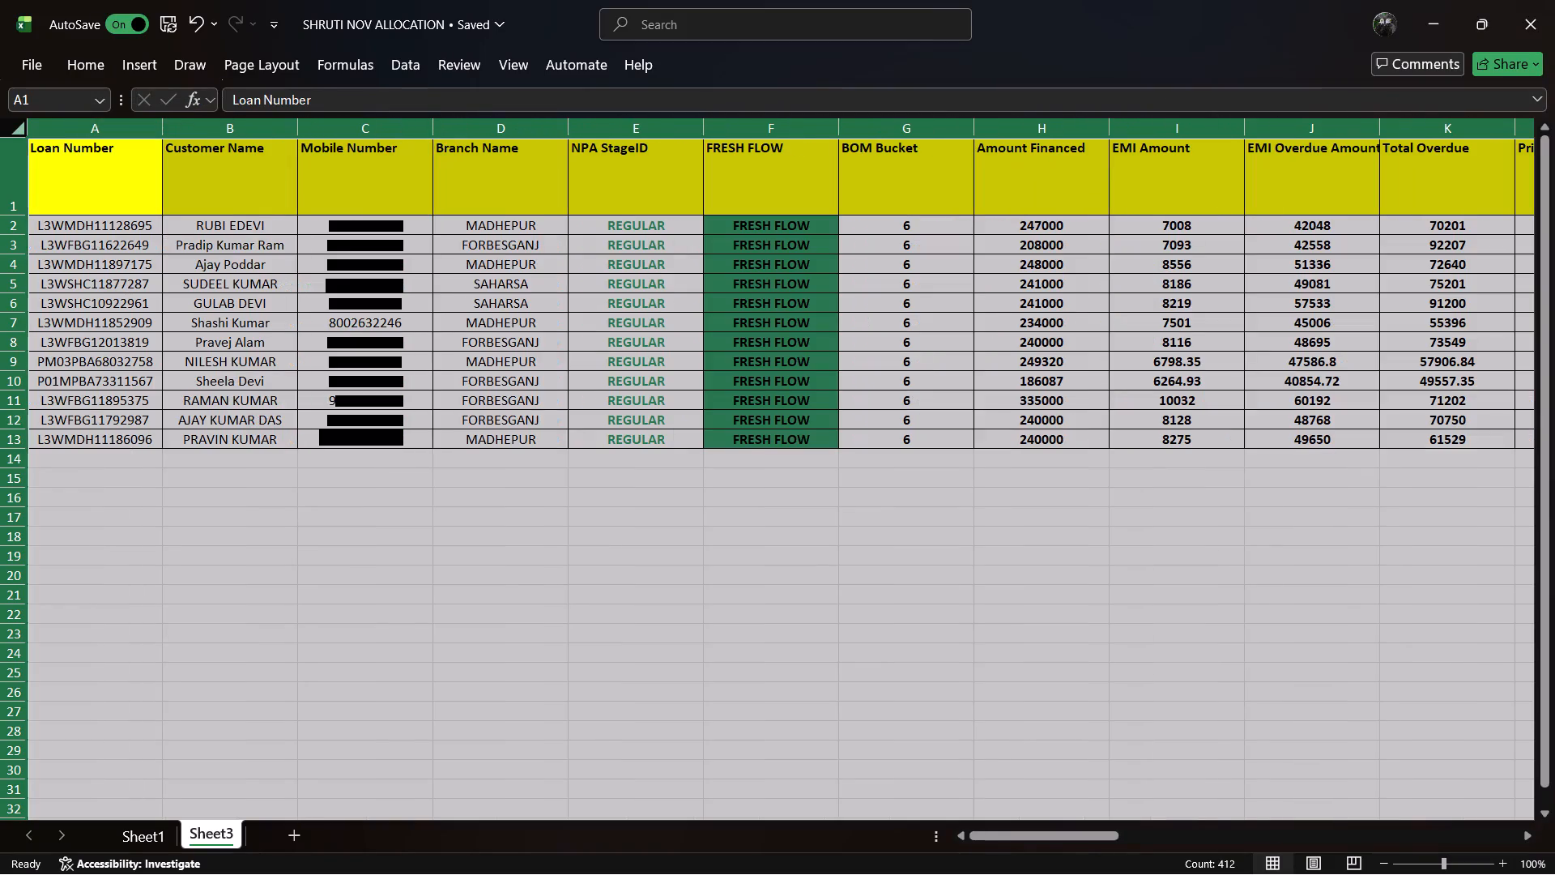
pyautogui.click(741, 479)
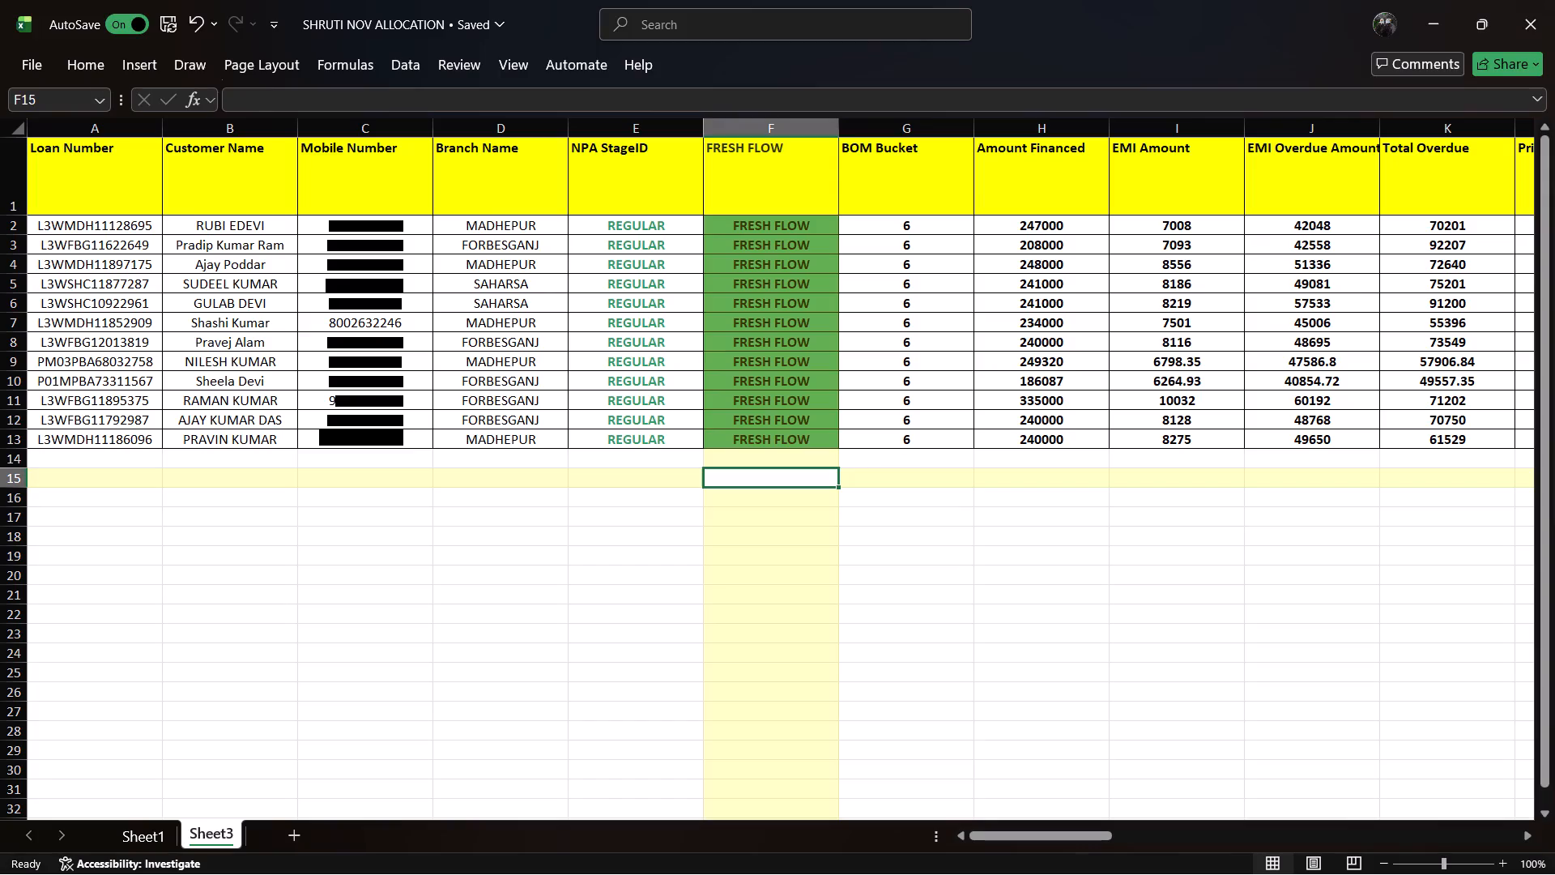
pyautogui.click(468, 306)
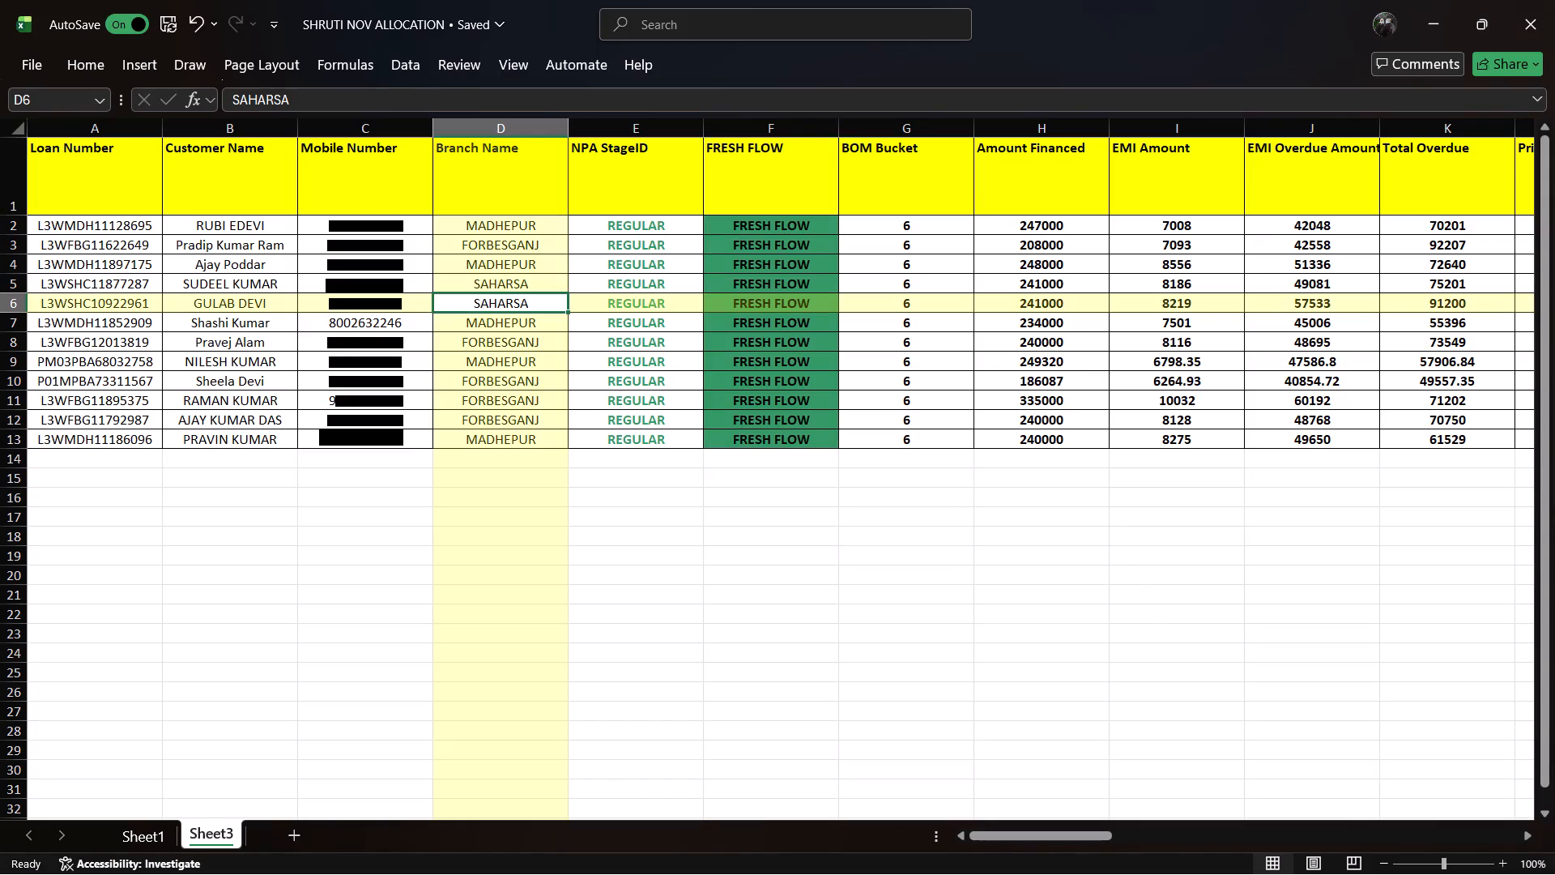
# Review the Sheet3 columns across the header row, from Loan Number through FEED BACK and CALLING DATE.
pyautogui.click(87, 189)
pyautogui.press('Right')
pyautogui.press('Right')
pyautogui.press('Right')
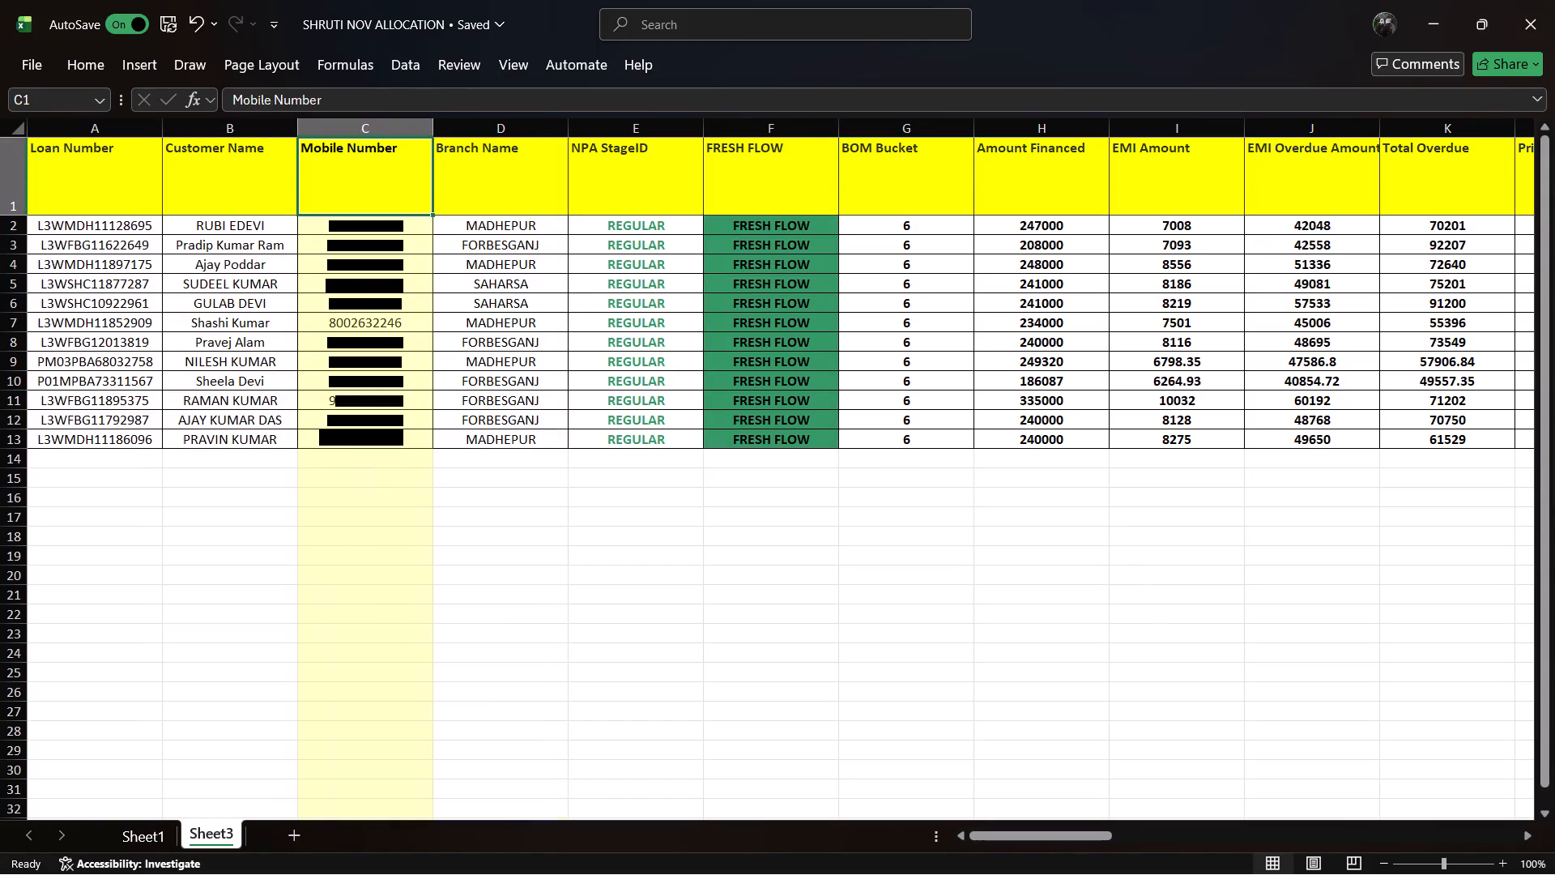
pyautogui.press('Right')
pyautogui.press('Right')
pyautogui.press('Right')
pyautogui.press('Right')
pyautogui.press('Right')
pyautogui.press('Right')
pyautogui.press('Right')
pyautogui.press('Right')
pyautogui.press('Right')
pyautogui.press('Right')
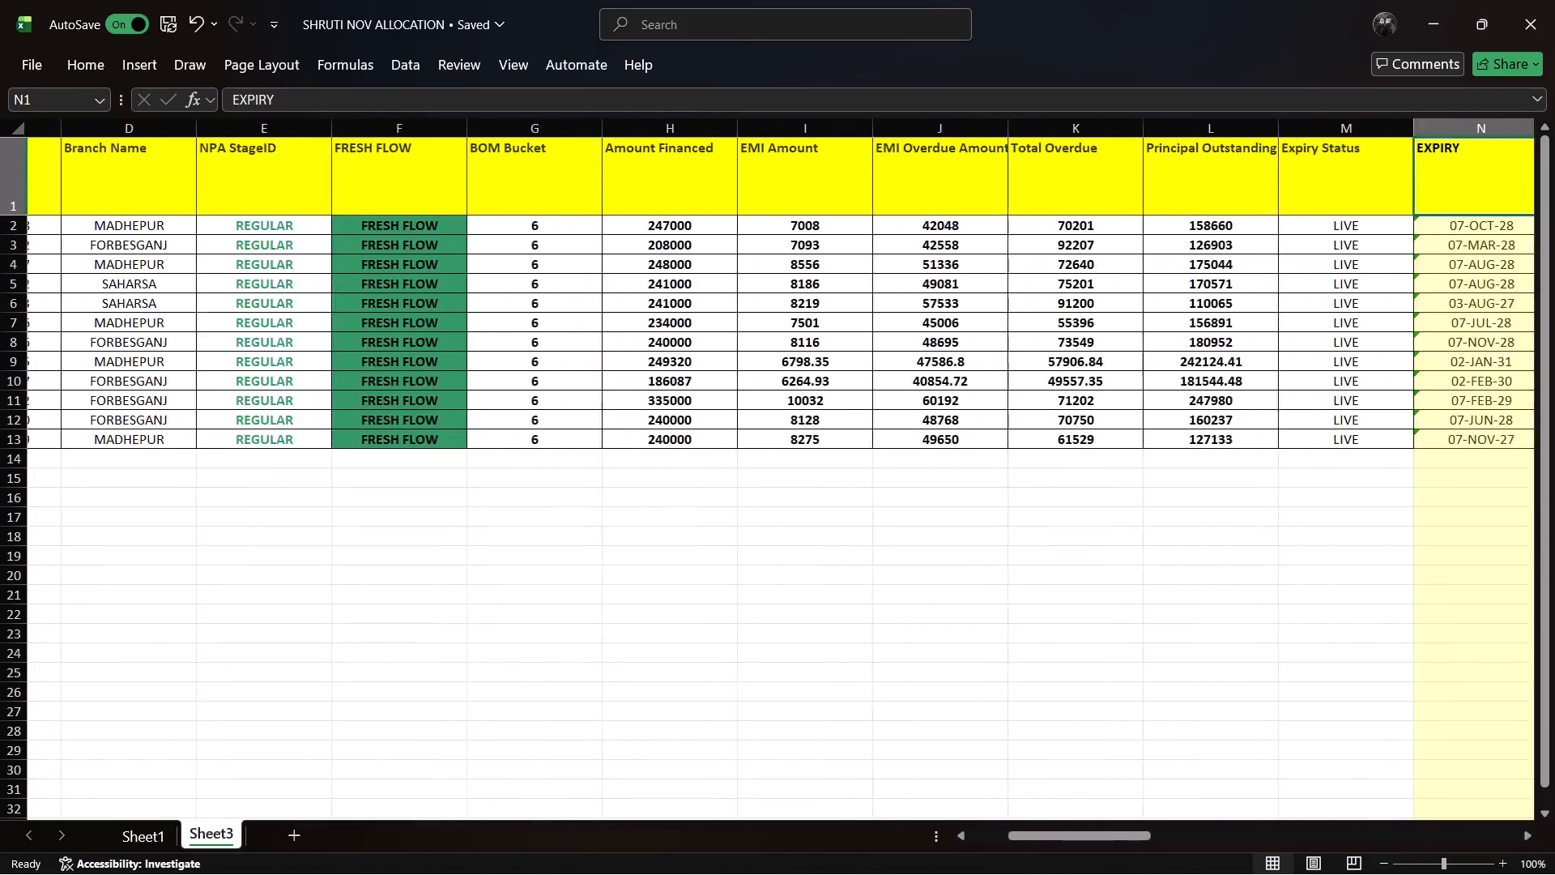
pyautogui.press('Right')
pyautogui.press('Right')
pyautogui.press('Right')
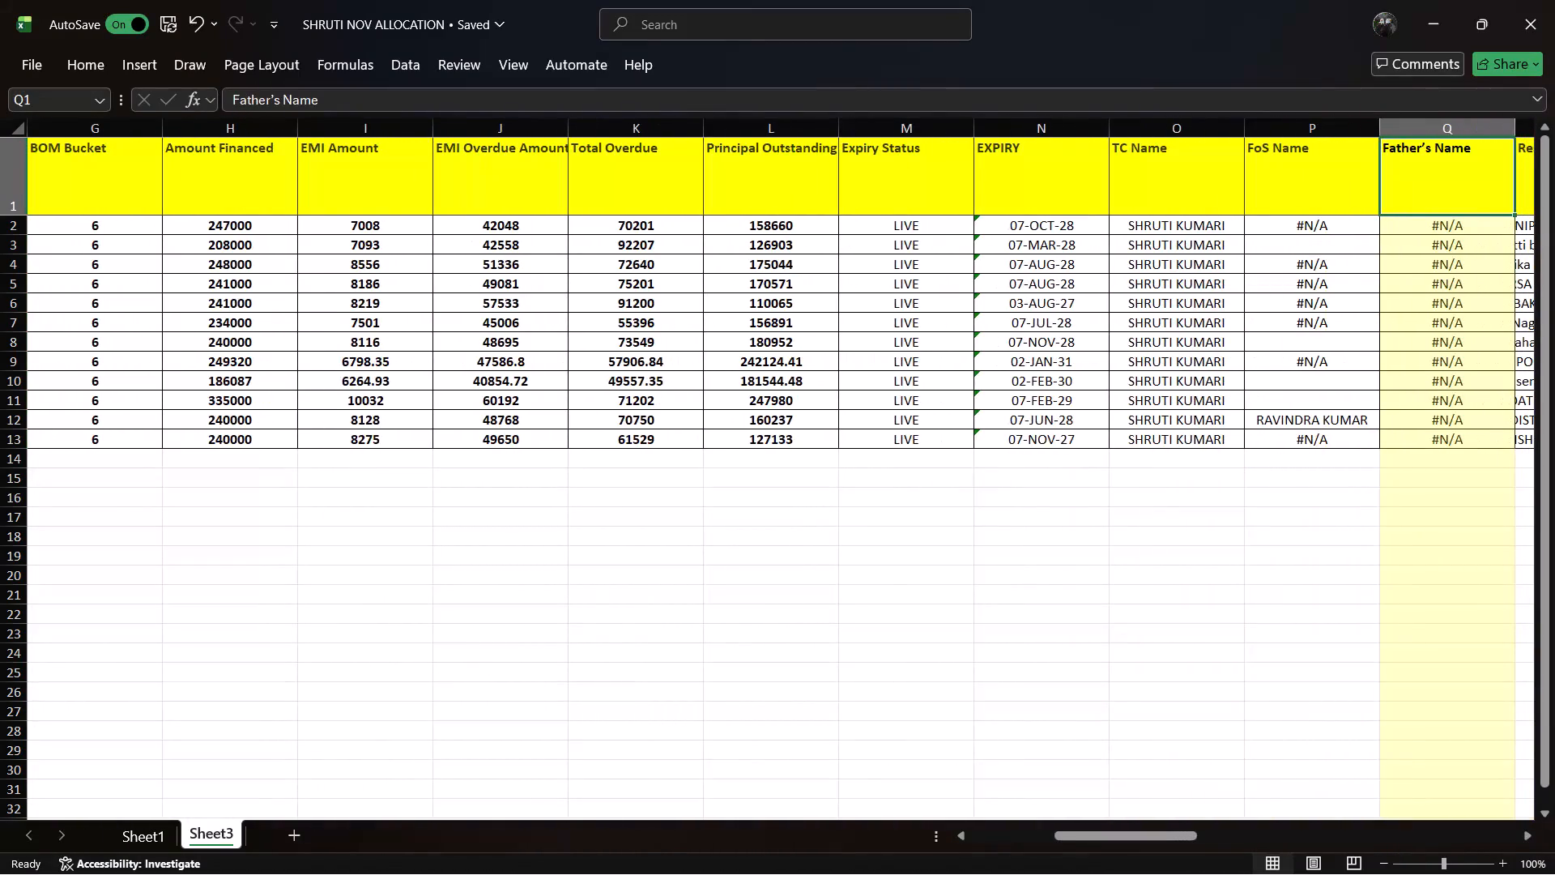
pyautogui.press('Right')
pyautogui.press('Right')
pyautogui.press('Right')
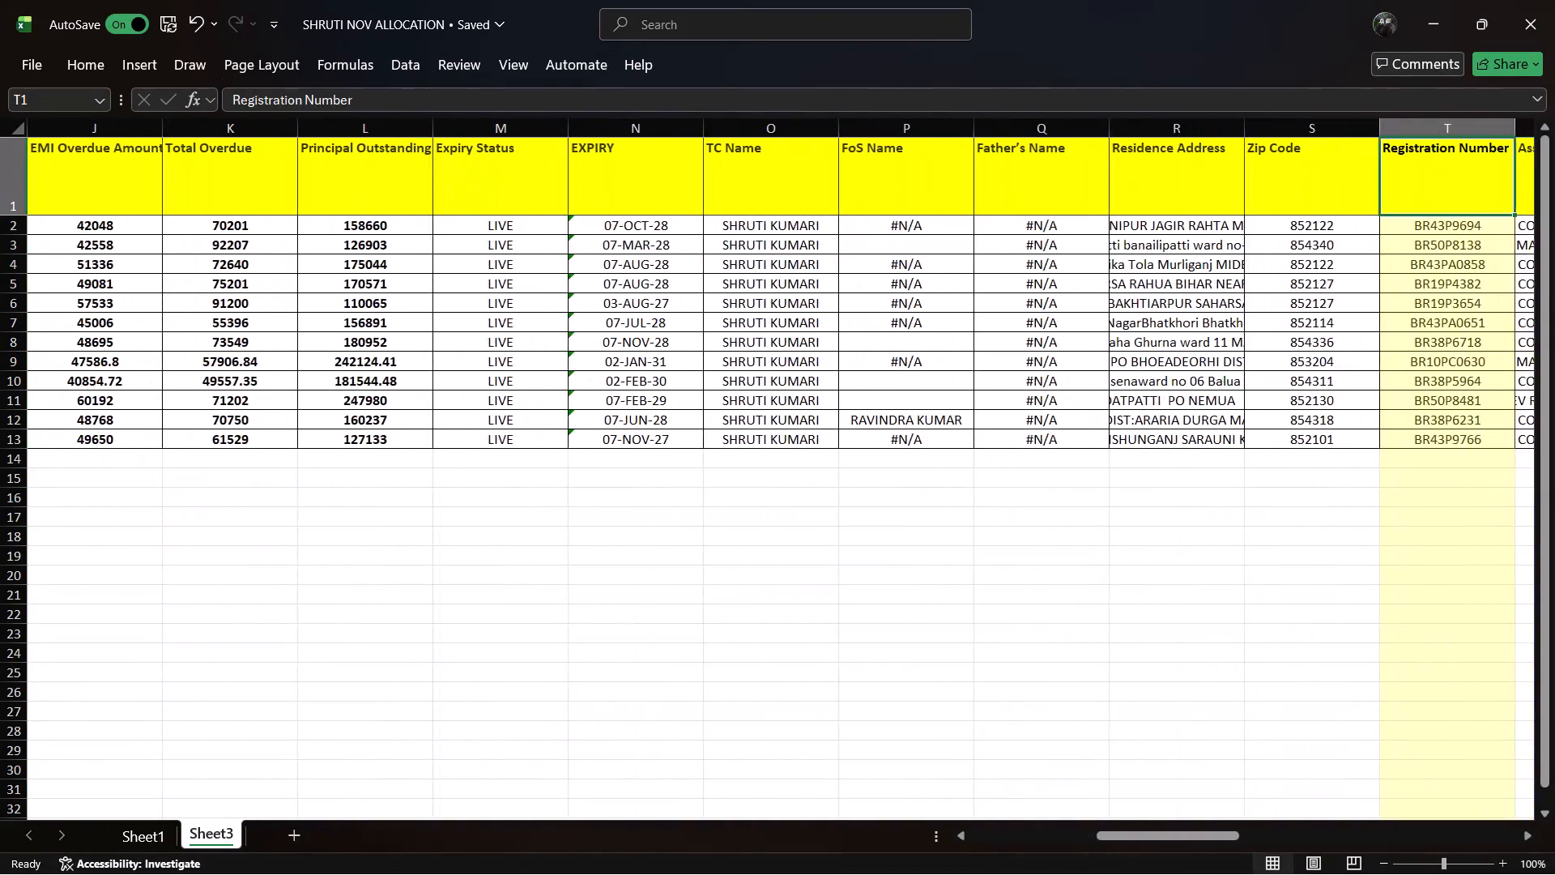
pyautogui.press('Right')
pyautogui.press('Right')
pyautogui.press('Right')
pyautogui.press('Right')
pyautogui.press('Right')
pyautogui.press('Right')
pyautogui.press('Right')
pyautogui.press('Right')
pyautogui.press('Right')
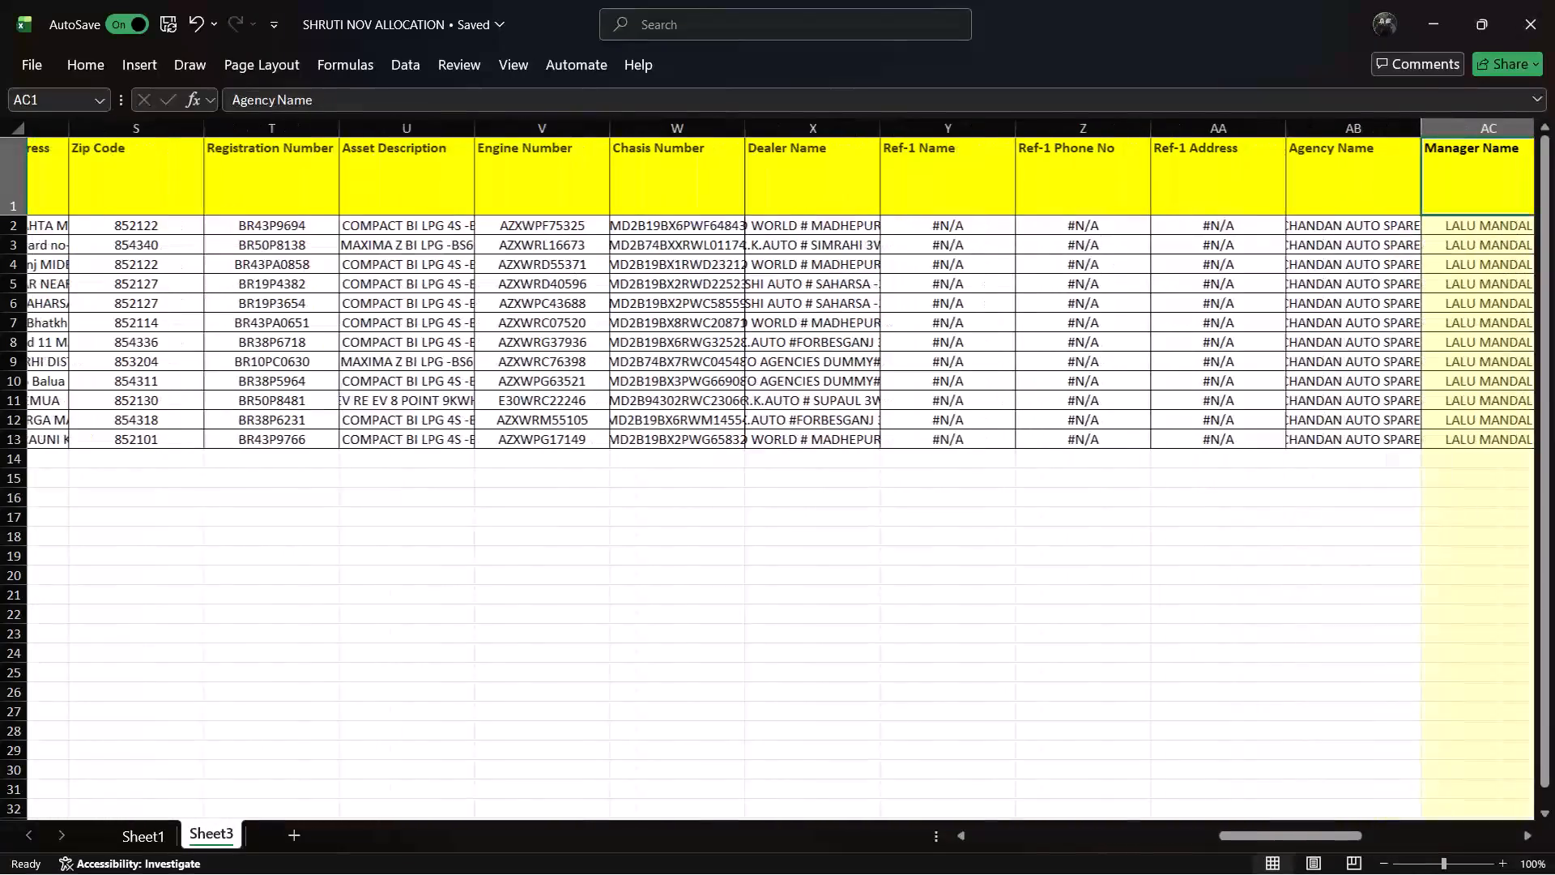
pyautogui.press('Right')
pyautogui.press('Right')
pyautogui.press('Right')
pyautogui.press('Right')
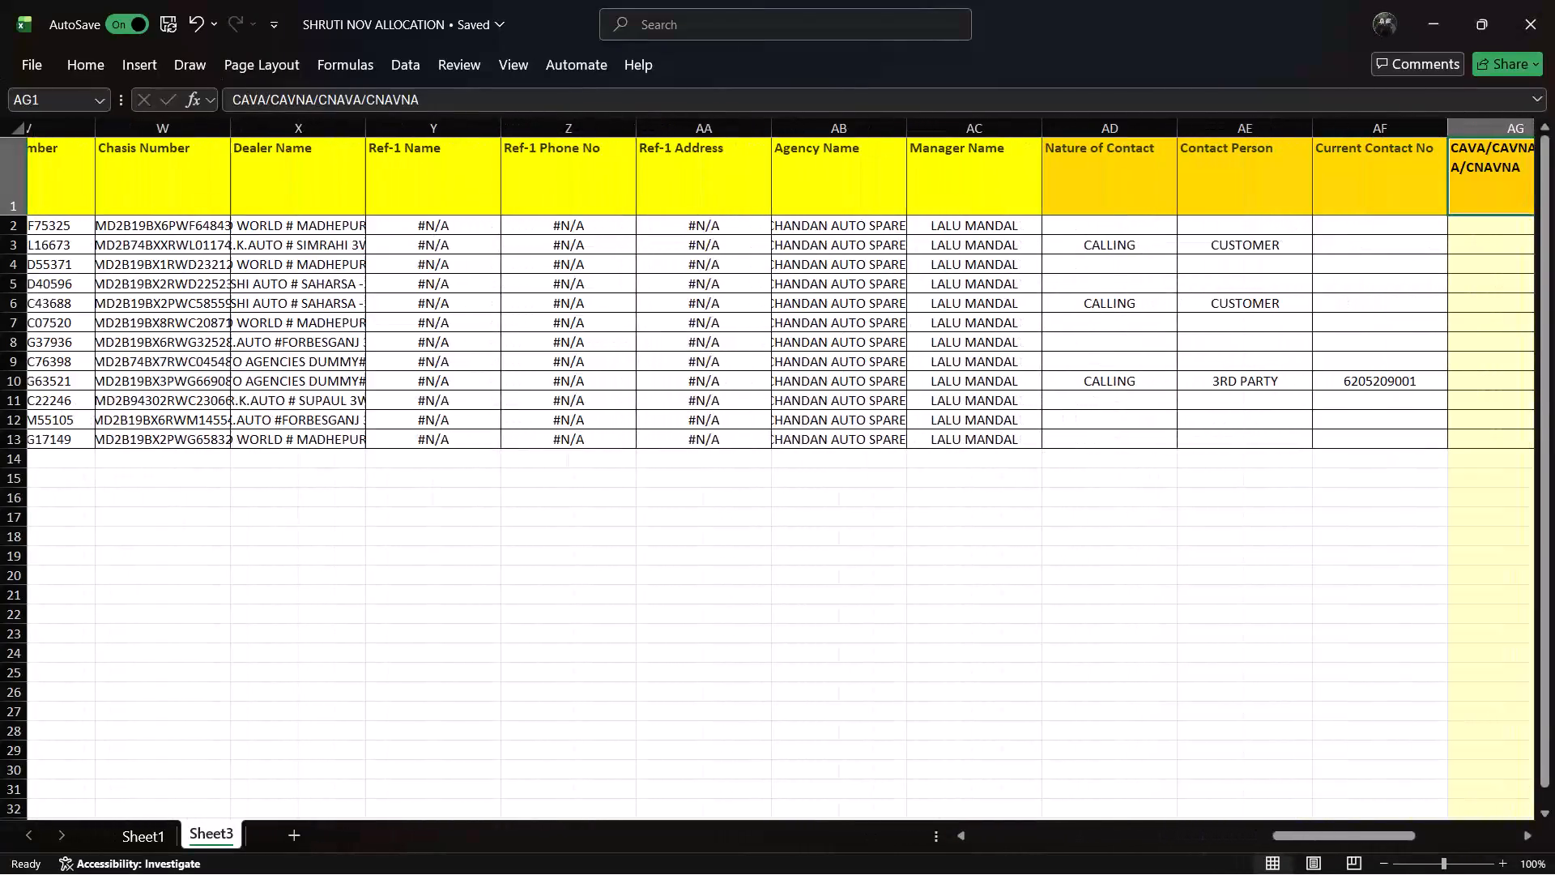
pyautogui.press('Right')
pyautogui.press('Right')
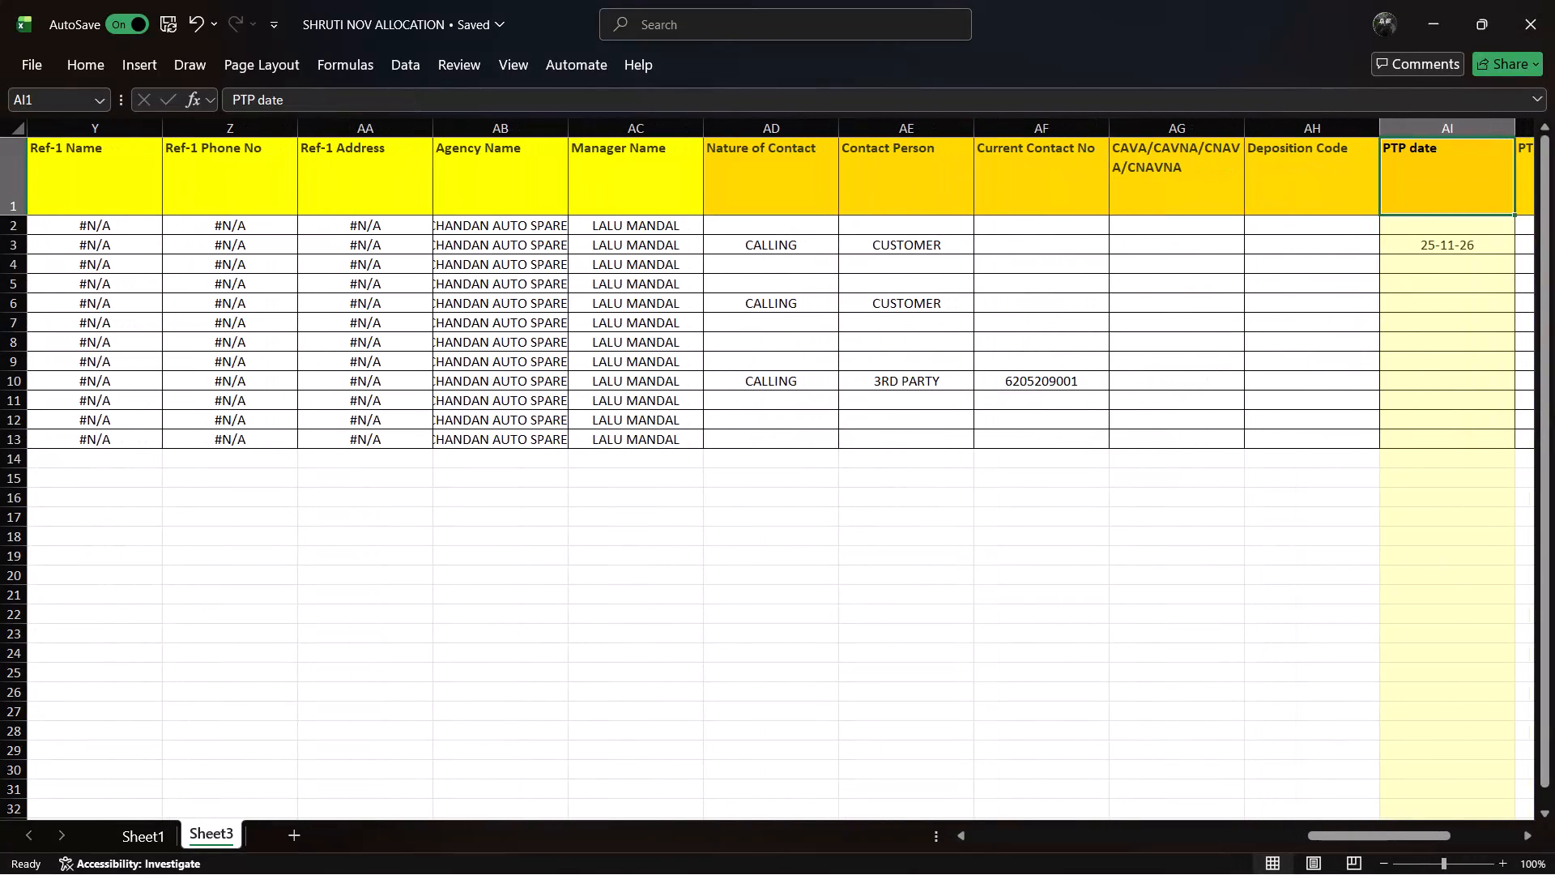
pyautogui.press('Right')
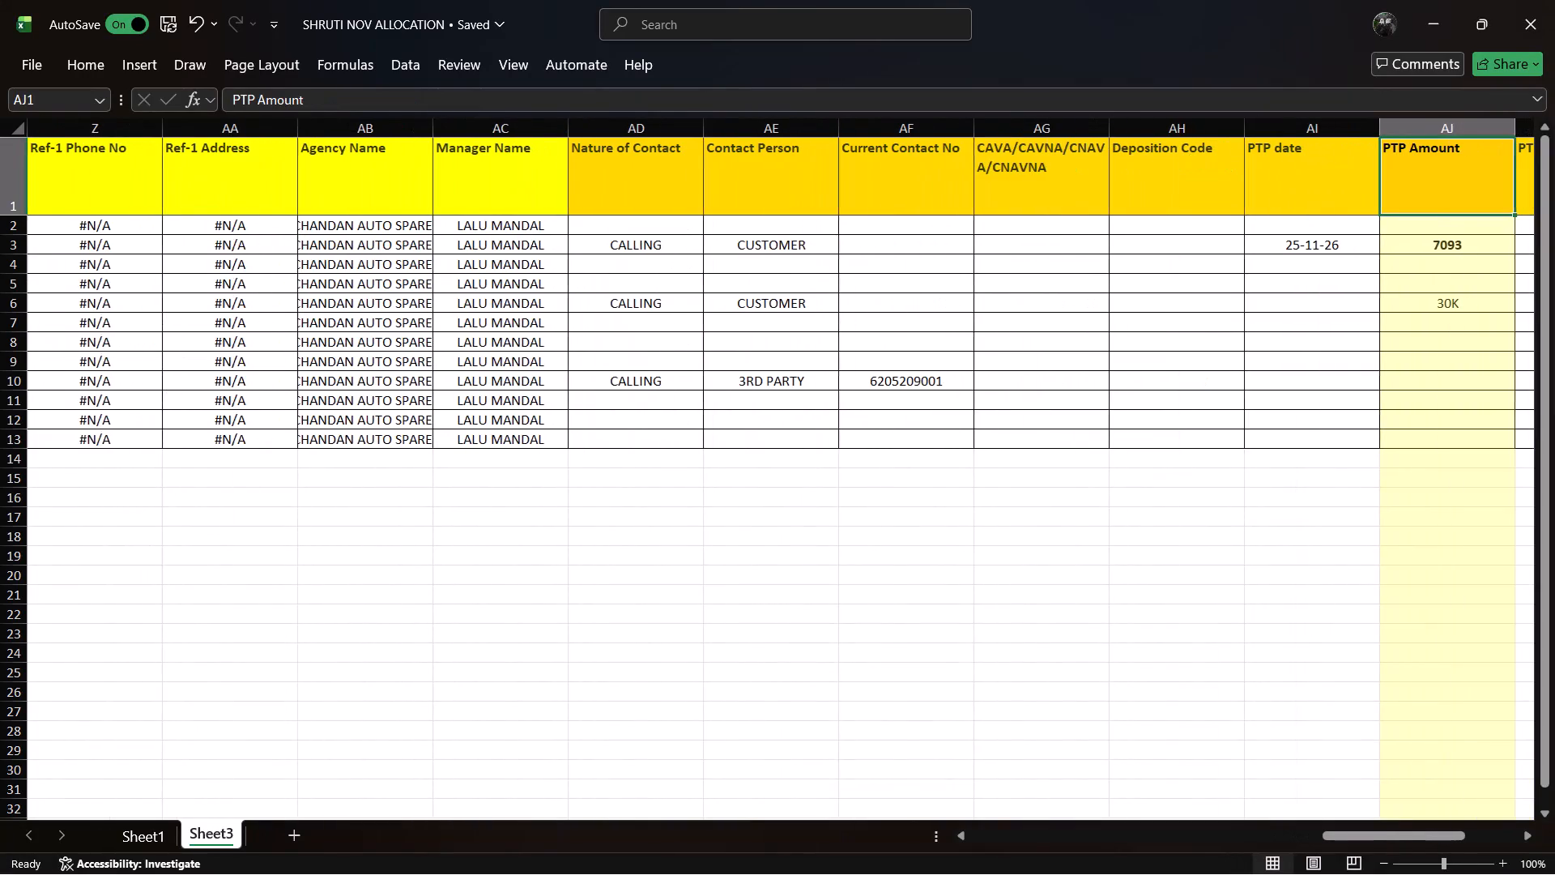
pyautogui.press('Right')
pyautogui.press('Right')
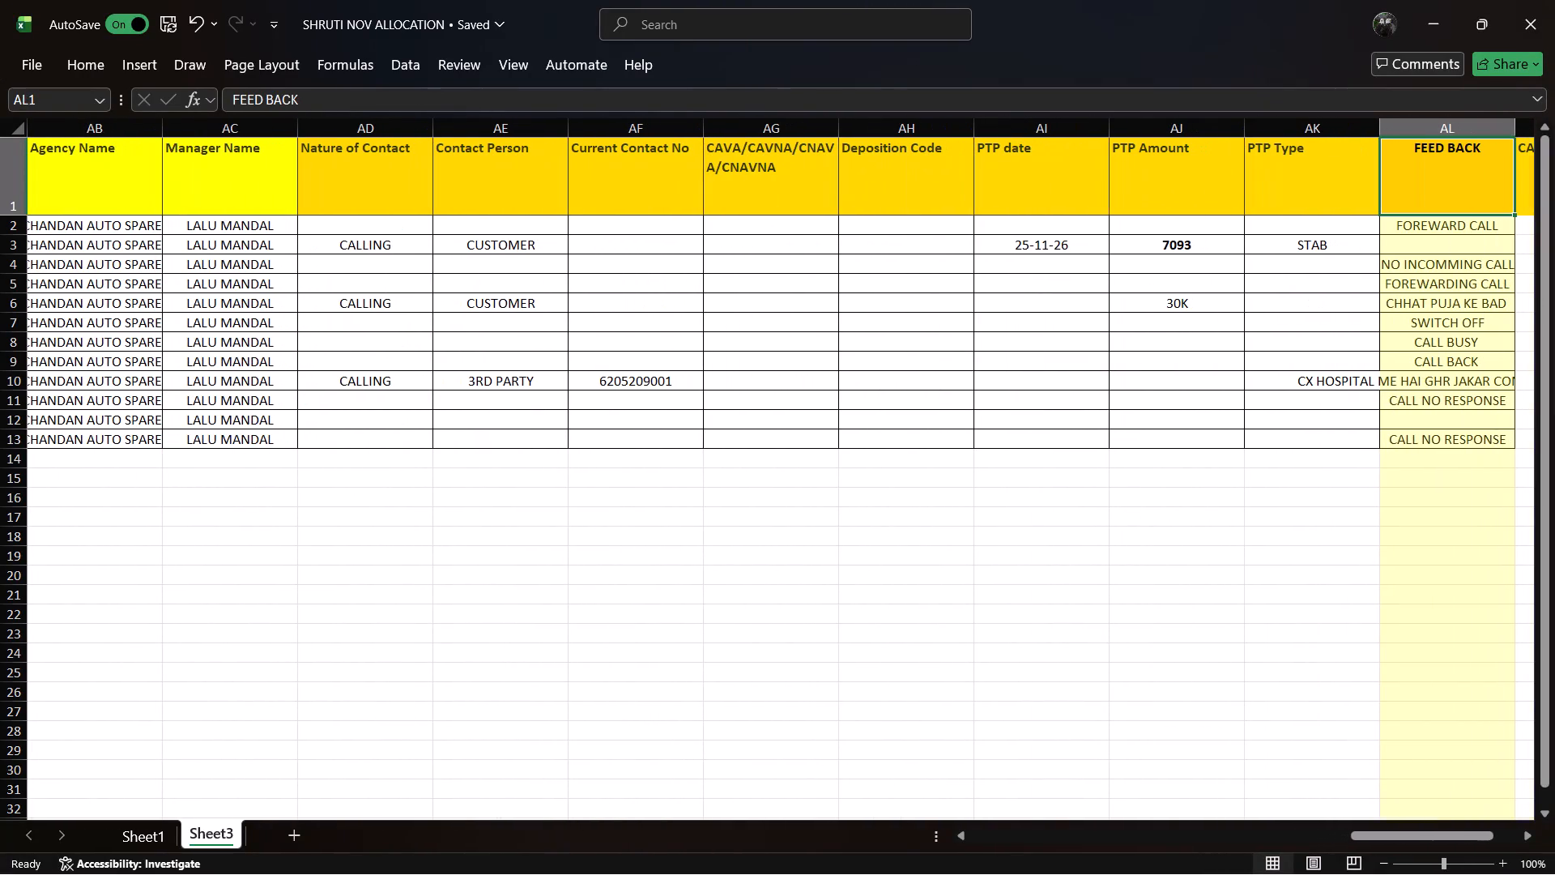
pyautogui.press('Right')
pyautogui.press('Right')
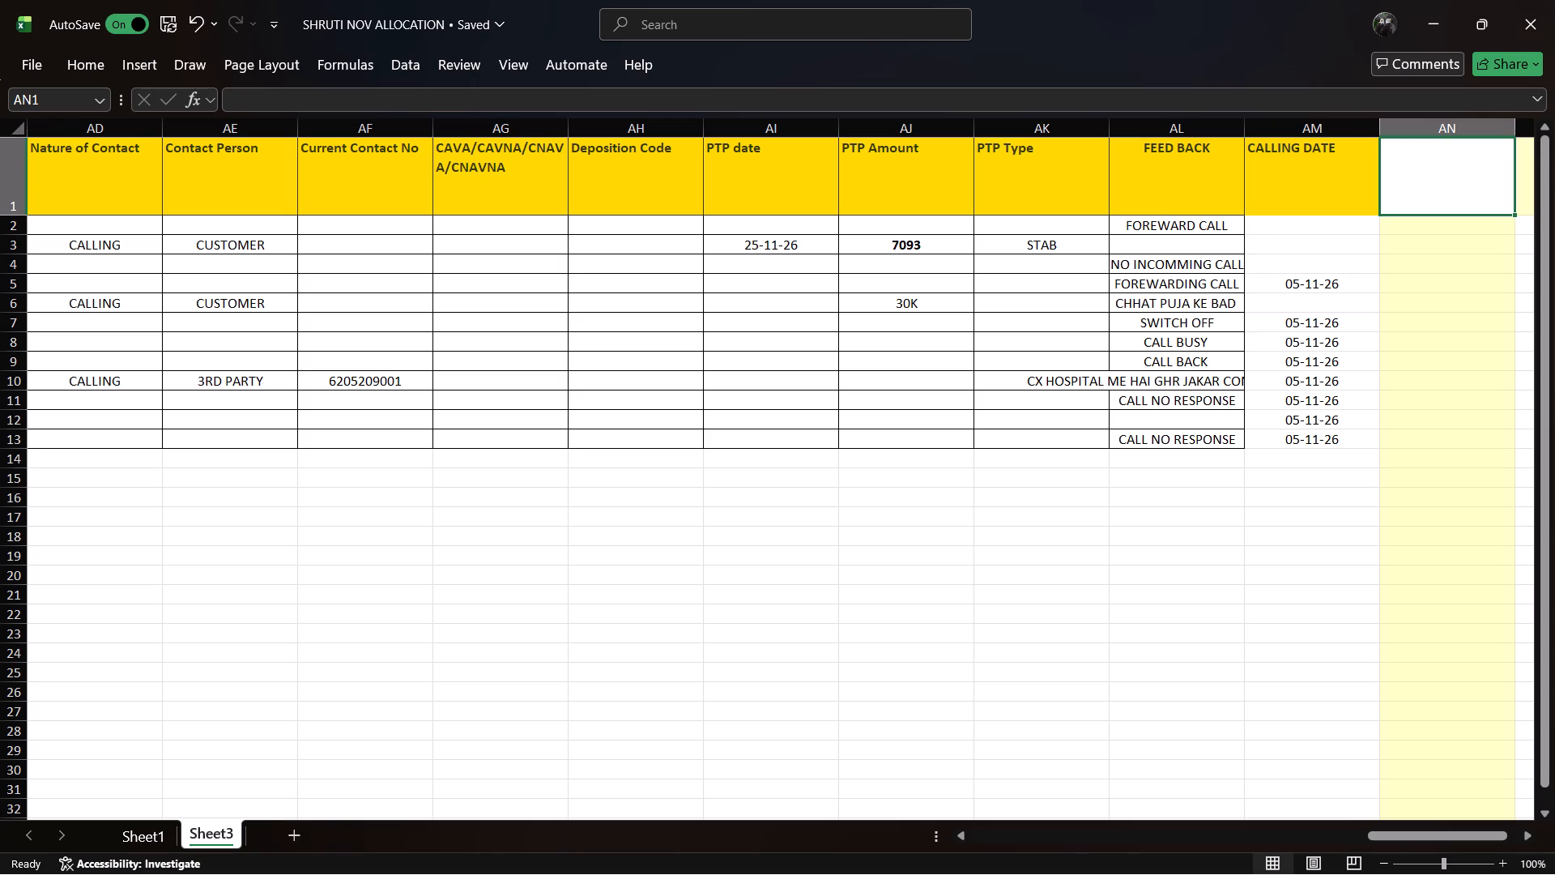
# Fill the empty CALLING DATE cells in rows 2, 3, 4 and 6 of Sheet3 with the current date, 05-11-2026.
pyautogui.click(1272, 224)
pyautogui.hotkey('ctrl', ';')
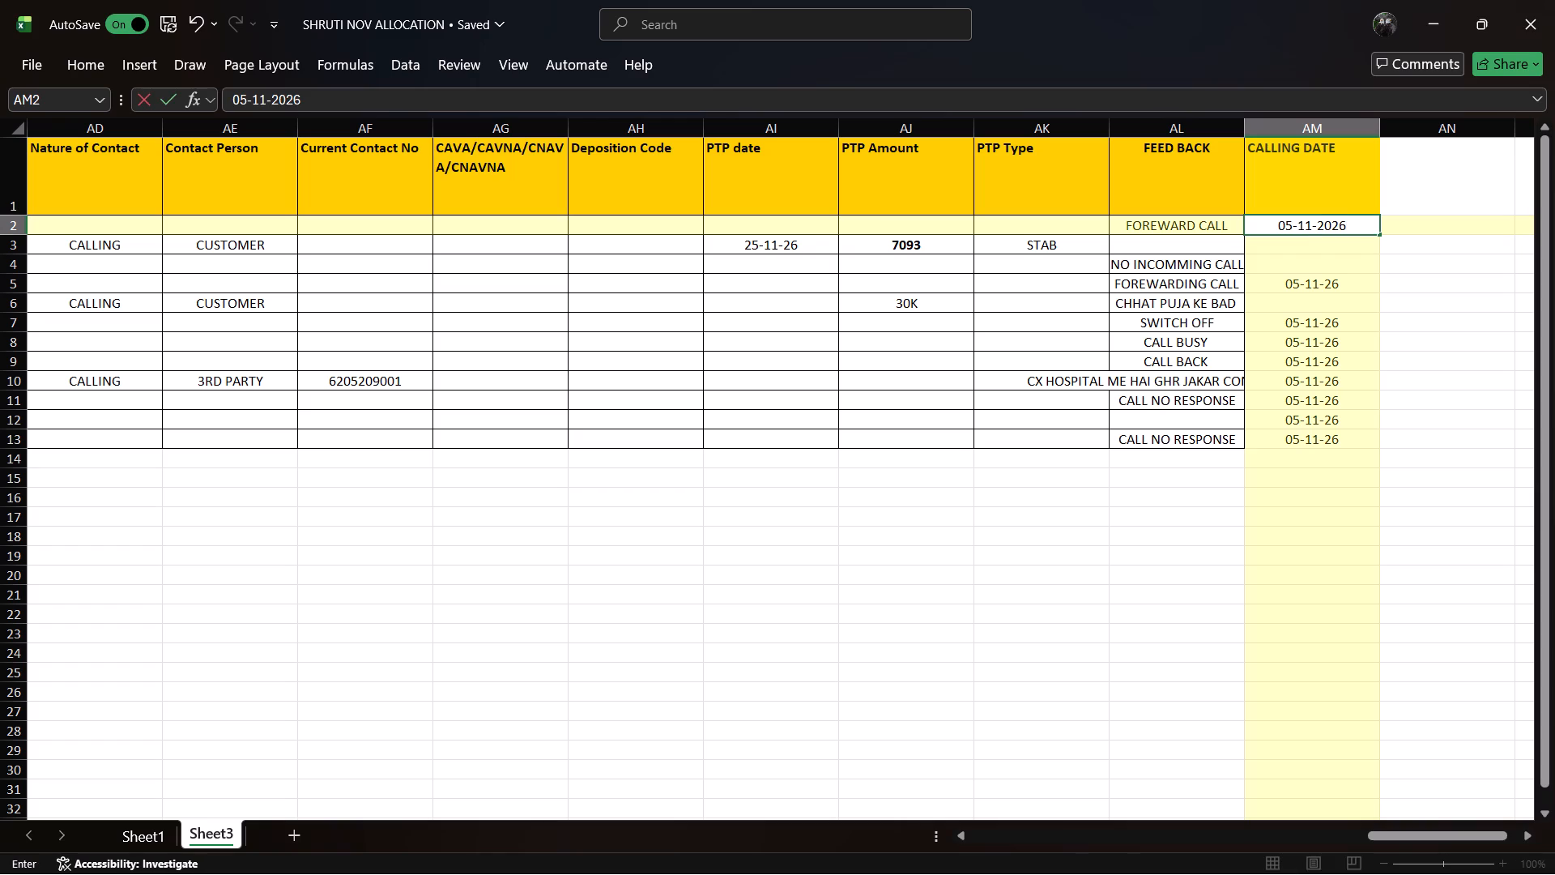
pyautogui.press('Down')
pyautogui.hotkey('ctrl', ';')
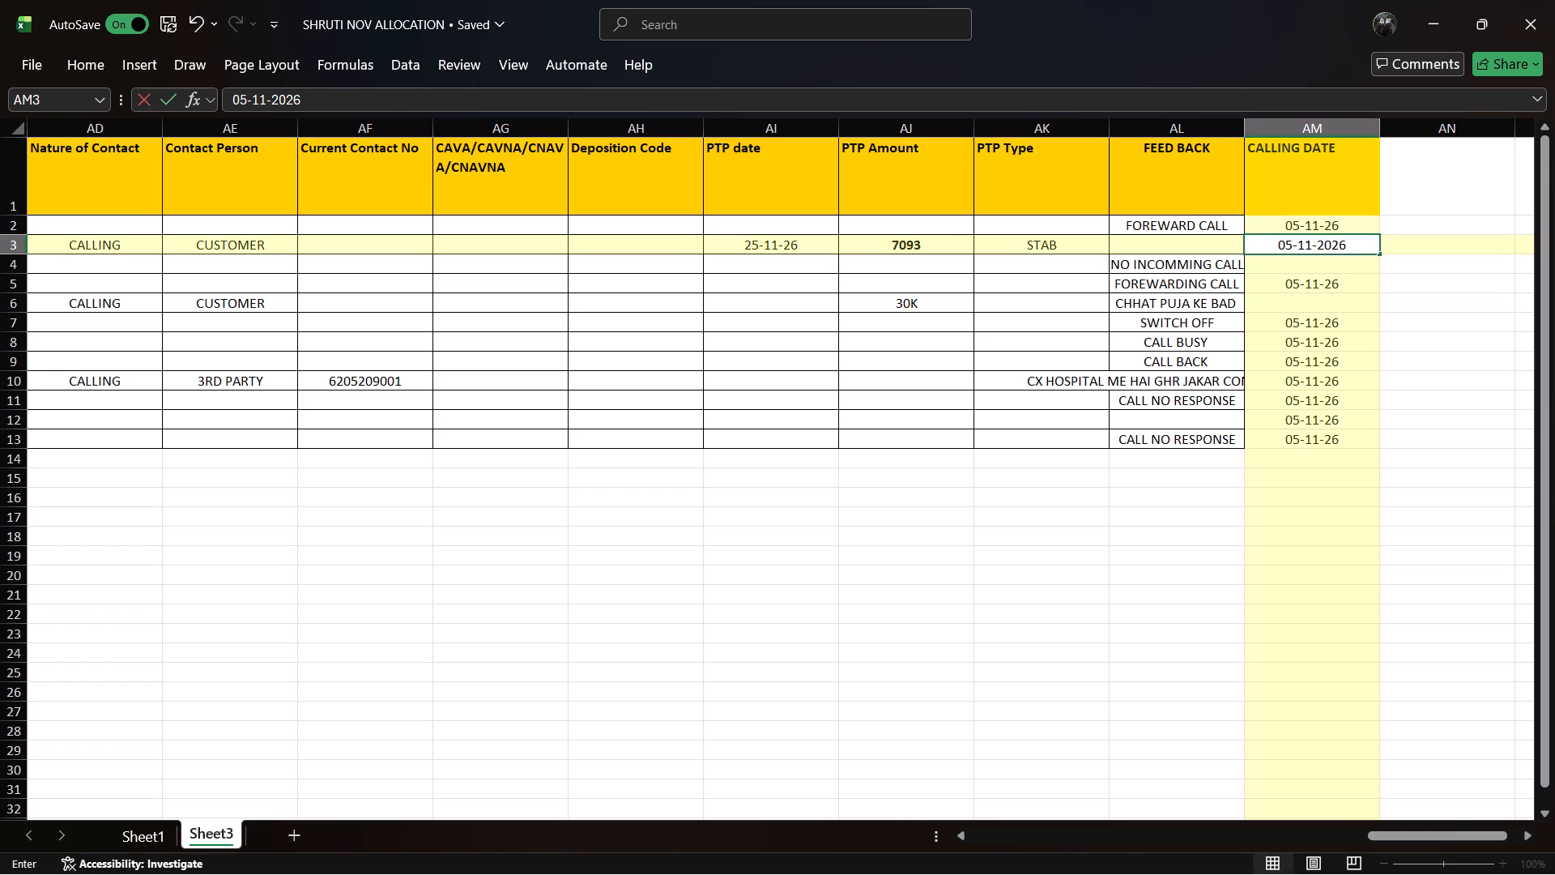
pyautogui.press('Down')
pyautogui.hotkey('ctrl', ';')
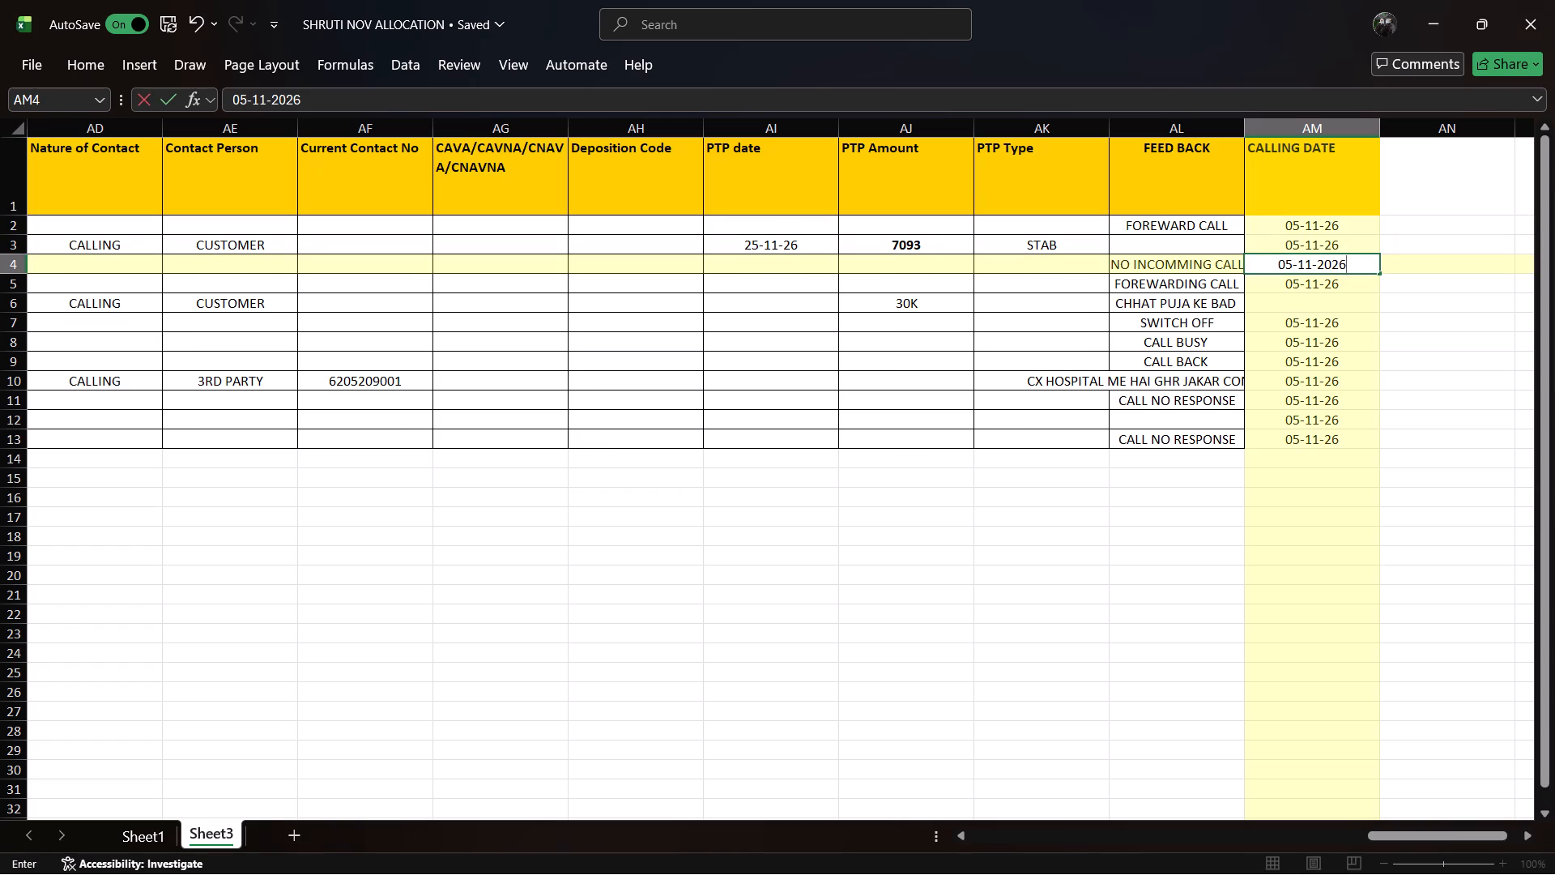
pyautogui.press('Down')
pyautogui.press('Down')
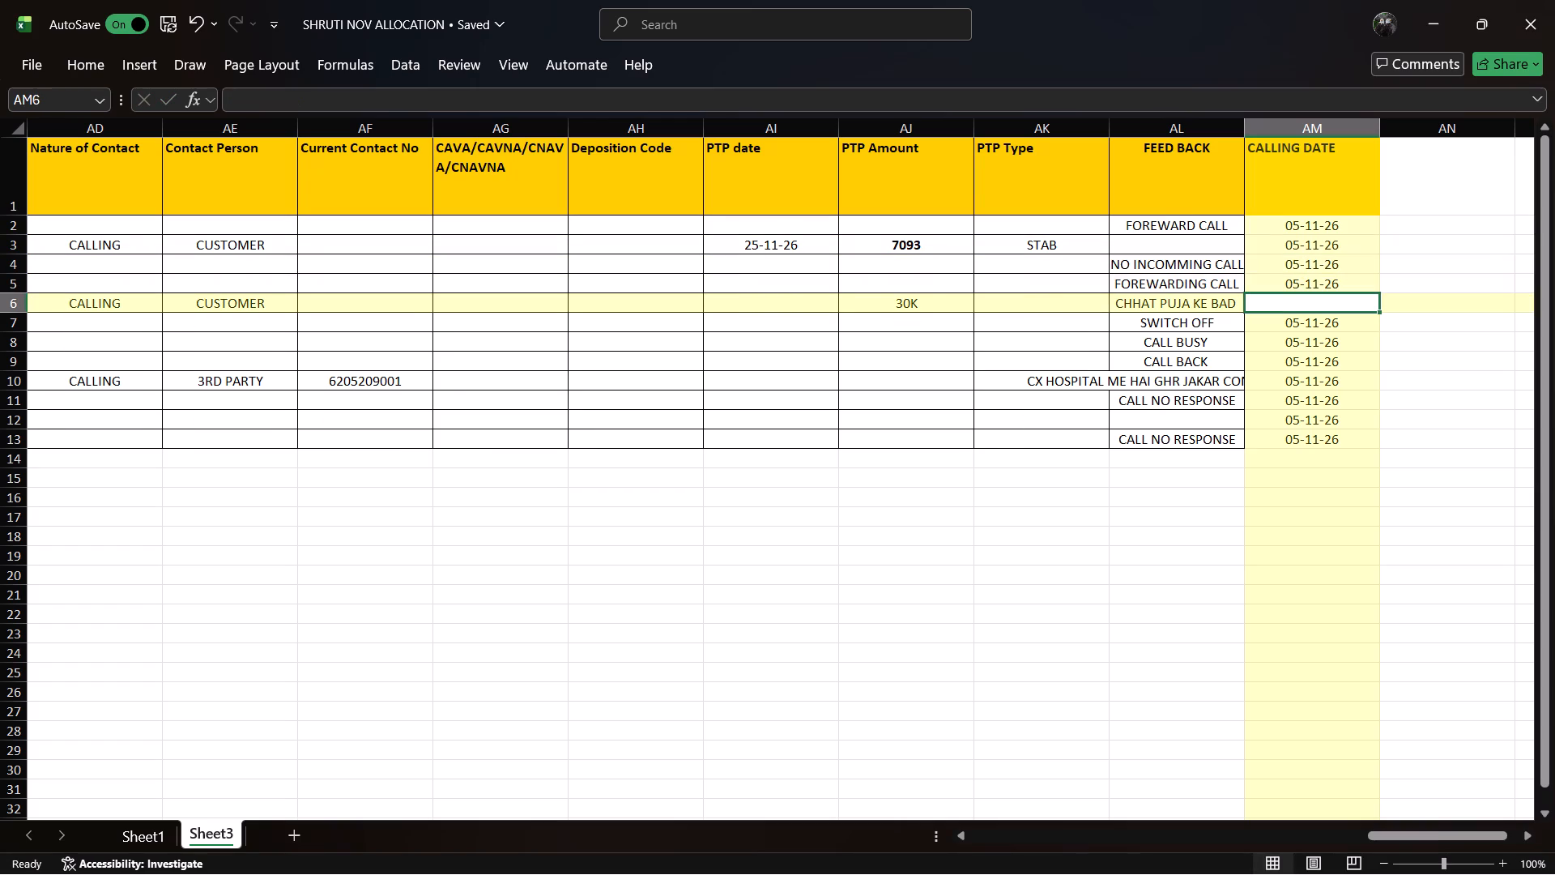
pyautogui.hotkey('ctrl', ';')
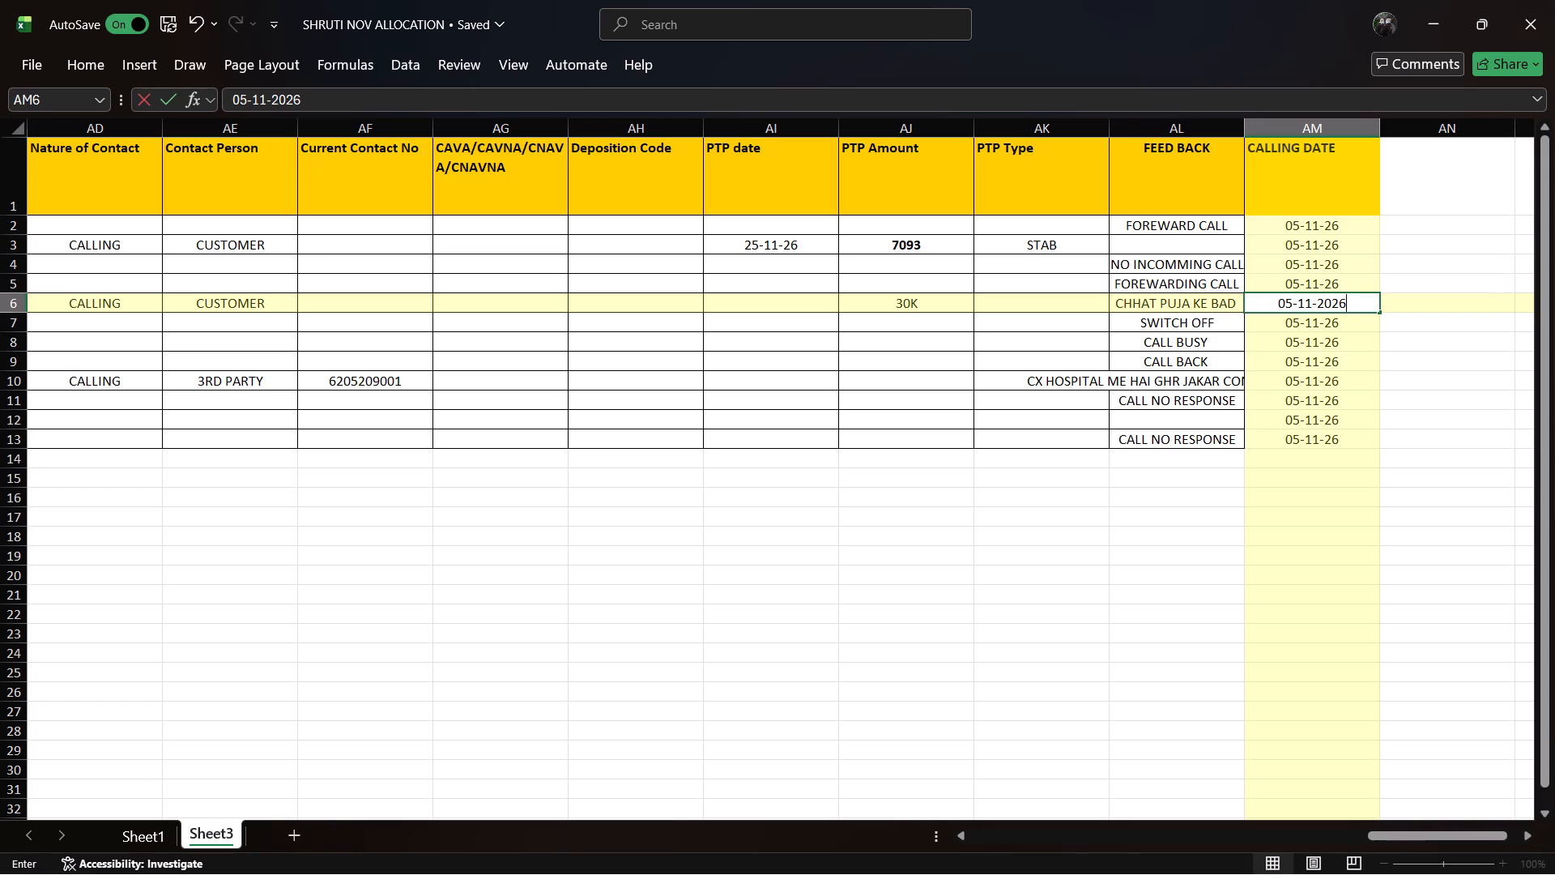
pyautogui.click(1249, 500)
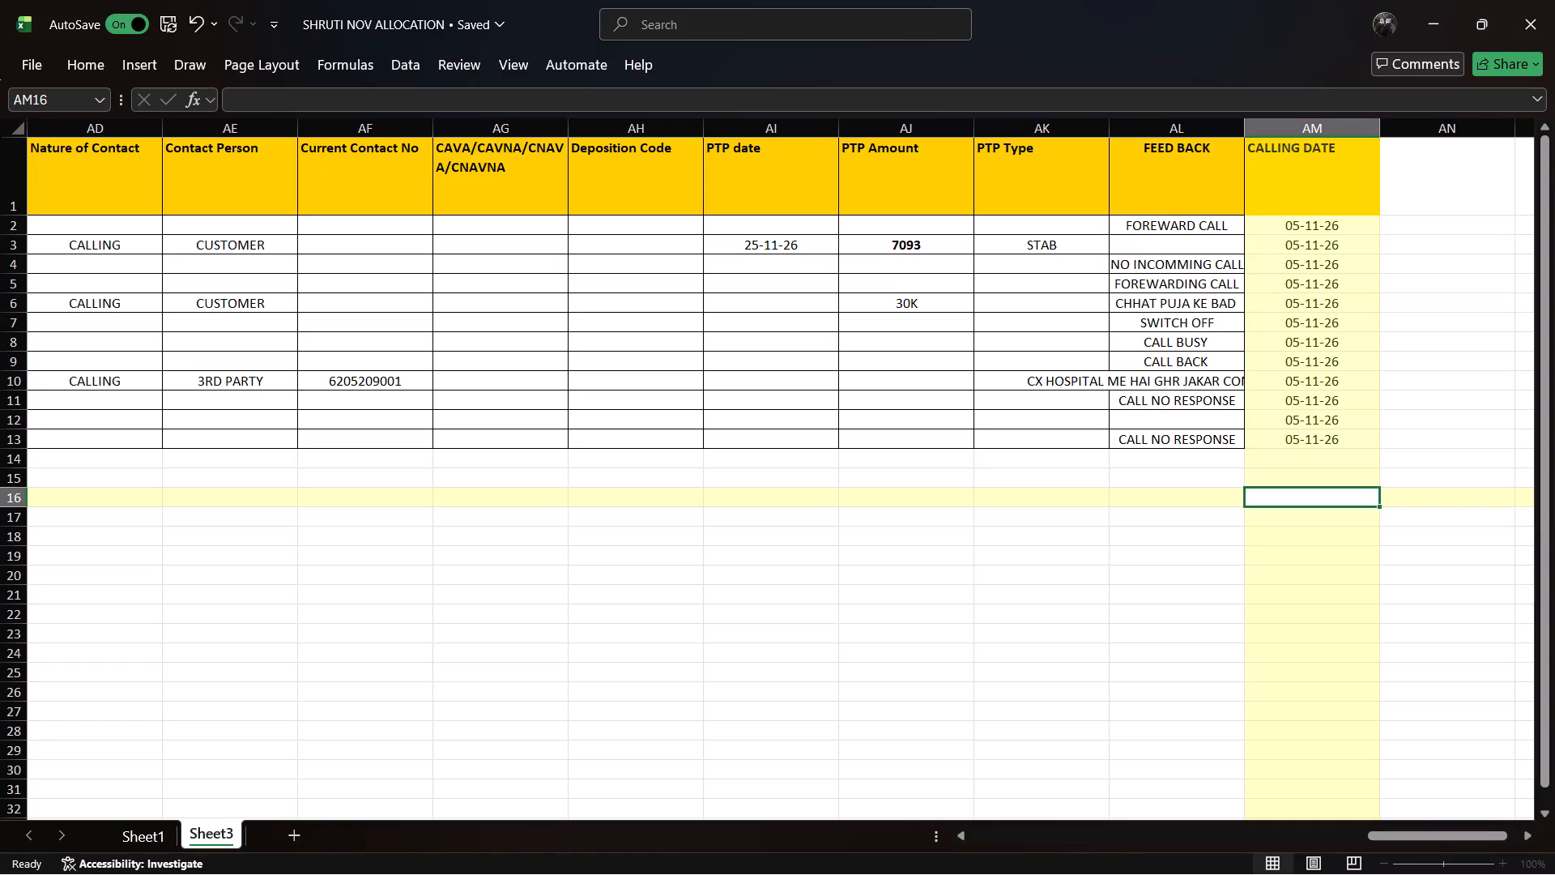
# Go back along row 13 to the Loan Number column and check the collected accounts up to row 2.
pyautogui.click(1280, 446)
pyautogui.press('Left')
pyautogui.press('Left')
pyautogui.press('Left')
pyautogui.press('Left')
pyautogui.press('Left')
pyautogui.press('Left')
pyautogui.press('Left')
pyautogui.press('Left')
pyautogui.press('Left')
pyautogui.press('Left')
pyautogui.press('Left')
pyautogui.press('Left')
pyautogui.press('Left')
pyautogui.press('Left')
pyautogui.press('Left')
pyautogui.press('Left')
pyautogui.press('Left')
pyautogui.press('Left')
pyautogui.press('Left')
pyautogui.press('Left')
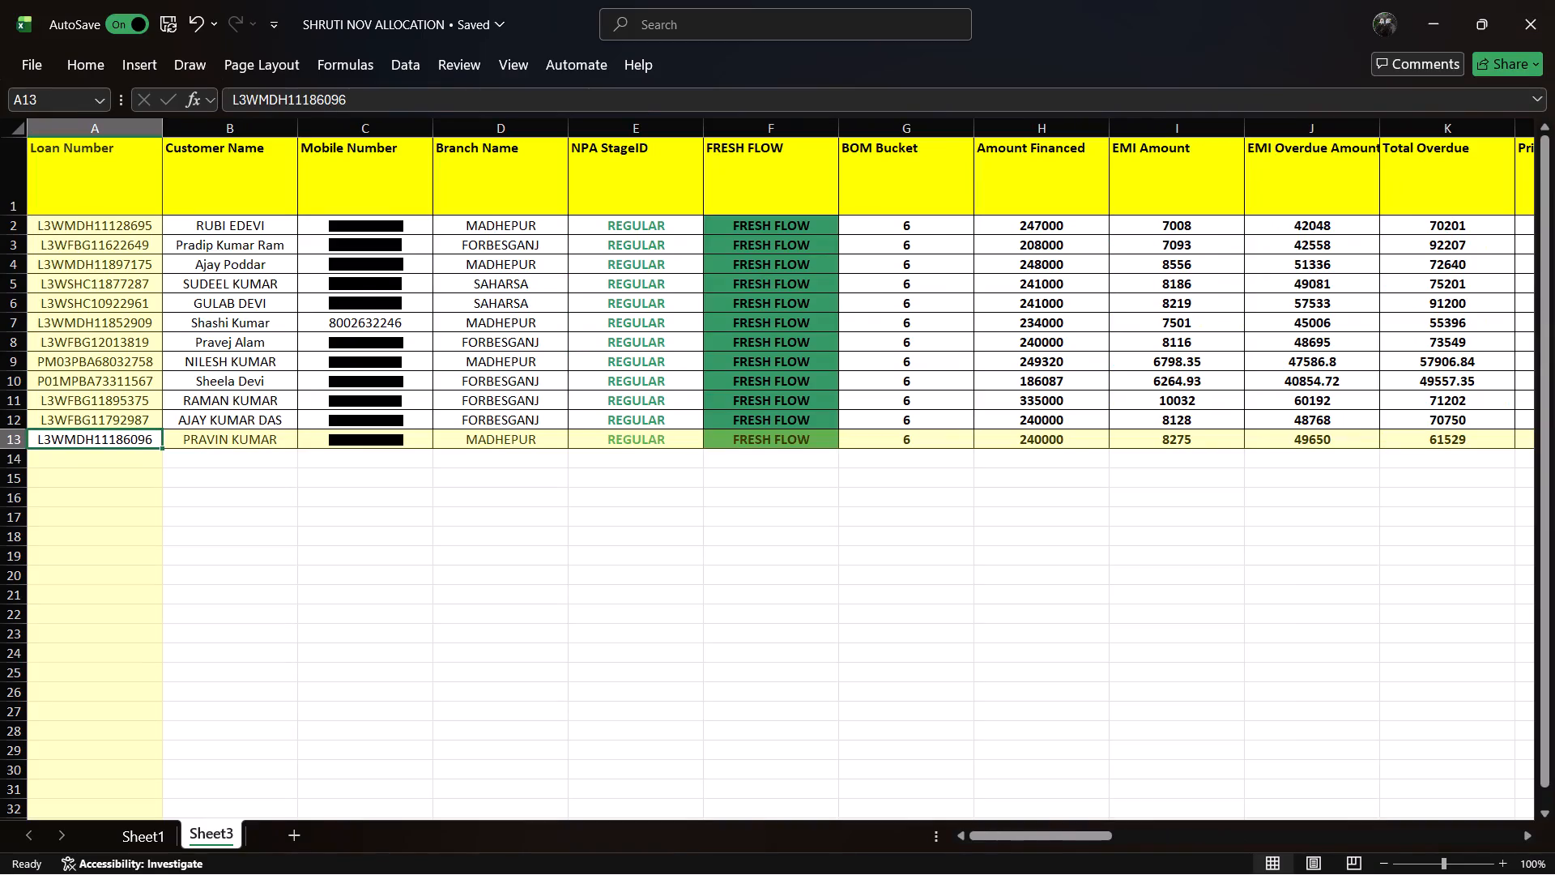
pyautogui.click(113, 122)
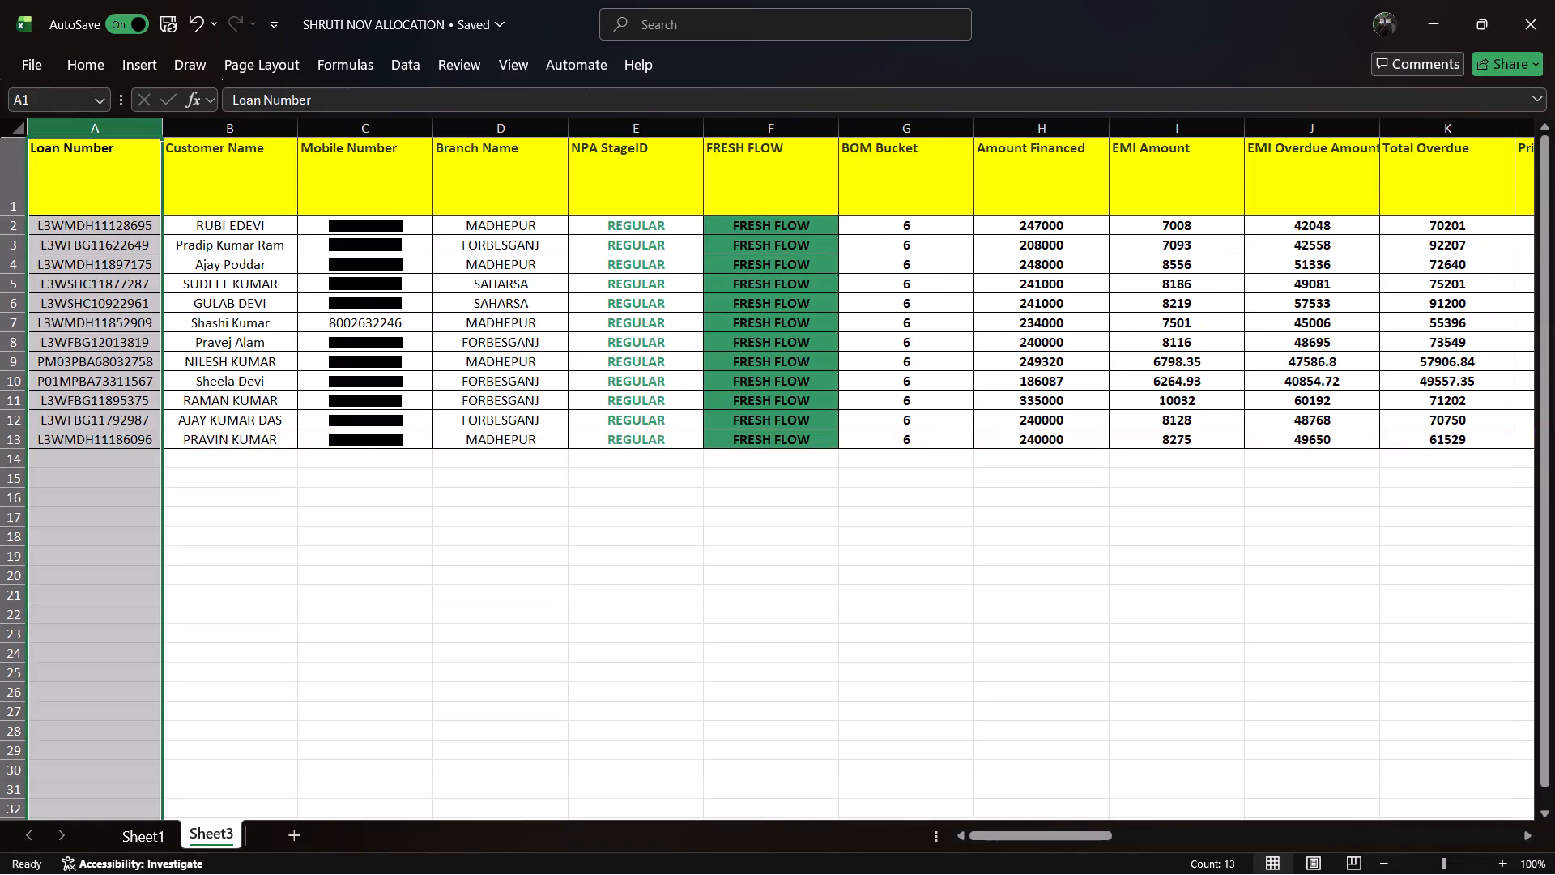
pyautogui.click(250, 476)
pyautogui.click(248, 442)
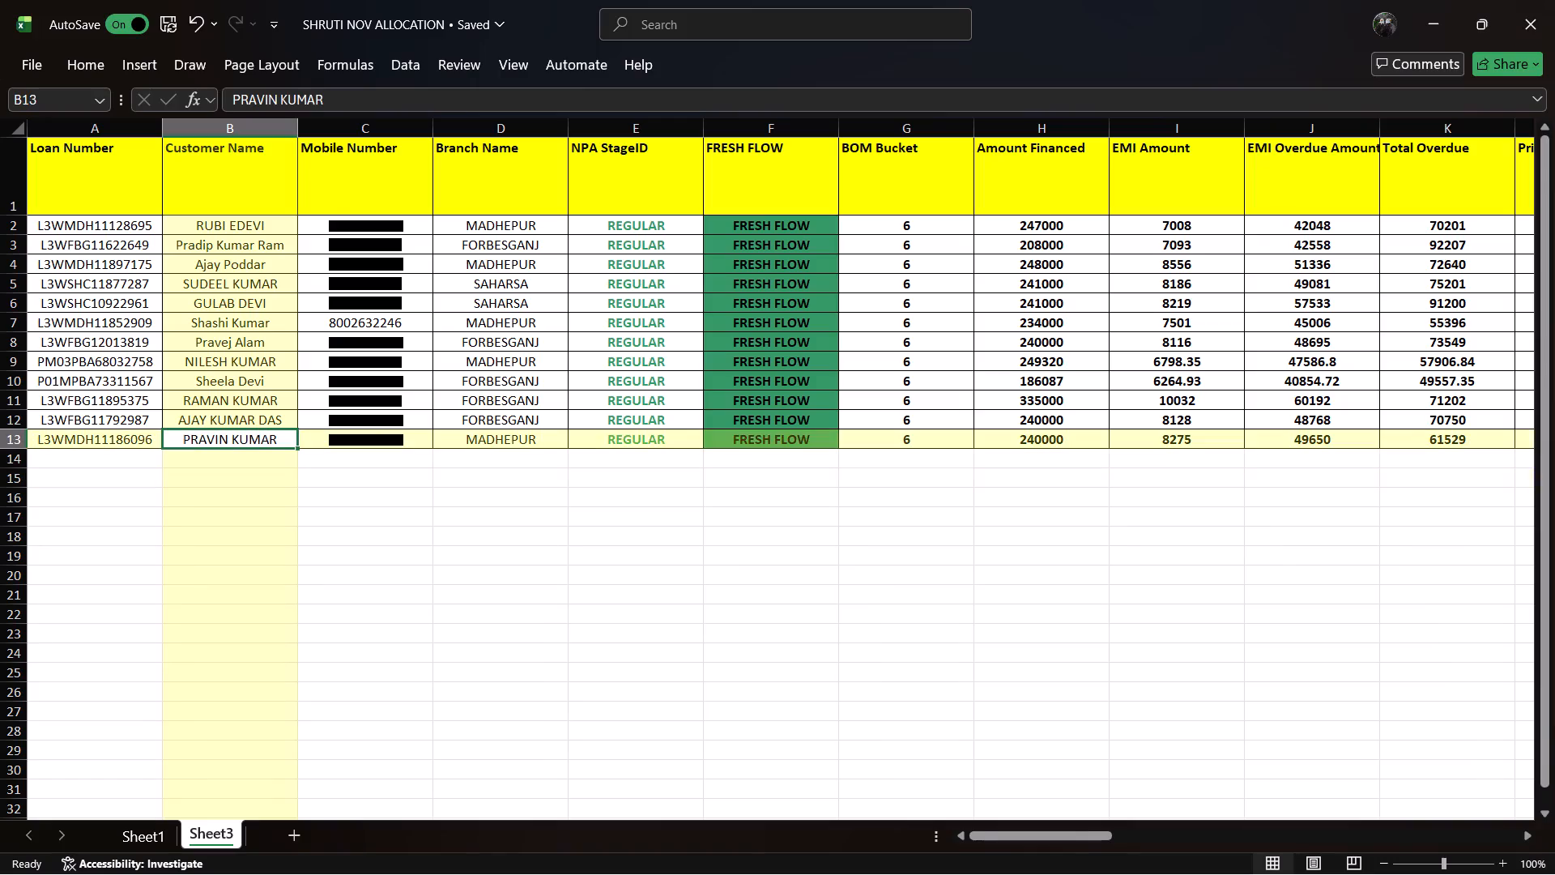
pyautogui.press('Left')
pyautogui.press('Left')
pyautogui.press('Left')
pyautogui.press('Left')
pyautogui.press('Left')
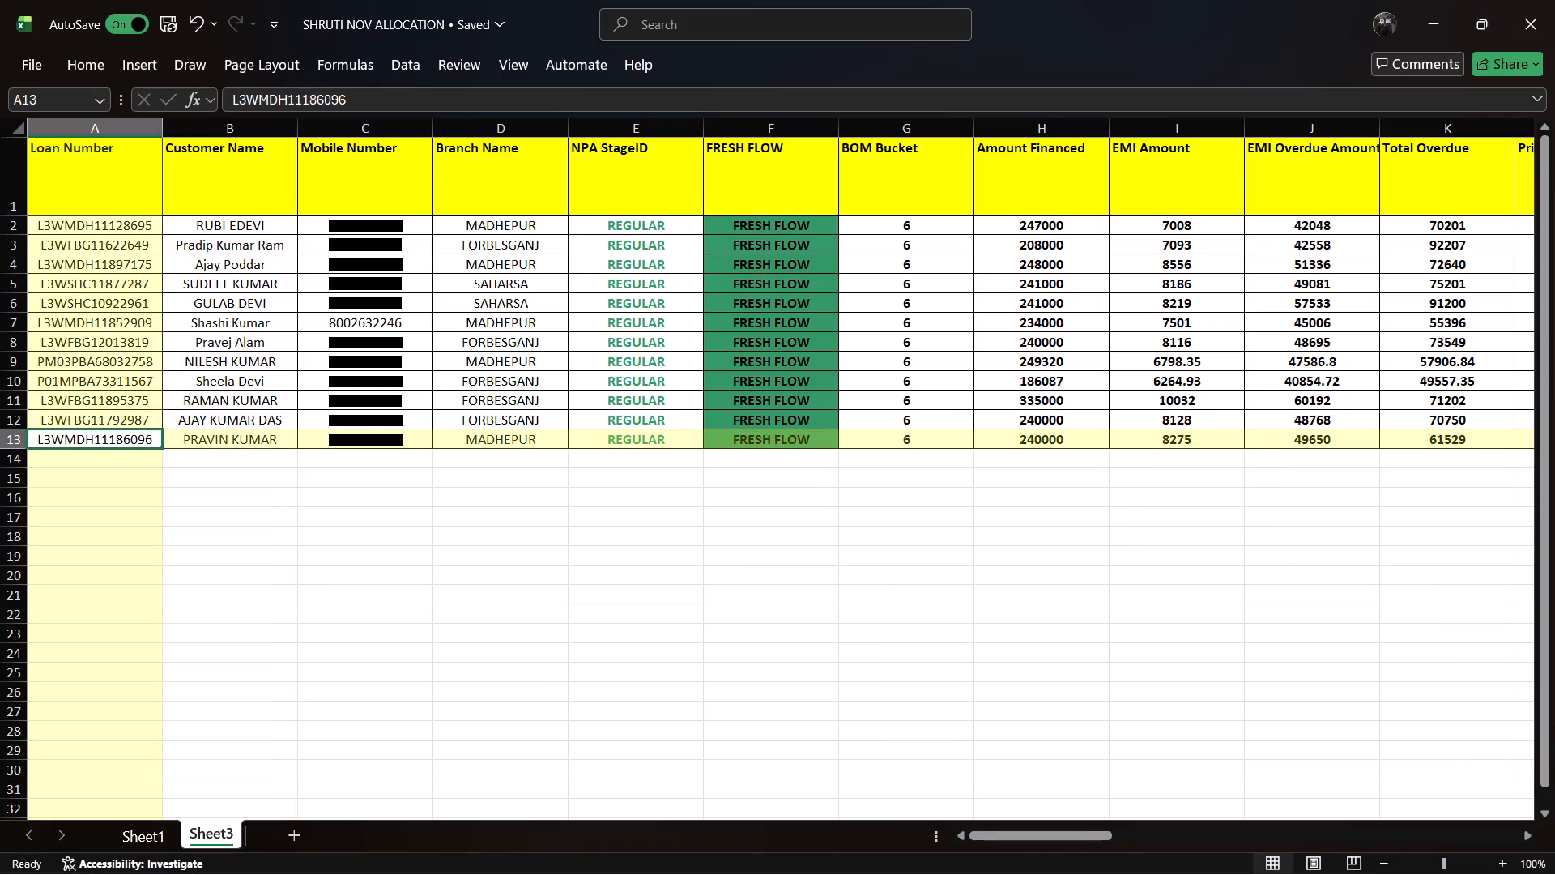
pyautogui.press('Up')
pyautogui.press('Up')
pyautogui.press('Up')
pyautogui.press('Up')
pyautogui.press('Up')
pyautogui.press('Up')
pyautogui.press('Up')
pyautogui.press('Up')
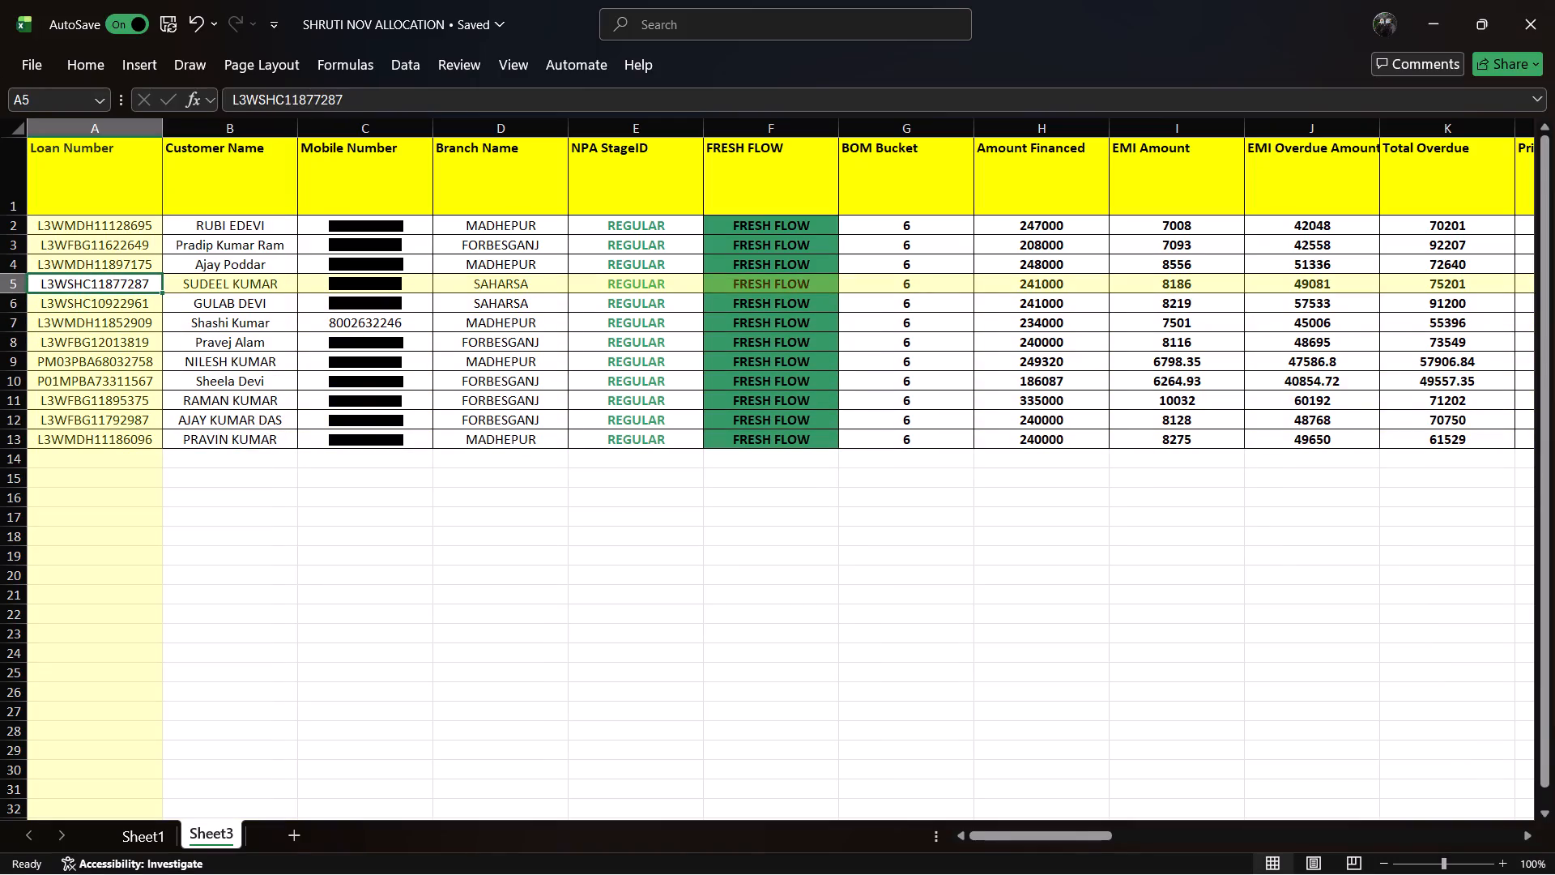
pyautogui.press('Up')
pyautogui.press('Up')
pyautogui.press('Up')
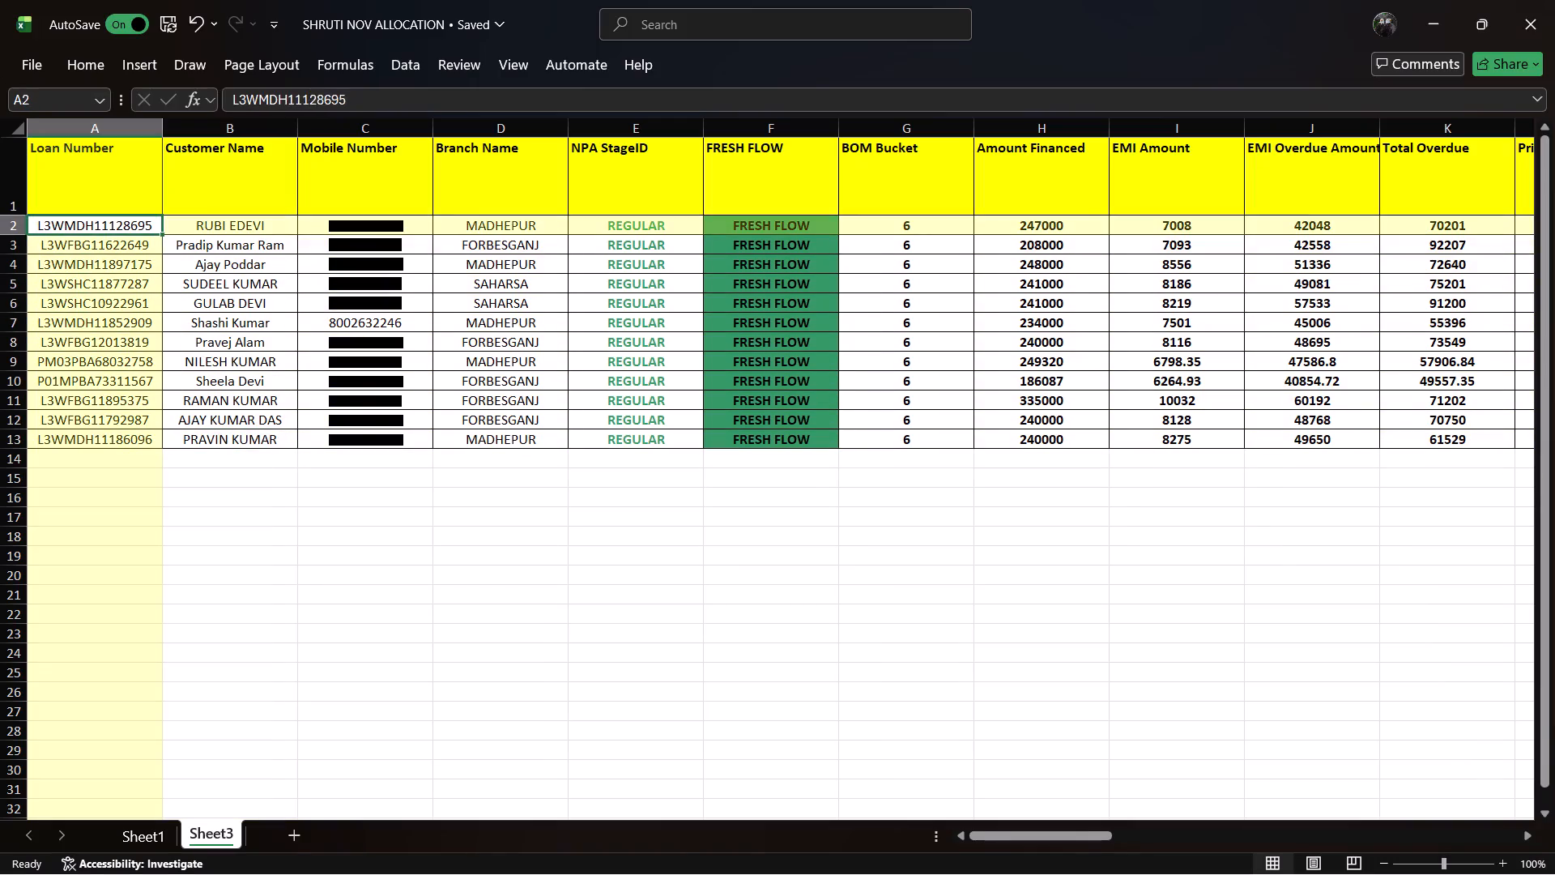
# Review the first account's record in row 2 across all columns, from Loan Number to CALLING DATE.
pyautogui.press('Right')
pyautogui.press('Right')
pyautogui.press('Right')
pyautogui.press('Right')
pyautogui.press('Right')
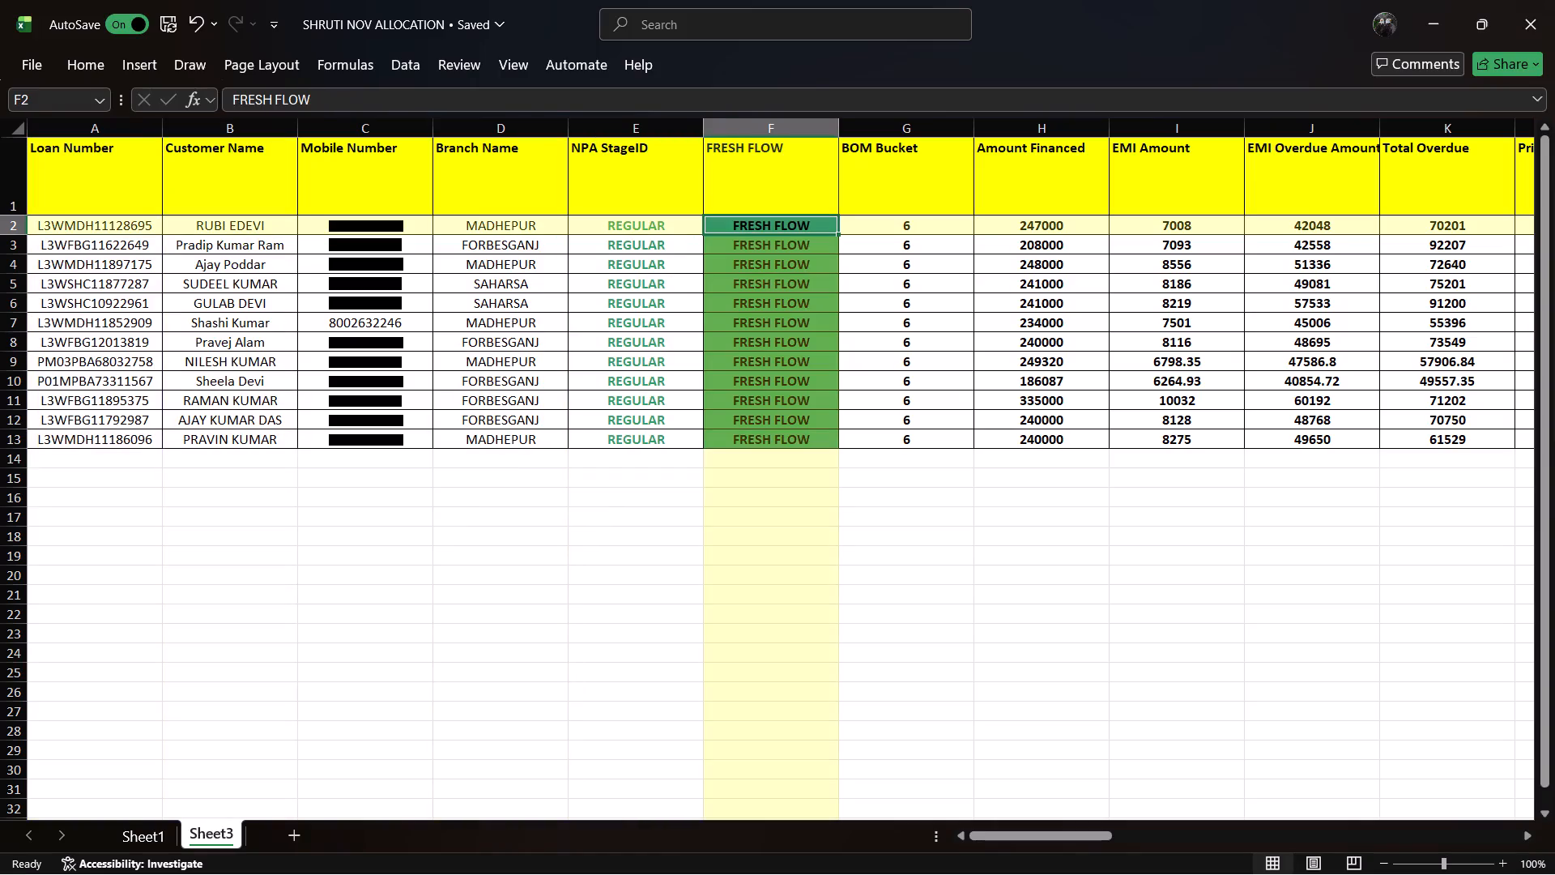
pyautogui.press('Right')
pyautogui.press('Right')
pyautogui.press('Right')
pyautogui.press('Right')
pyautogui.press('Right')
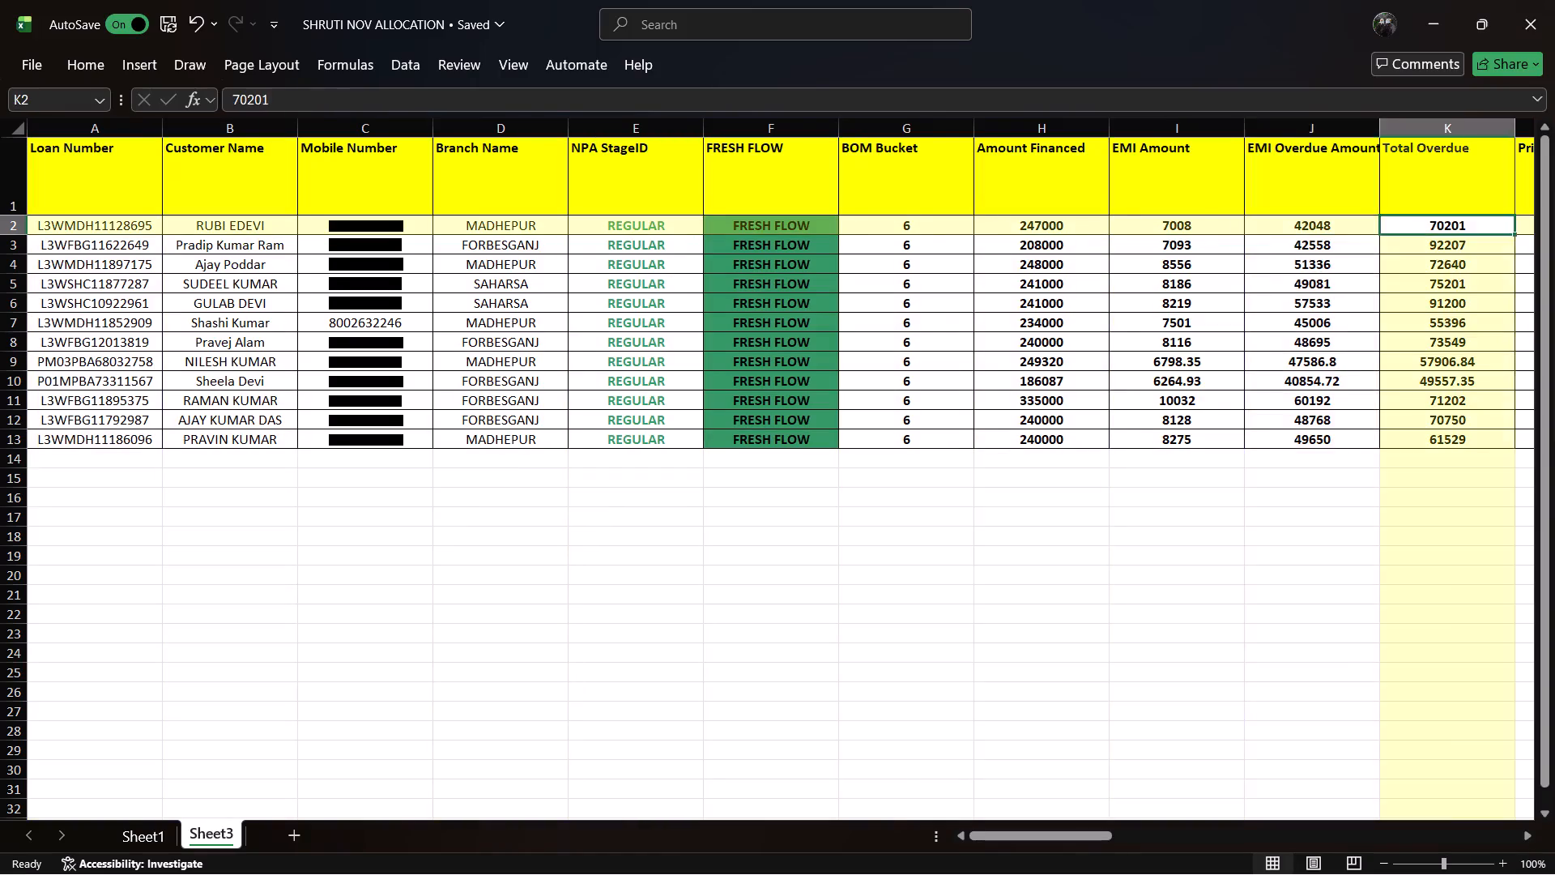
pyautogui.press('Right')
pyautogui.press('Right')
pyautogui.press('Right')
pyautogui.press('Right')
pyautogui.press('Right')
pyautogui.press('Right')
pyautogui.press('Right')
pyautogui.press('Right')
pyautogui.press('Right')
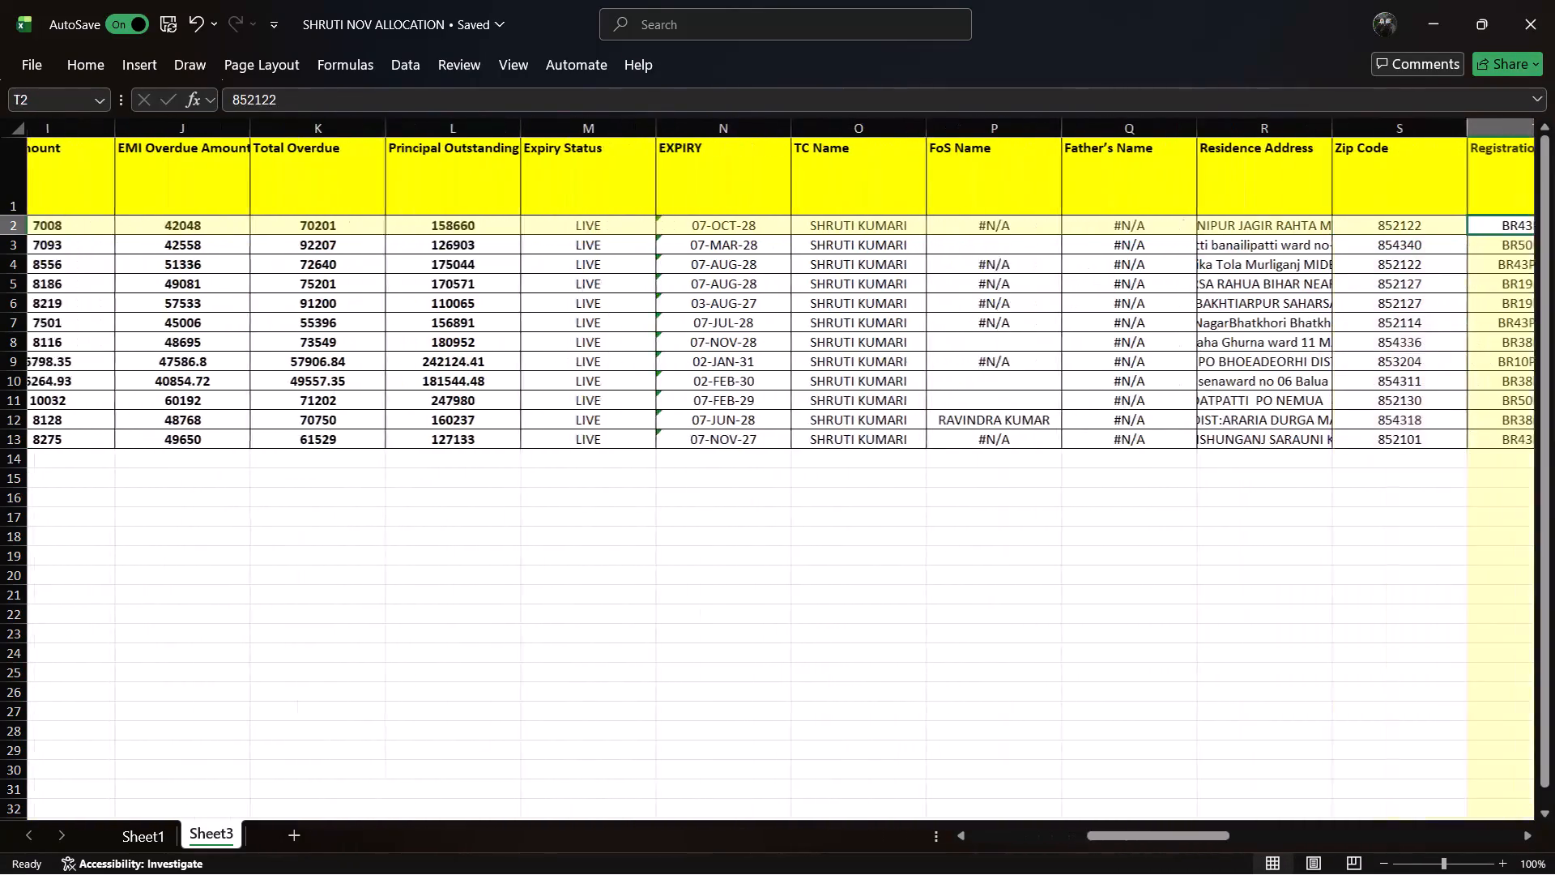
pyautogui.press('Right')
pyautogui.press('Right')
pyautogui.press('Right')
pyautogui.press('Right')
pyautogui.press('Right')
pyautogui.press('Right')
pyautogui.press('Right')
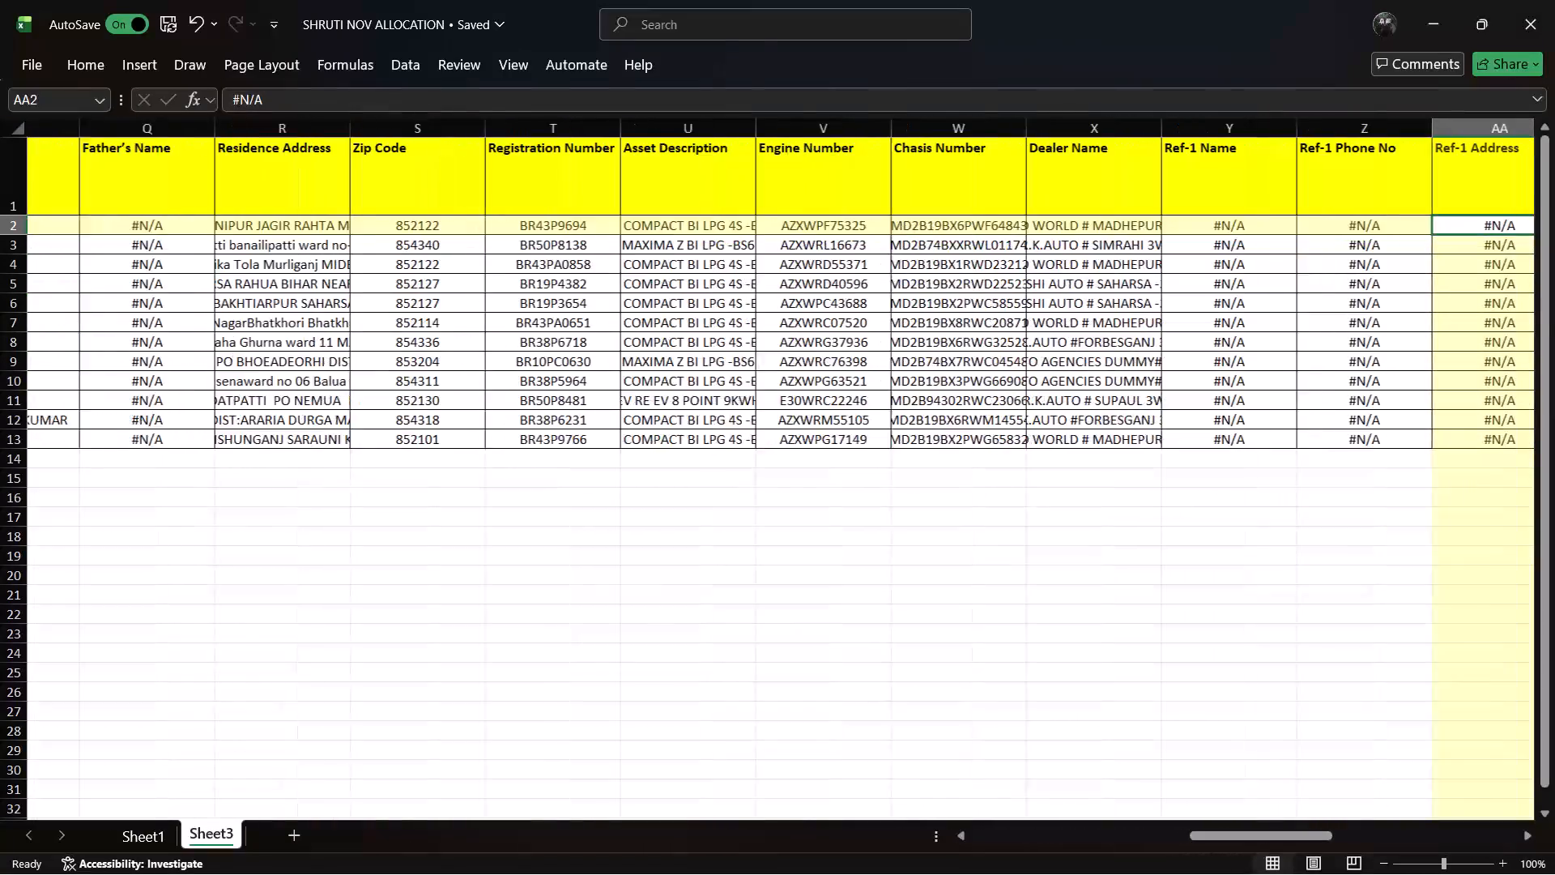
pyautogui.press('Right')
pyautogui.press('Right')
pyautogui.press('Right')
pyautogui.press('Right')
pyautogui.press('Right')
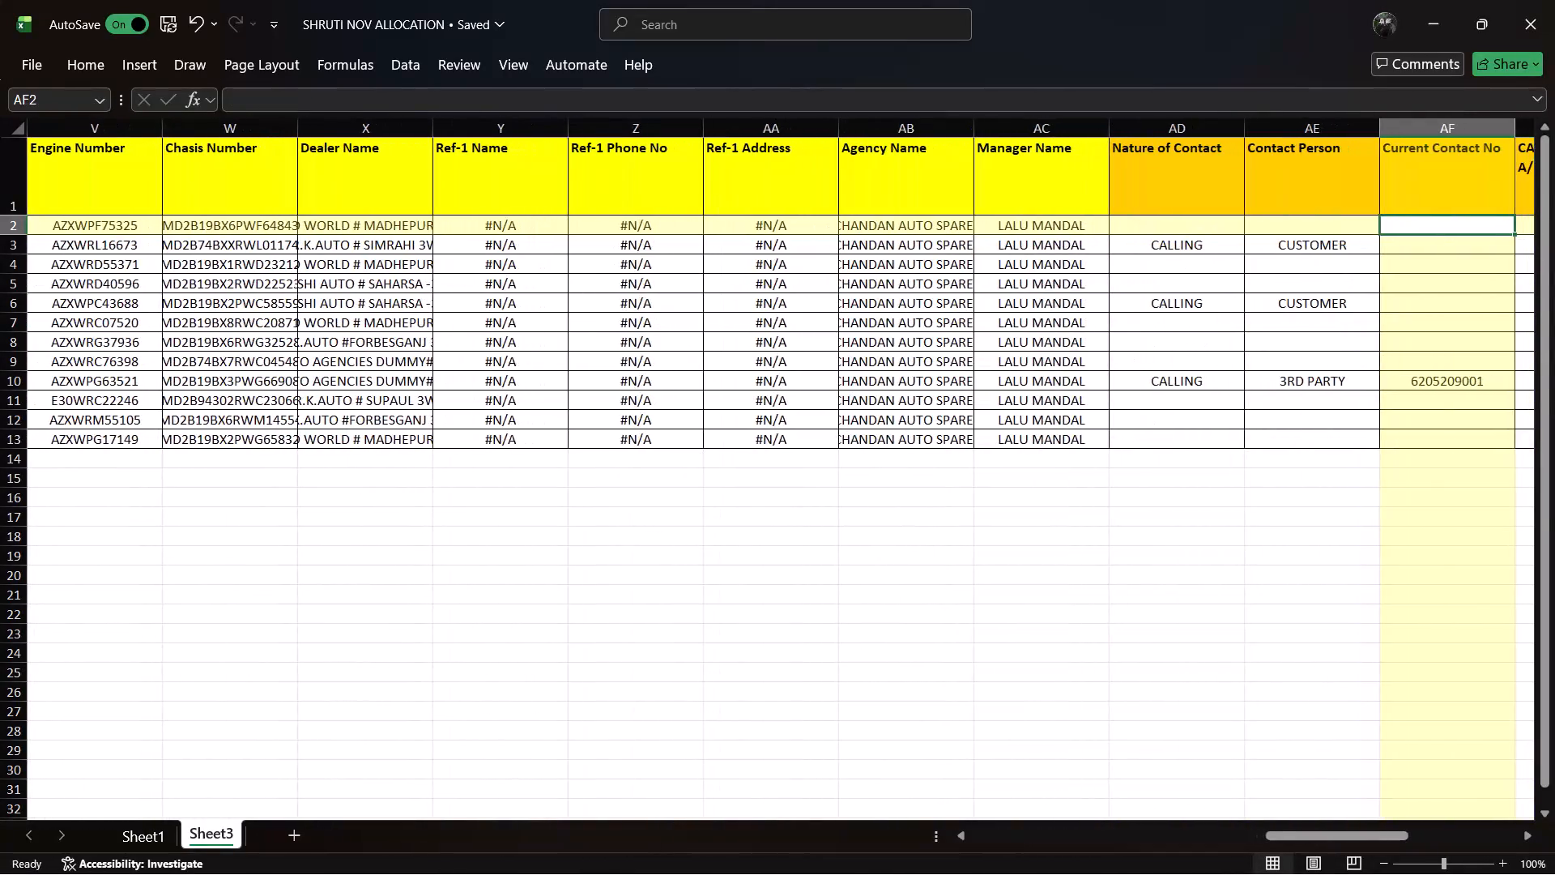
pyautogui.press('Right')
pyautogui.press('Right')
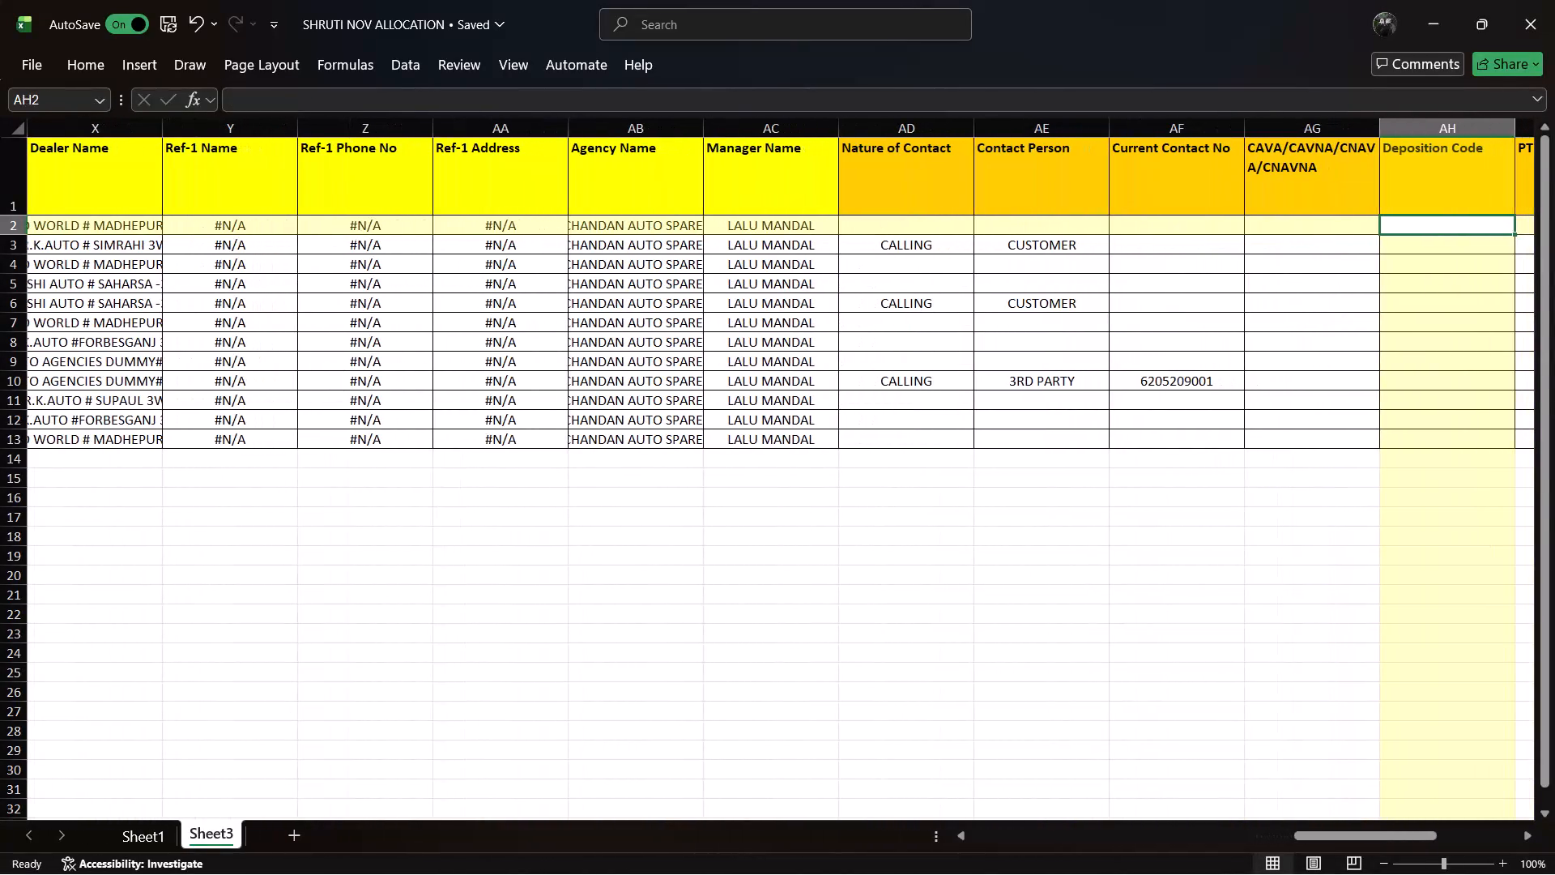
pyautogui.press('Right')
pyautogui.press('Right')
pyautogui.press('Right')
pyautogui.press('Right')
pyautogui.press('Right')
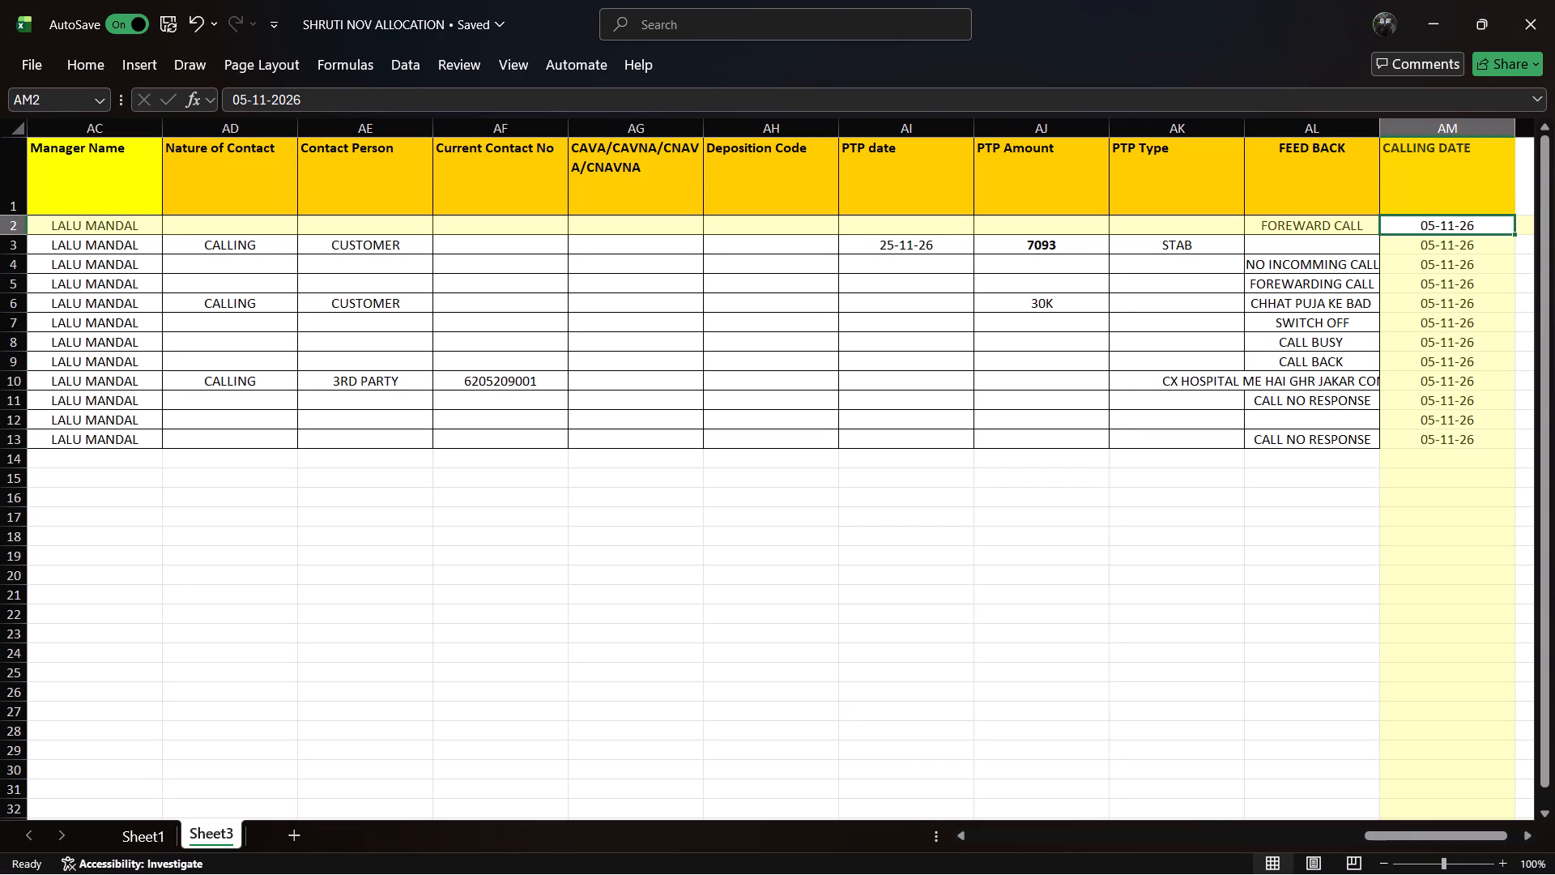
# Recheck the contact, PTP, FEED BACK and CALLING DATE columns of the collected accounts in Sheet3.
pyautogui.press('Left')
pyautogui.press('Left')
pyautogui.press('Left')
pyautogui.press('Left')
pyautogui.press('Left')
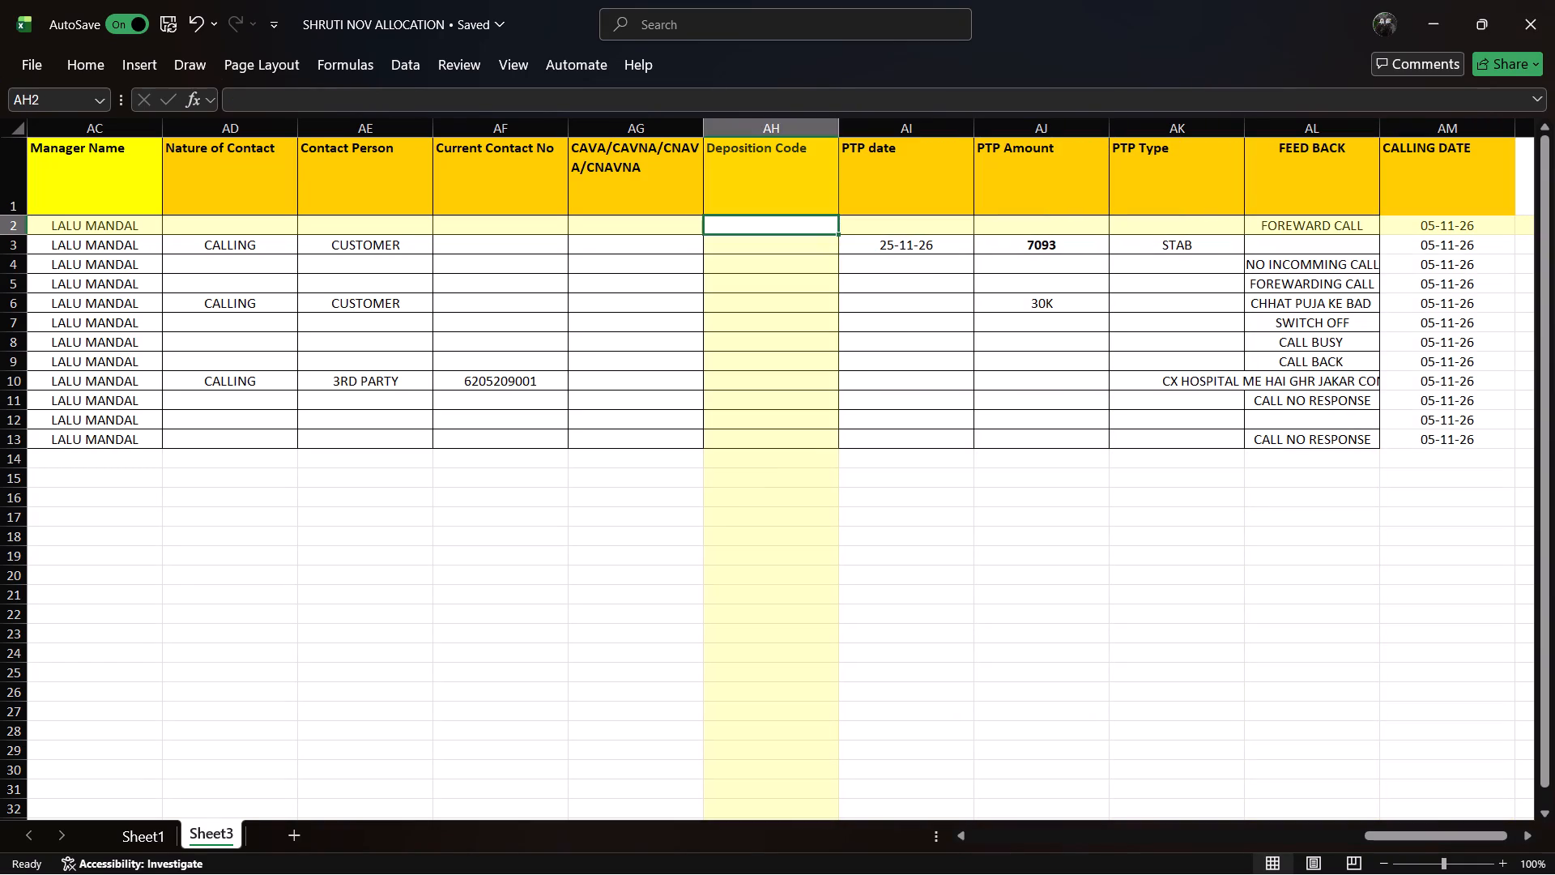
pyautogui.press('Left')
pyautogui.press('Left')
pyautogui.press('Left')
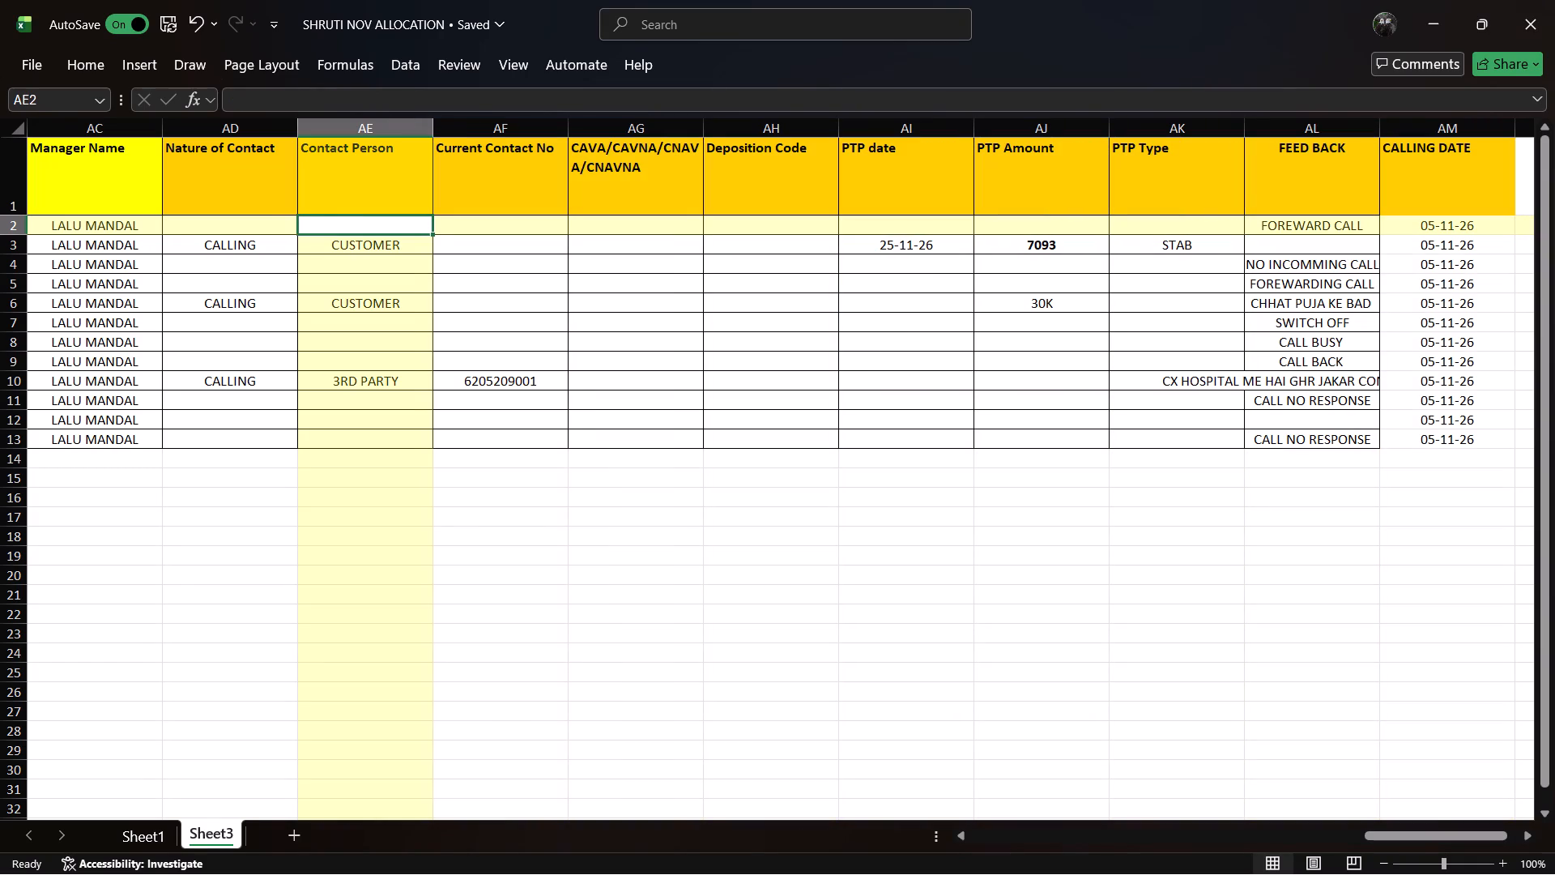
pyautogui.press('Right')
pyautogui.press('Right')
pyautogui.press('Right')
pyautogui.press('Right')
pyautogui.press('Right')
pyautogui.press('Right')
pyautogui.press('Right')
pyautogui.press('Right')
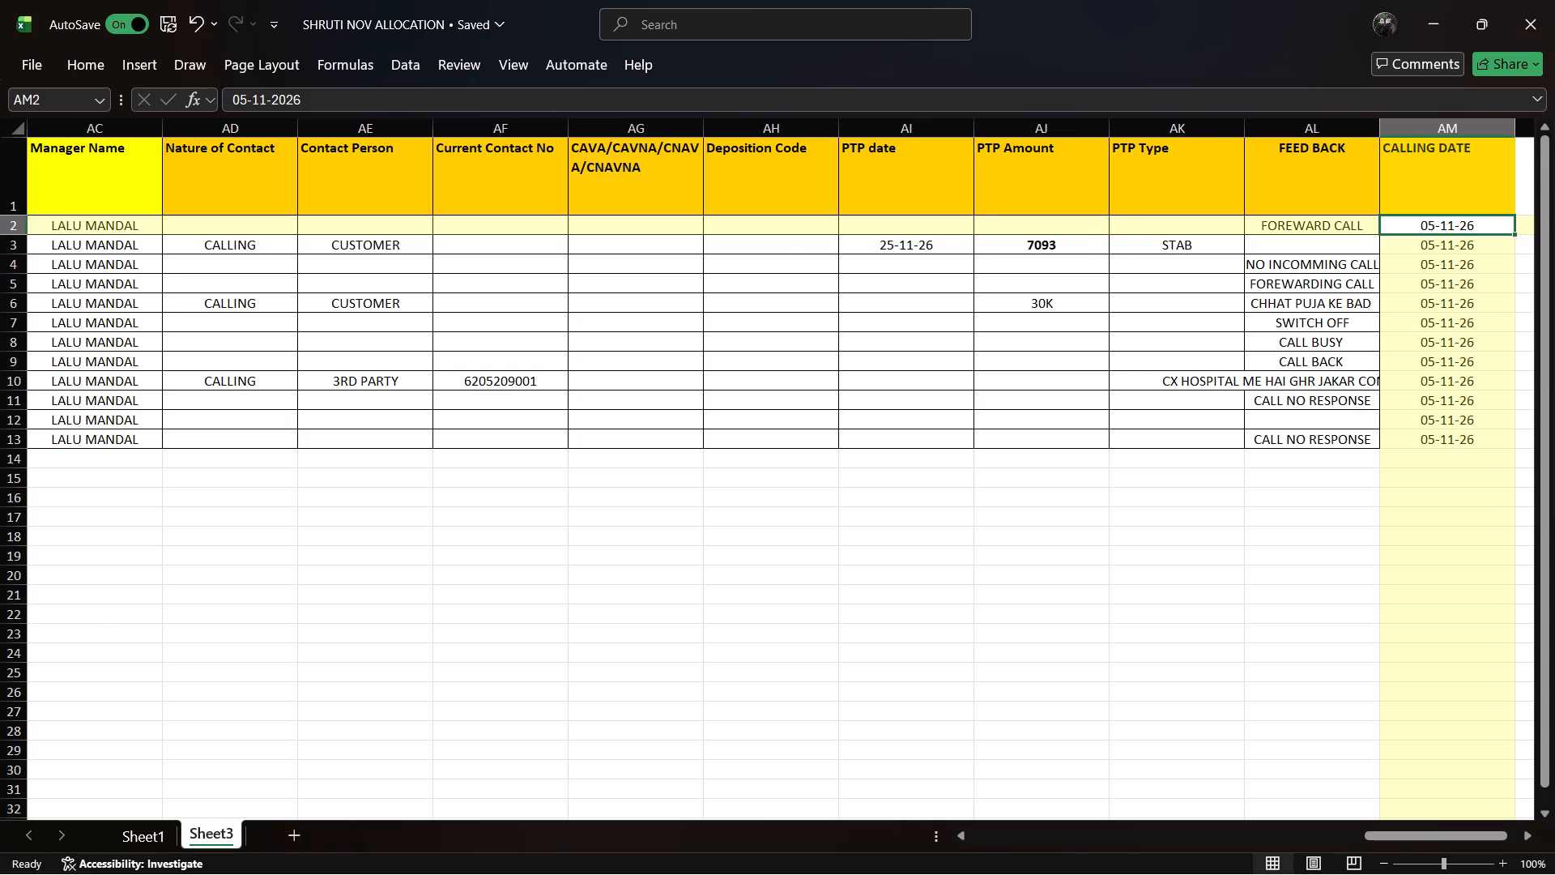
pyautogui.press('Right')
pyautogui.press('Right')
pyautogui.press('Left')
pyautogui.press('Left')
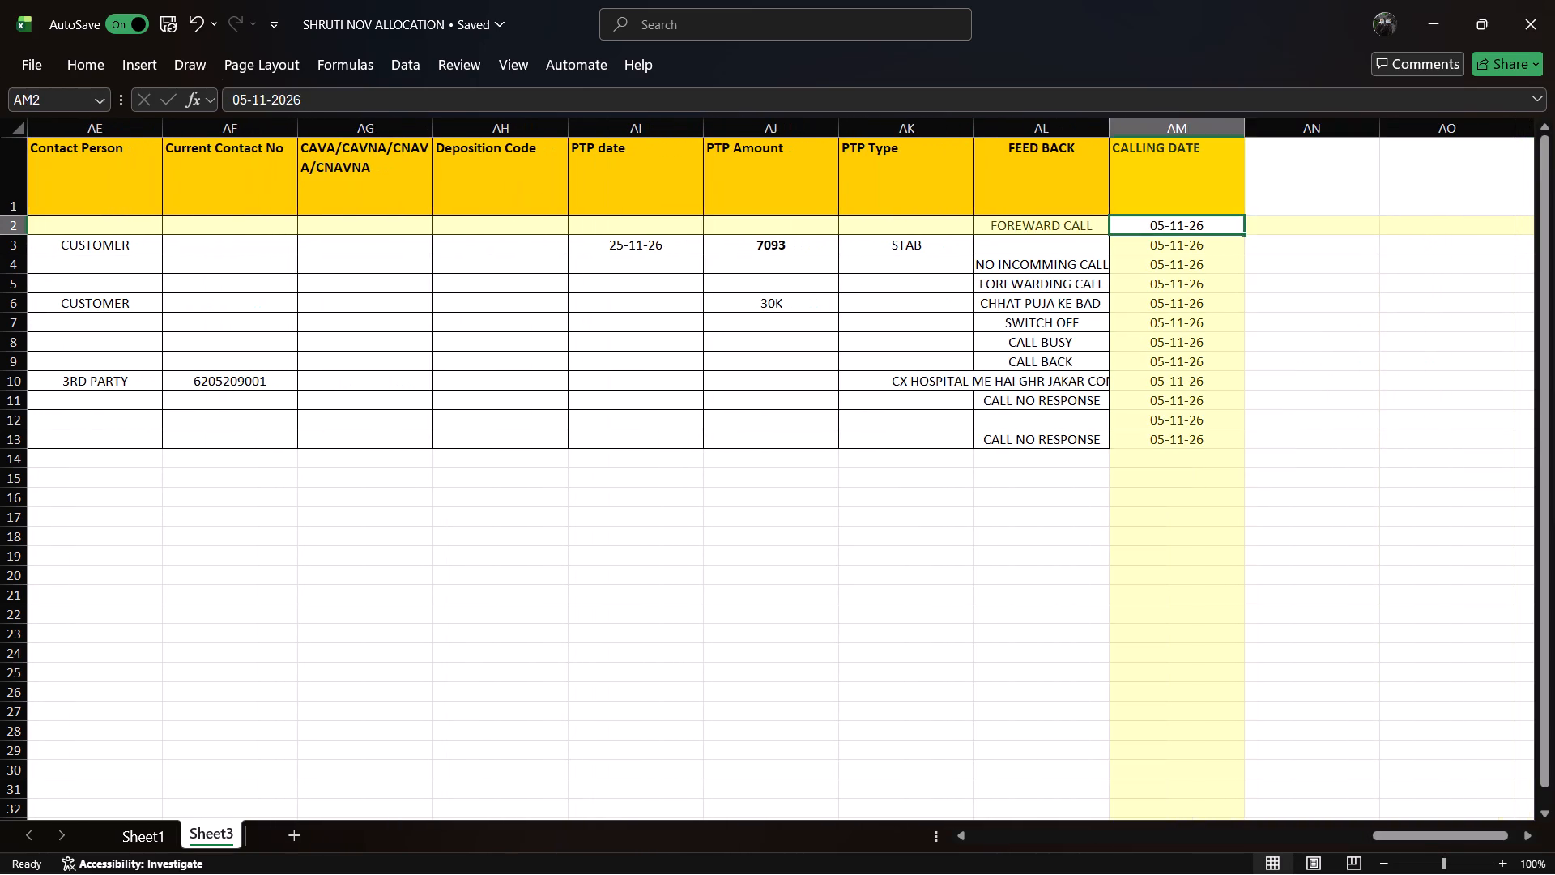
# Review the first account's loan, customer, overdue and vehicle details in row 2, from Loan Number to Ref-1 Address.
pyautogui.press('Left')
pyautogui.press('Left')
pyautogui.press('Left')
pyautogui.press('Left')
pyautogui.press('Left')
pyautogui.press('Left')
pyautogui.press('Left')
pyautogui.press('Left')
pyautogui.press('Left')
pyautogui.press('Left')
pyautogui.press('Left')
pyautogui.press('Left')
pyautogui.press('Left')
pyautogui.press('Left')
pyautogui.press('Left')
pyautogui.press('Left')
pyautogui.press('Left')
pyautogui.press('Left')
pyautogui.press('Left')
pyautogui.press('Left')
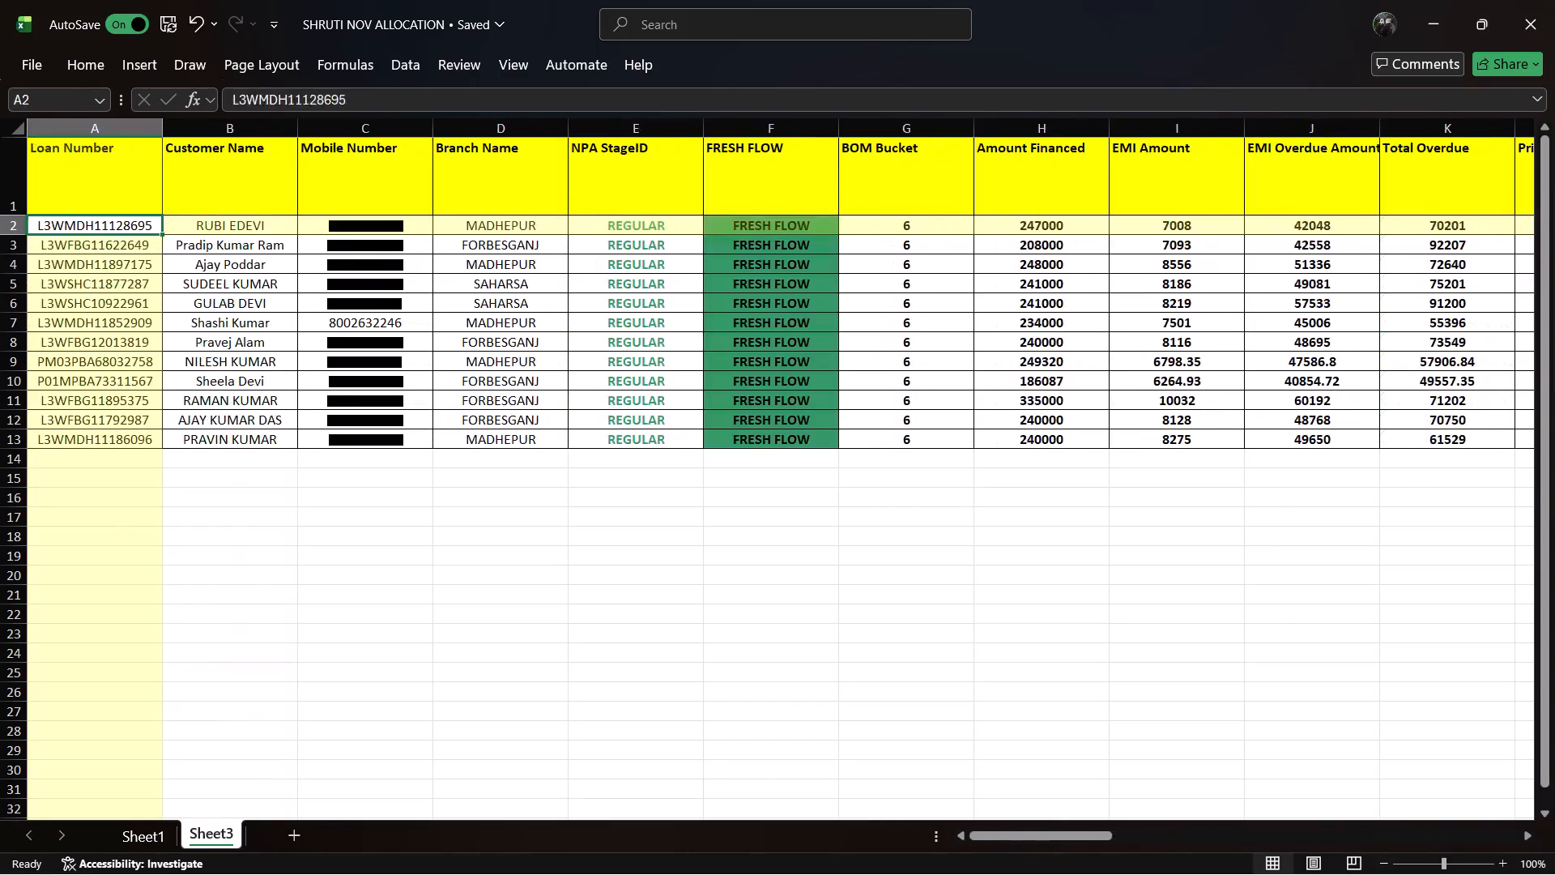
pyautogui.press('Right')
pyautogui.press('Right')
pyautogui.press('Right')
pyautogui.press('Right')
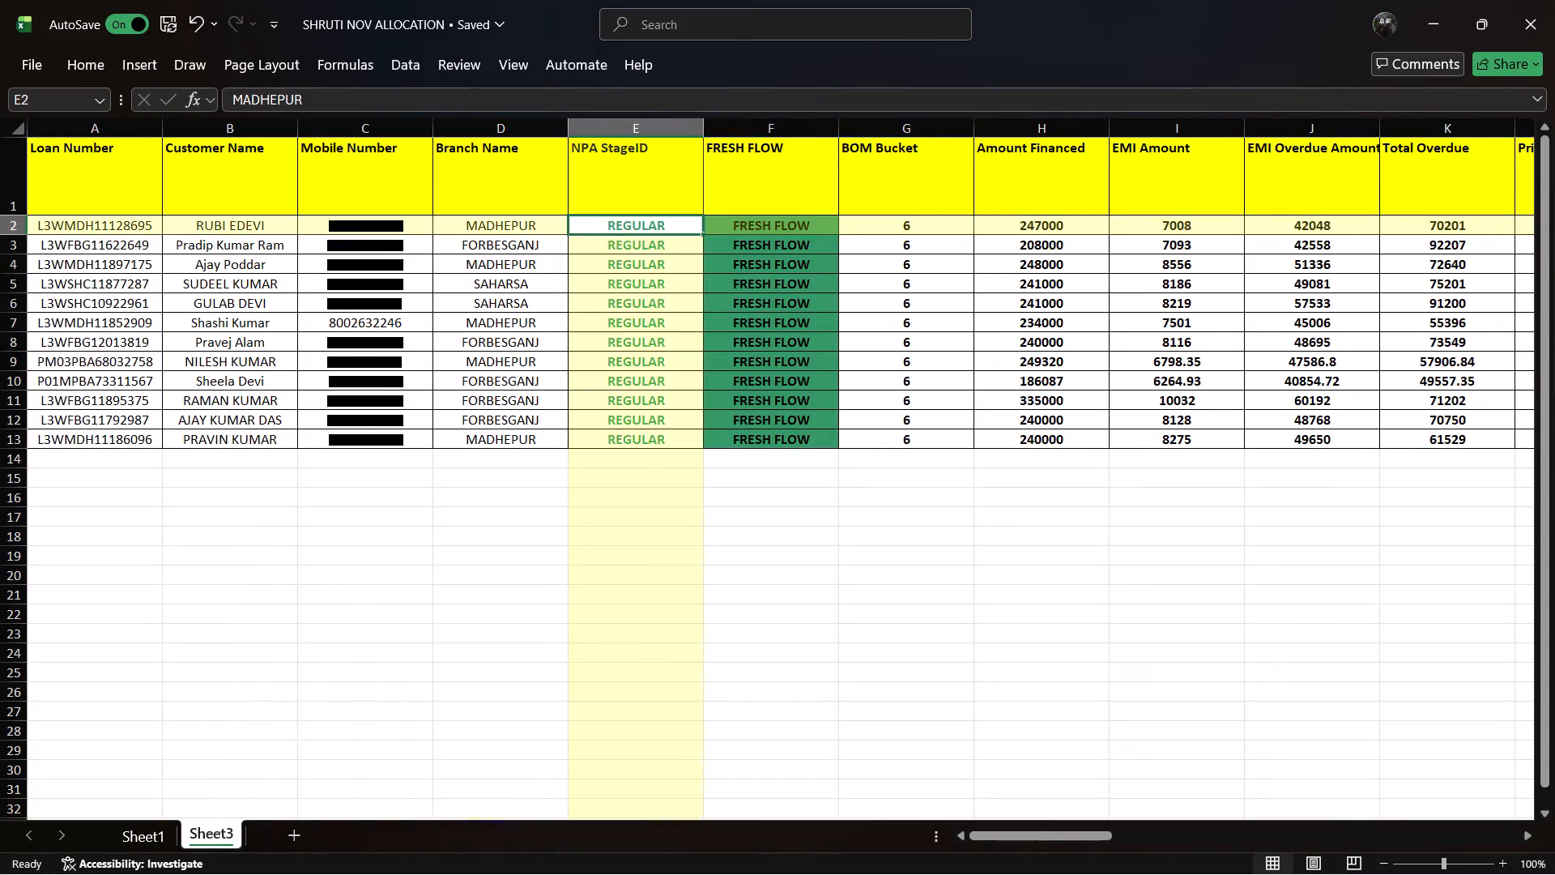
pyautogui.press('Right')
pyautogui.press('Right')
pyautogui.press('Right')
pyautogui.press('Right')
pyautogui.press('Right')
pyautogui.press('Right')
pyautogui.press('Right')
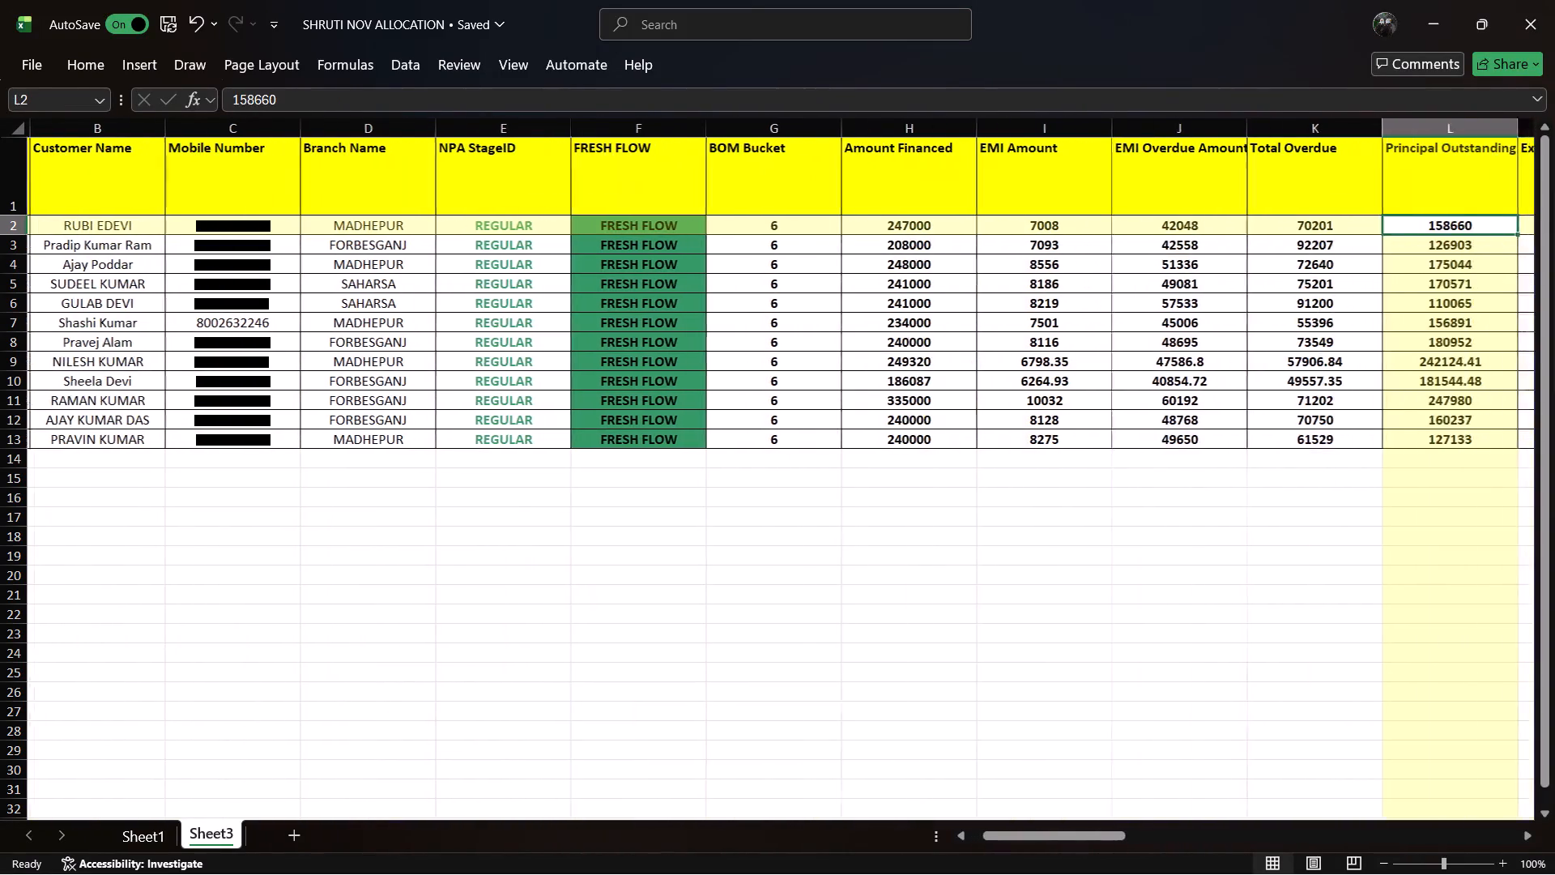
pyautogui.press('Right')
pyautogui.press('Right')
pyautogui.press('Right')
pyautogui.press('Right')
pyautogui.press('Right')
pyautogui.press('Right')
pyautogui.press('Right')
pyautogui.press('Right')
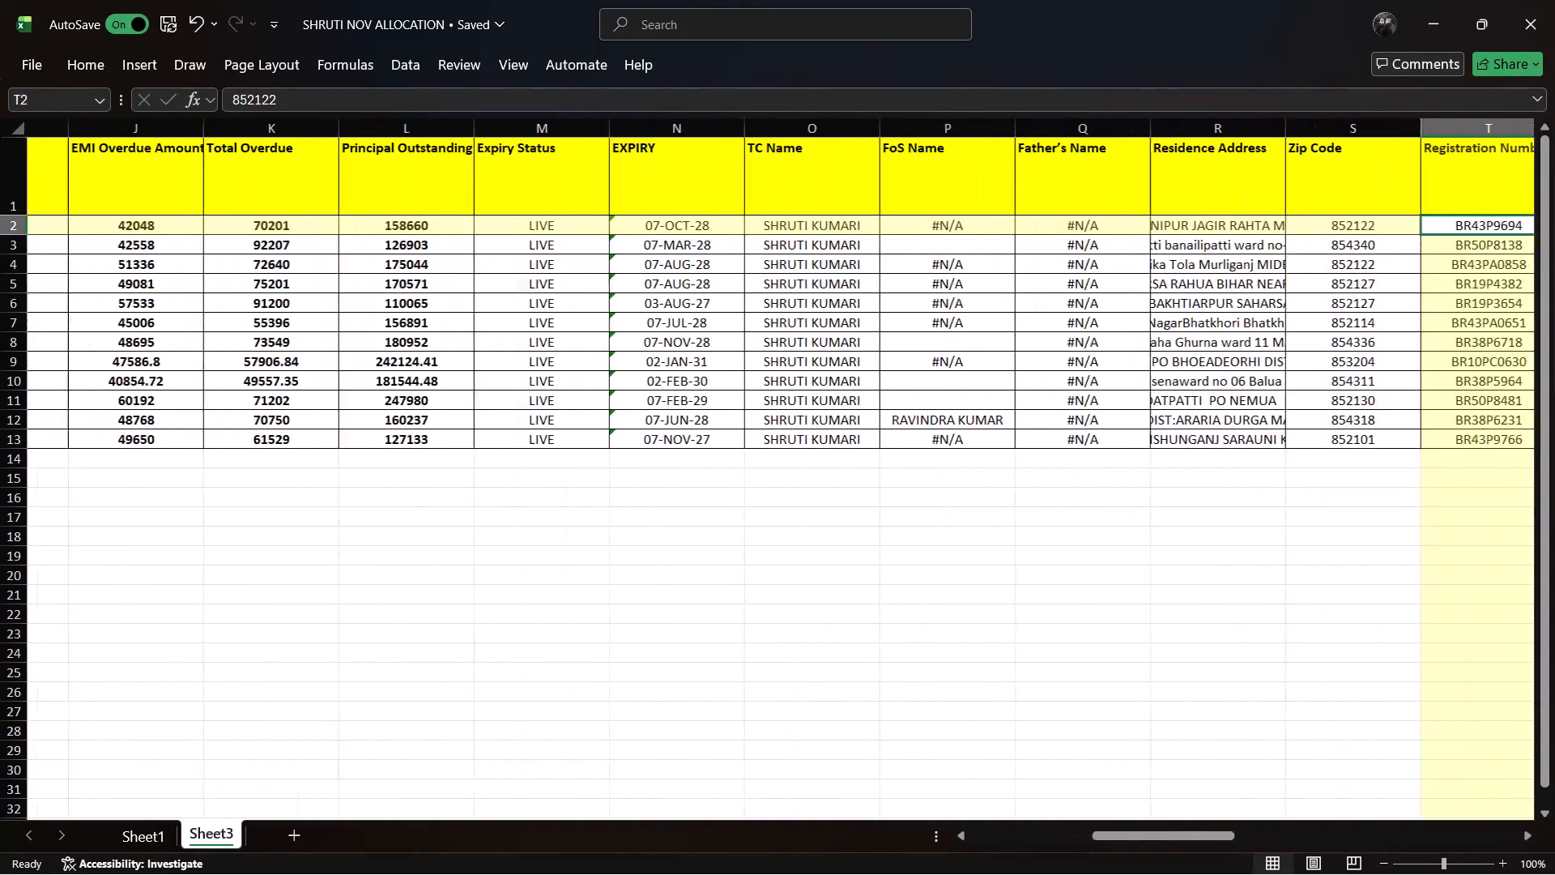
pyautogui.press('Right')
pyautogui.press('Right')
pyautogui.press('Right')
pyautogui.press('Right')
pyautogui.press('Right')
pyautogui.press('Right')
pyautogui.press('Right')
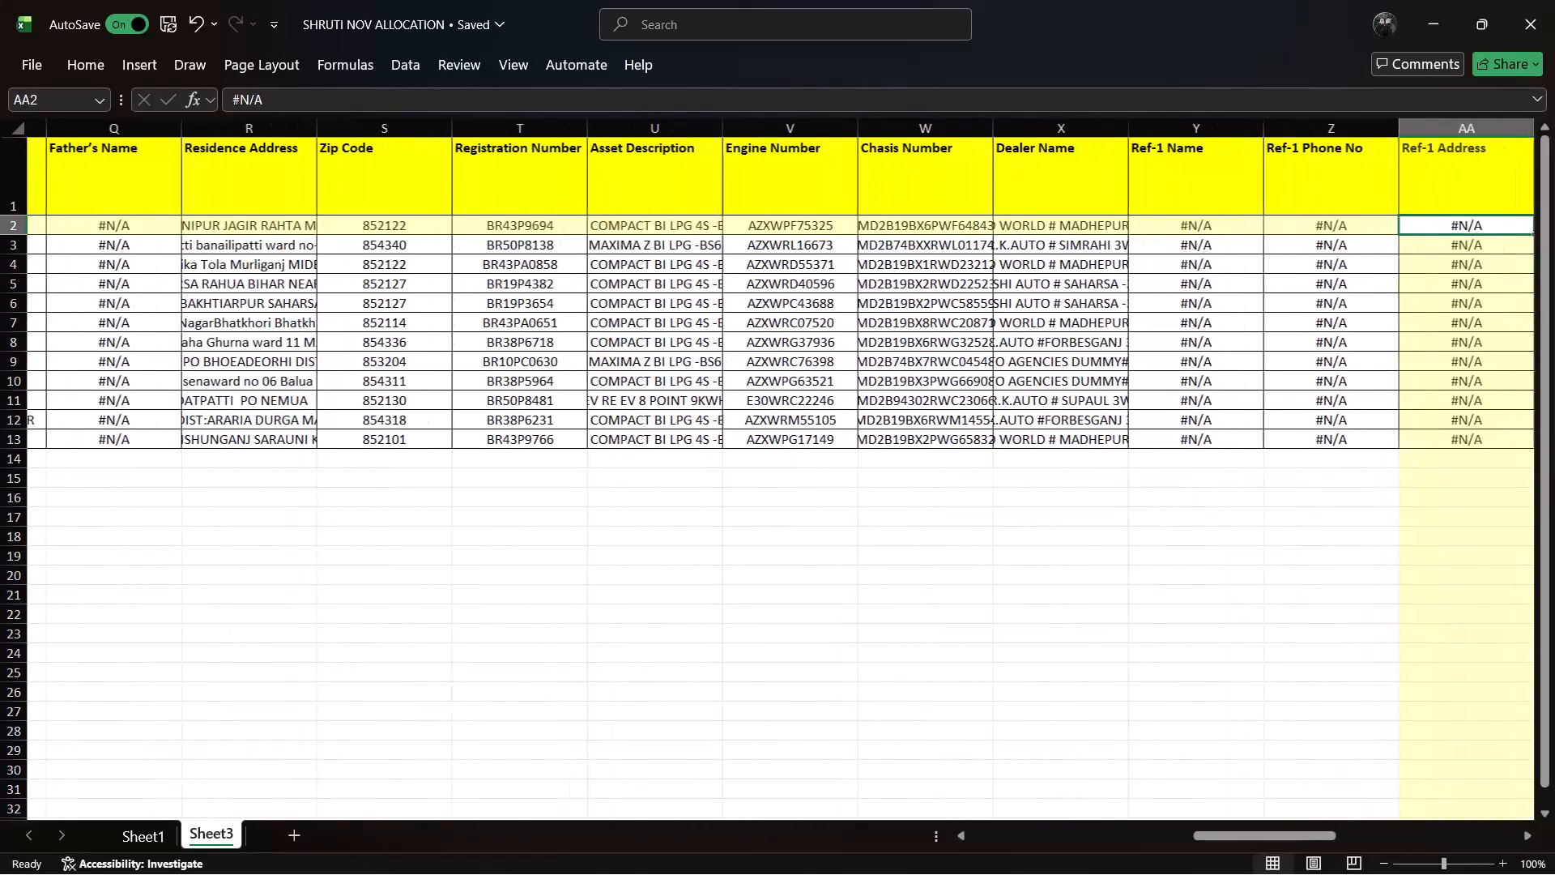
# Check the first account's agency, contact, PTP and FEED BACK entries in row 2.
pyautogui.press('Right')
pyautogui.press('Right')
pyautogui.press('Right')
pyautogui.press('Right')
pyautogui.press('Right')
pyautogui.press('Right')
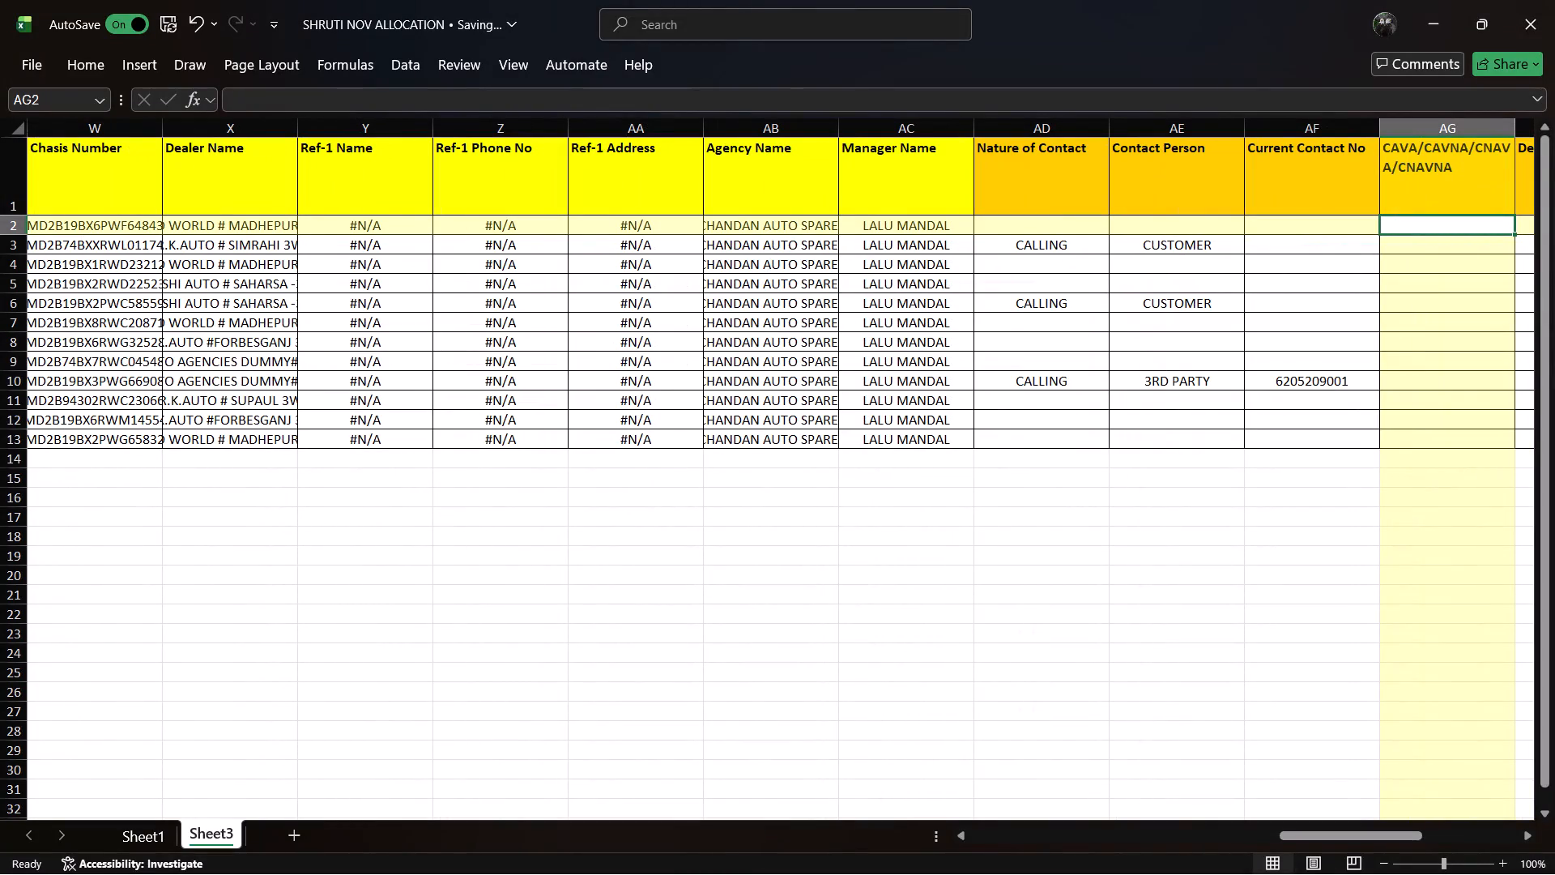
pyautogui.press('Right')
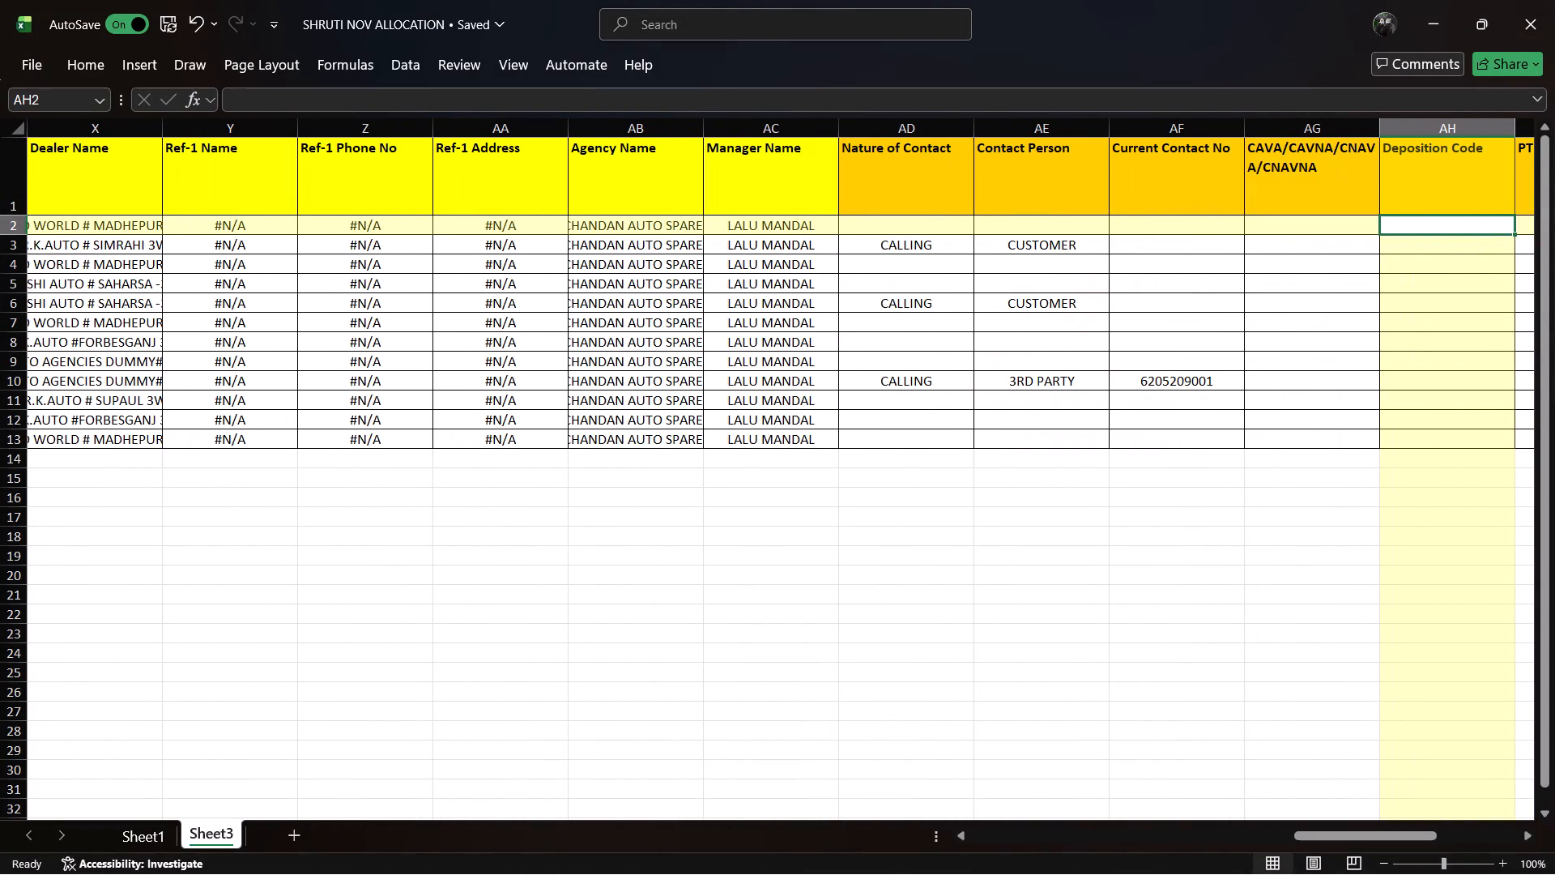
pyautogui.press('Right')
pyautogui.press('Right')
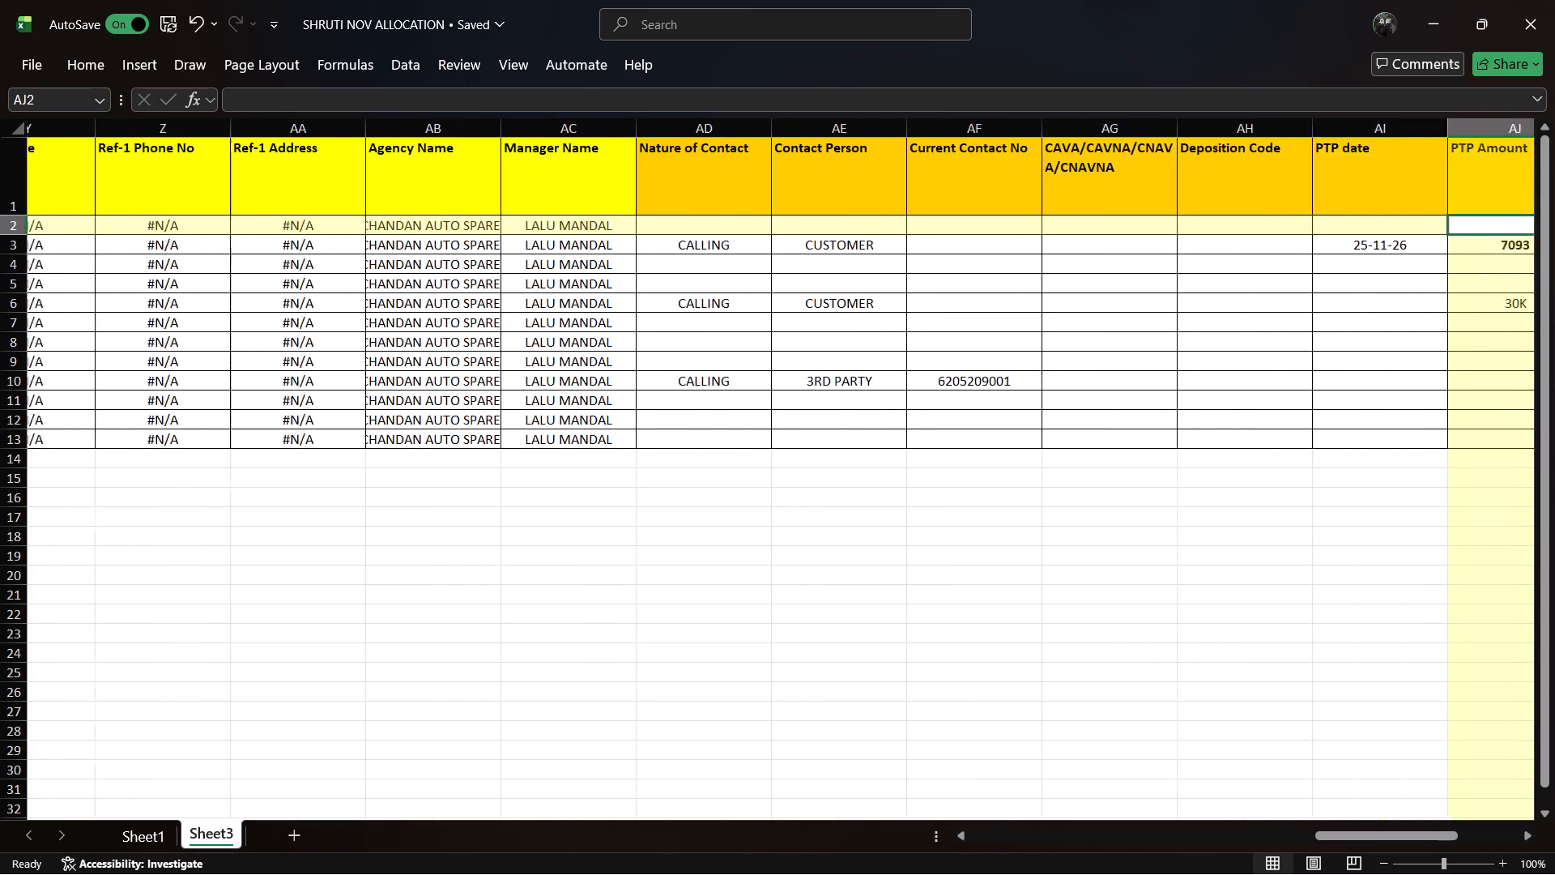
pyautogui.press('Right')
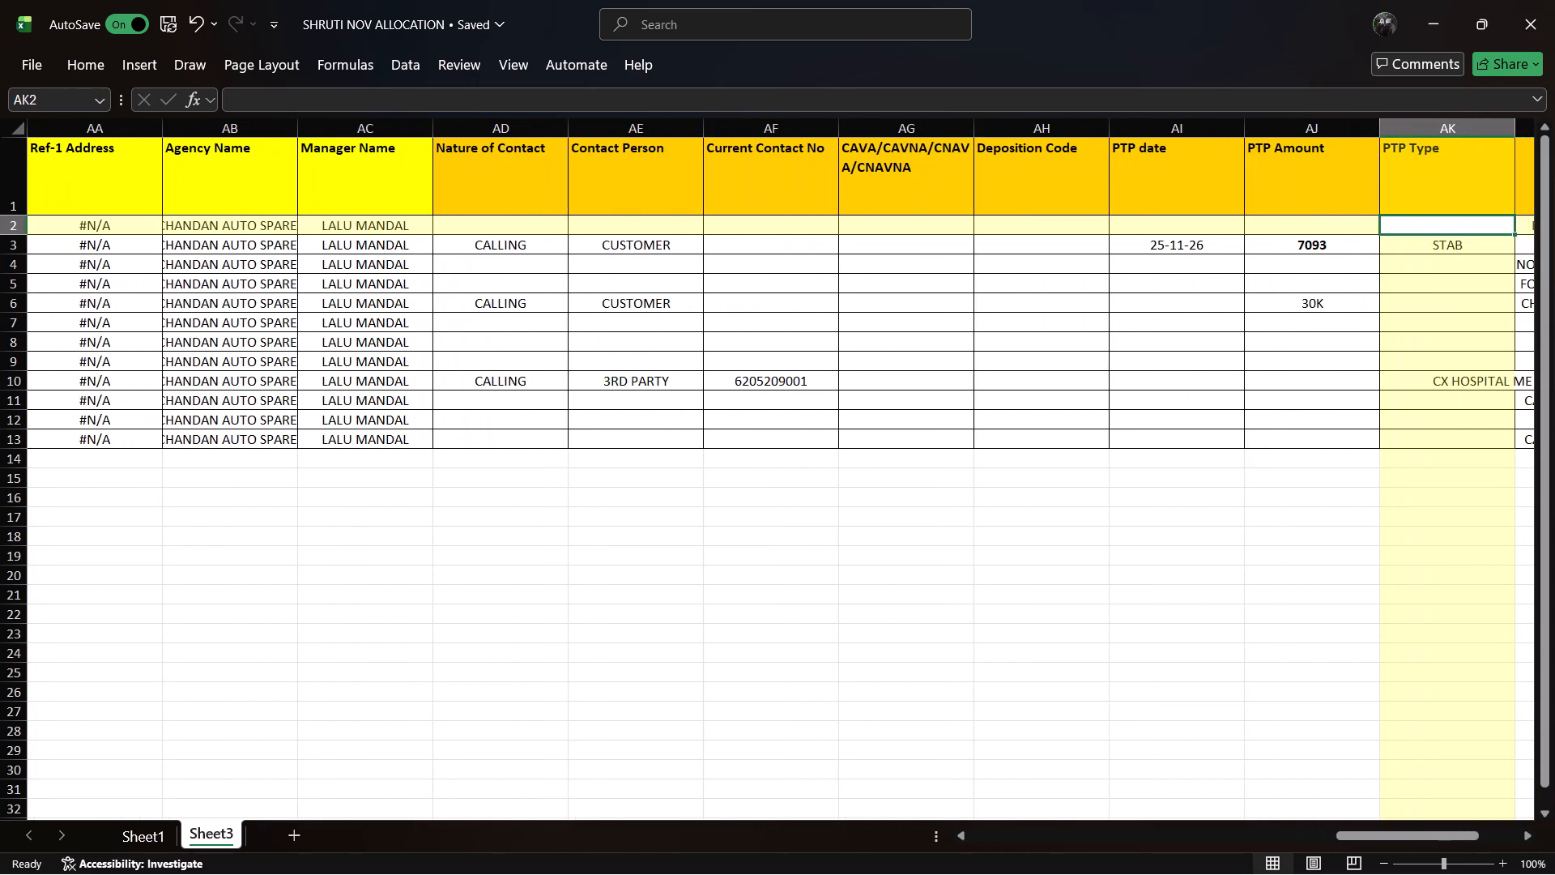
pyautogui.press('Right')
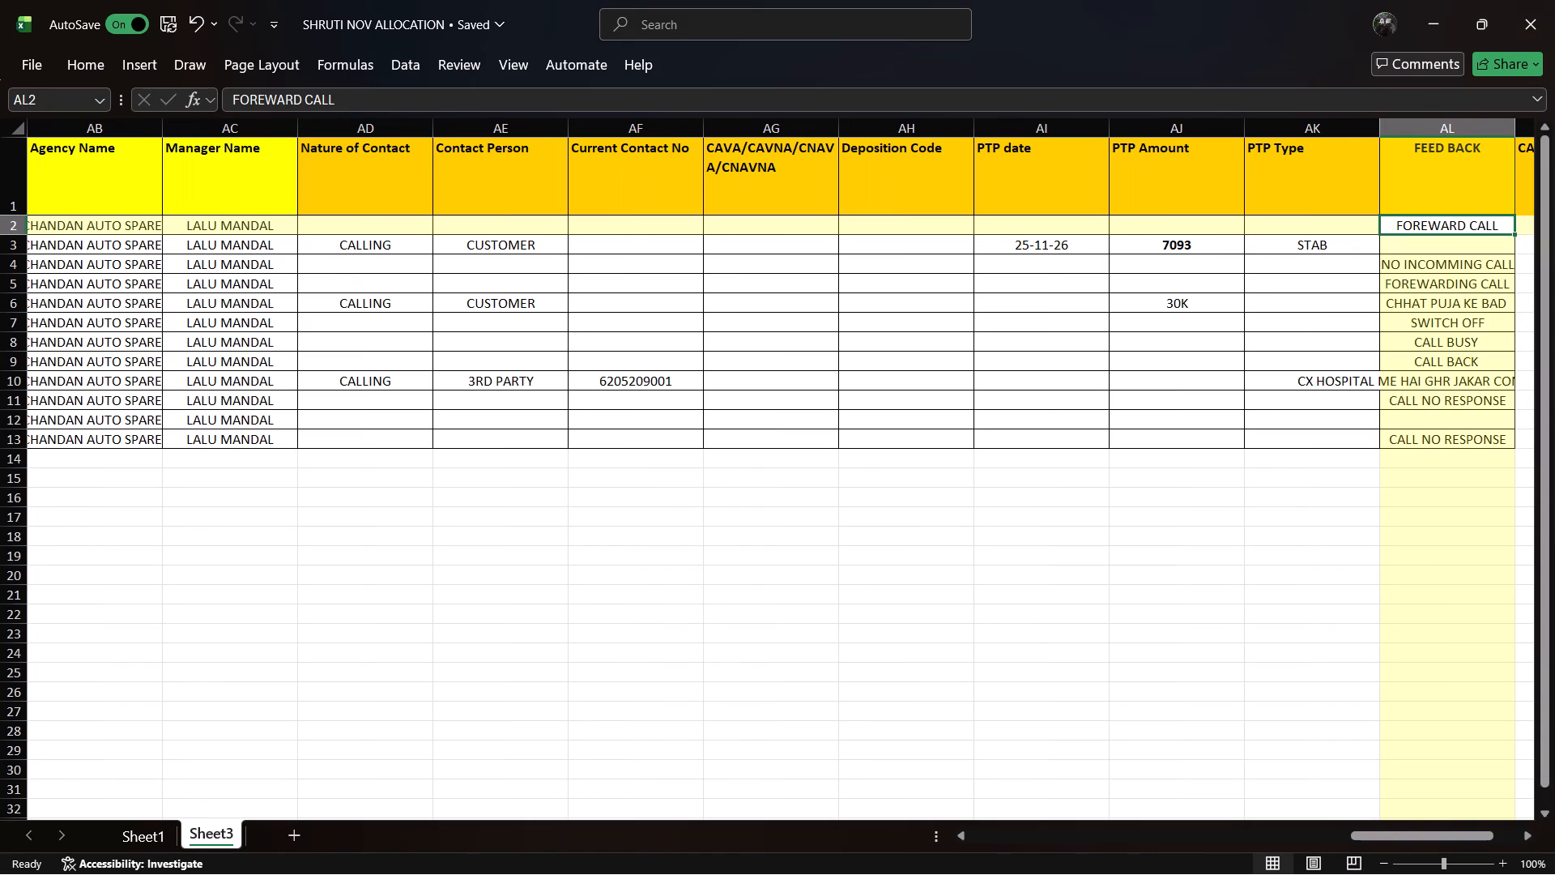
# Set the PTP Amount in row 3 to 7093/-.
pyautogui.doubleClick(1205, 246)
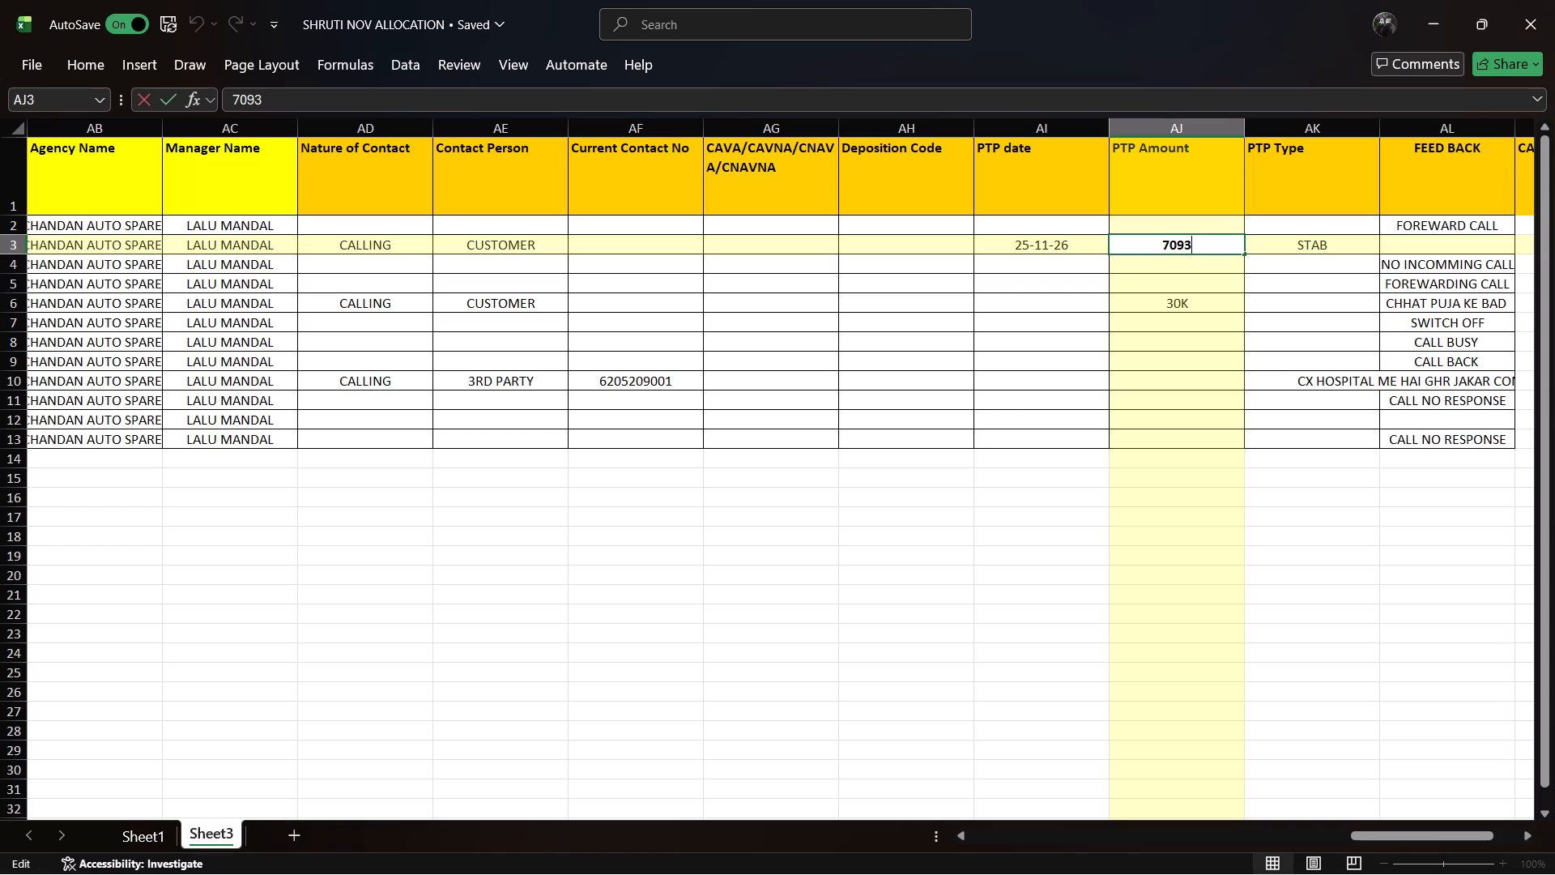
pyautogui.write('/-')
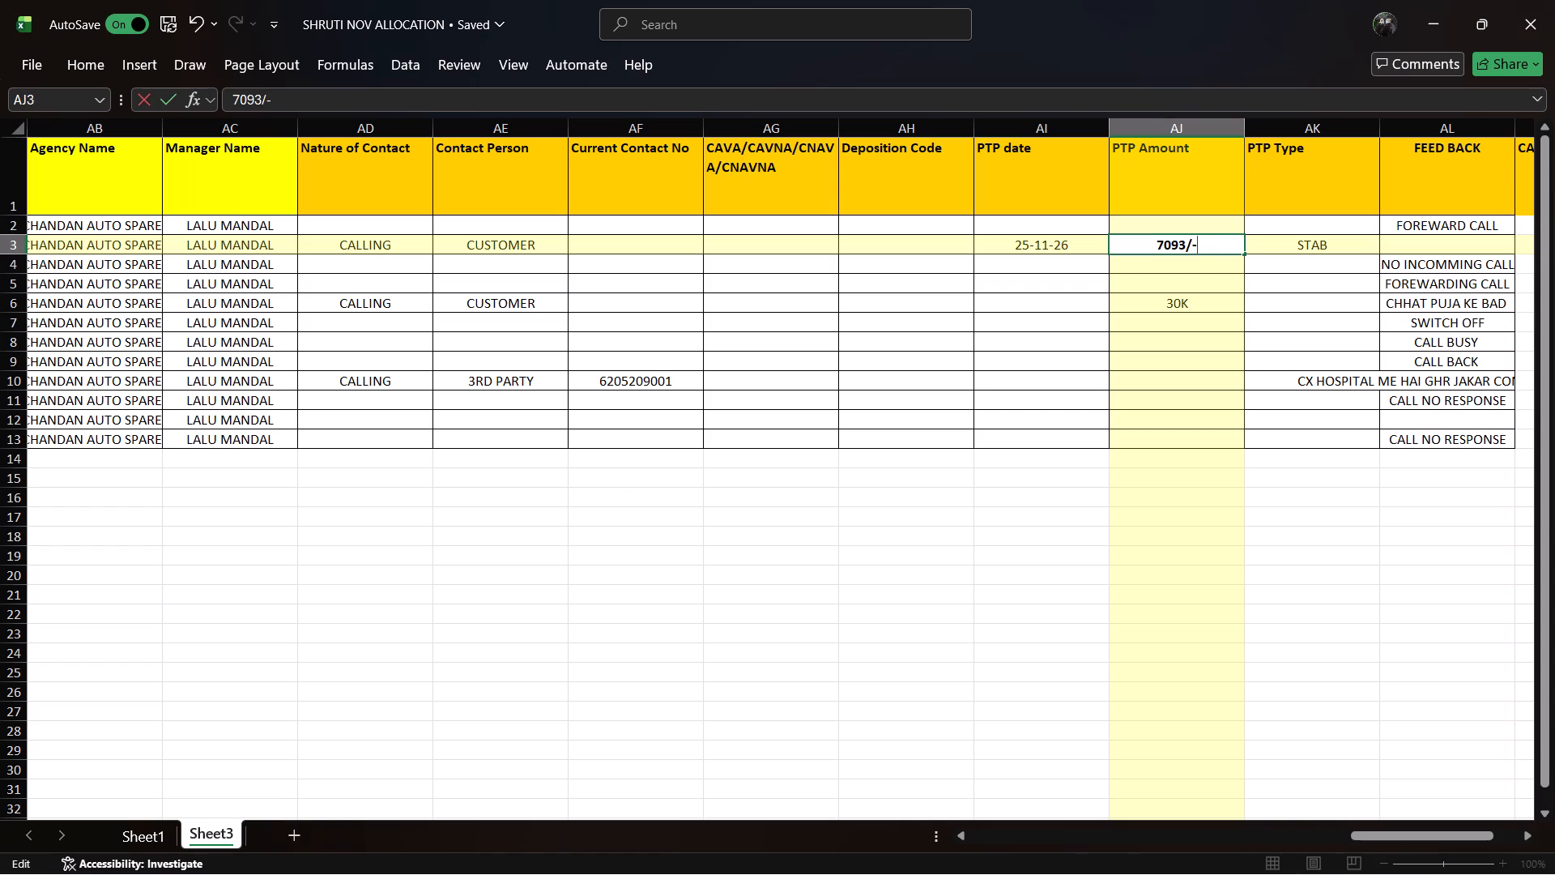
pyautogui.click(1321, 246)
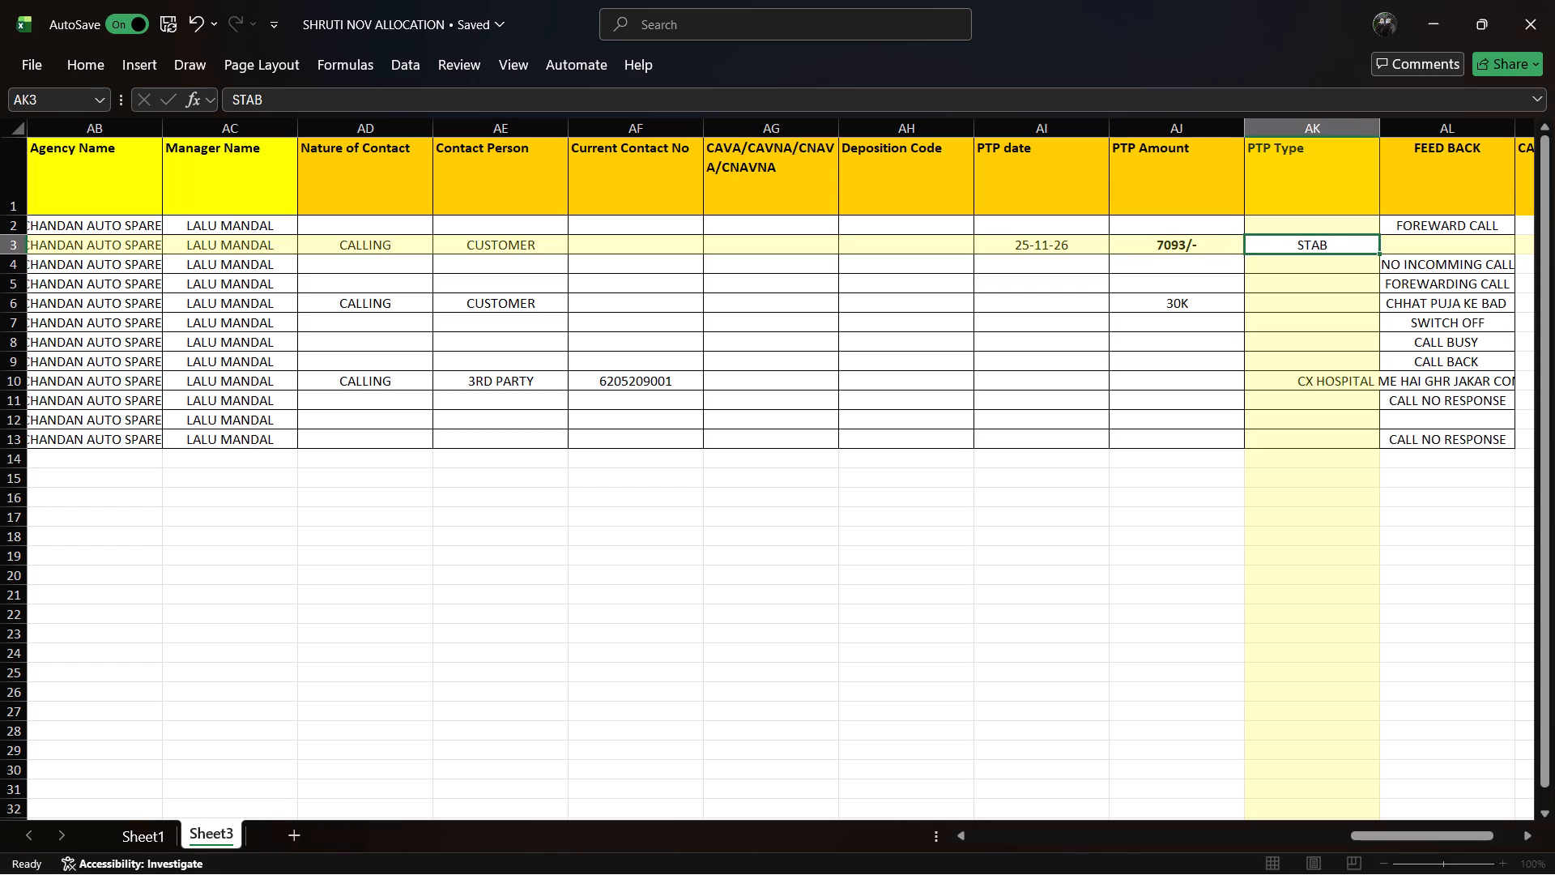
# Check the PTP and FEED BACK entries of rows 3 and 6, and continue down to row 12's CALLING DATE.
pyautogui.click(1451, 224)
pyautogui.click(1450, 250)
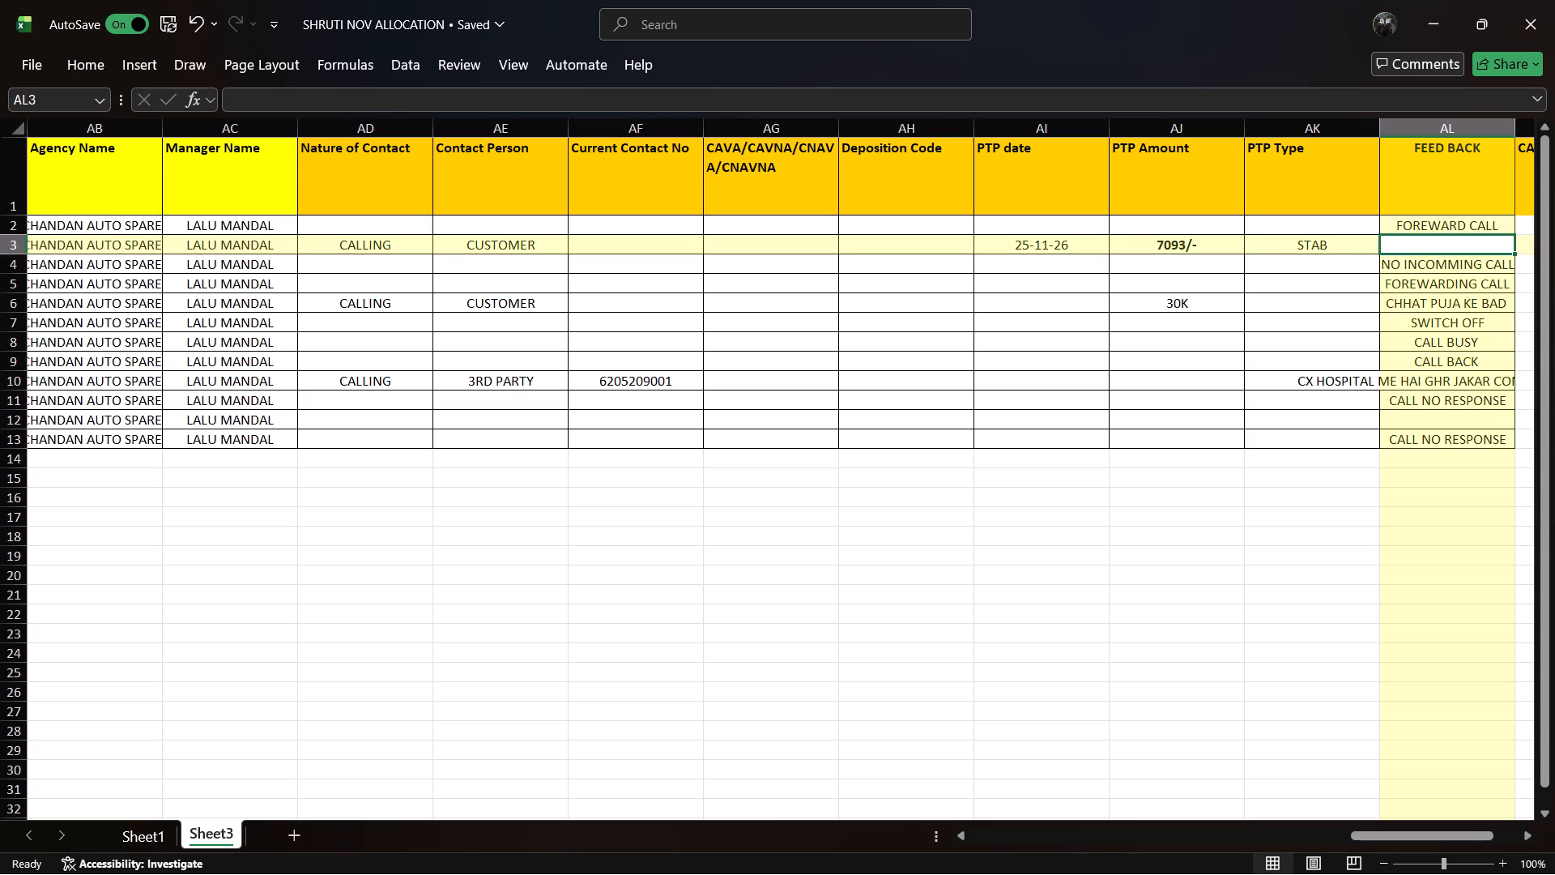
pyautogui.click(949, 246)
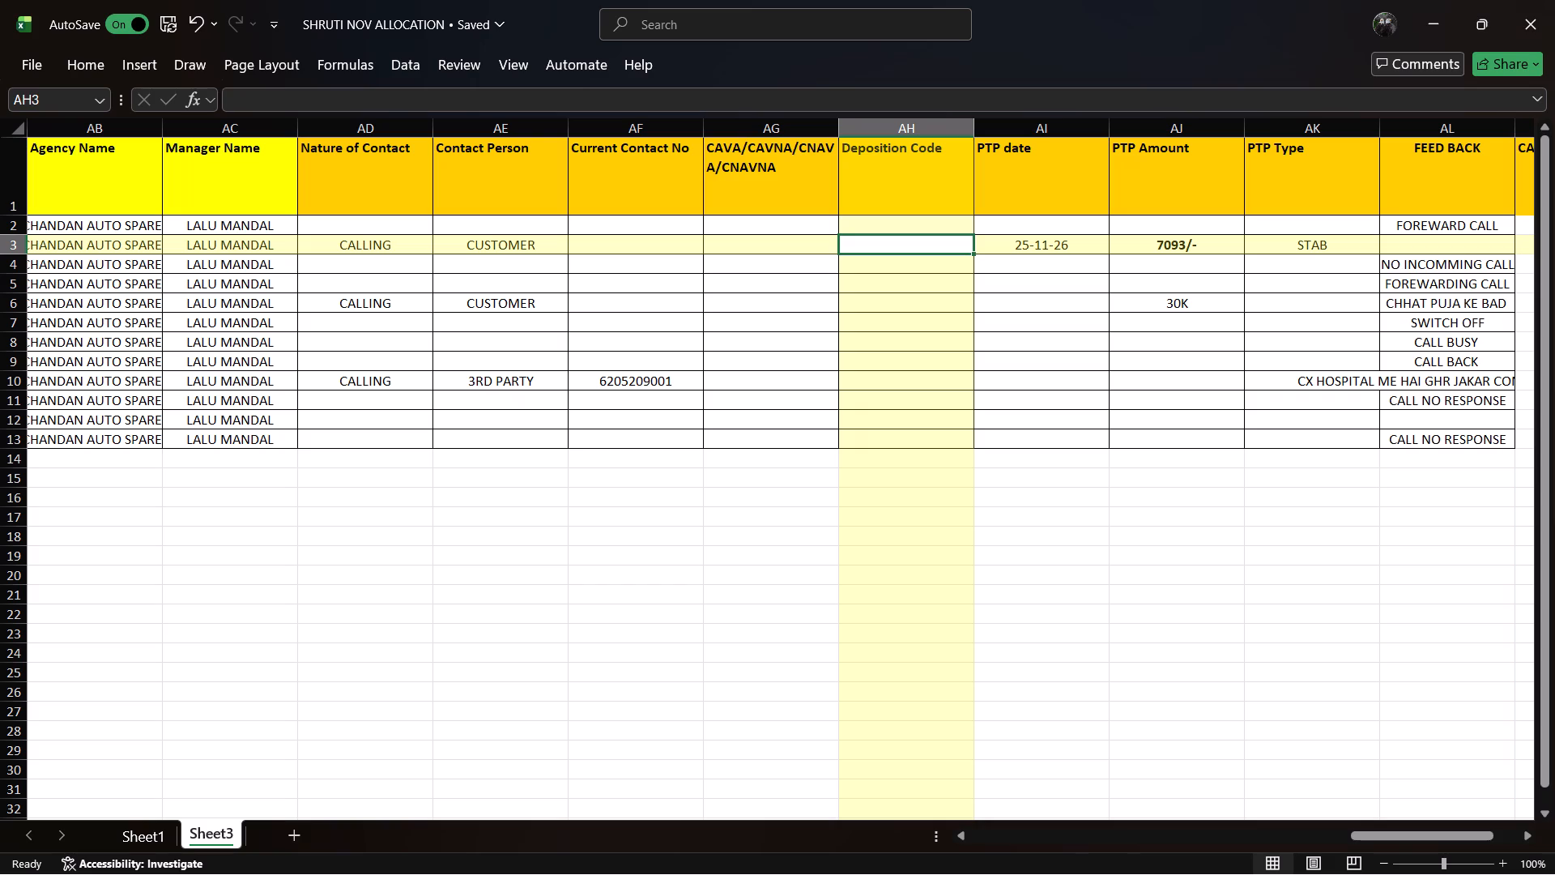
pyautogui.click(1216, 306)
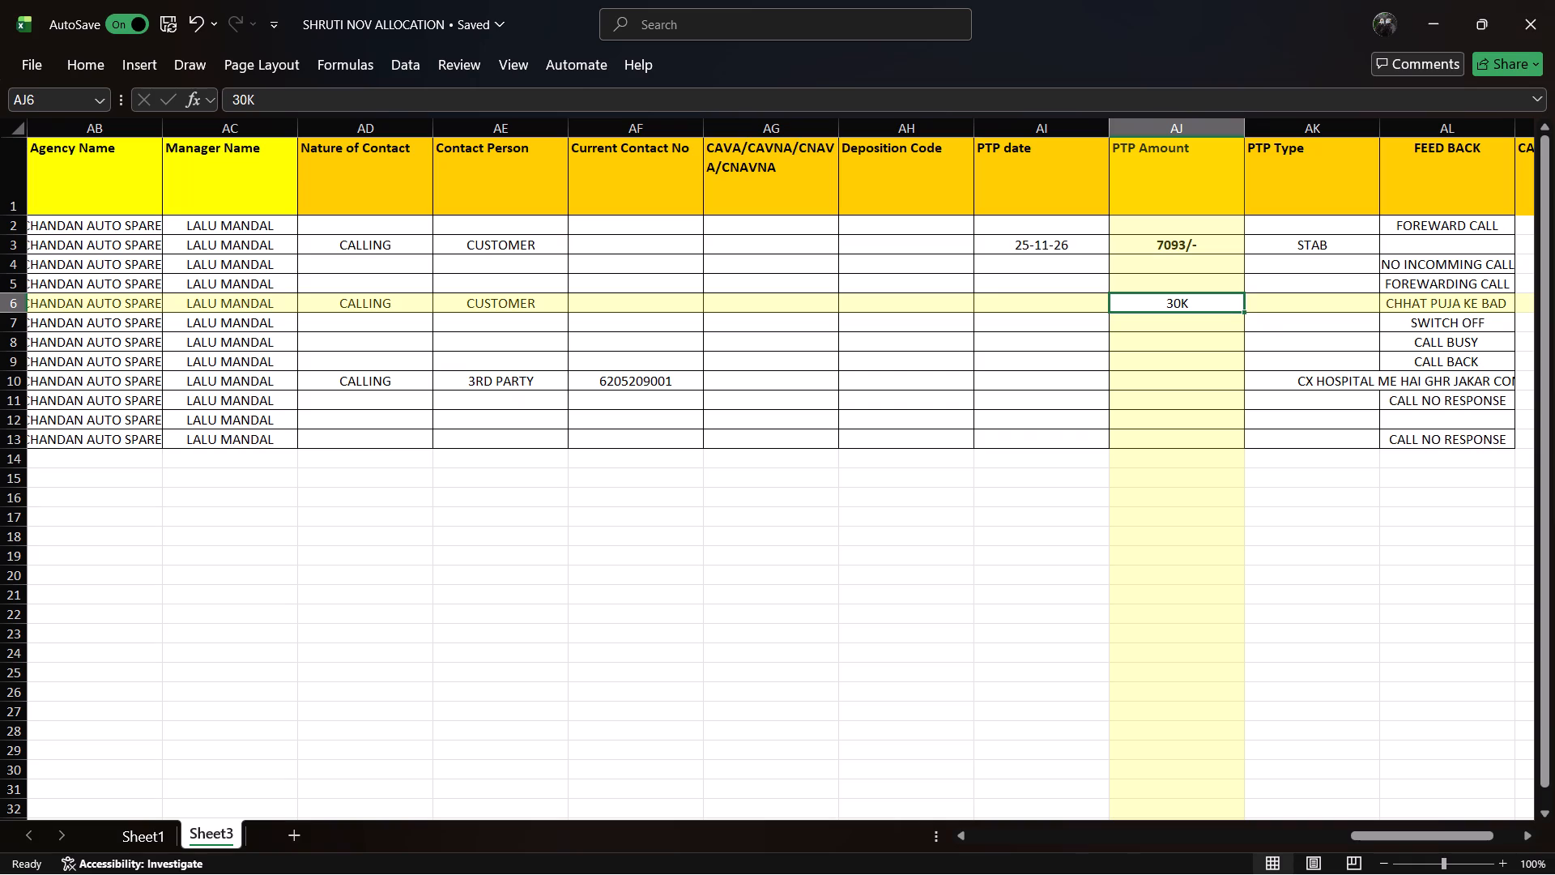
pyautogui.press('Down')
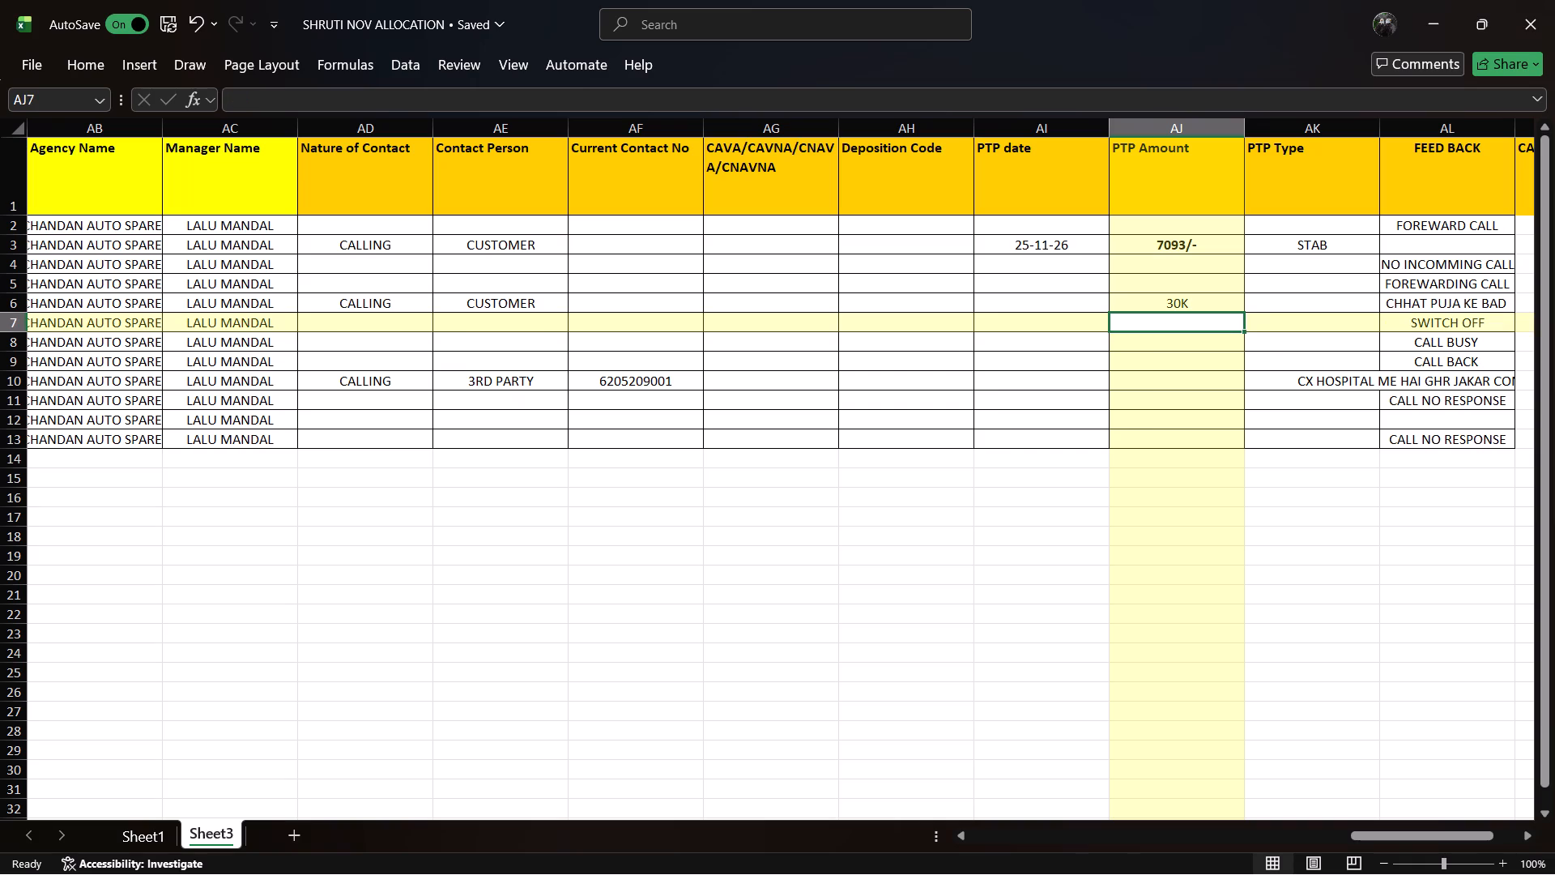
pyautogui.press('Down')
pyautogui.press('Down')
pyautogui.press('Down')
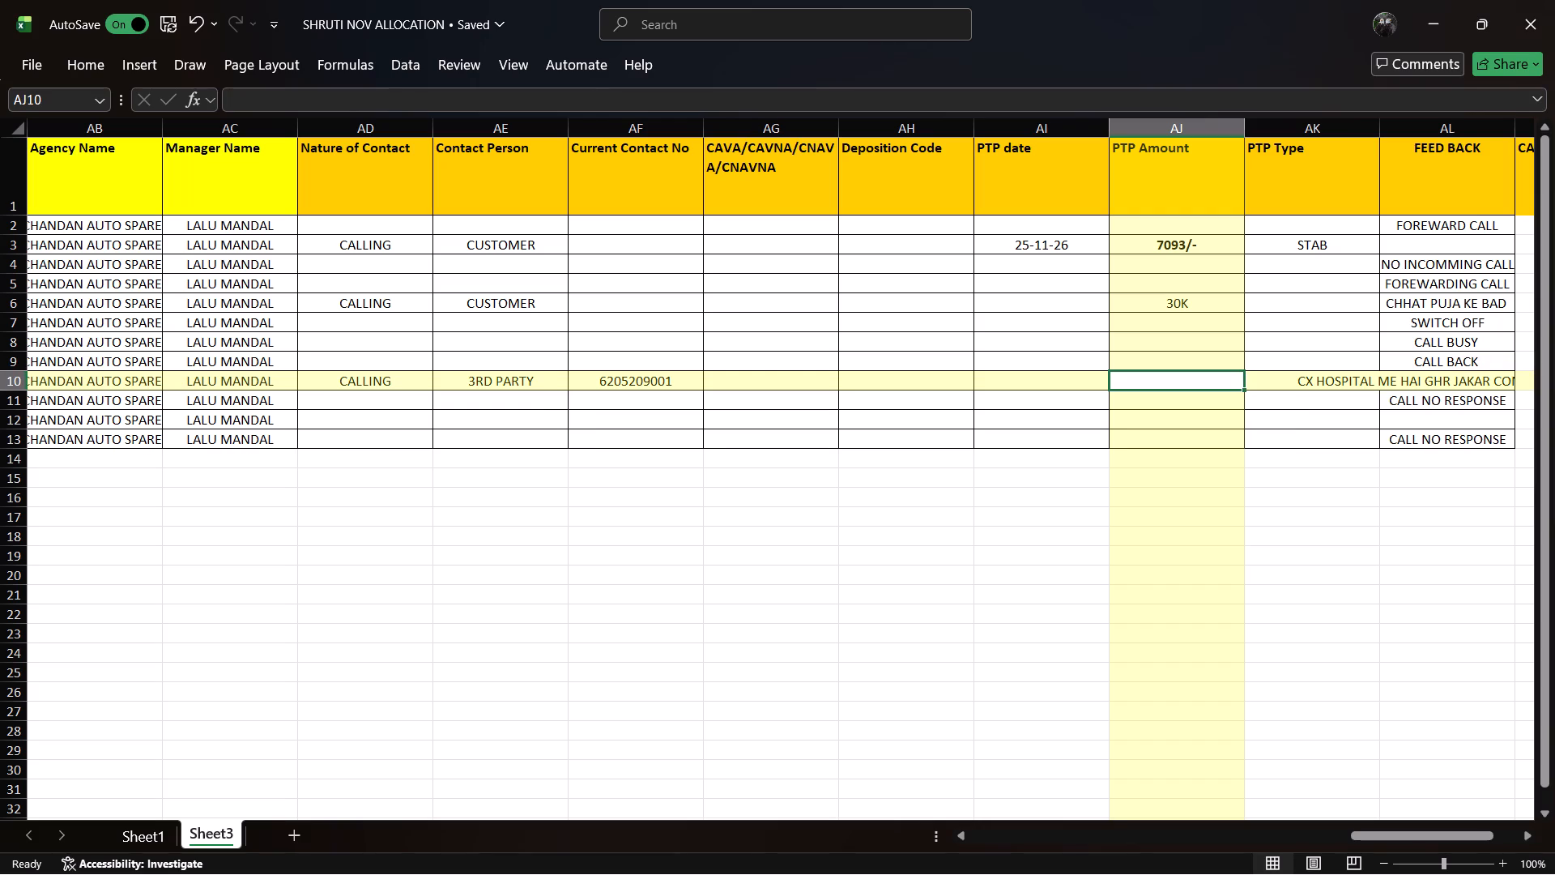
pyautogui.press('Down')
pyautogui.press('Down')
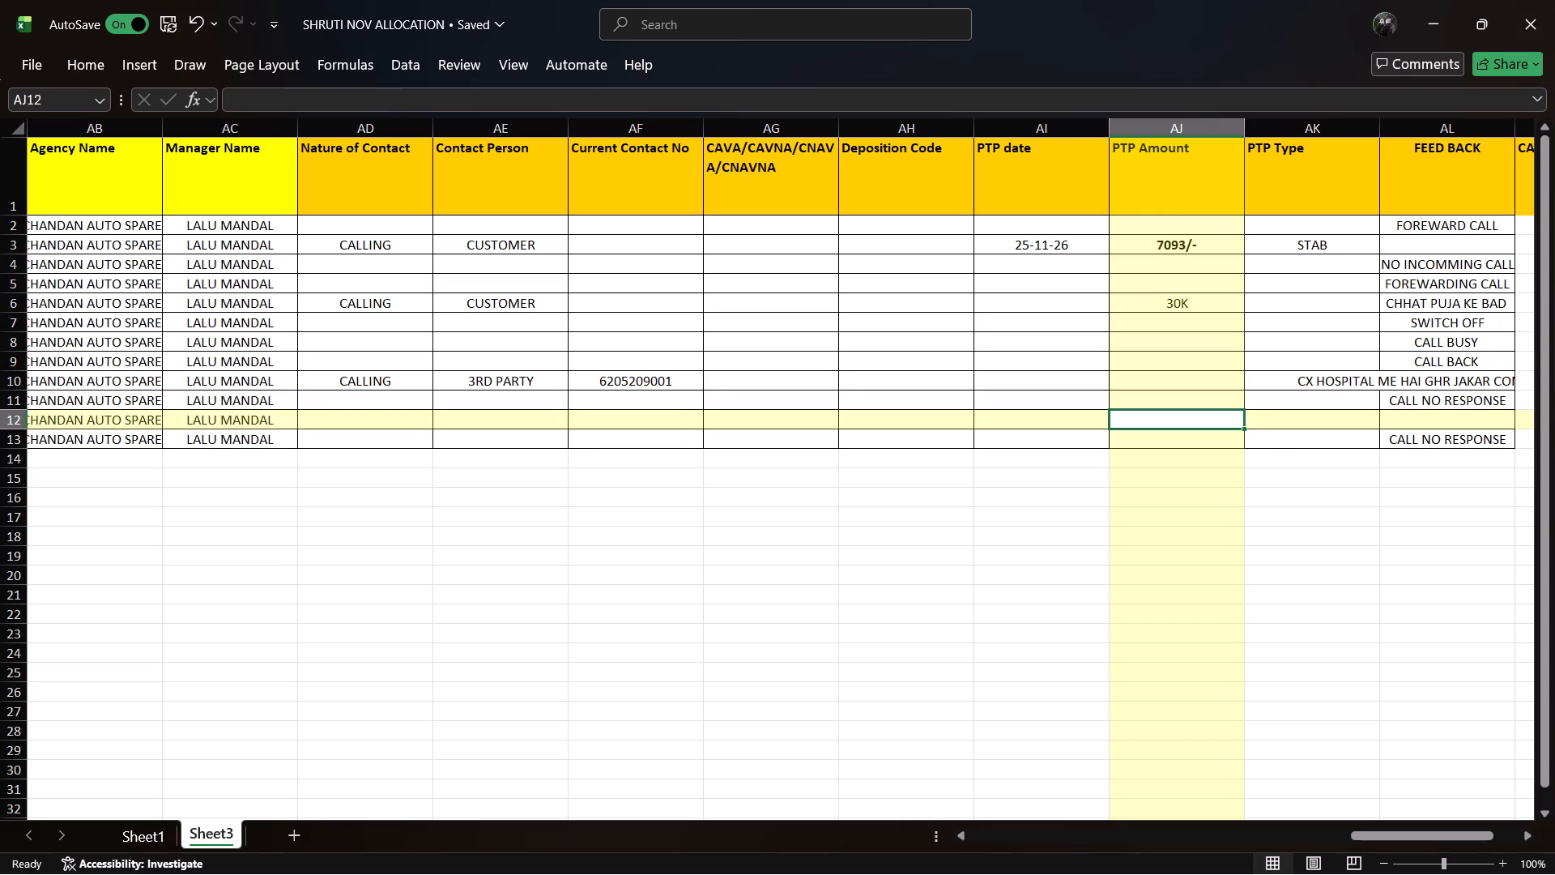
pyautogui.press('Right')
pyautogui.press('Right')
pyautogui.press('Right')
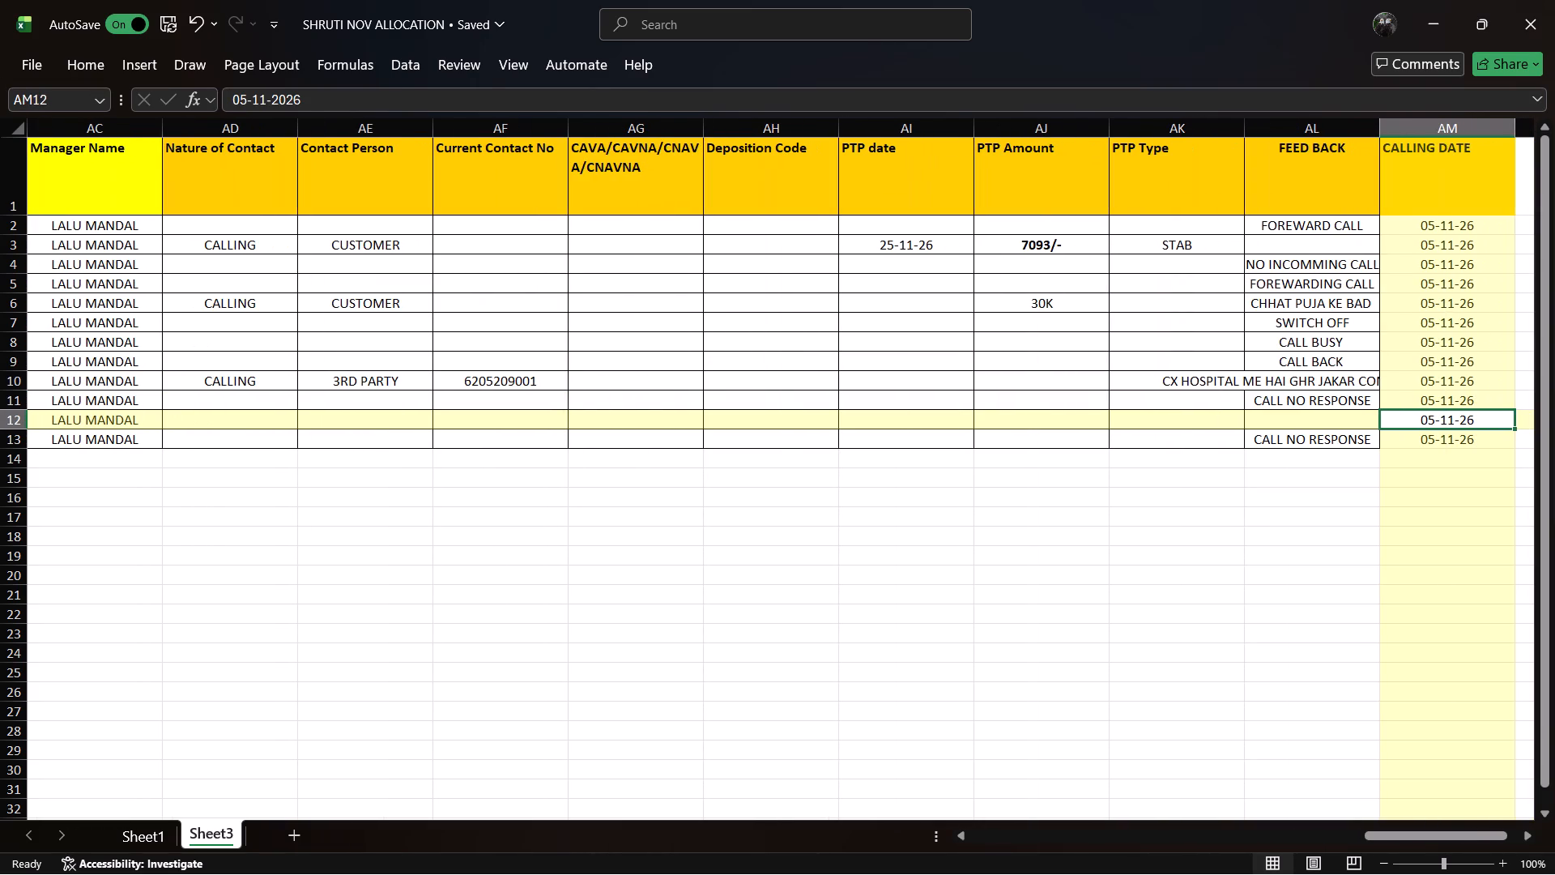
# Review the row 12 account's loan, customer, overdue and vehicle details, from Loan Number to Ref-1 Address.
pyautogui.press('Left')
pyautogui.press('Left')
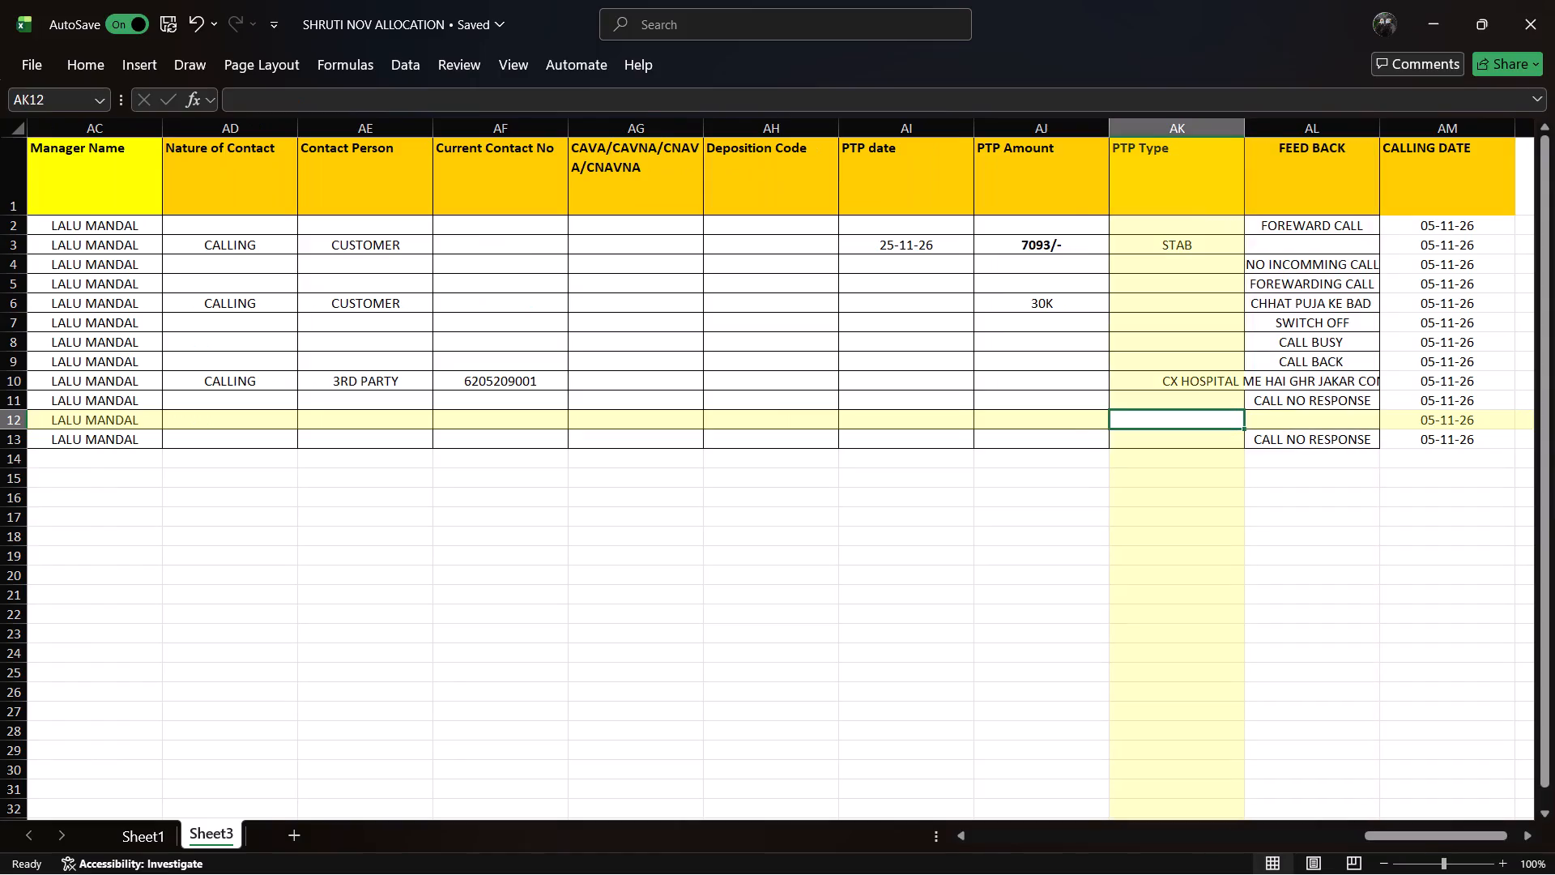
pyautogui.press('Left')
pyautogui.press('Left')
pyautogui.press('Left')
pyautogui.press('Left')
pyautogui.press('Left')
pyautogui.press('Left')
pyautogui.press('Left')
pyautogui.press('Left')
pyautogui.press('Left')
pyautogui.press('Left')
pyautogui.press('Left')
pyautogui.press('Left')
pyautogui.press('Left')
pyautogui.press('Left')
pyautogui.press('Left')
pyautogui.press('Left')
pyautogui.press('Left')
pyautogui.press('Left')
pyautogui.press('Left')
pyautogui.press('Left')
pyautogui.press('Left')
pyautogui.press('Left')
pyautogui.press('Left')
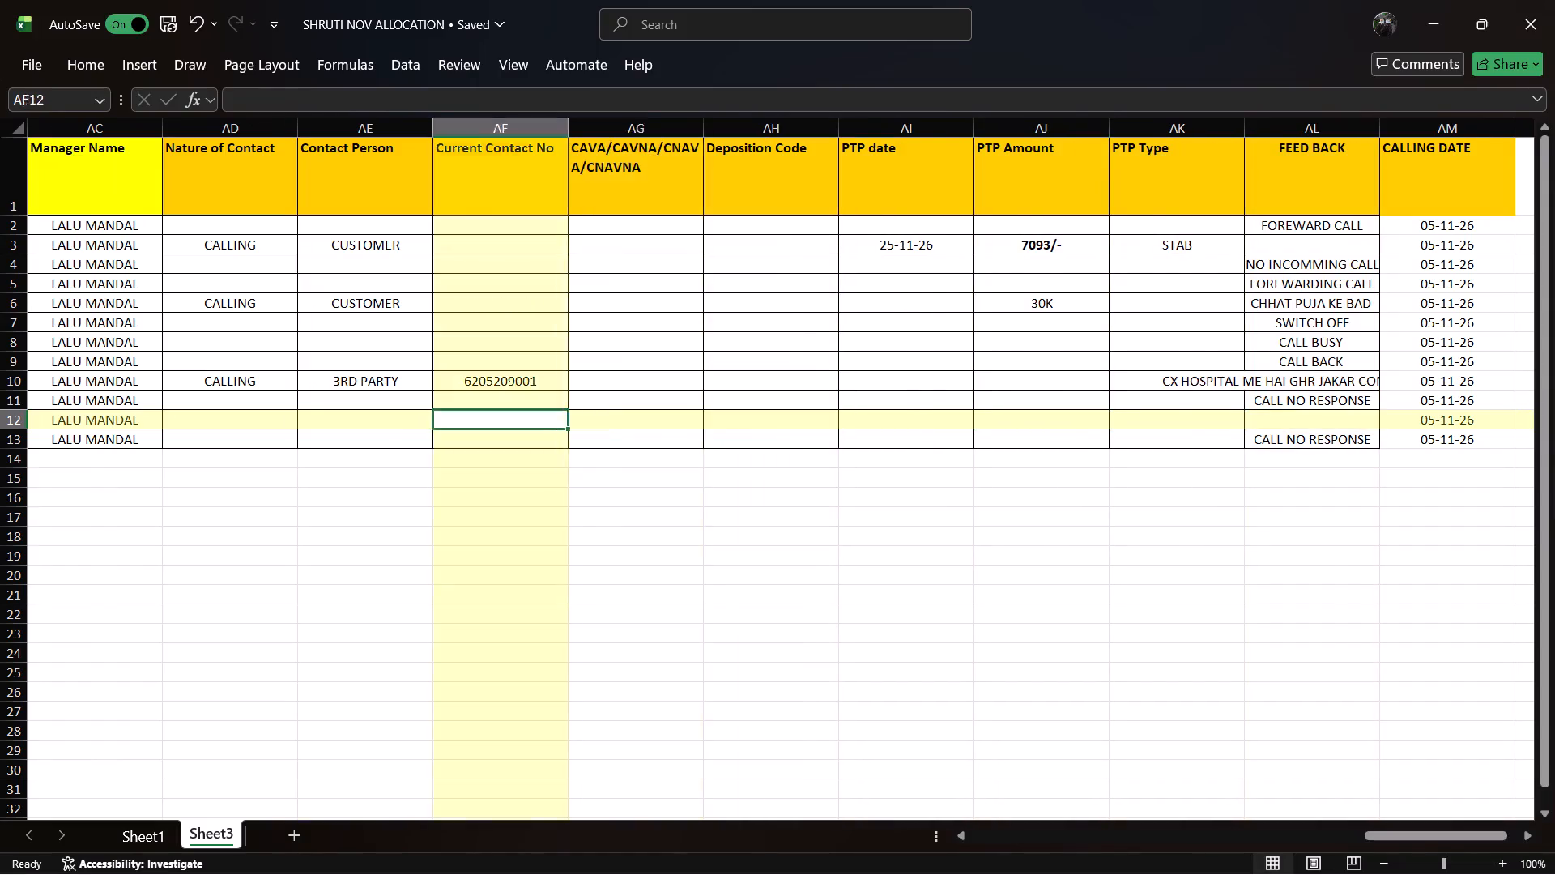
pyautogui.press('Right')
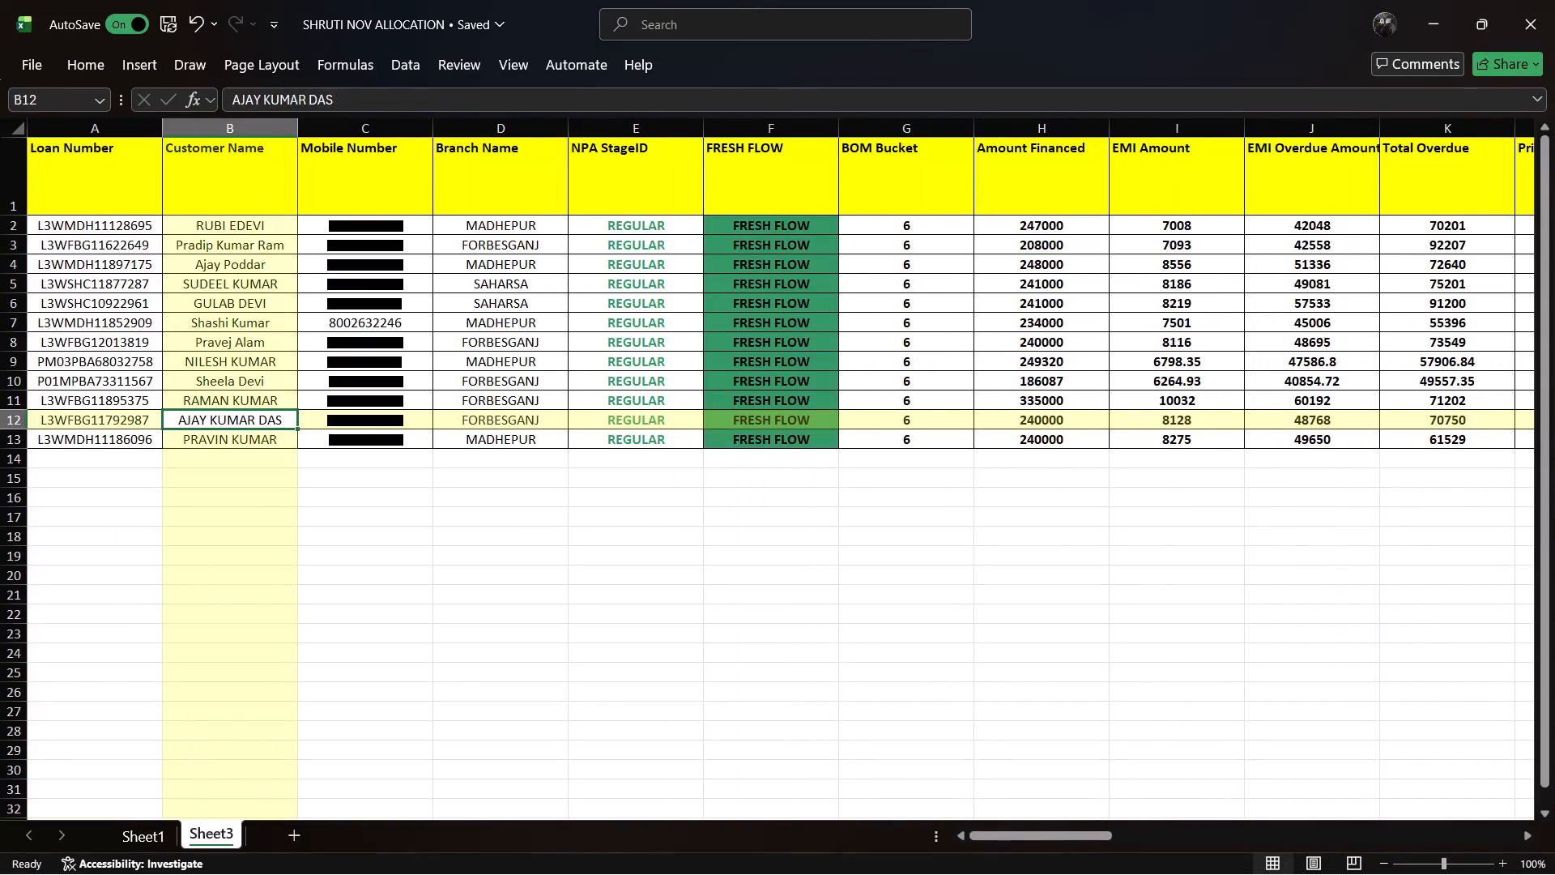
pyautogui.press('Right')
pyautogui.press('Right')
pyautogui.press('Right')
pyautogui.press('Right')
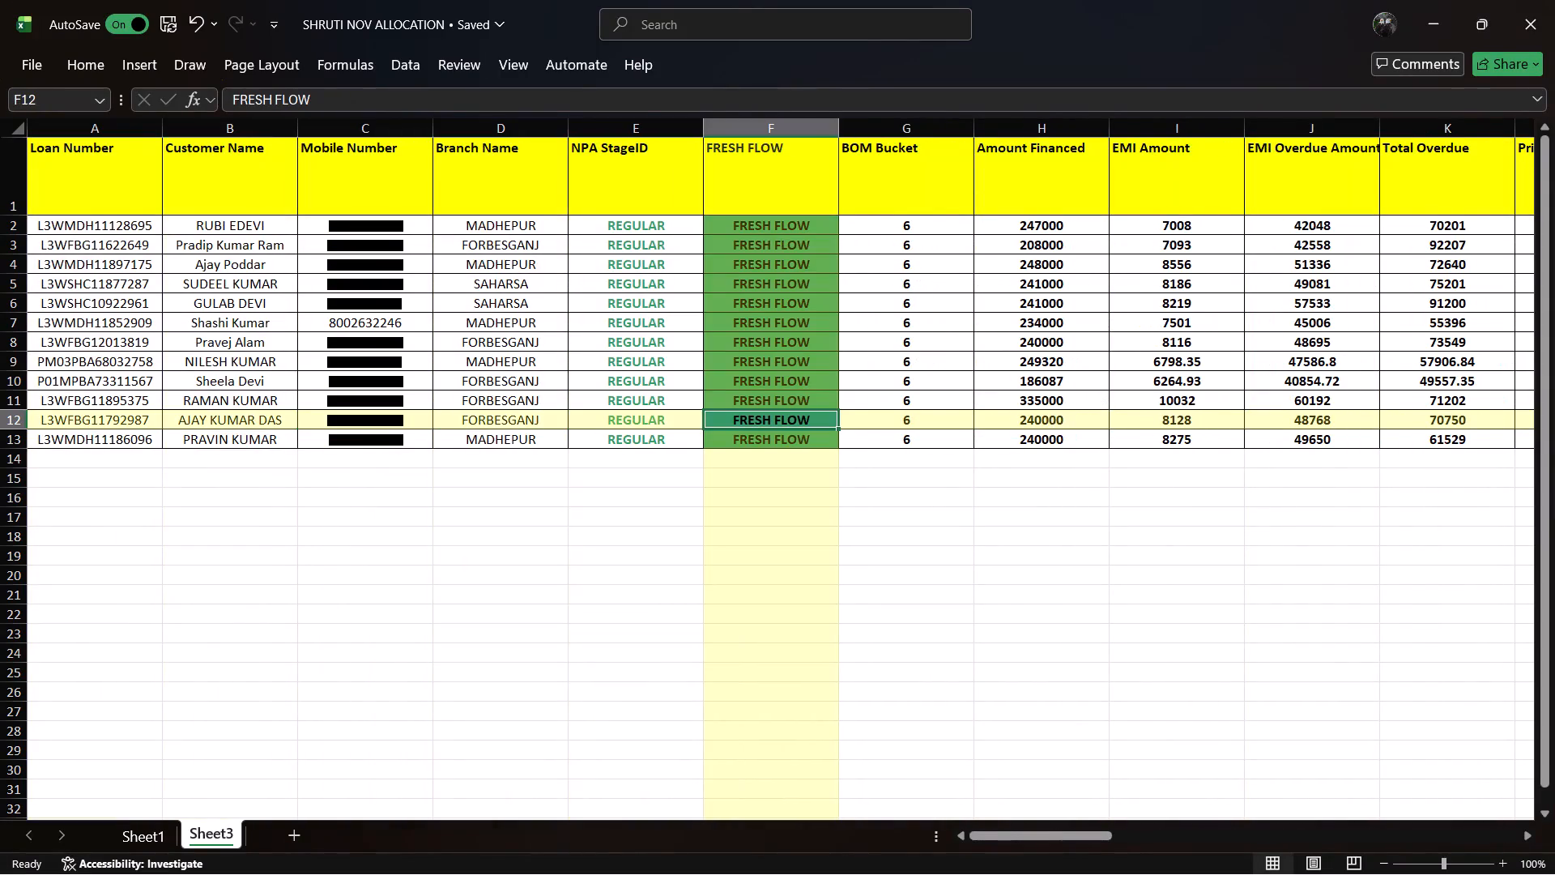
pyautogui.press('Right')
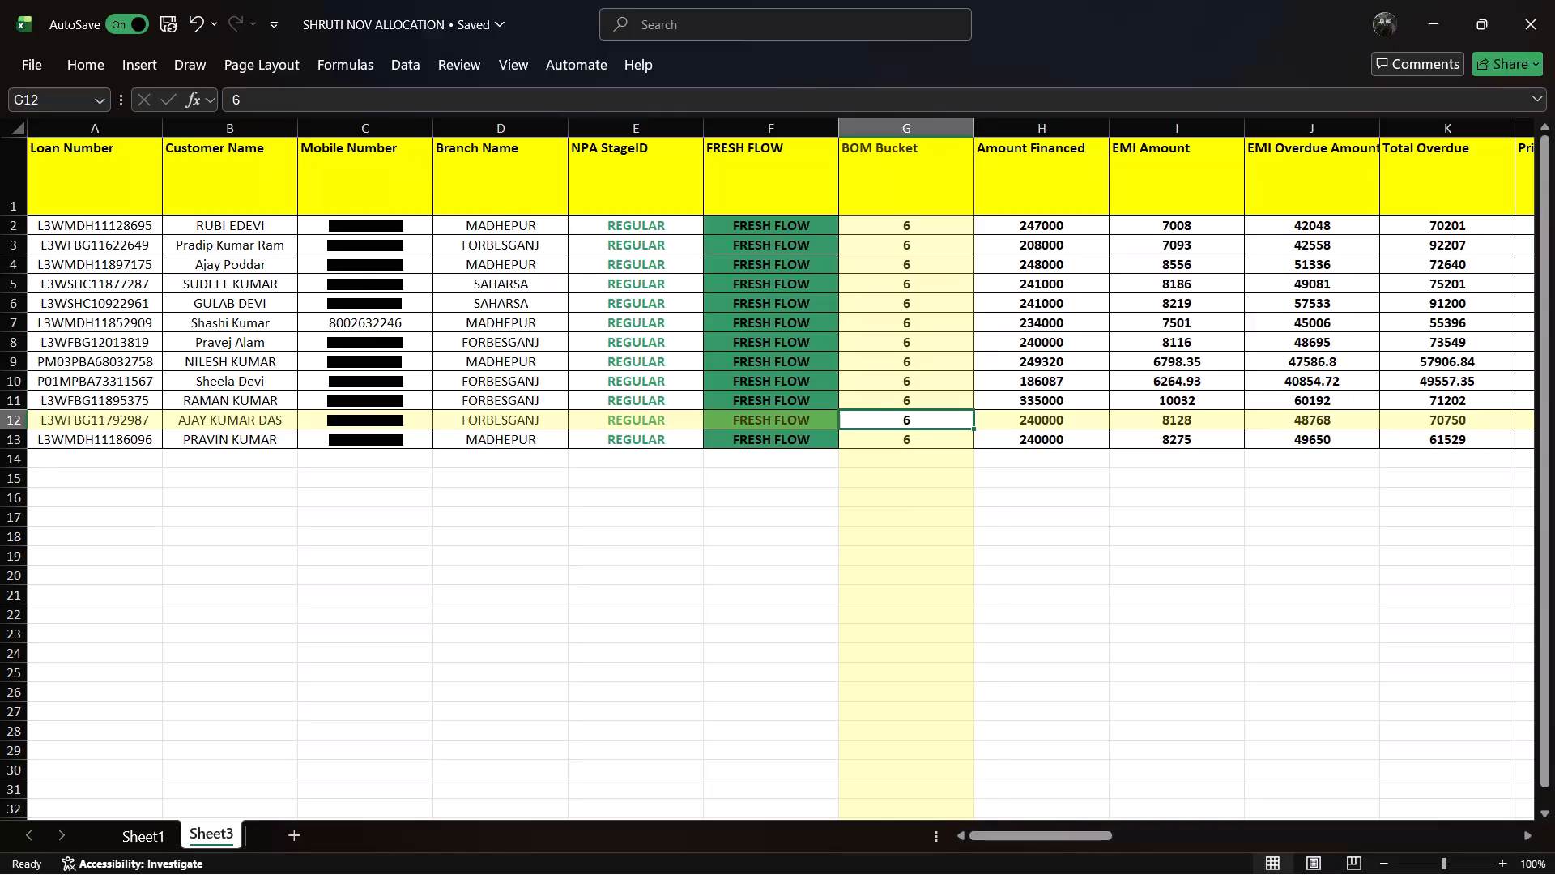
pyautogui.press('Right')
pyautogui.press('Right')
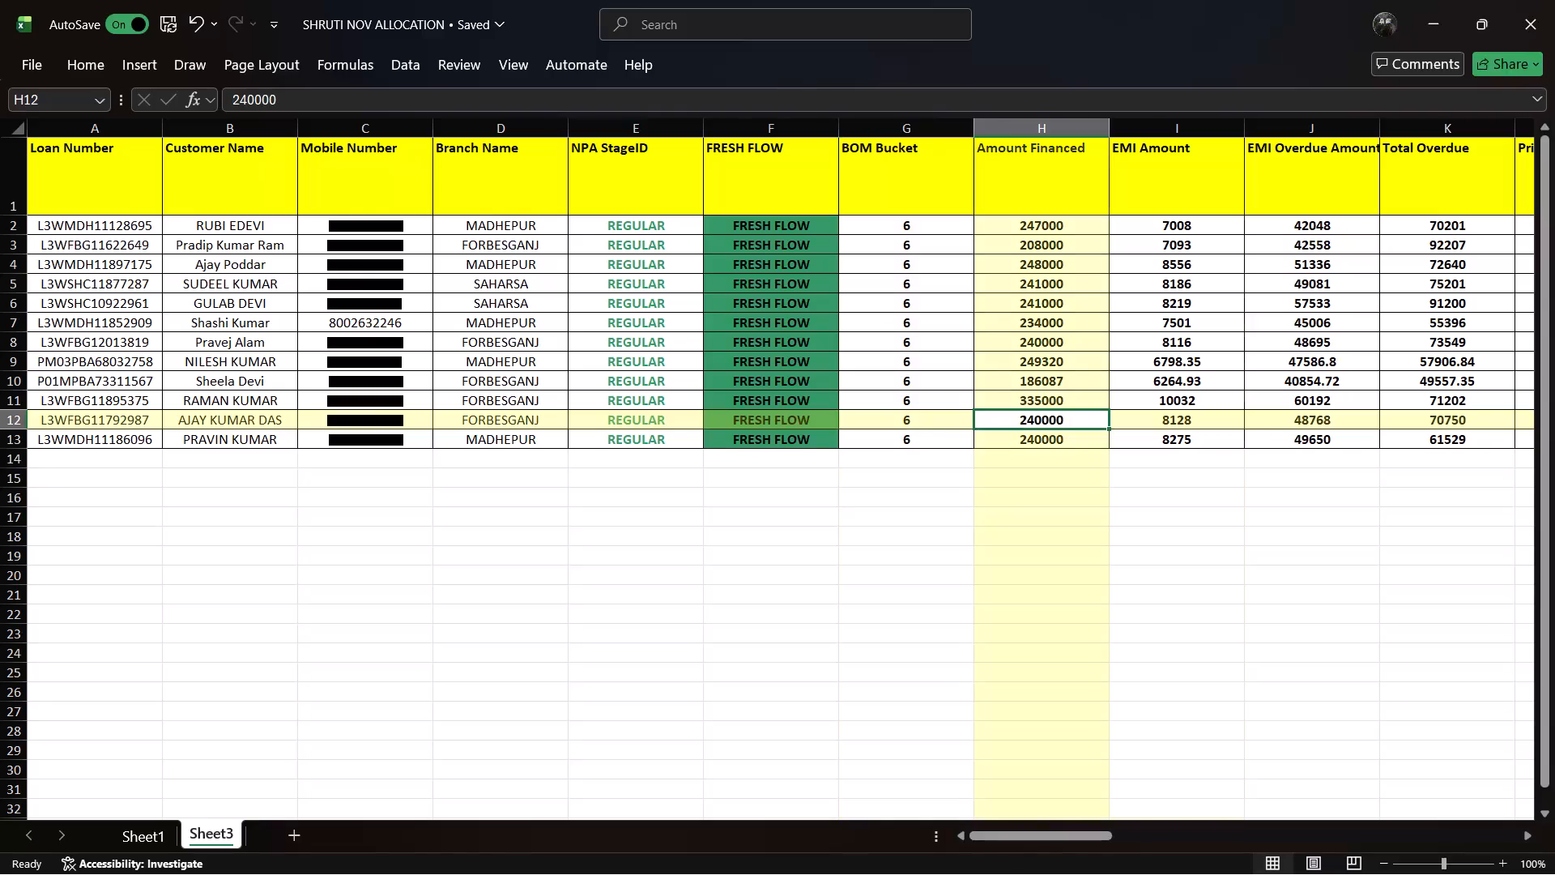
pyautogui.press('Right')
pyautogui.press('Right')
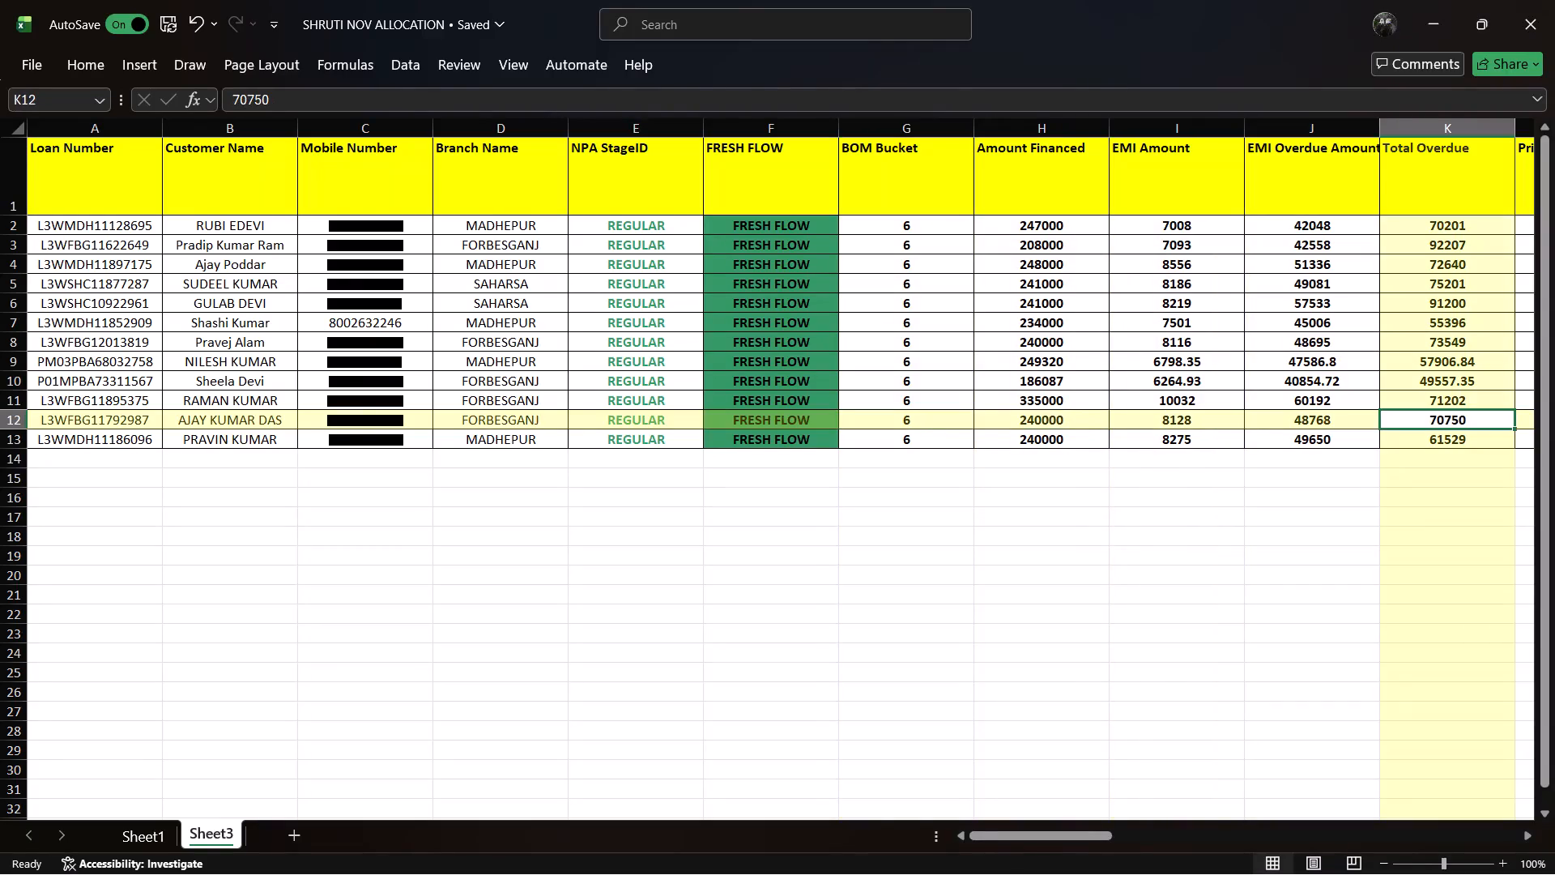
pyautogui.press('Right')
pyautogui.press('Right')
pyautogui.press('Right')
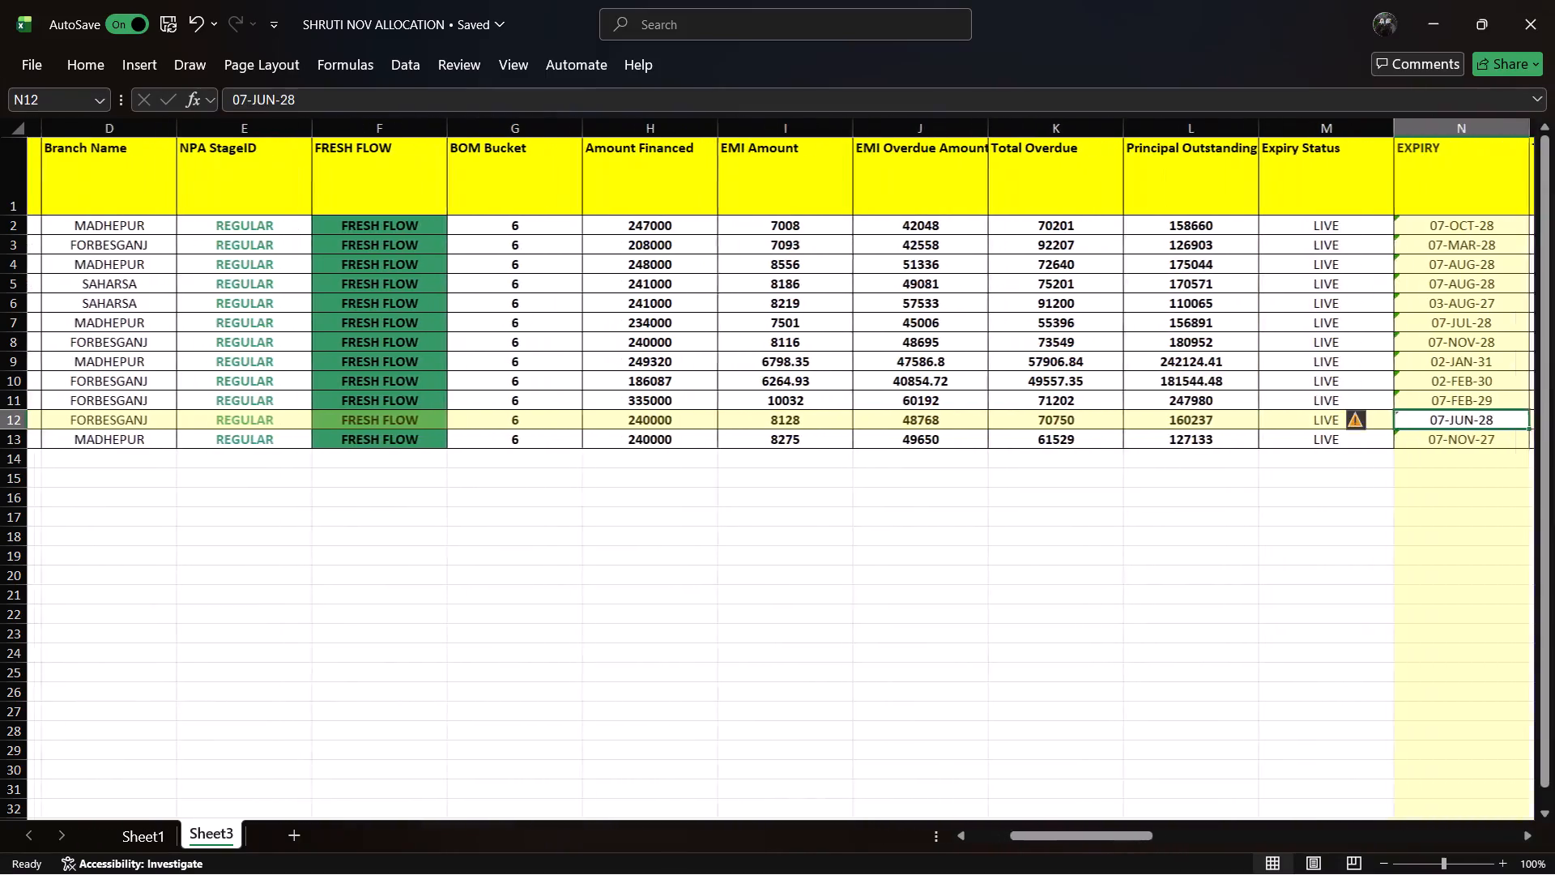
pyautogui.press('Right')
pyautogui.press('Right')
pyautogui.press('Right')
pyautogui.press('Right')
pyautogui.press('Right')
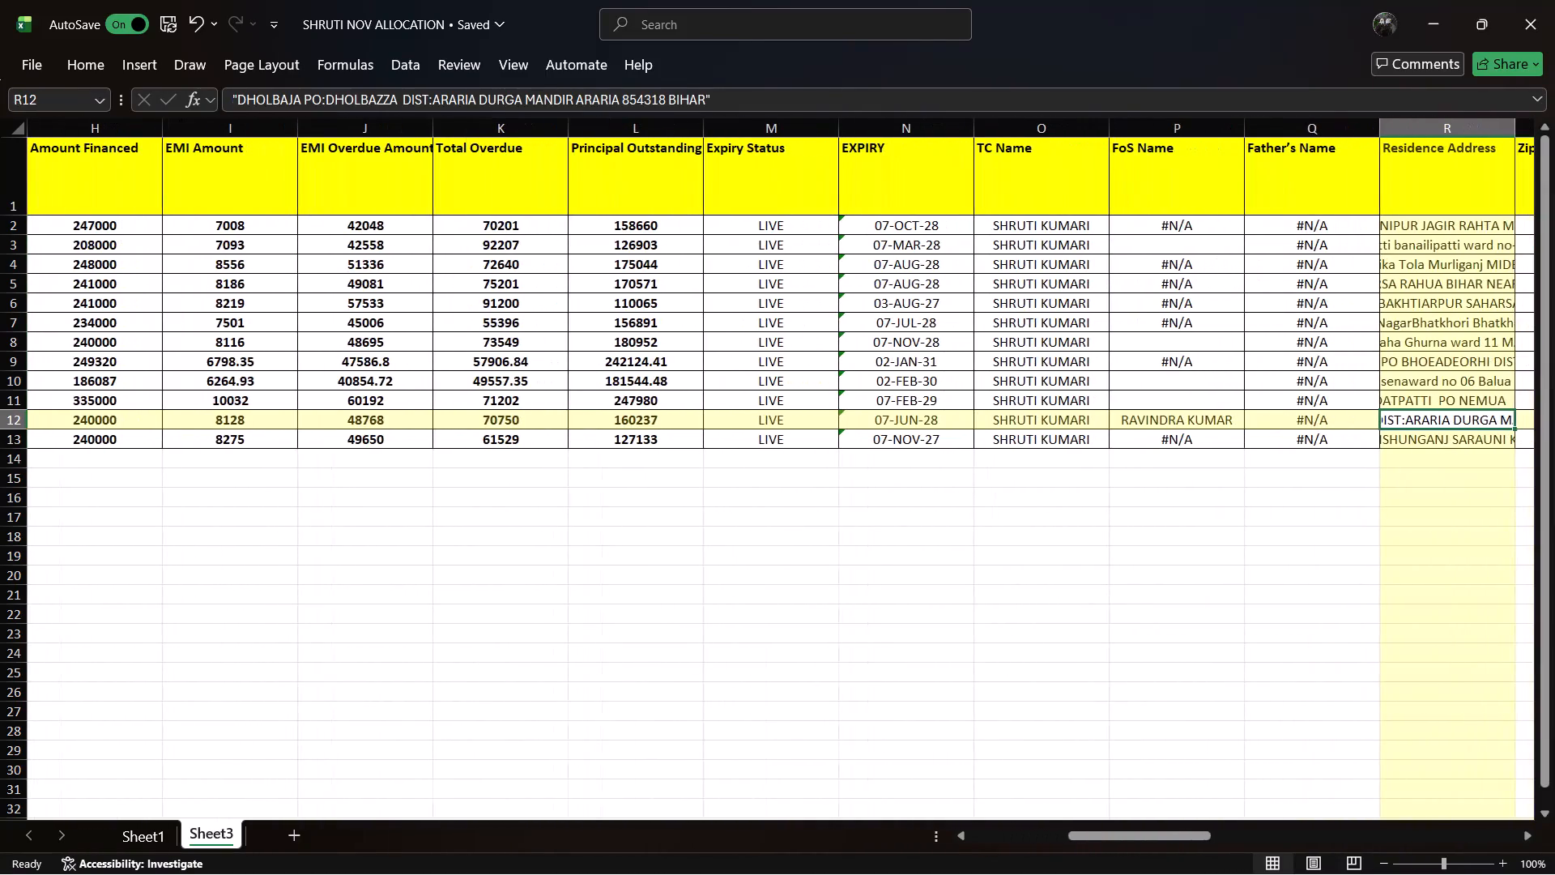
pyautogui.press('Right')
pyautogui.press('Right')
pyautogui.press('Right')
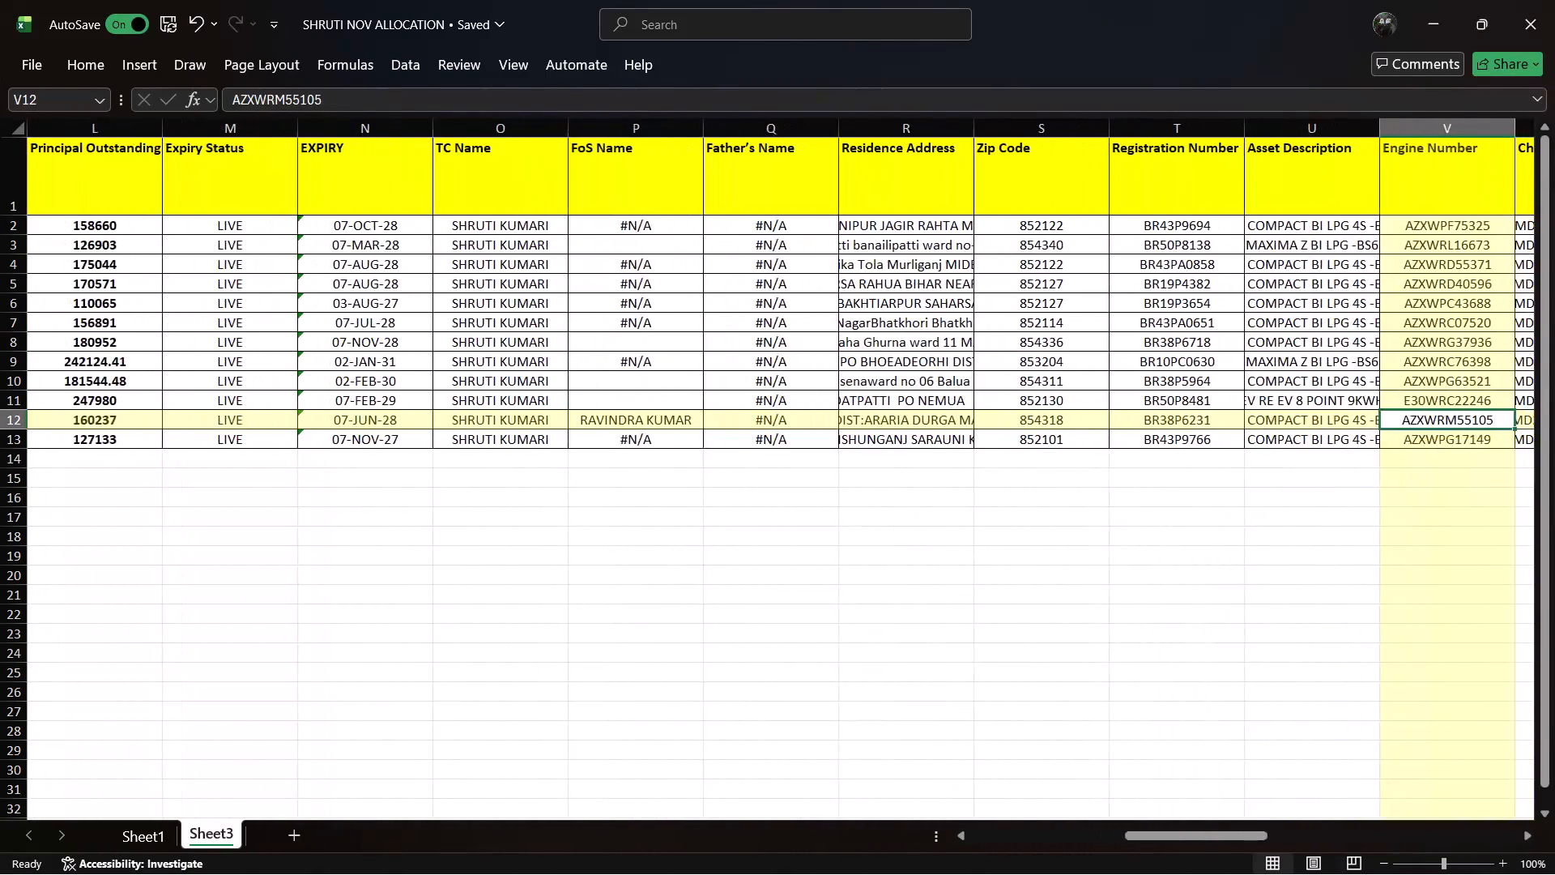
pyautogui.press('Right')
pyautogui.press('Right')
pyautogui.press('Right')
pyautogui.press('Right')
pyautogui.press('Right')
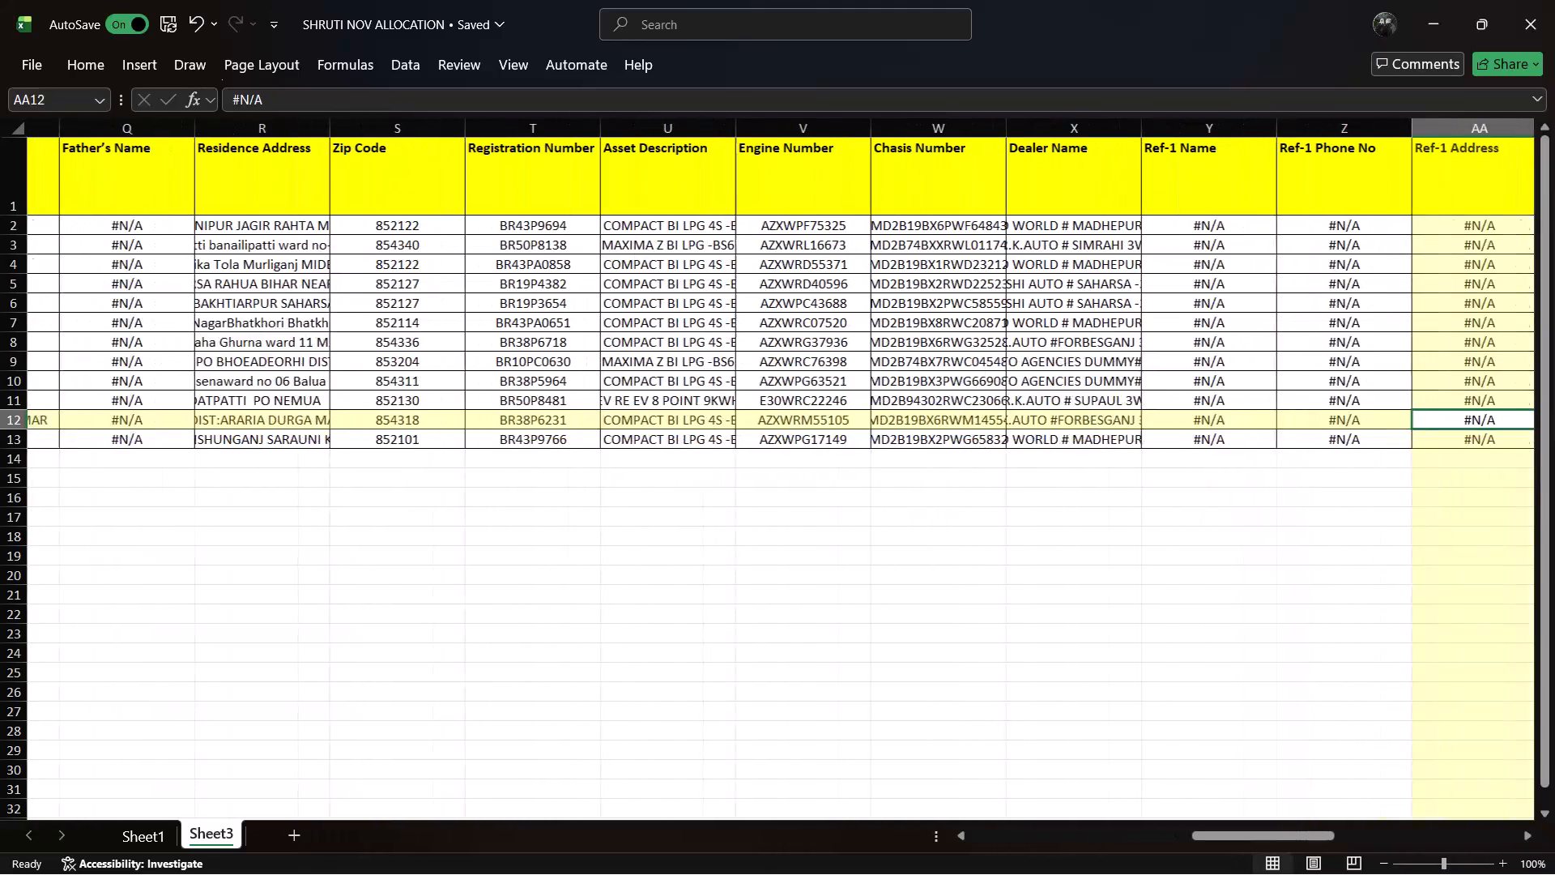
# Check row 12's agency, contact, PTP, FEED BACK and CALLING DATE entries for completeness.
pyautogui.press('Right')
pyautogui.press('Right')
pyautogui.press('Right')
pyautogui.press('Right')
pyautogui.press('Right')
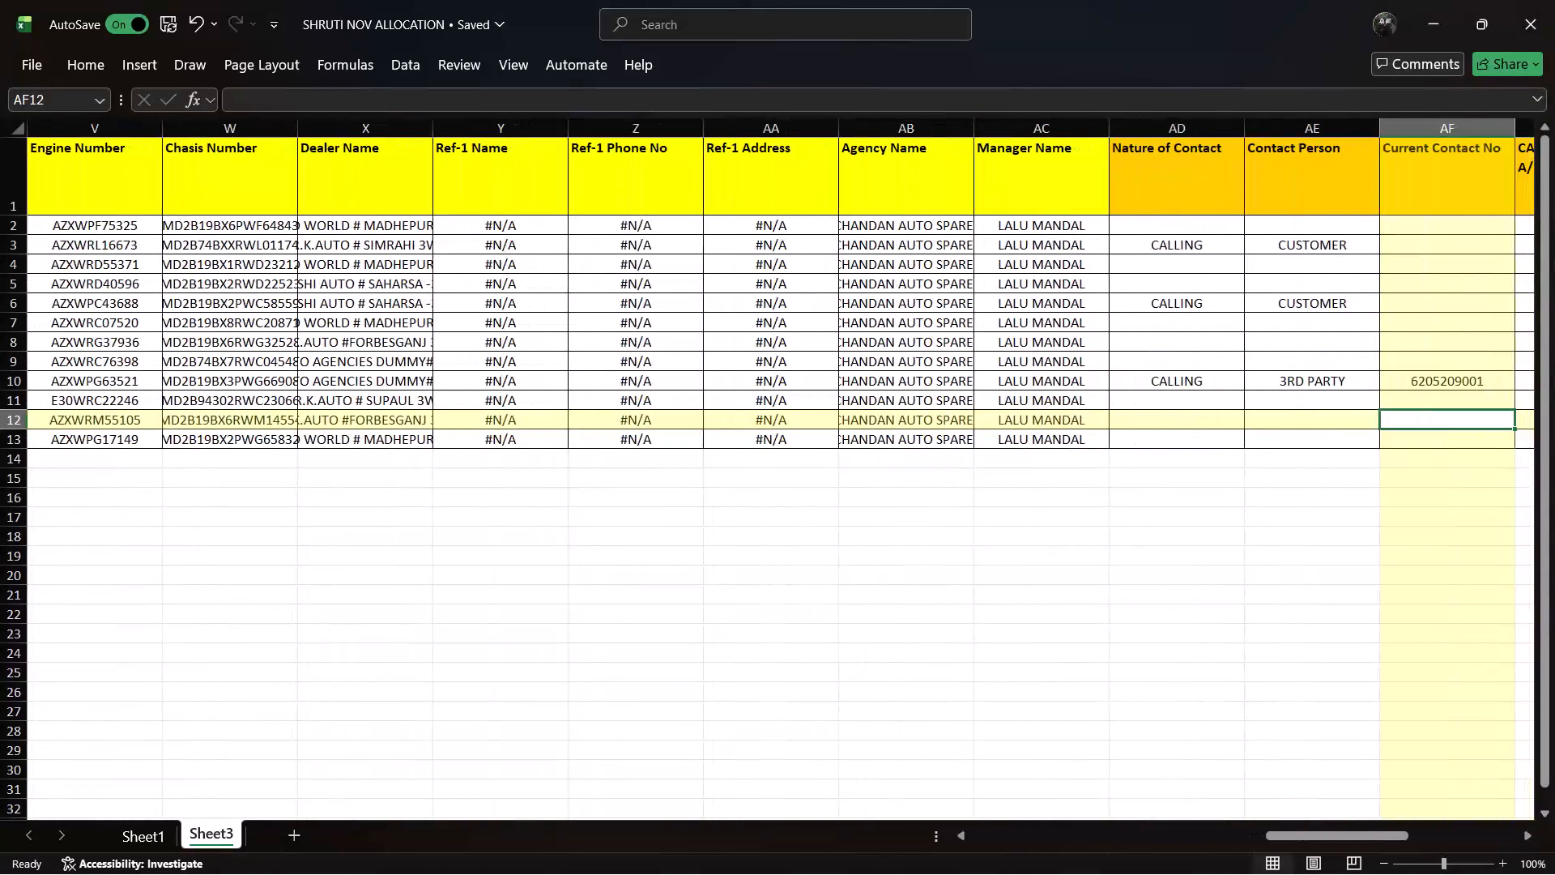
pyautogui.press('Right')
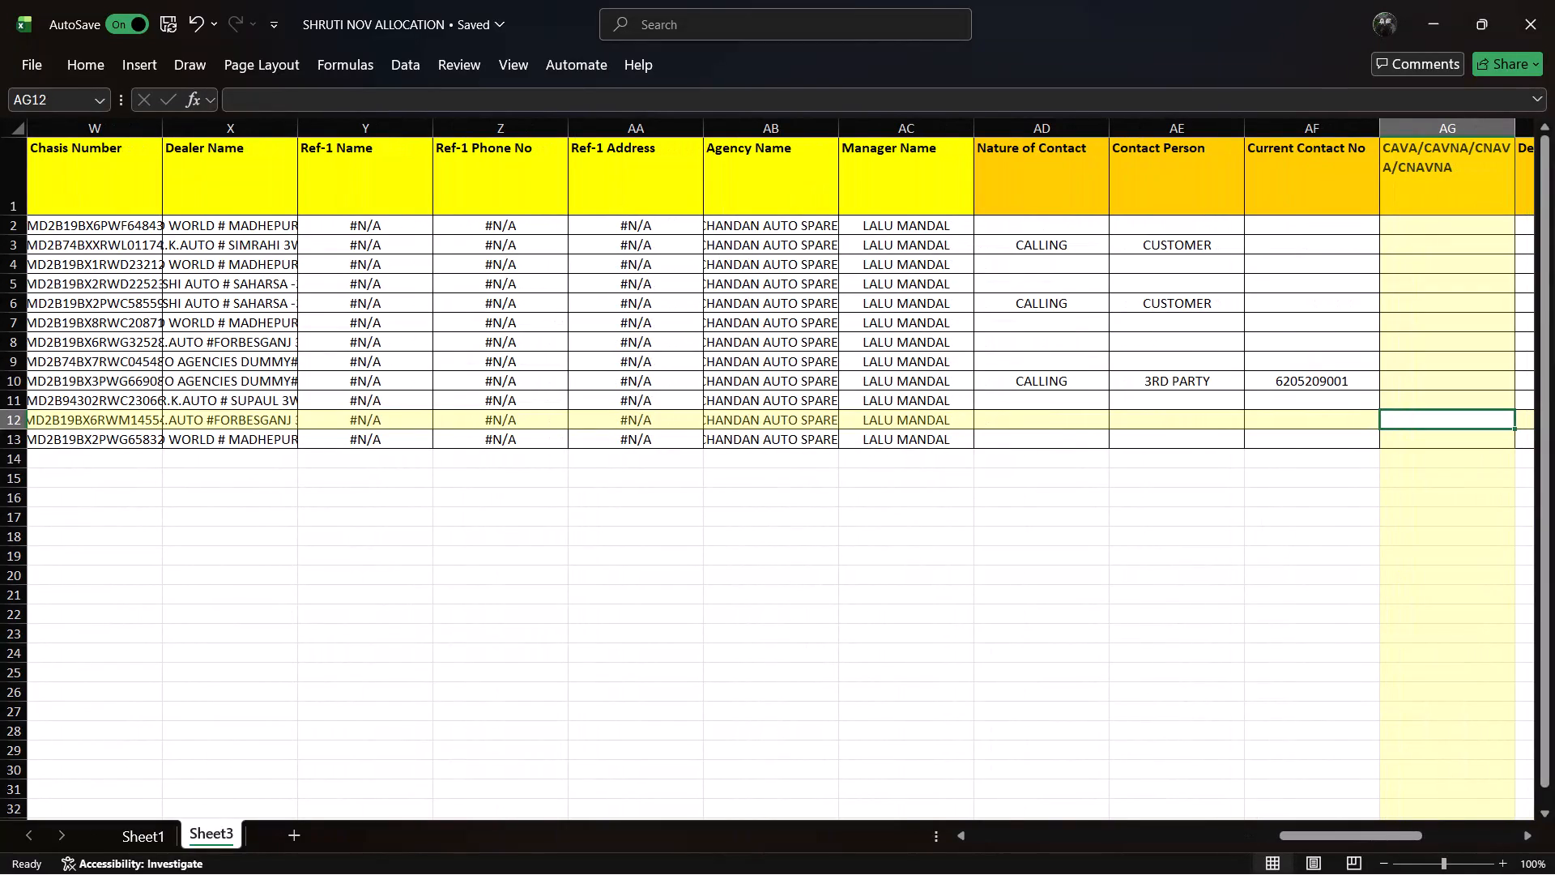
pyautogui.press('Right')
pyautogui.press('Right')
pyautogui.press('Right')
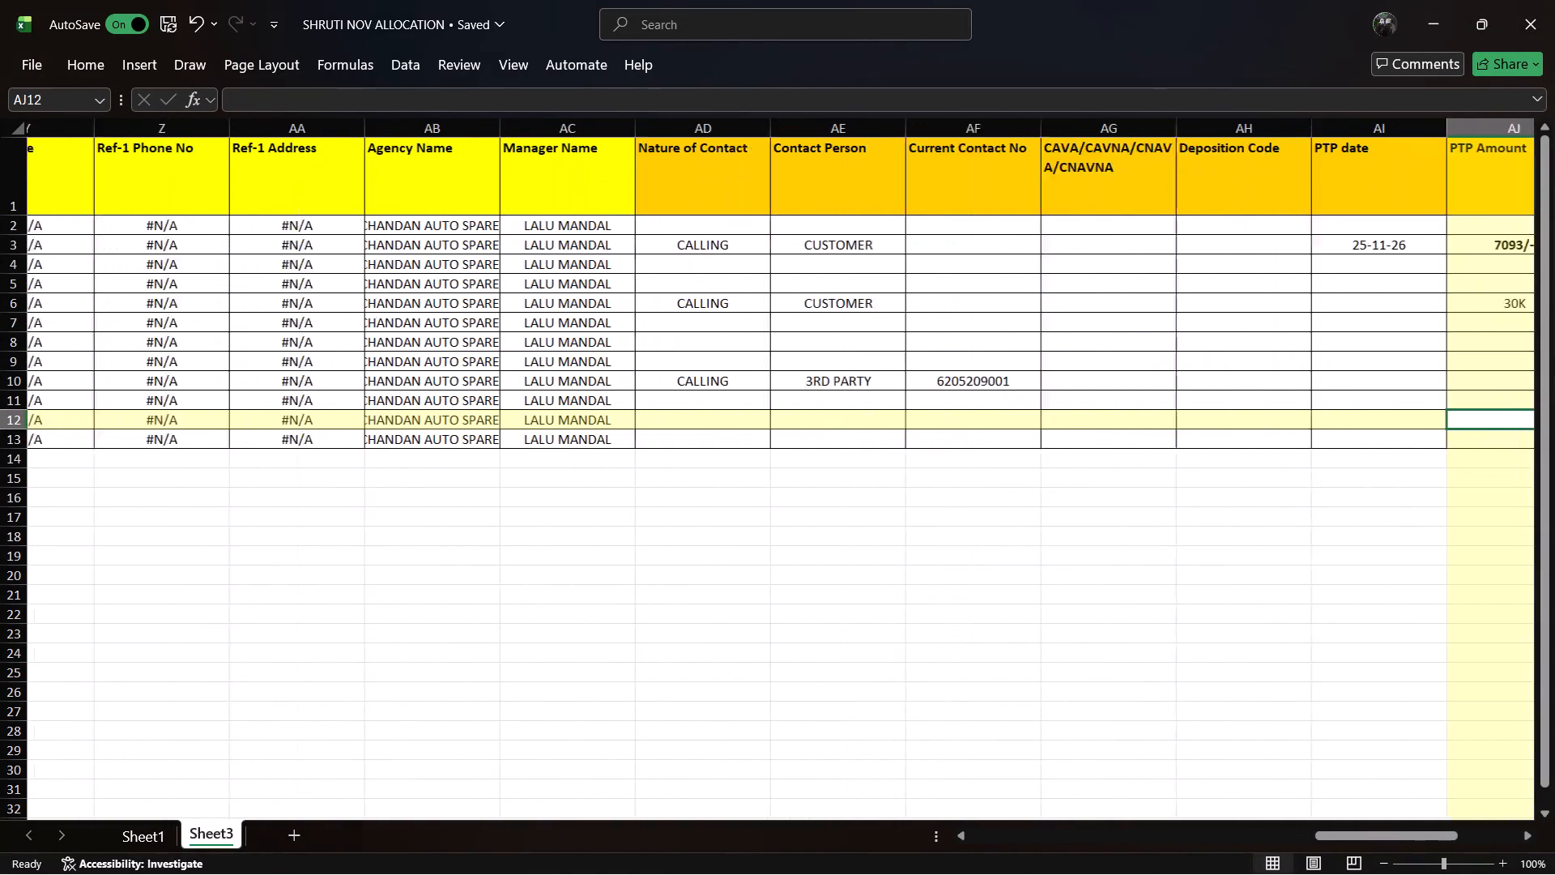
pyautogui.press('Right')
pyautogui.press('Right')
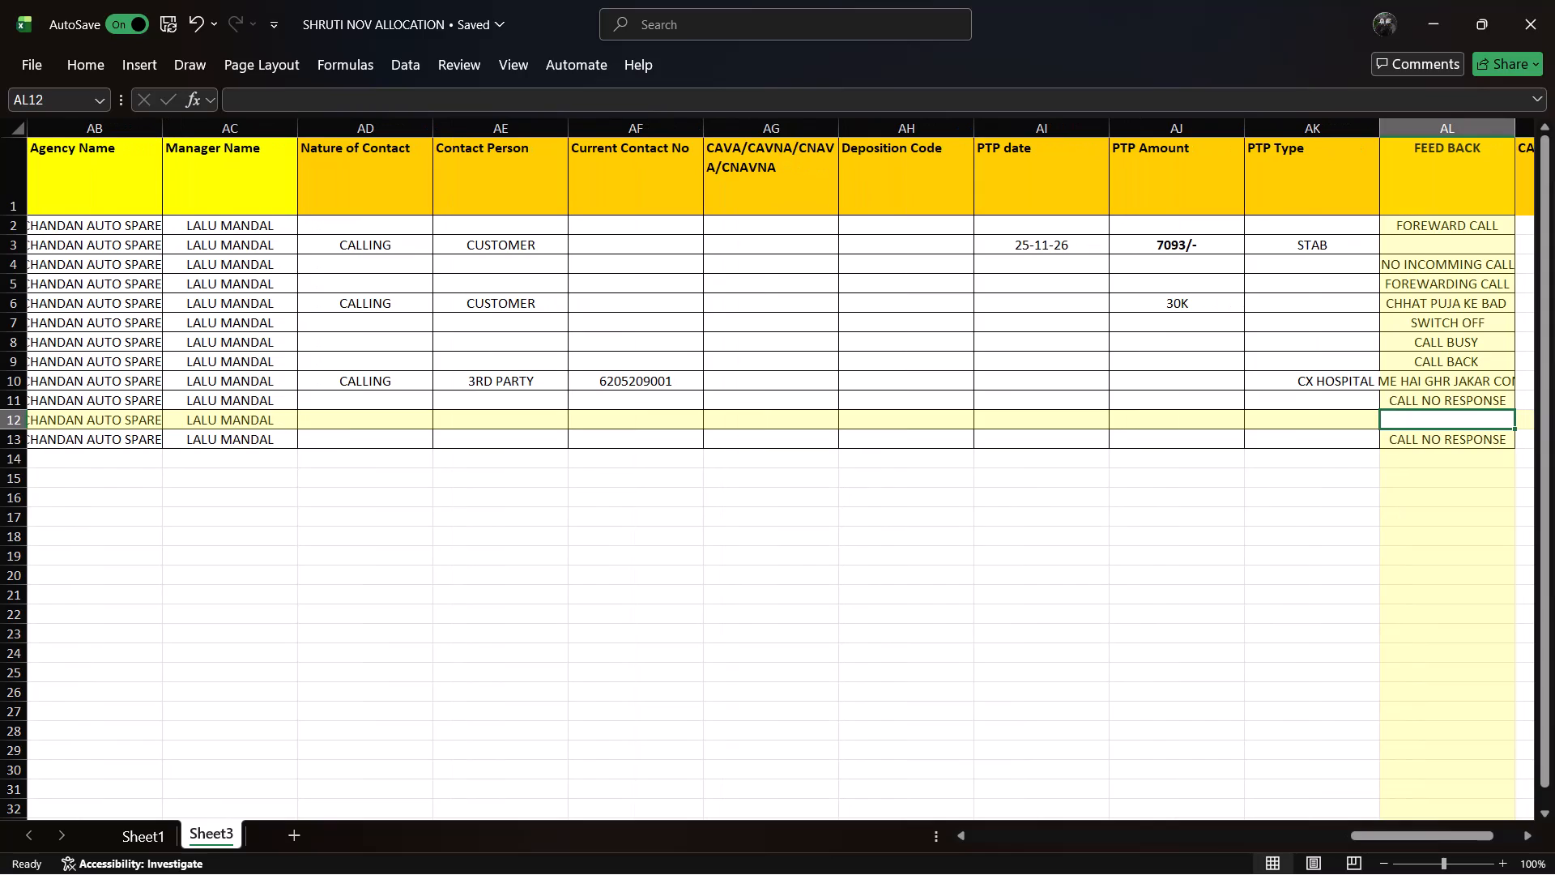
pyautogui.press('Right')
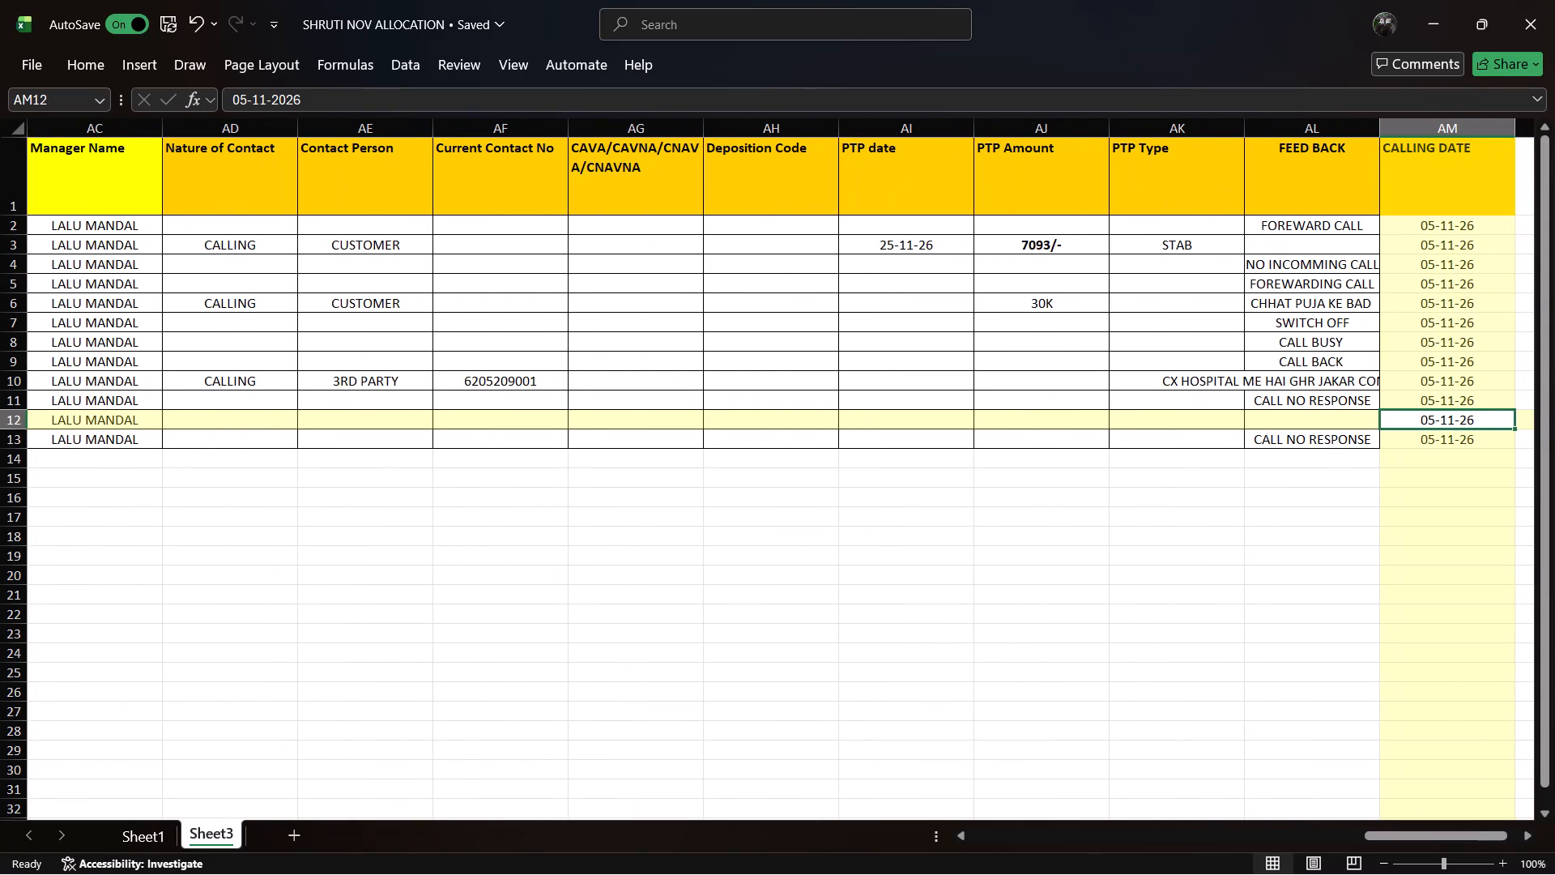
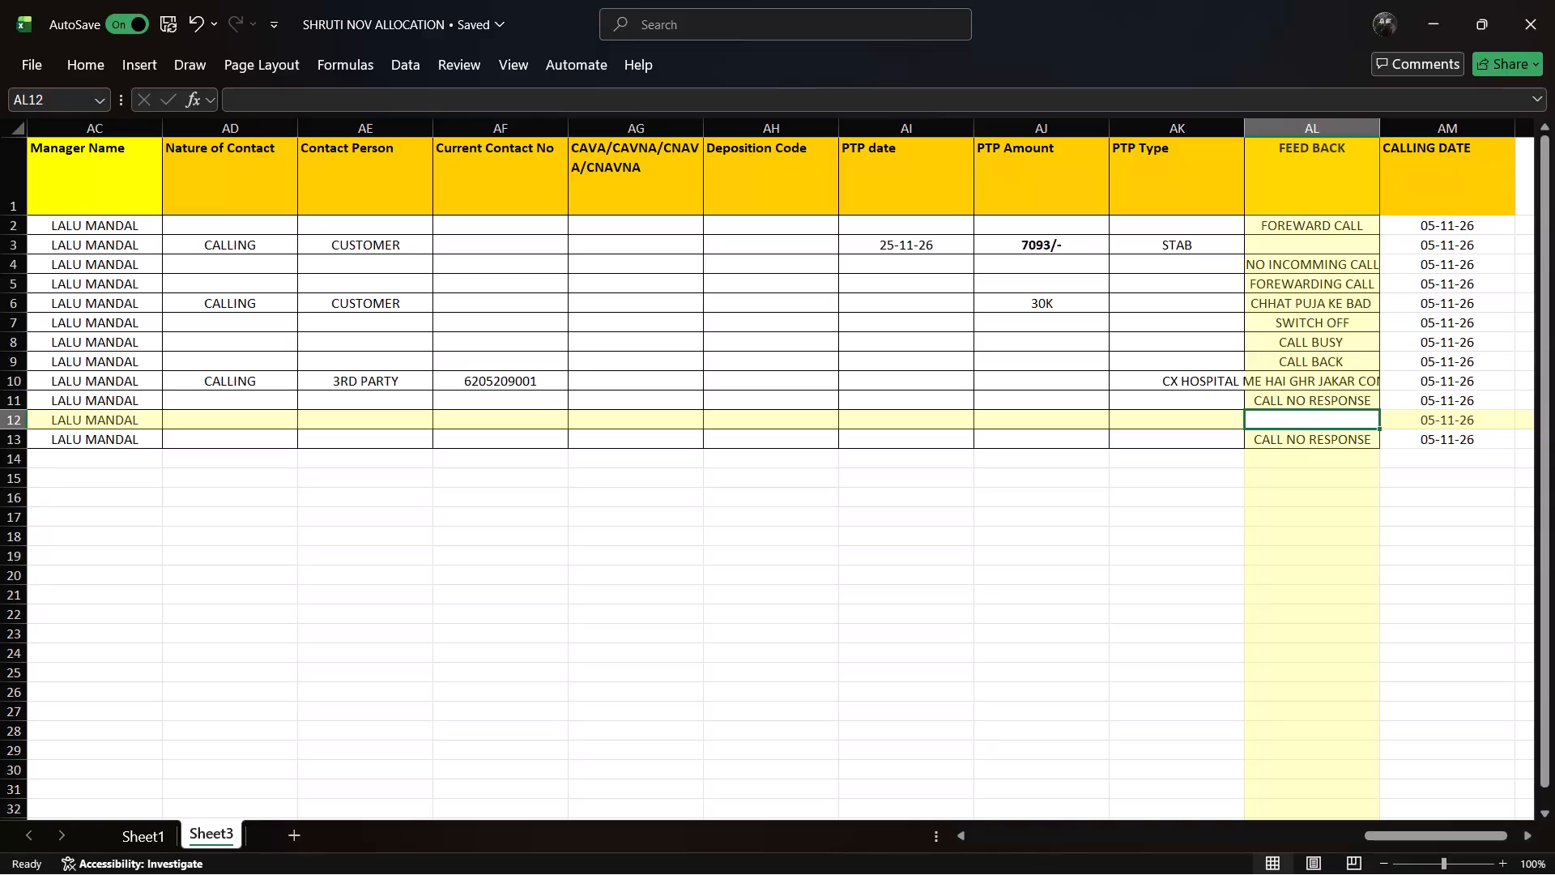
# Review row 12 backwards from FEED BACK to the account's Loan Number.
pyautogui.press('Left')
pyautogui.press('Left')
pyautogui.press('Left')
pyautogui.press('Left')
pyautogui.press('Left')
pyautogui.press('Left')
pyautogui.press('Left')
pyautogui.press('Left')
pyautogui.press('Left')
pyautogui.press('Left')
pyautogui.press('Left')
pyautogui.press('Left')
pyautogui.press('Left')
pyautogui.press('Left')
pyautogui.press('Left')
pyautogui.press('Left')
pyautogui.press('Left')
pyautogui.press('Left')
pyautogui.press('Left')
pyautogui.press('Left')
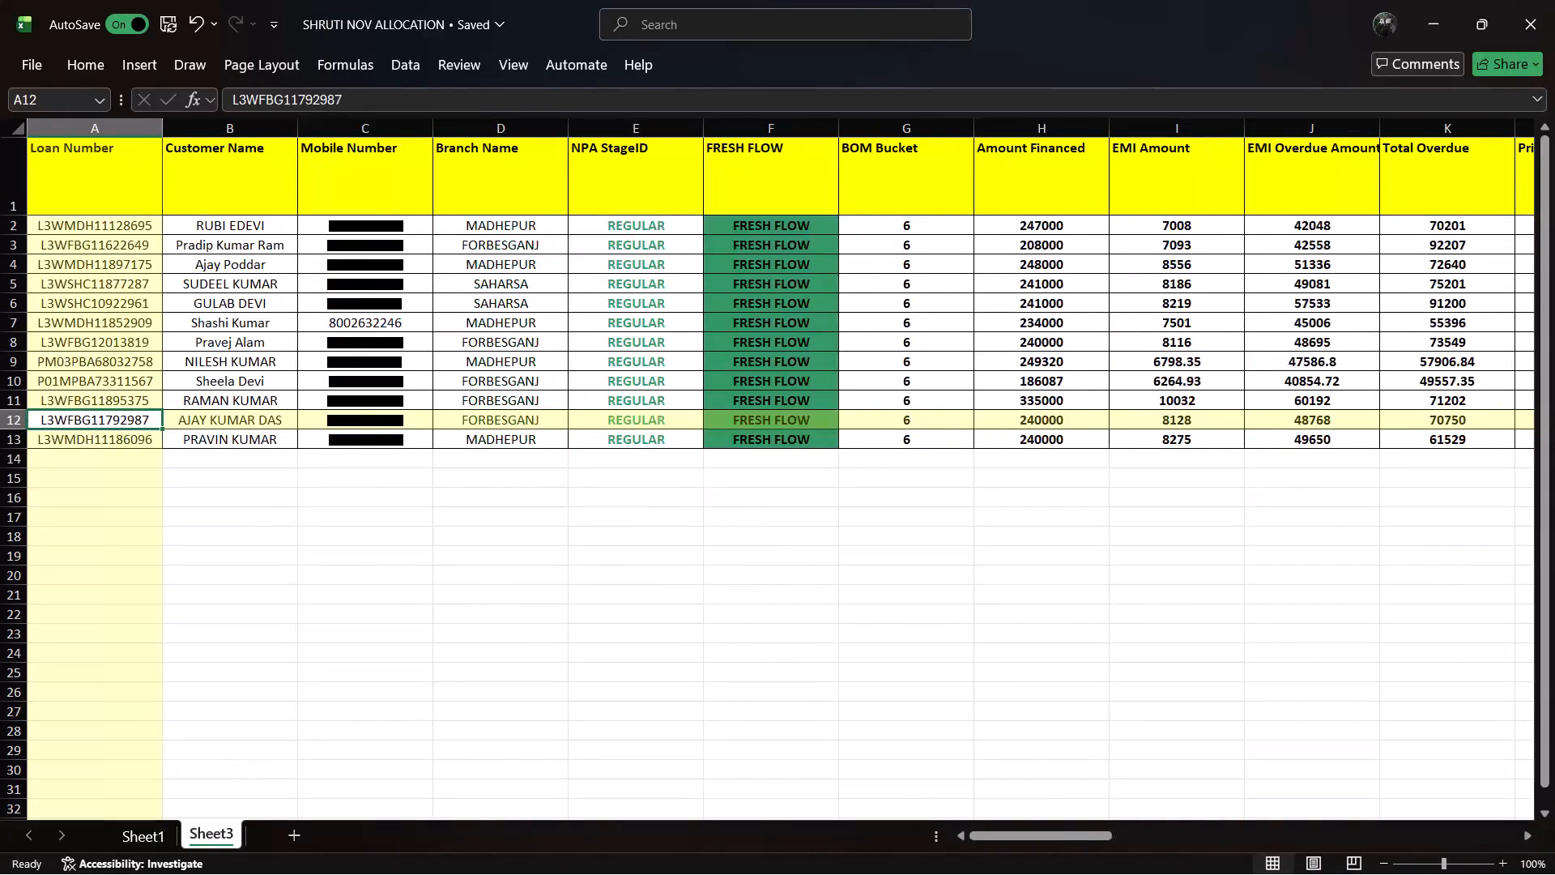
# Recheck row 12's customer, branch, overdue, address and vehicle details, from Loan Number across to Ref-1 Address.
pyautogui.press('Right')
pyautogui.press('Right')
pyautogui.press('Right')
pyautogui.press('Right')
pyautogui.press('Right')
pyautogui.press('Right')
pyautogui.press('Right')
pyautogui.press('Right')
pyautogui.press('Right')
pyautogui.press('Right')
pyautogui.press('Right')
pyautogui.press('Right')
pyautogui.press('Right')
pyautogui.press('Right')
pyautogui.press('Right')
pyautogui.press('Right')
pyautogui.press('Right')
pyautogui.press('Right')
pyautogui.press('Right')
pyautogui.press('Right')
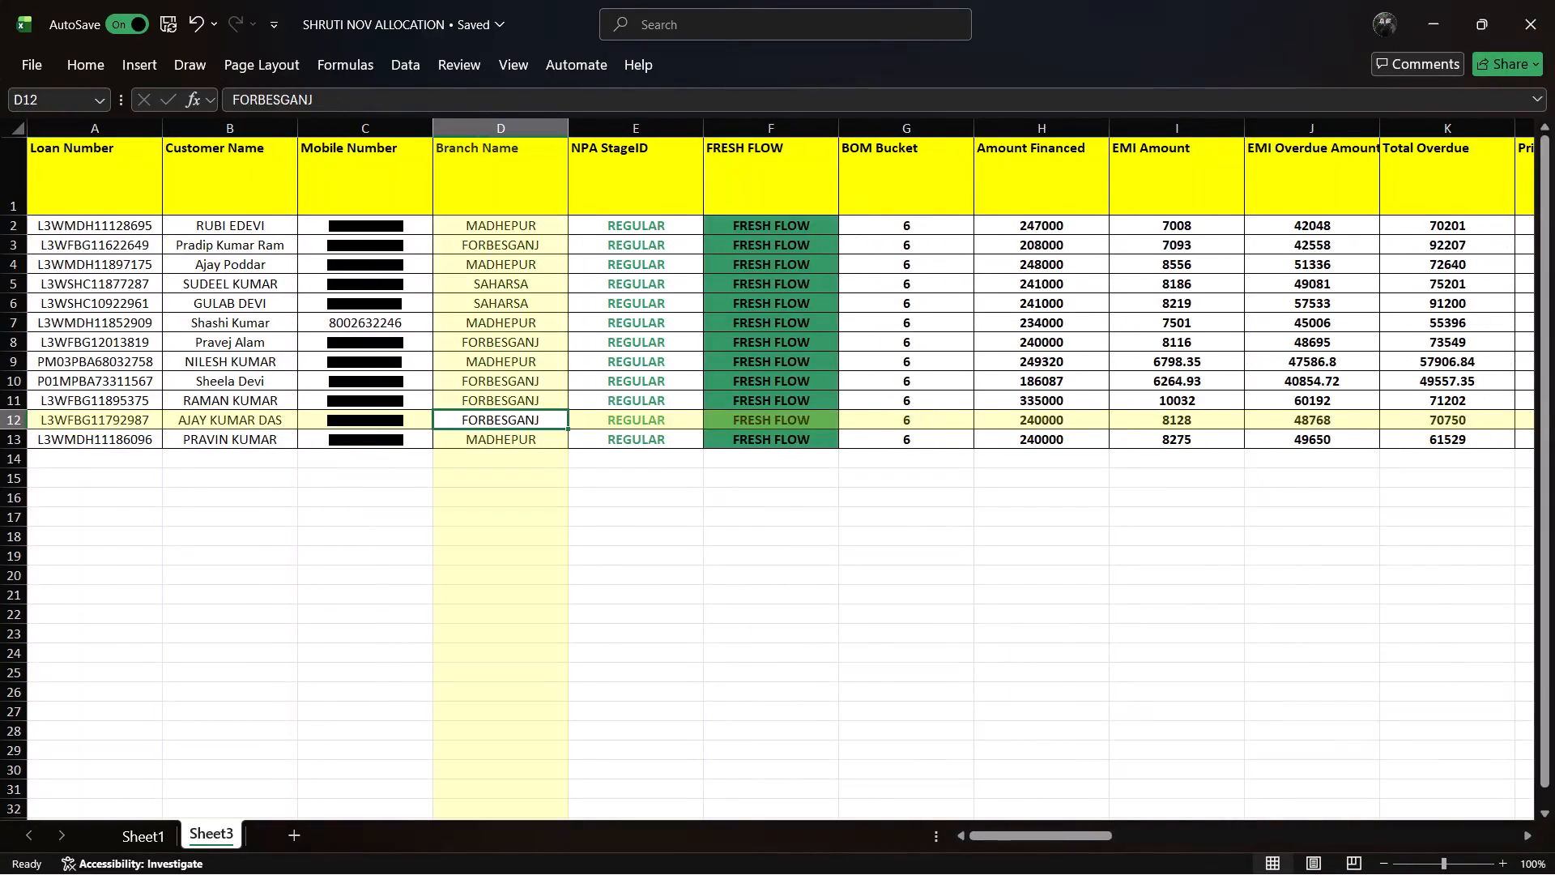
pyautogui.press('Right')
pyautogui.press('Right')
pyautogui.press('Right')
pyautogui.press('Right')
pyautogui.press('Right')
pyautogui.press('Right')
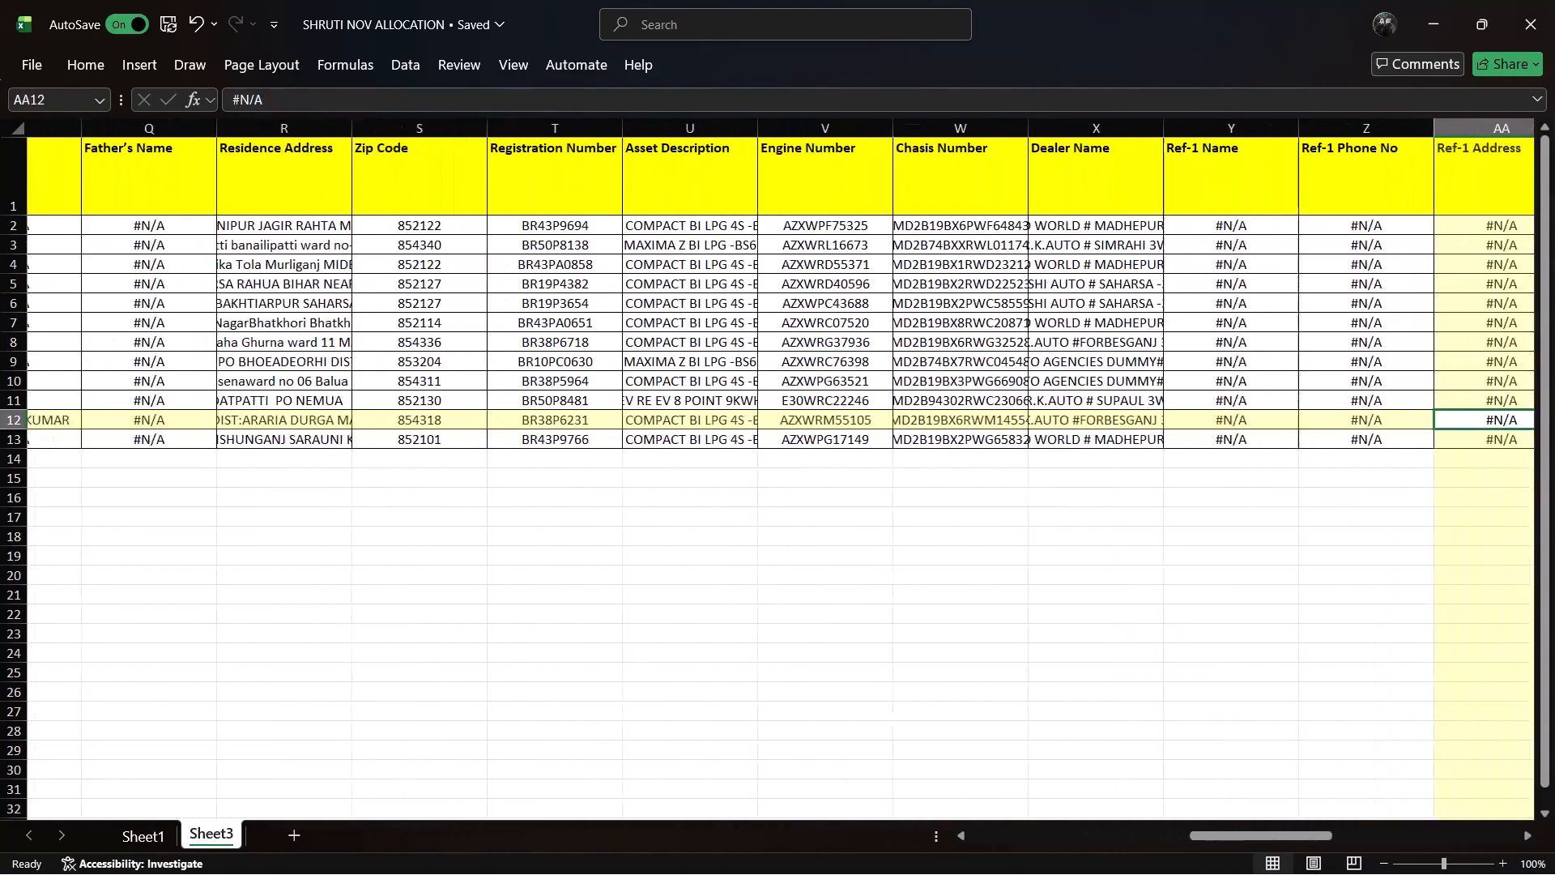
# Check row 12's agency, manager, contact, PTP and FEED BACK columns through to CALLING DATE for missing entries.
pyautogui.press('Right')
pyautogui.press('Right')
pyautogui.press('Right')
pyautogui.press('Right')
pyautogui.press('Right')
pyautogui.press('Right')
pyautogui.press('Right')
pyautogui.press('Right')
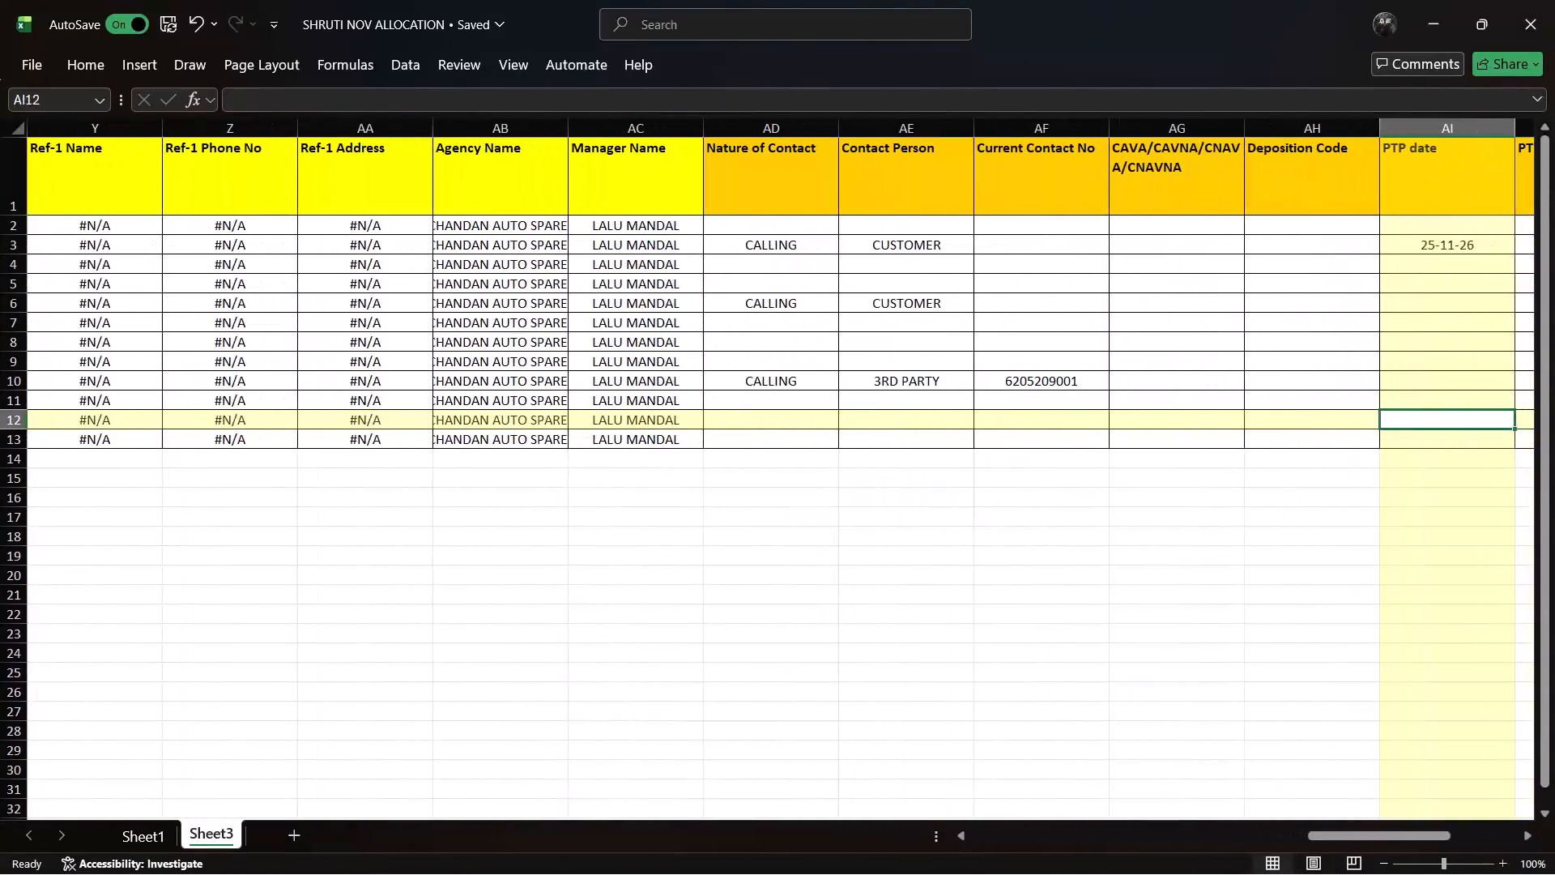
pyautogui.press('Right')
pyautogui.press('Right')
pyautogui.press('Right')
pyautogui.press('Right')
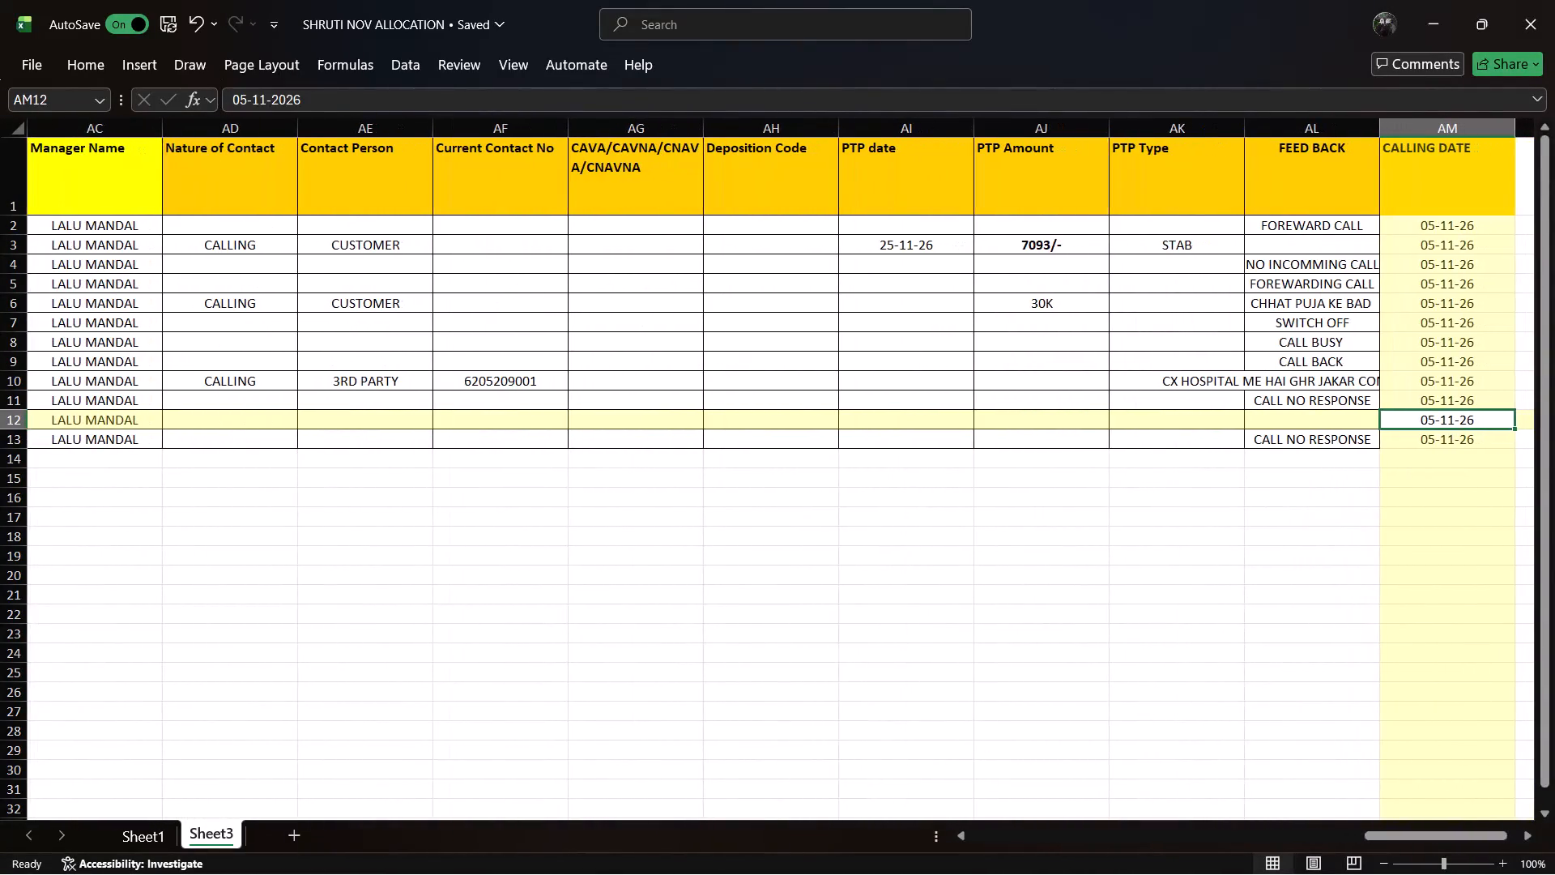
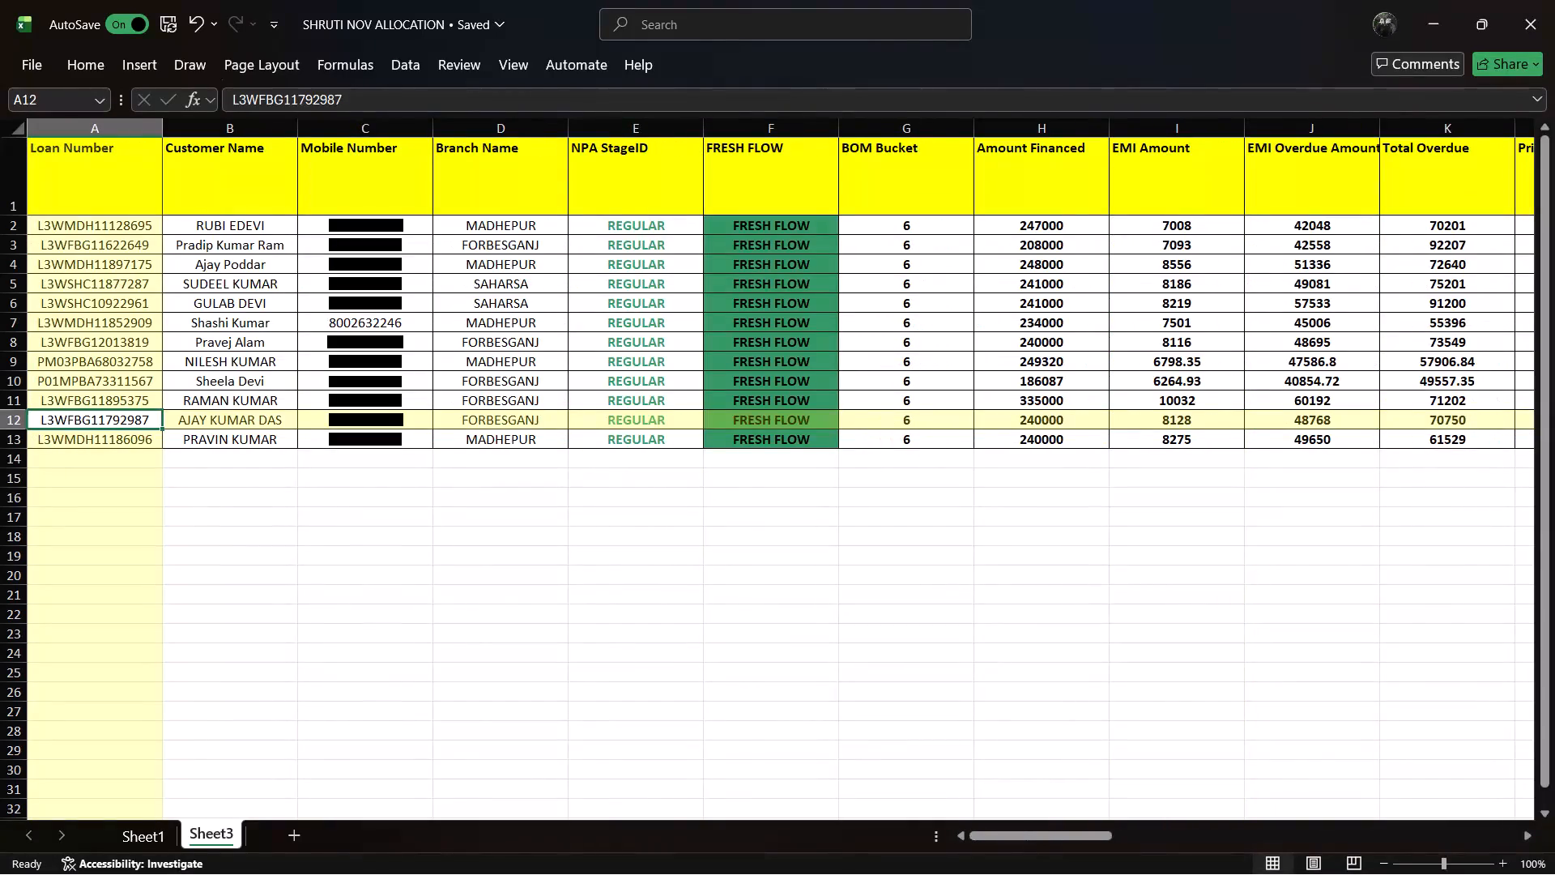
# Save the SHRUTI NOV ALLOCATION workbook.
pyautogui.hotkey('ctrl', 's')
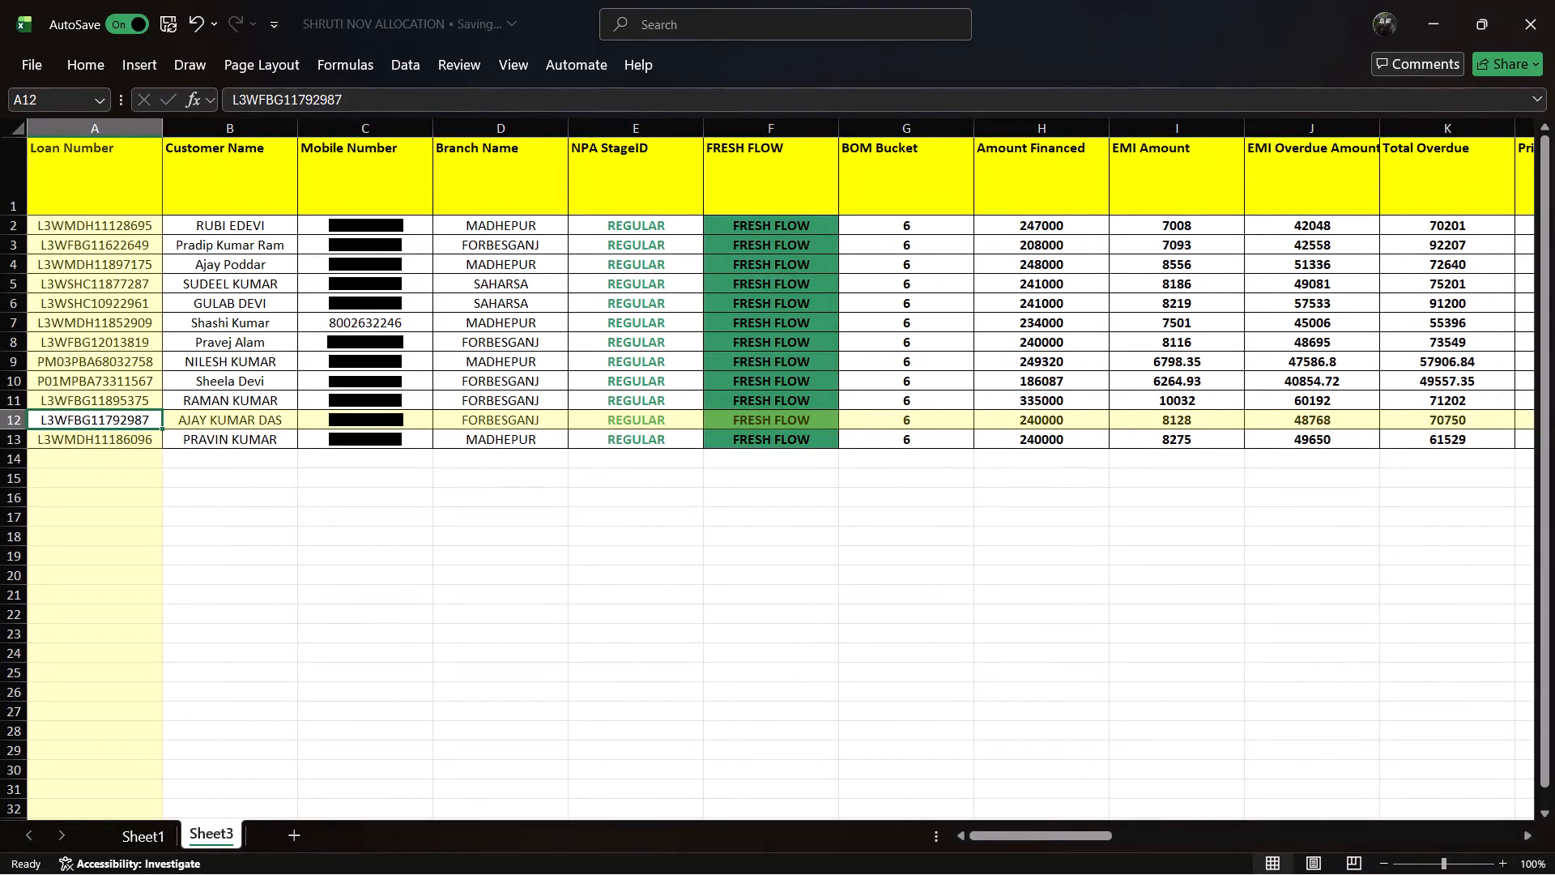
# Leave the workbook open and launch Google Chrome.
pyautogui.press('super+Tab')
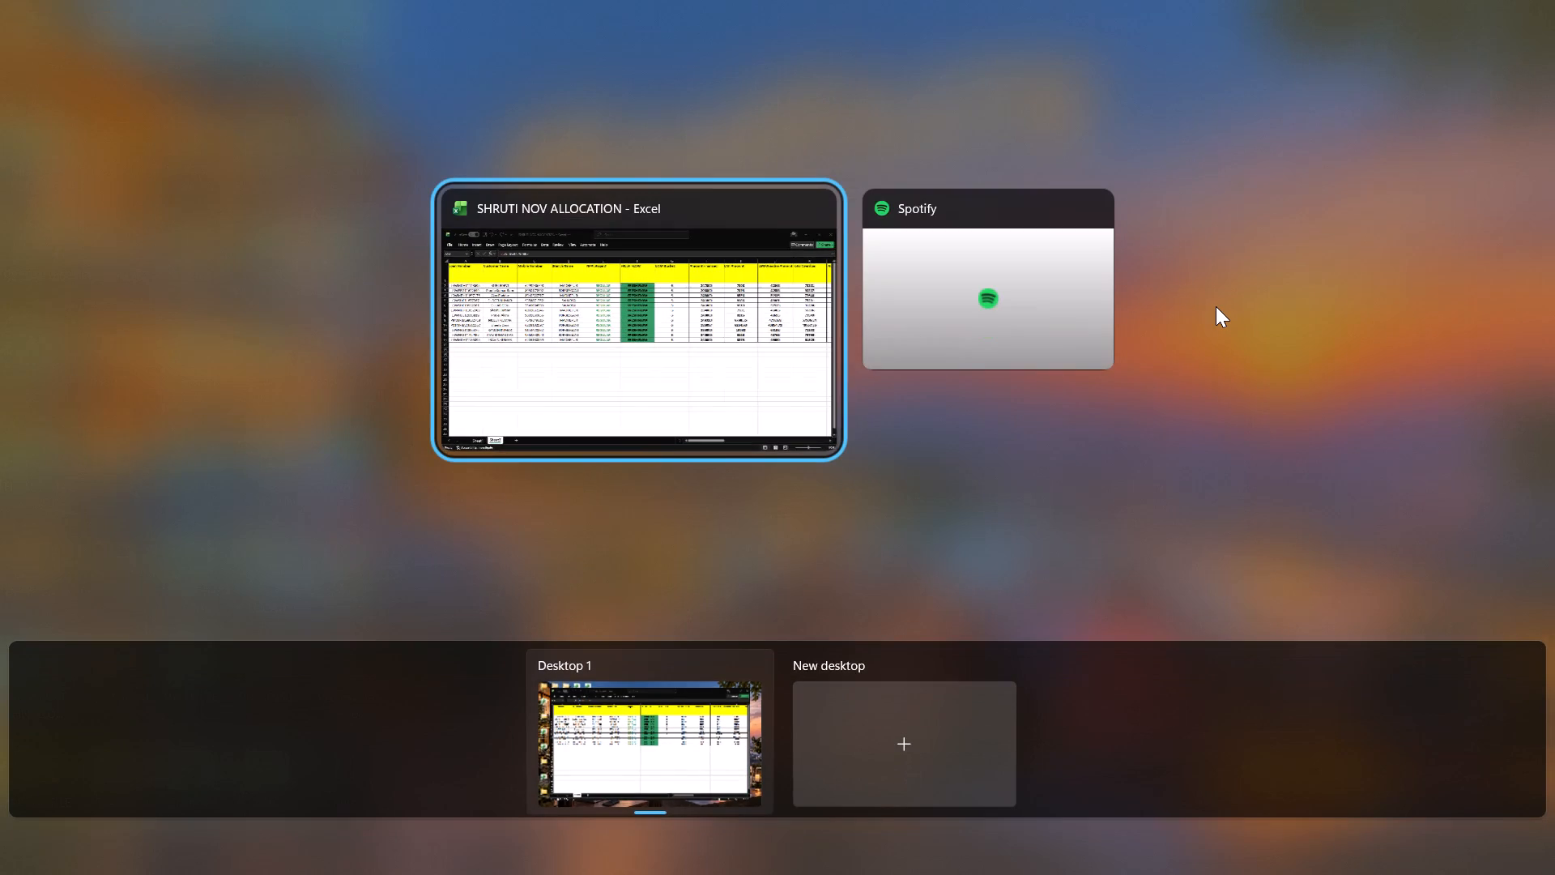
pyautogui.click(618, 381)
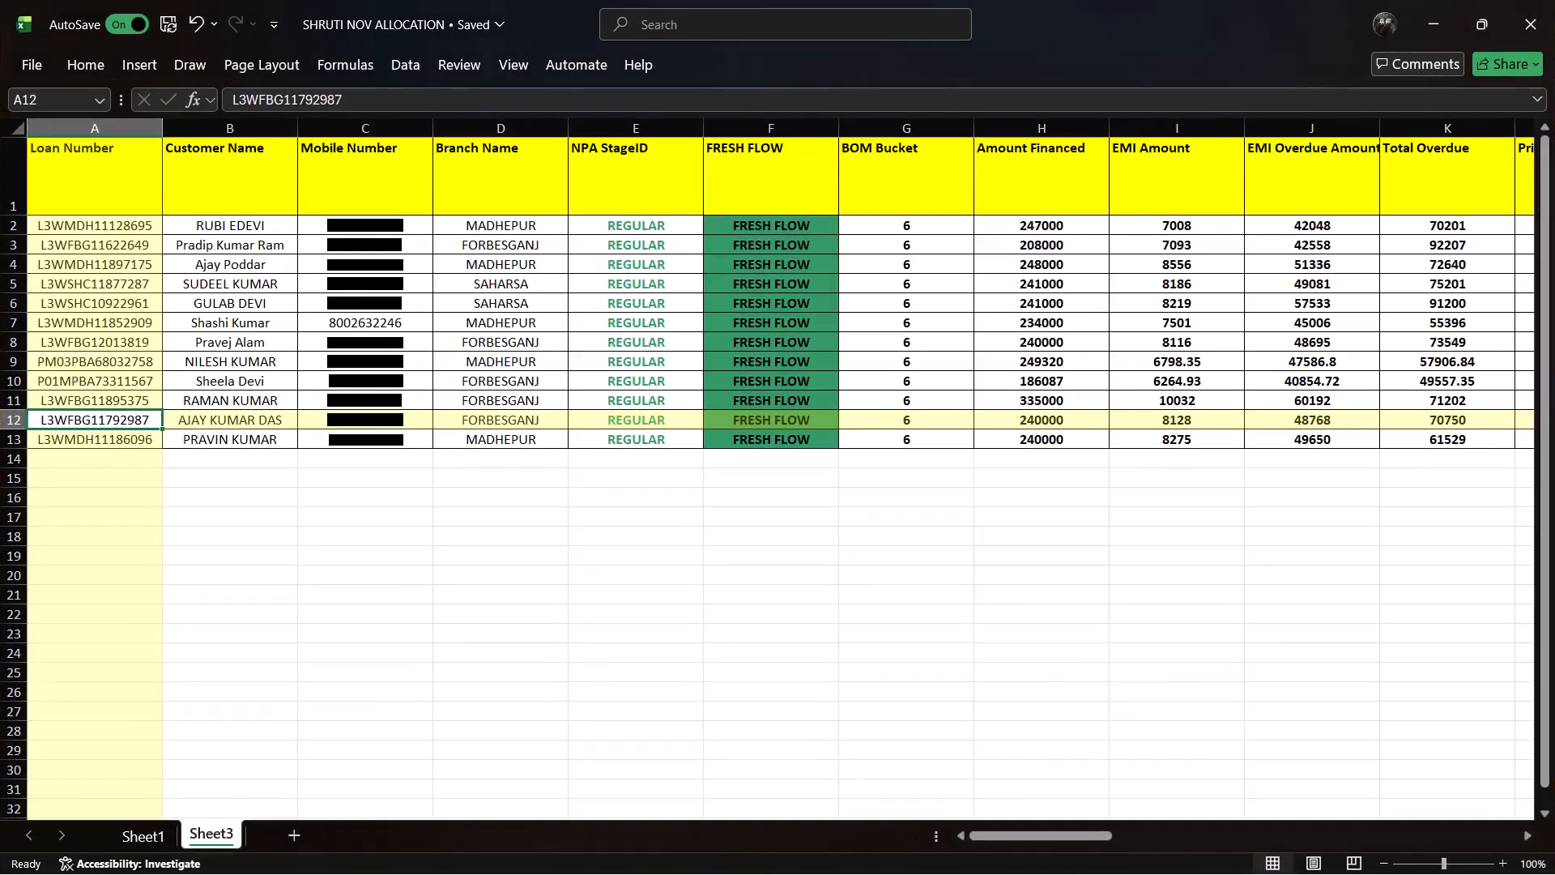
pyautogui.click(827, 856)
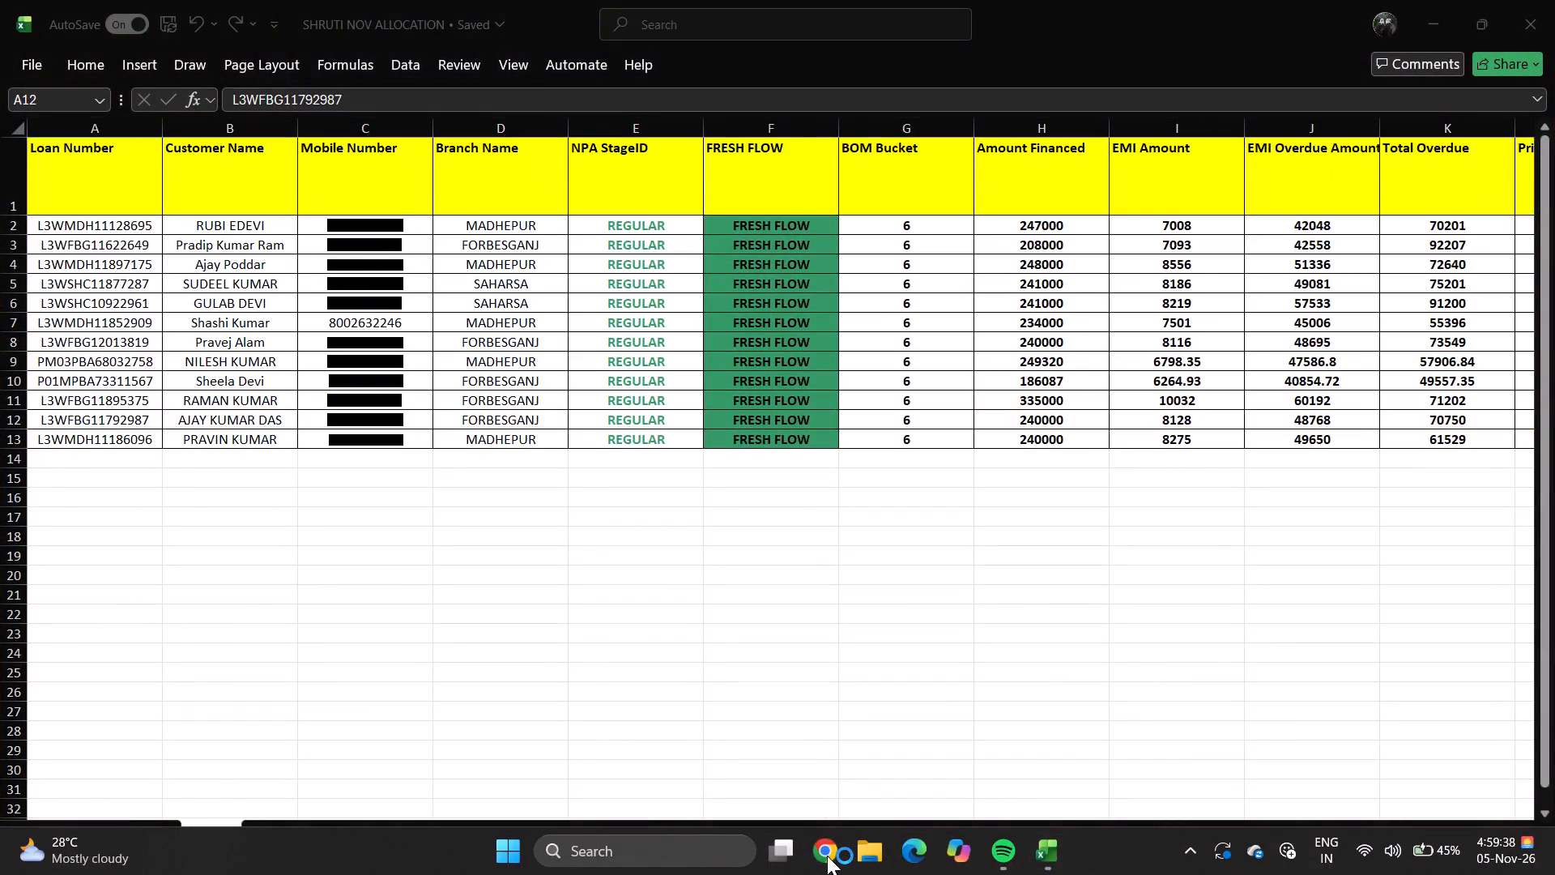
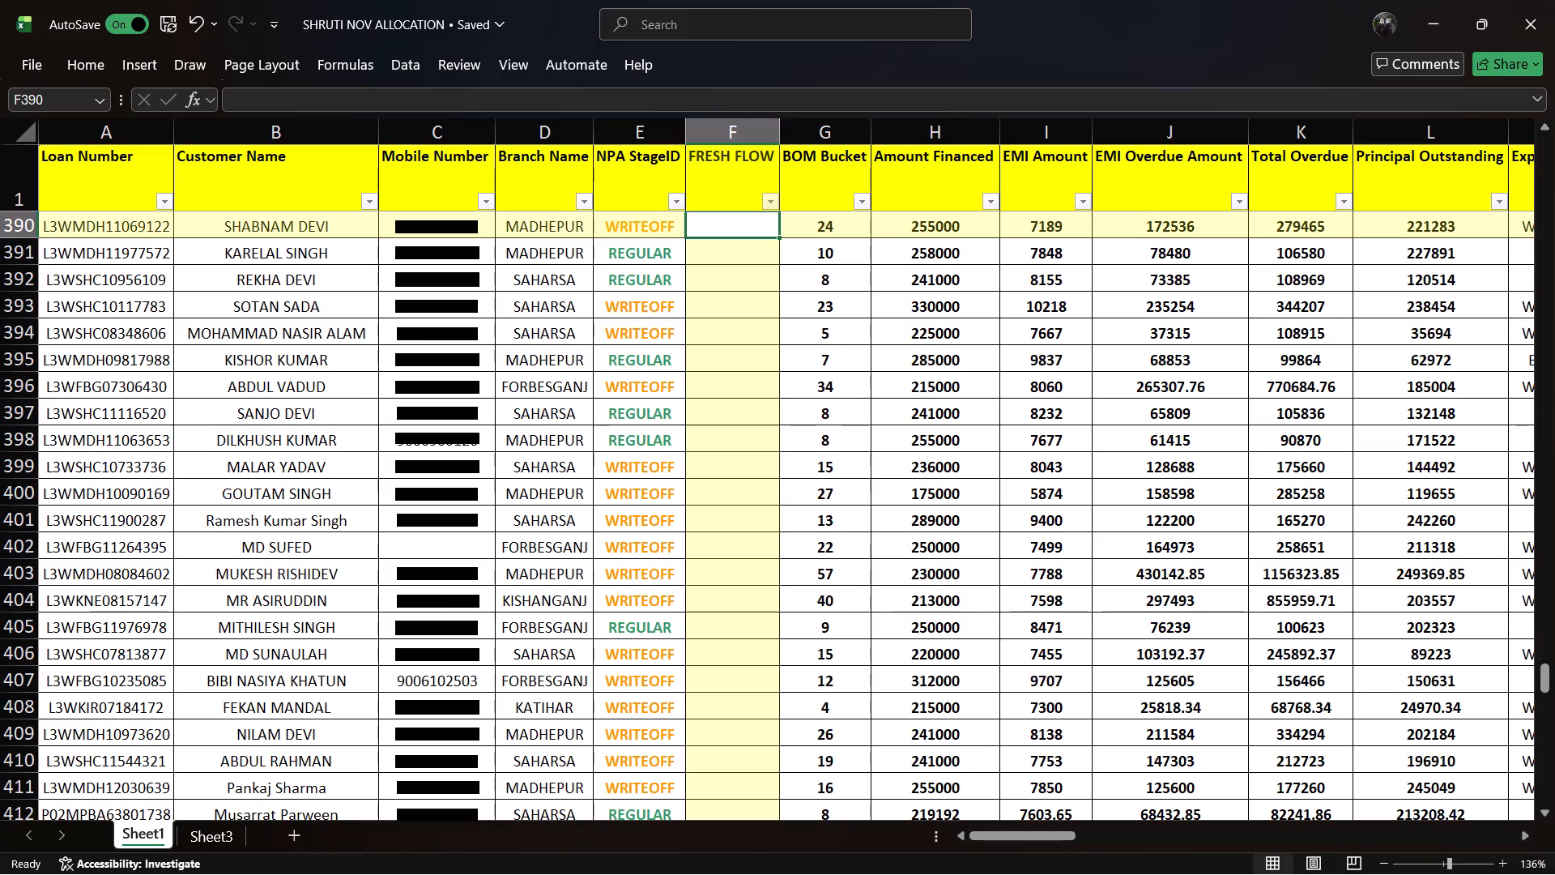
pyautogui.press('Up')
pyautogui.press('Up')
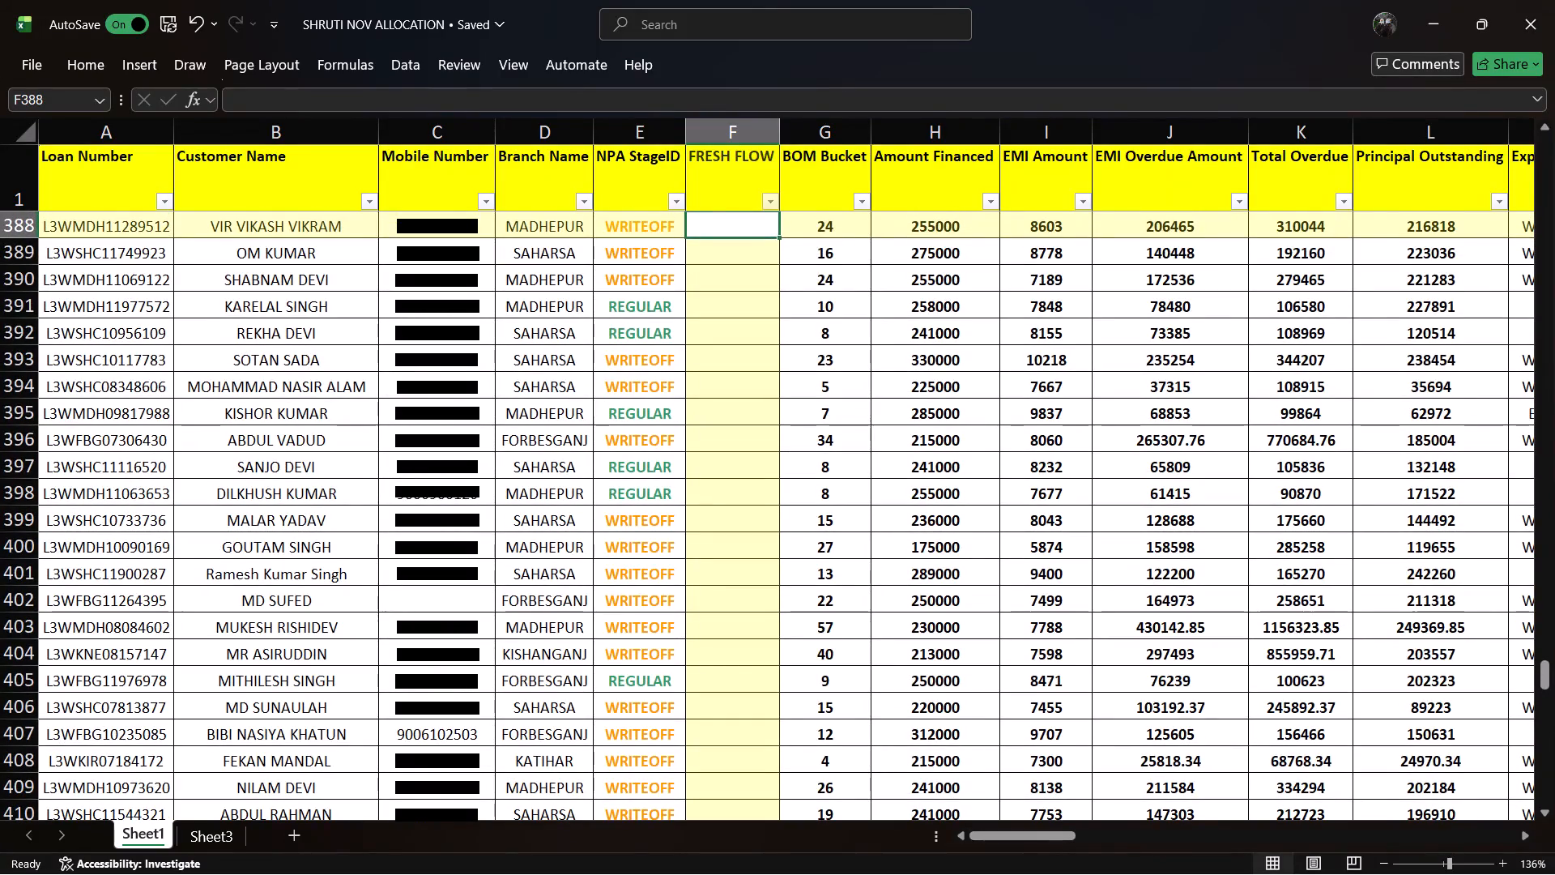
# Review the FRESH FLOW accounts in Sheet3 across to the contact, PTP, feedback and calling date columns, including the row 10 feedback.
pyautogui.click(217, 830)
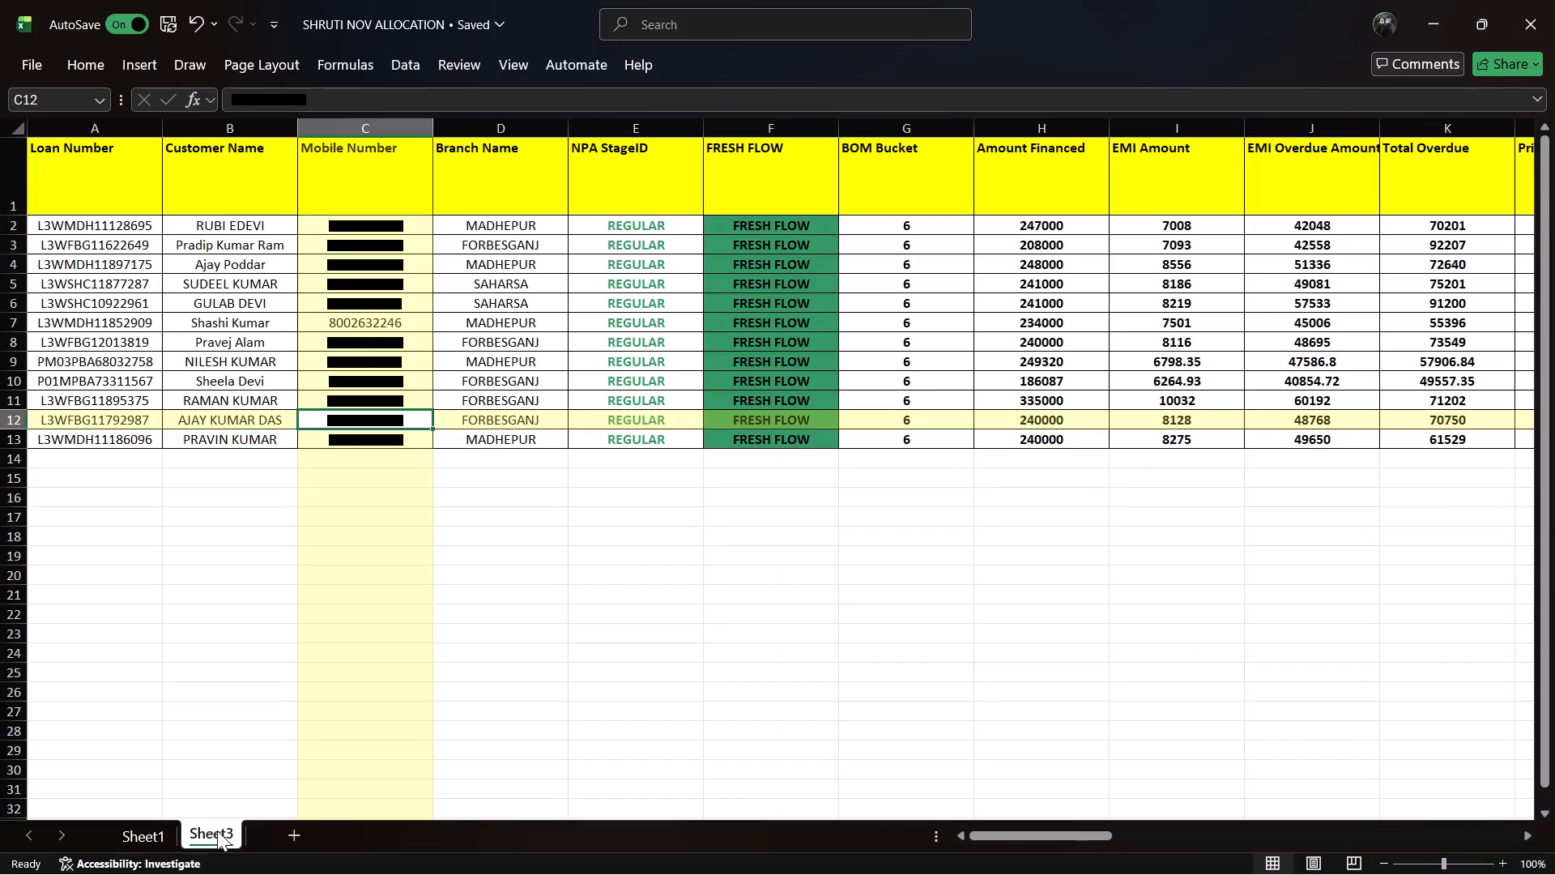
pyautogui.press('Right')
pyautogui.press('Right')
pyautogui.press('Right')
pyautogui.press('Right')
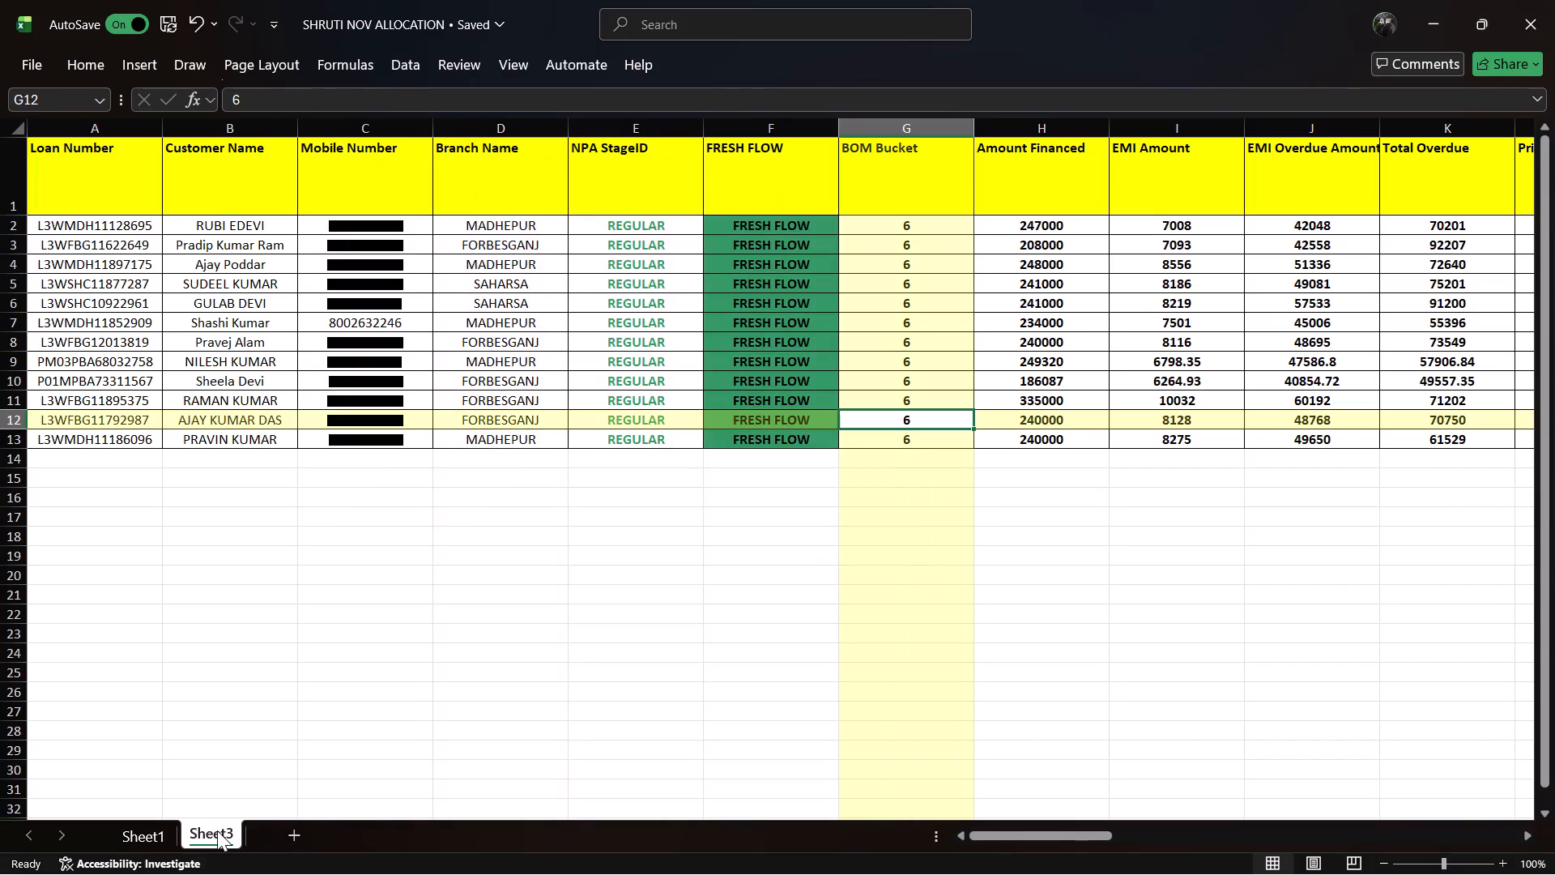
pyautogui.press('Right')
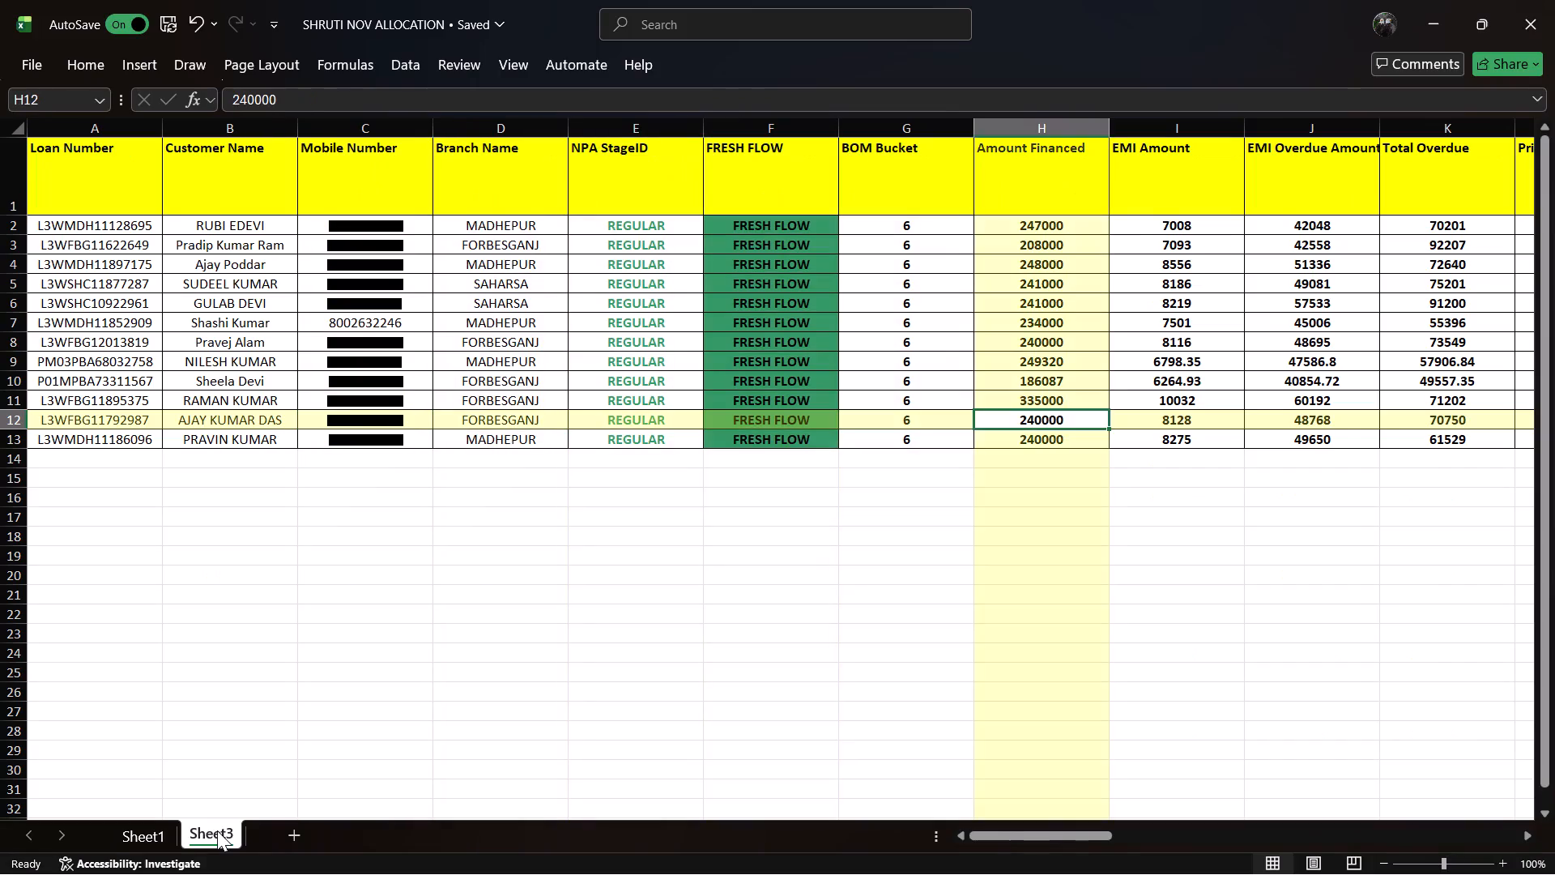
pyautogui.press('Right')
pyautogui.press('Right')
pyautogui.press('Right')
pyautogui.press('Right')
pyautogui.press('Right')
pyautogui.press('Right')
pyautogui.press('Right')
pyautogui.press('Right')
pyautogui.press('Right')
pyautogui.press('Right')
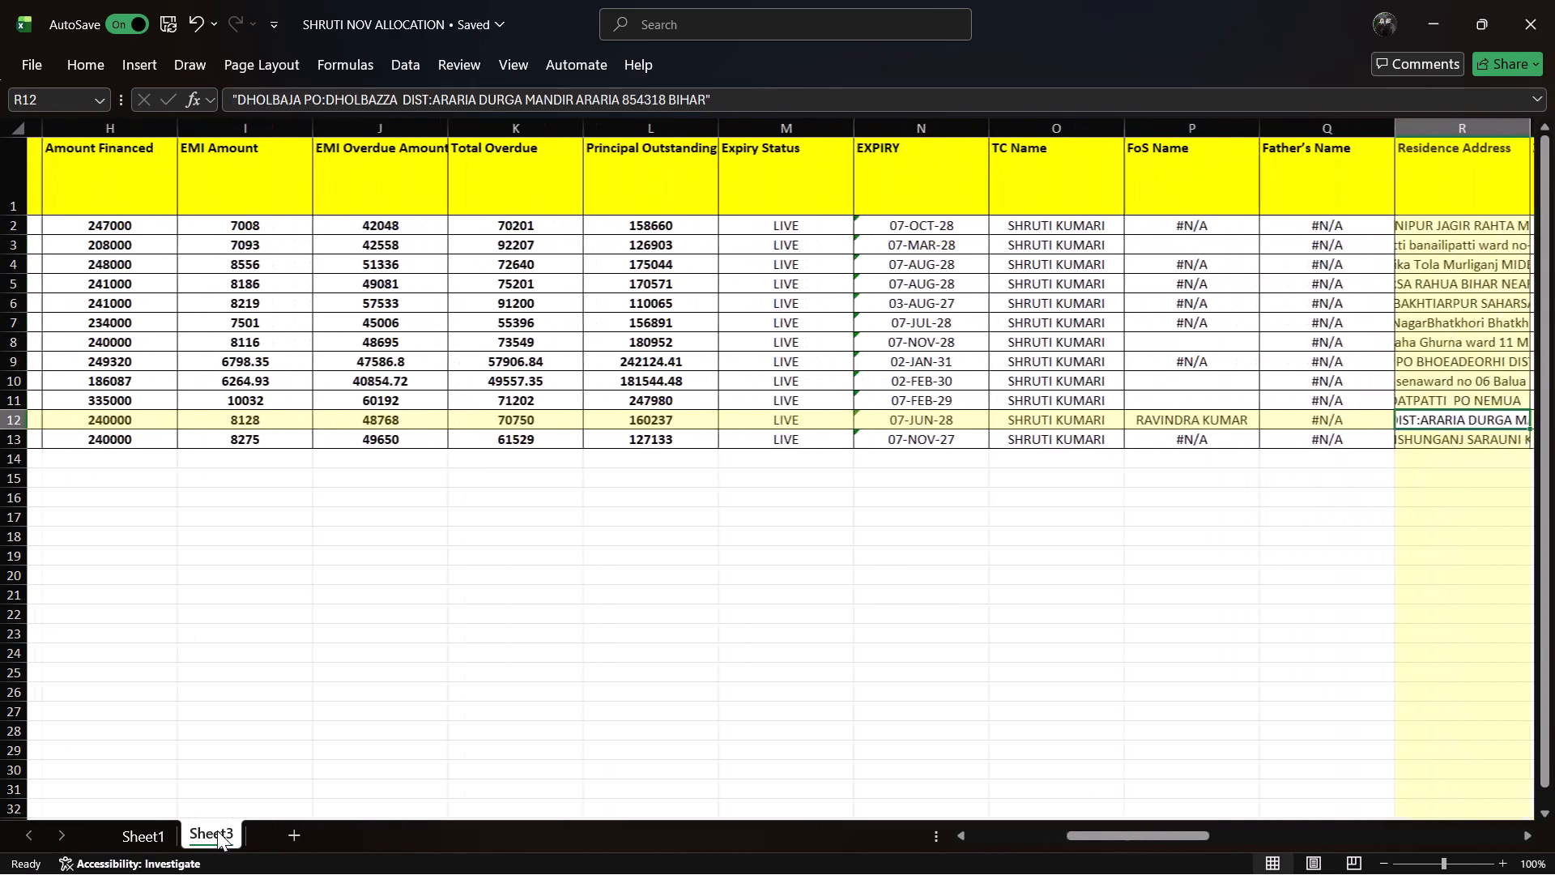
pyautogui.press('Right')
pyautogui.press('Right')
pyautogui.press('Right')
pyautogui.press('Right')
pyautogui.press('Right')
pyautogui.press('Right')
pyautogui.press('Right')
pyautogui.press('Right')
pyautogui.press('Right')
pyautogui.press('Right')
pyautogui.press('Right')
pyautogui.press('Right')
pyautogui.press('Right')
pyautogui.press('Right')
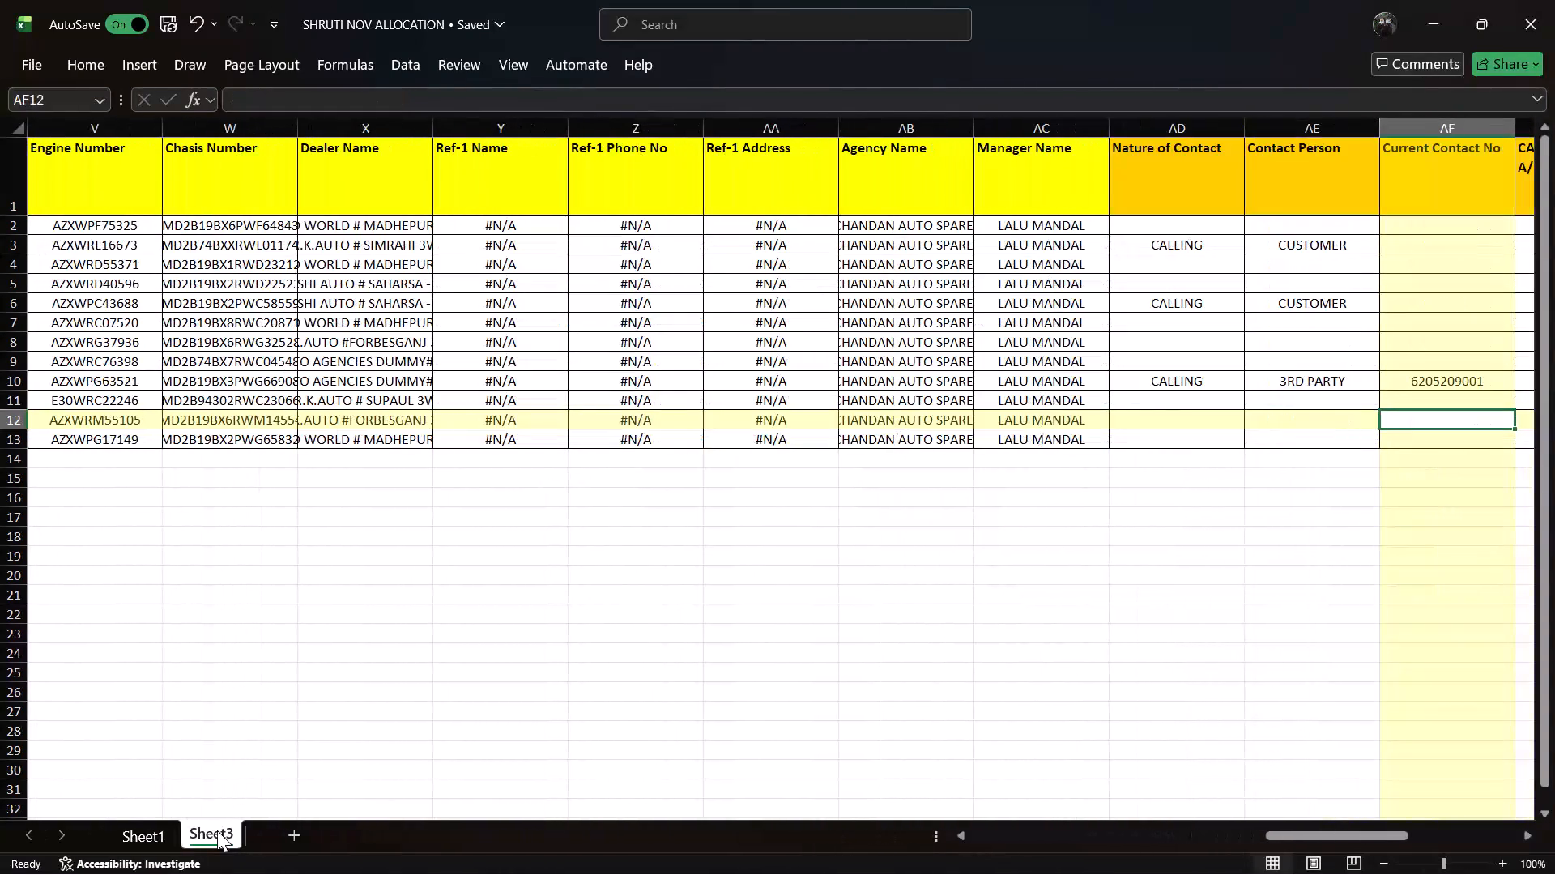
pyautogui.press('Right')
pyautogui.press('Right')
pyautogui.press('Right')
pyautogui.press('Right')
pyautogui.press('Right')
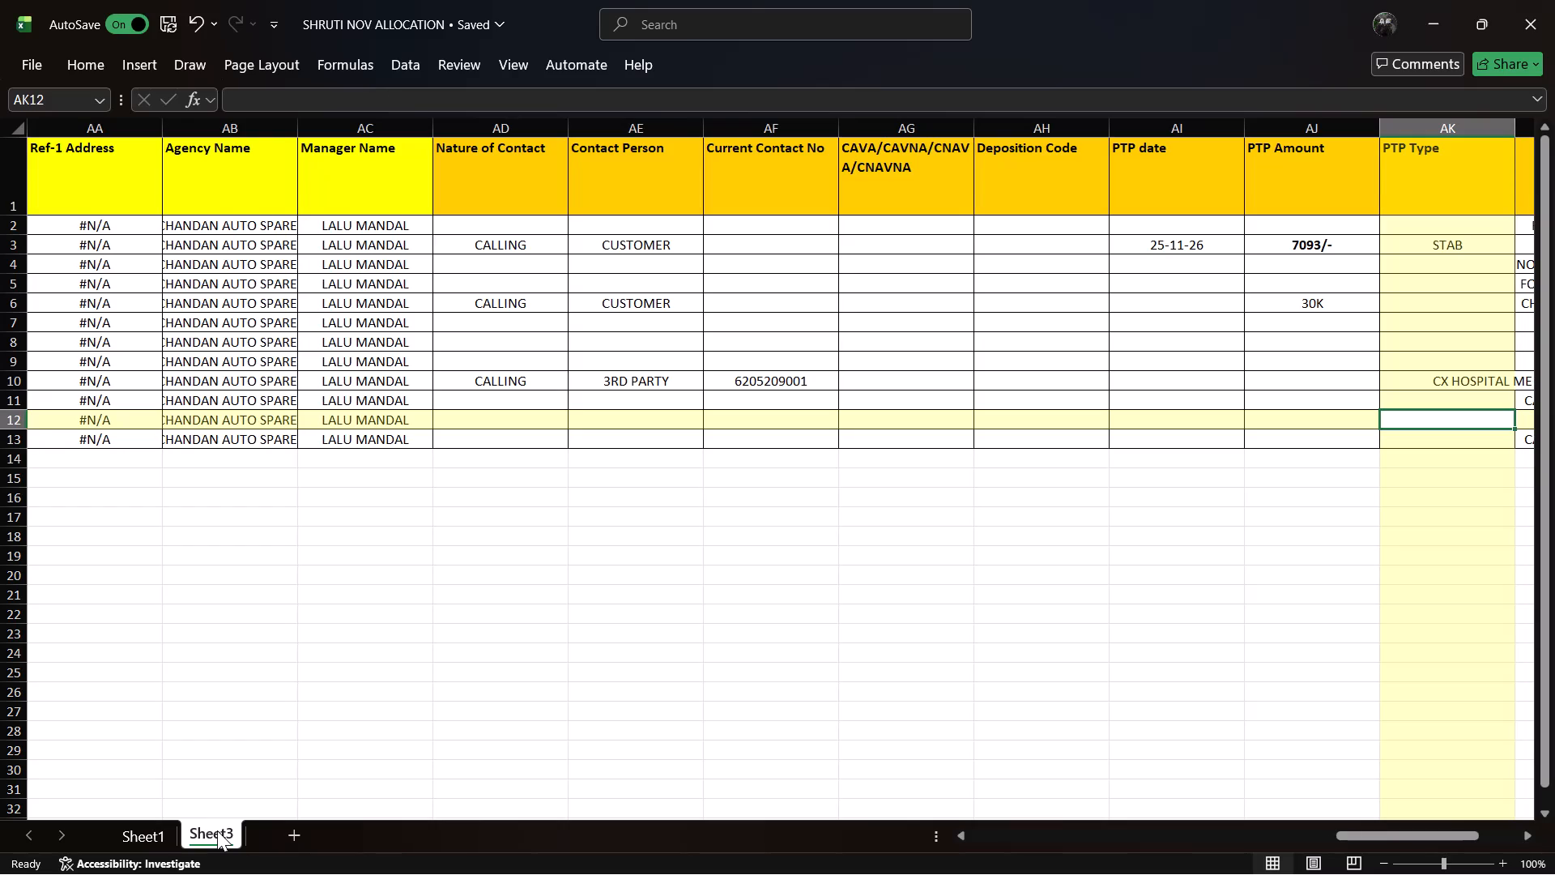
pyautogui.press('Right')
pyautogui.press('Right')
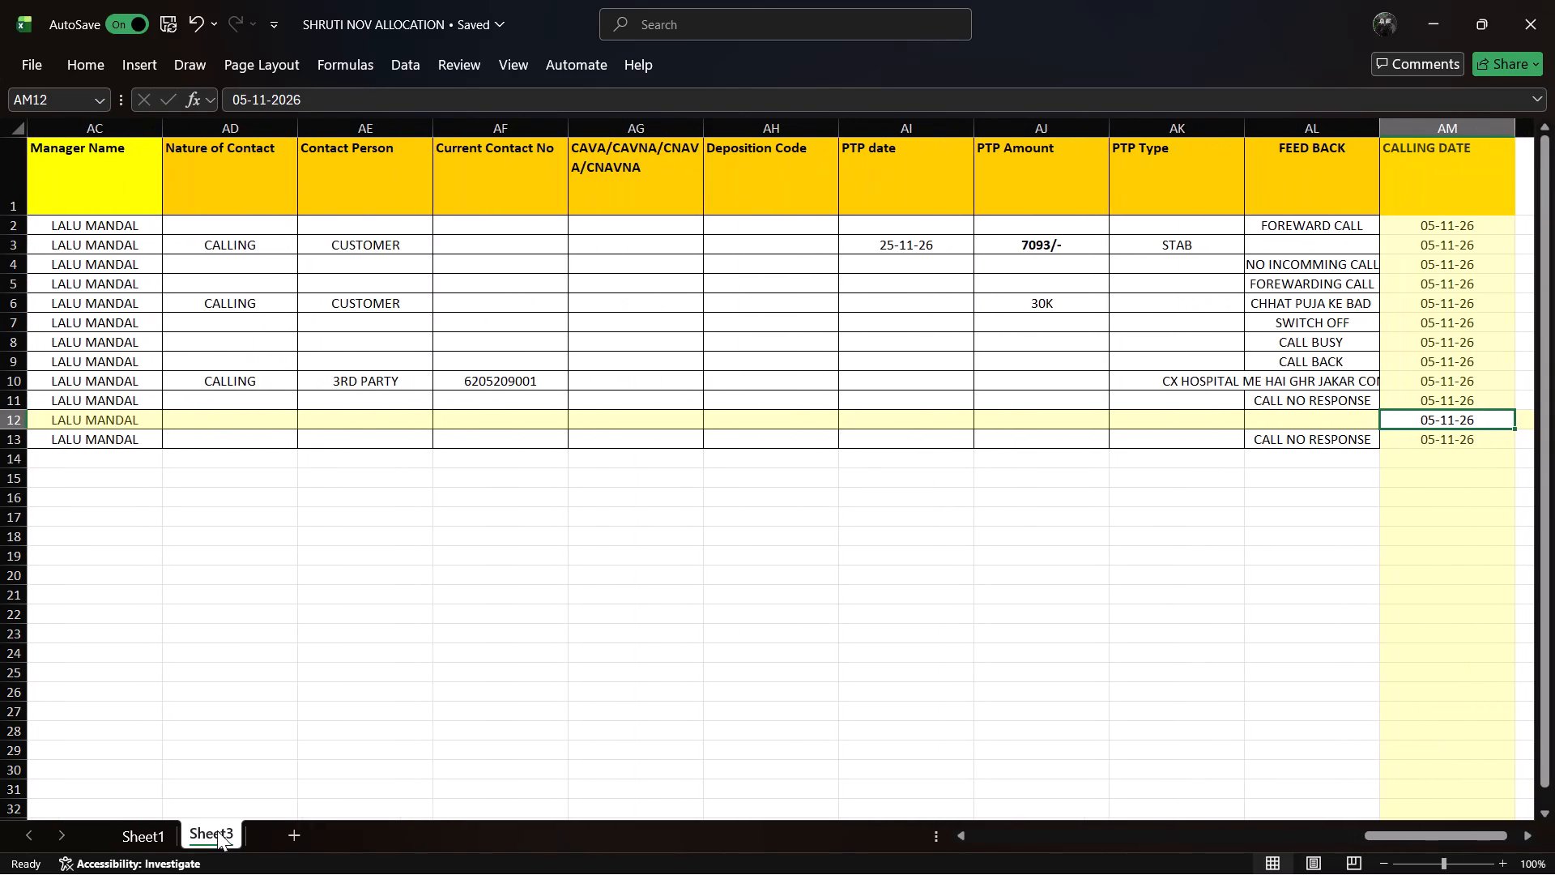
pyautogui.click(1194, 375)
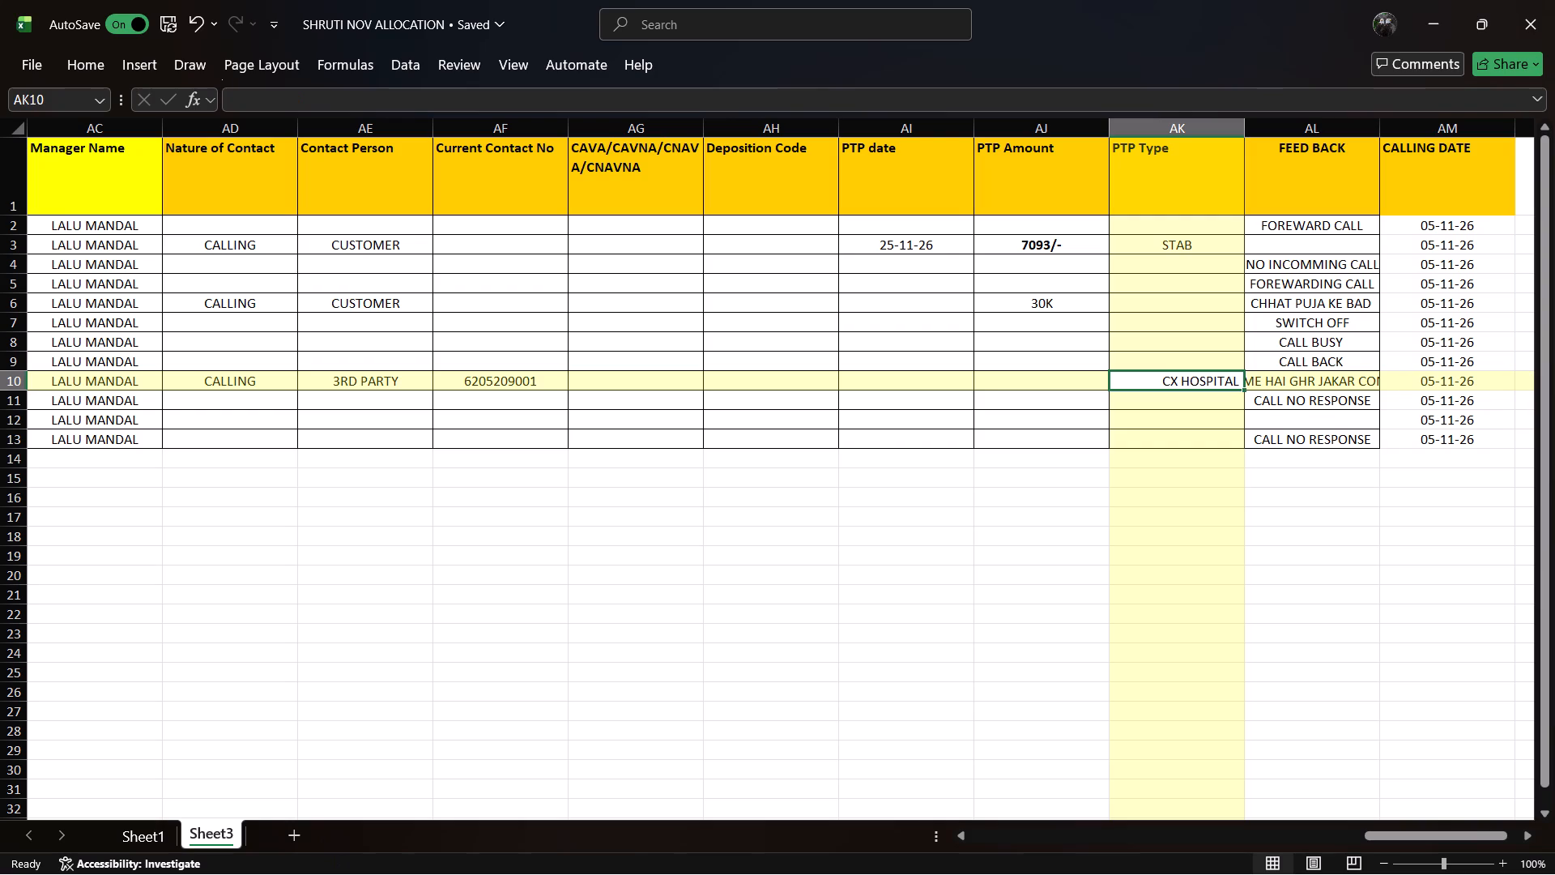
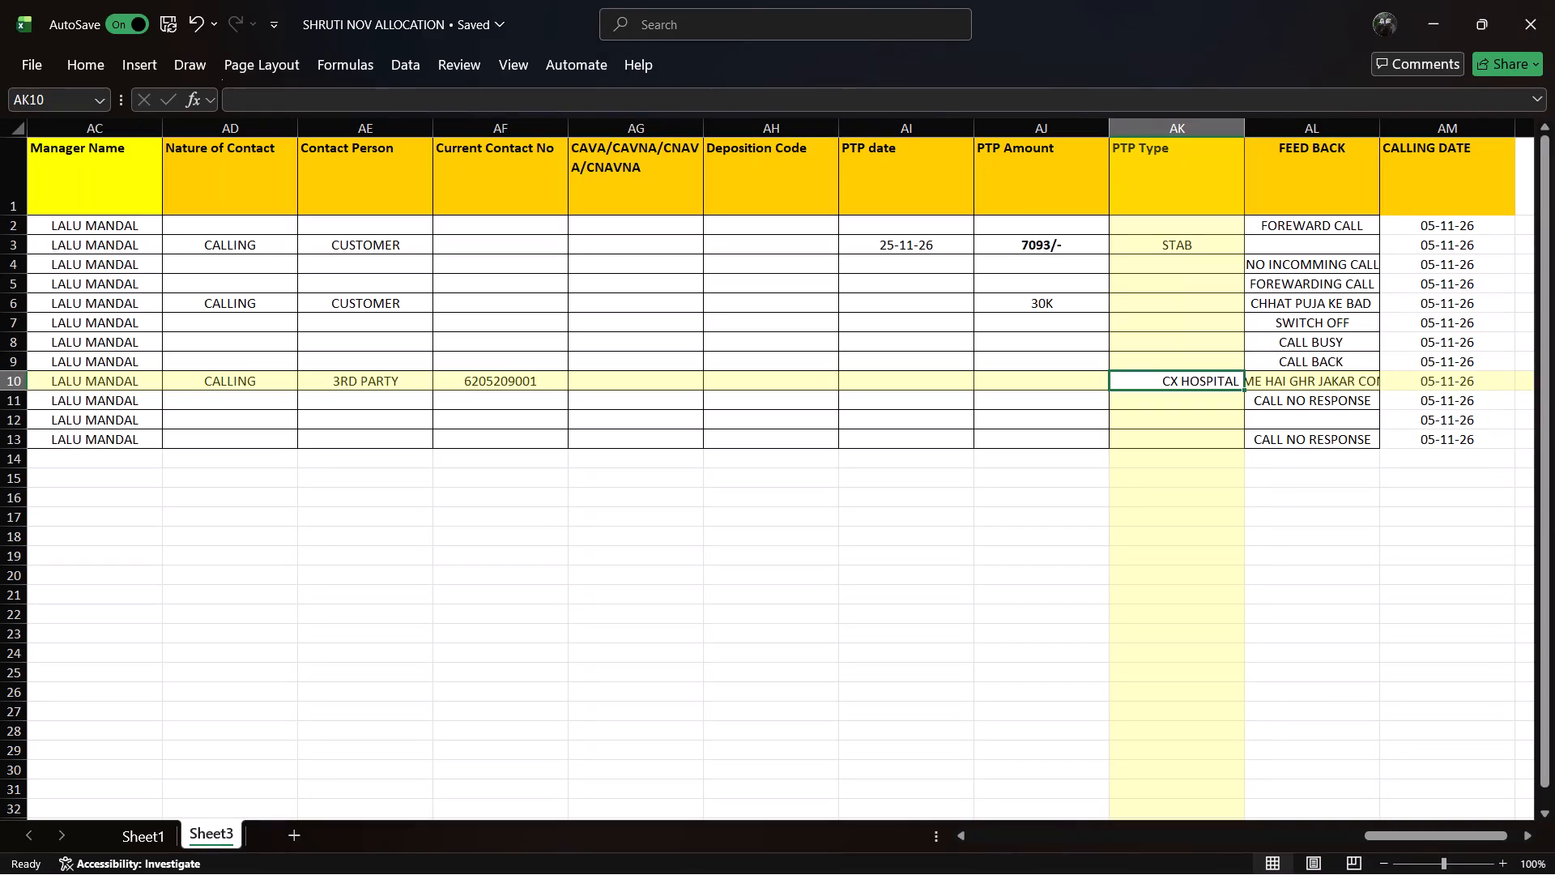
# Check the PTP Type cells in rows 10 and 11, and read the FEED BACK entries from row 2 through row 13.
pyautogui.click(1169, 409)
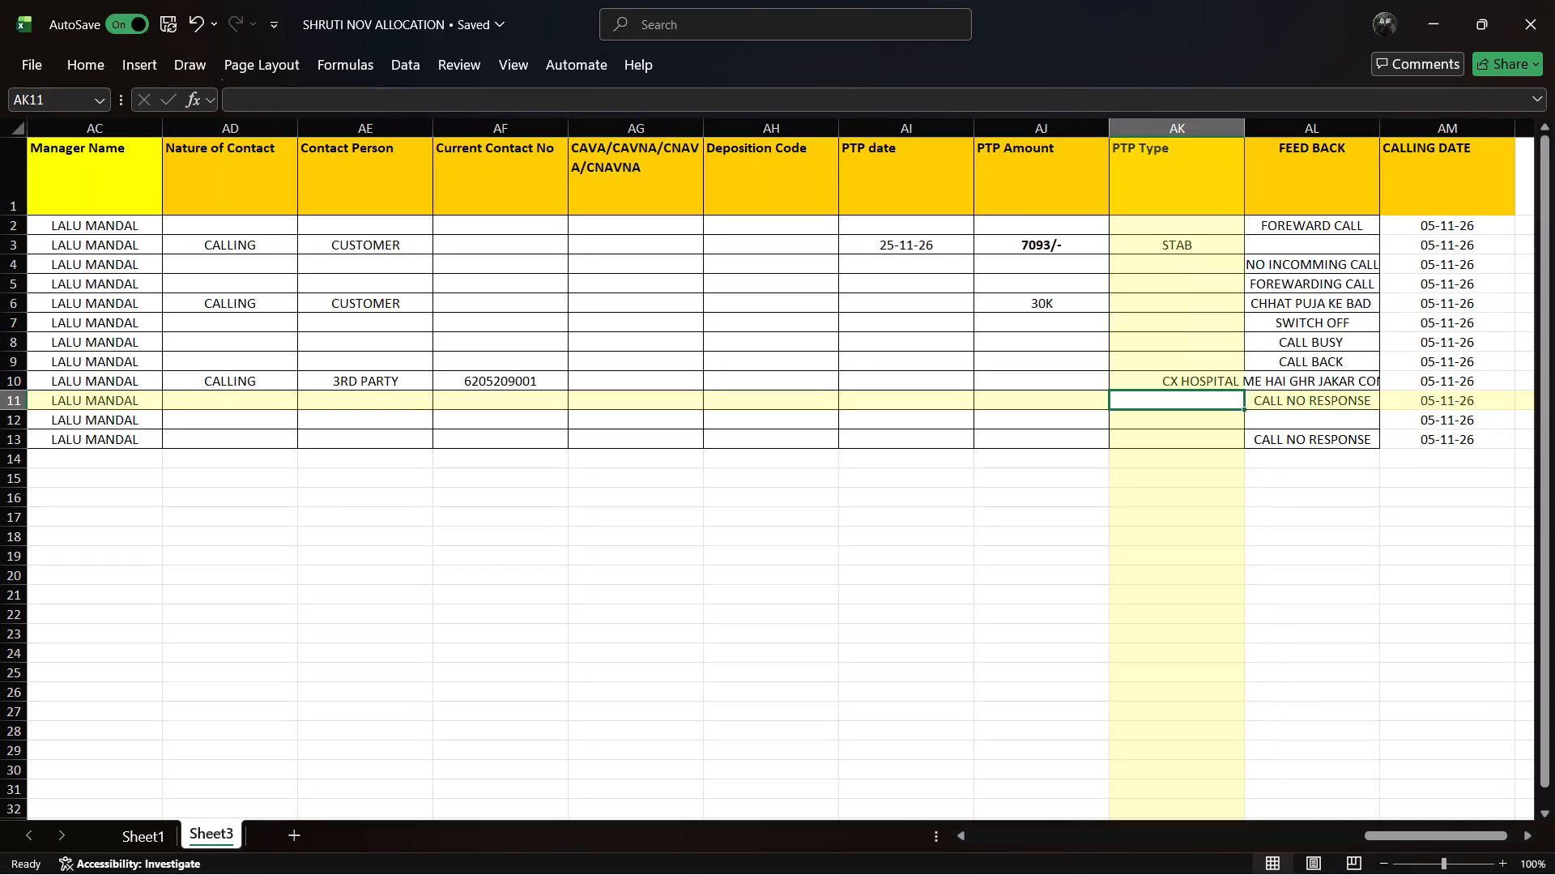
pyautogui.click(1162, 381)
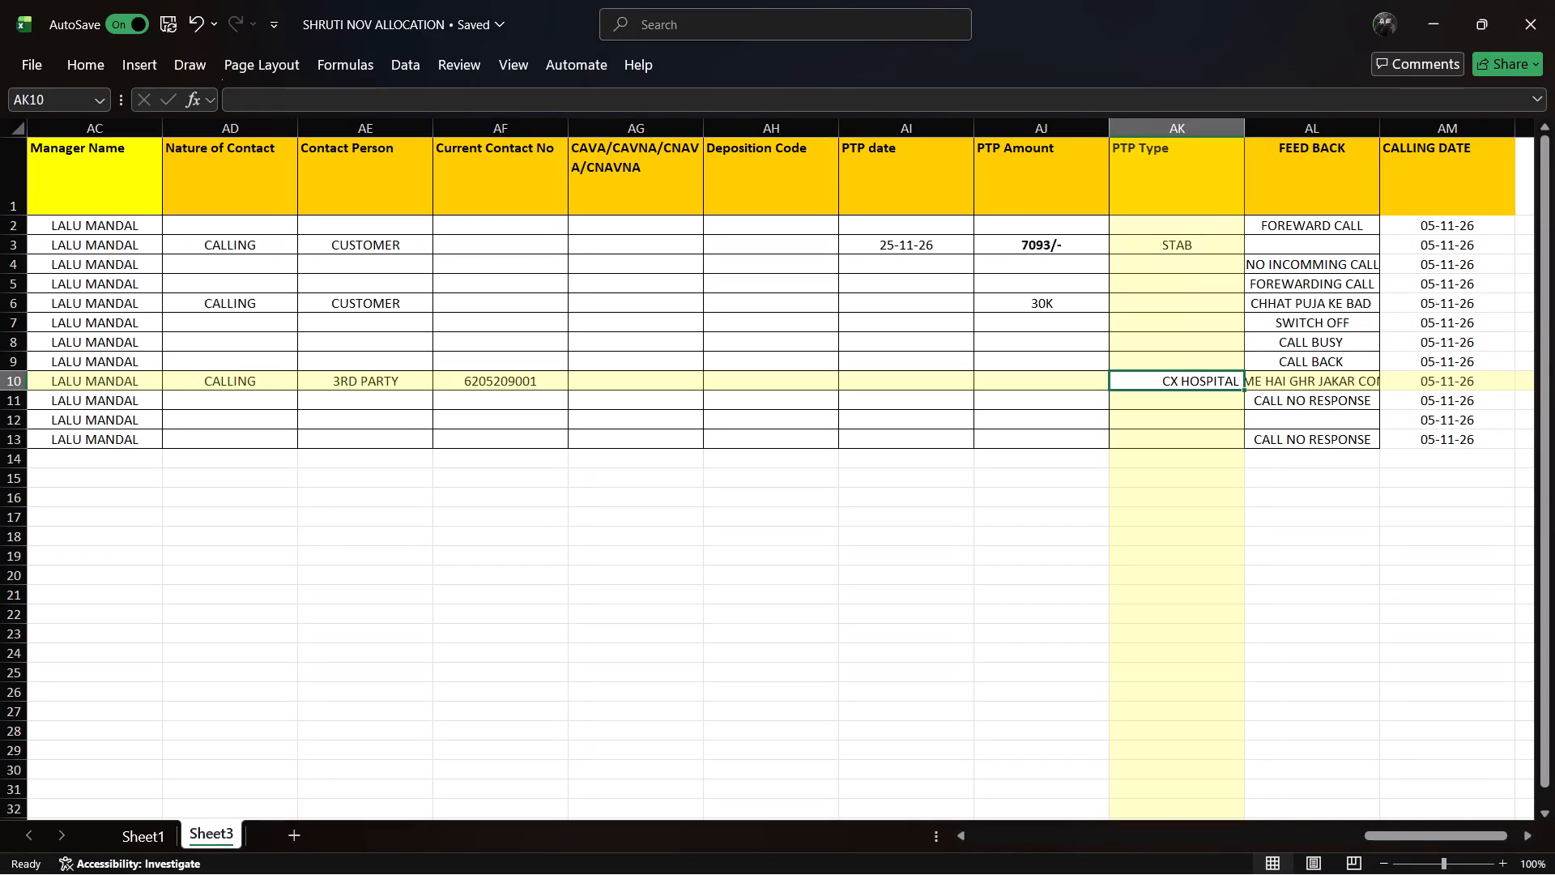
pyautogui.click(1273, 225)
pyautogui.press('Down')
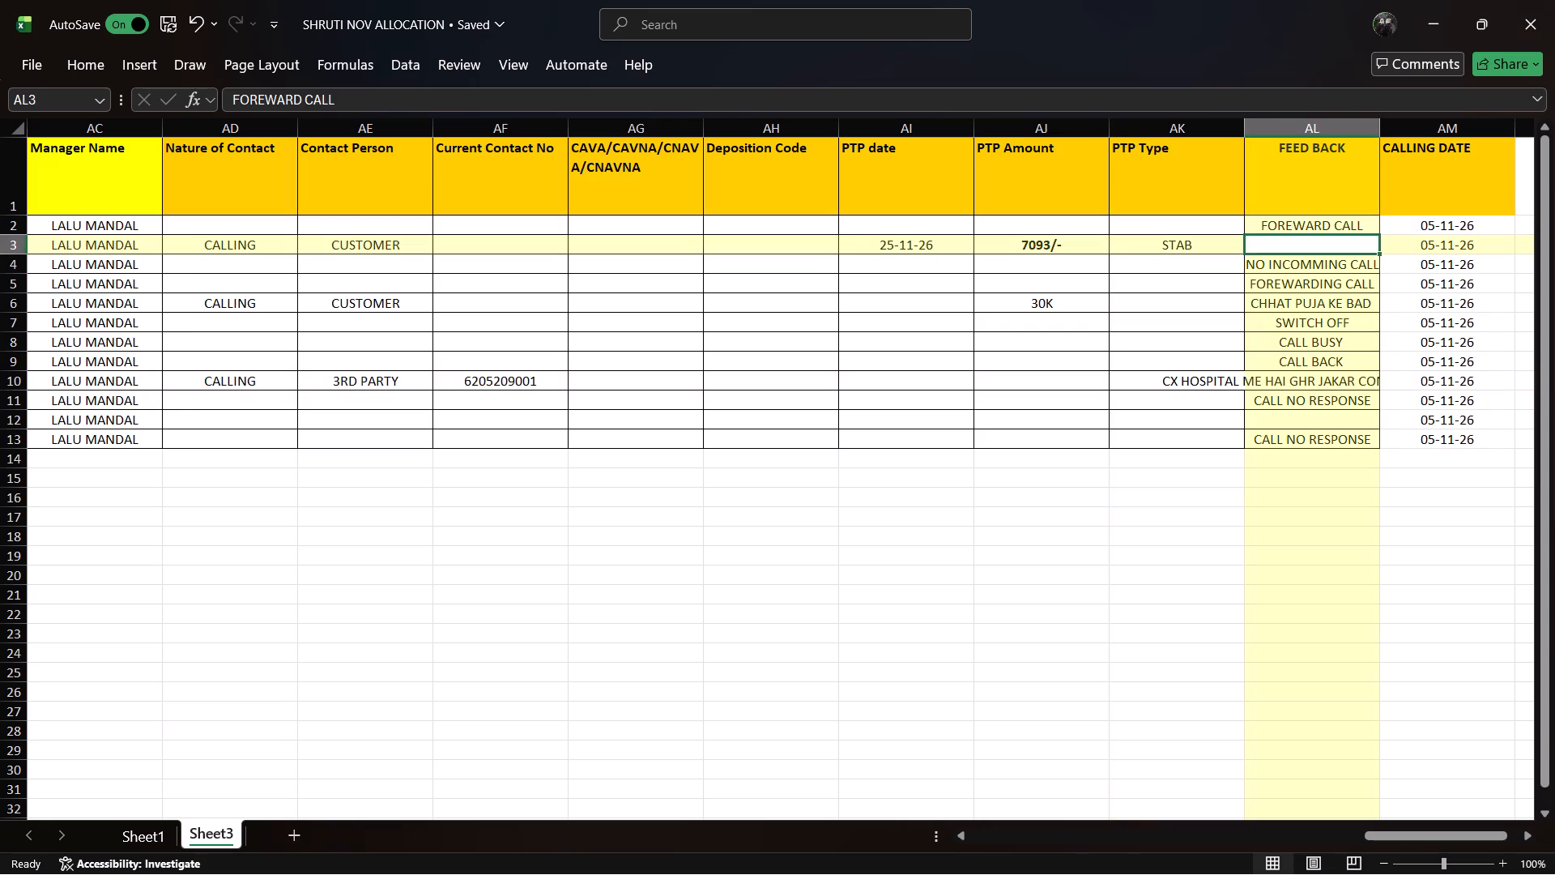
pyautogui.press('Down')
pyautogui.press('Down')
pyautogui.press('Down')
pyautogui.press('Down')
pyautogui.press('Down')
pyautogui.press('Down')
pyautogui.press('Down')
pyautogui.press('Down')
pyautogui.press('Down')
pyautogui.press('Down')
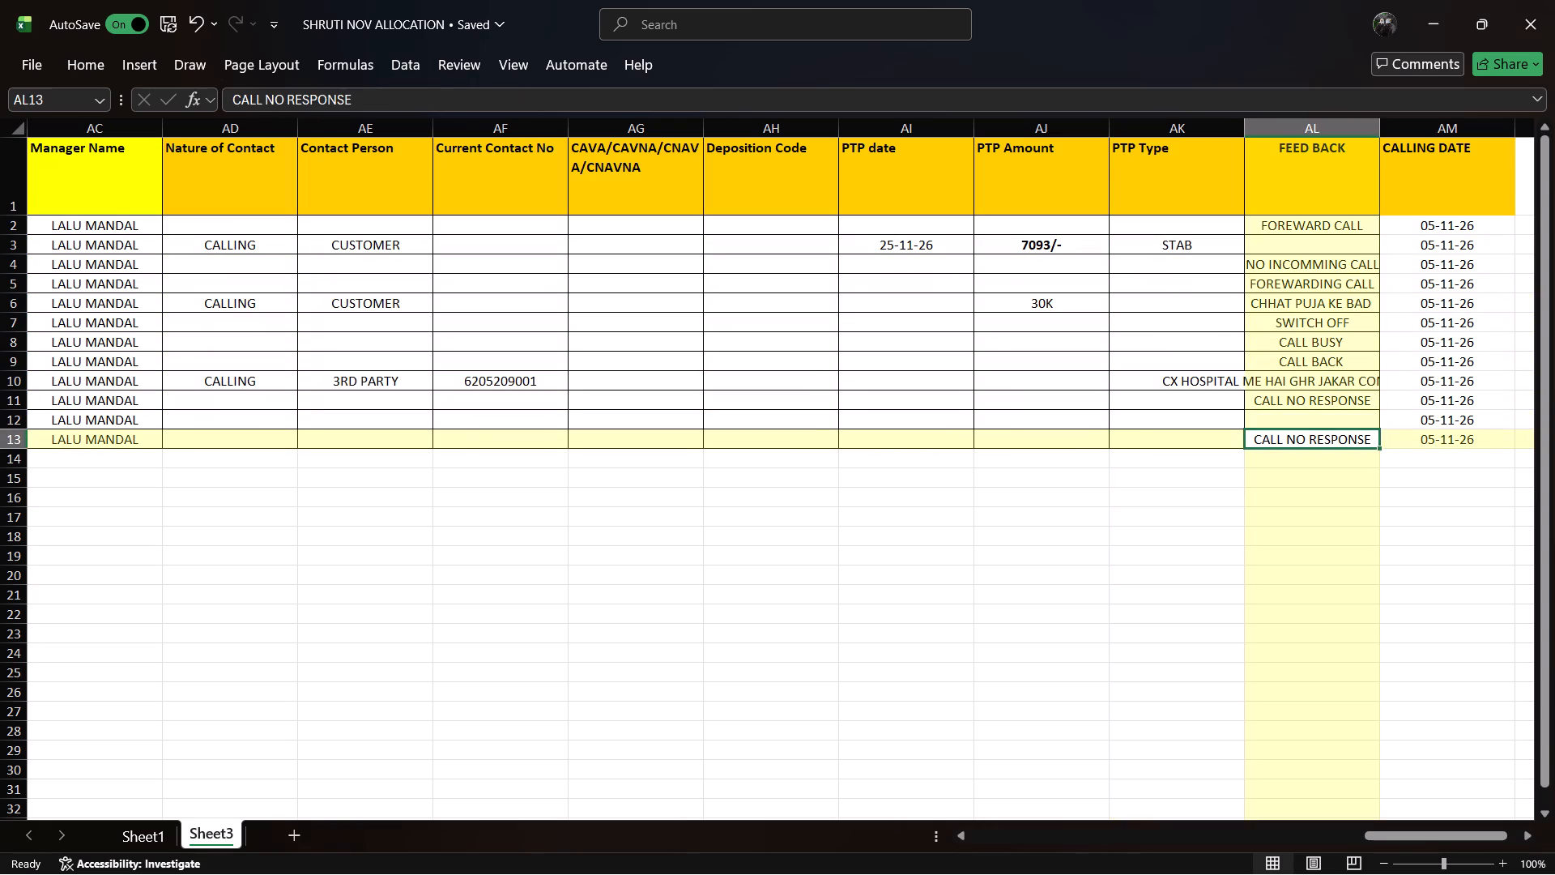
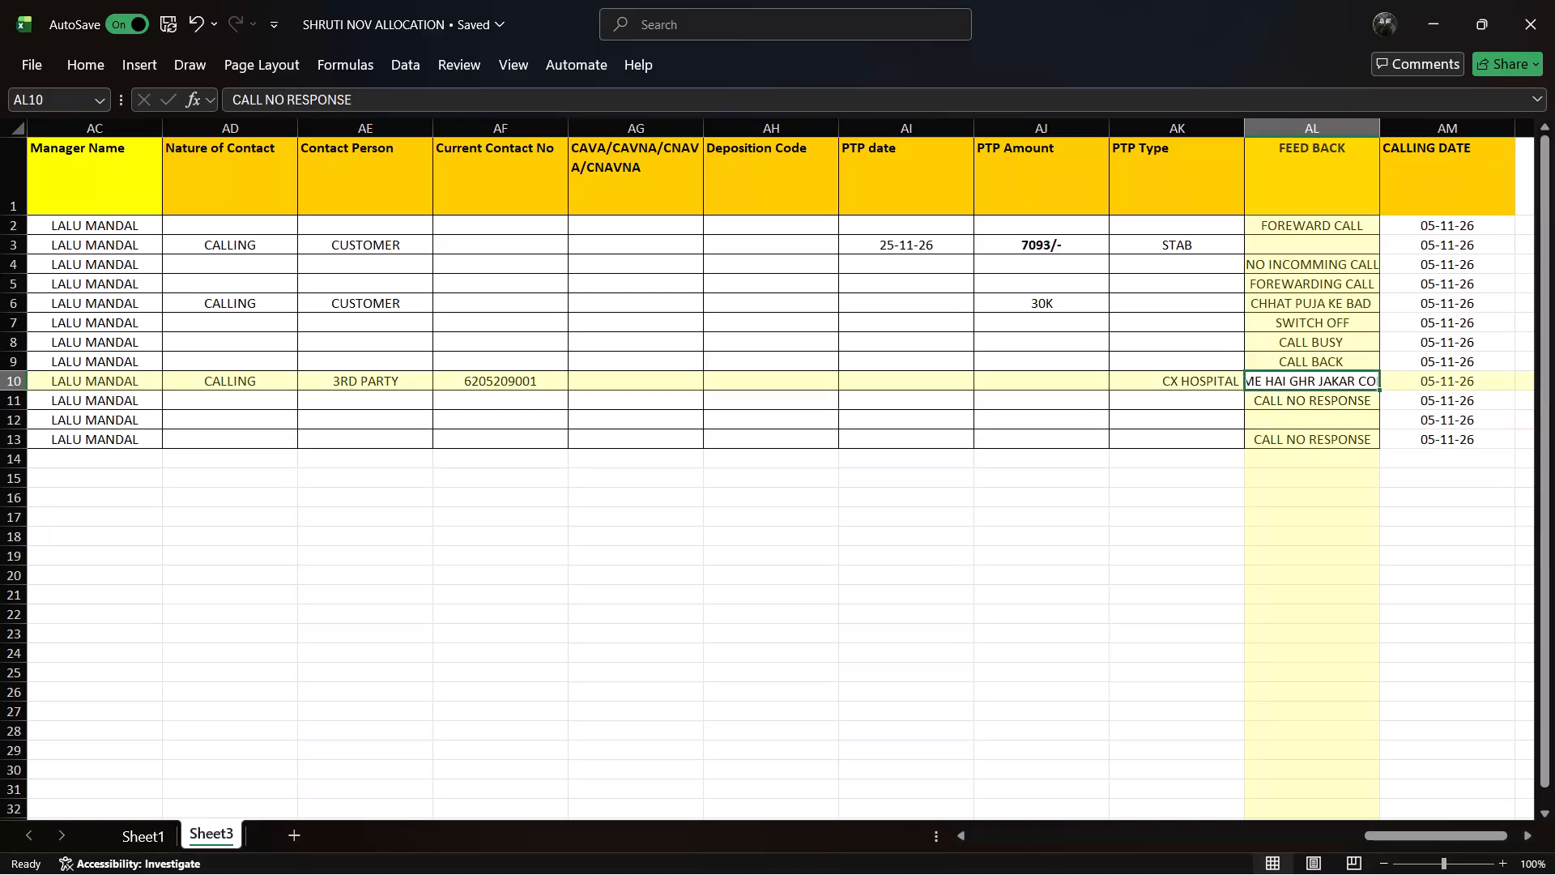
# Recheck the FEED BACK entries in Sheet3 from row 10 up to row 2, and back down to row 12.
pyautogui.press('Up')
pyautogui.press('Up')
pyautogui.press('Up')
pyautogui.press('Up')
pyautogui.press('Up')
pyautogui.press('Up')
pyautogui.press('Up')
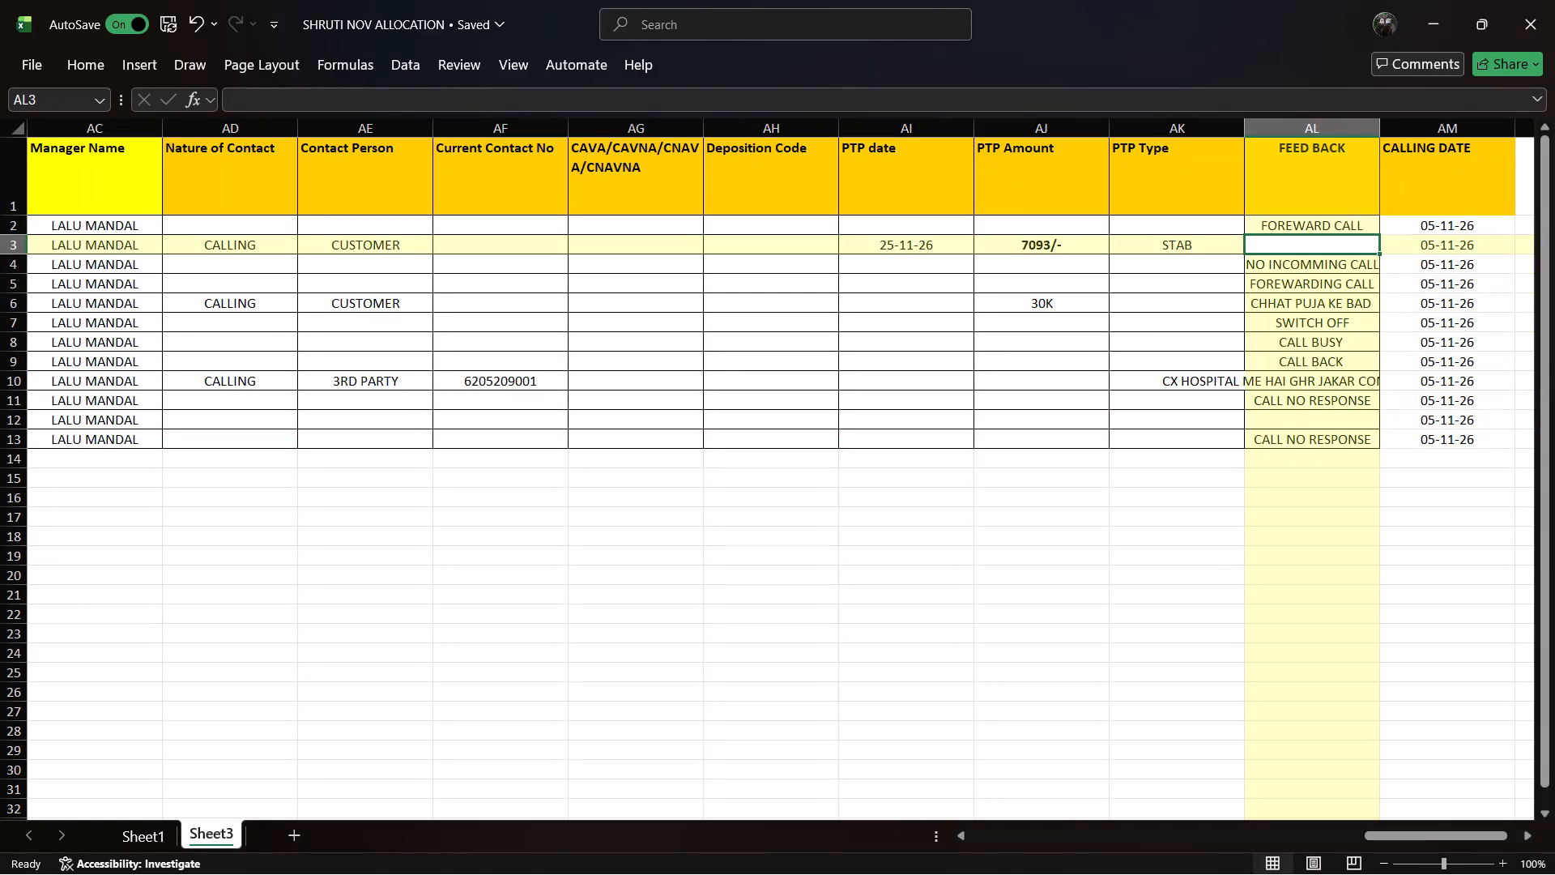
pyautogui.press('Up')
pyautogui.press('Down')
pyautogui.press('Down')
pyautogui.press('Down')
pyautogui.press('Down')
pyautogui.press('Down')
pyautogui.press('Down')
pyautogui.press('Down')
pyautogui.press('Down')
pyautogui.press('Down')
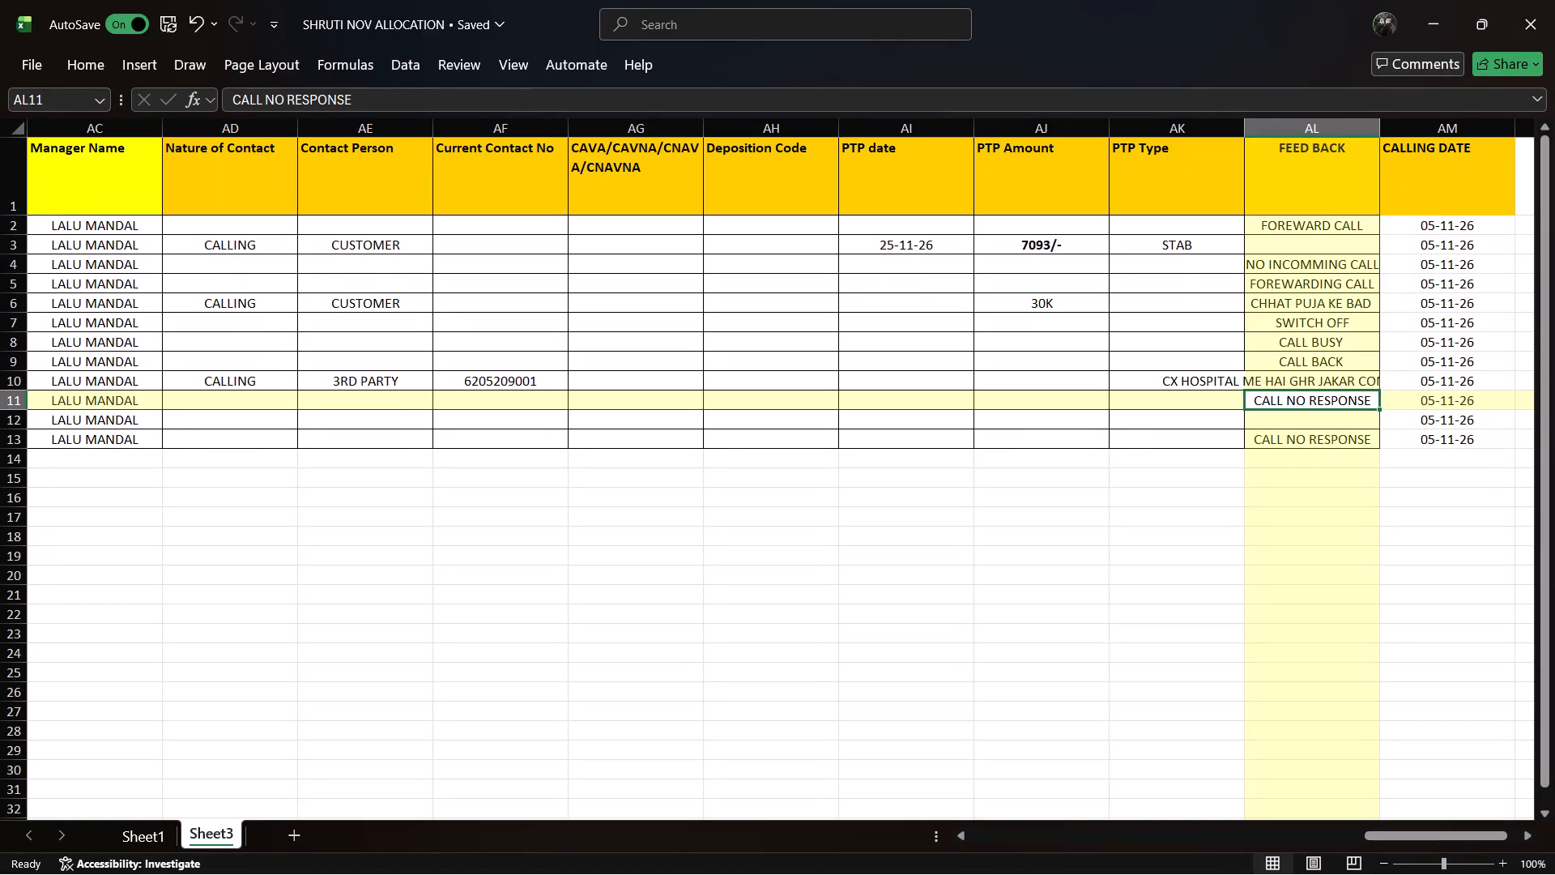
pyautogui.press('Down')
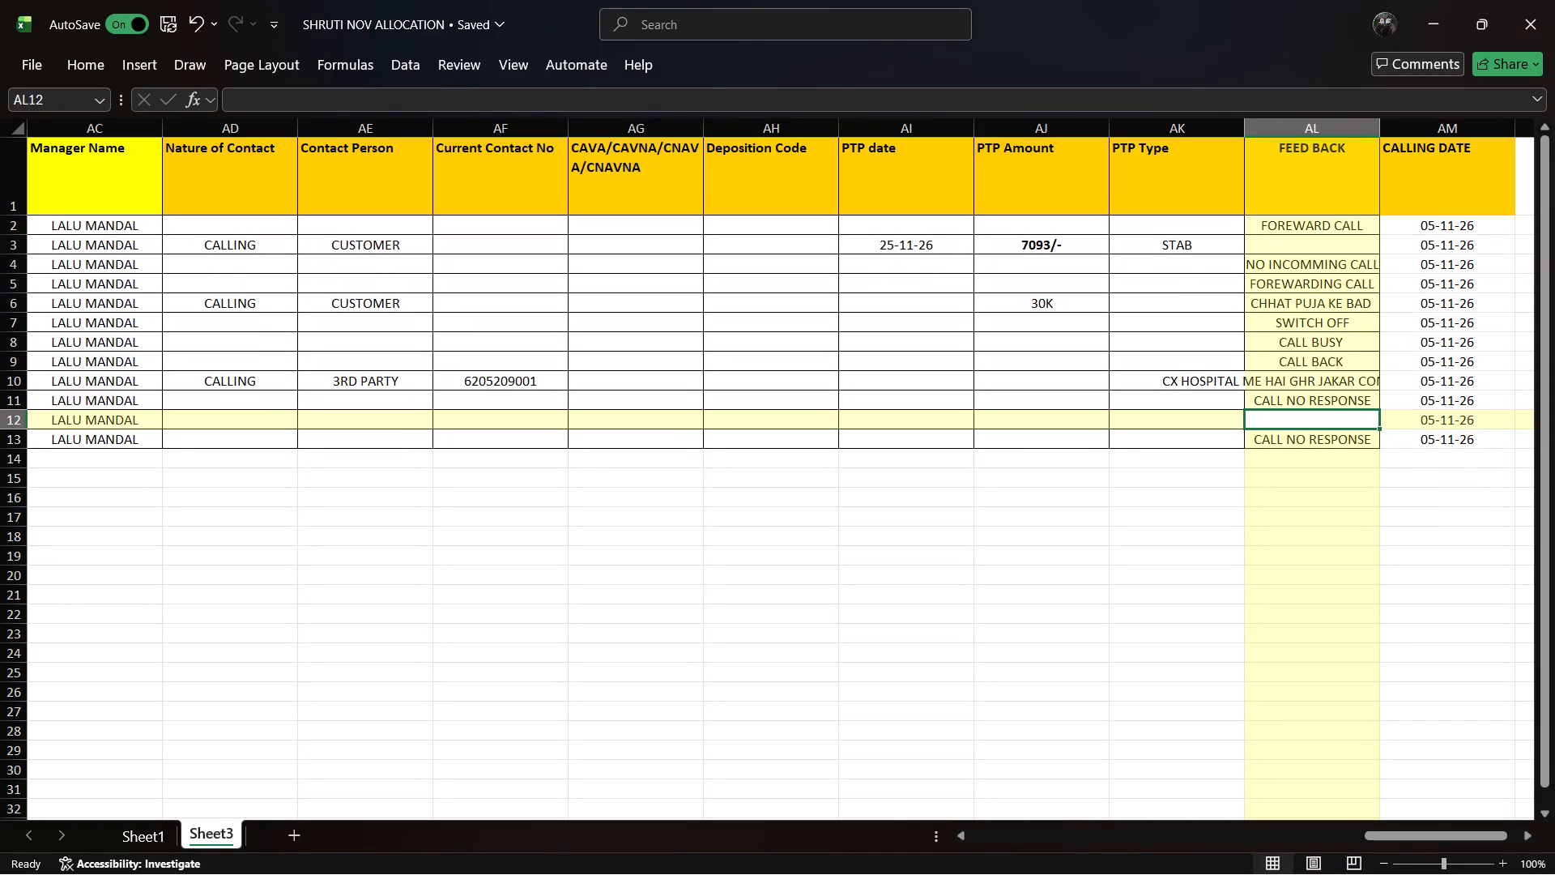
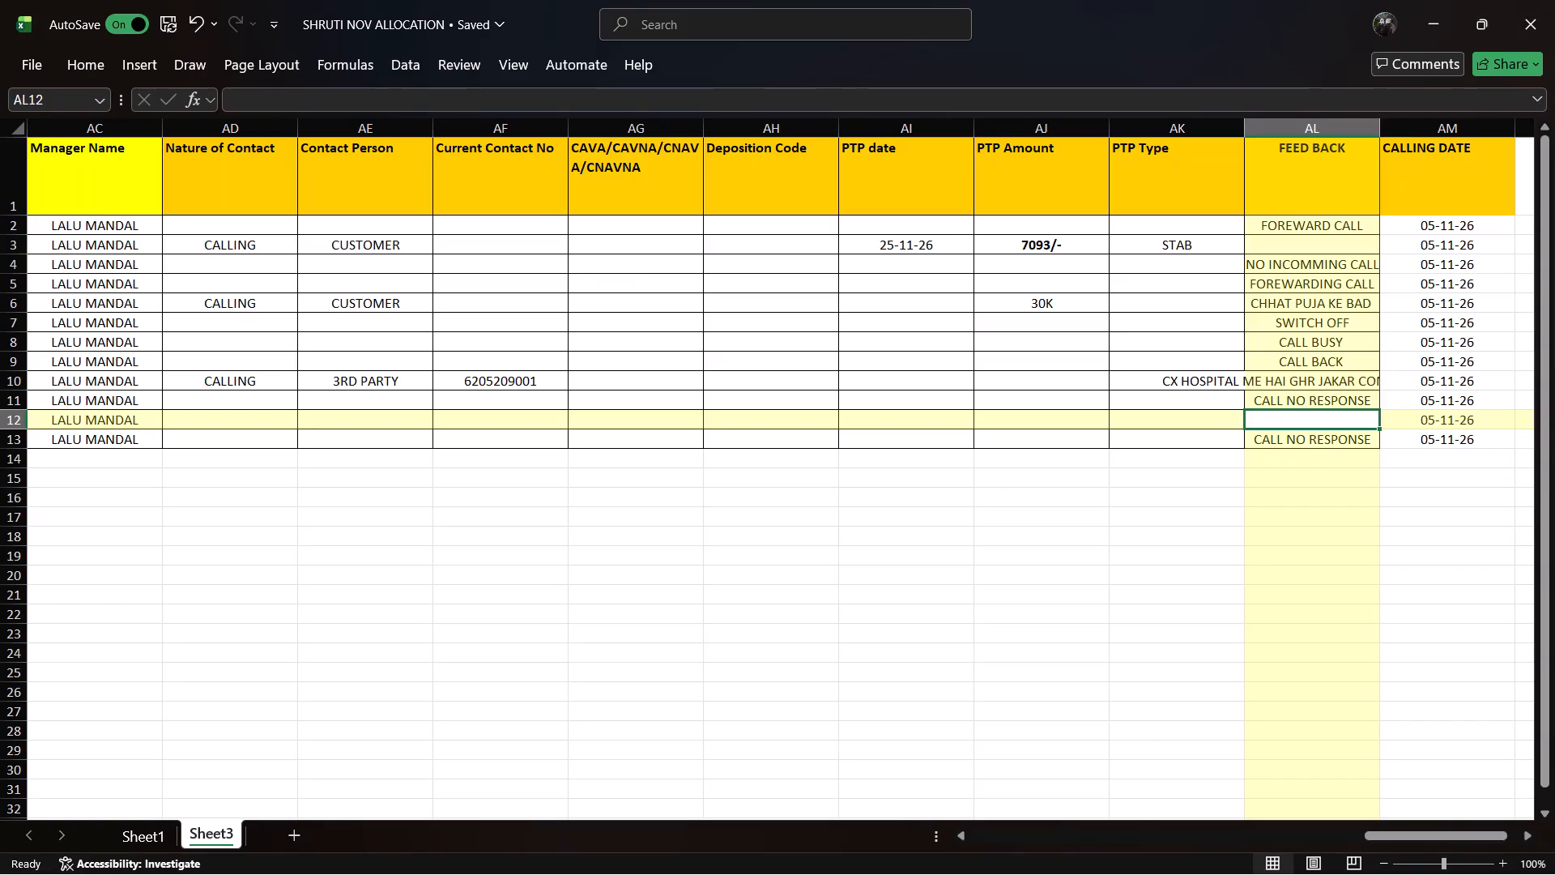
# Look back over the row 12 account in Sheet3 from FEED BACK to Loan Number.
pyautogui.press('Left')
pyautogui.press('Left')
pyautogui.press('Left')
pyautogui.press('Left')
pyautogui.press('Left')
pyautogui.press('Left')
pyautogui.press('Left')
pyautogui.press('Left')
pyautogui.press('Left')
pyautogui.press('Left')
pyautogui.press('Left')
pyautogui.press('Left')
pyautogui.press('Left')
pyautogui.press('Left')
pyautogui.press('Left')
pyautogui.press('Left')
pyautogui.press('Left')
pyautogui.press('Left')
pyautogui.press('Left')
pyautogui.press('Left')
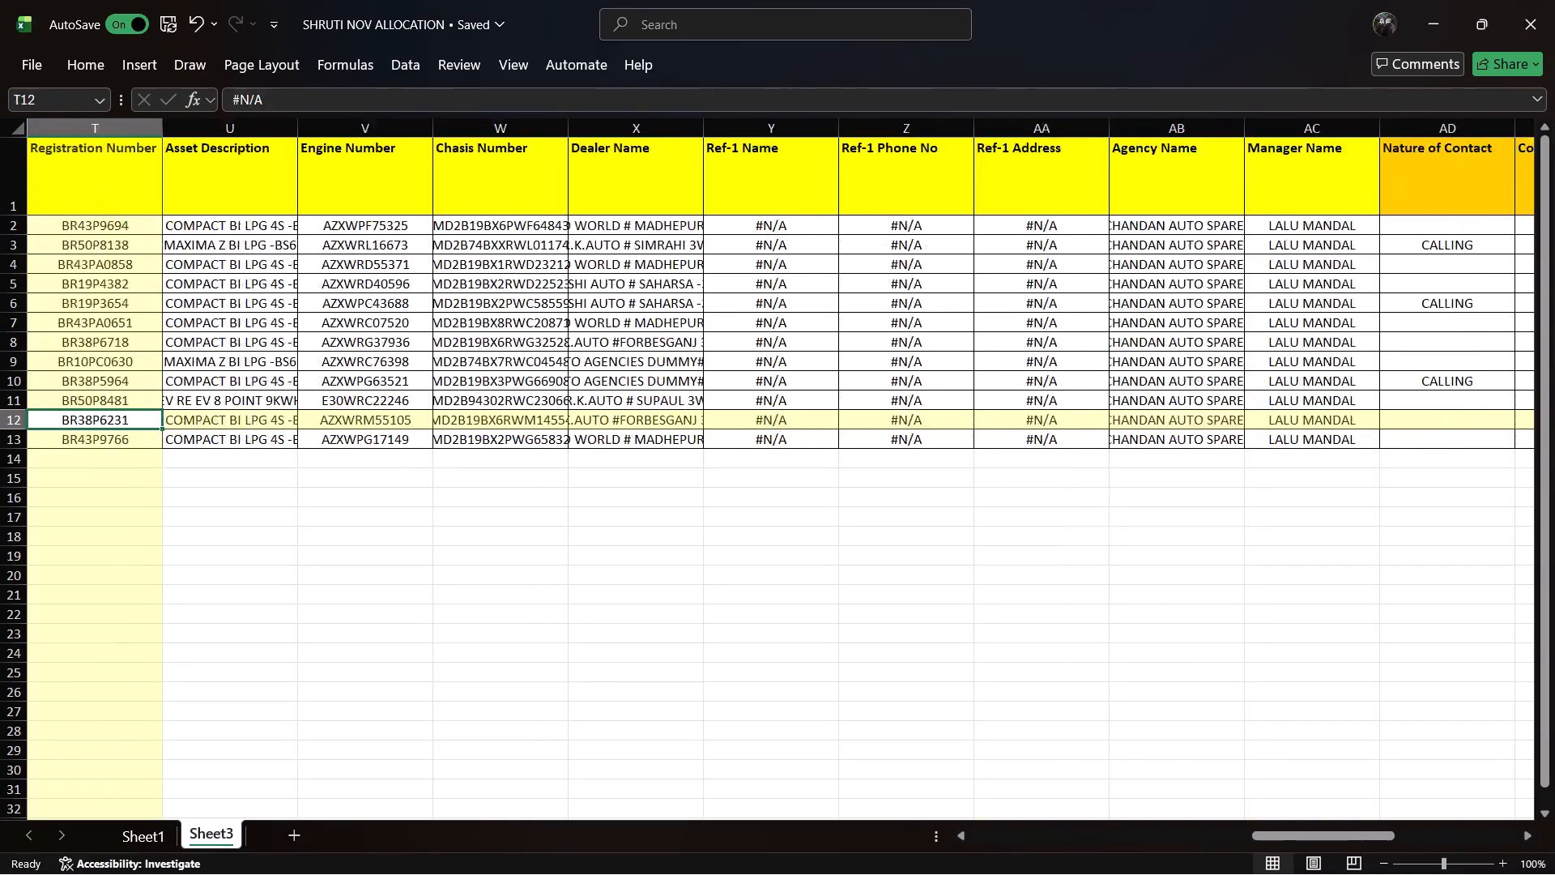
# Save the workbook.
pyautogui.hotkey('ctrl', 's')
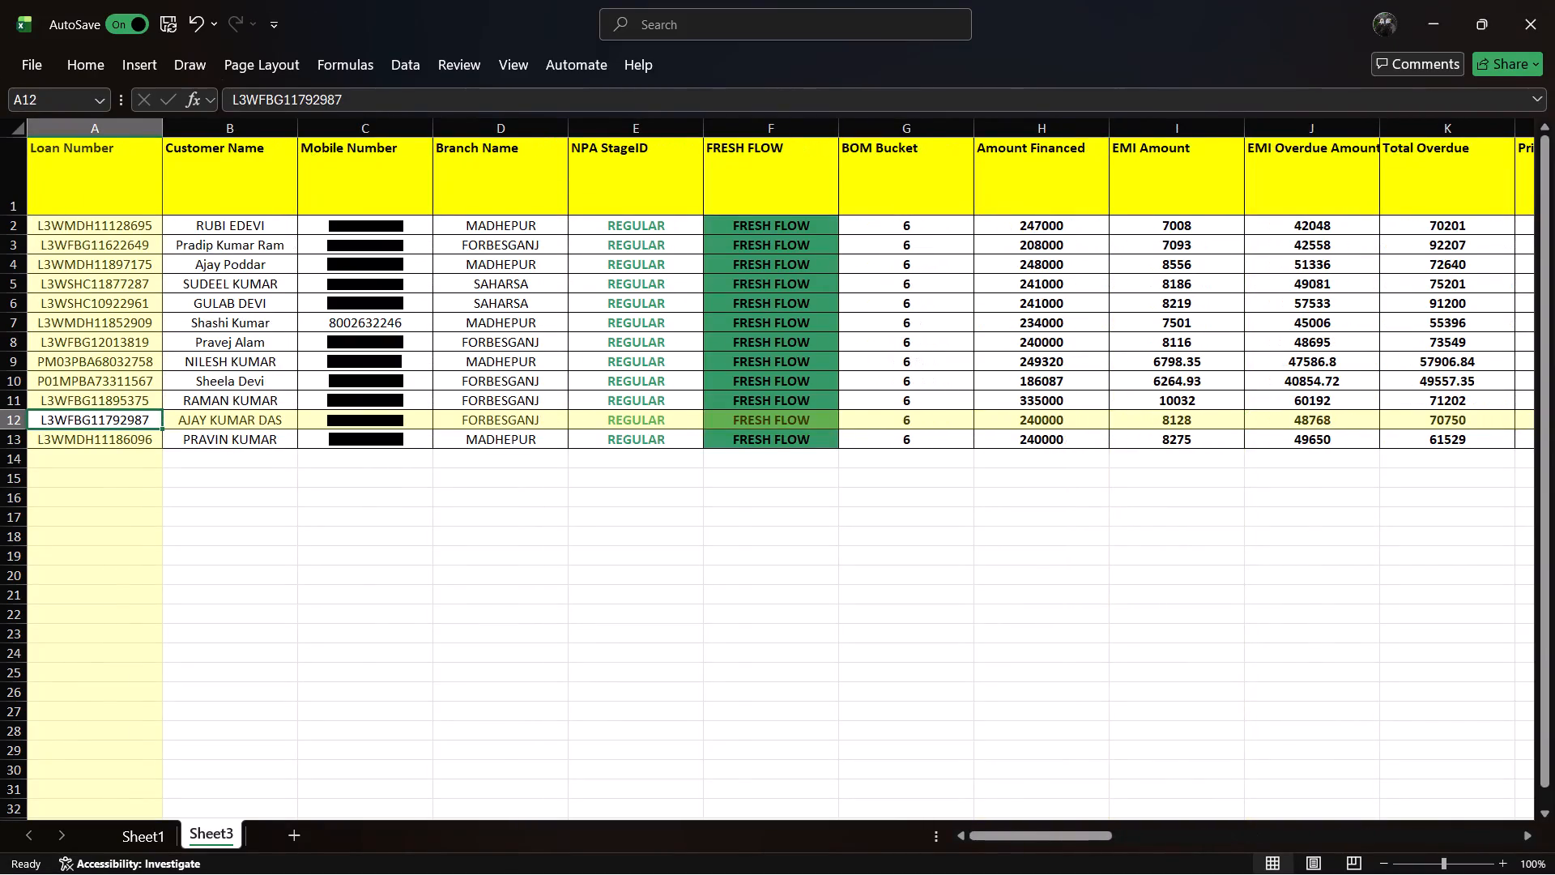
# Examine the row 12 account's branch, bucket, EMI, overdue, outstanding and expiry details in Sheet3.
pyautogui.press('Right')
pyautogui.press('Right')
pyautogui.press('Right')
pyautogui.press('Right')
pyautogui.press('Right')
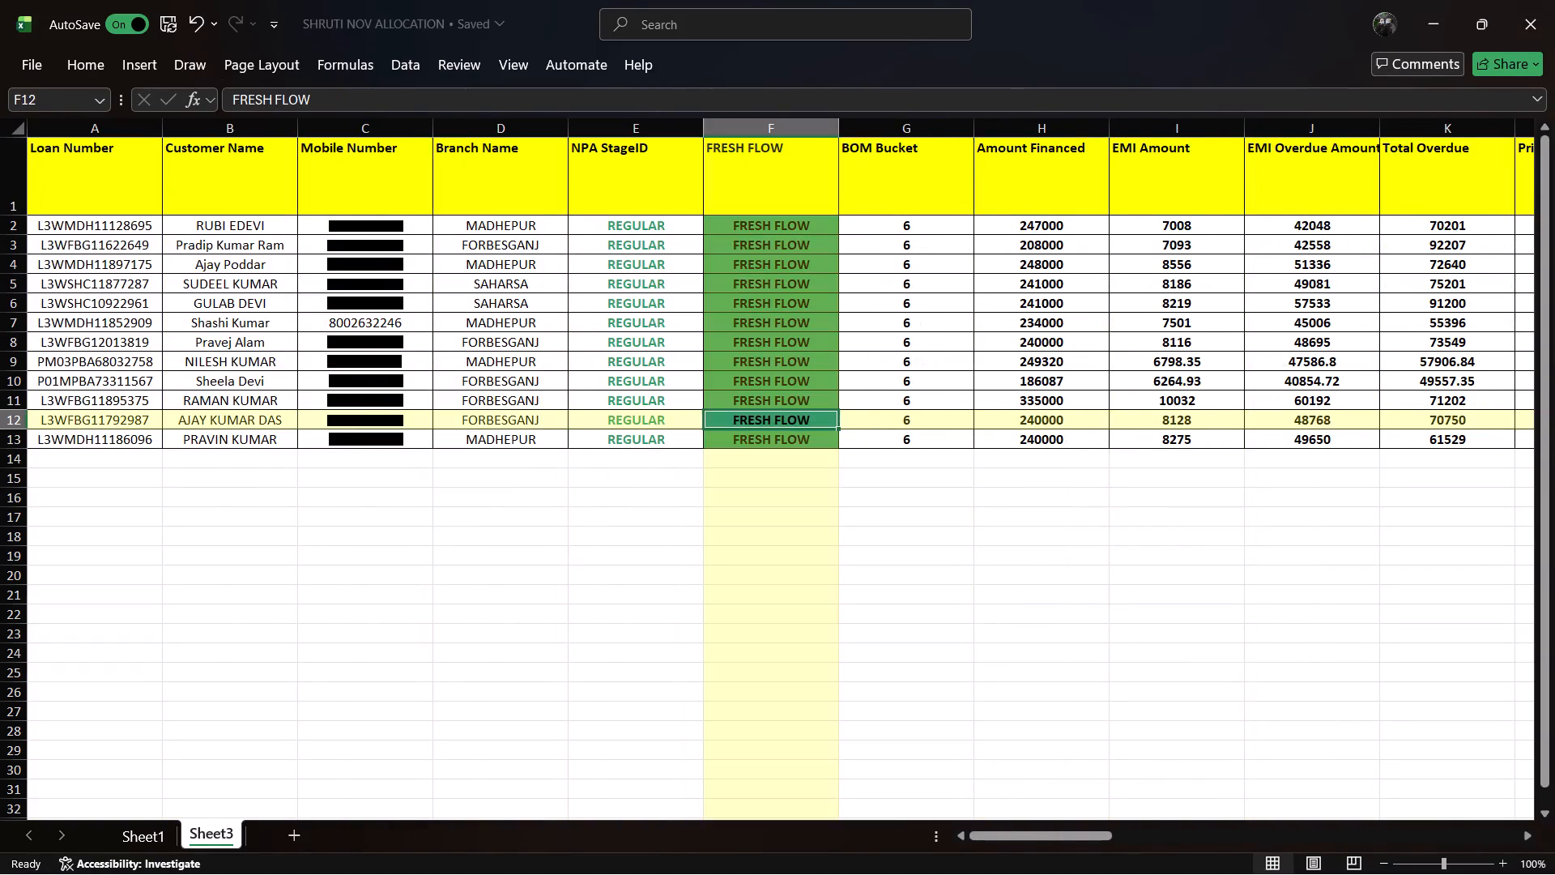
pyautogui.press('Right')
pyautogui.press('Right')
pyautogui.press('Right')
pyautogui.press('Right')
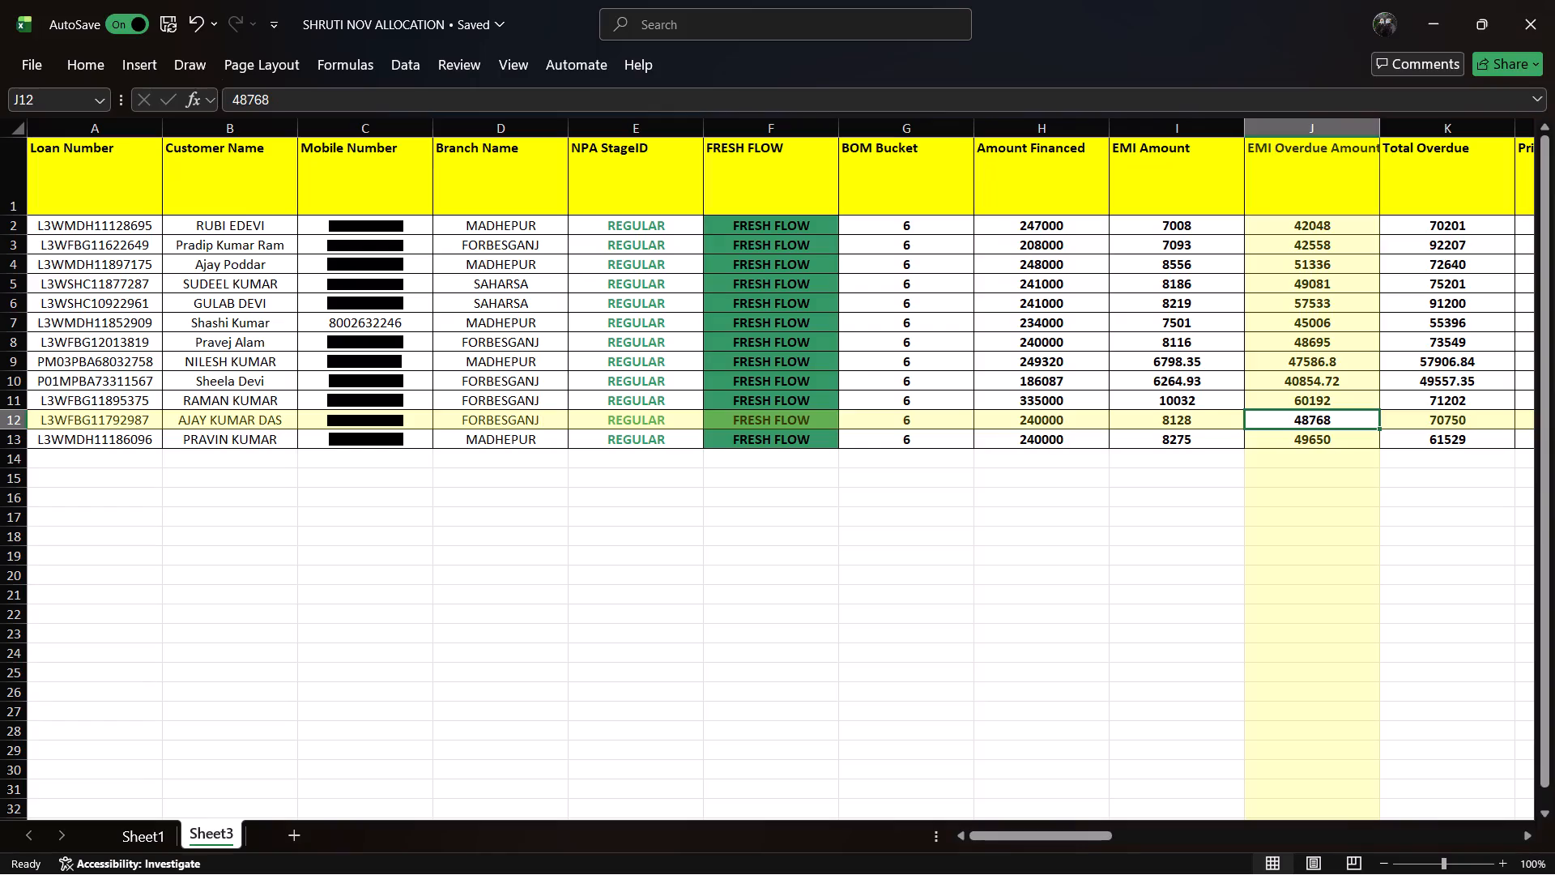
pyautogui.press('Right')
pyautogui.press('Right')
pyautogui.press('Right')
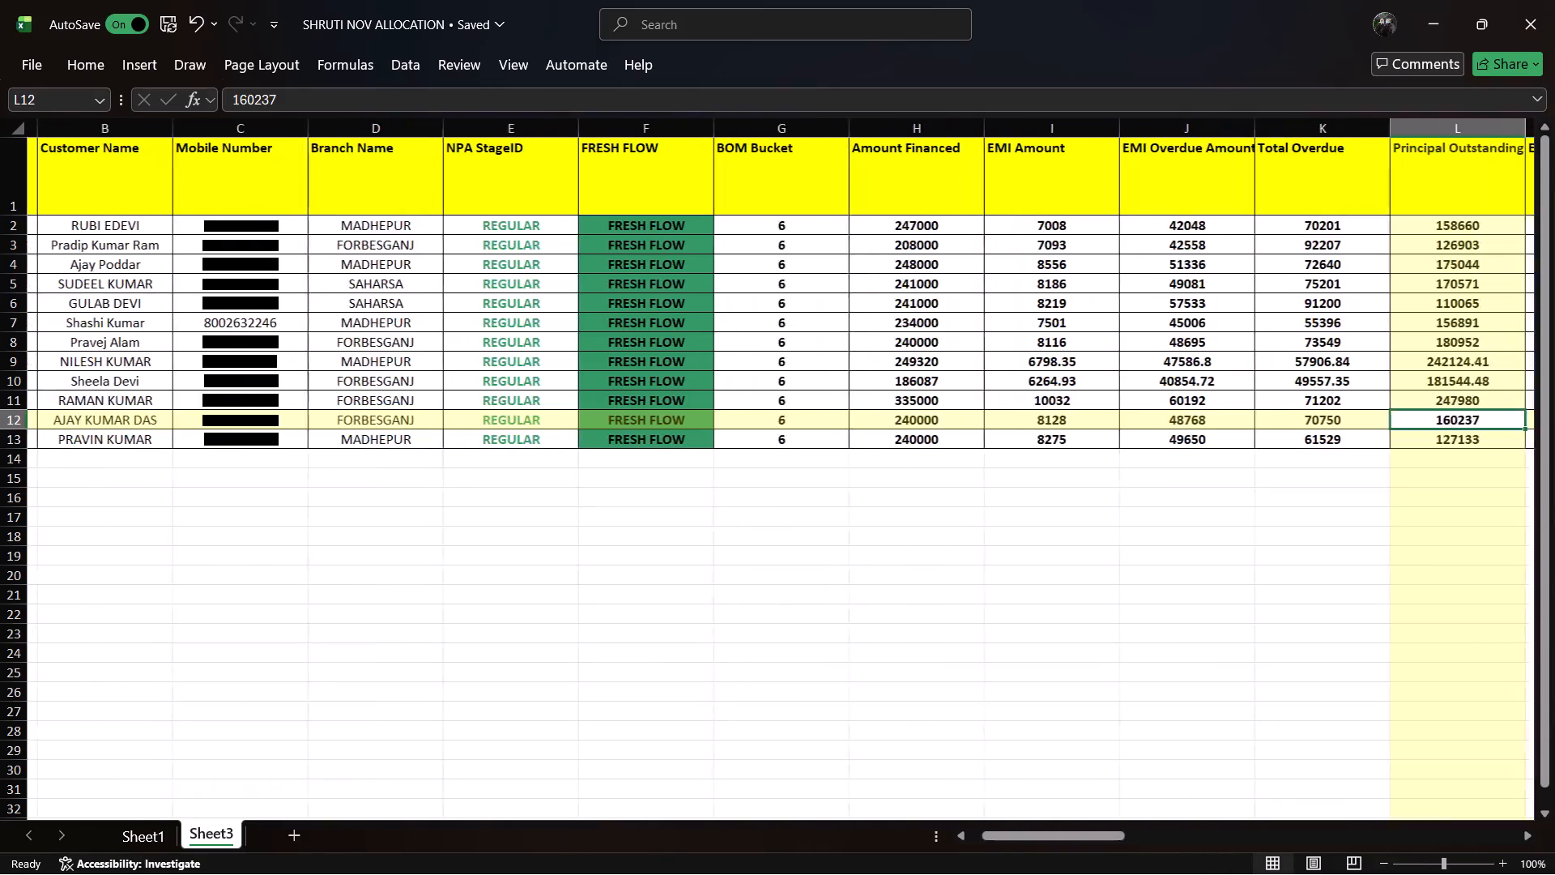
pyautogui.press('Right')
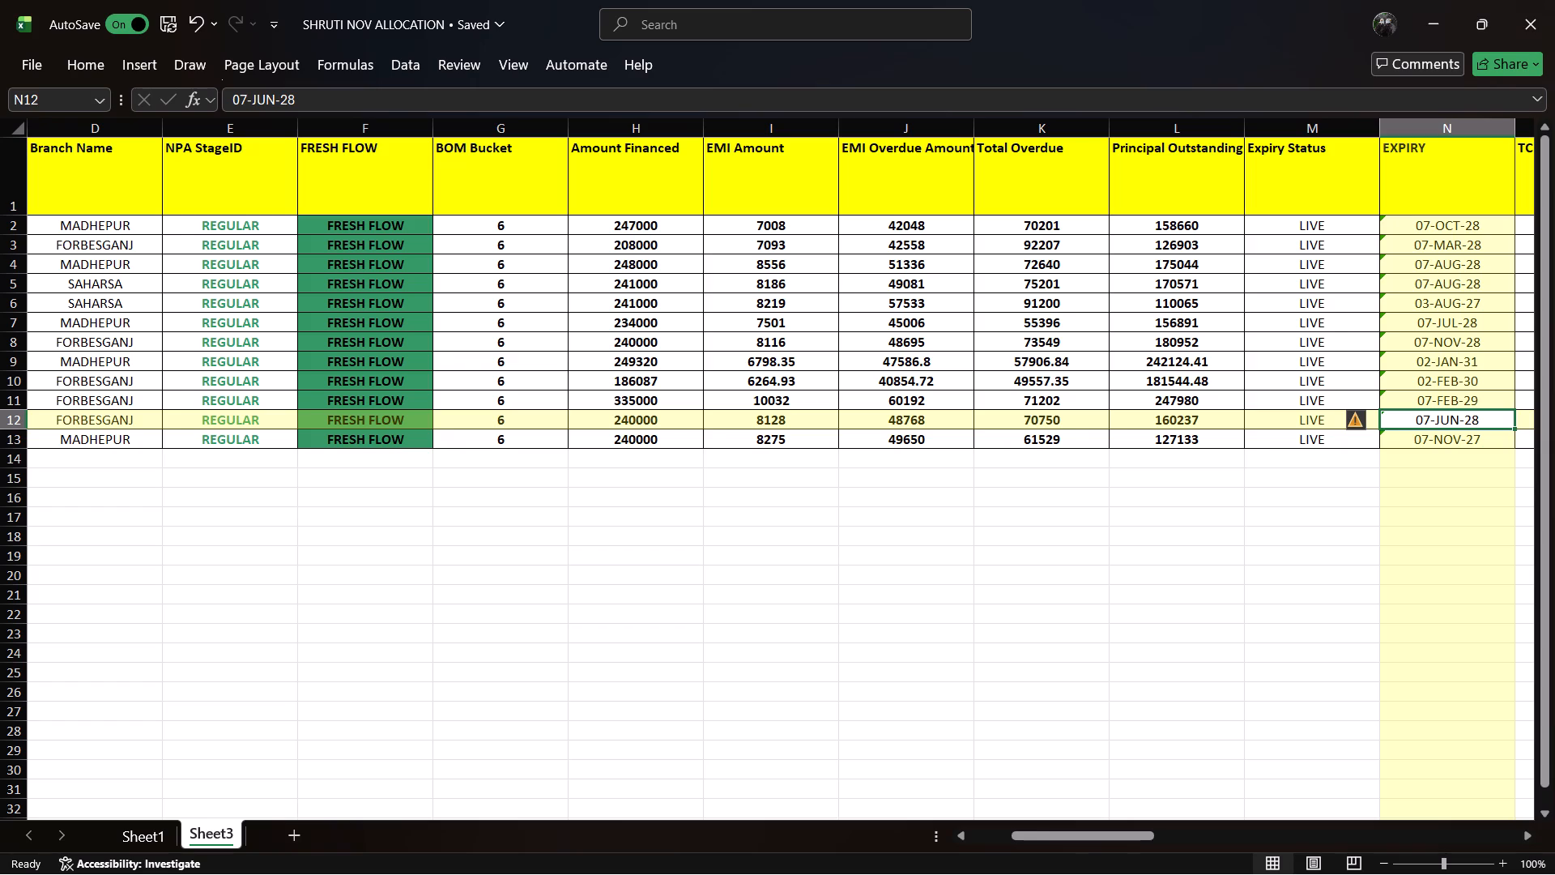
# Review the rest of row 12 in Sheet3, from the vehicle and reference details through the contact, PTP, FEED BACK and CALLING DATE columns.
pyautogui.press('Right')
pyautogui.press('Right')
pyautogui.press('Right')
pyautogui.press('Right')
pyautogui.press('Right')
pyautogui.press('Right')
pyautogui.press('Right')
pyautogui.press('Right')
pyautogui.press('Right')
pyautogui.press('Right')
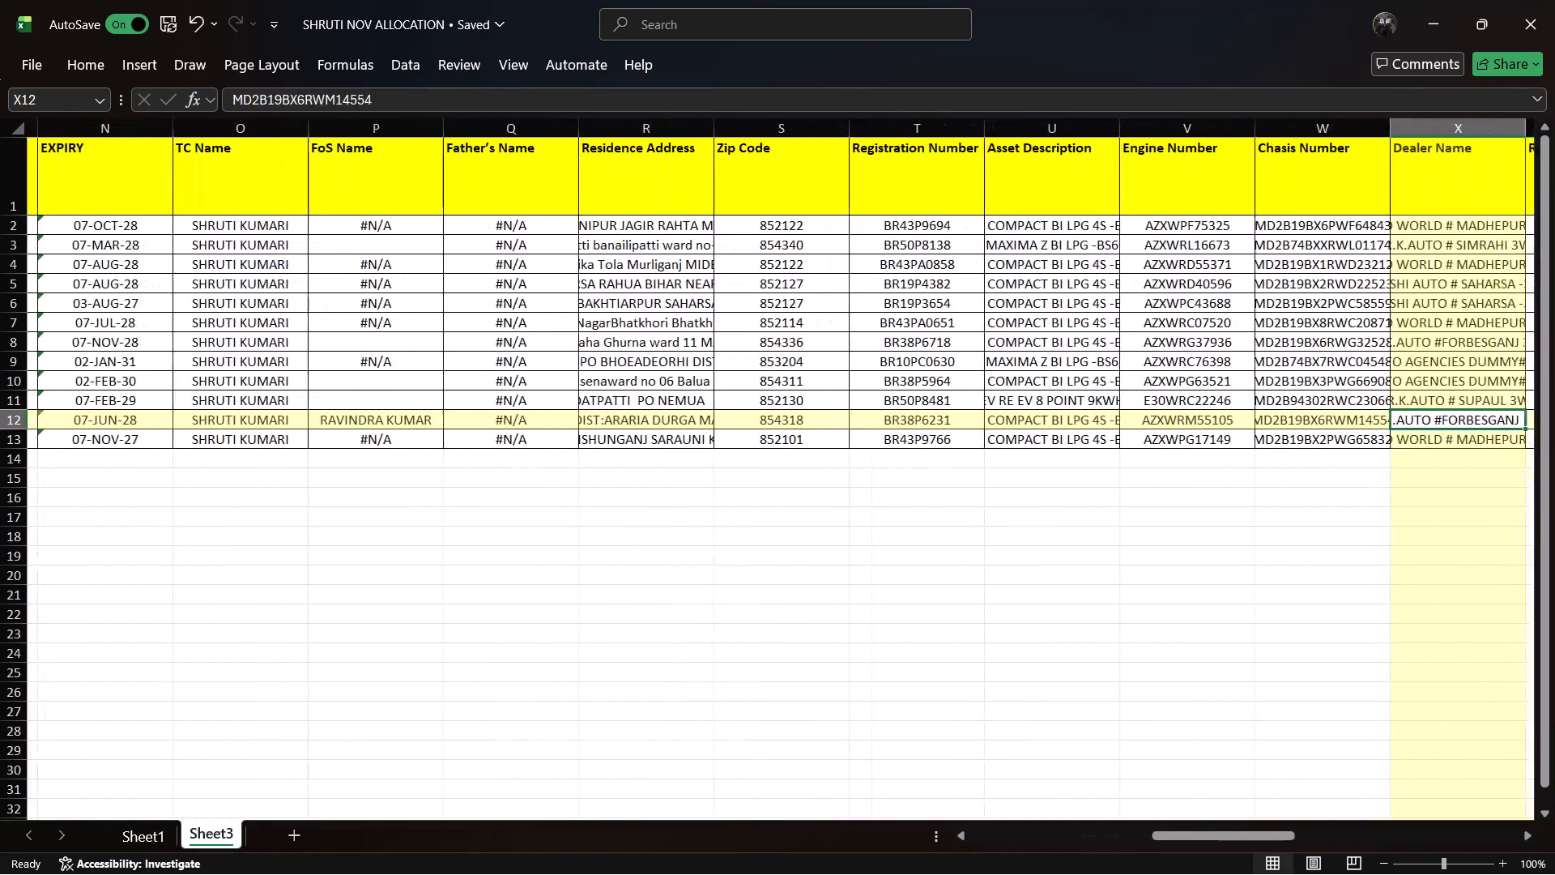
pyautogui.press('Right')
pyautogui.press('Right')
pyautogui.press('Right')
pyautogui.press('Right')
pyautogui.press('Right')
pyautogui.press('Right')
pyautogui.press('Right')
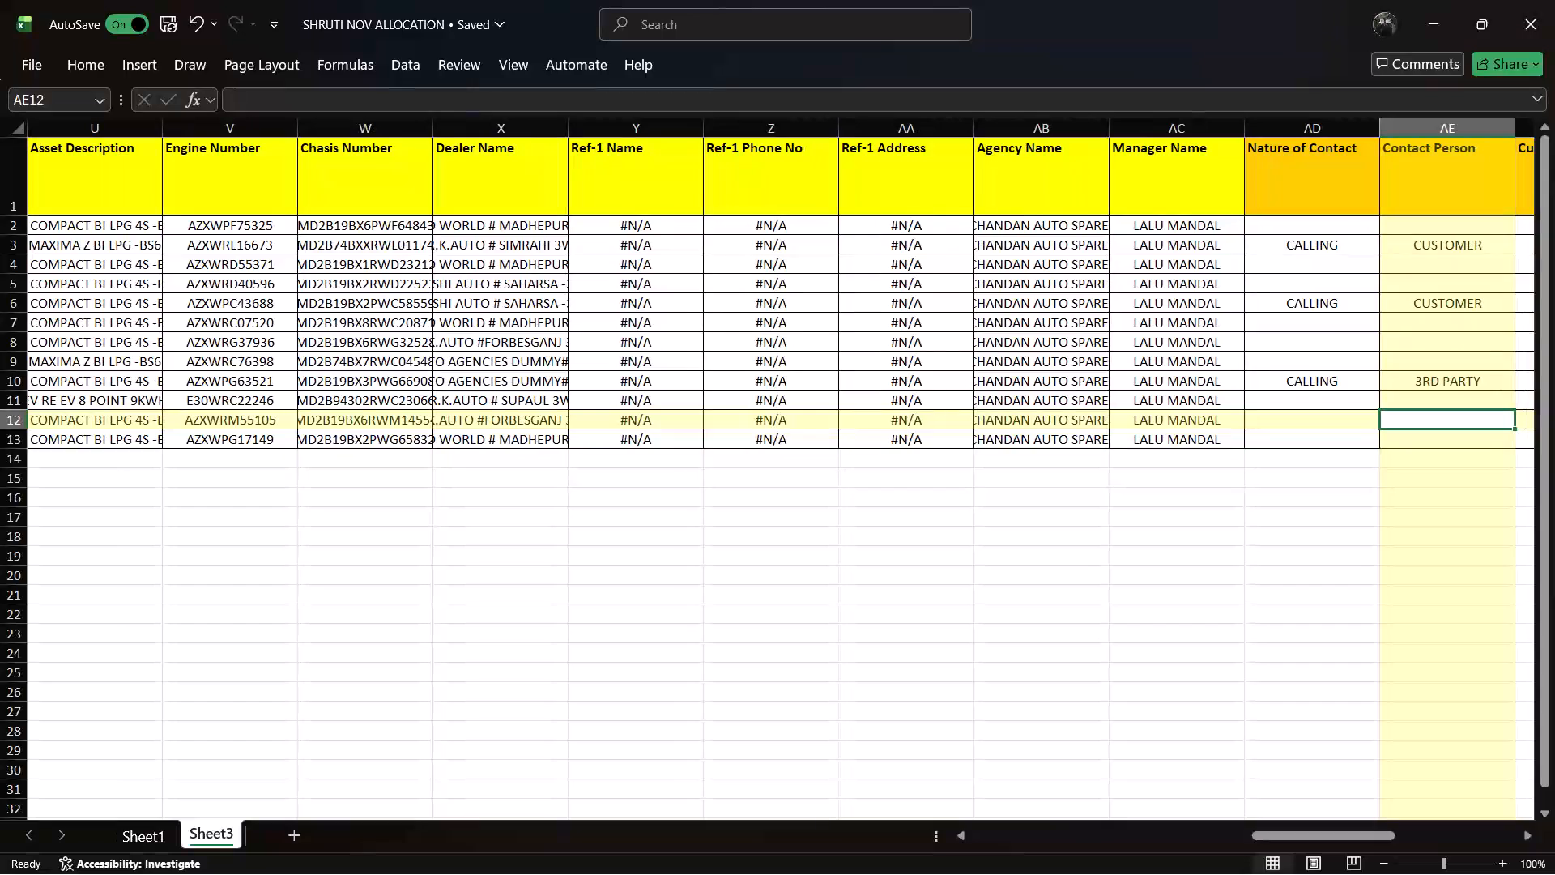
pyautogui.press('Right')
pyautogui.press('Right')
pyautogui.press('Right')
pyautogui.press('Right')
pyautogui.press('Right')
pyautogui.press('Right')
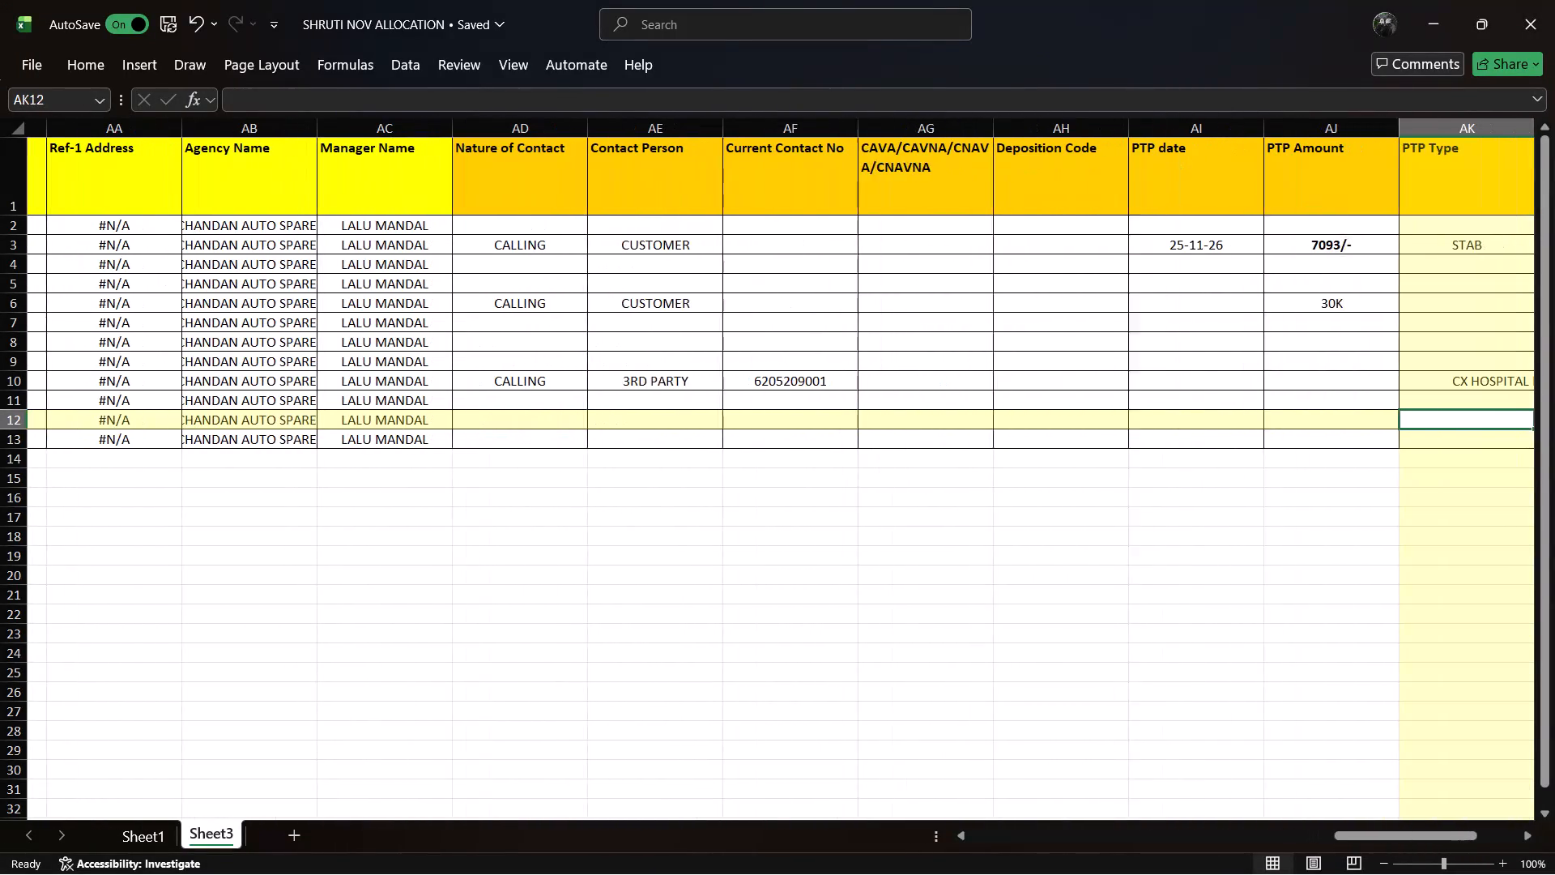
pyautogui.press('Right')
pyautogui.press('Right')
pyautogui.press('Right')
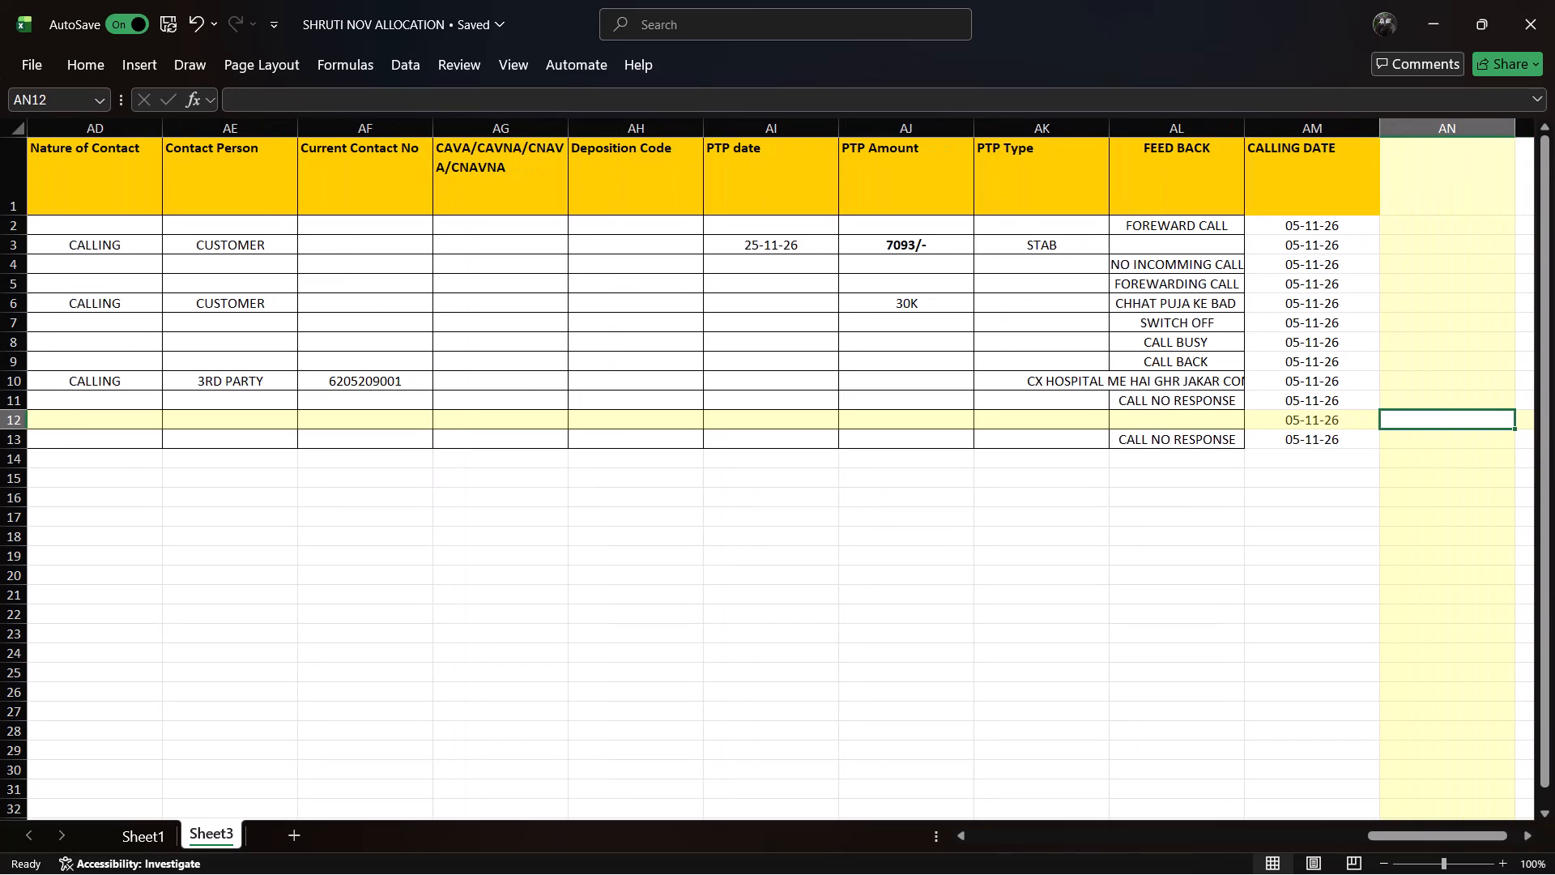
pyautogui.press('Right')
pyautogui.press('Right')
pyautogui.press('Right')
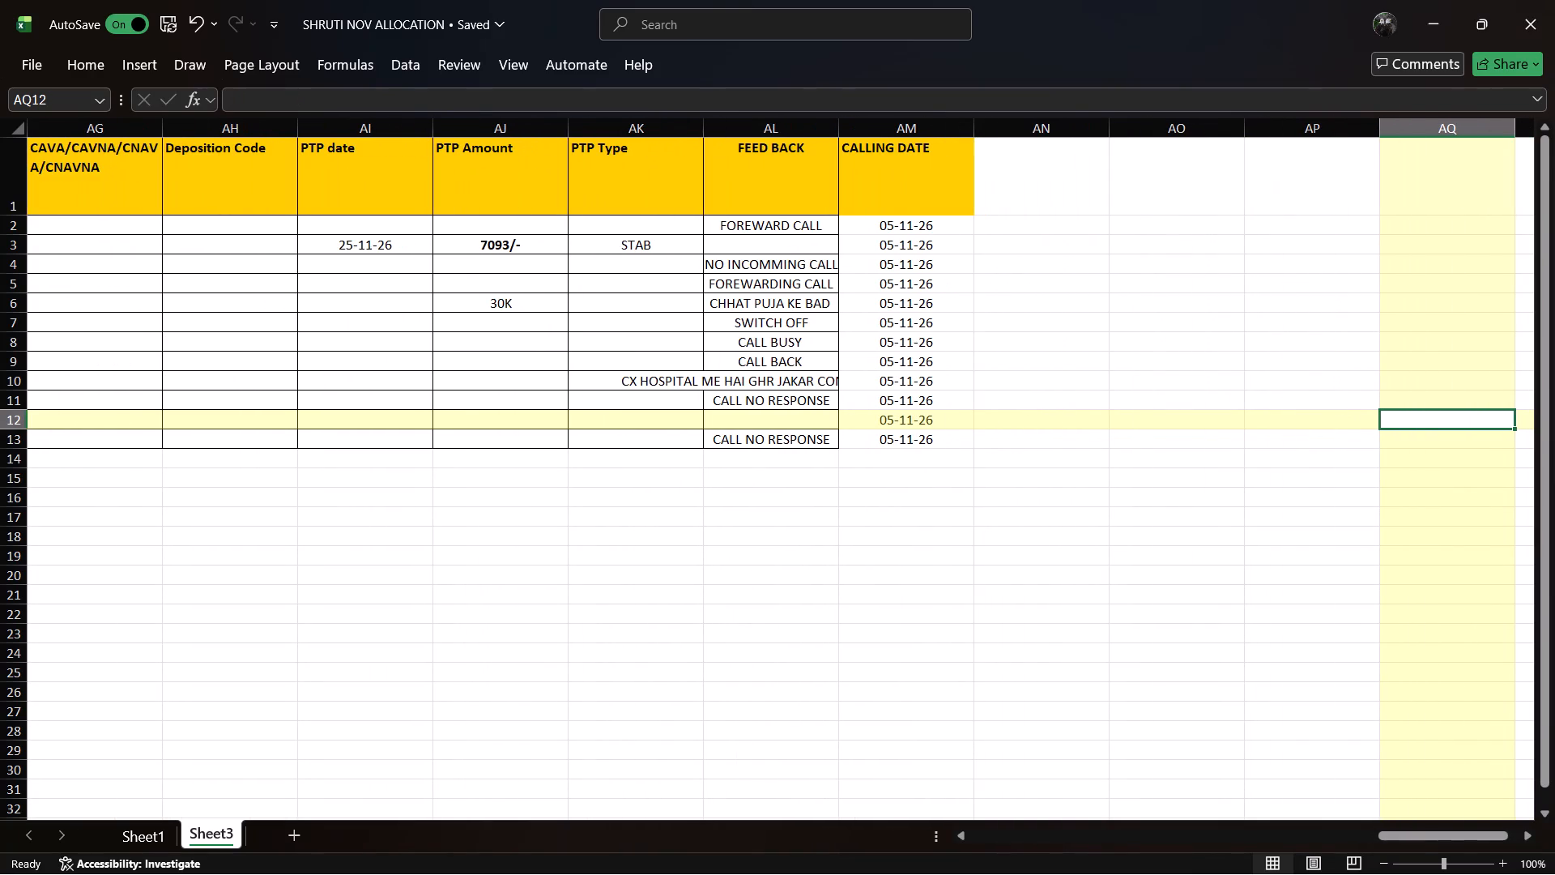
# Check the FEED BACK entries in Sheet3 from row 2 down to row 8, plus the row 12 cell.
pyautogui.click(768, 229)
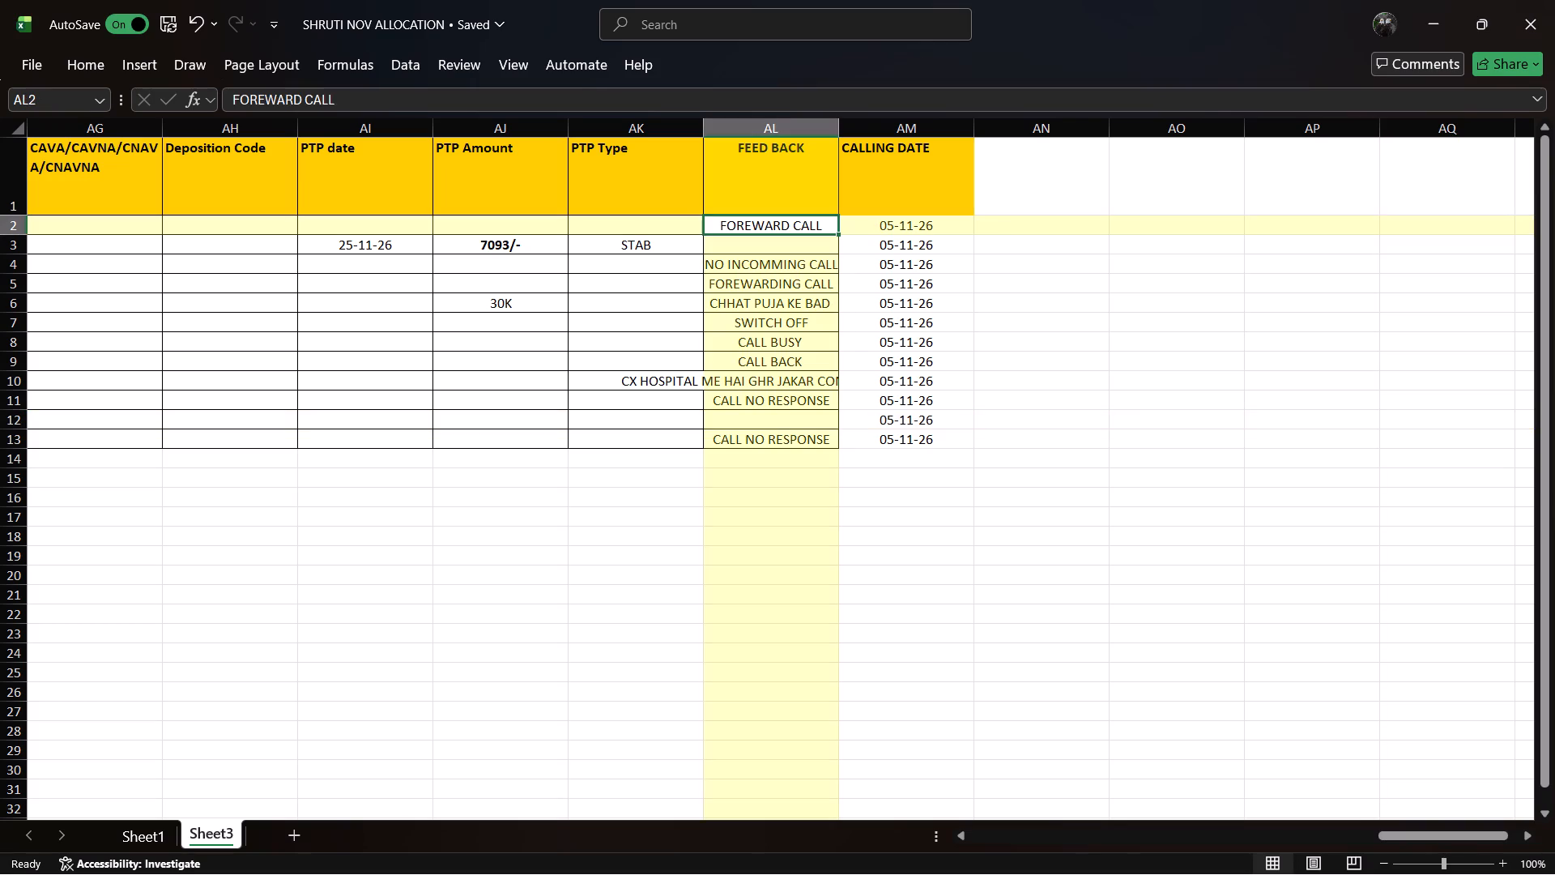
pyautogui.press('Down')
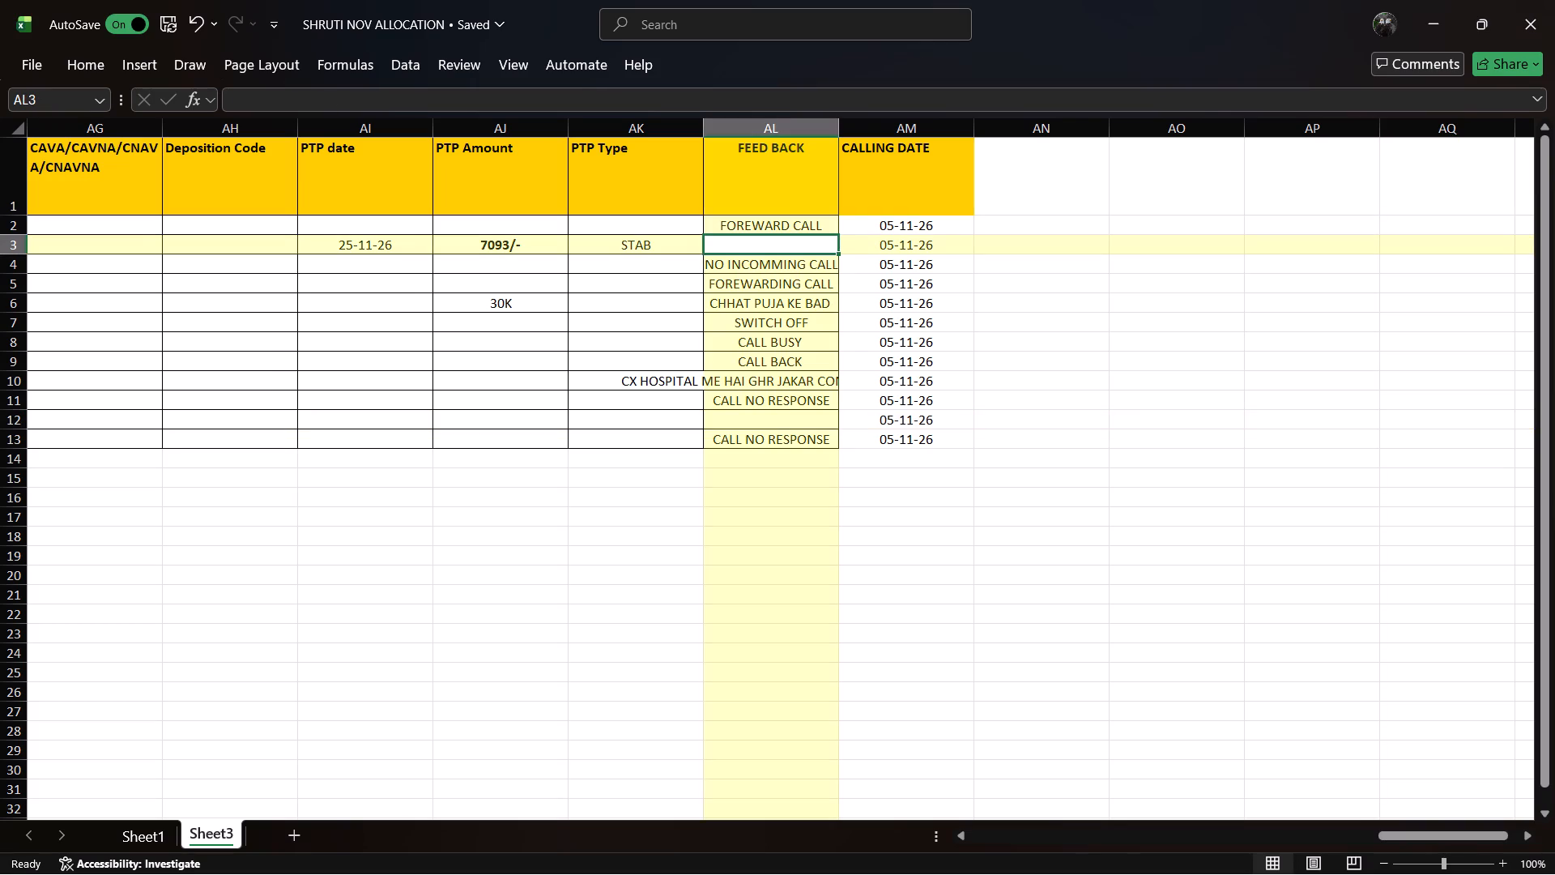
pyautogui.press('Down')
pyautogui.press('Down')
pyautogui.press('Down')
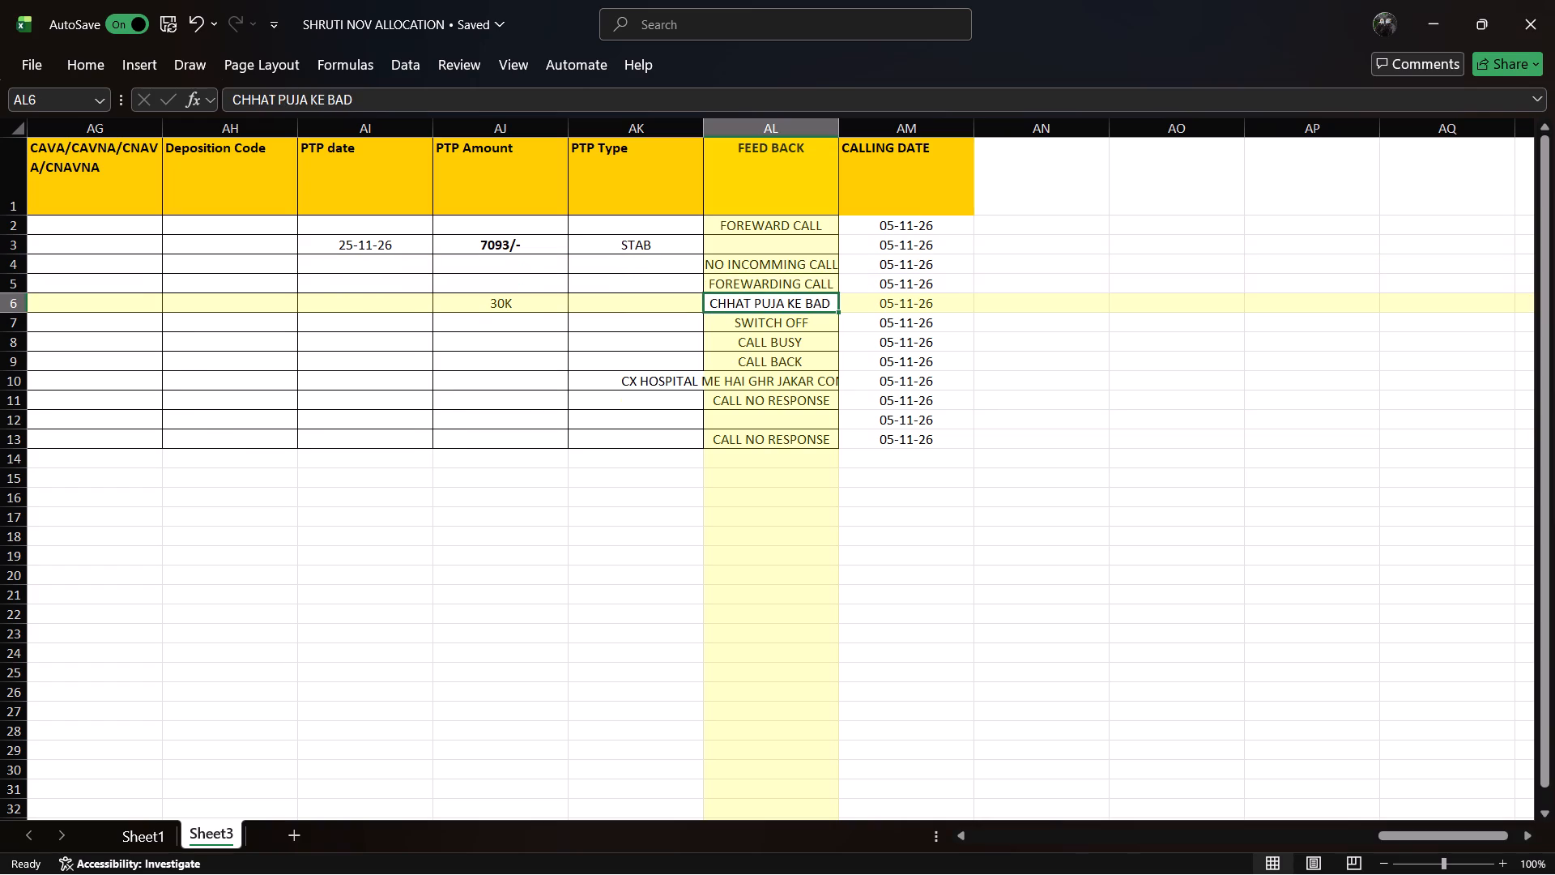
pyautogui.press('Down')
pyautogui.press('Down')
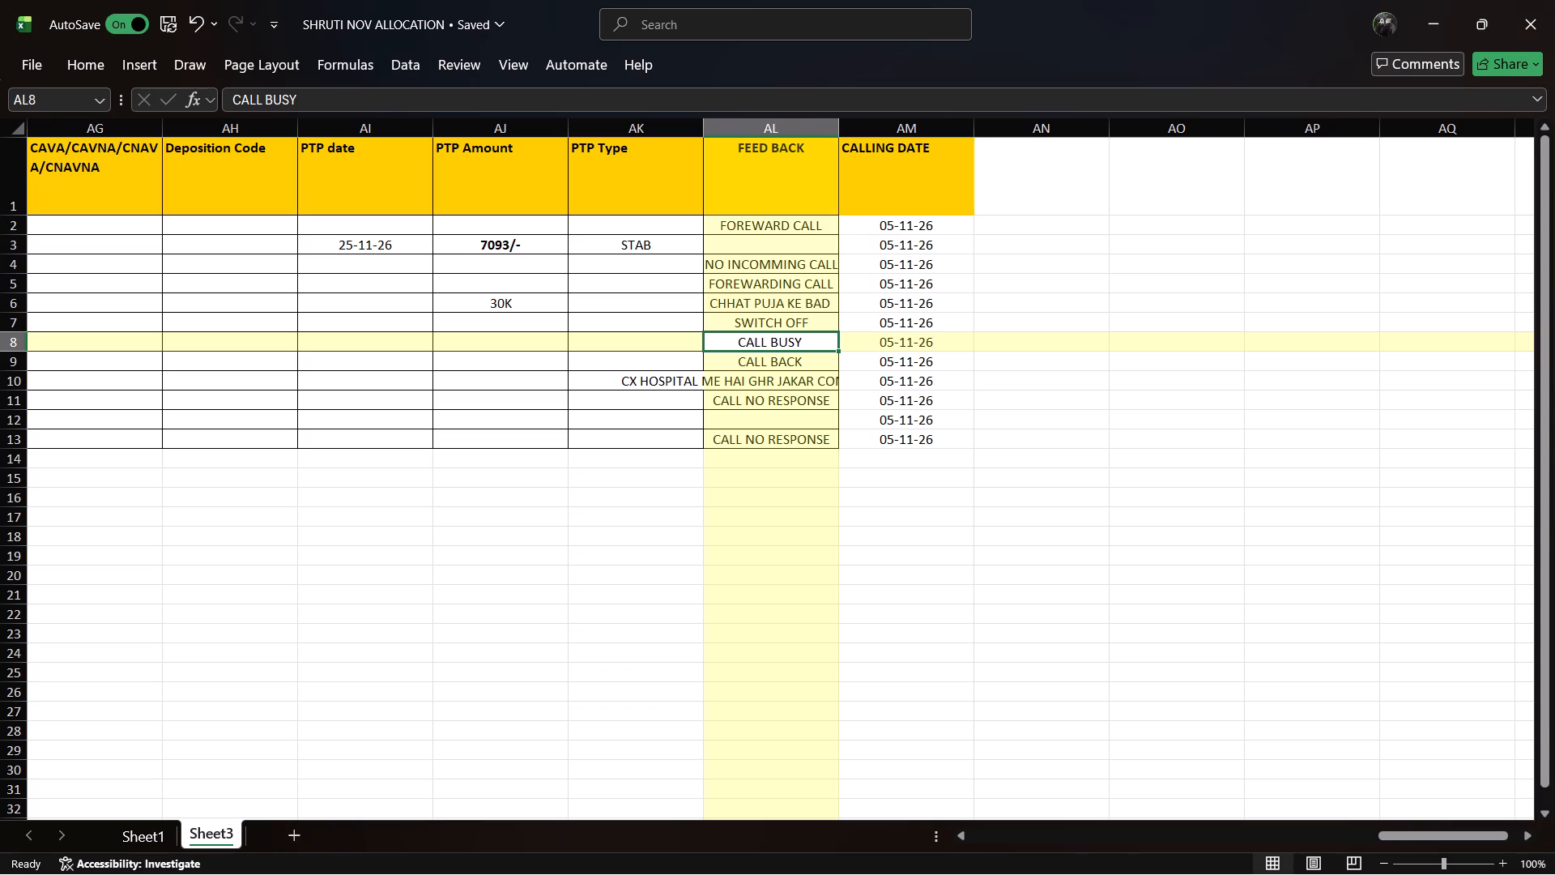
pyautogui.click(778, 422)
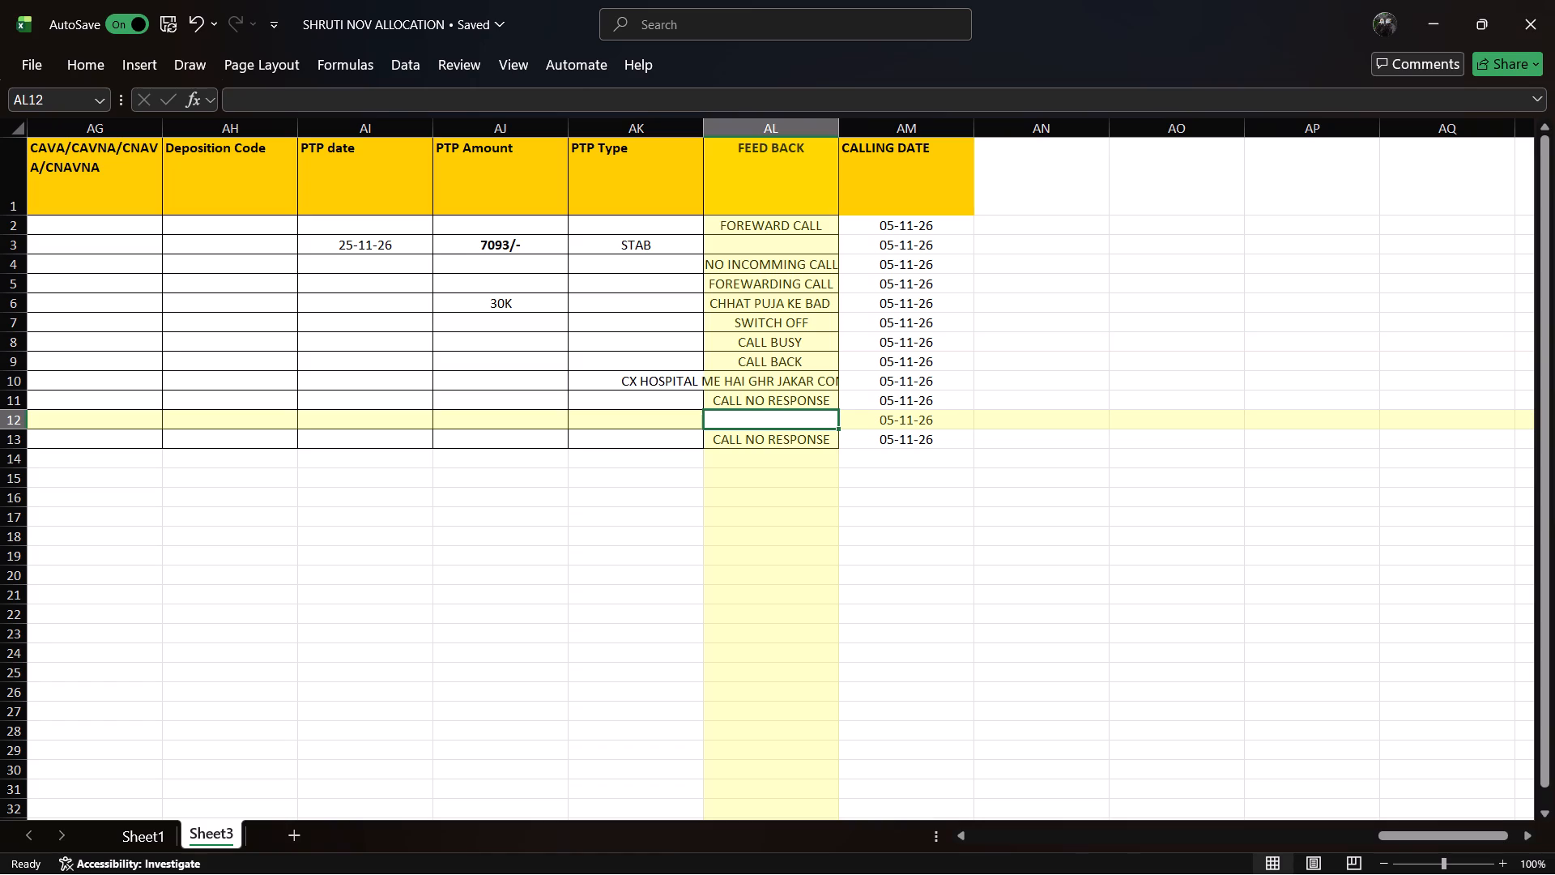
pyautogui.click(787, 342)
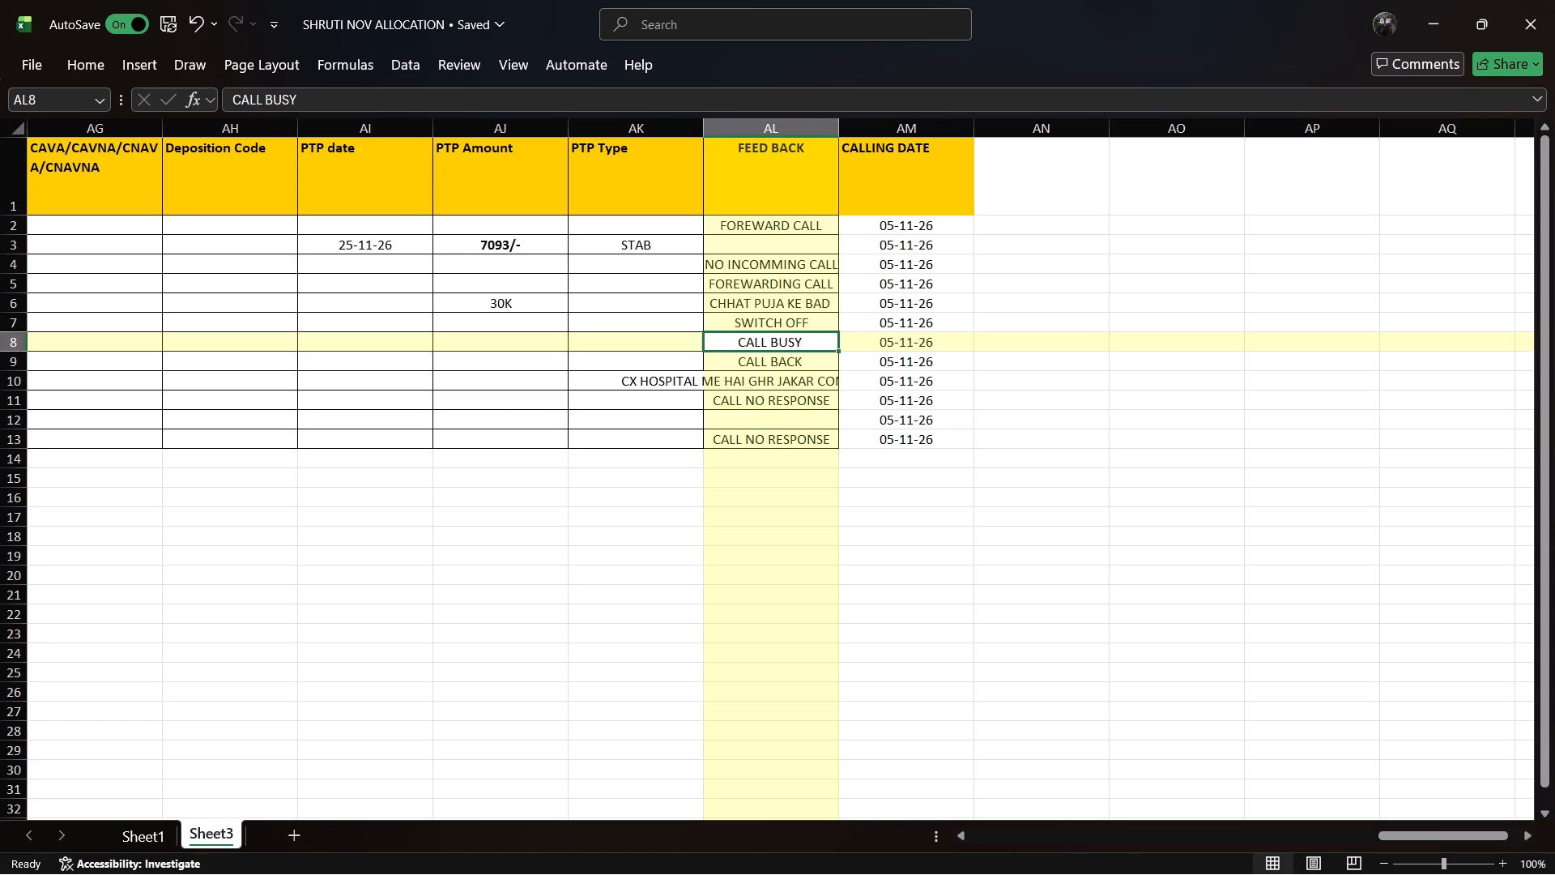
# Look back along the row 8 account in Sheet3 from FEED BACK to the Mobile Number column.
pyautogui.press('Left')
pyautogui.press('Left')
pyautogui.press('Left')
pyautogui.press('Left')
pyautogui.press('Left')
pyautogui.press('Left')
pyautogui.press('Left')
pyautogui.press('Left')
pyautogui.press('Left')
pyautogui.press('Left')
pyautogui.press('Left')
pyautogui.press('Left')
pyautogui.press('Left')
pyautogui.press('Left')
pyautogui.press('Left')
pyautogui.press('Left')
pyautogui.press('Left')
pyautogui.press('Left')
pyautogui.press('Left')
pyautogui.press('Left')
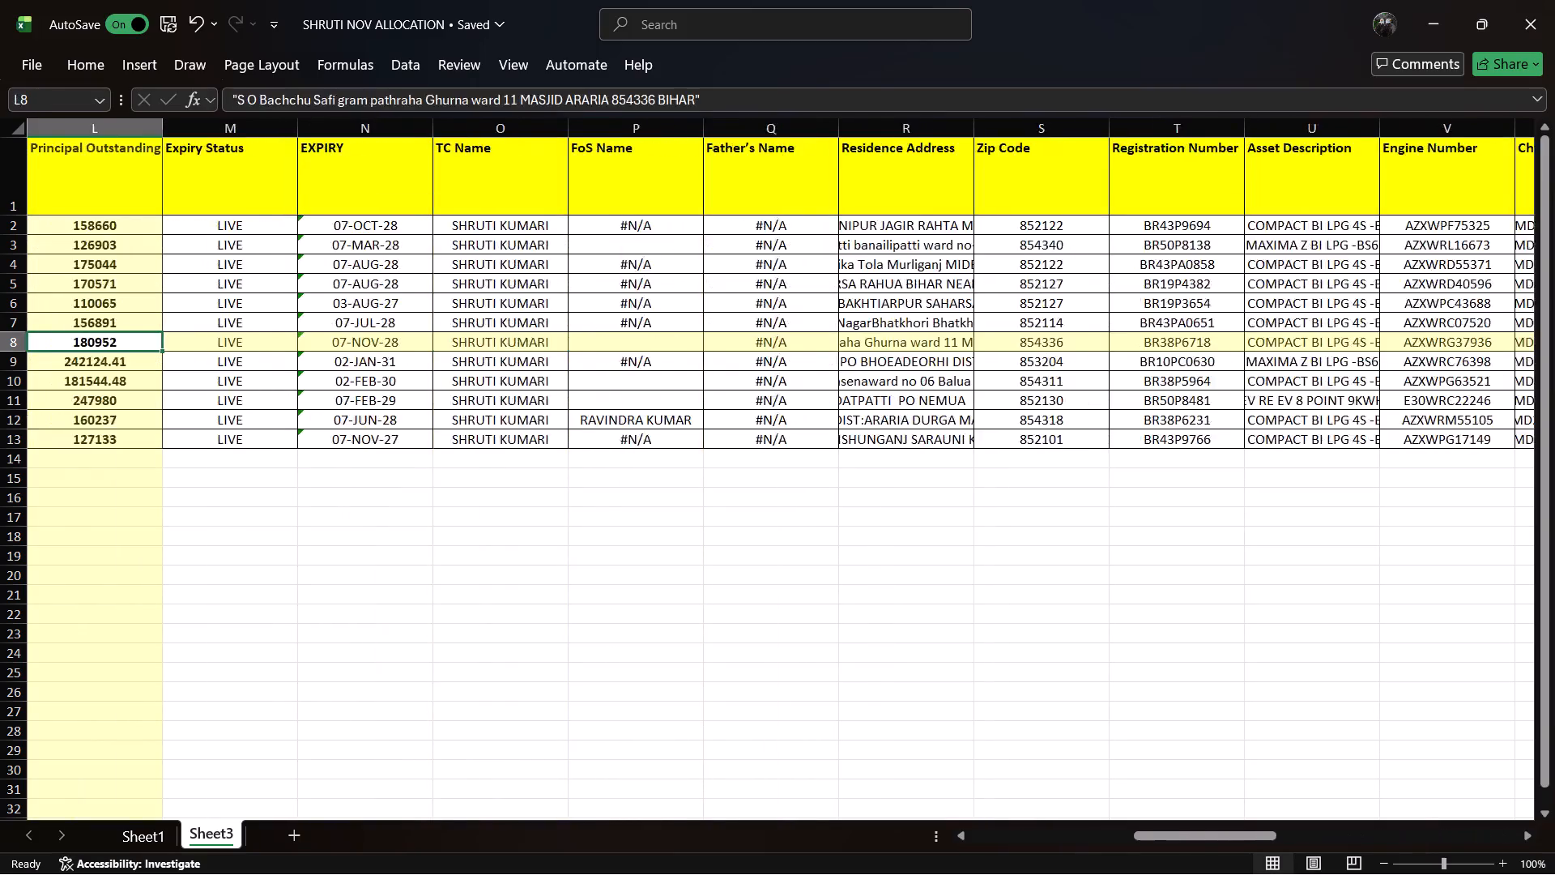
pyautogui.press('Right')
pyautogui.press('Right')
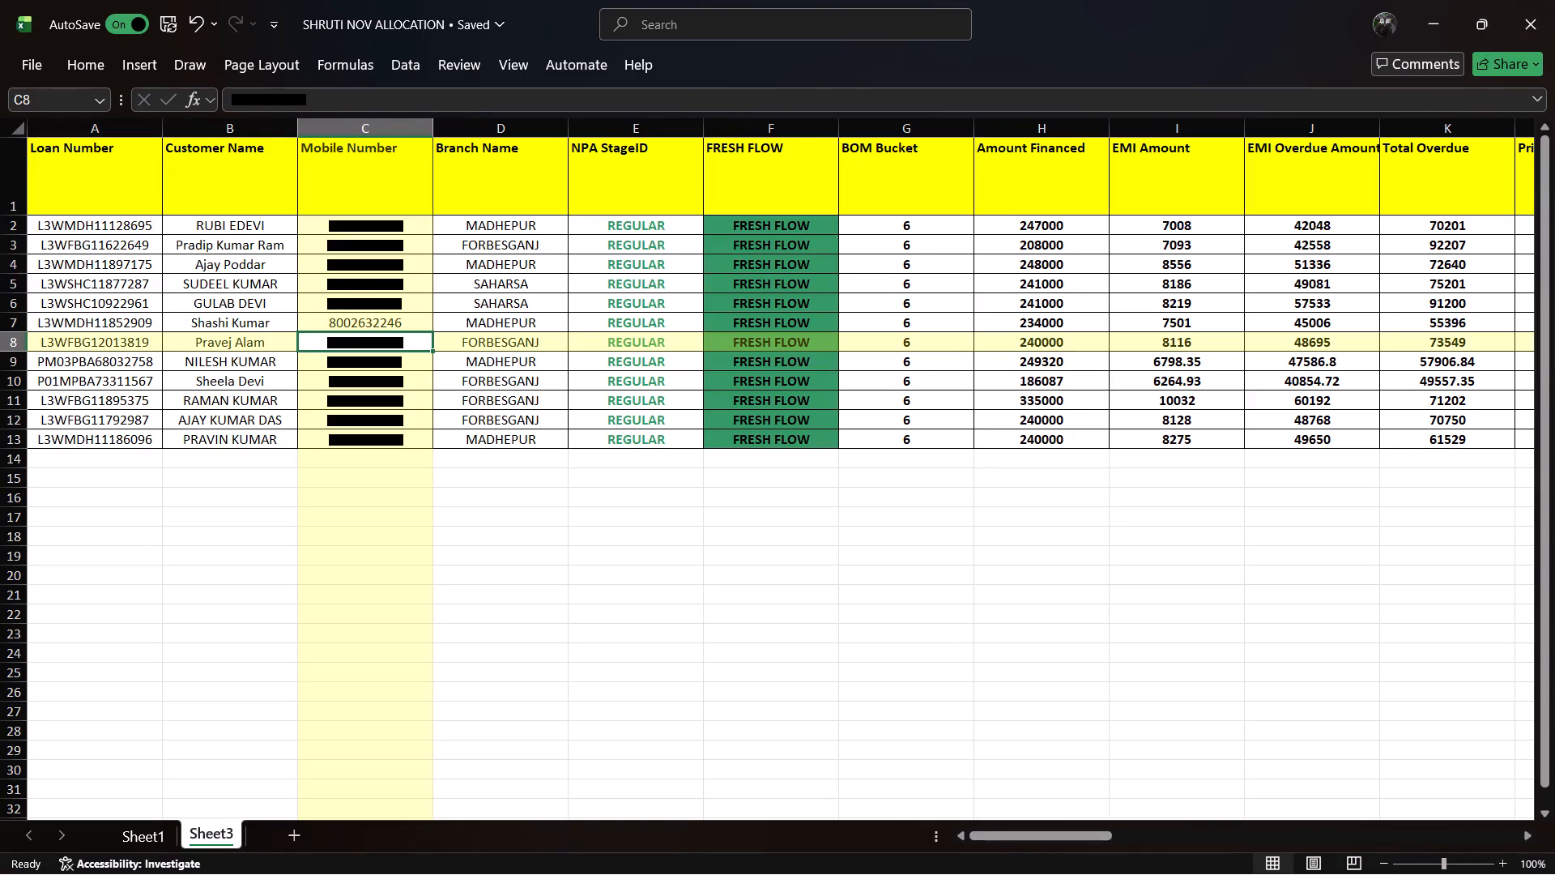
# Review the row 8 account in Sheet3 from its mobile number across the loan, vehicle and contact columns to PTP date.
pyautogui.press('Right')
pyautogui.press('Right')
pyautogui.press('Right')
pyautogui.press('Right')
pyautogui.press('Right')
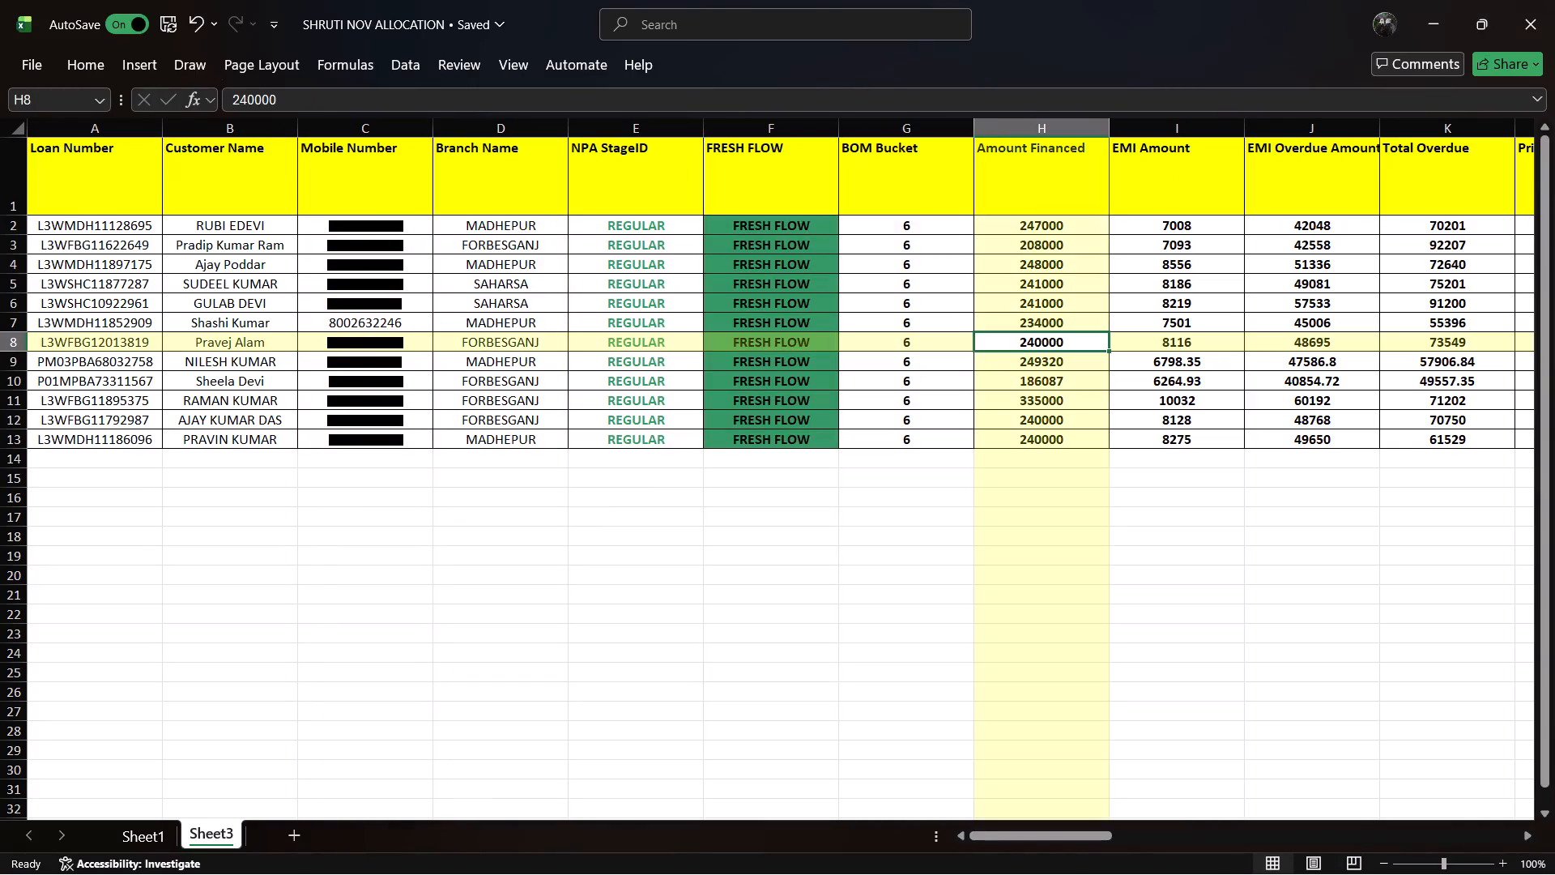
pyautogui.press('Right')
pyautogui.press('Right')
pyautogui.press('Right')
pyautogui.press('Right')
pyautogui.press('Right')
pyautogui.press('Right')
pyautogui.press('Right')
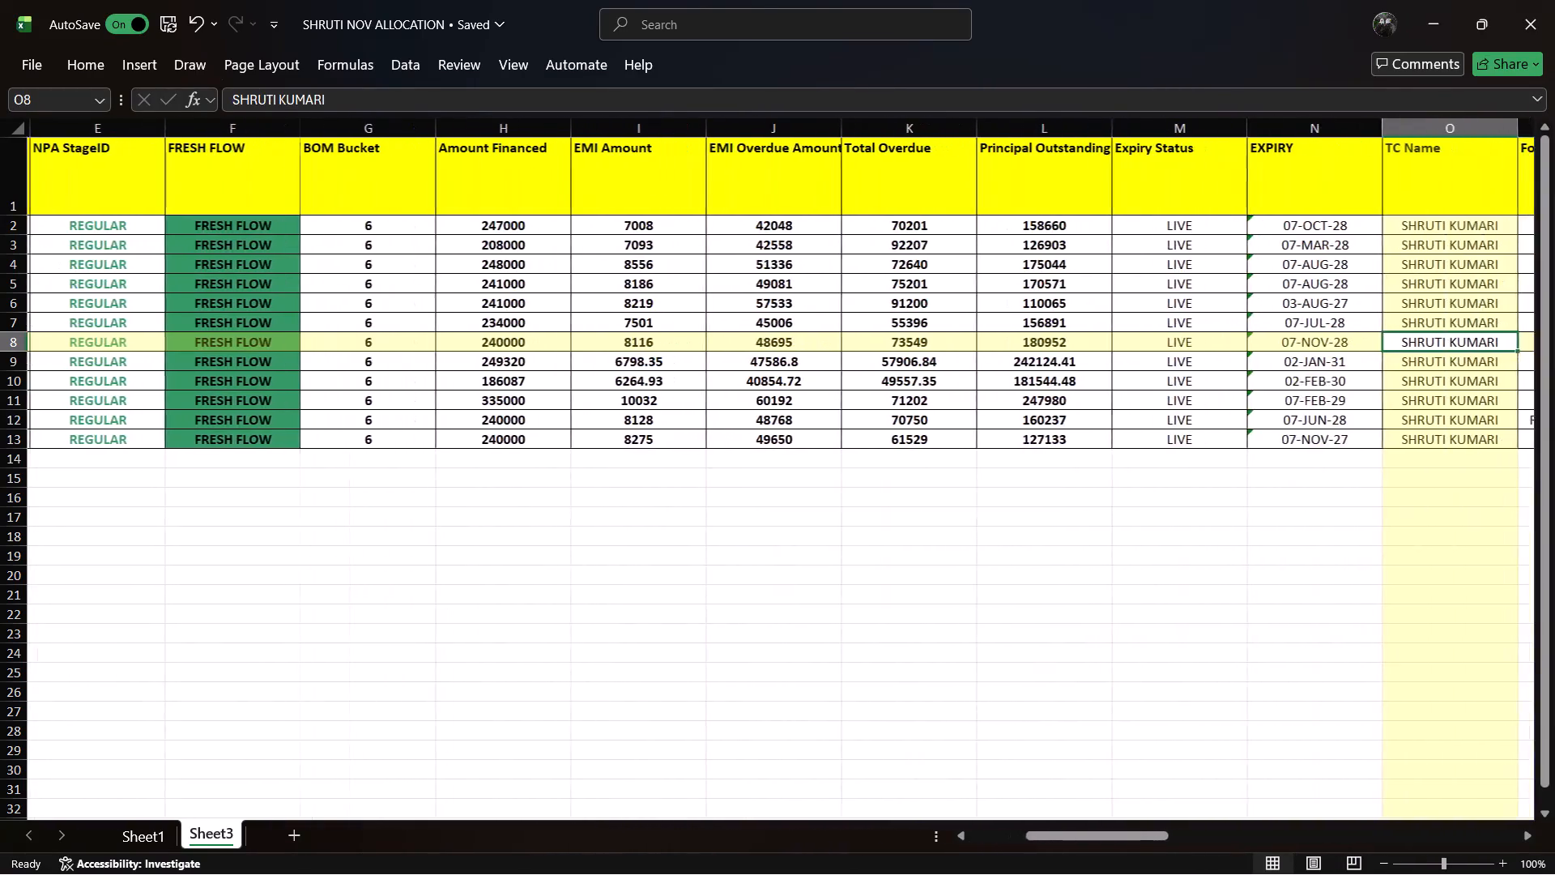
pyautogui.press('Right')
pyautogui.press('Right')
pyautogui.press('Right')
pyautogui.press('Right')
pyautogui.press('Right')
pyautogui.press('Right')
pyautogui.press('Right')
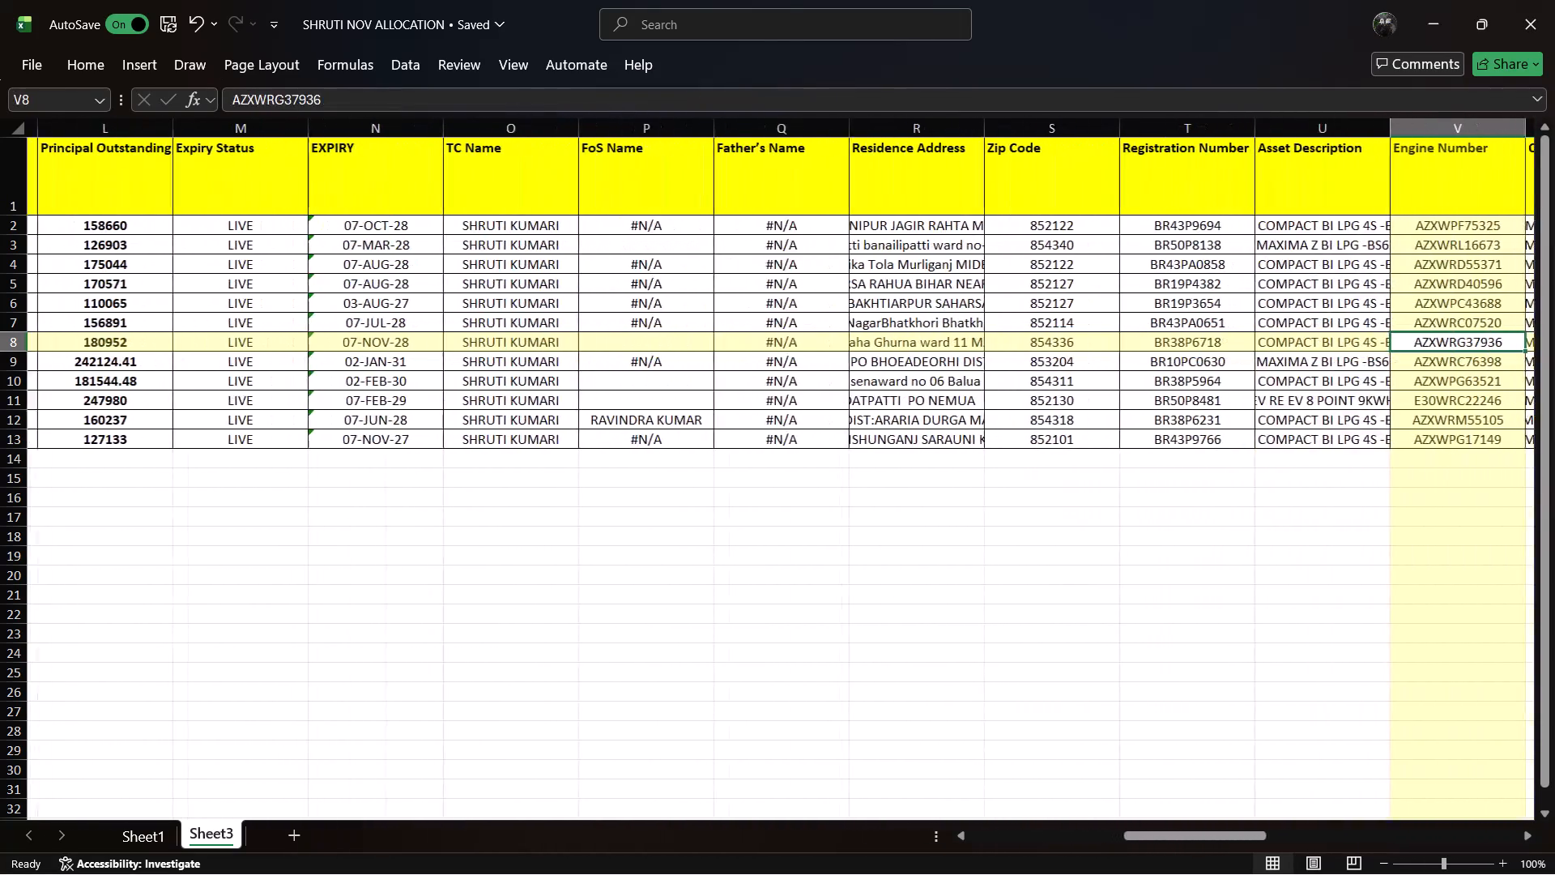
pyautogui.press('Right')
pyautogui.press('Right')
pyautogui.press('Right')
pyautogui.press('Right')
pyautogui.press('Right')
pyautogui.press('Right')
pyautogui.press('Right')
pyautogui.press('Right')
pyautogui.press('Right')
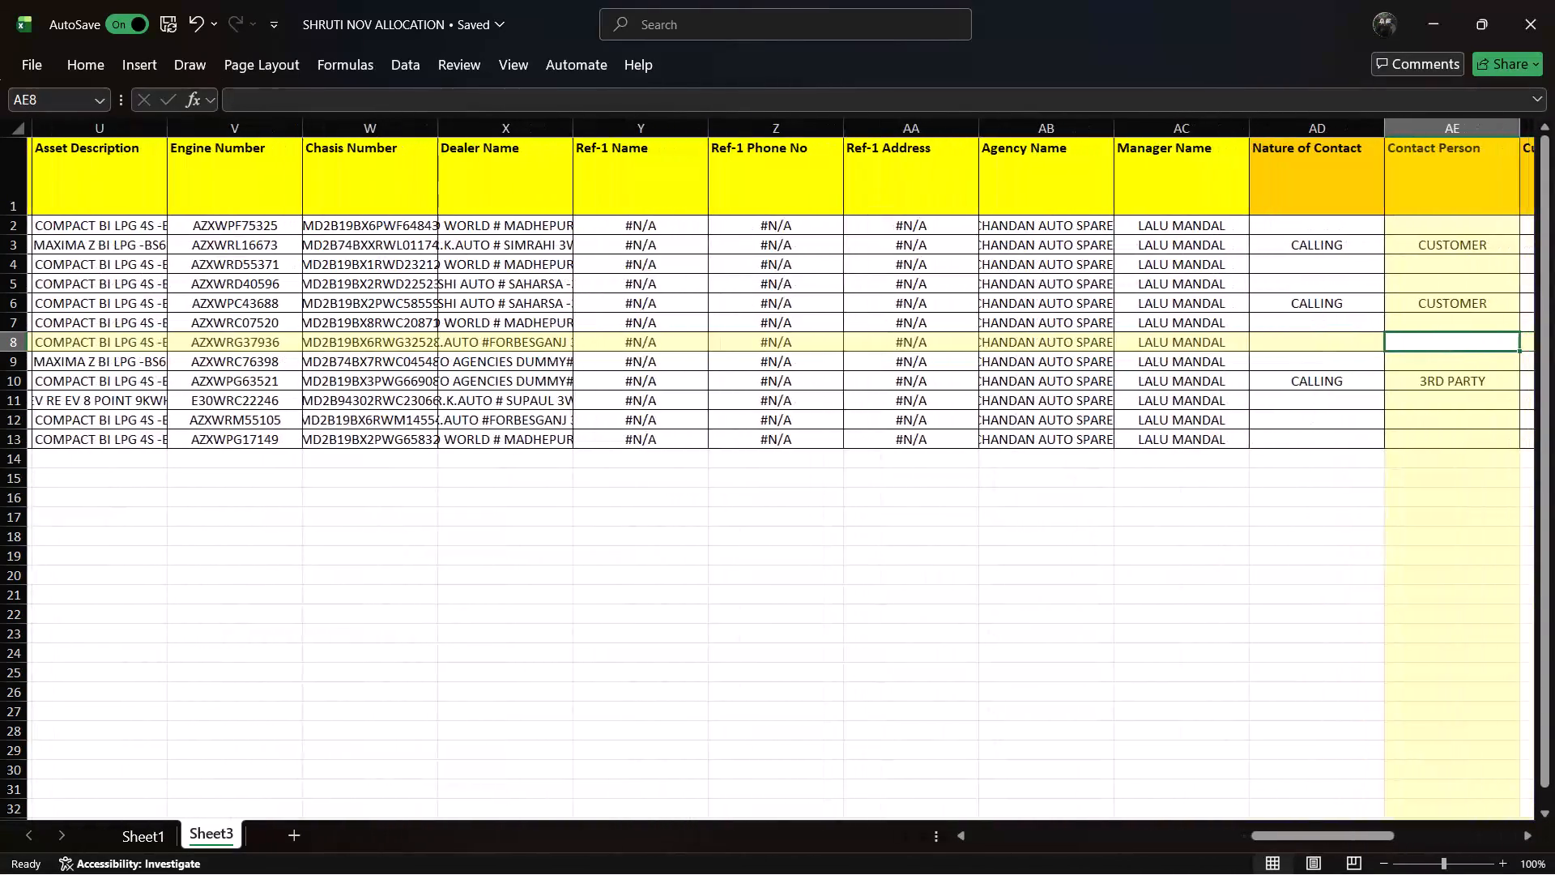
pyautogui.press('Right')
pyautogui.press('Right')
pyautogui.press('Right')
pyautogui.press('Right')
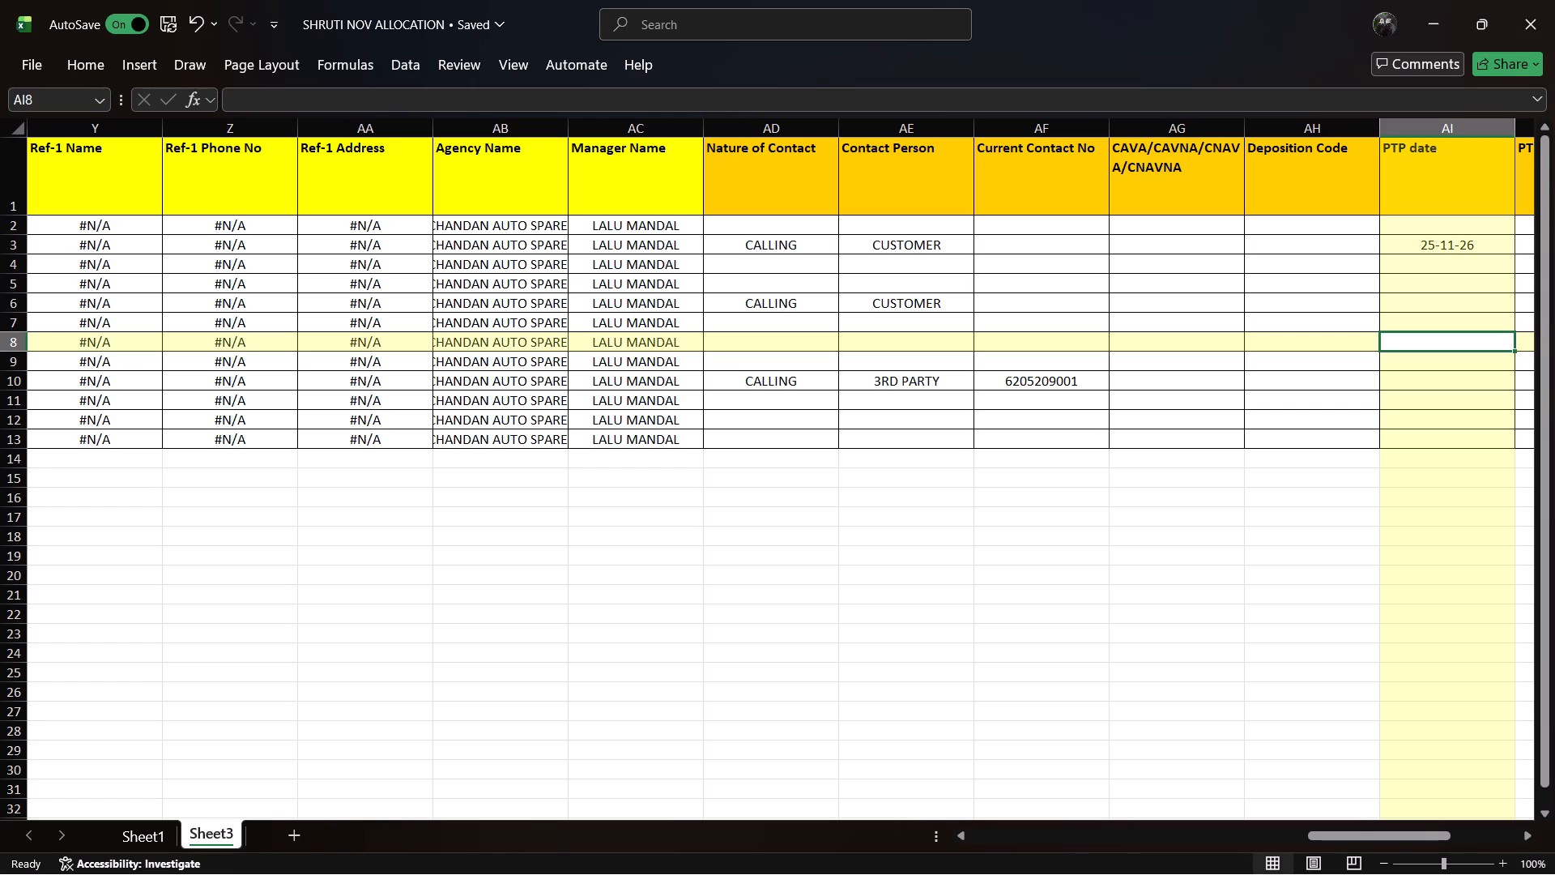
# Rename Sheet3 as FRESH FLOW.
pyautogui.doubleClick(230, 840)
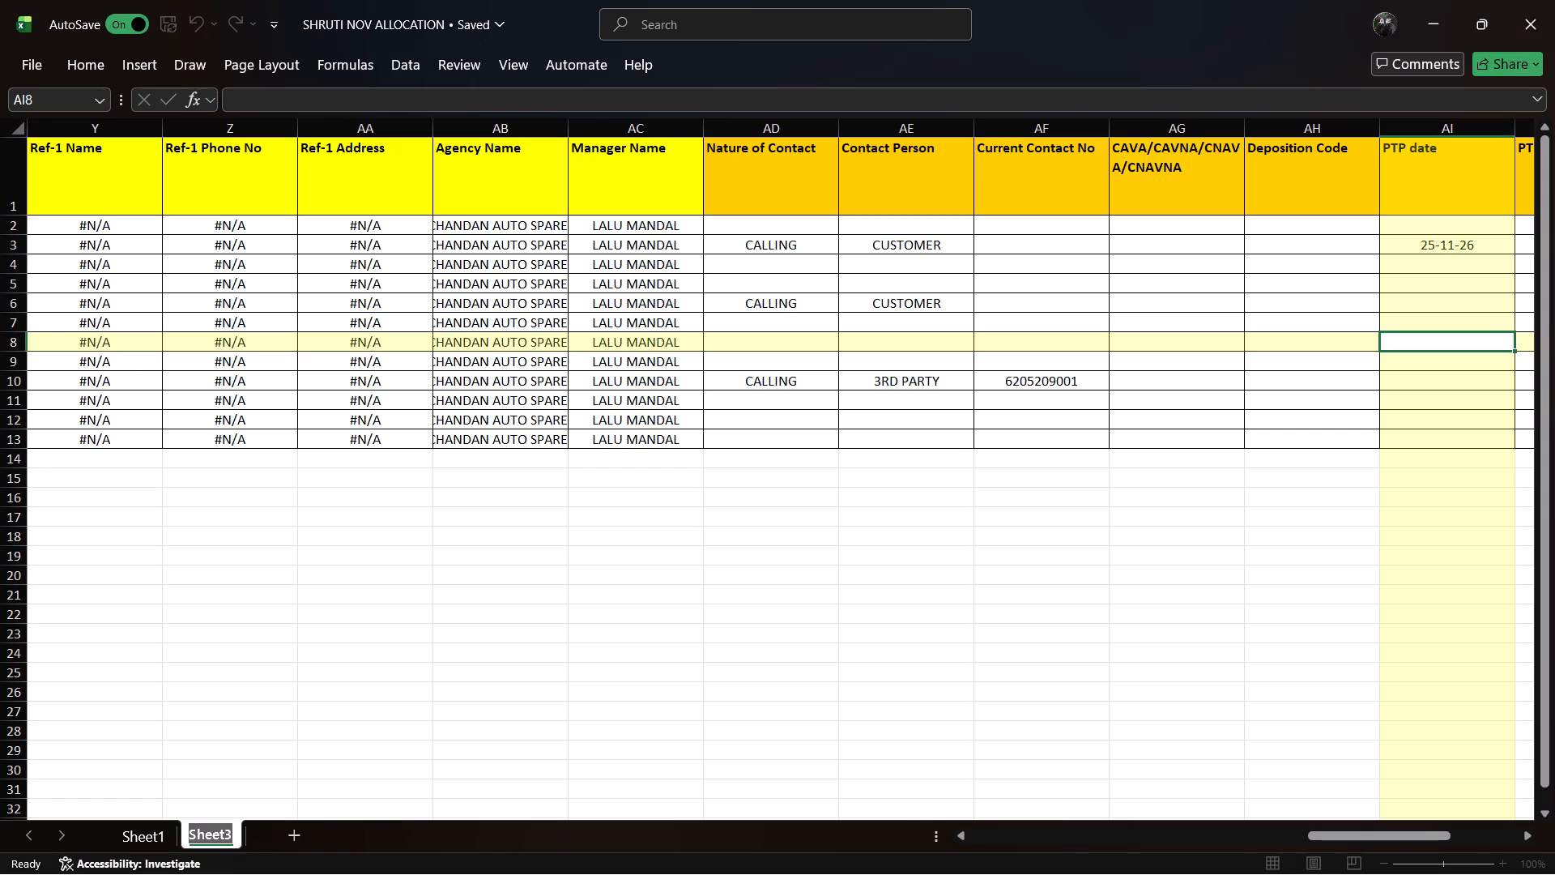
pyautogui.press('BackSpace')
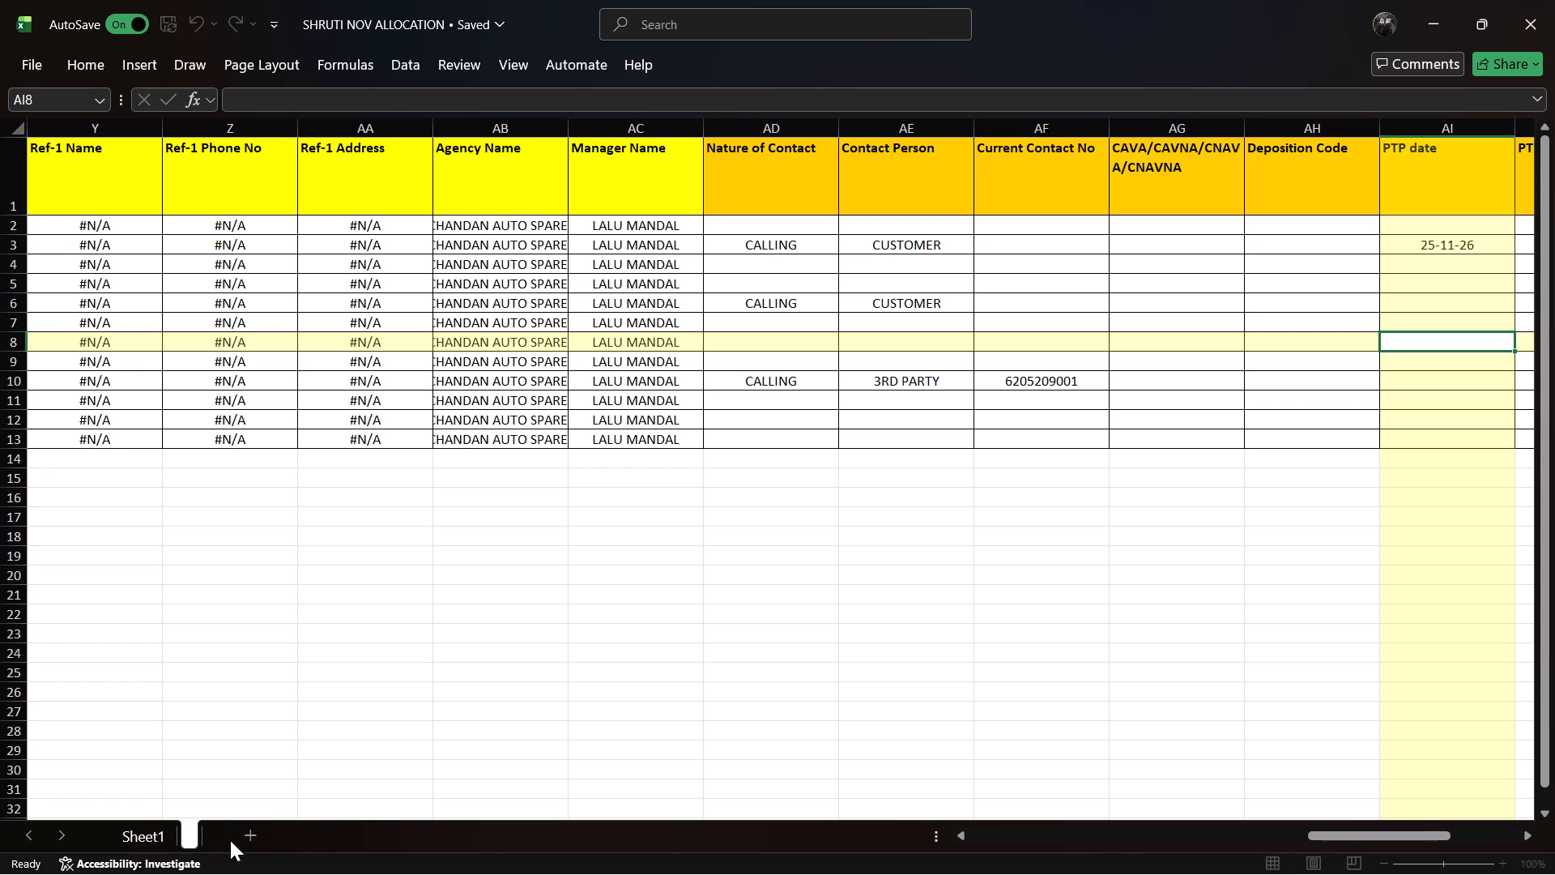
pyautogui.write('FRES')
pyautogui.press('h')
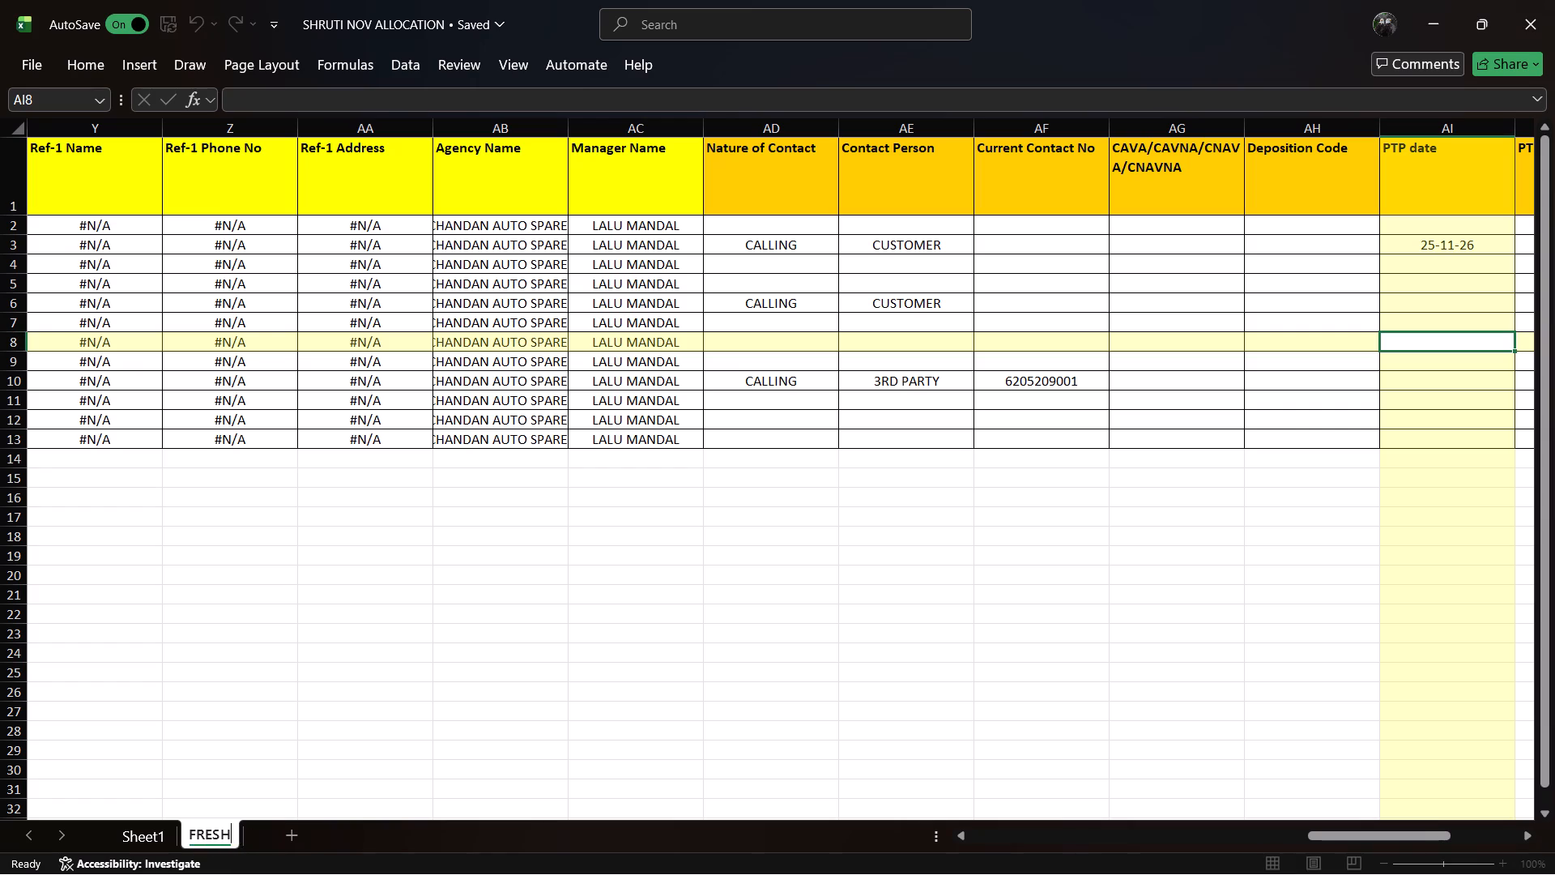
pyautogui.press('space')
pyautogui.write('FLOW')
pyautogui.click(316, 759)
pyautogui.moveTo(316, 759); pyautogui.dragTo(216, 769)
pyautogui.click(252, 723)
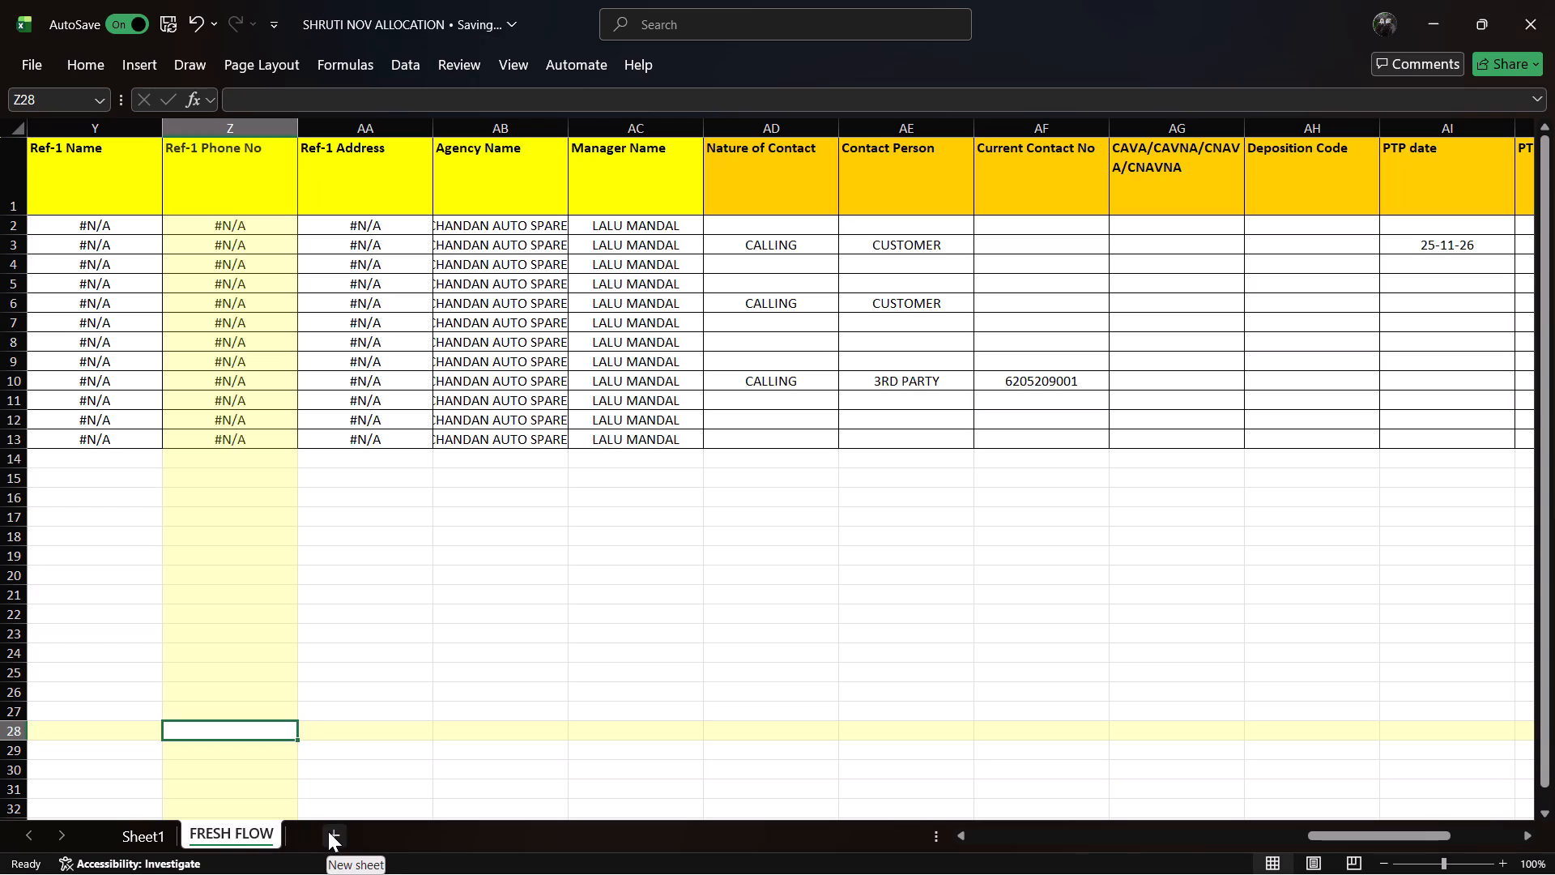
# Switch to Sheet1 and save the workbook.
pyautogui.click(128, 831)
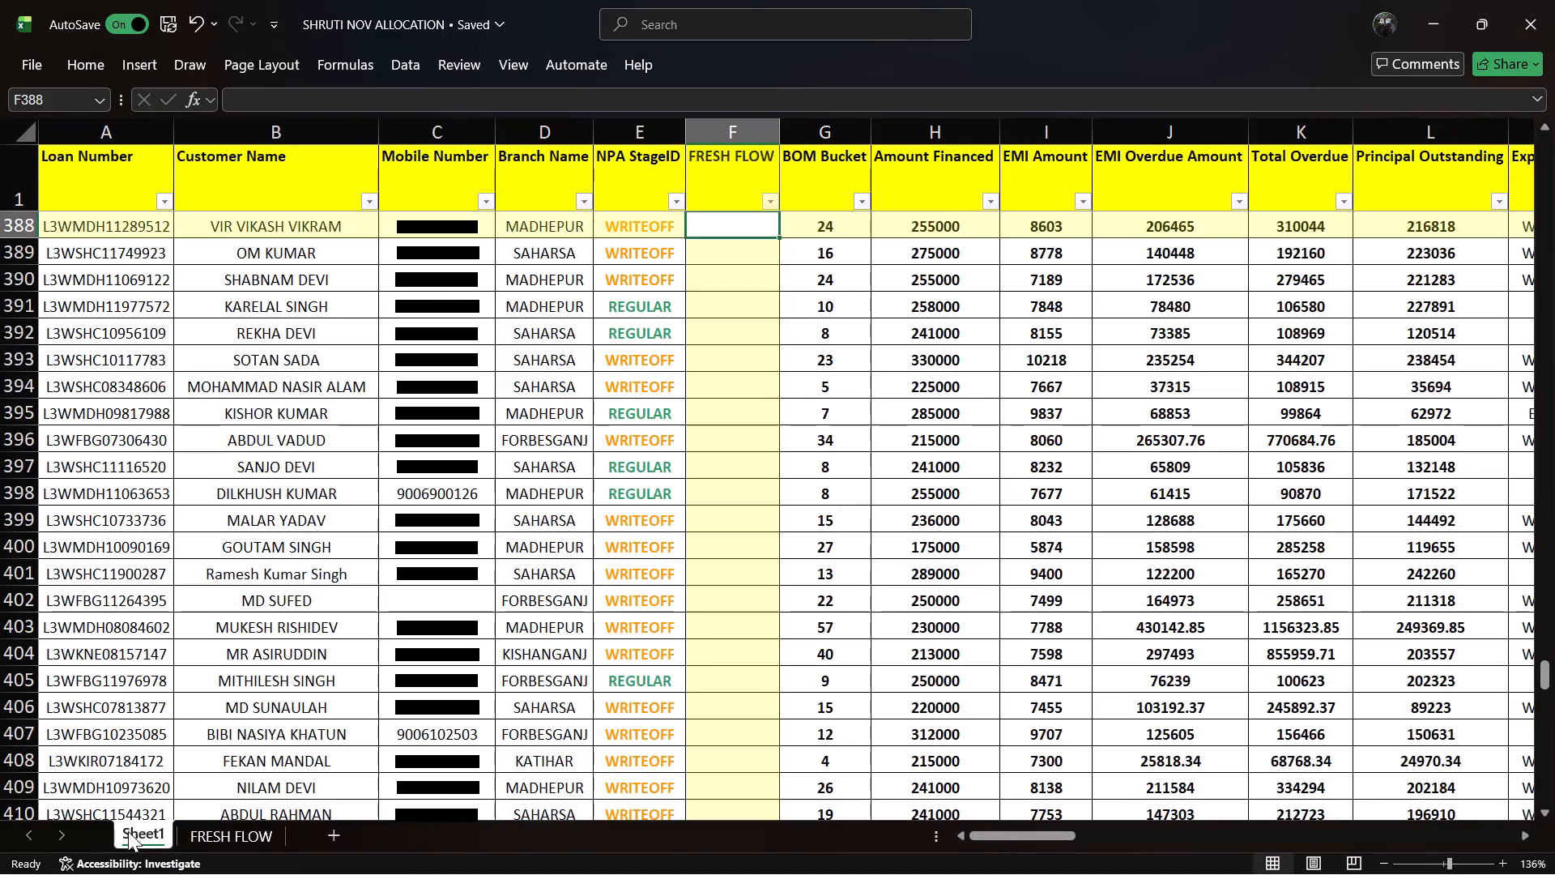
pyautogui.hotkey('ctrl', 's')
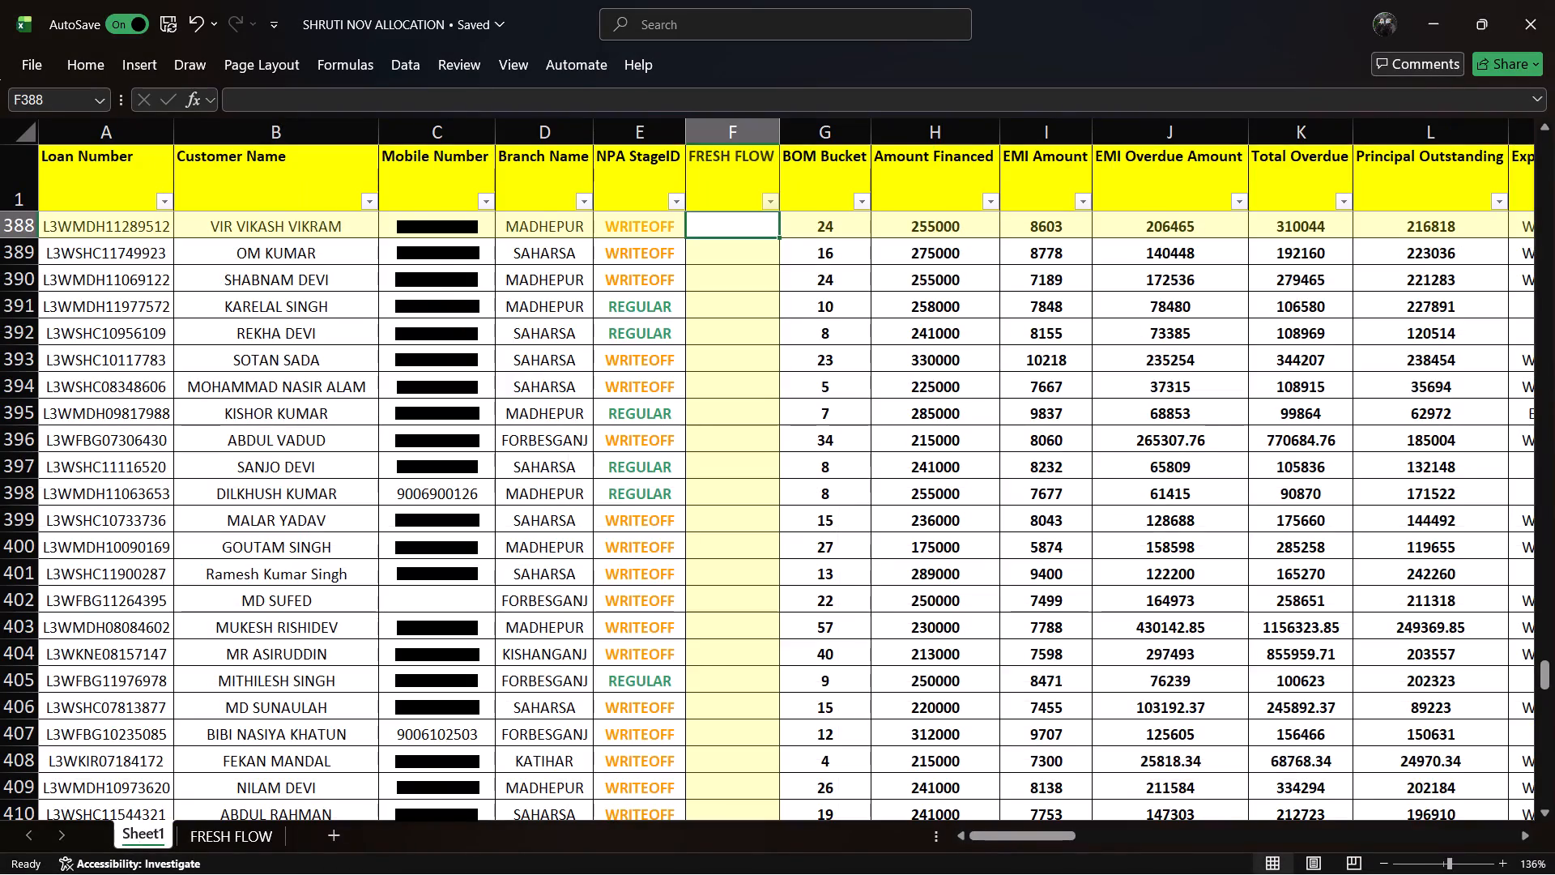
# Filter Sheet1 by NPA StageID, excluding REGULAR and keeping only WRITEOFF.
pyautogui.click(677, 205)
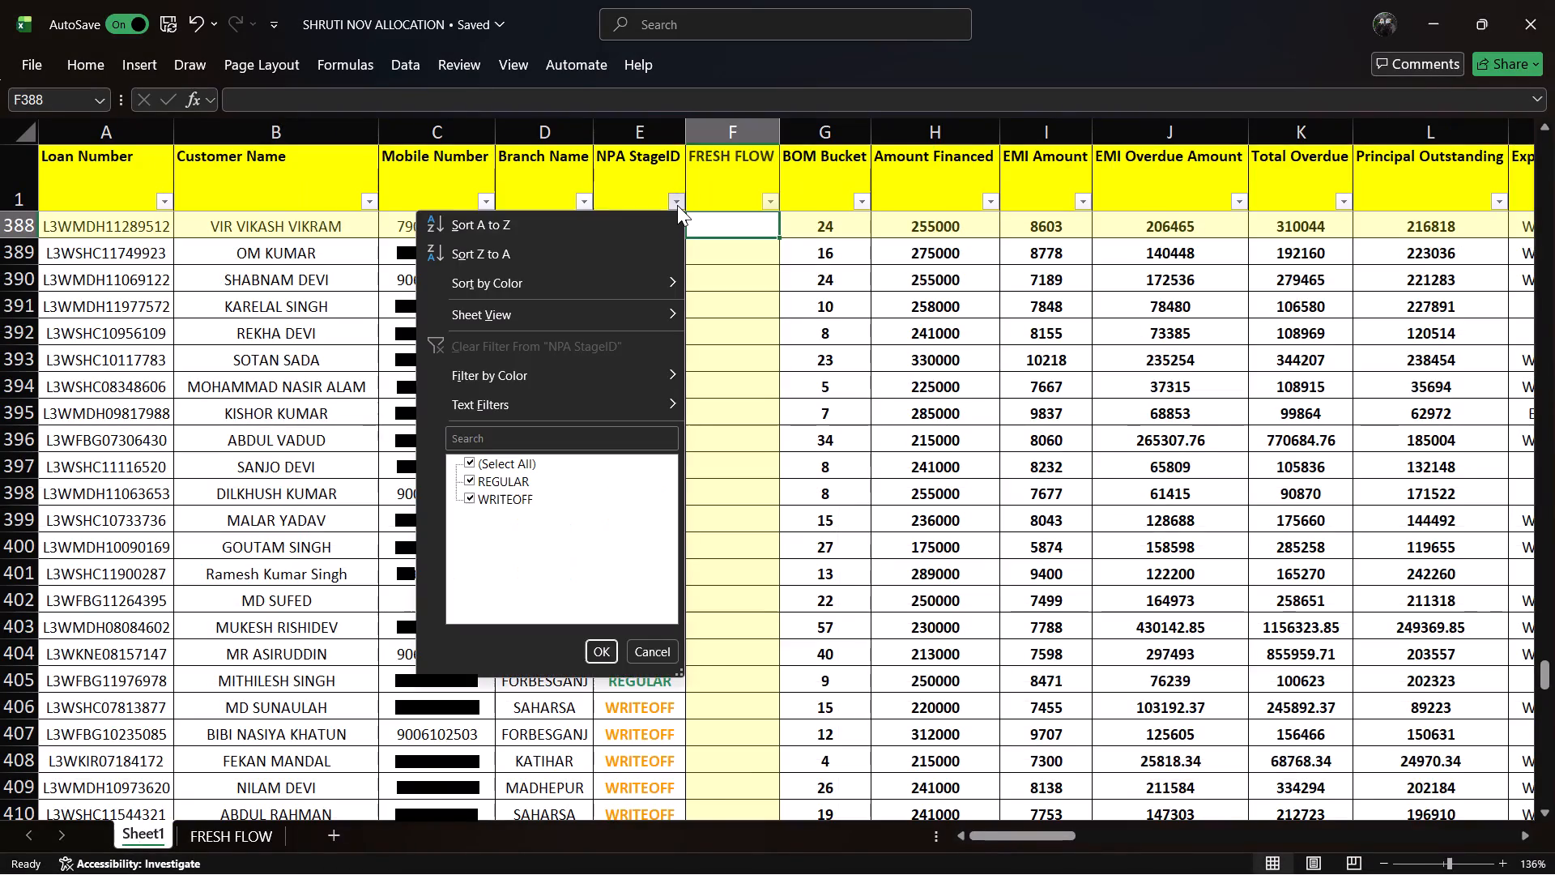
pyautogui.click(518, 483)
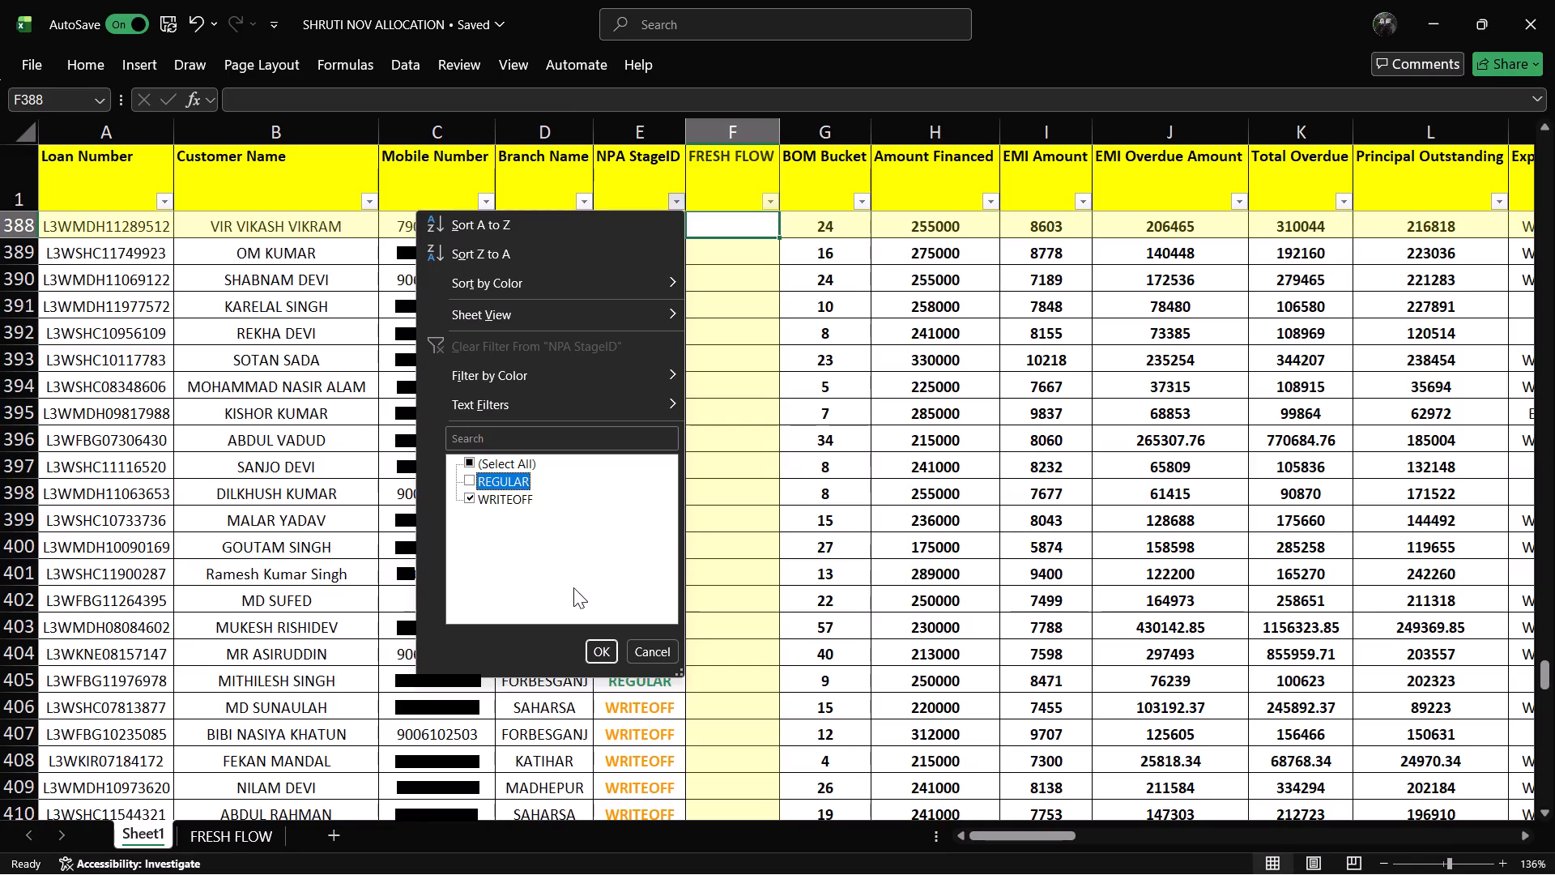
pyautogui.click(597, 653)
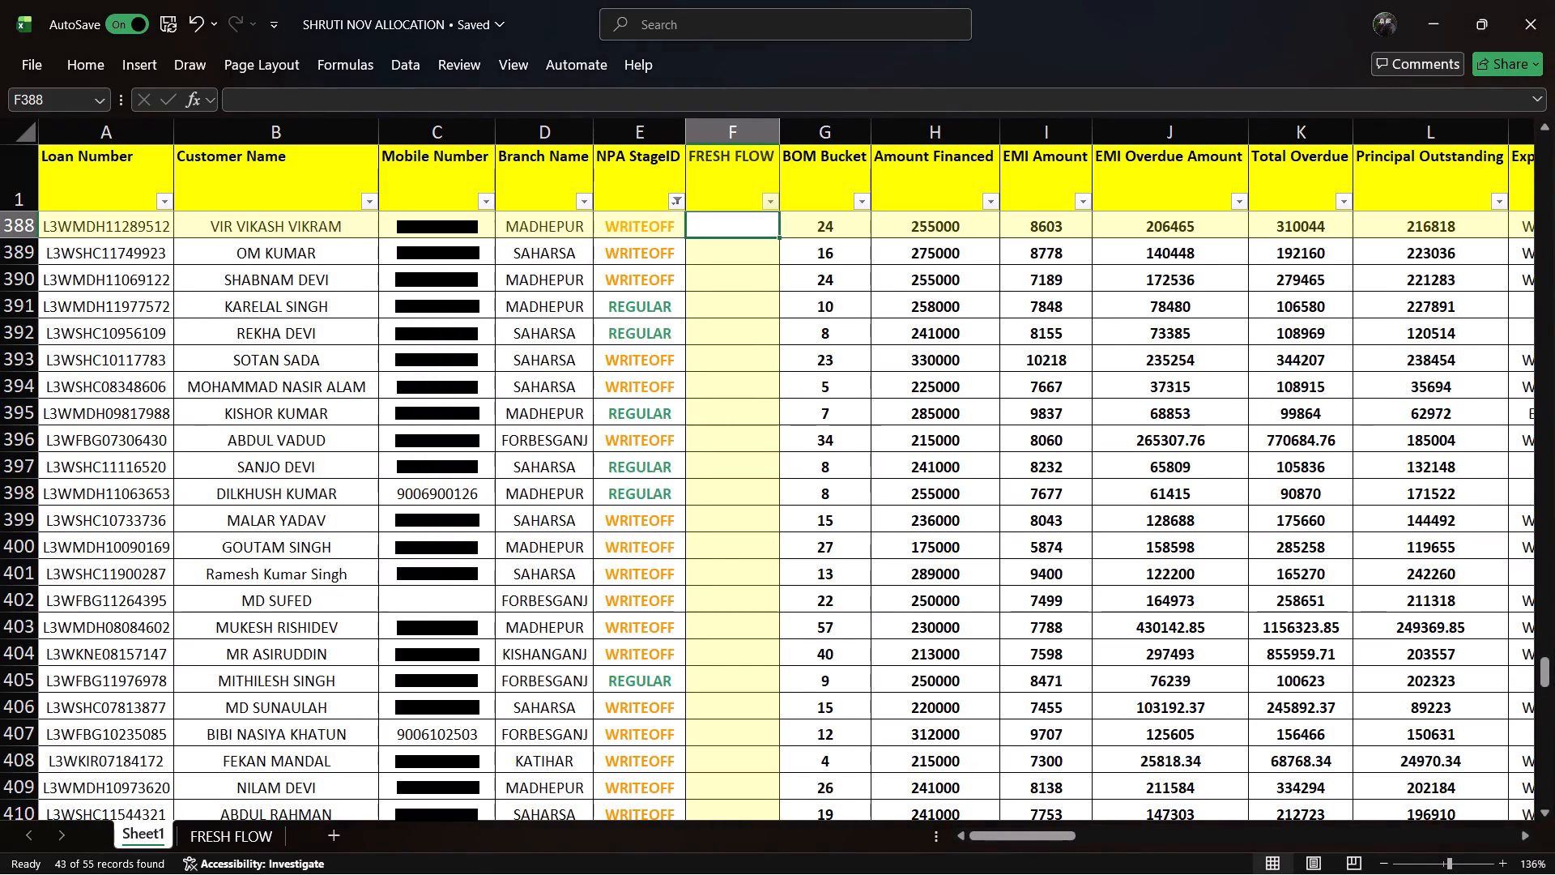
# Change the NPA StageID filter in Sheet1 to include only REGULAR and exclude WRITEOFF.
pyautogui.click(681, 199)
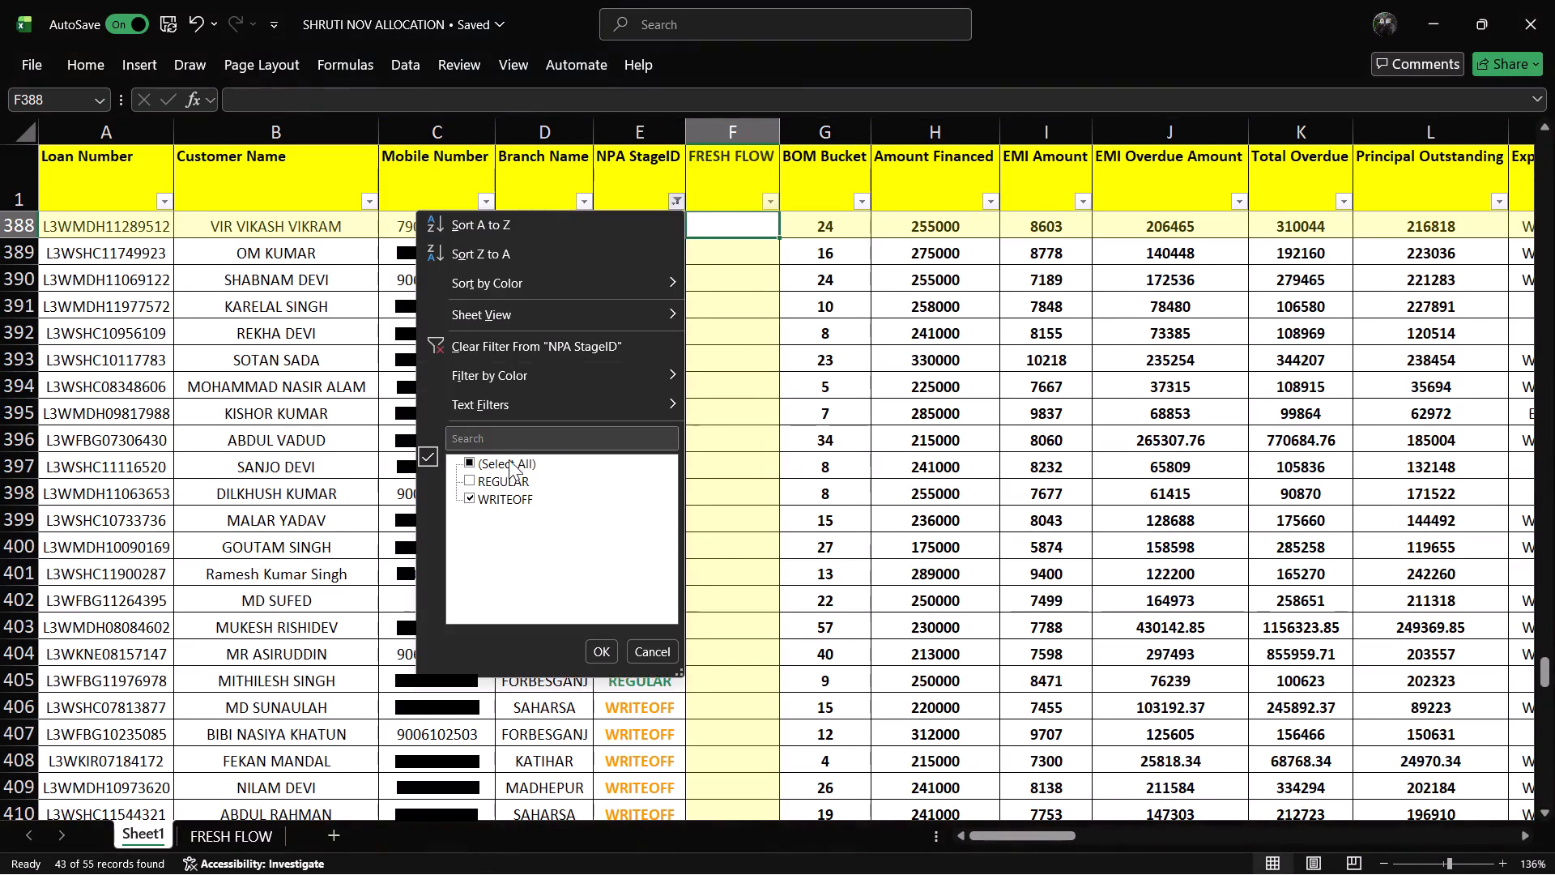
pyautogui.click(495, 476)
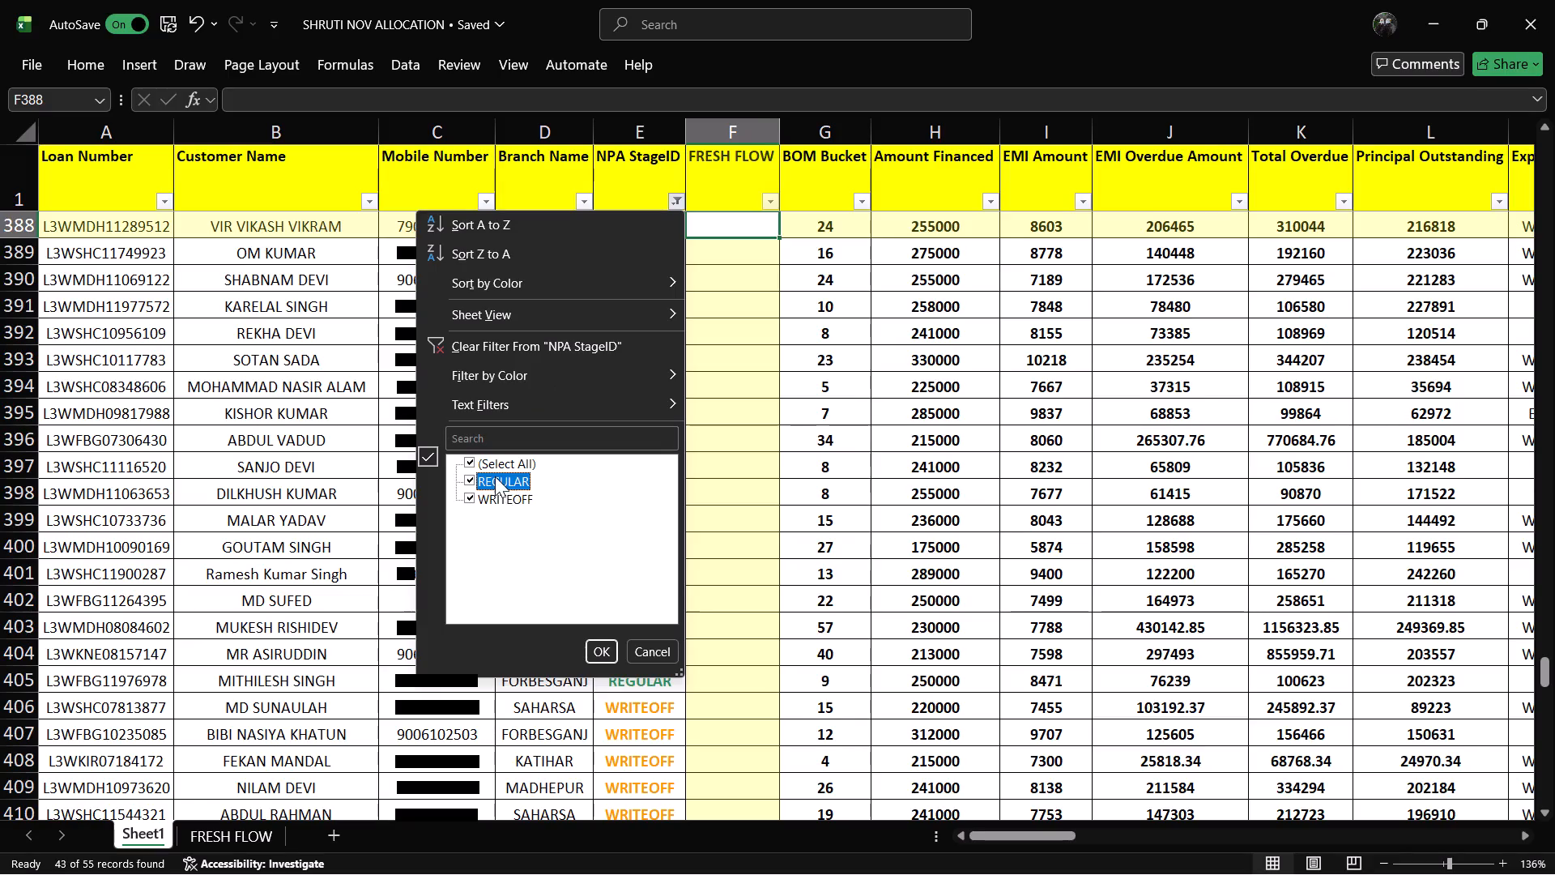
pyautogui.click(490, 499)
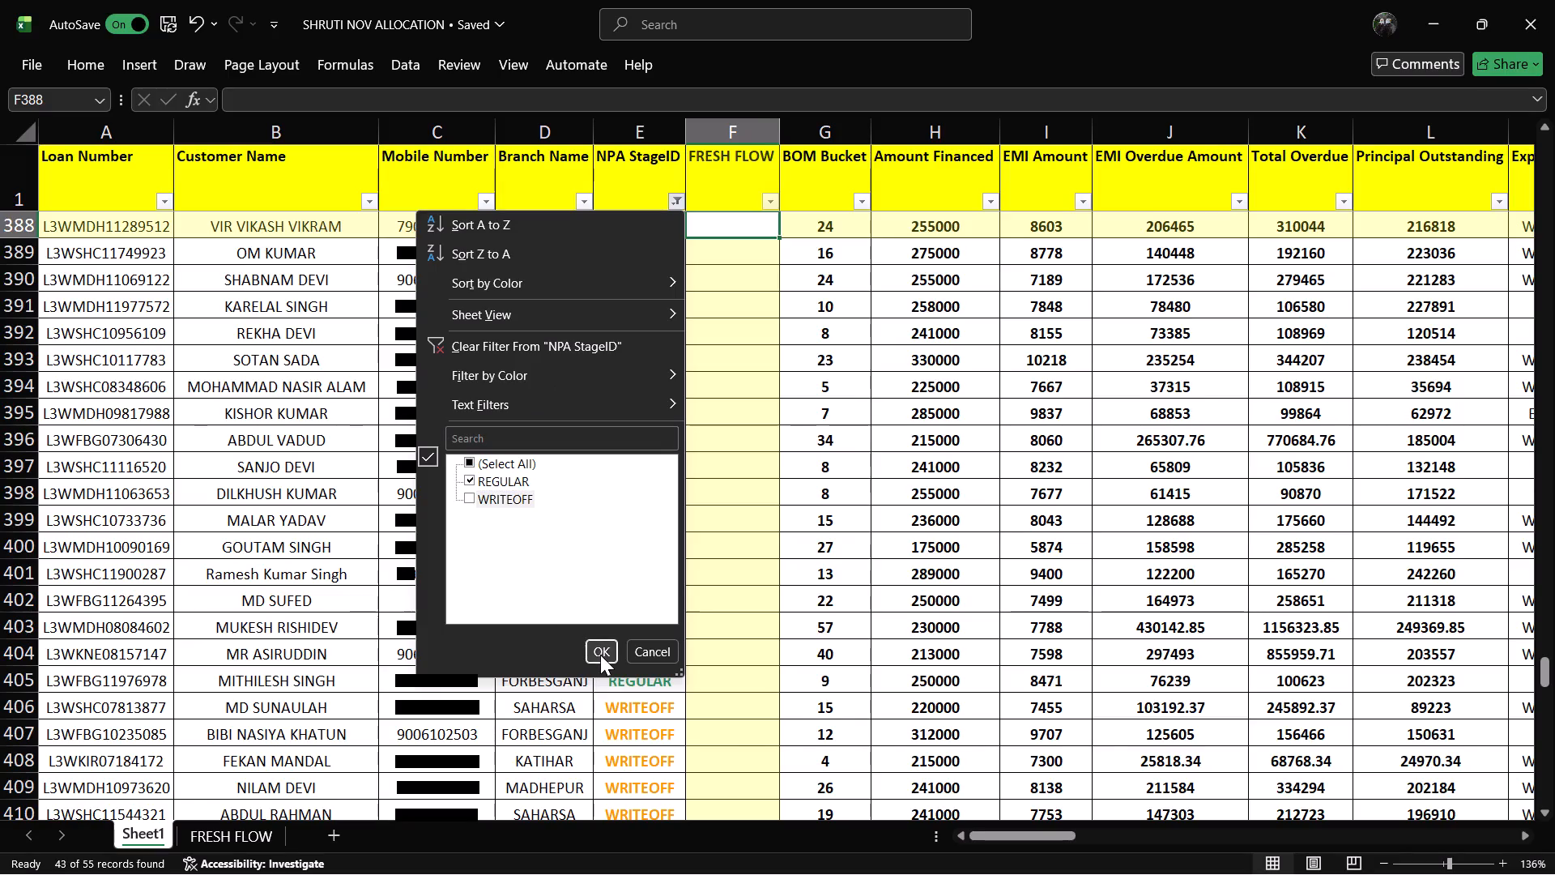
pyautogui.click(600, 655)
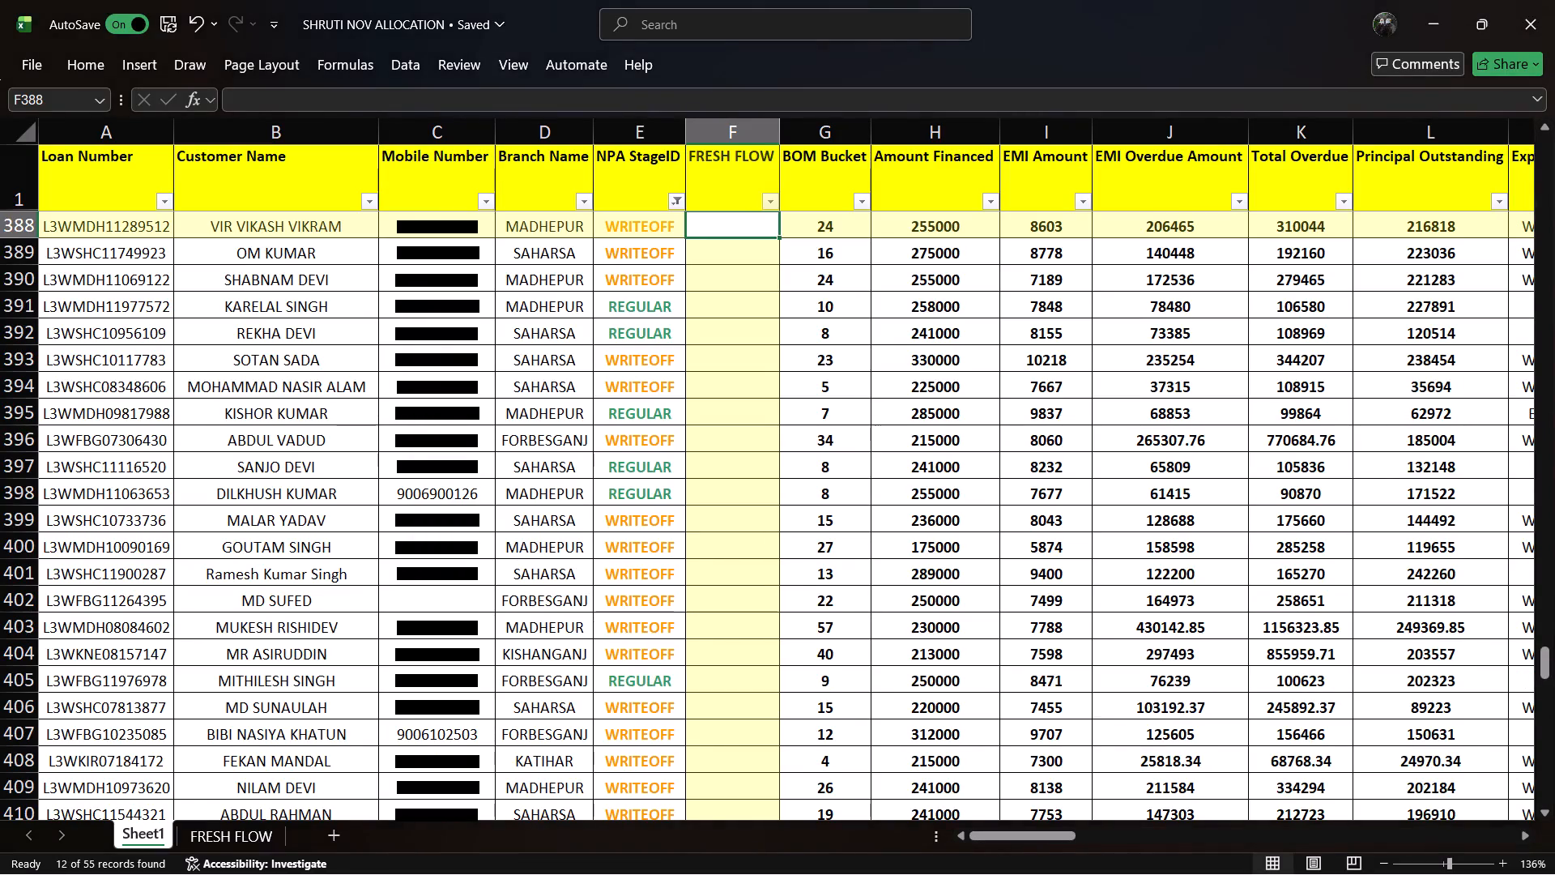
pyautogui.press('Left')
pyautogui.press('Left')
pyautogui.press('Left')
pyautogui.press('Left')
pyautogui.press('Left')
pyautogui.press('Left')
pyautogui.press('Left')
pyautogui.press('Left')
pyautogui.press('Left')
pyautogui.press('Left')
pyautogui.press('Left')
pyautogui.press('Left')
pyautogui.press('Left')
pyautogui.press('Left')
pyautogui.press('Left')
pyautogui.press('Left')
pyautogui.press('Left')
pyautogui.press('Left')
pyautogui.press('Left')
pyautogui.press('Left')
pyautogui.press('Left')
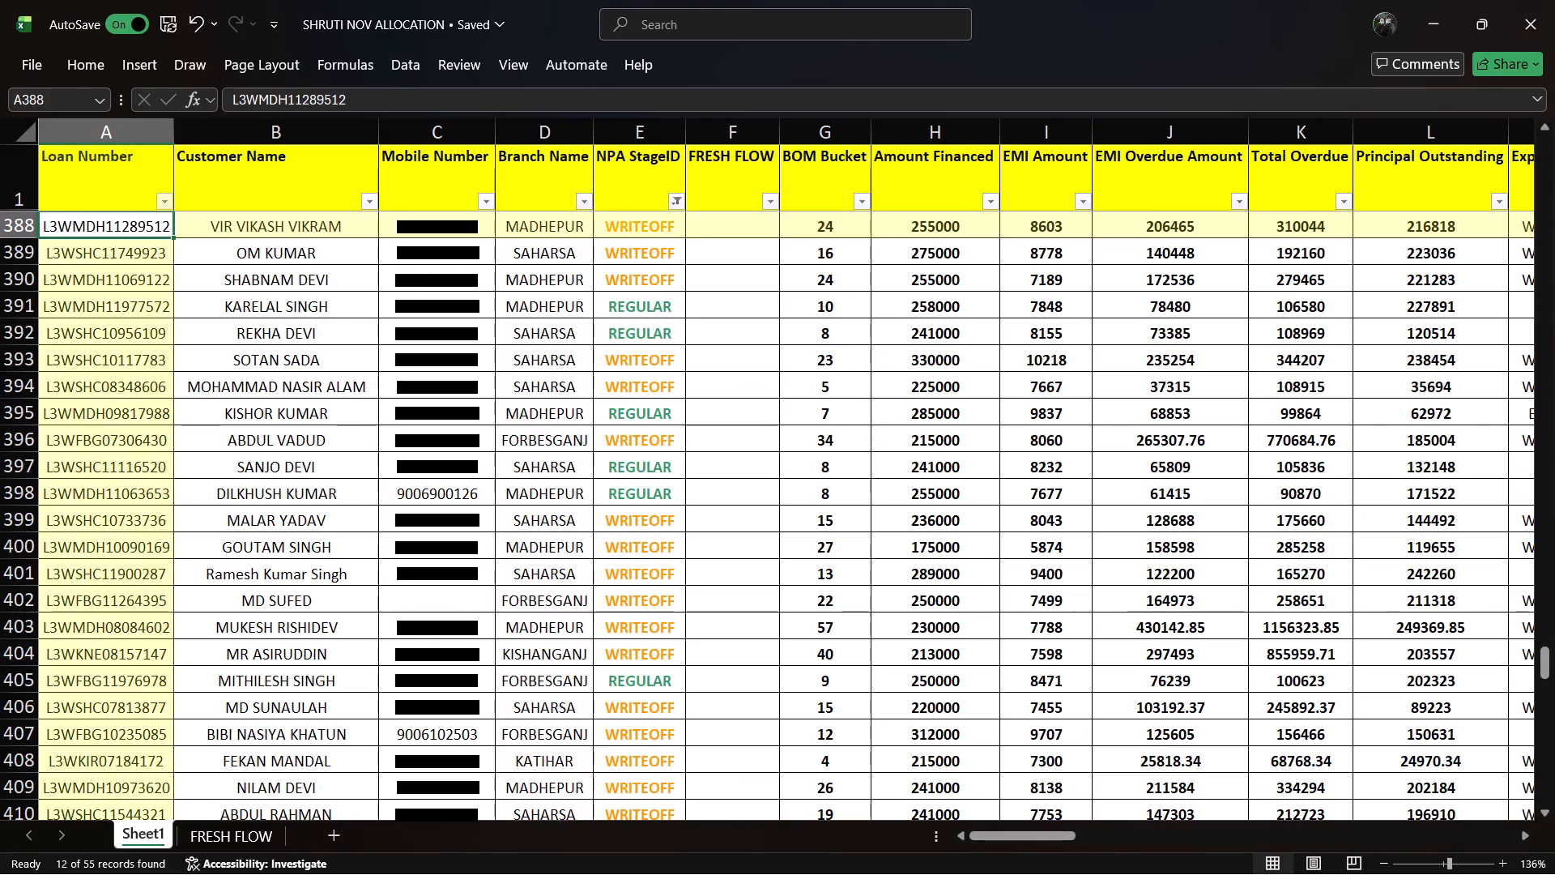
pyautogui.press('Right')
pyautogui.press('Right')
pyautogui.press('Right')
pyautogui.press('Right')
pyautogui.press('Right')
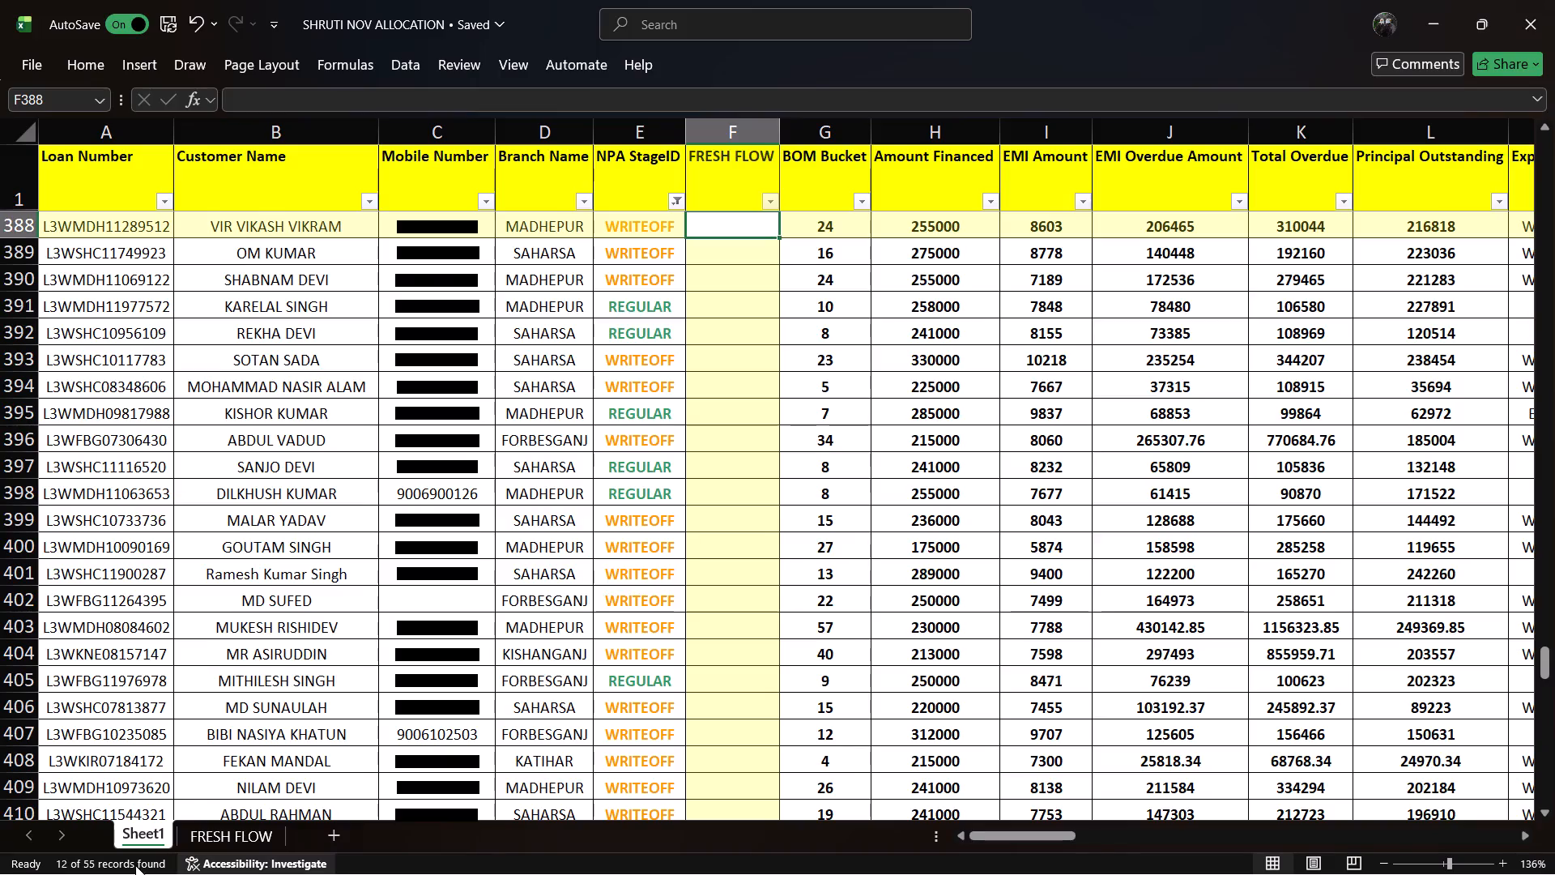
# Switch to the FRESH FLOW sheet and review the contact, PTP, FEED BACK and CALLING DATE columns.
pyautogui.click(255, 837)
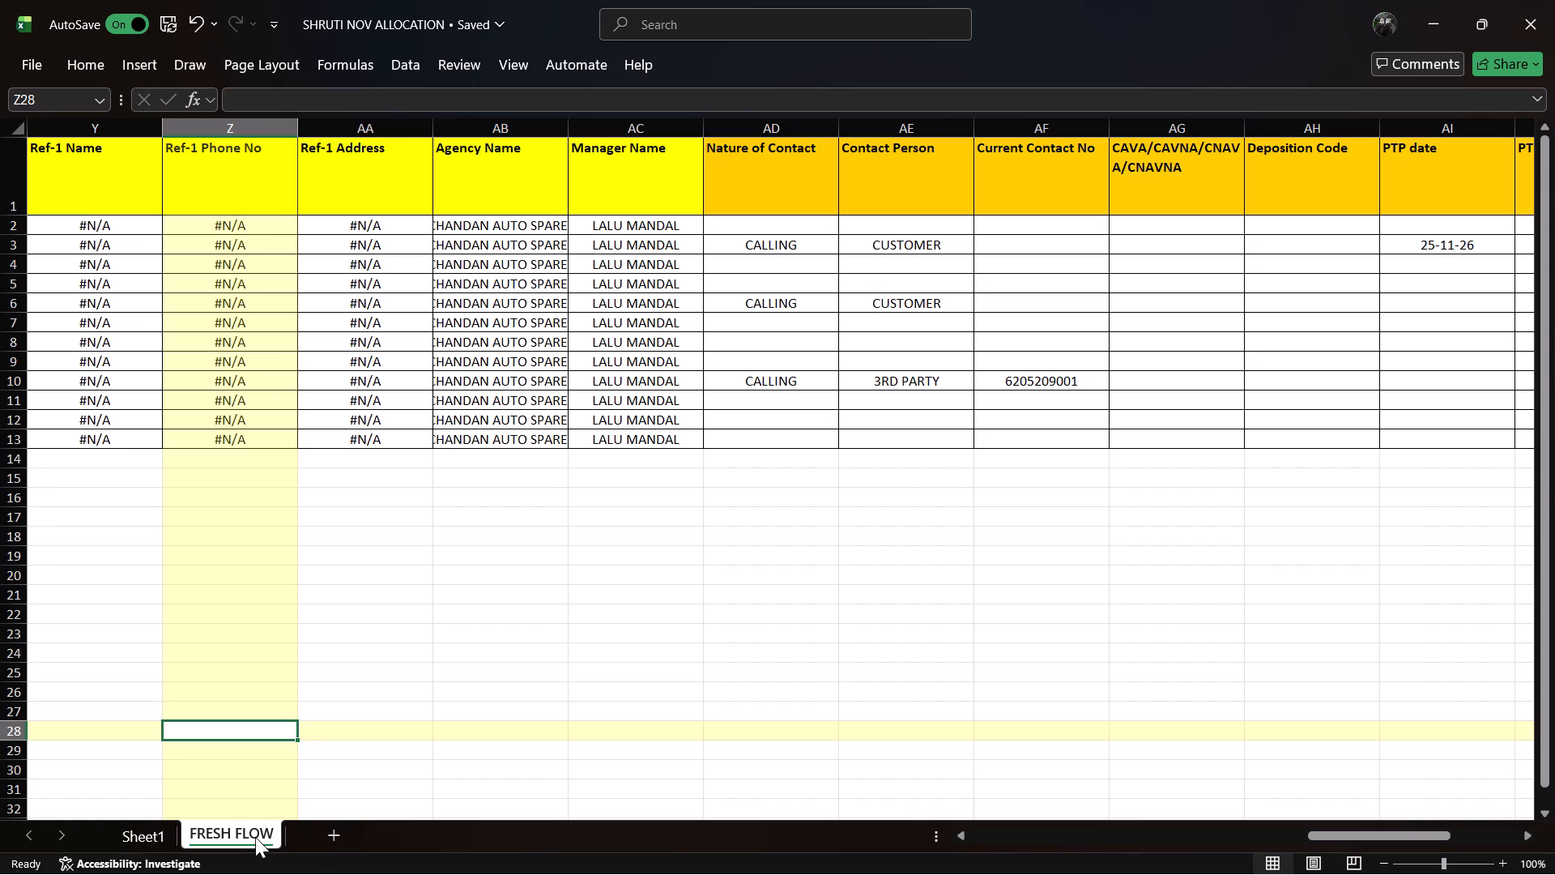
pyautogui.click(255, 837)
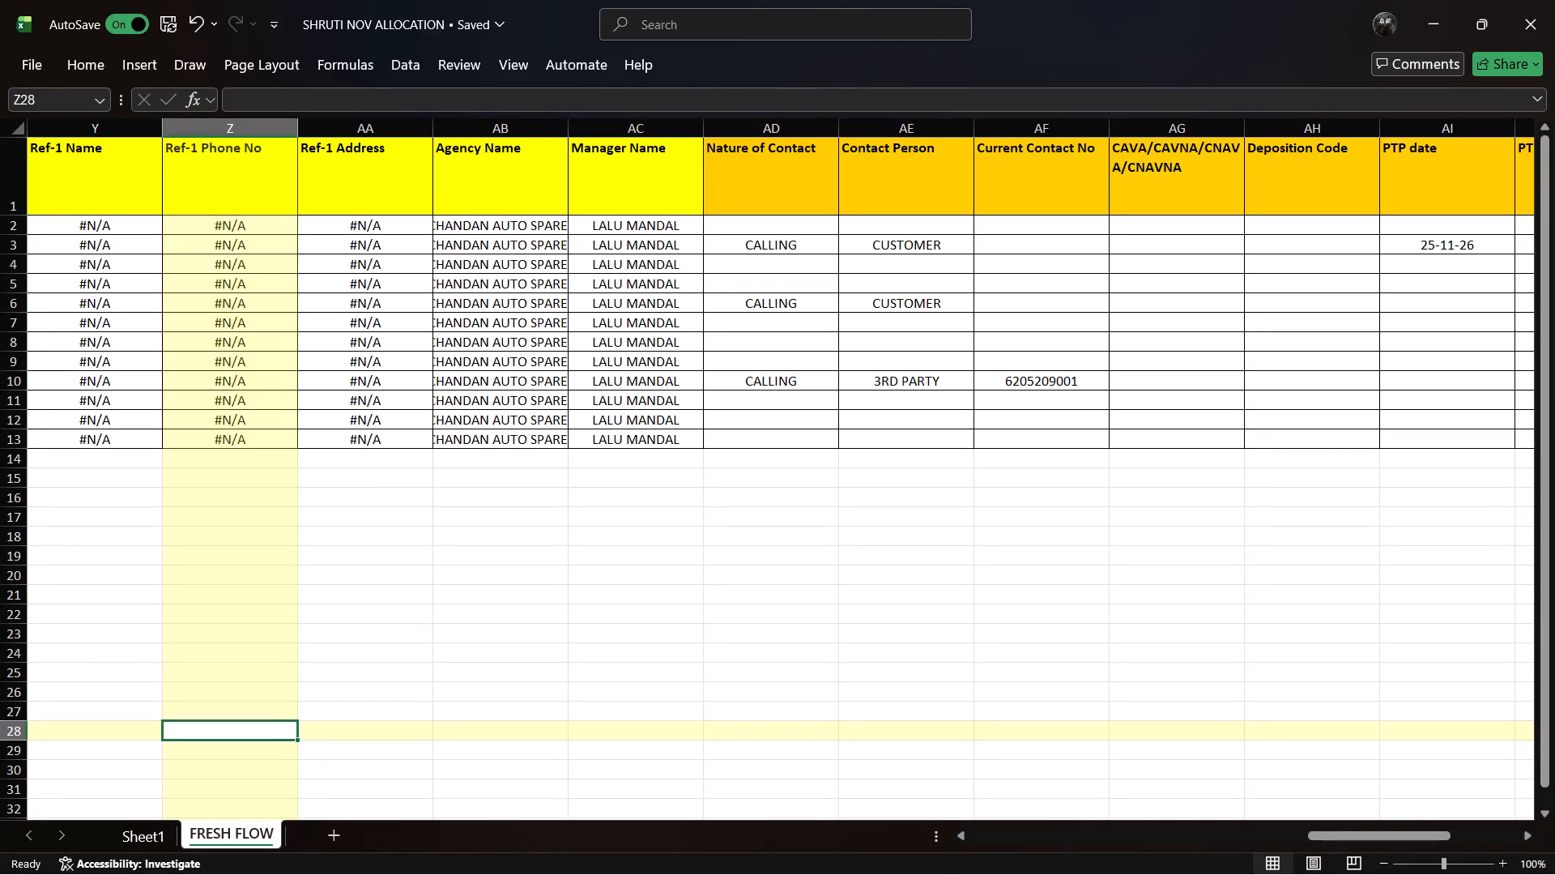
pyautogui.press('Right')
pyautogui.press('Right')
pyautogui.press('Right')
pyautogui.press('Right')
pyautogui.press('Right')
pyautogui.press('Right')
pyautogui.press('Right')
pyautogui.press('Right')
pyautogui.press('Right')
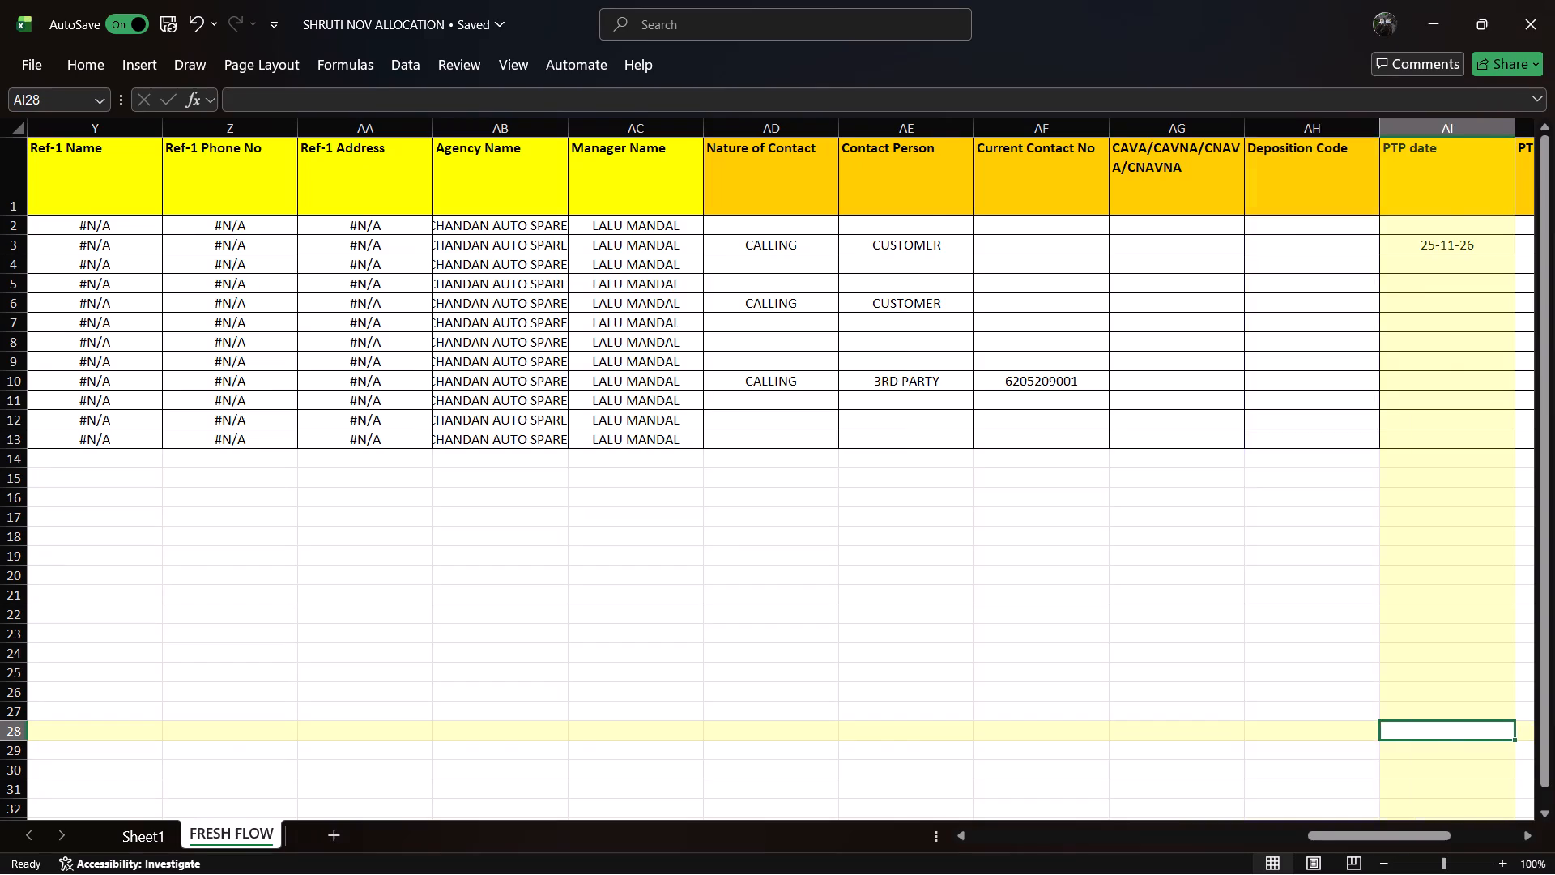
pyautogui.press('Right')
pyautogui.press('Right')
pyautogui.press('Right')
pyautogui.press('Right')
pyautogui.press('Right')
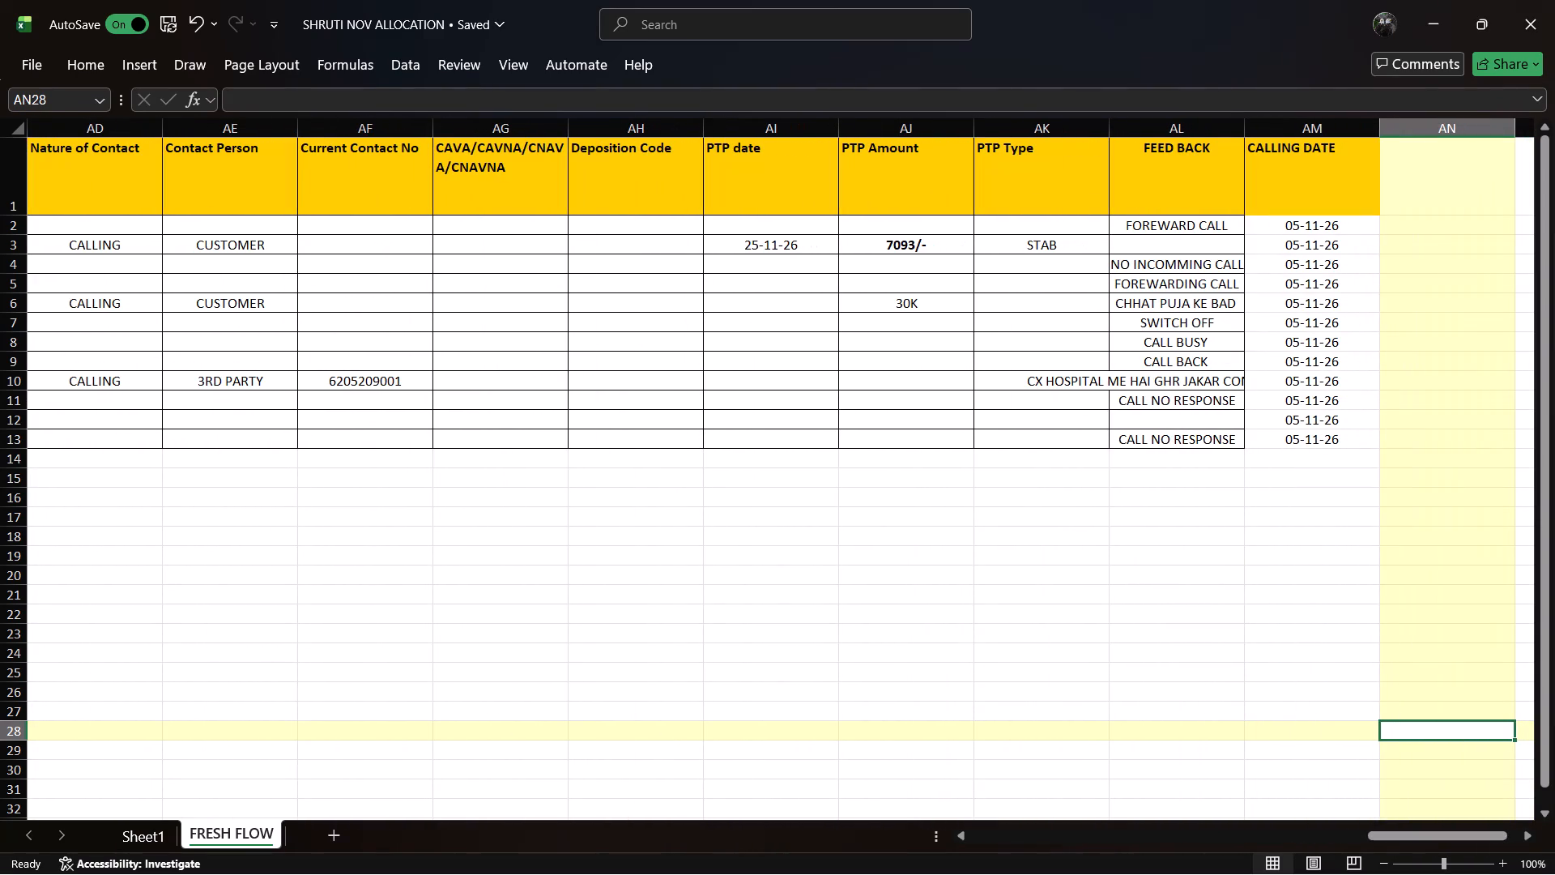
# Trace the row 12 account in FRESH FLOW from its FEED BACK cell back to its Mobile Number.
pyautogui.click(1186, 423)
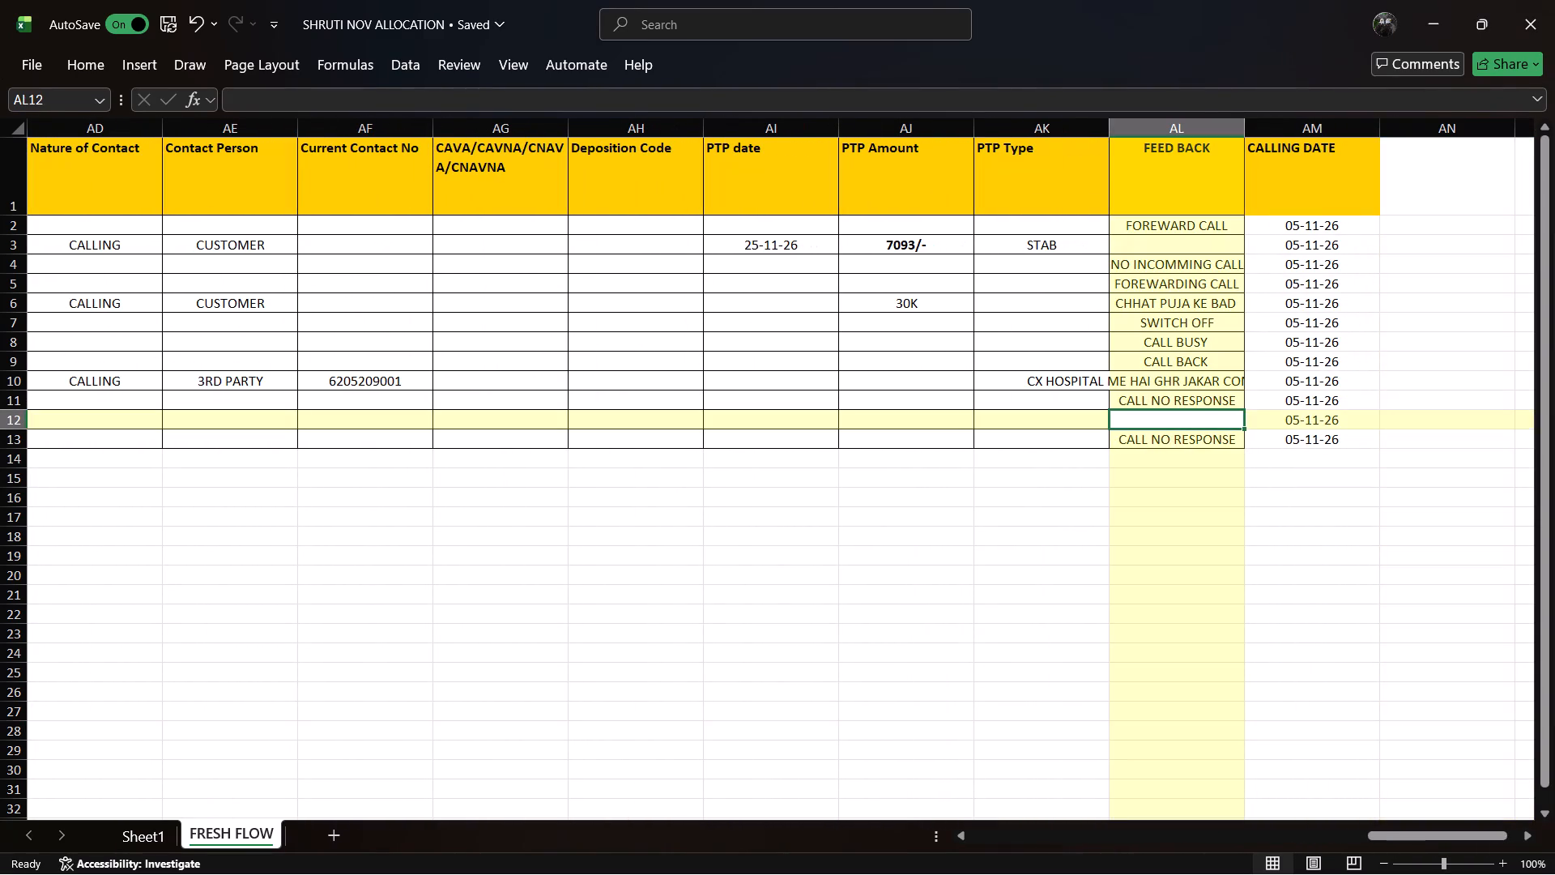
pyautogui.press('Left')
pyautogui.press('Left')
pyautogui.press('Left')
pyautogui.press('Left')
pyautogui.press('Left')
pyautogui.press('Left')
pyautogui.press('Left')
pyautogui.press('Left')
pyautogui.press('Left')
pyautogui.press('Left')
pyautogui.press('Left')
pyautogui.press('Left')
pyautogui.press('Left')
pyautogui.press('Left')
pyautogui.press('Left')
pyautogui.press('Left')
pyautogui.press('Left')
pyautogui.press('Left')
pyautogui.press('Left')
pyautogui.press('Left')
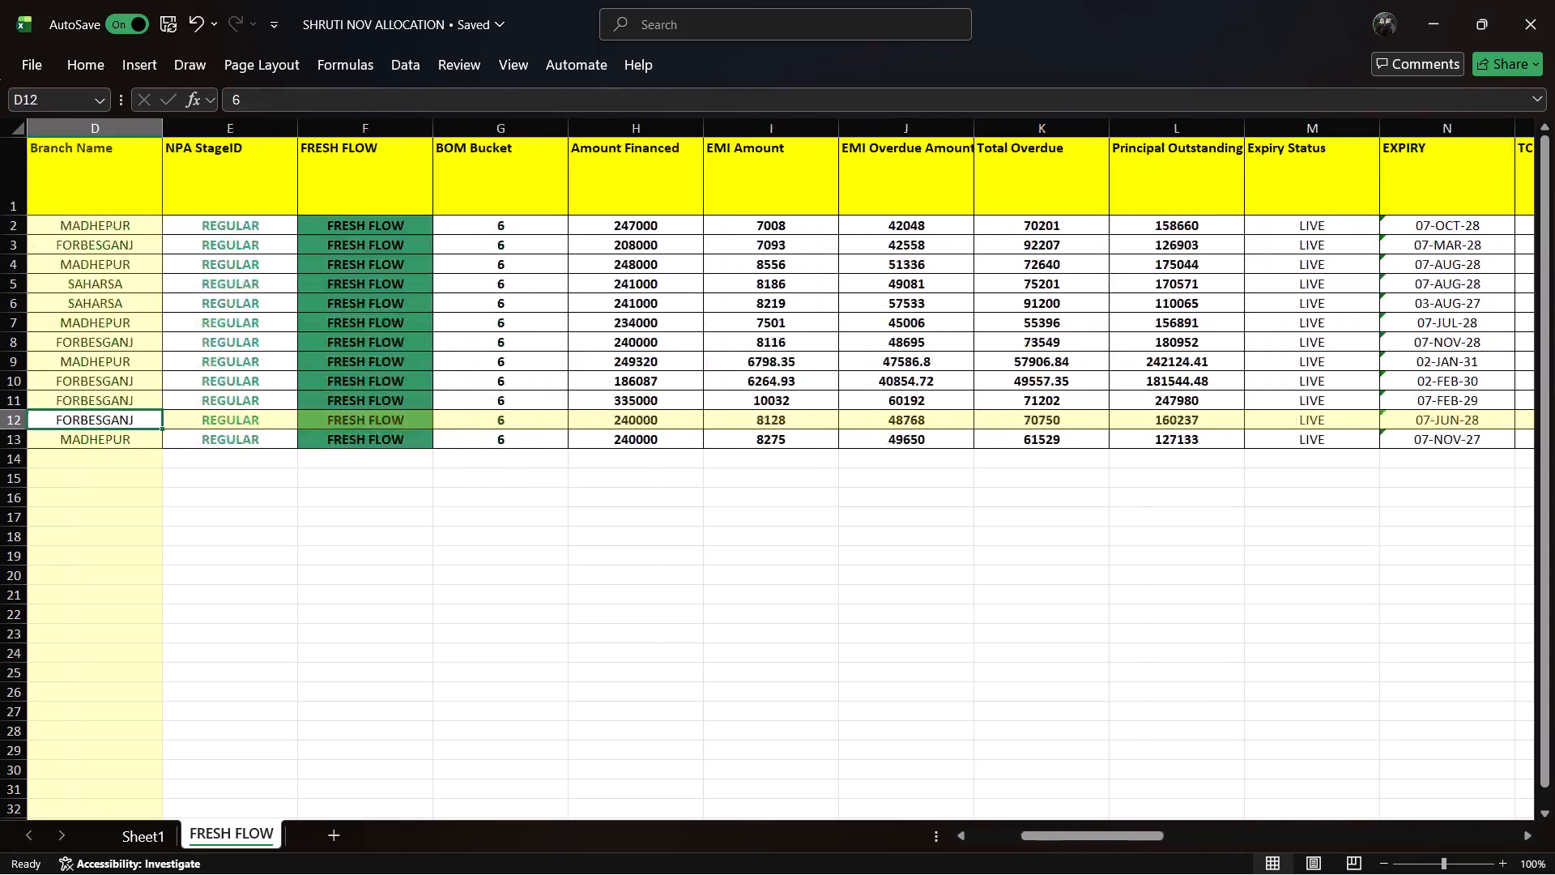
pyautogui.press('Right')
pyautogui.press('Right')
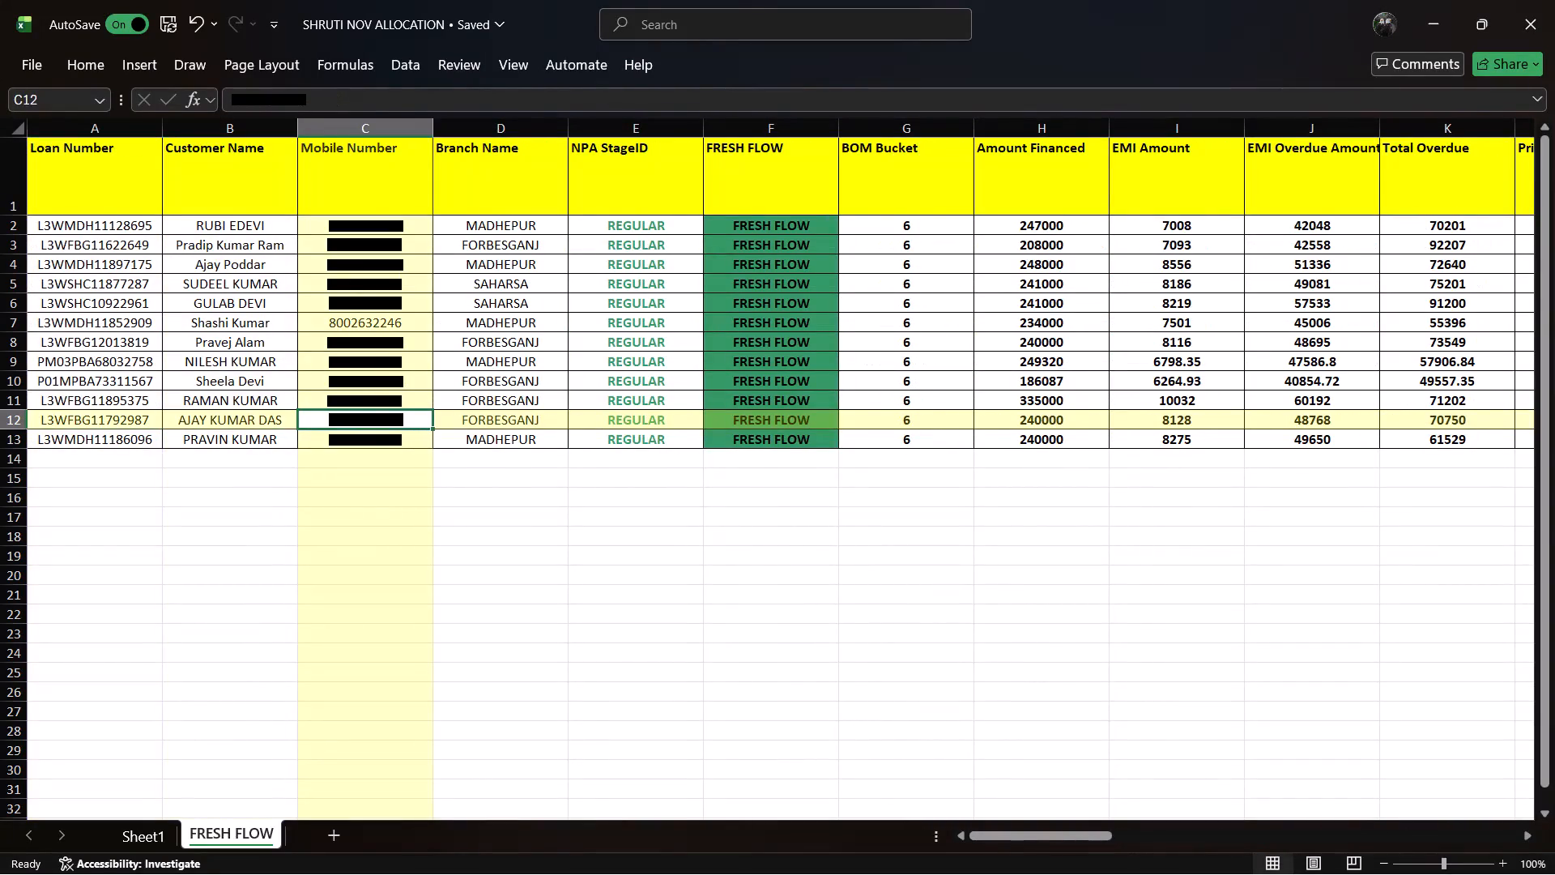
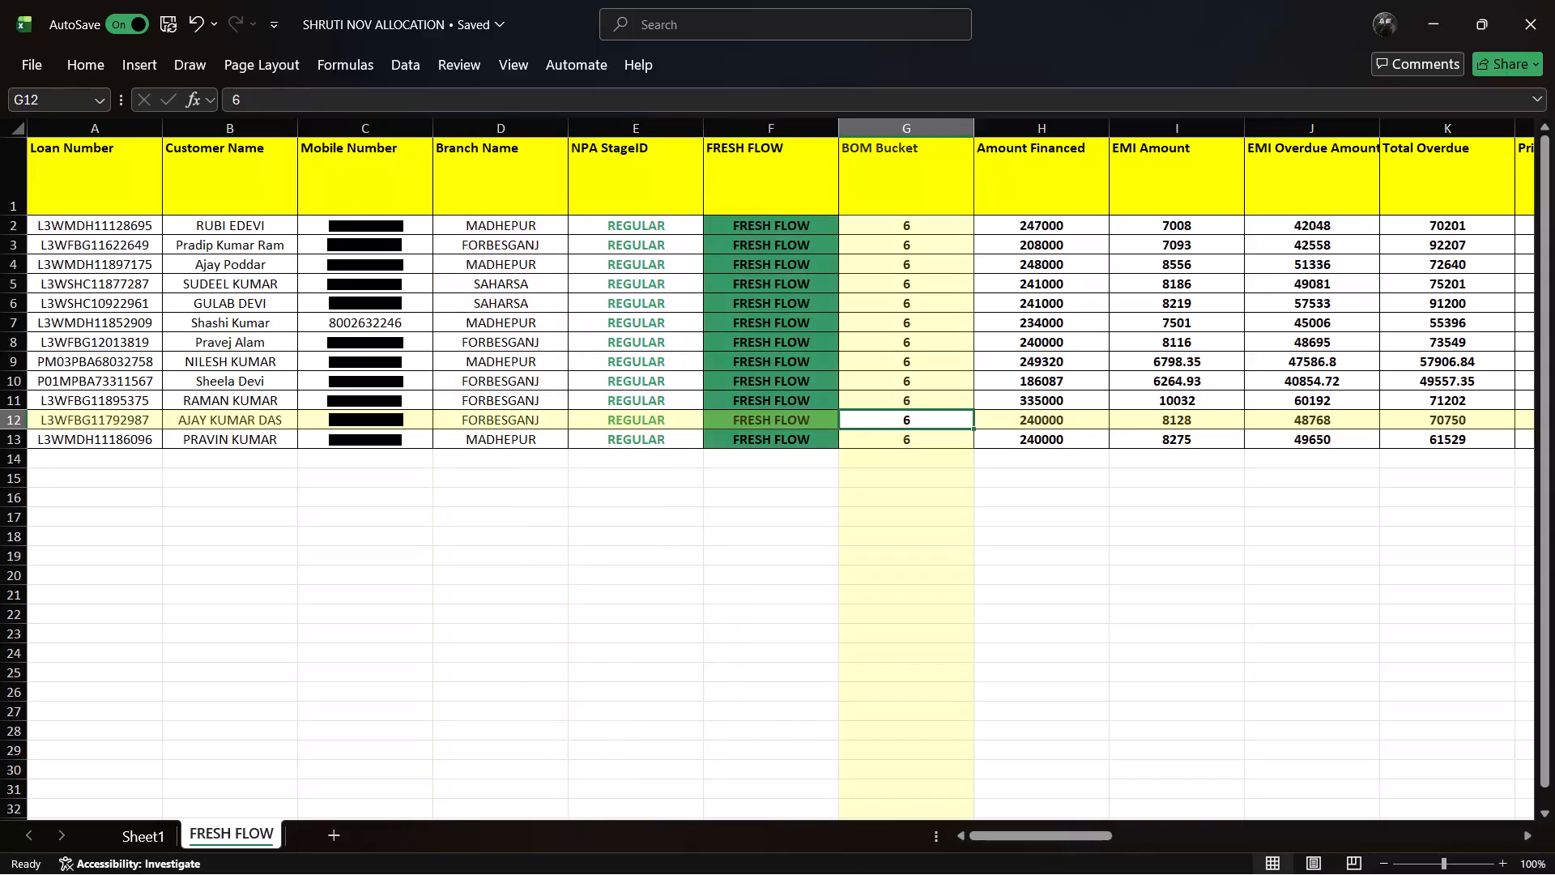
# Examine the row 12 account's details in FRESH FLOW from its BOM Bucket across to its FoS Name.
pyautogui.press('Right')
pyautogui.press('Right')
pyautogui.press('Right')
pyautogui.press('Right')
pyautogui.press('Right')
pyautogui.press('Right')
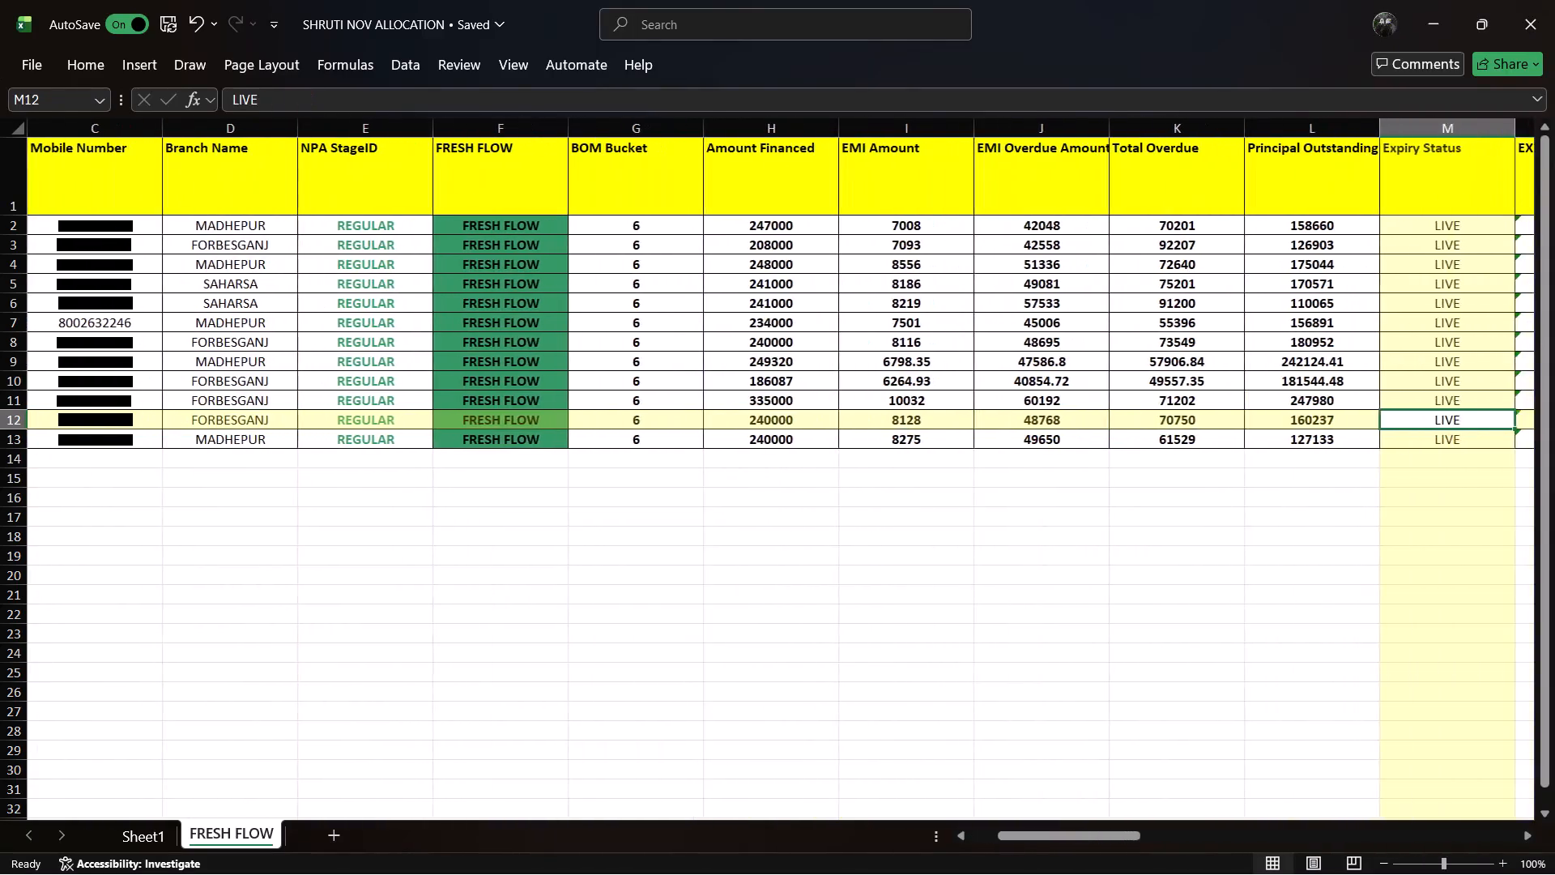
pyautogui.press('Right')
pyautogui.press('Right')
pyautogui.press('Right')
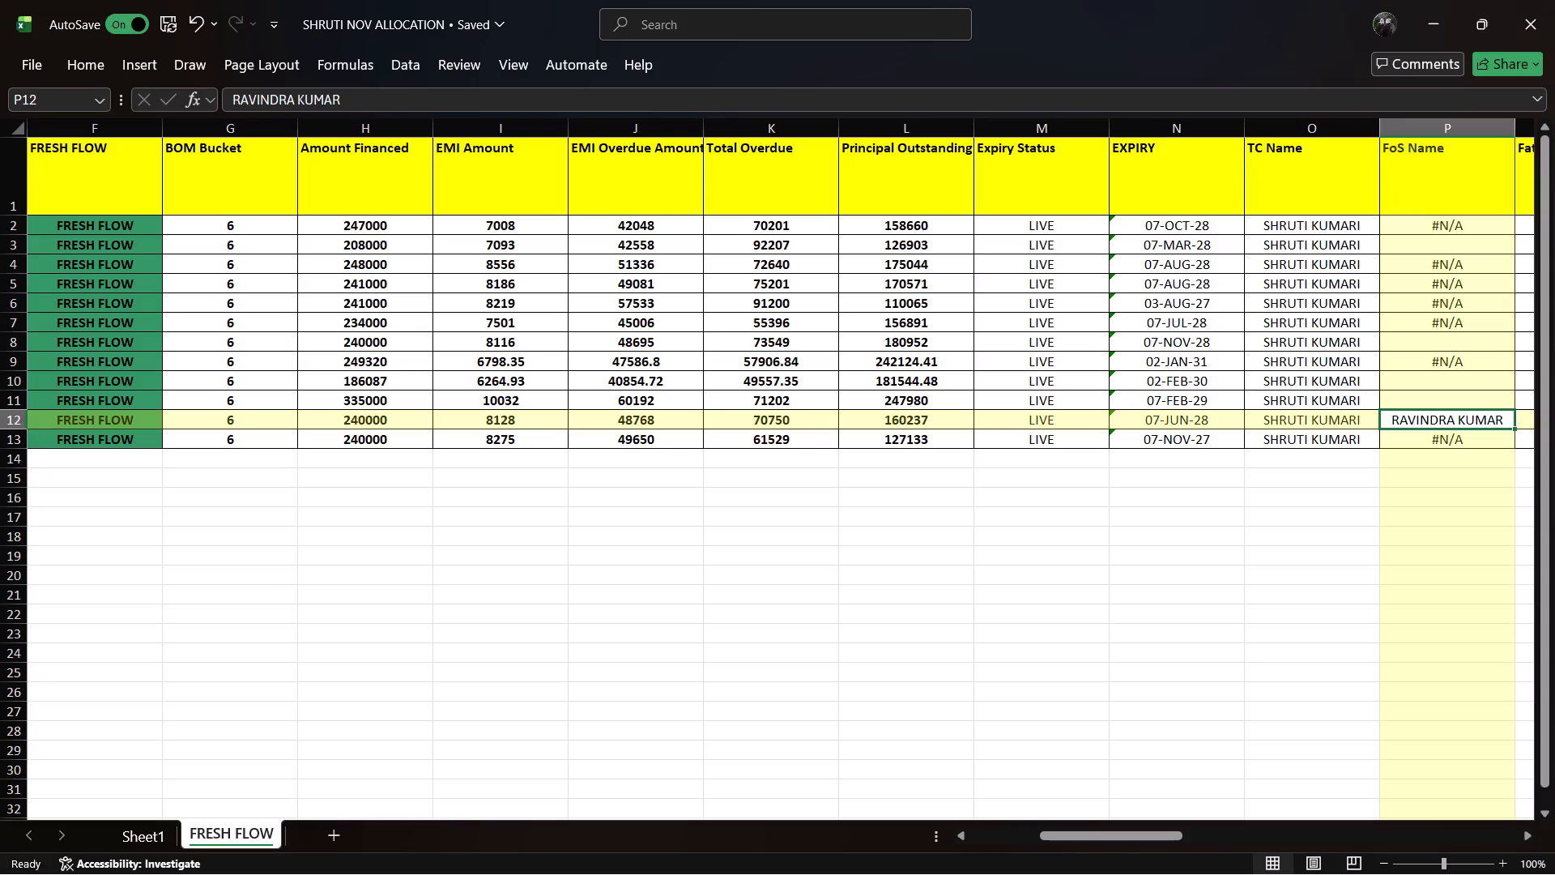
# Switch to Sheet1 and reapply its NPA StageID filter with only REGULAR included.
pyautogui.hotkey('ctrl', 'pageup')
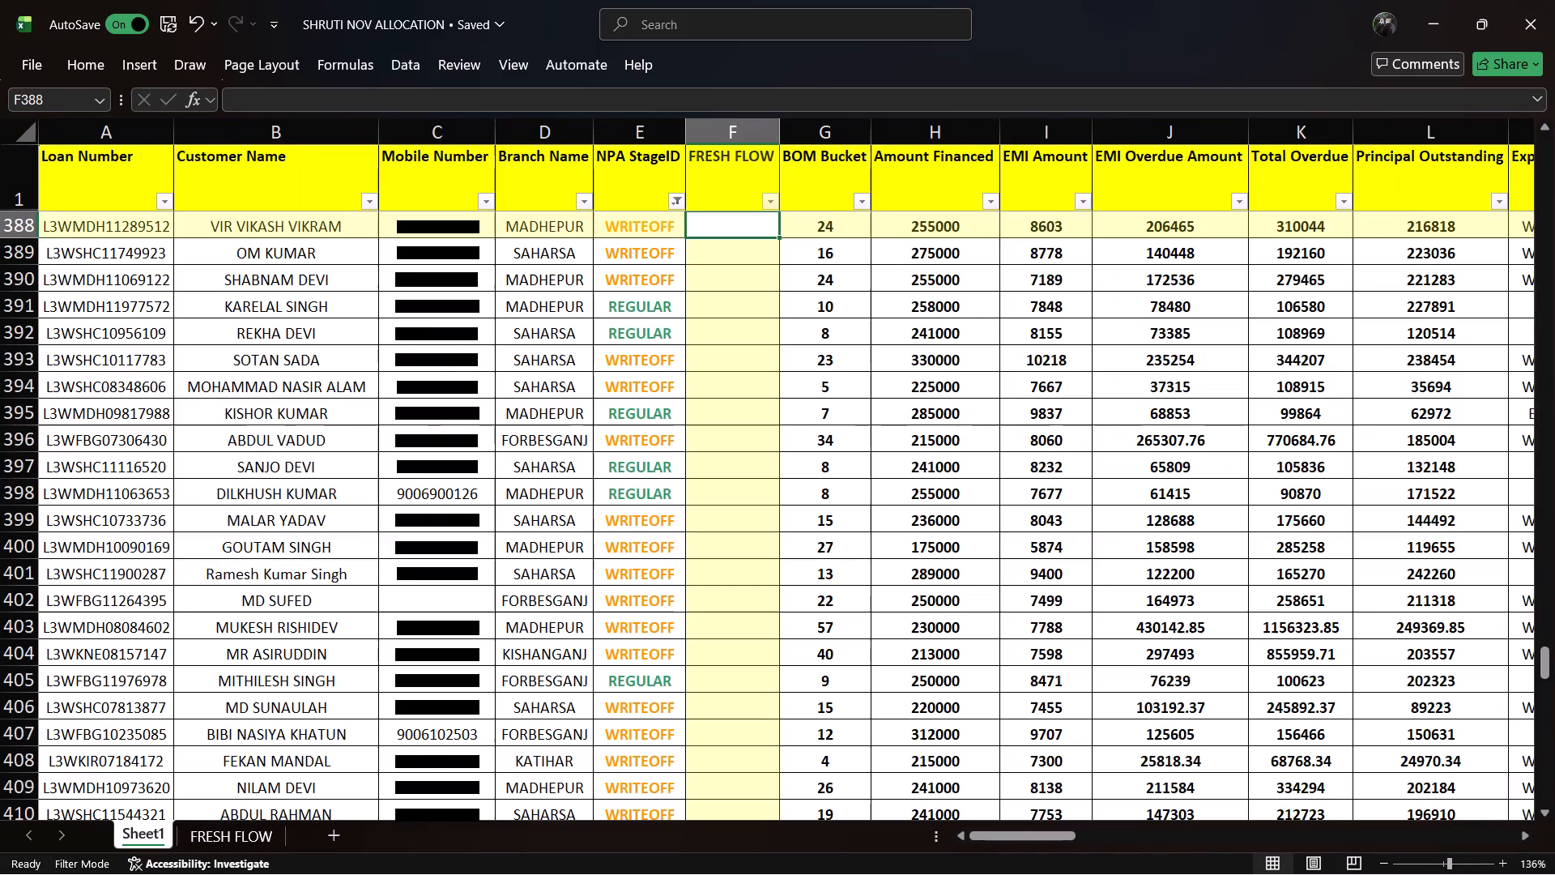
pyautogui.click(675, 200)
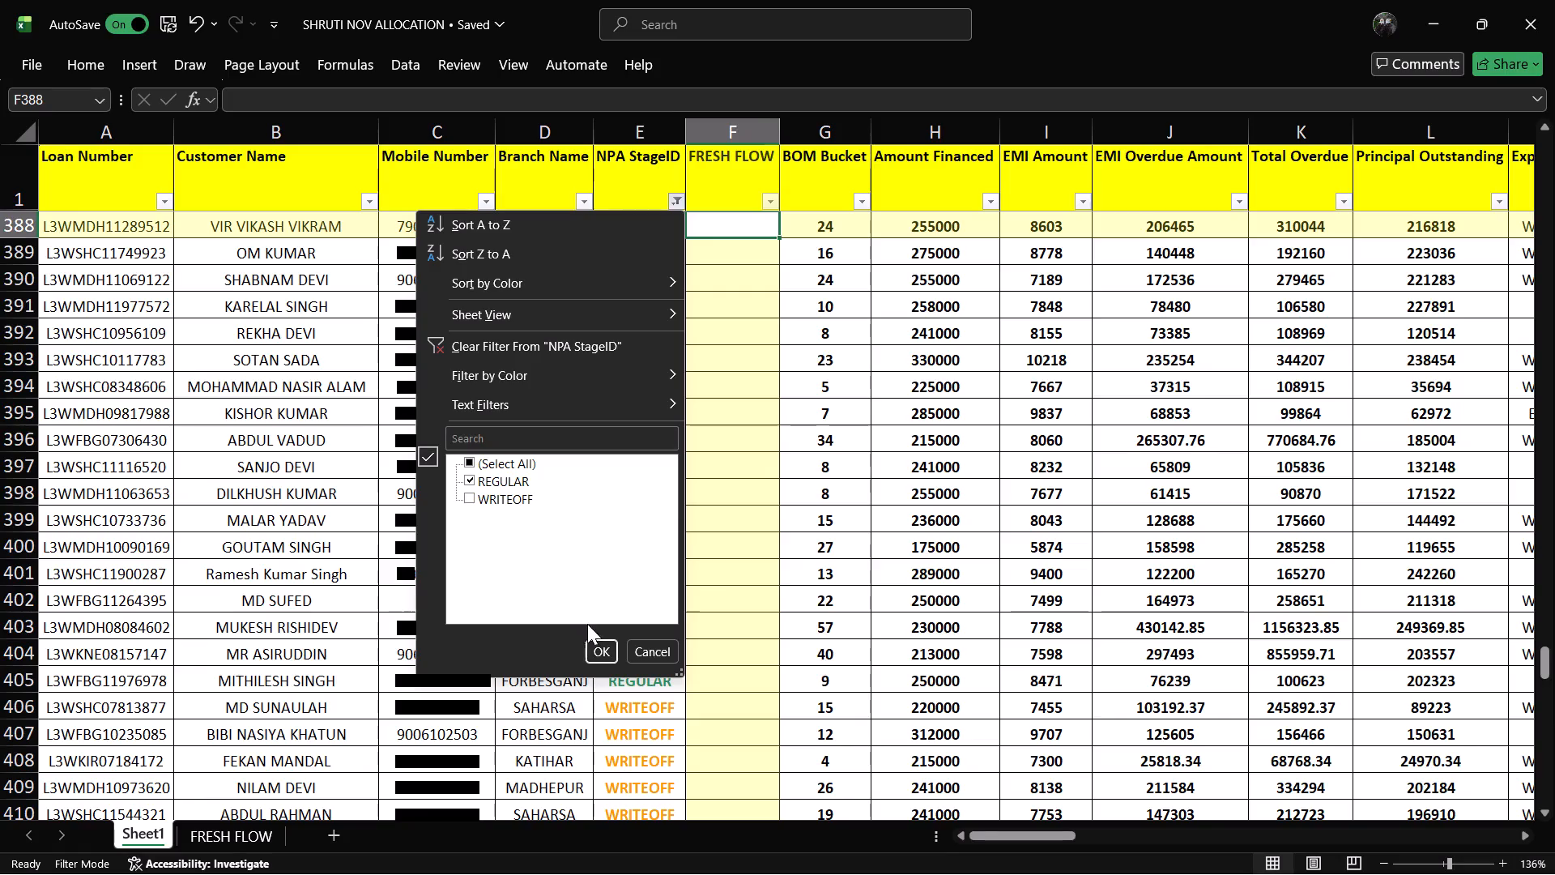
pyautogui.click(607, 648)
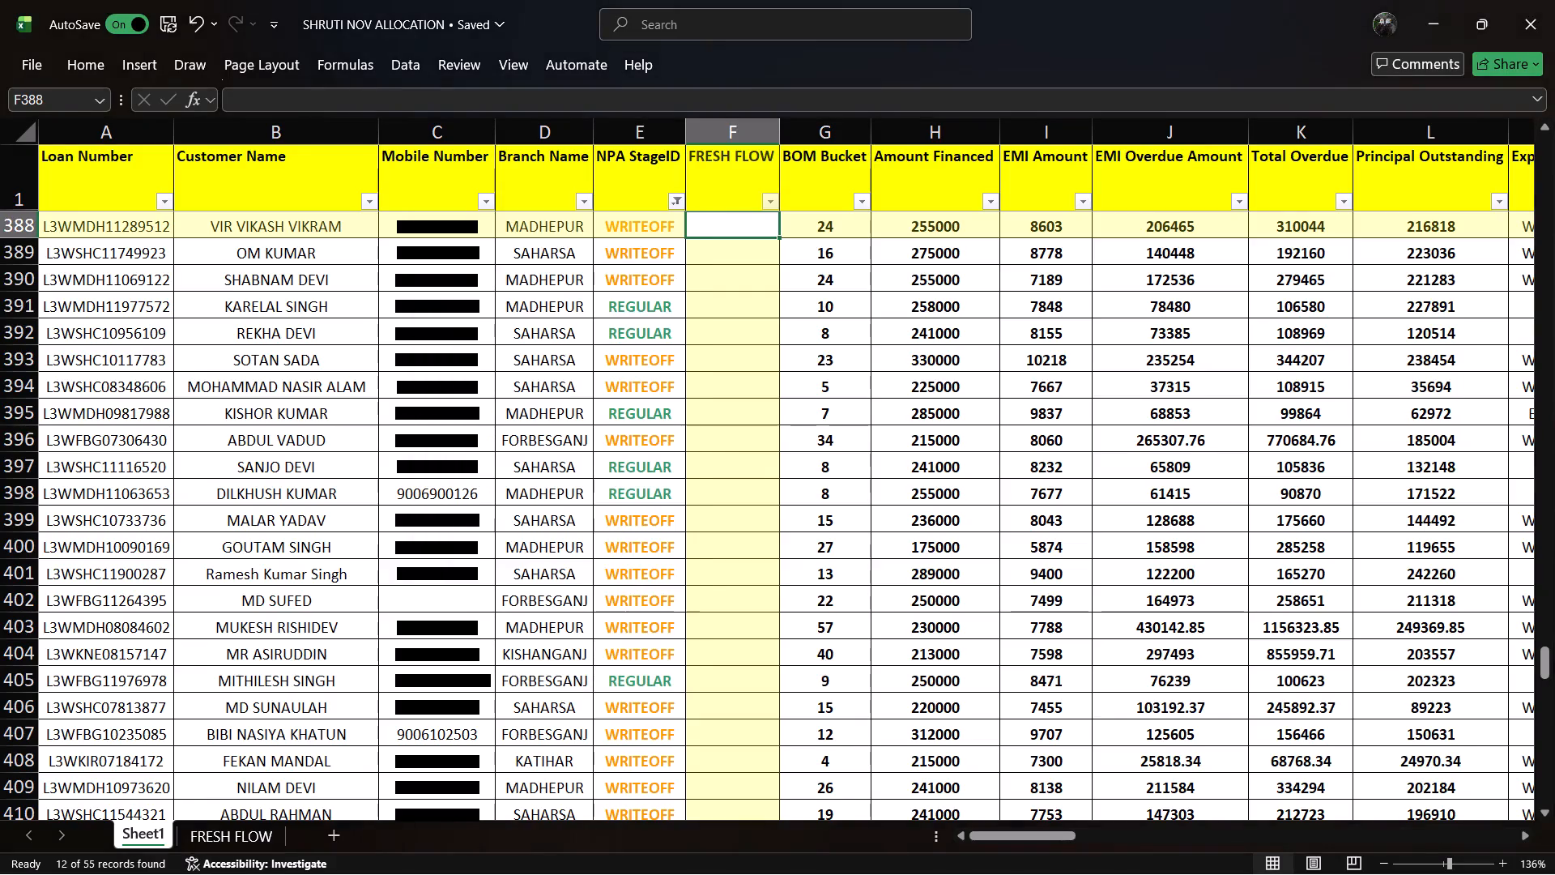
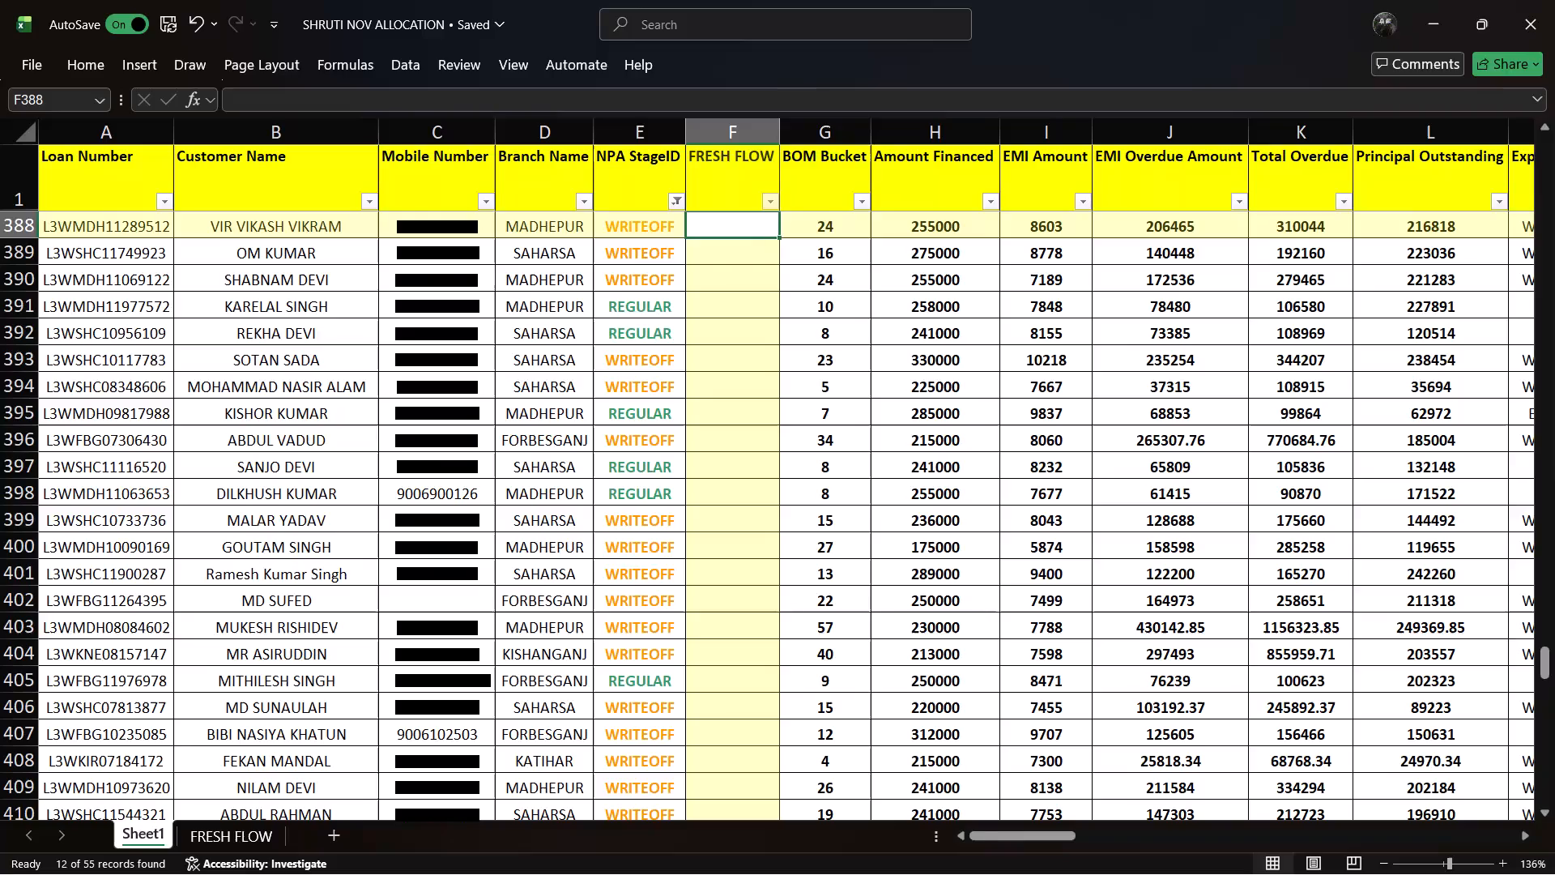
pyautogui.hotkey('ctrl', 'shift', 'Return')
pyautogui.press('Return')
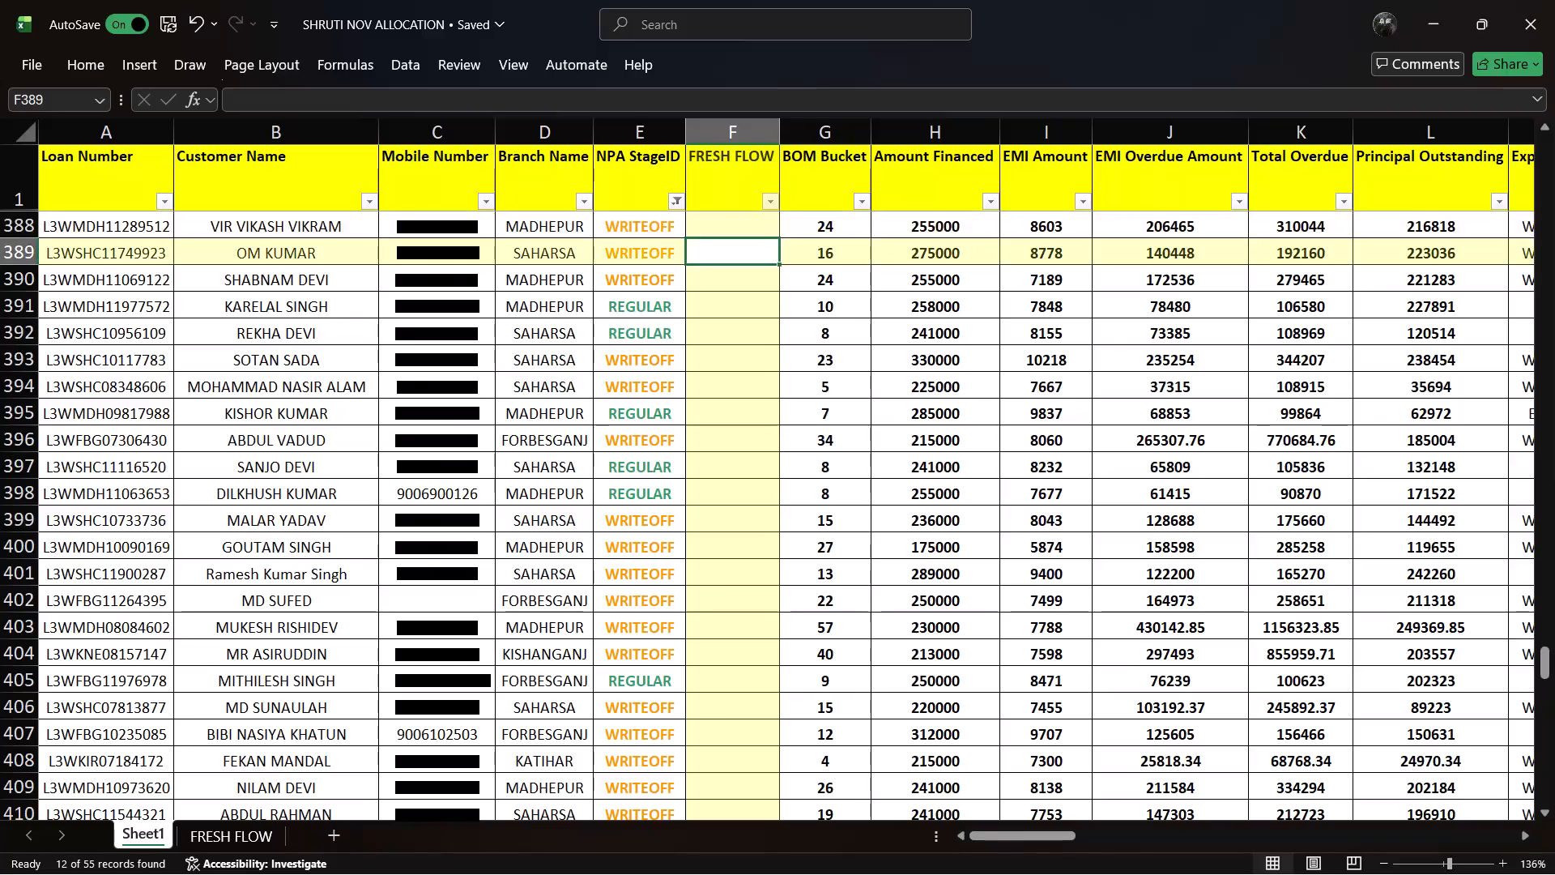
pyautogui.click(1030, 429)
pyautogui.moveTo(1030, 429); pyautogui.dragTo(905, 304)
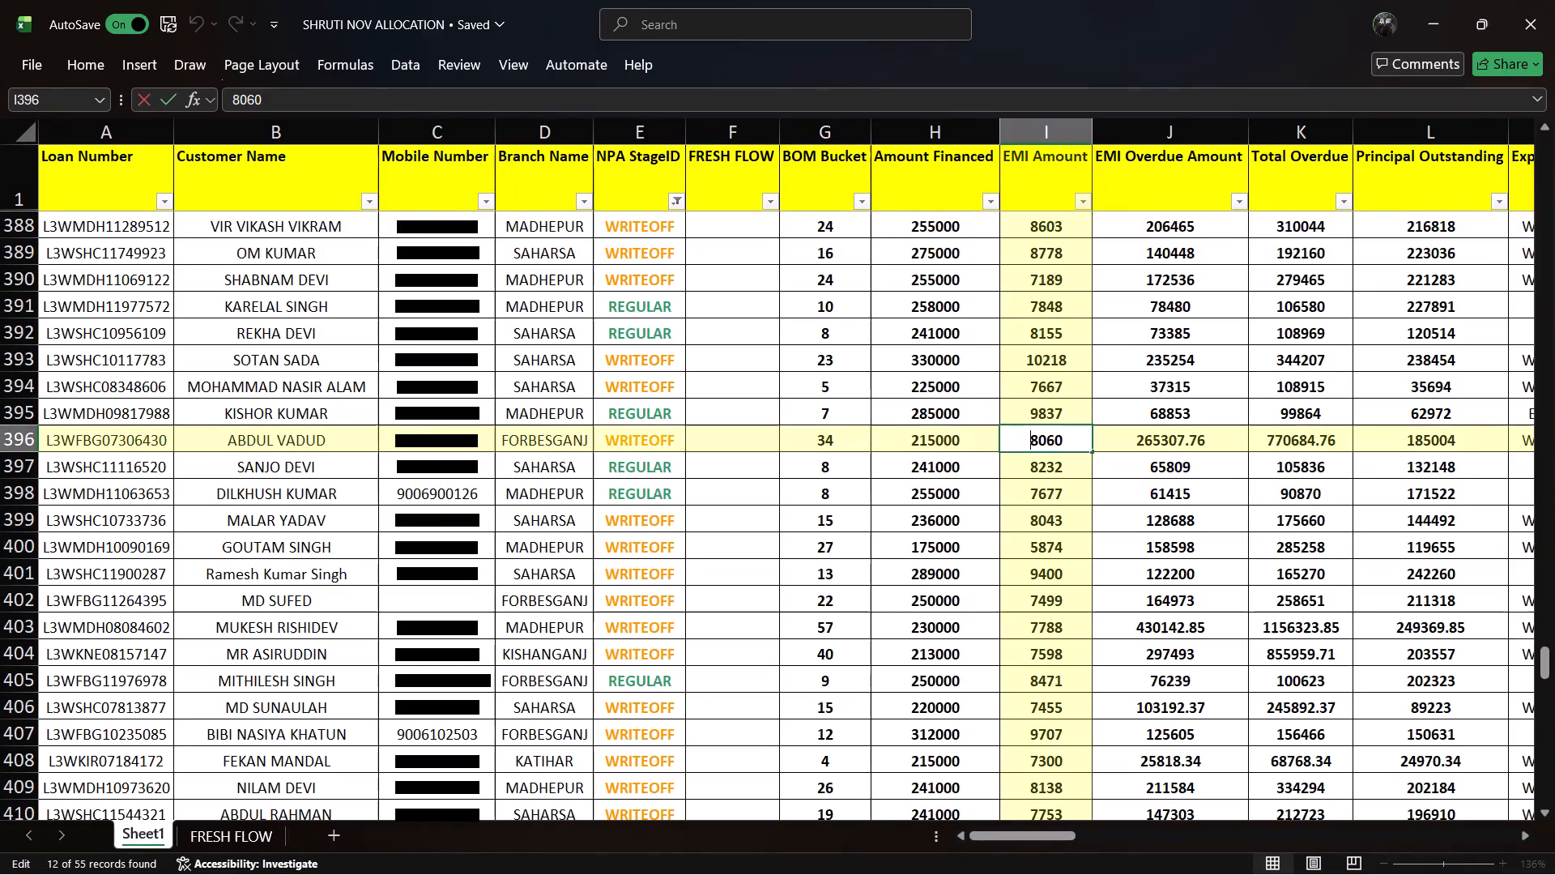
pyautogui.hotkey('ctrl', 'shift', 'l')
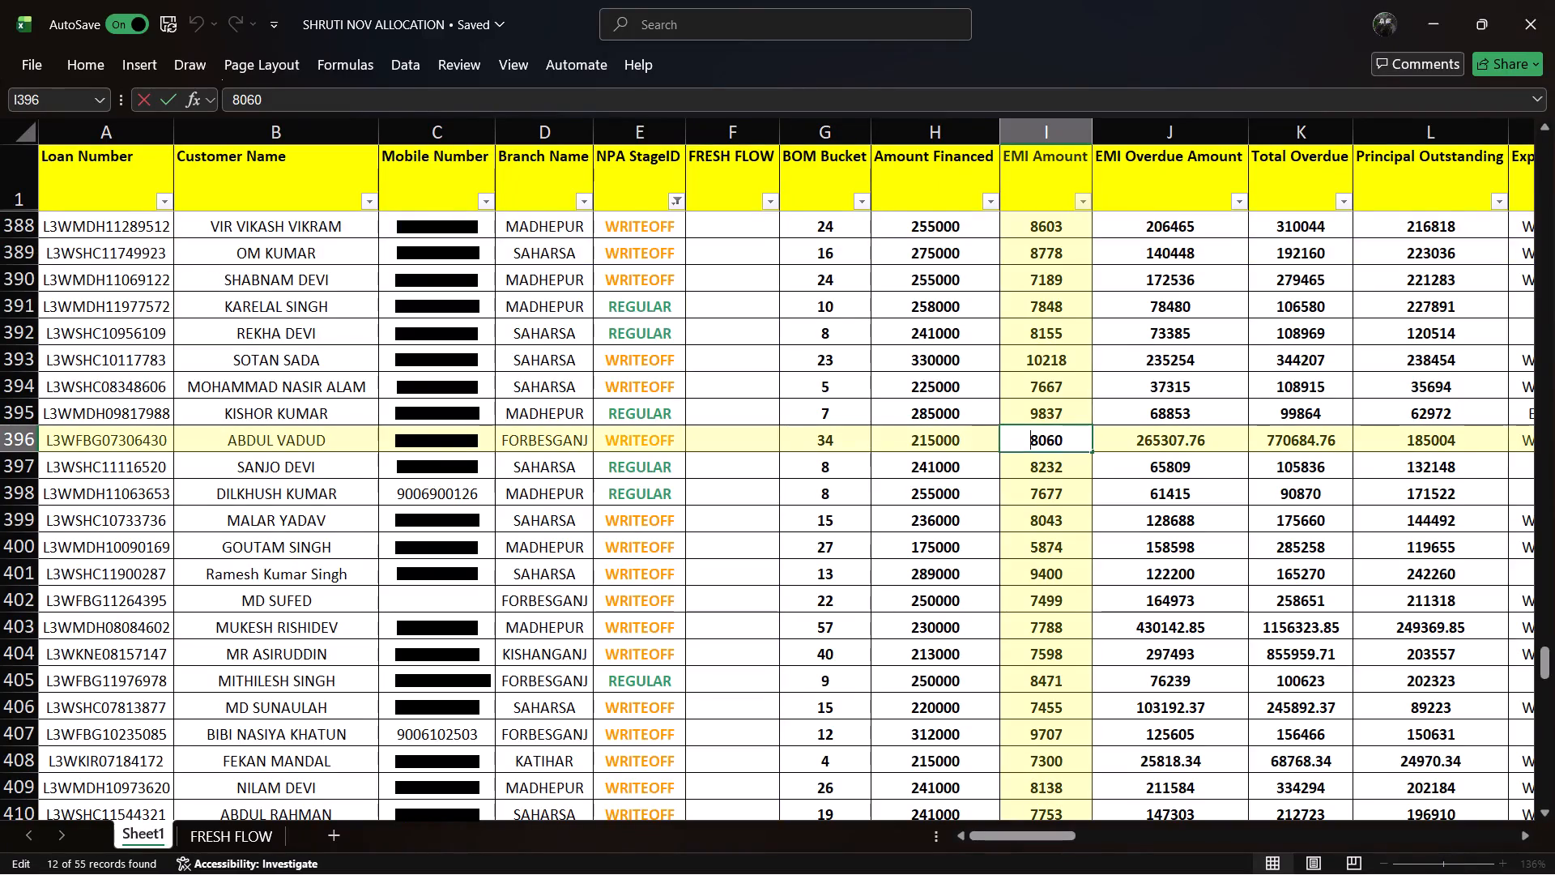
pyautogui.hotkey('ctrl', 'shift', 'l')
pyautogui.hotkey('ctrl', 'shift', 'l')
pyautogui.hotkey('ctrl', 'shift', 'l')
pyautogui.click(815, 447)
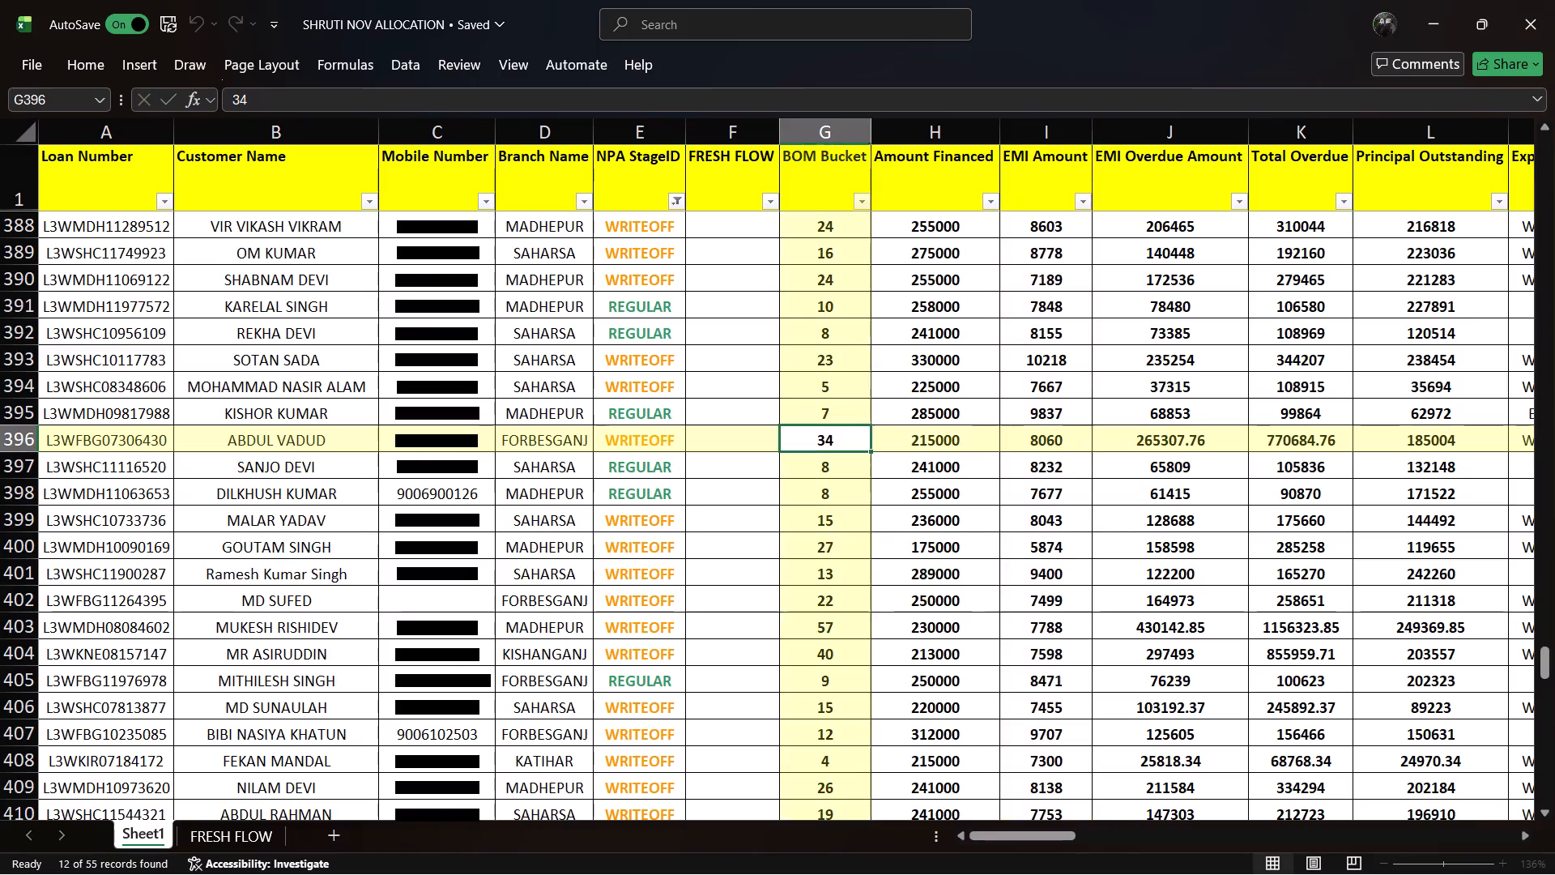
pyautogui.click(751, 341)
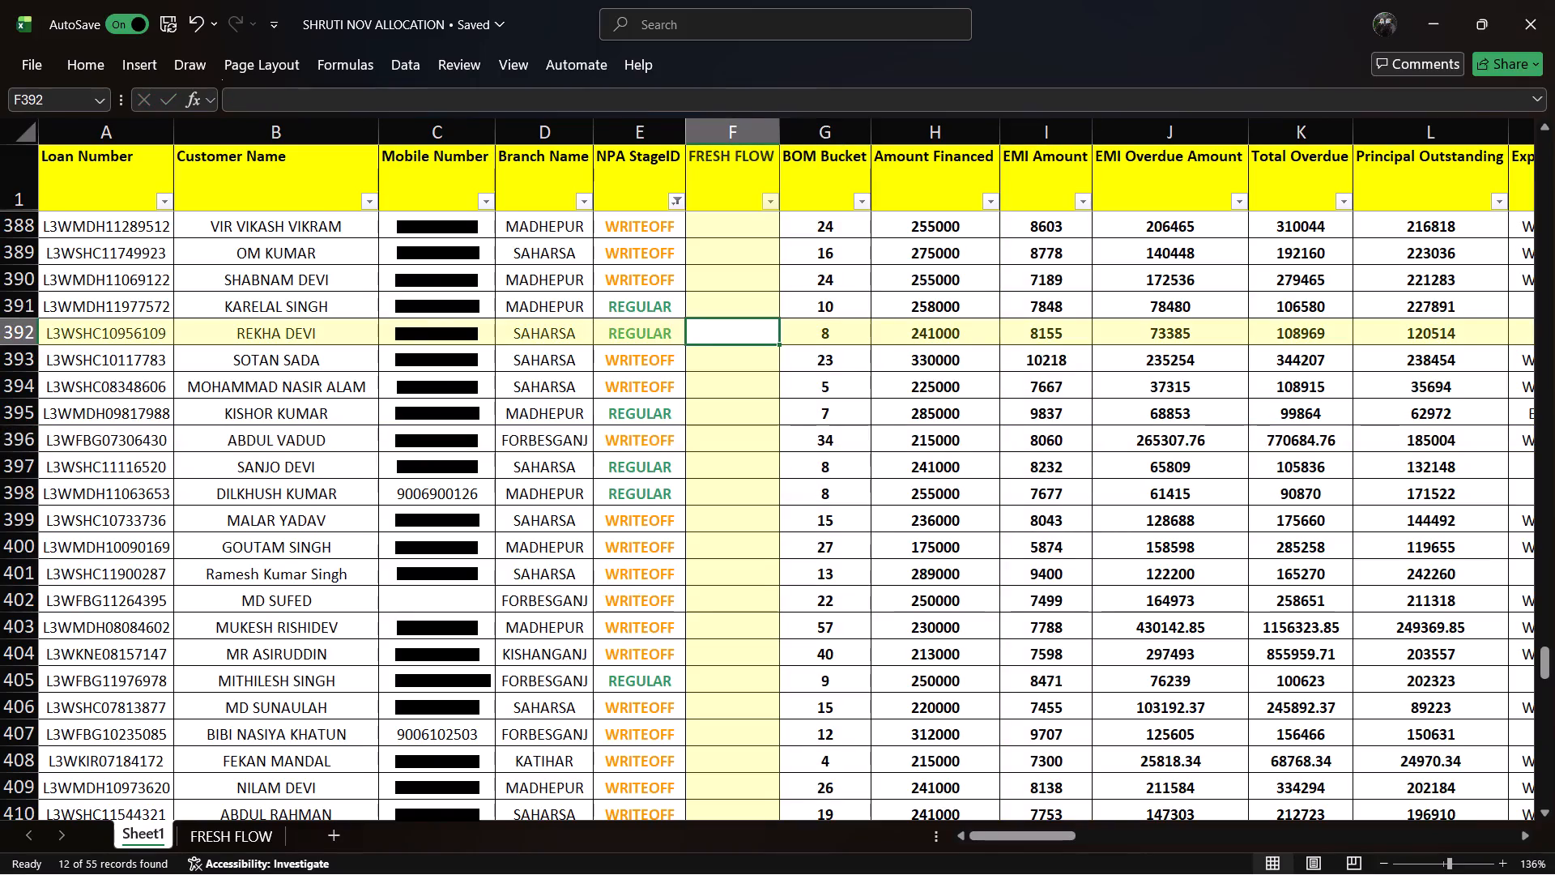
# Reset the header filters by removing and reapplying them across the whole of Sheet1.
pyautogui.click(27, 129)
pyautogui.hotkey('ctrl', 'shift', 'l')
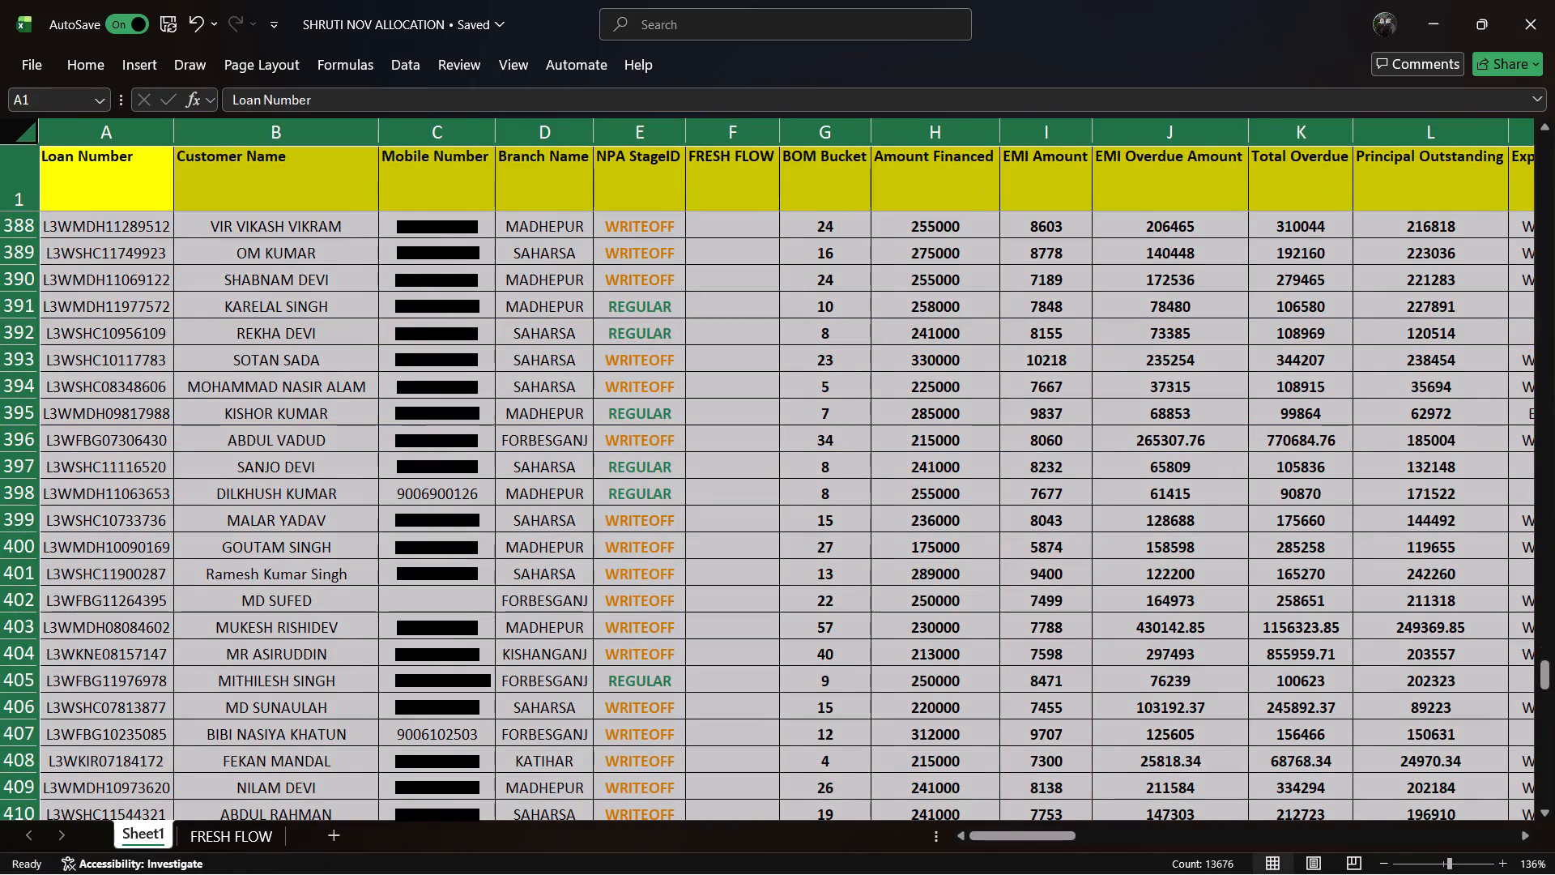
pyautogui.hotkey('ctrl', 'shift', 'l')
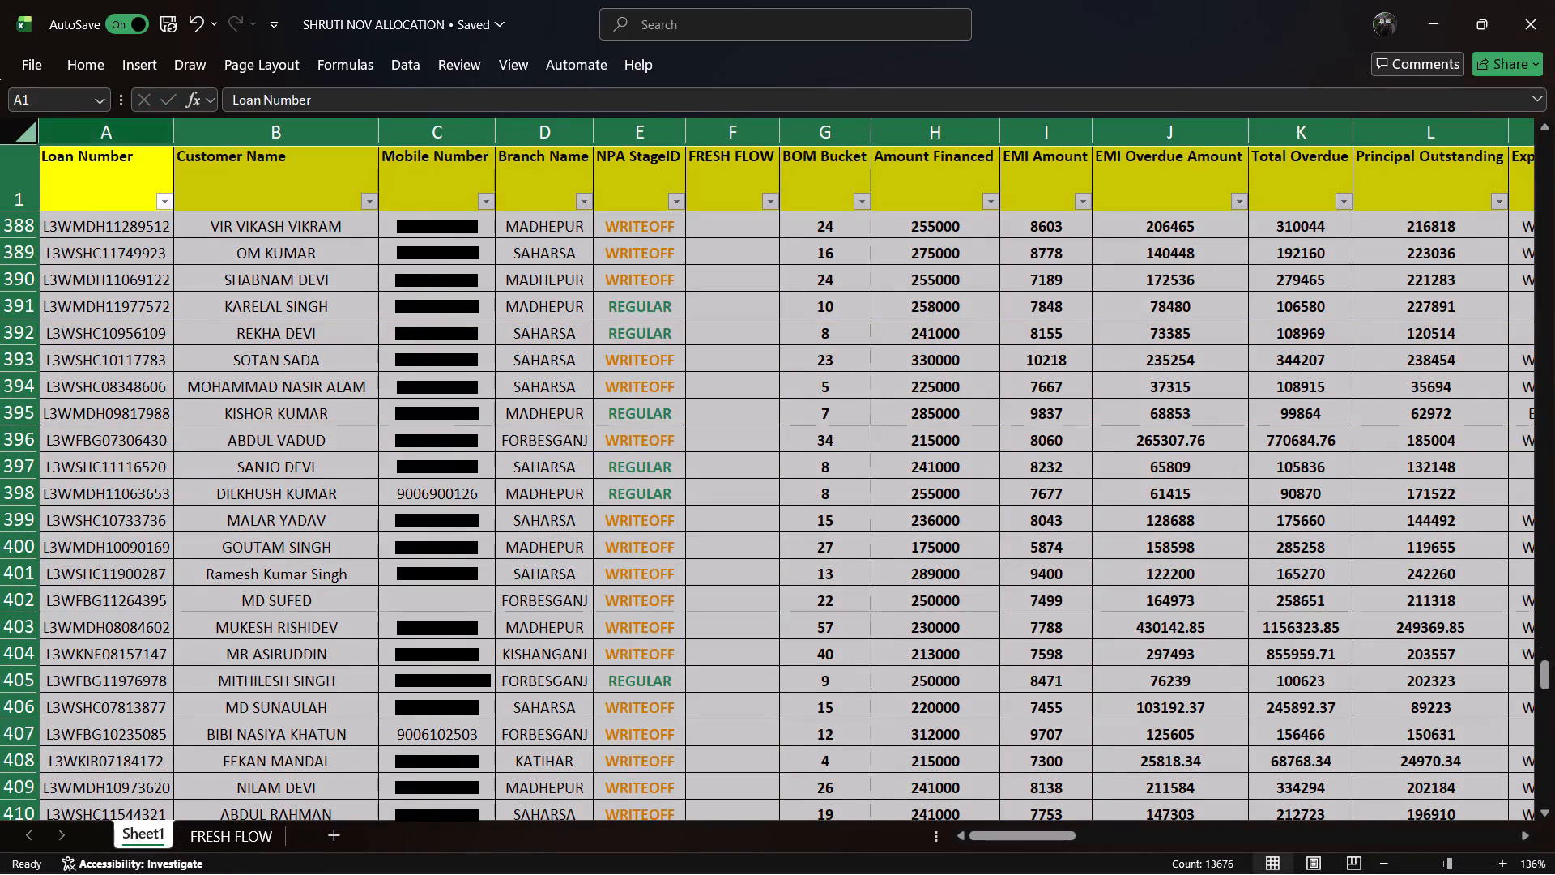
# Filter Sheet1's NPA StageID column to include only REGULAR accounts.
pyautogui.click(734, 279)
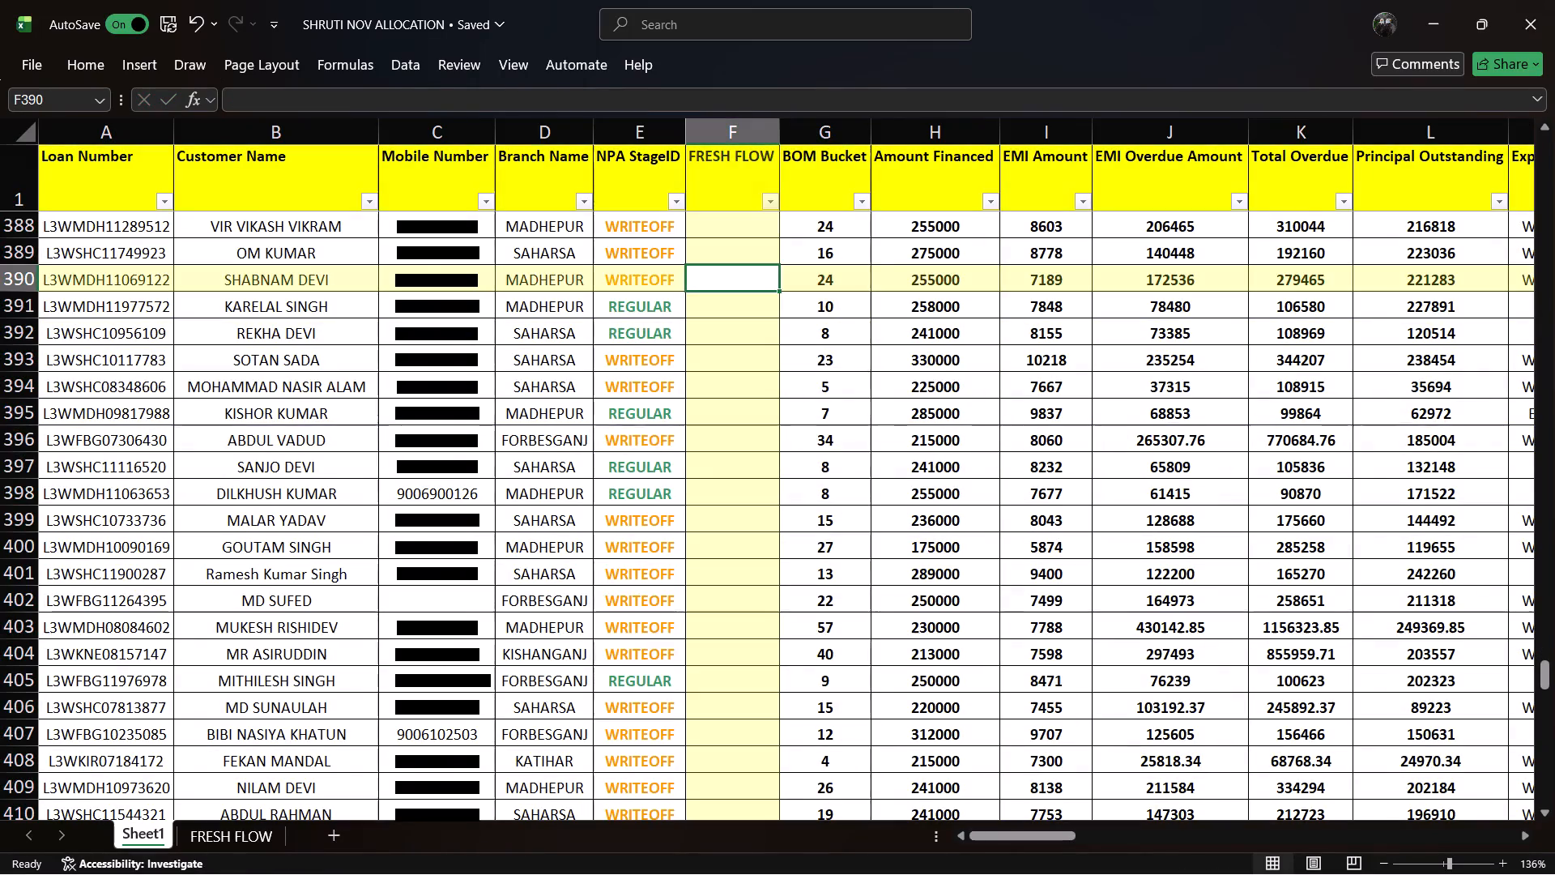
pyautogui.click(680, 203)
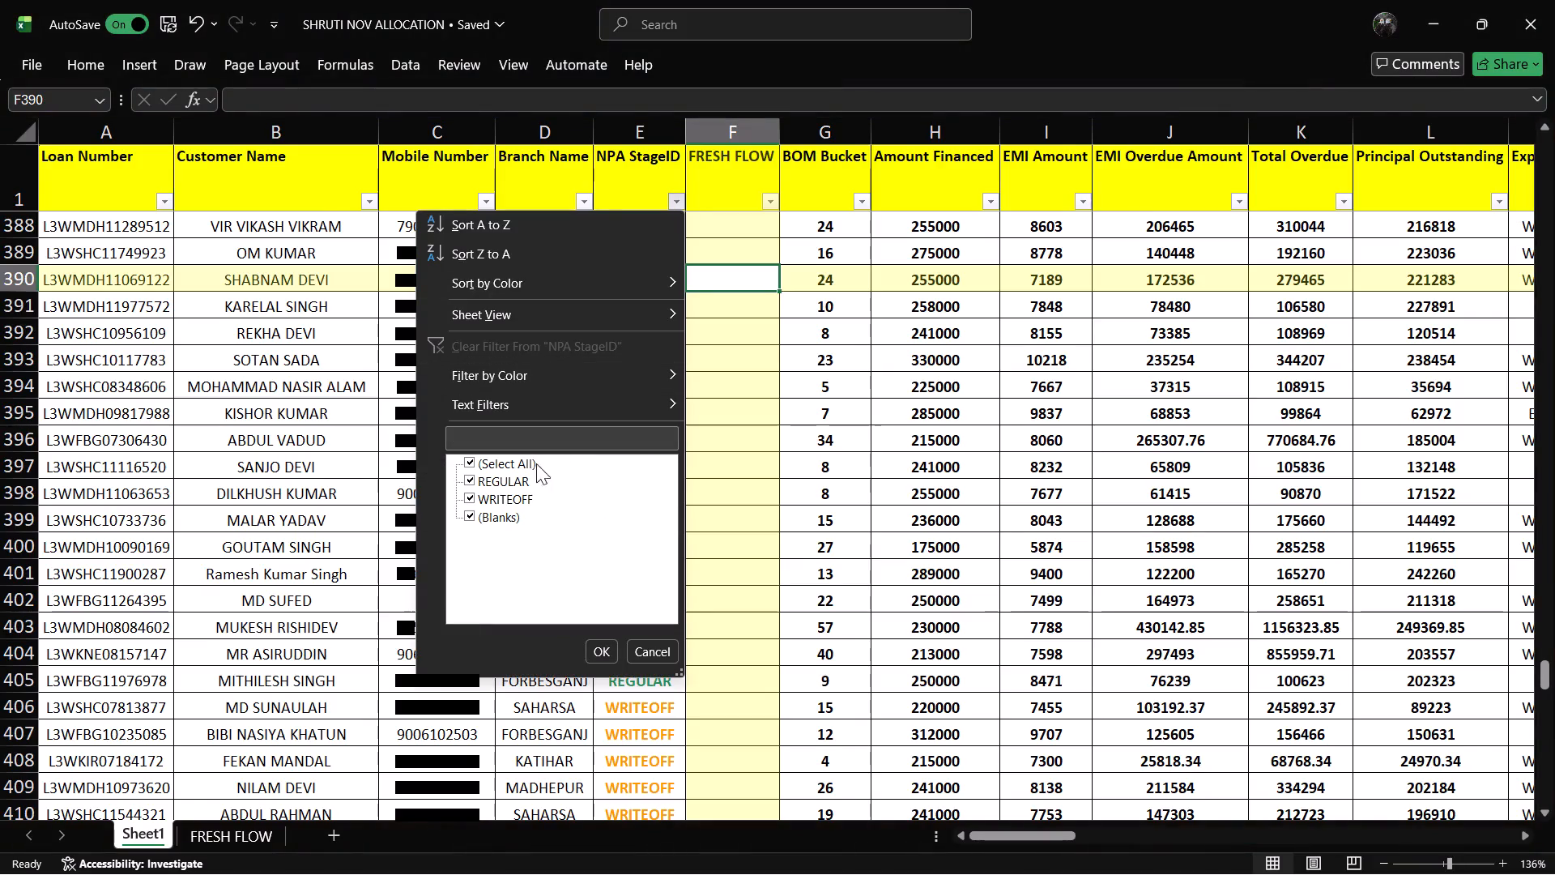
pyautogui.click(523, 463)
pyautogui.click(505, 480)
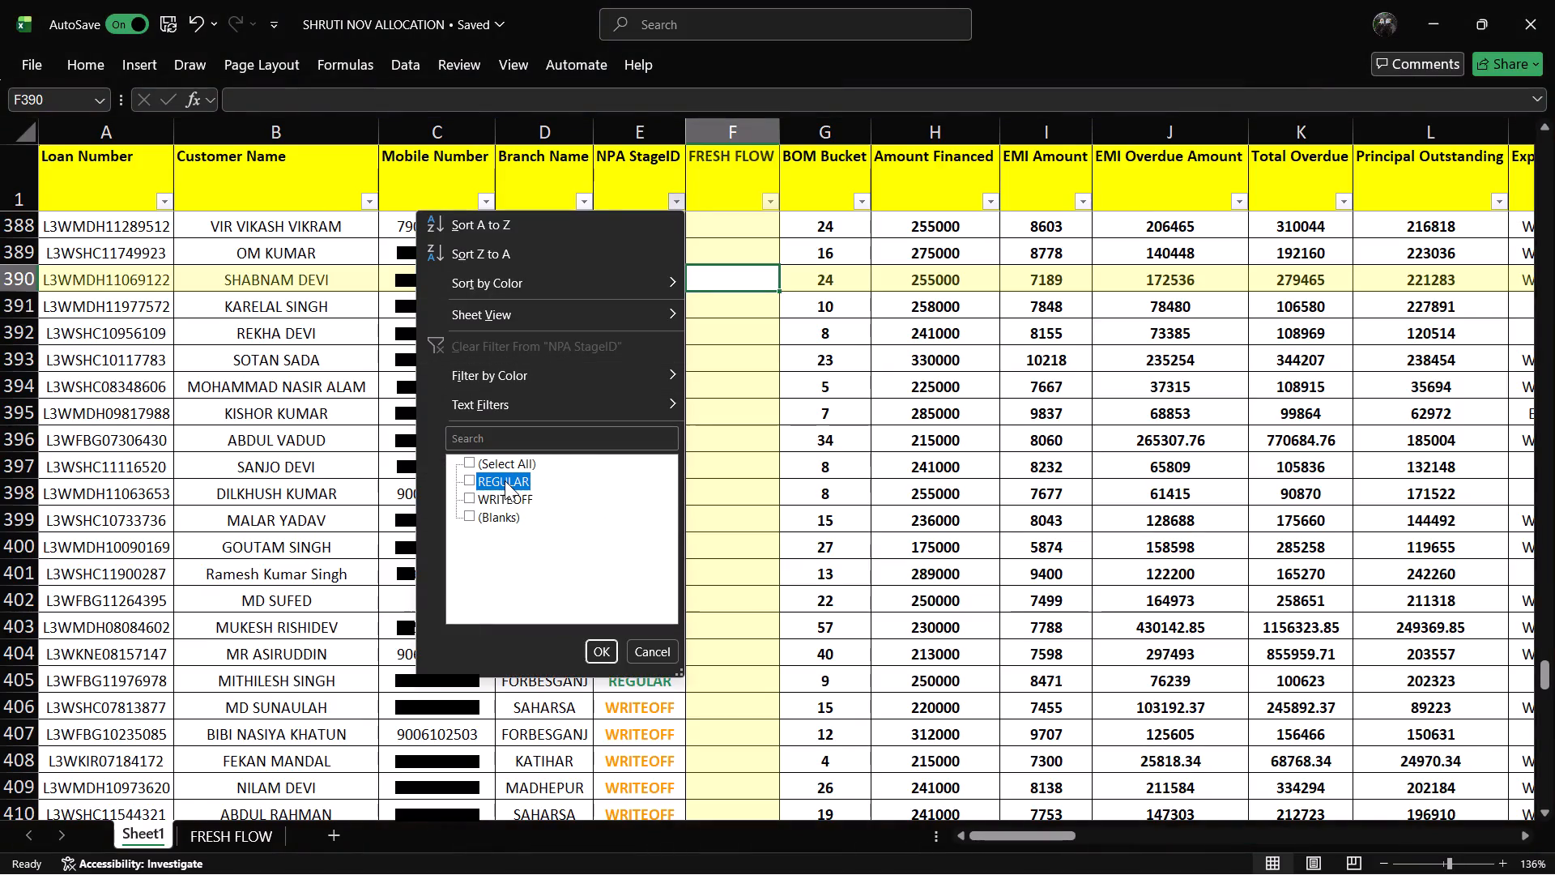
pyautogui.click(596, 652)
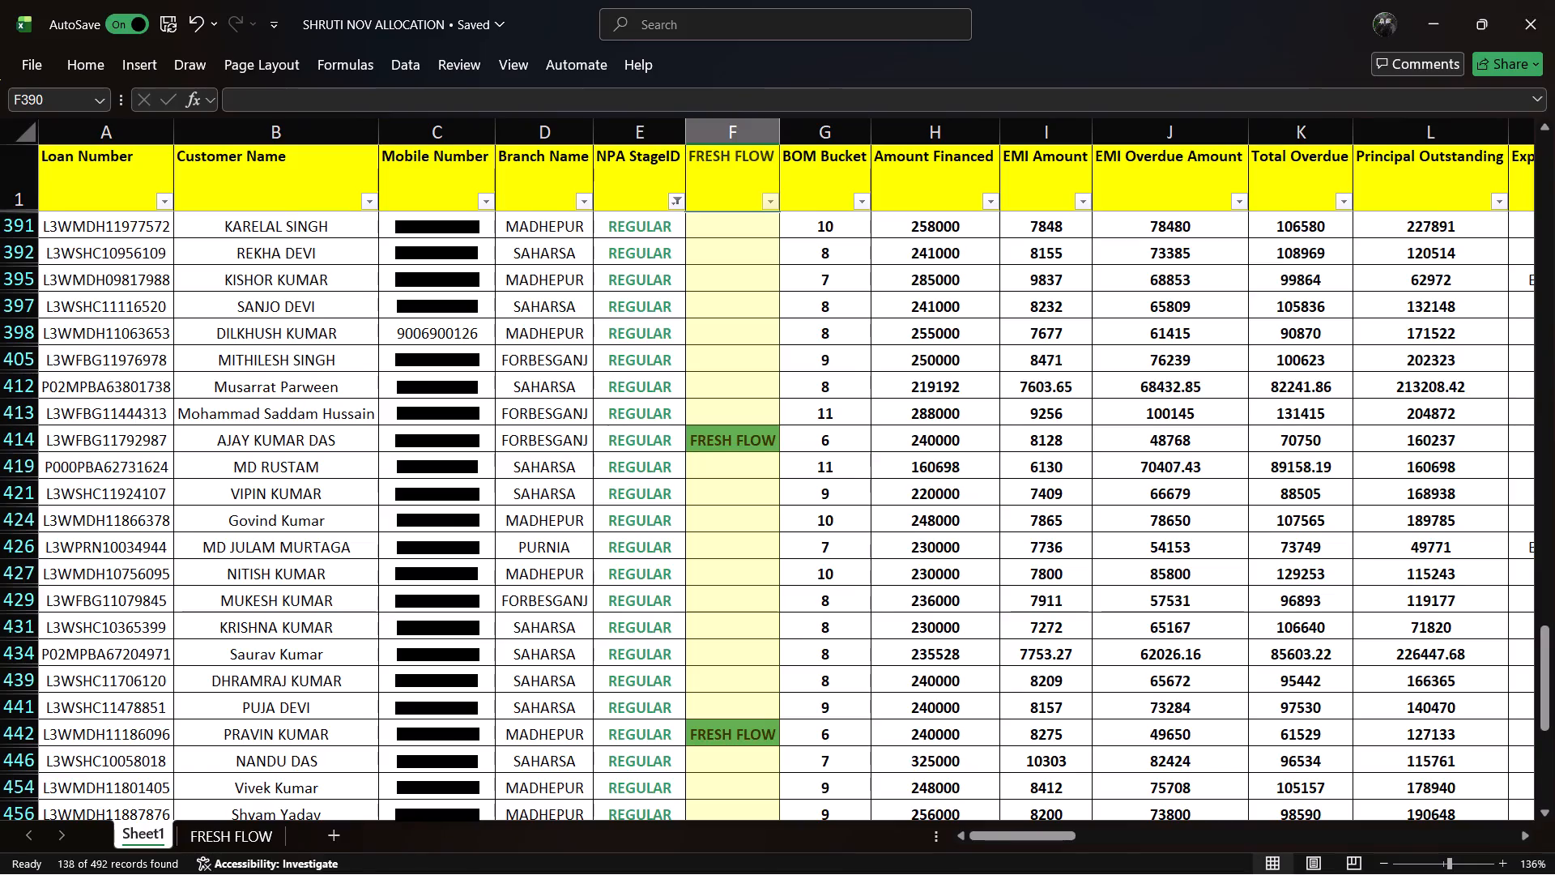
# Examine the filtered REGULAR accounts in Sheet1, checking the NPA StageID column, BOM Bucket and the row 391 account back to its Loan Number.
pyautogui.click(641, 130)
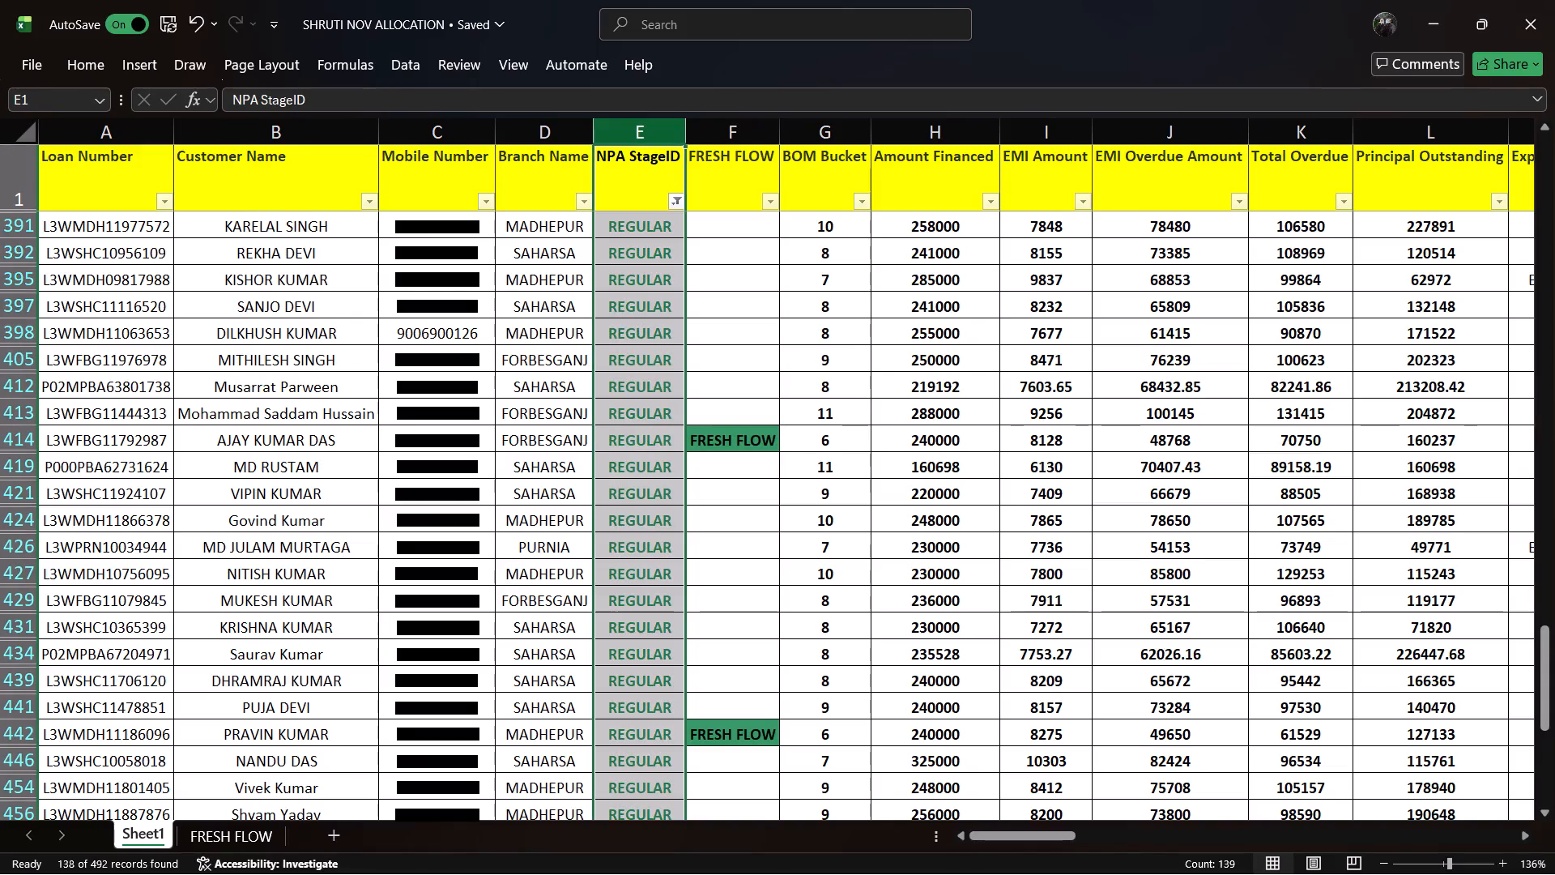
pyautogui.click(837, 421)
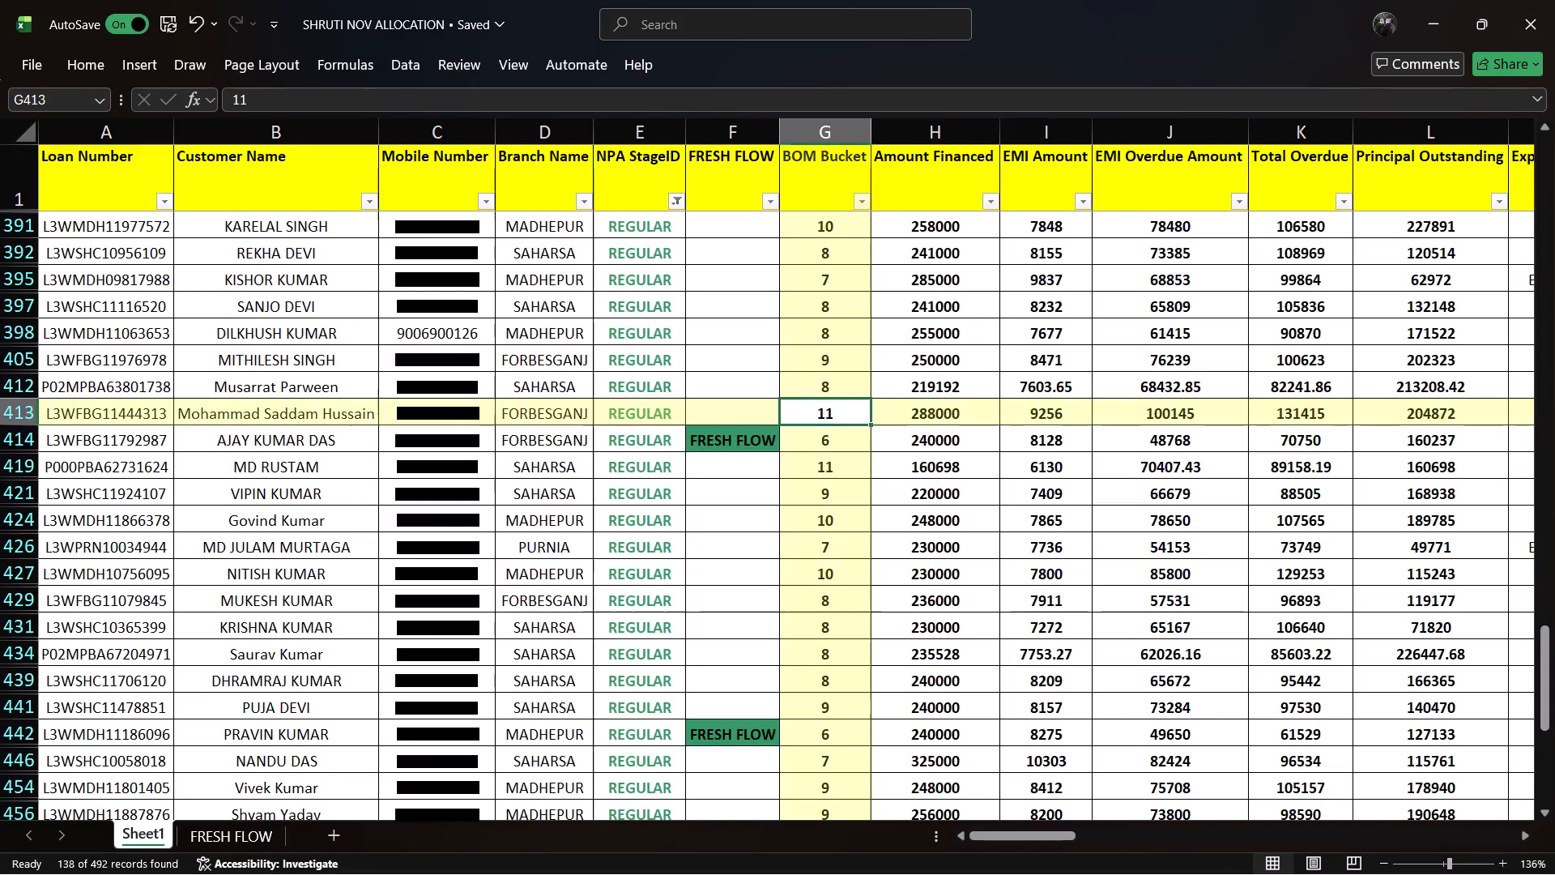
pyautogui.click(633, 221)
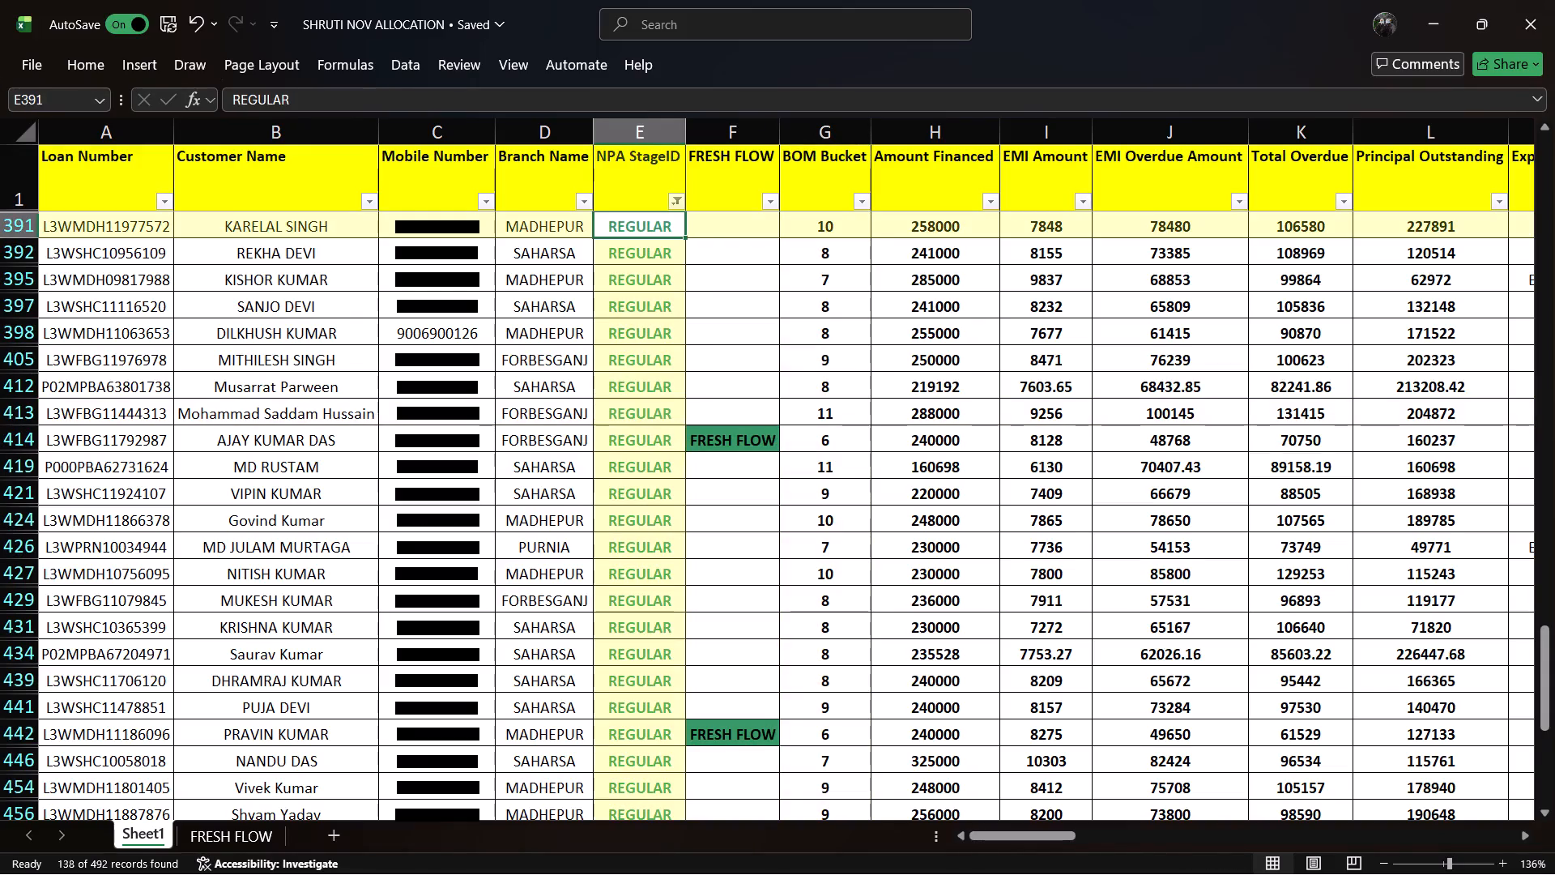
pyautogui.press('Left')
pyautogui.press('Left')
pyautogui.press('Left')
pyautogui.press('Left')
pyautogui.press('Left')
pyautogui.press('Left')
pyautogui.press('Left')
pyautogui.press('Left')
pyautogui.press('Left')
pyautogui.press('Left')
pyautogui.press('Left')
pyautogui.press('Left')
pyautogui.press('Left')
pyautogui.press('Left')
pyautogui.press('Left')
pyautogui.press('Left')
pyautogui.press('Left')
pyautogui.press('Left')
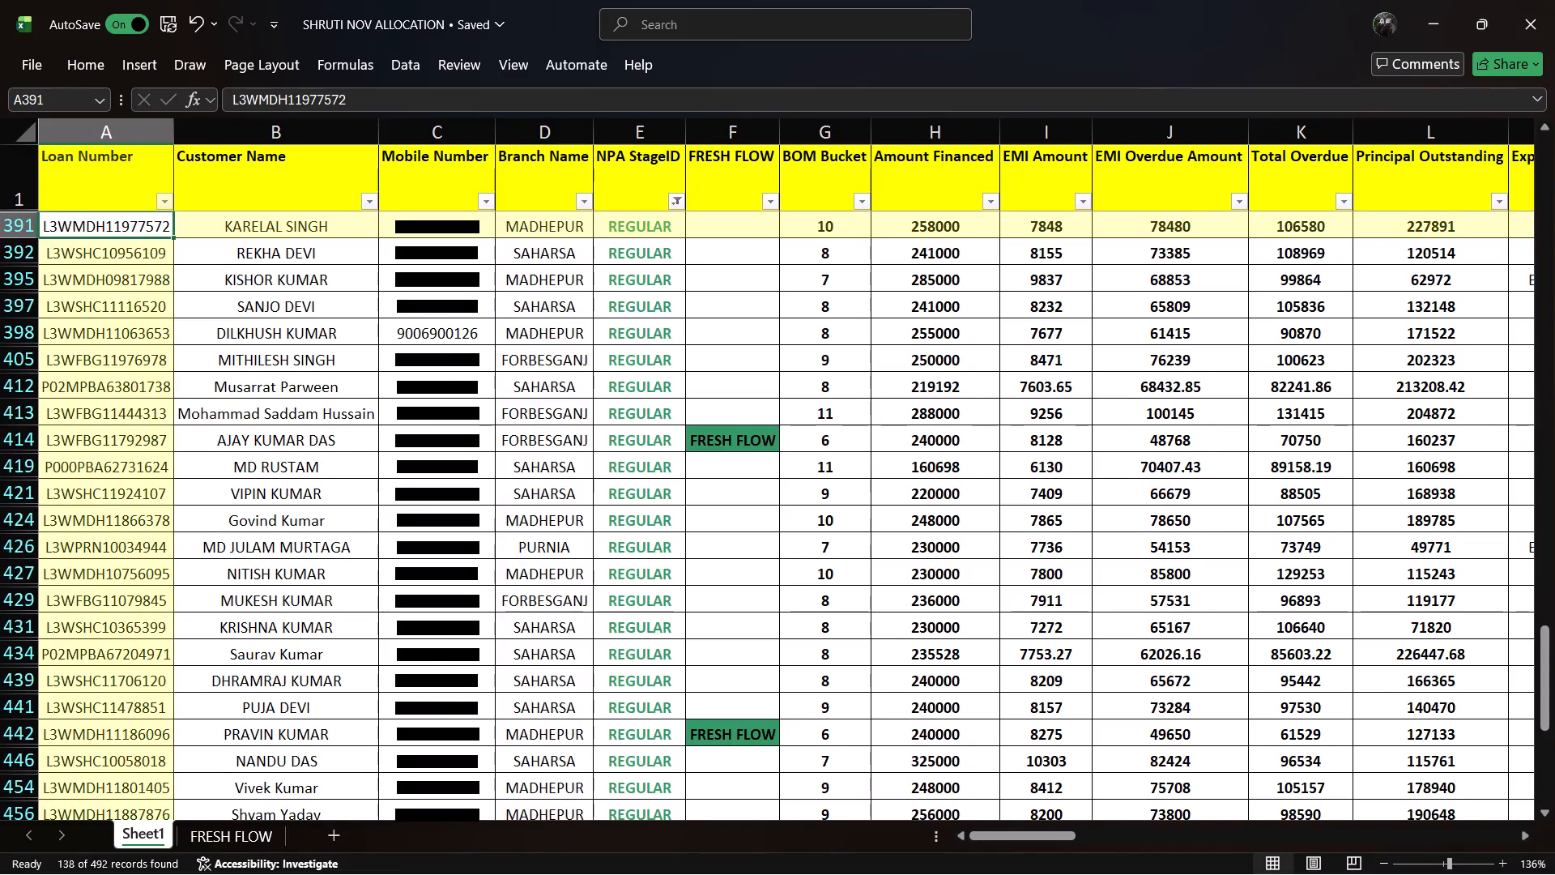
# Remove the header filters from Sheet1 to show every account again.
pyautogui.hotkey('ctrl', 'shift', 'l')
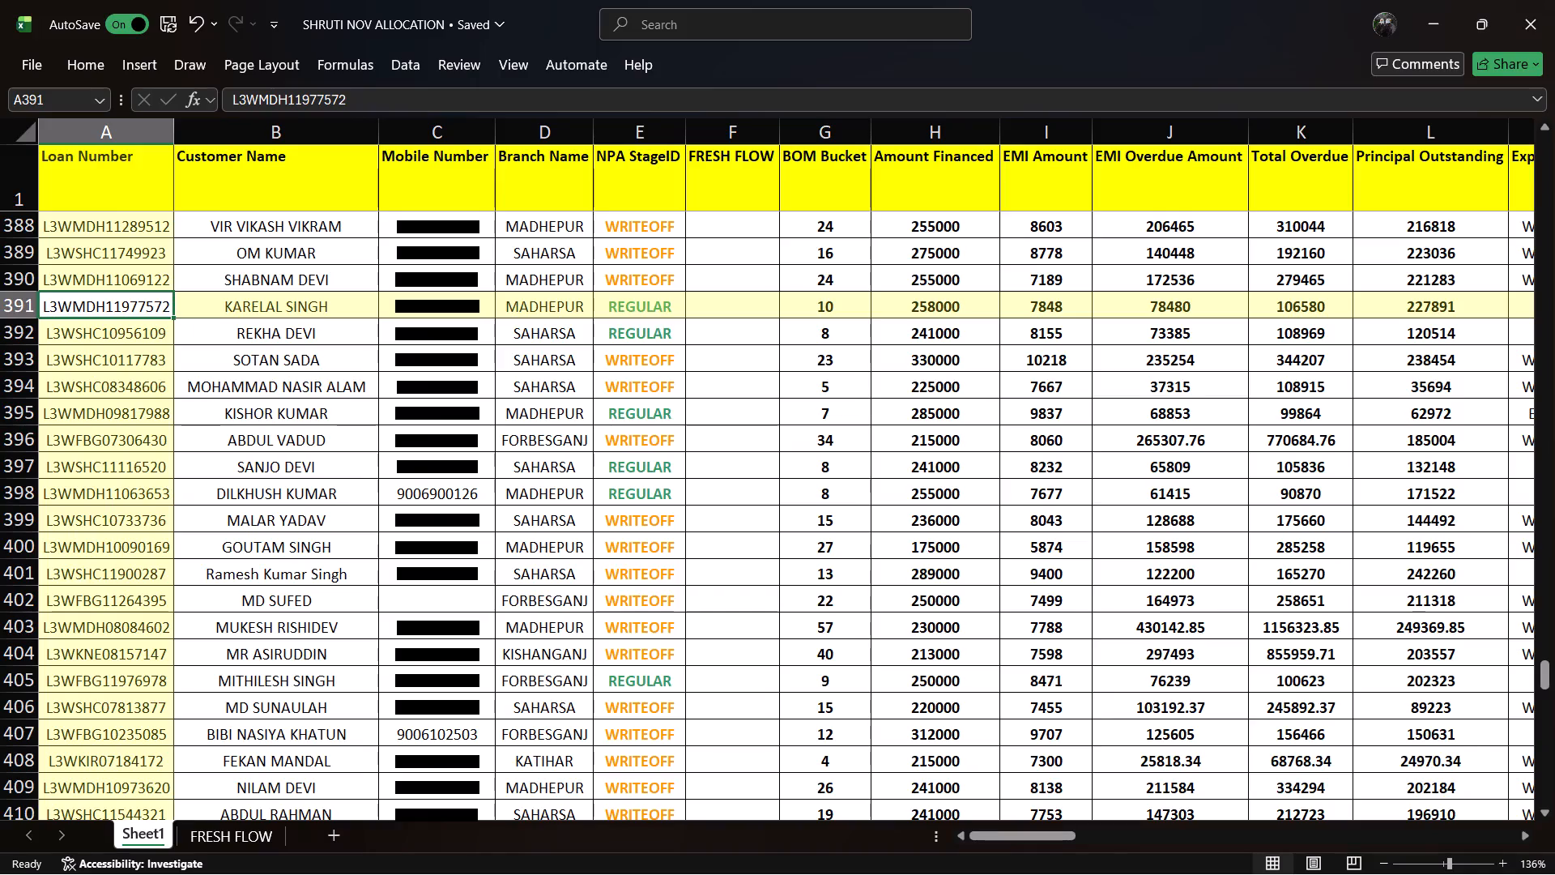
# Switch to FRESH FLOW and examine the row 12 account's details from its FoS Name across to its CALLING DATE.
pyautogui.click(232, 846)
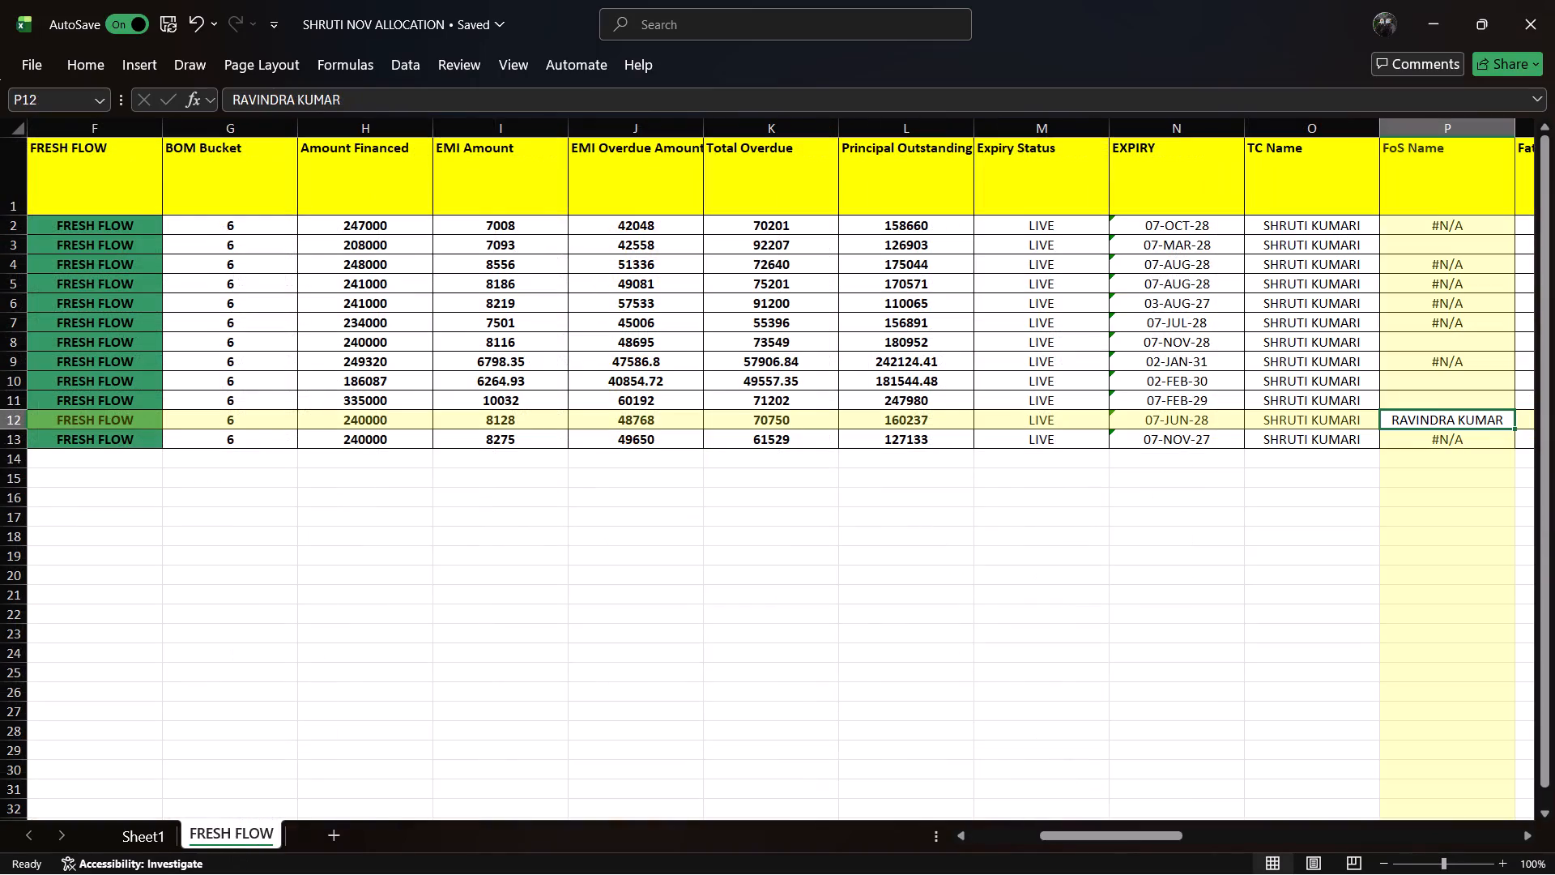
pyautogui.press('Right')
pyautogui.press('Right')
pyautogui.press('Right')
pyautogui.press('Right')
pyautogui.press('Right')
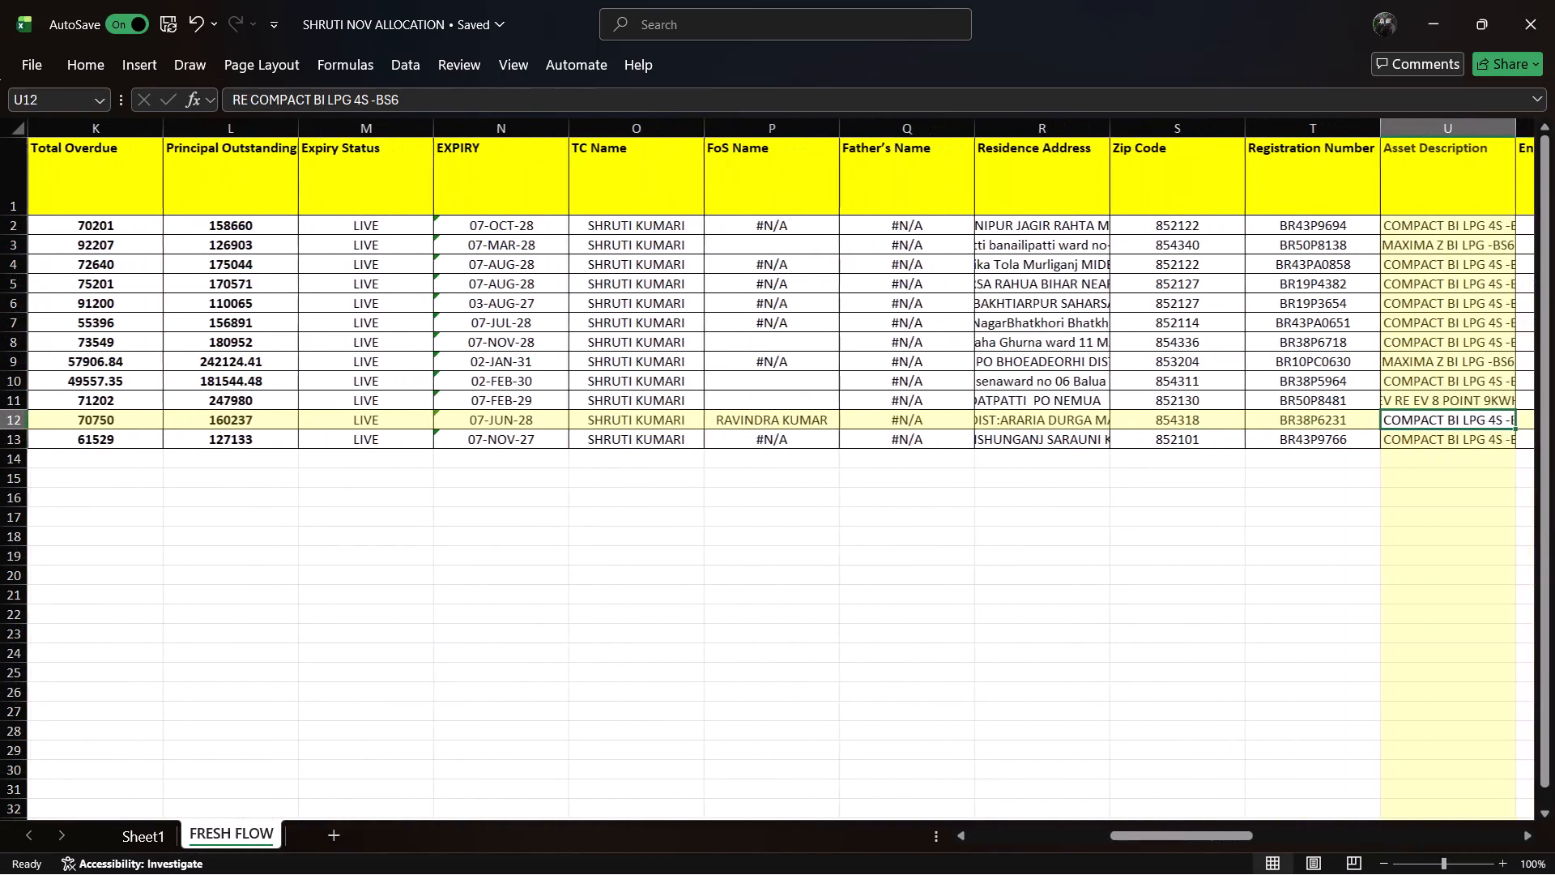
pyautogui.press('Right')
pyautogui.press('Right')
pyautogui.press('Right')
pyautogui.press('Right')
pyautogui.press('Right')
pyautogui.press('Right')
pyautogui.press('Right')
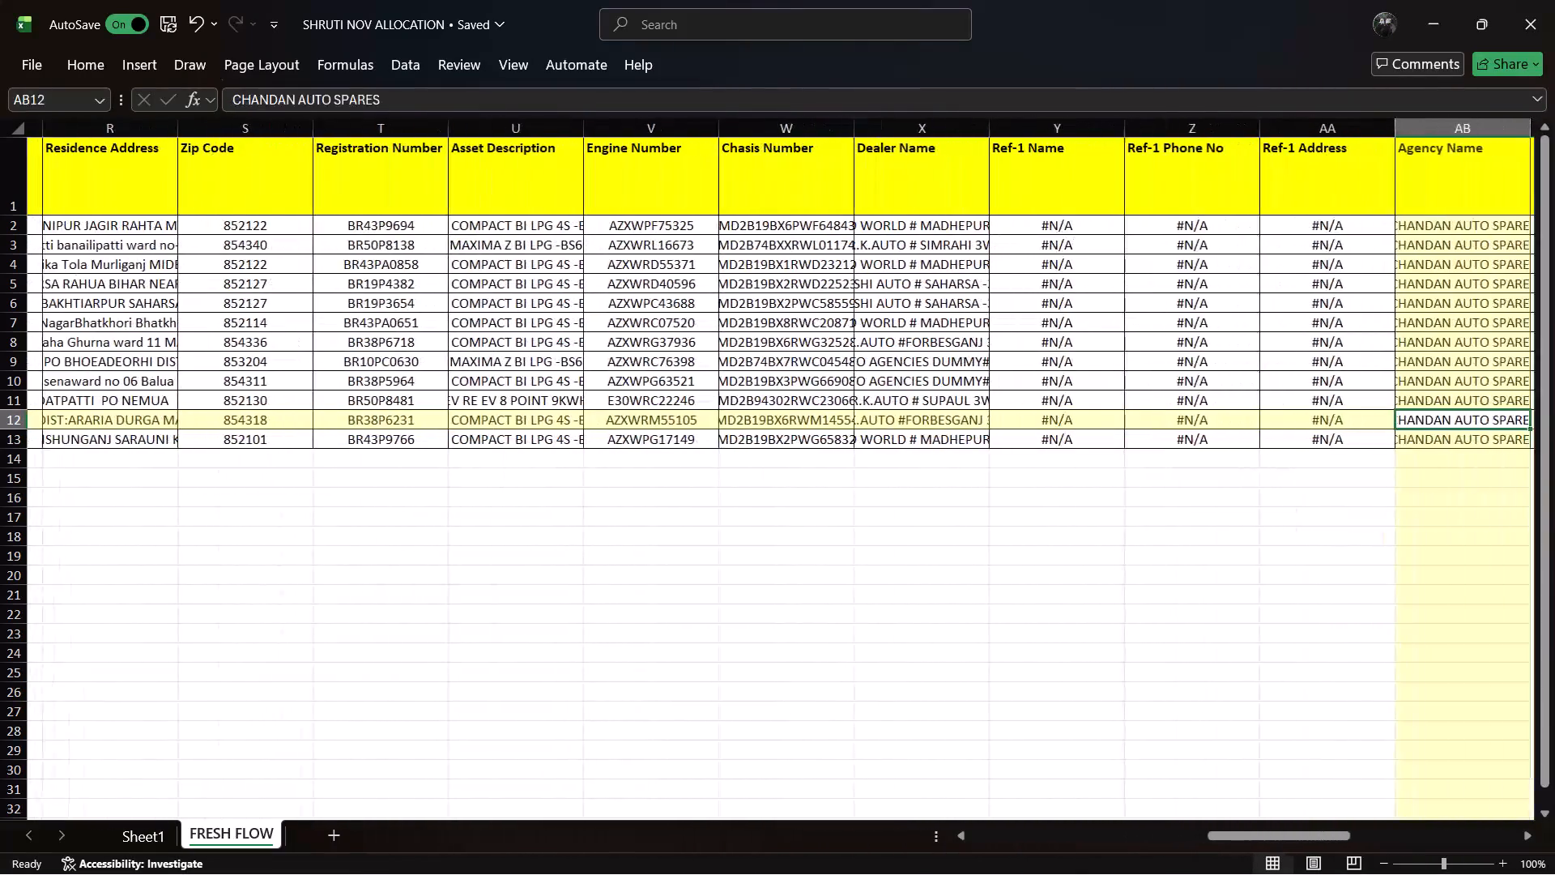
pyautogui.press('Right')
pyautogui.press('Right')
pyautogui.press('Right')
pyautogui.press('Right')
pyautogui.press('Right')
pyautogui.press('Right')
pyautogui.press('Right')
pyautogui.press('Right')
pyautogui.press('Right')
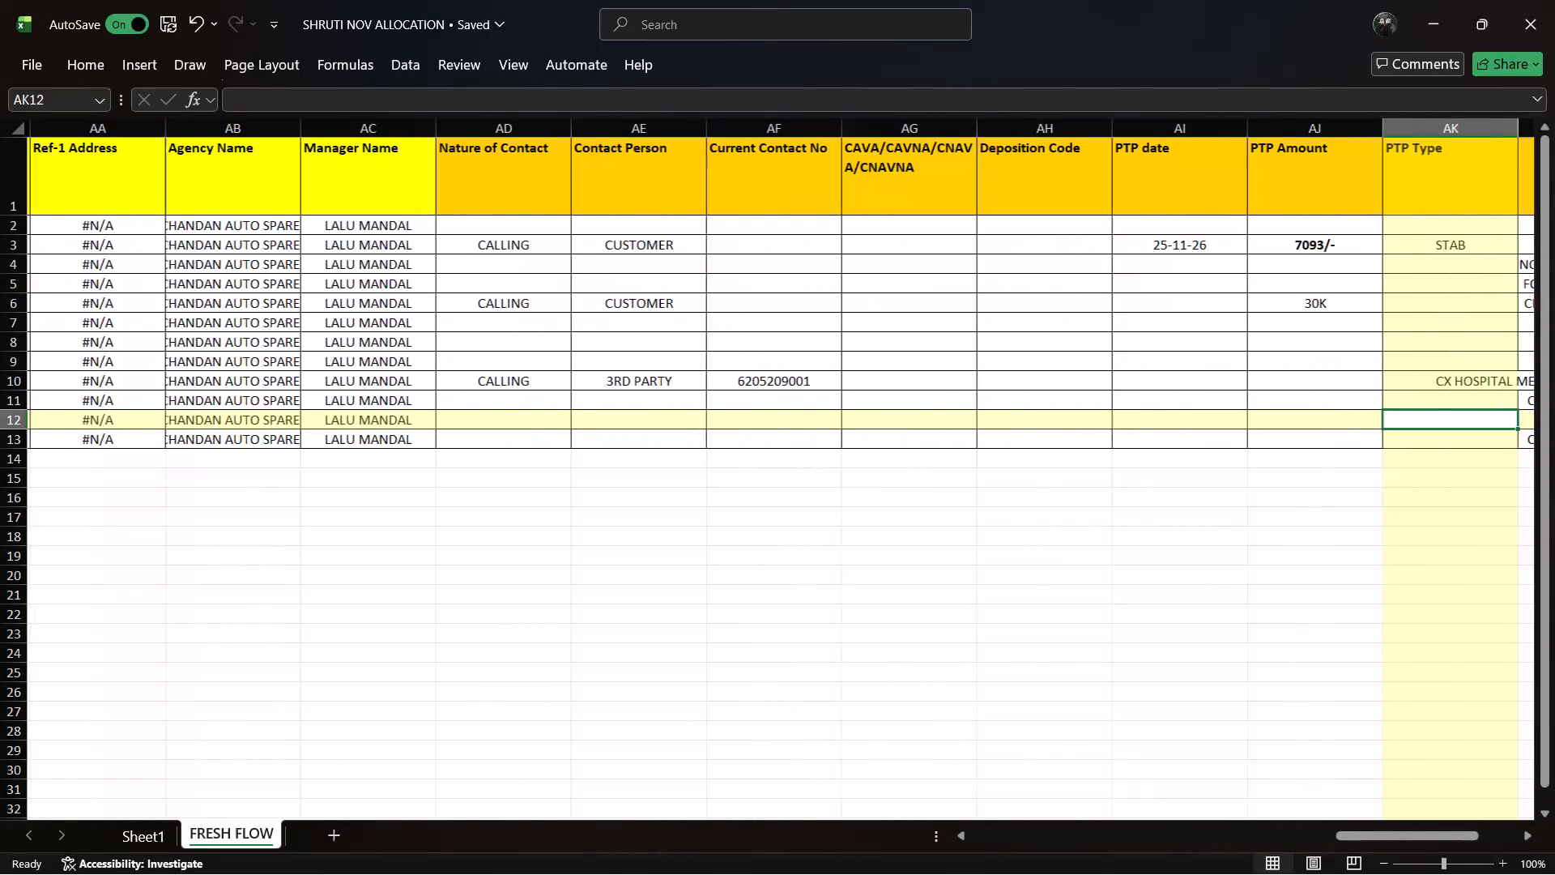
pyautogui.press('Right')
pyautogui.press('Right')
pyautogui.press('Right')
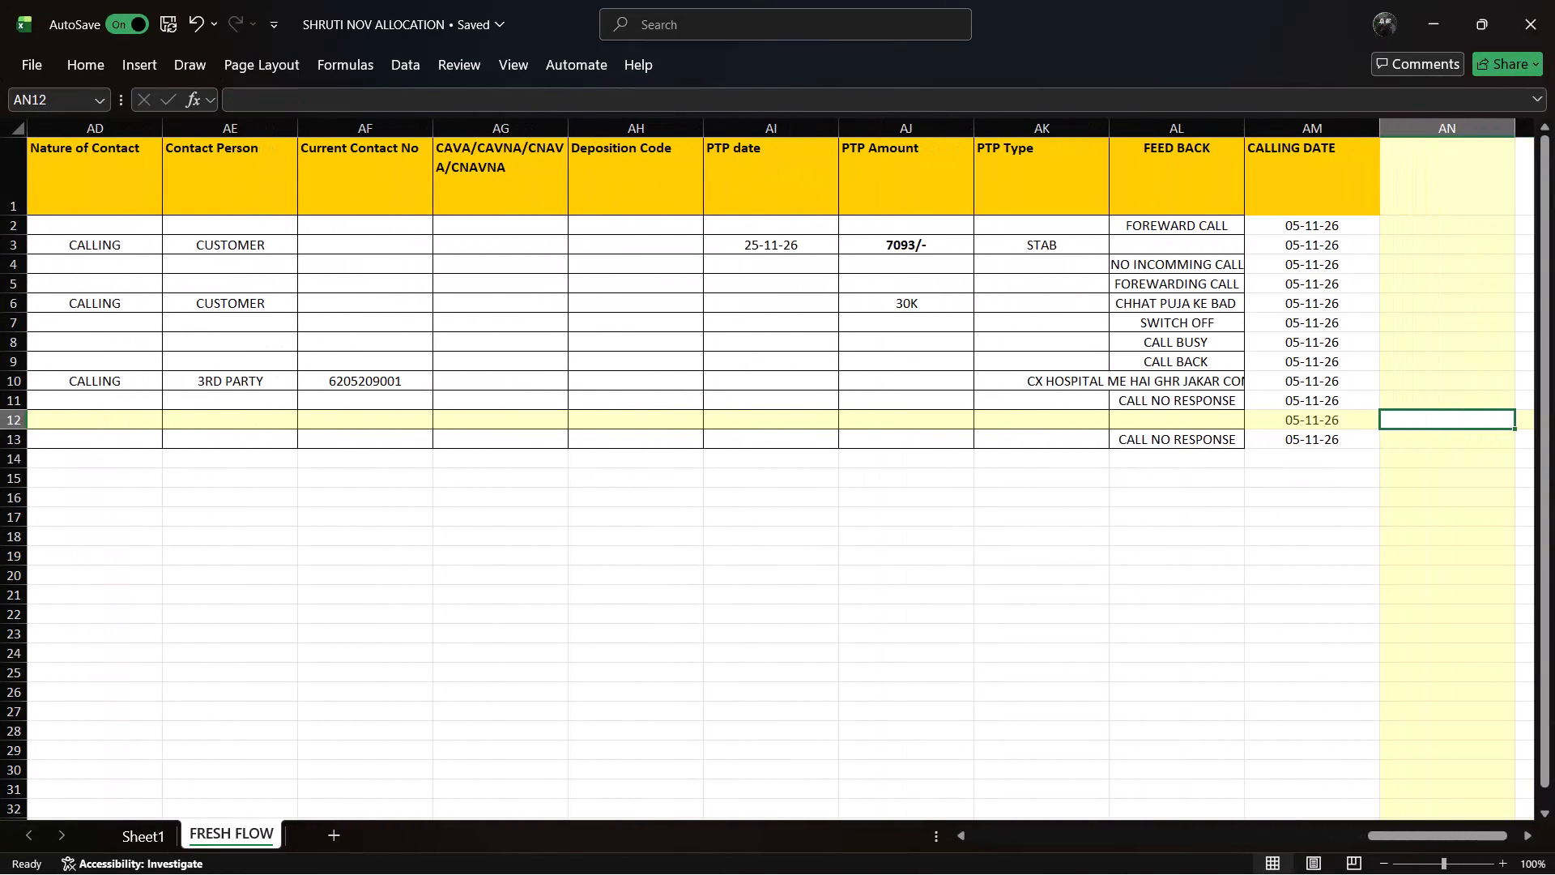
# Review the FEED BACK entries one by one for the FRESH FLOW accounts in rows 2 to 7.
pyautogui.click(1173, 216)
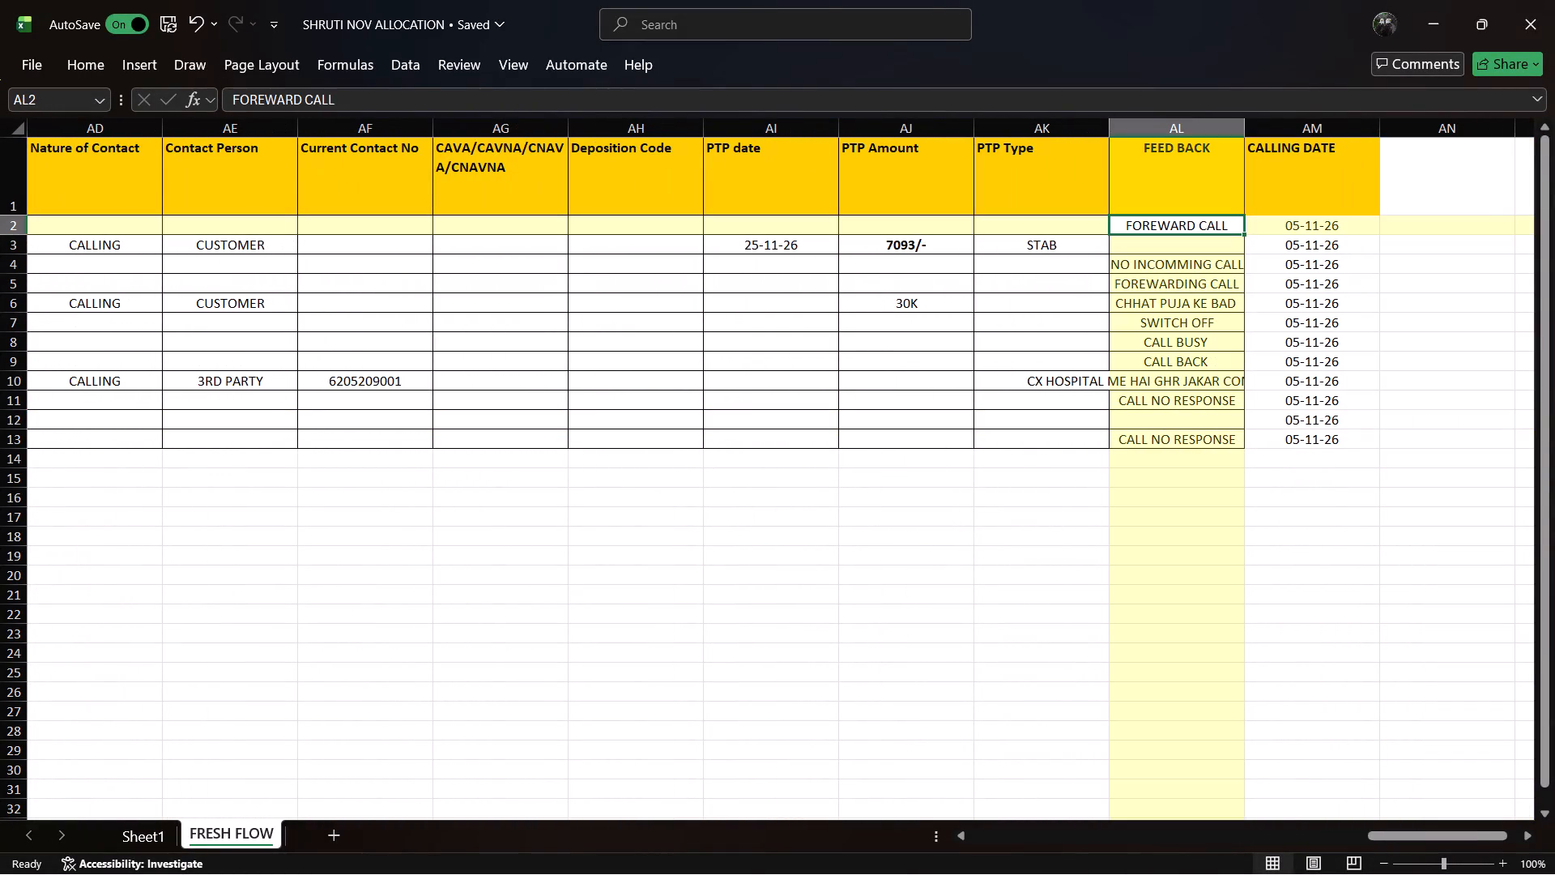
pyautogui.click(1178, 250)
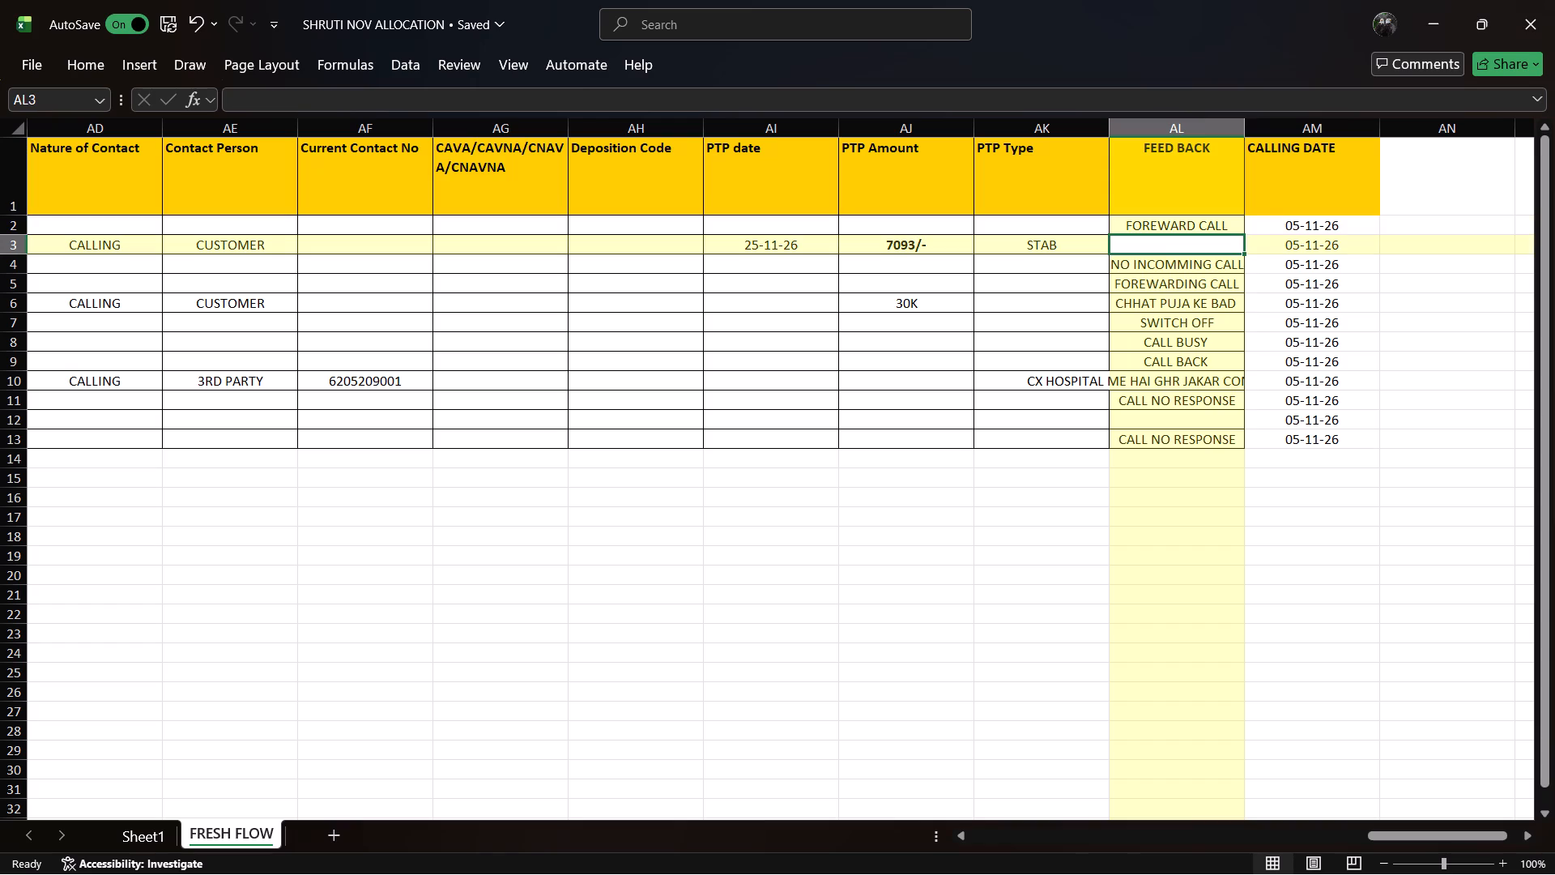
pyautogui.click(1174, 266)
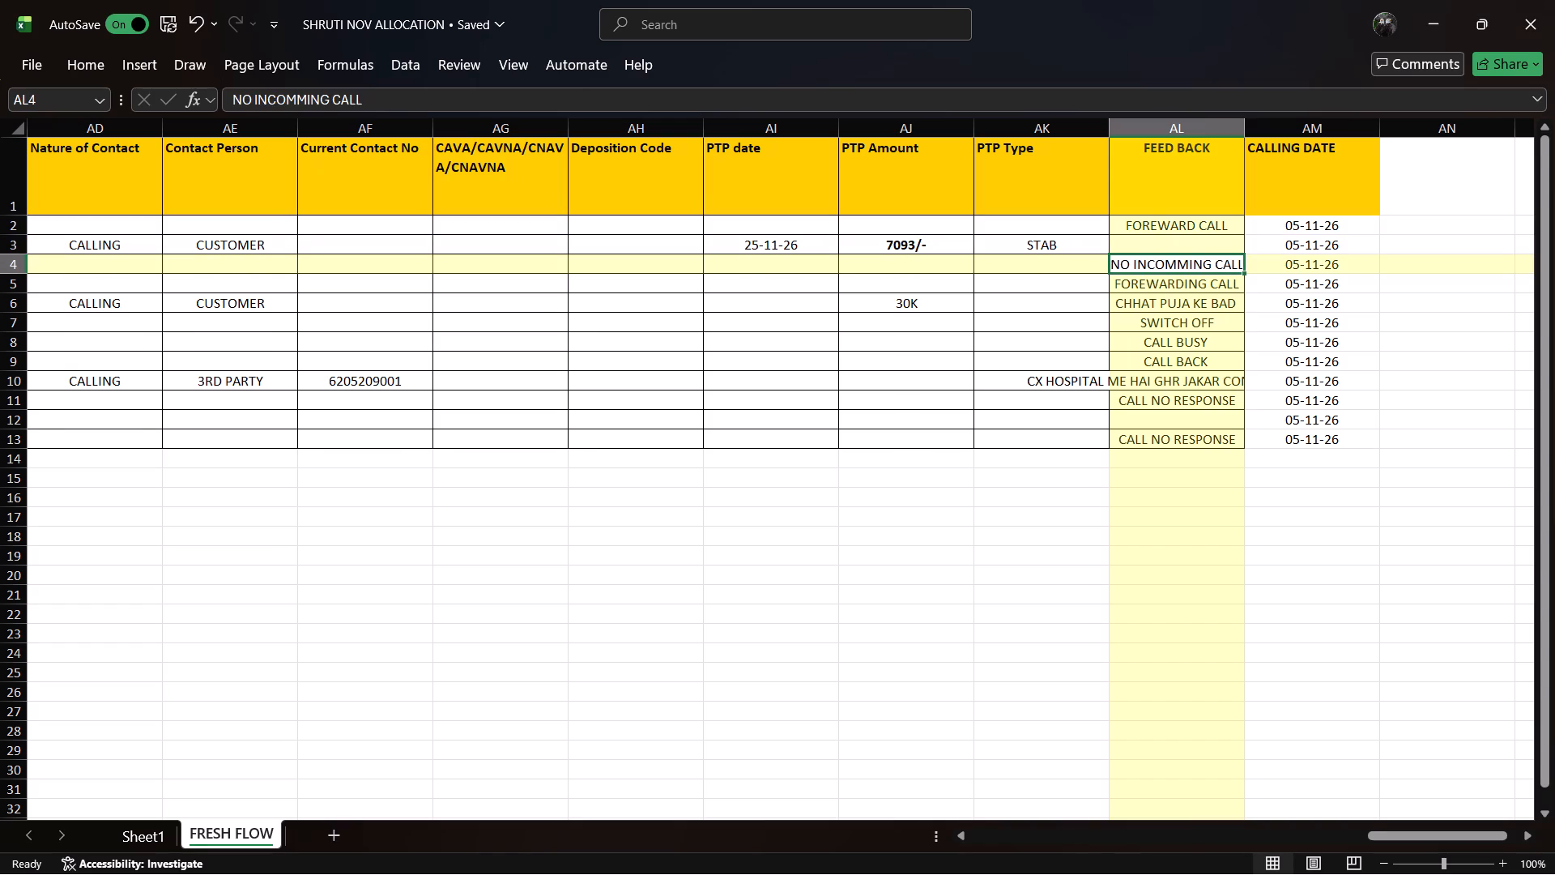
pyautogui.click(1200, 282)
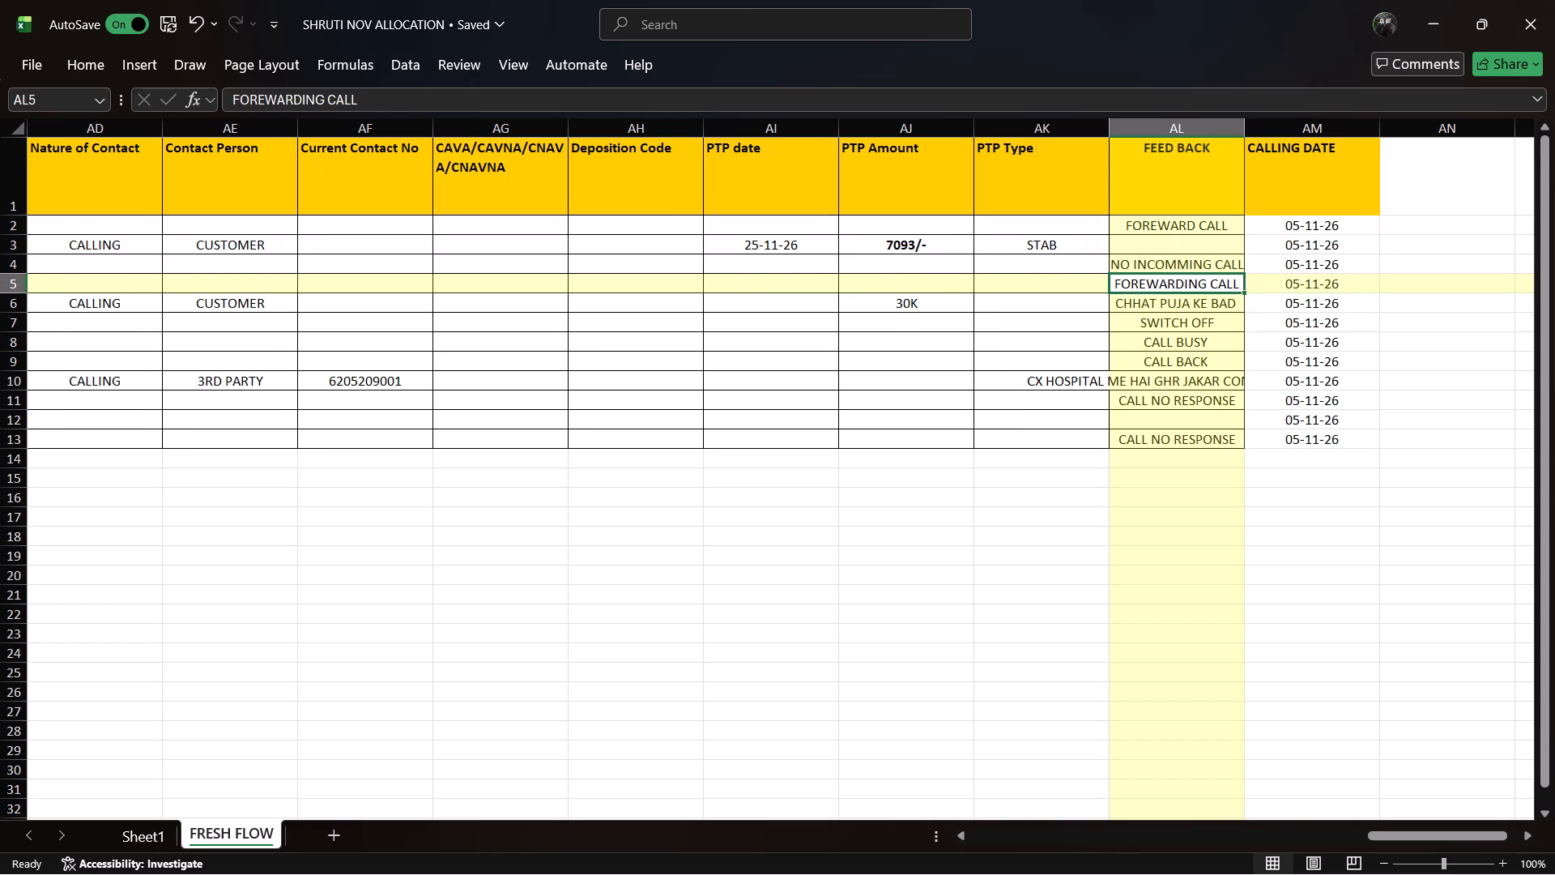
pyautogui.click(1167, 306)
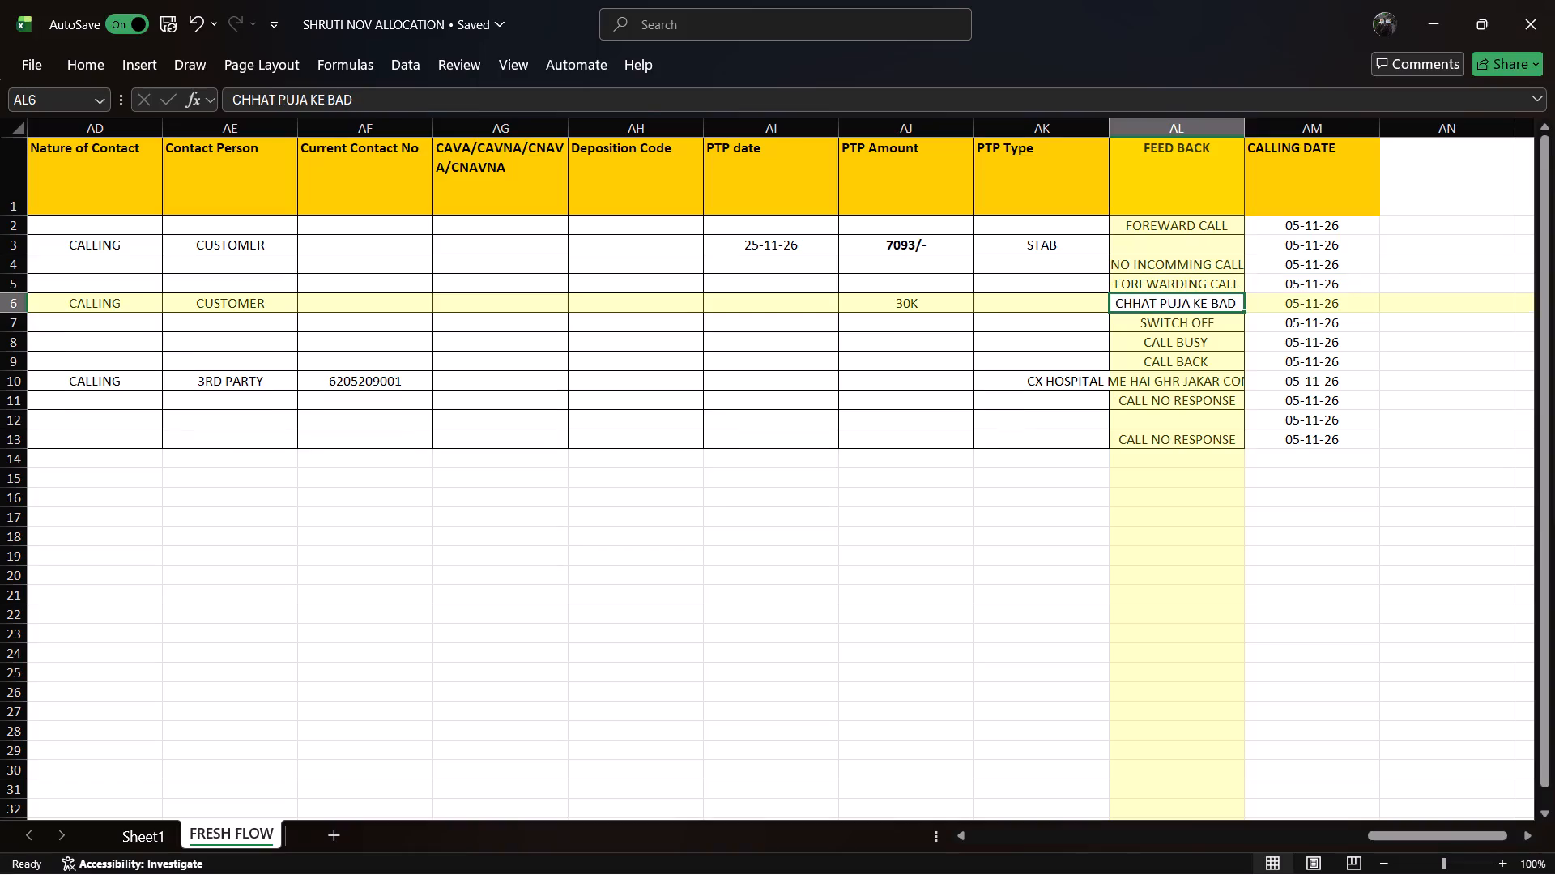
pyautogui.click(1166, 319)
# Trace the row 7 account from its FEED BACK entry back to its Loan Number and examine its Mobile Number.
pyautogui.press('Left')
pyautogui.press('Left')
pyautogui.press('Left')
pyautogui.press('Left')
pyautogui.press('Left')
pyautogui.press('Left')
pyautogui.press('Left')
pyautogui.press('Left')
pyautogui.press('Left')
pyautogui.press('Left')
pyautogui.press('Left')
pyautogui.press('Left')
pyautogui.press('Left')
pyautogui.press('Left')
pyautogui.press('Left')
pyautogui.press('Left')
pyautogui.press('Left')
pyautogui.press('Left')
pyautogui.press('Left')
pyautogui.press('Left')
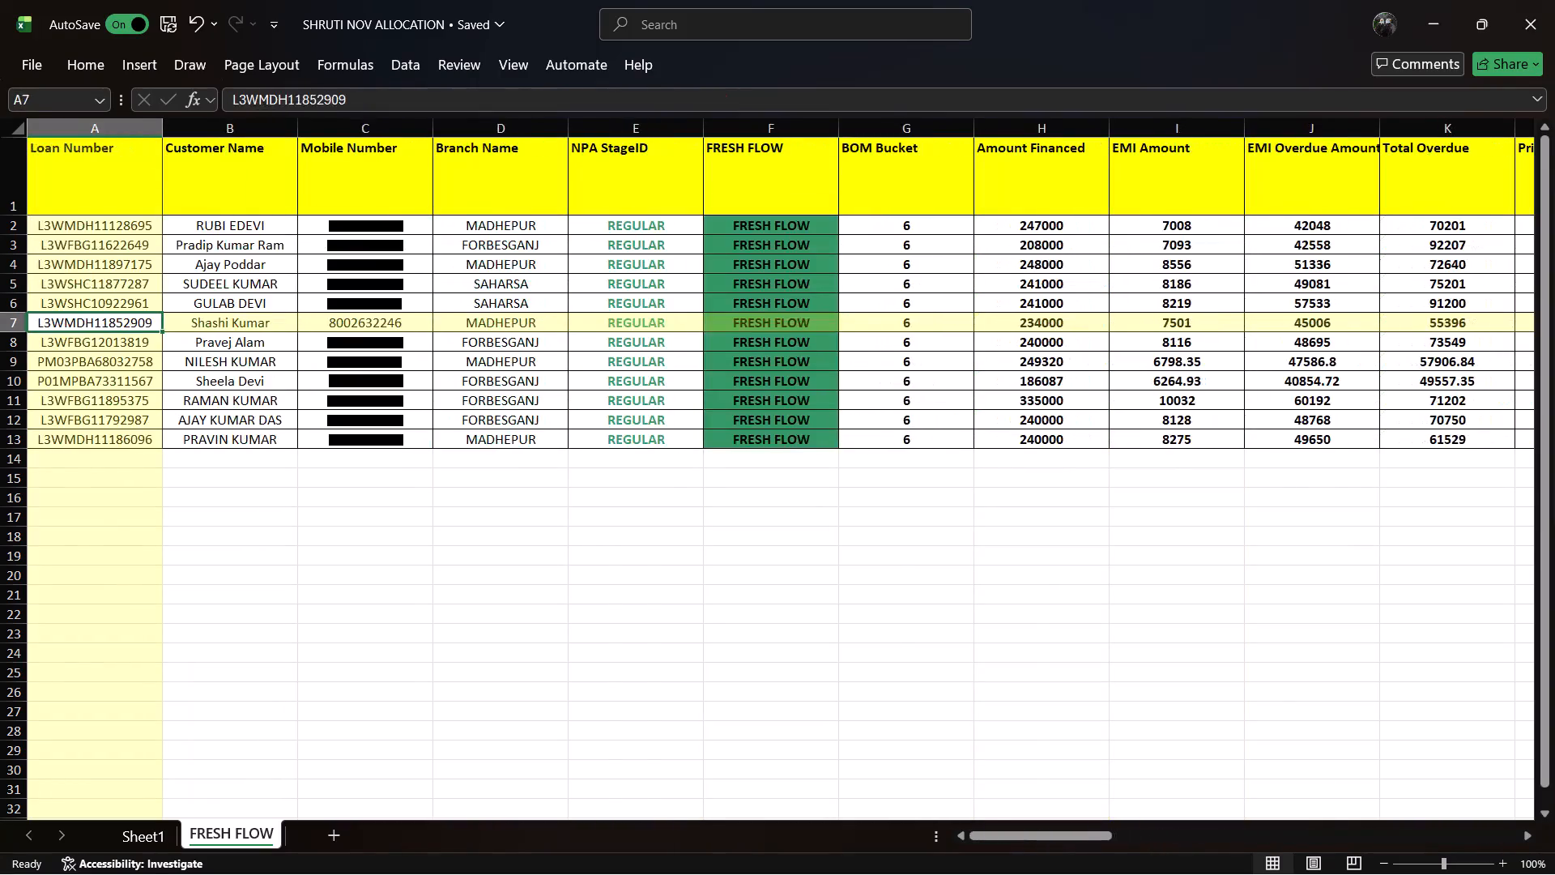
pyautogui.press('Right')
pyautogui.press('Right')
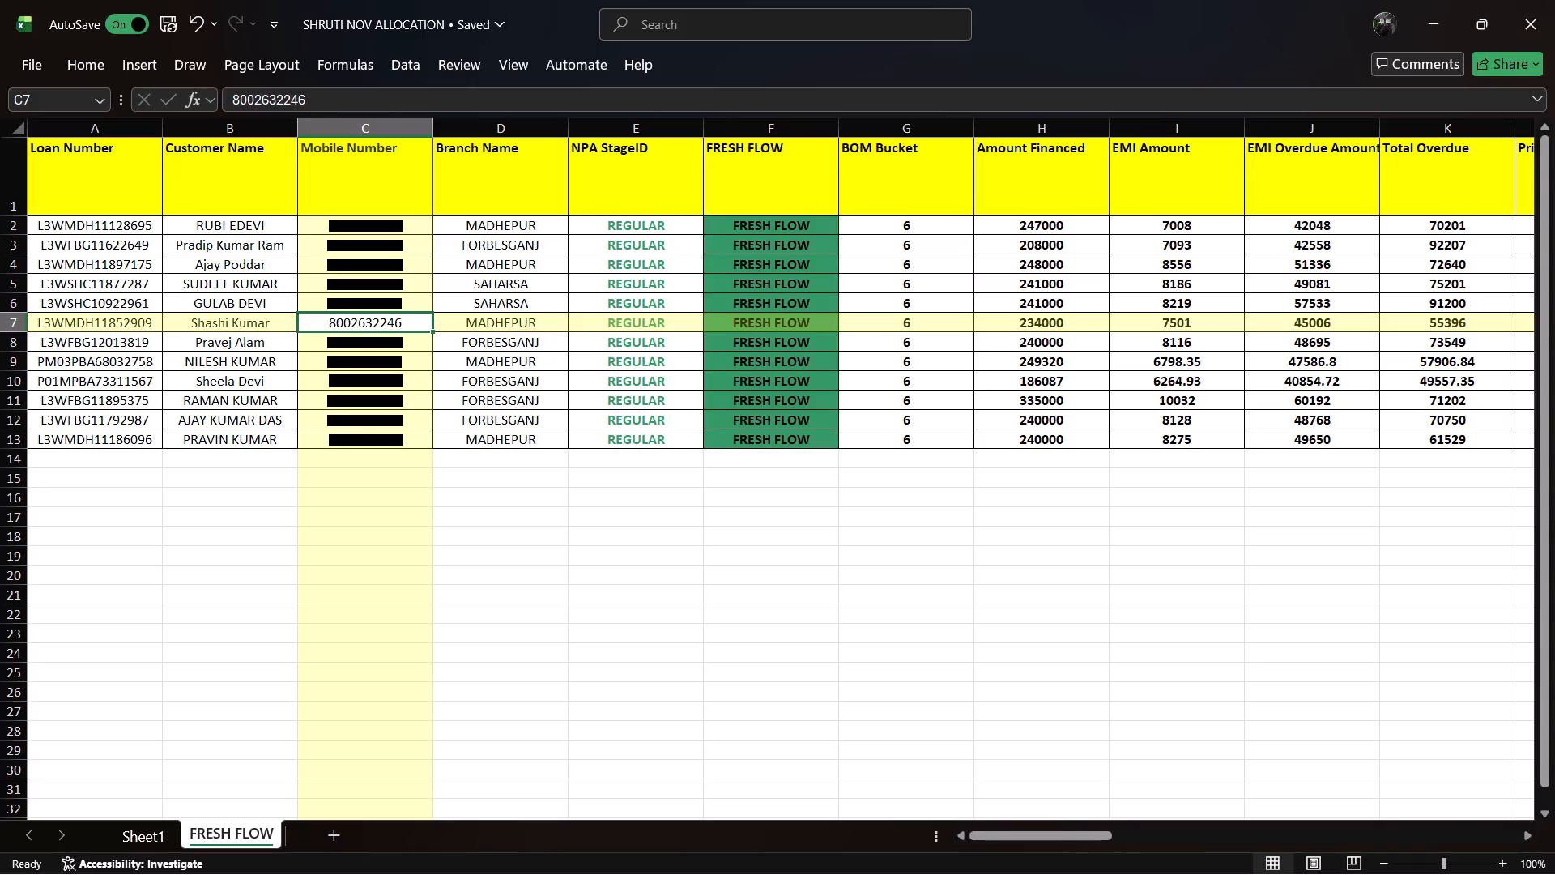
# Examine the row 7 account's details from its Branch Name across to its FEED BACK entry.
pyautogui.press('Right')
pyautogui.press('Right')
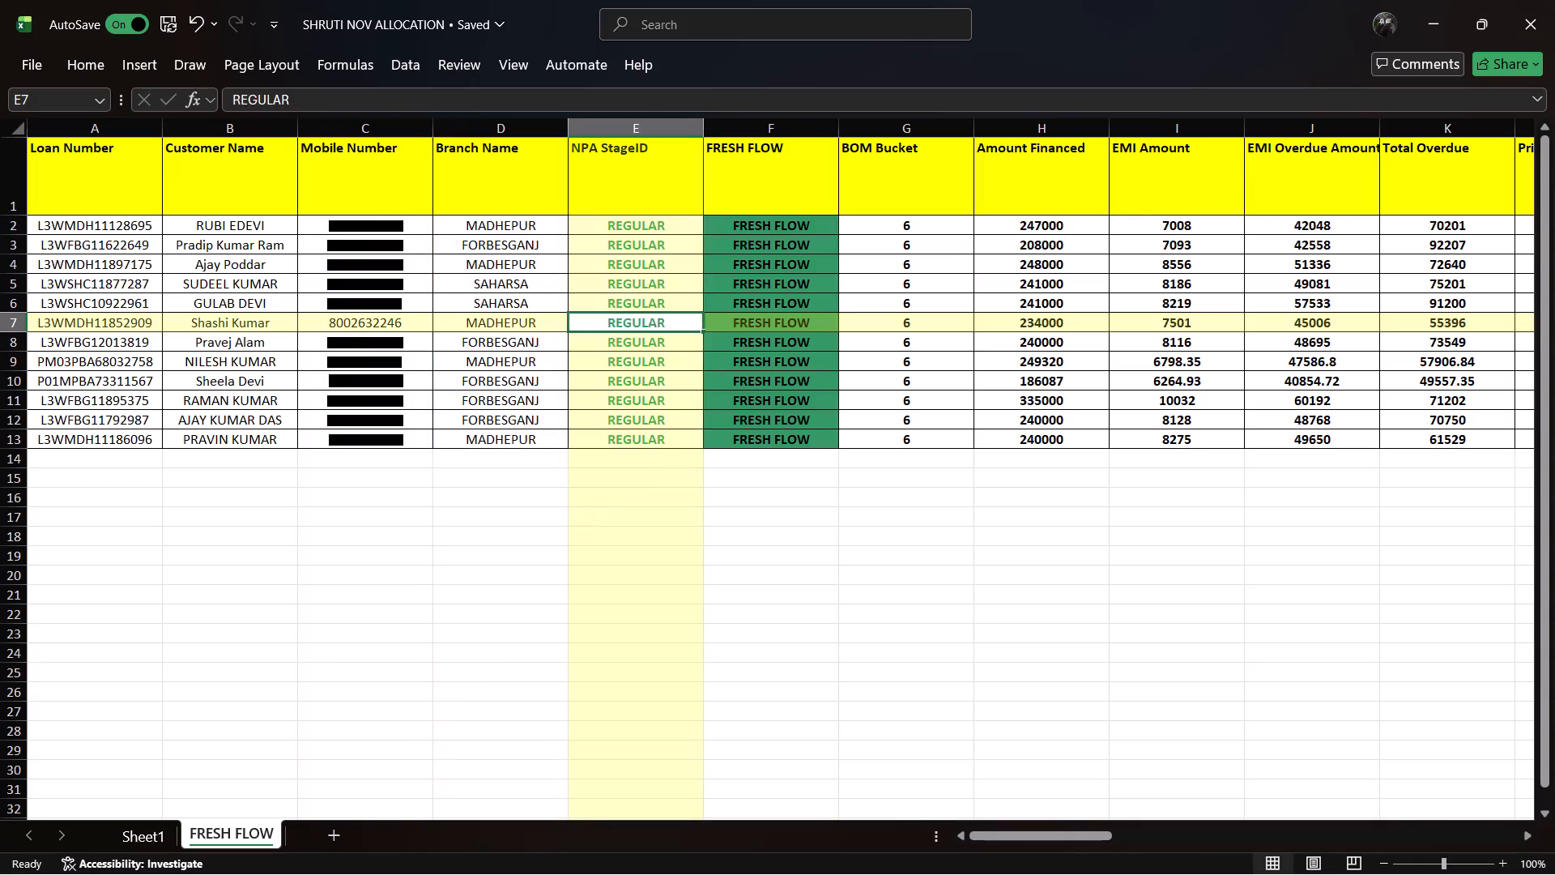
pyautogui.press('Right')
pyautogui.press('Right')
pyautogui.press('Right')
pyautogui.press('Right')
pyautogui.press('Right')
pyautogui.press('Right')
pyautogui.press('Right')
pyautogui.press('Right')
pyautogui.press('Right')
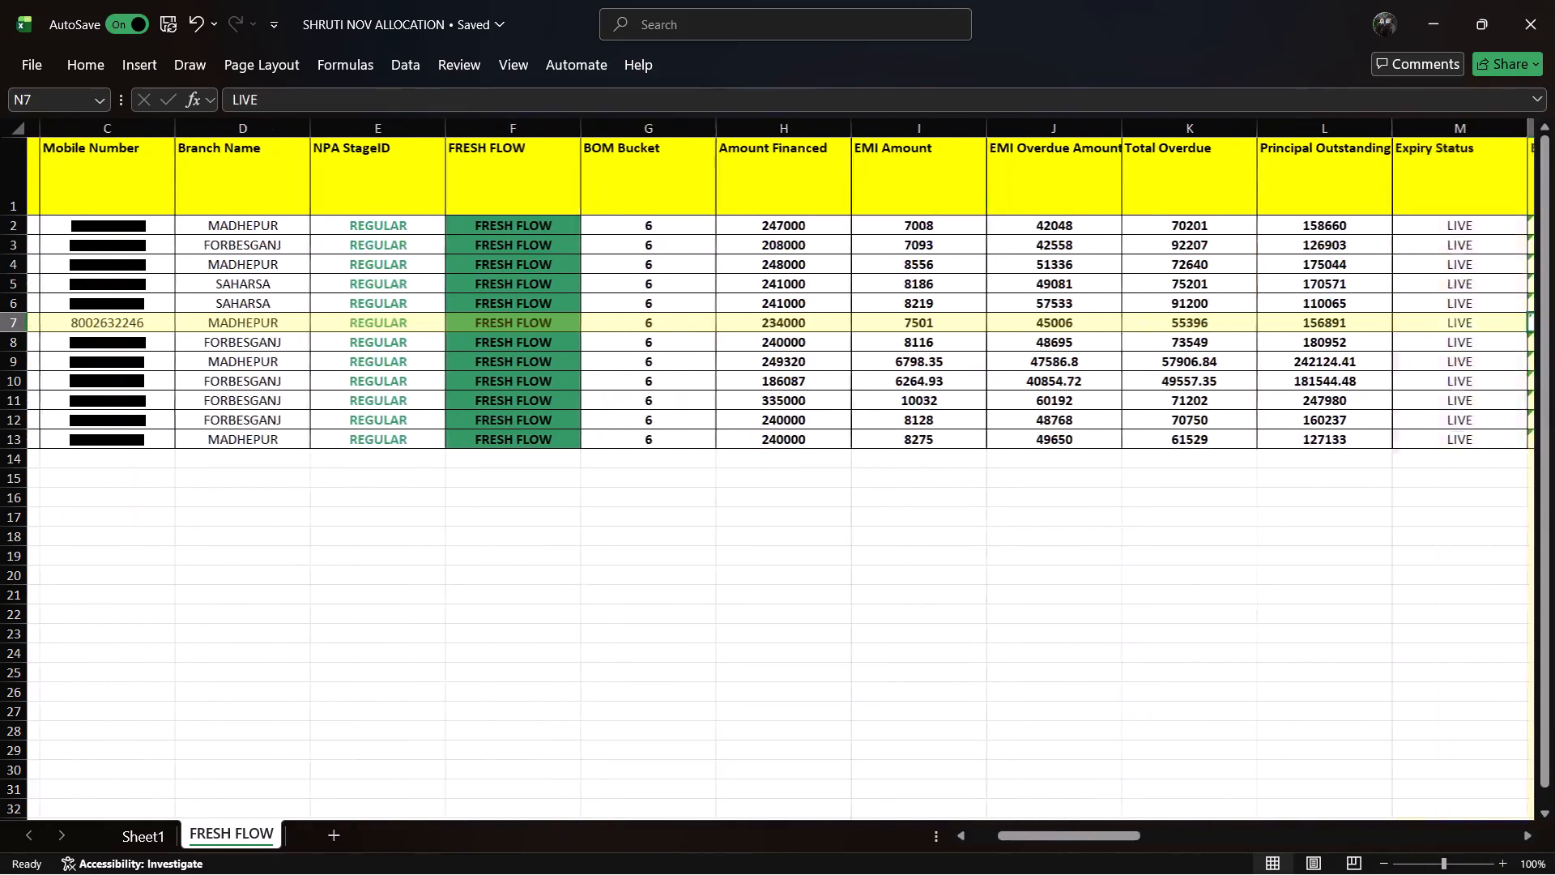
pyautogui.press('Right')
pyautogui.press('Right')
pyautogui.press('Right')
pyautogui.press('Right')
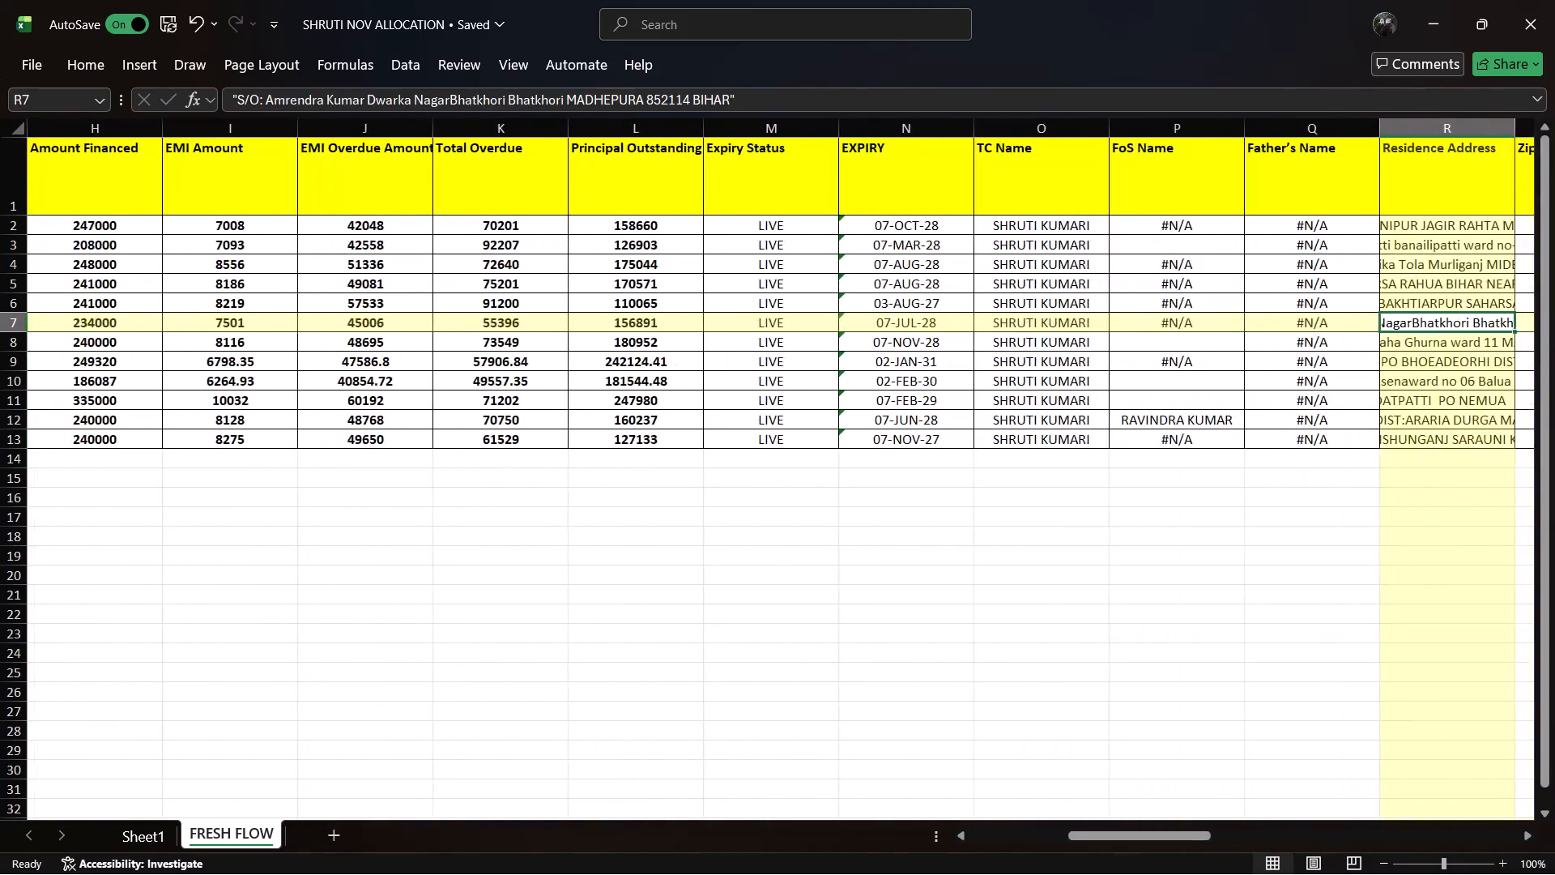
pyautogui.press('Right')
pyautogui.press('Right')
pyautogui.press('Right')
pyautogui.press('Right')
pyautogui.press('Right')
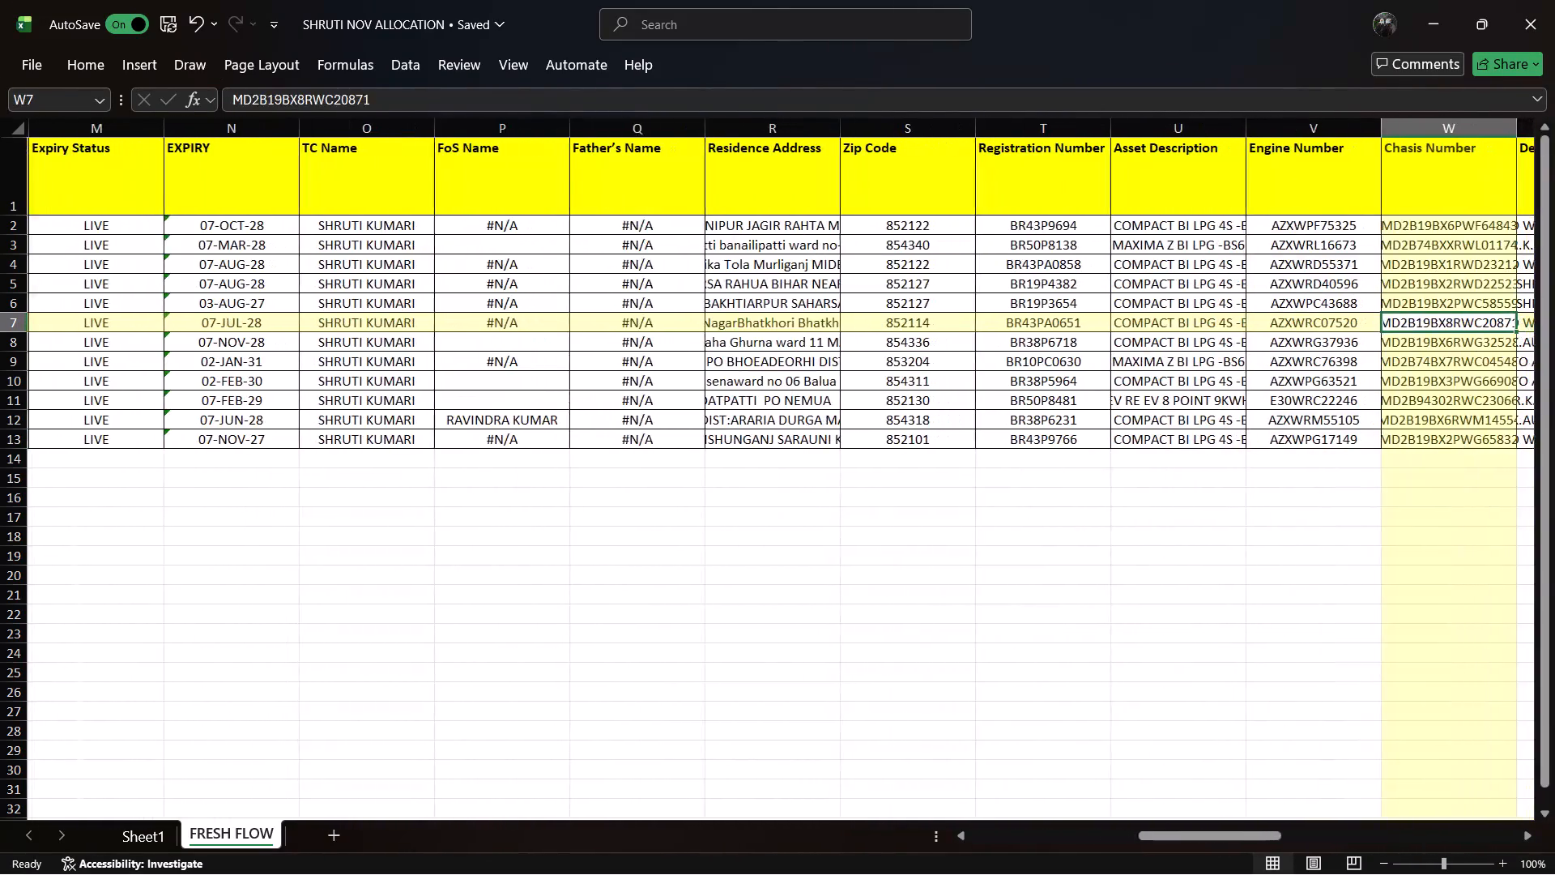
pyautogui.press('Right')
pyautogui.press('Right')
pyautogui.press('Right')
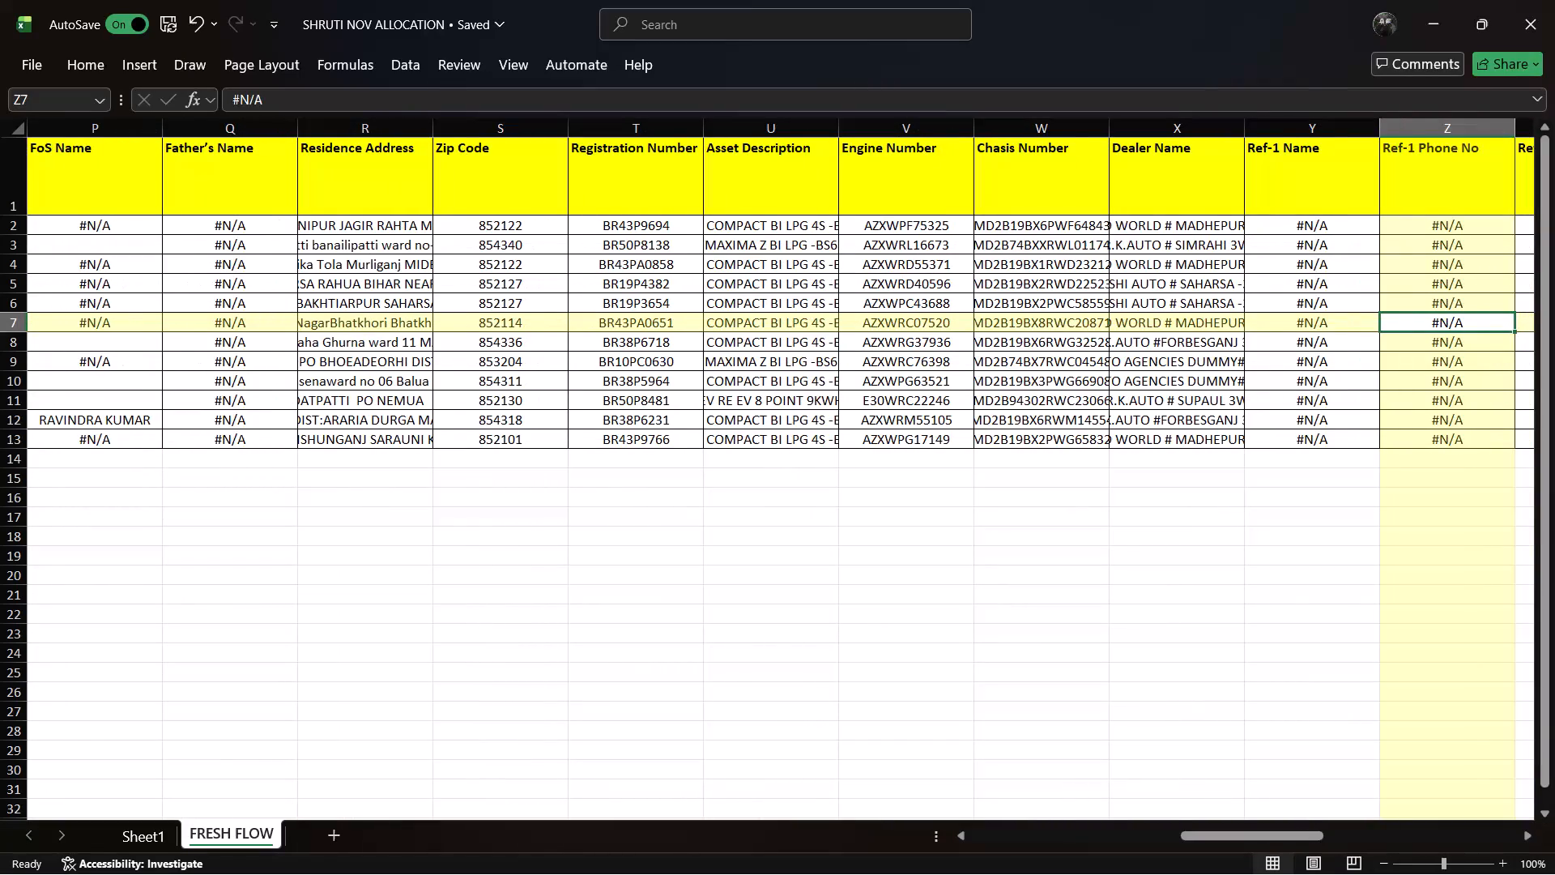
pyautogui.press('Right')
pyautogui.press('Right')
pyautogui.press('Right')
pyautogui.press('Right')
pyautogui.press('Right')
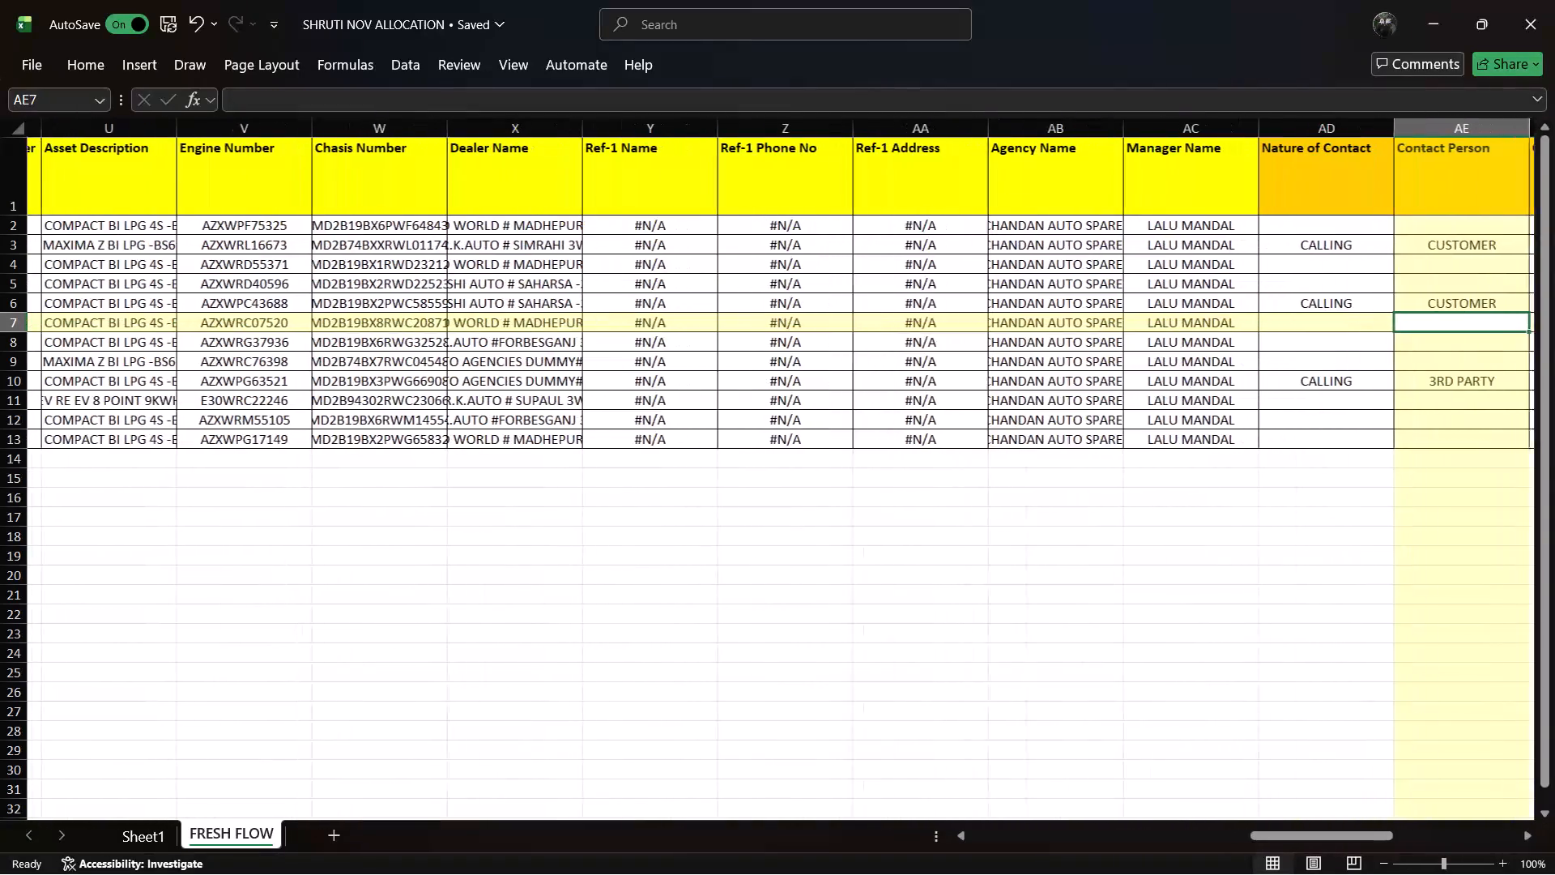
pyautogui.press('Right')
pyautogui.press('Right')
pyautogui.press('Right')
pyautogui.press('Right')
pyautogui.press('Right')
pyautogui.press('Right')
pyautogui.press('Right')
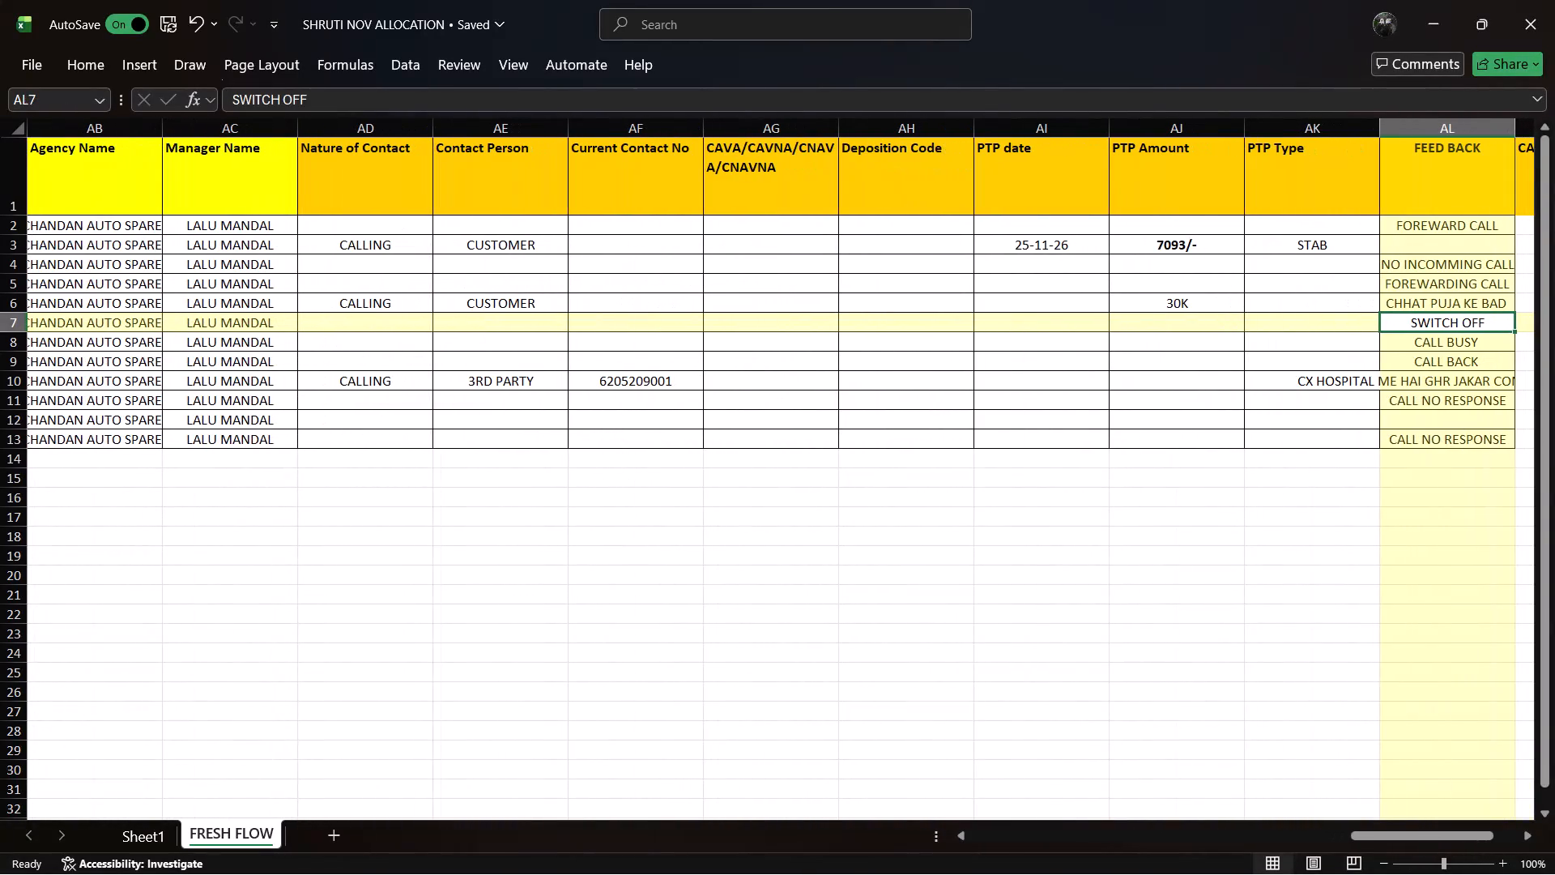
# Check the row 8 account's FEED BACK entry and trace its details back towards the Loan Number.
pyautogui.press('Down')
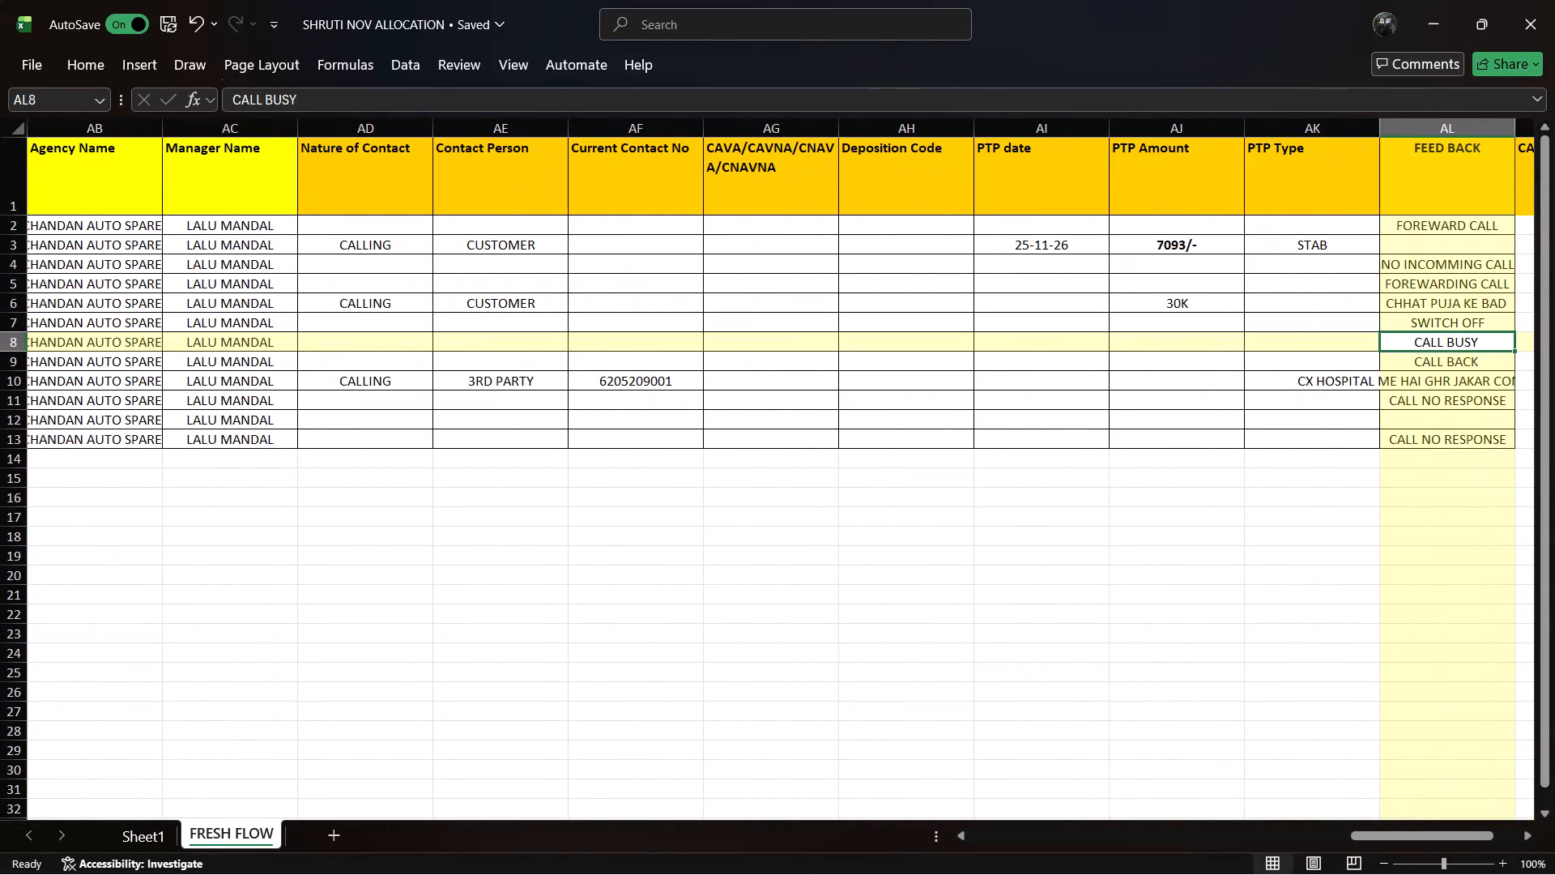
pyautogui.press('Left')
pyautogui.press('Left')
pyautogui.press('Left')
pyautogui.press('Left')
pyautogui.press('Left')
pyautogui.press('Left')
pyautogui.press('Left')
pyautogui.press('Left')
pyautogui.press('Left')
pyautogui.press('Left')
pyautogui.press('Left')
pyautogui.press('Left')
pyautogui.press('Left')
pyautogui.press('Left')
pyautogui.press('Left')
pyautogui.press('Left')
pyautogui.press('Left')
pyautogui.press('Left')
pyautogui.press('Left')
pyautogui.press('Left')
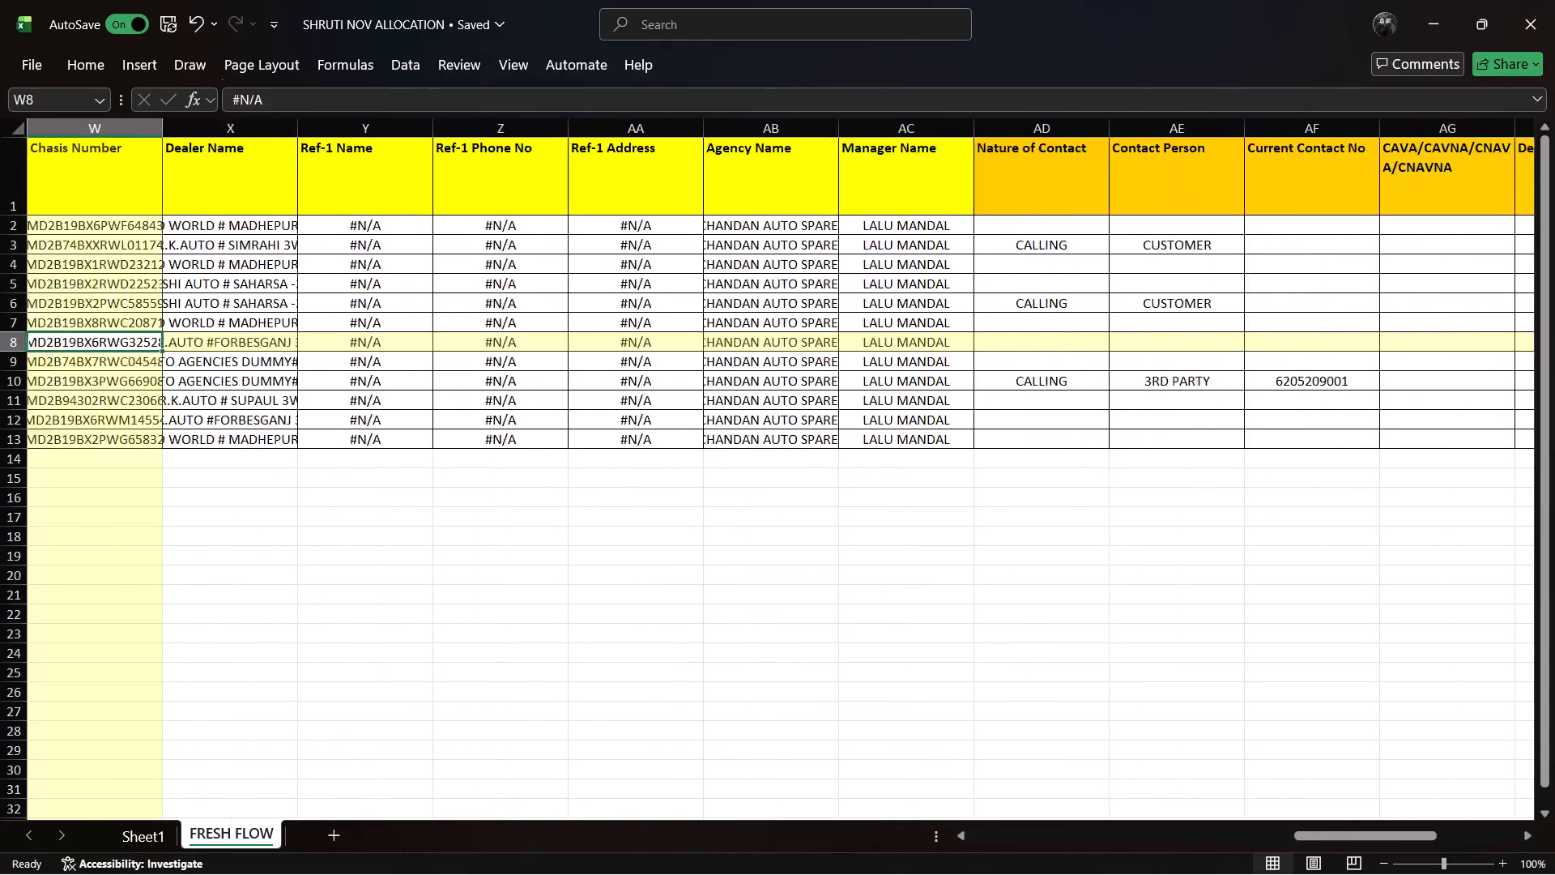
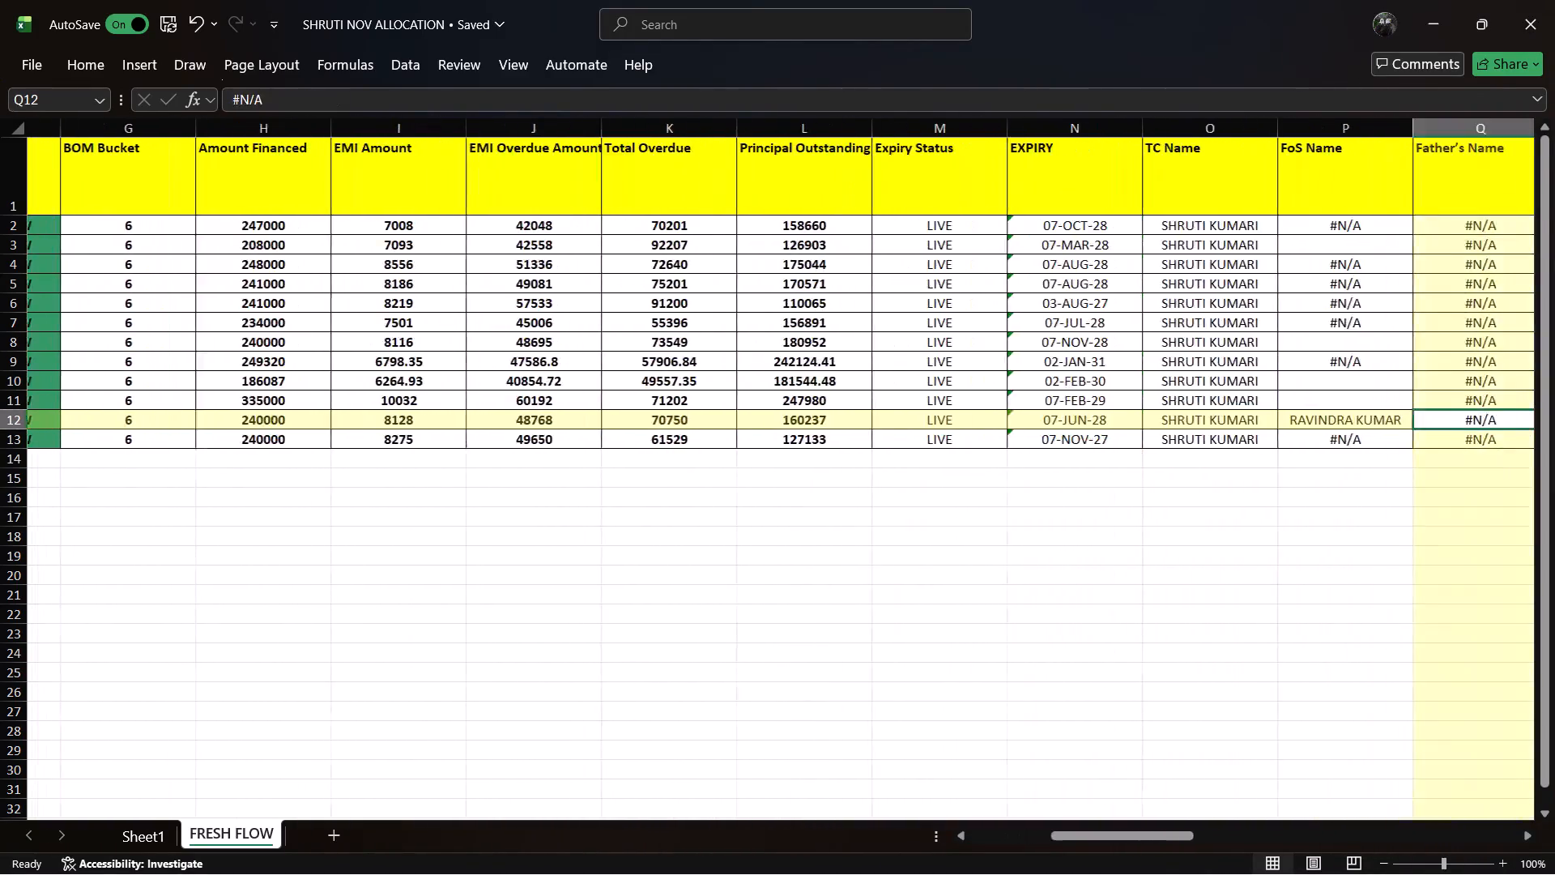
# Examine the row 12 account's details from Father's Name across the address, vehicle, dealer and reference columns to just past Agency Name.
pyautogui.press('Right')
pyautogui.press('Right')
pyautogui.press('Right')
pyautogui.press('Right')
pyautogui.press('Right')
pyautogui.press('Right')
pyautogui.press('Right')
pyautogui.press('Right')
pyautogui.press('Right')
pyautogui.press('Right')
pyautogui.press('Right')
pyautogui.press('Right')
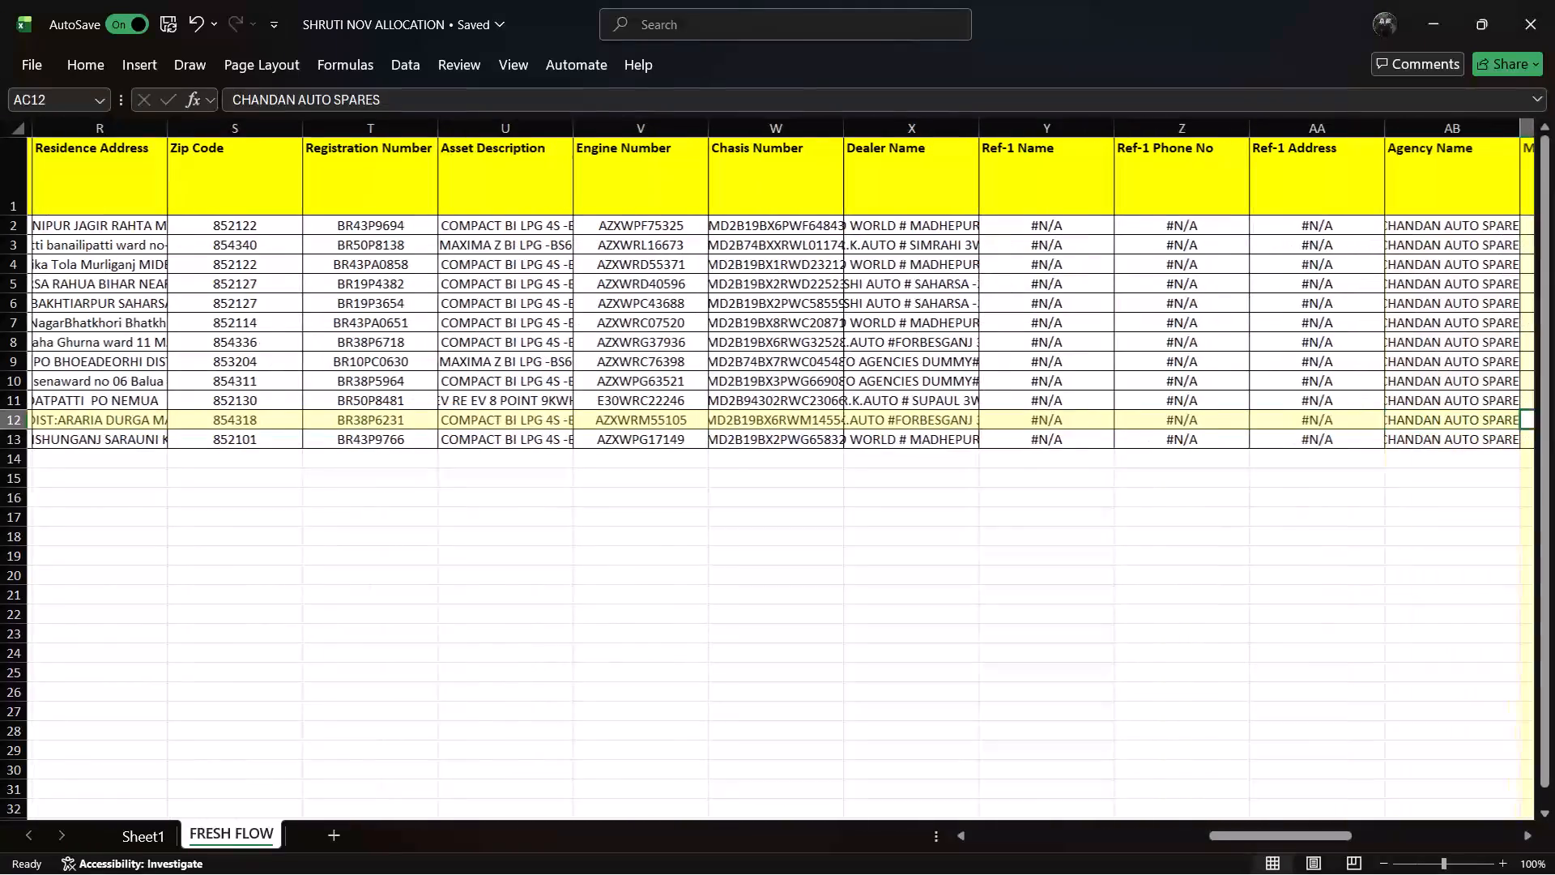
# Examine the row 12 account's contact, deposition and PTP columns from Manager Name across to just past CALLING DATE.
pyautogui.press('Right')
pyautogui.press('Right')
pyautogui.press('Right')
pyautogui.press('Right')
pyautogui.press('Right')
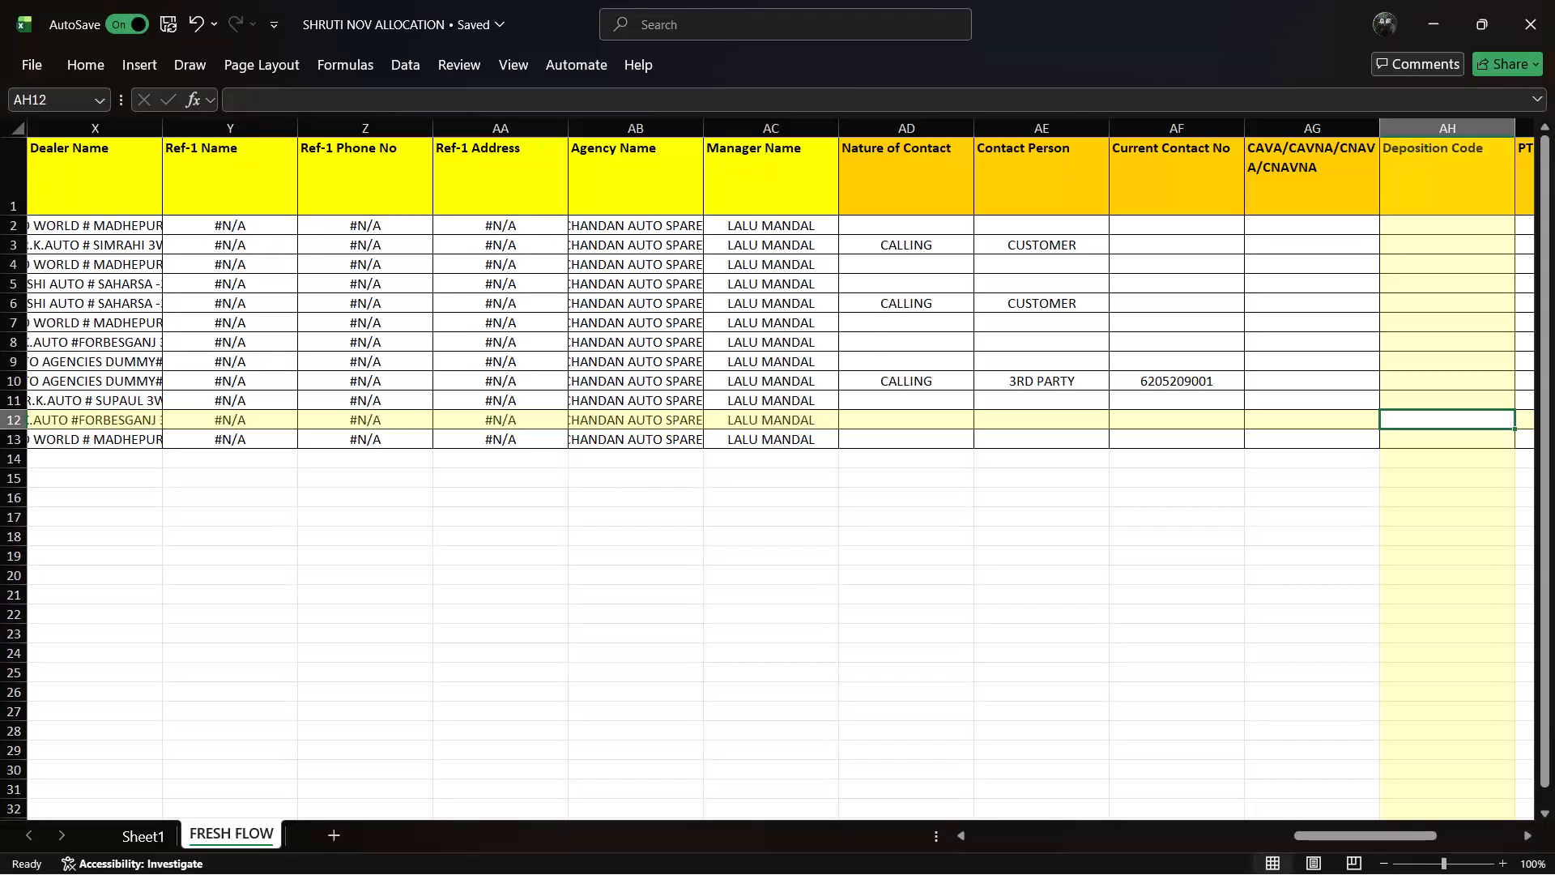
pyautogui.press('Right')
pyautogui.press('Right')
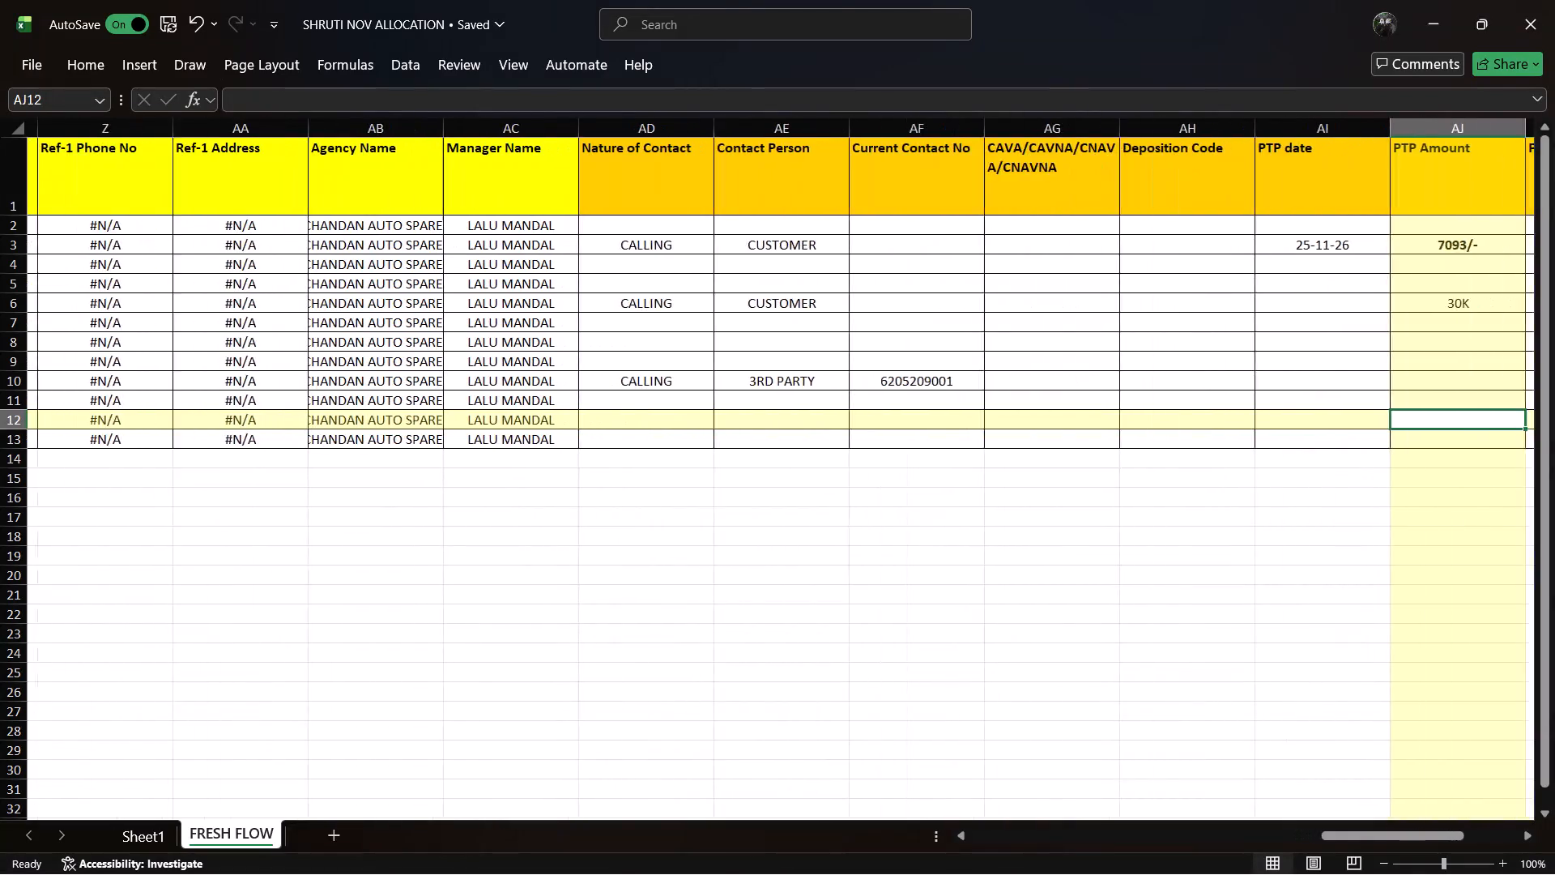
pyautogui.press('Right')
pyautogui.press('Right')
pyautogui.press('Right')
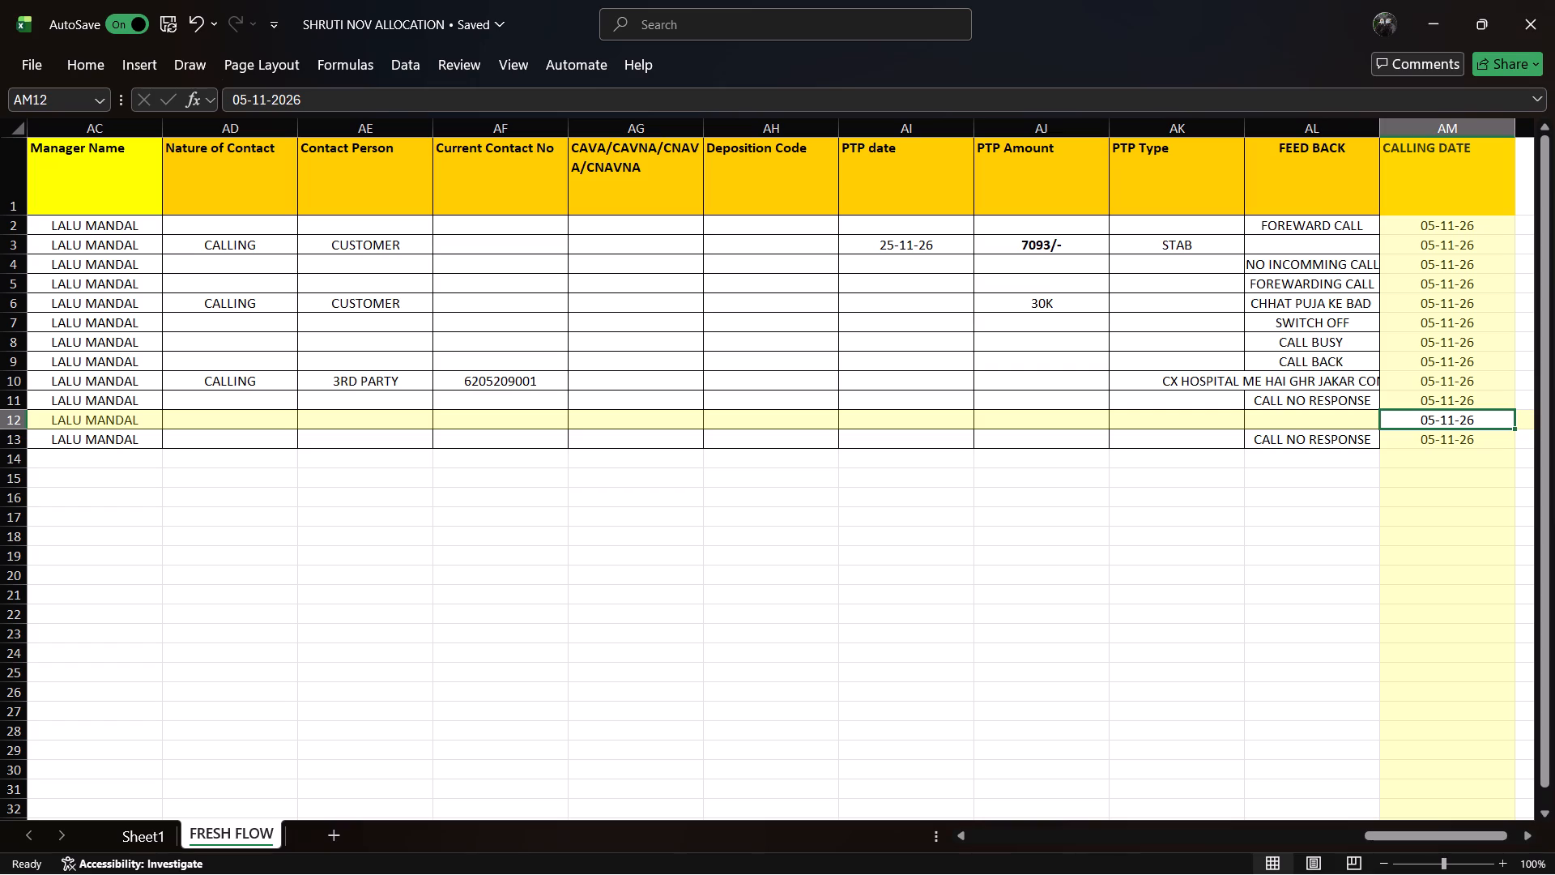
pyautogui.press('Right')
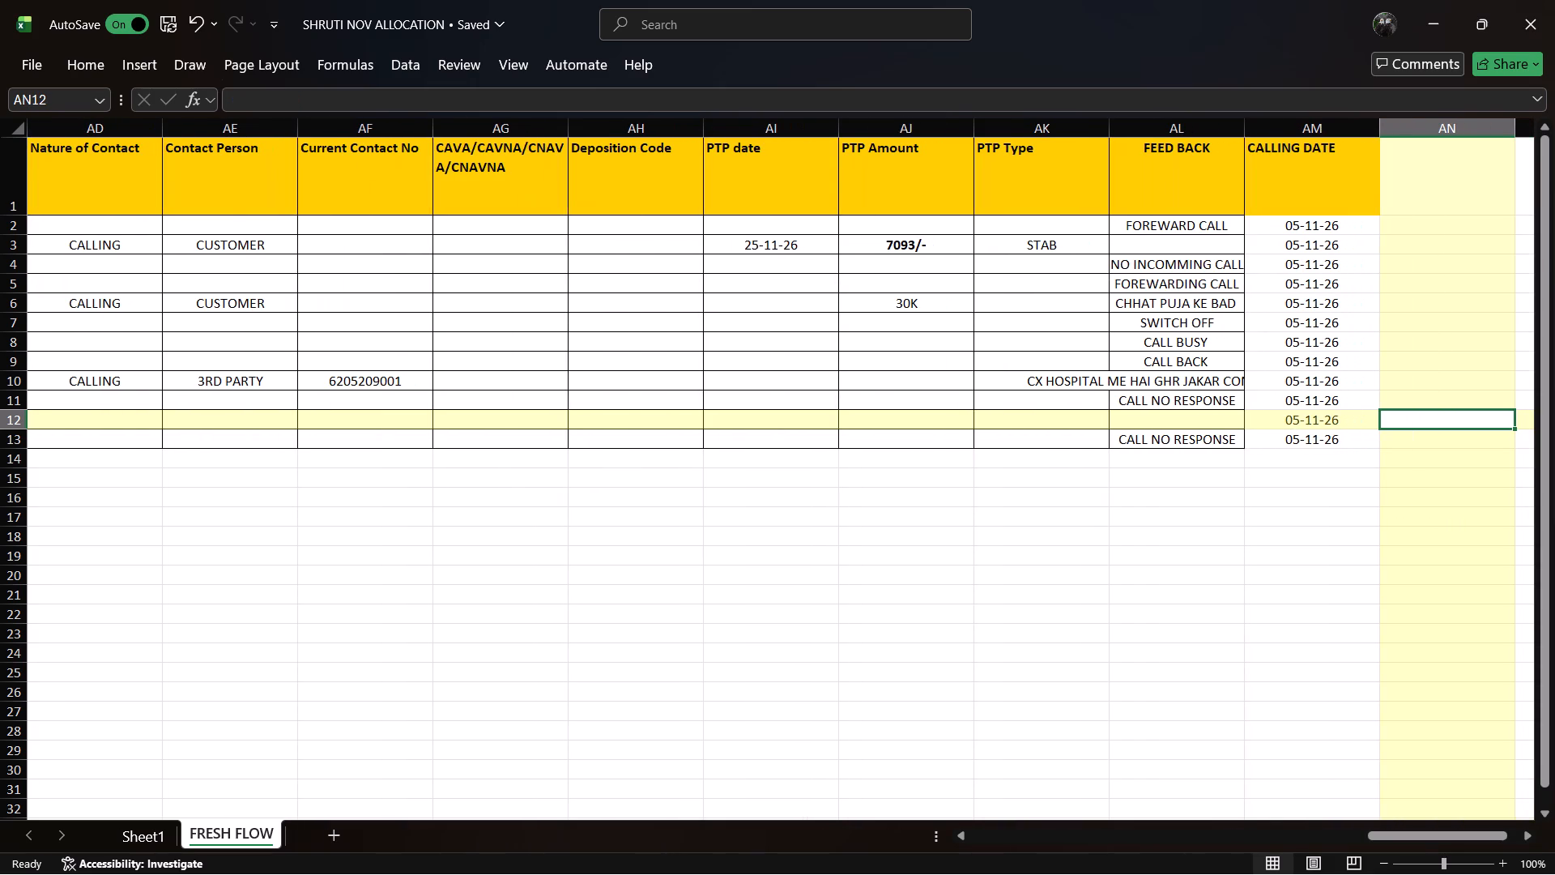
# Trace the row 12 account from its FEED BACK cell back to its Loan Number and examine its Mobile Number.
pyautogui.click(1180, 416)
pyautogui.press('Left')
pyautogui.press('Left')
pyautogui.press('Left')
pyautogui.press('Left')
pyautogui.press('Left')
pyautogui.press('Left')
pyautogui.press('Left')
pyautogui.press('Left')
pyautogui.press('Left')
pyautogui.press('Left')
pyautogui.press('Left')
pyautogui.press('Left')
pyautogui.press('Left')
pyautogui.press('Left')
pyautogui.press('Left')
pyautogui.press('Left')
pyautogui.press('Left')
pyautogui.press('Left')
pyautogui.press('Left')
pyautogui.press('Left')
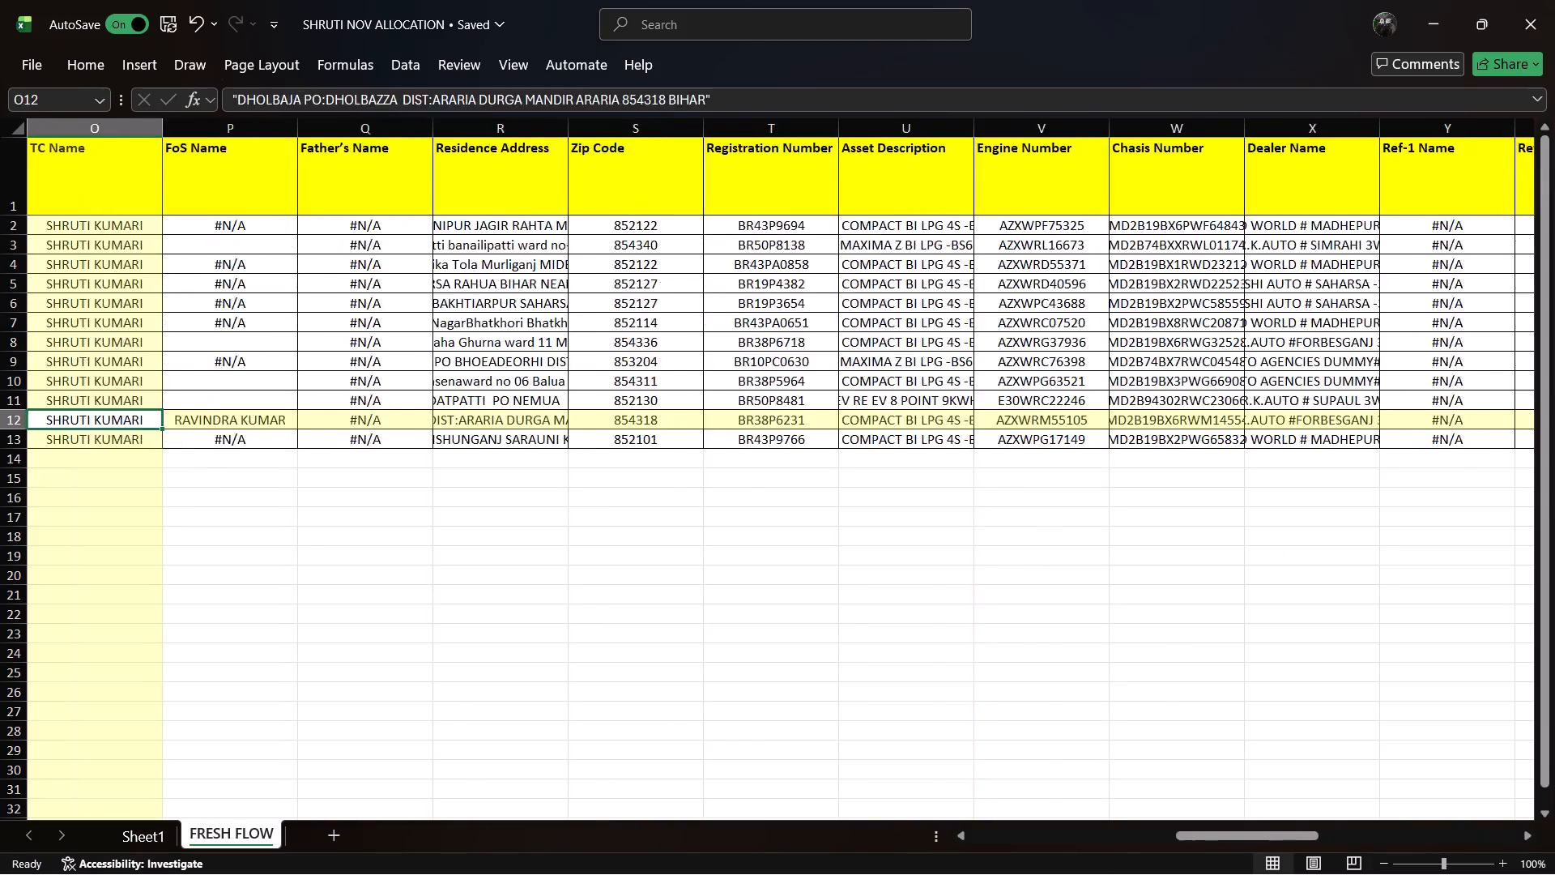
pyautogui.press('Right')
pyautogui.press('Right')
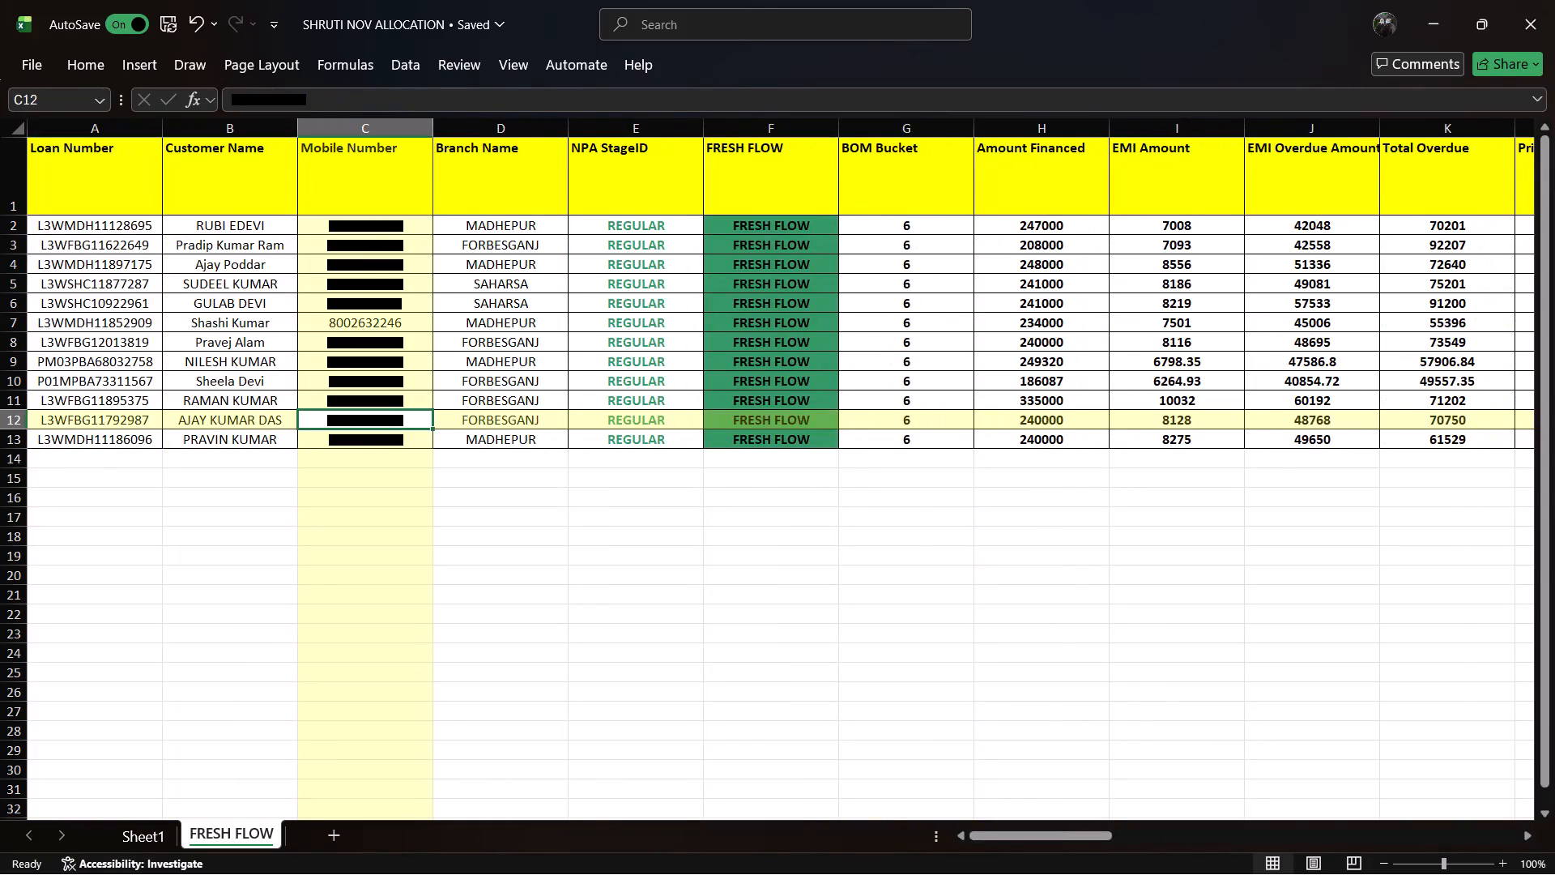
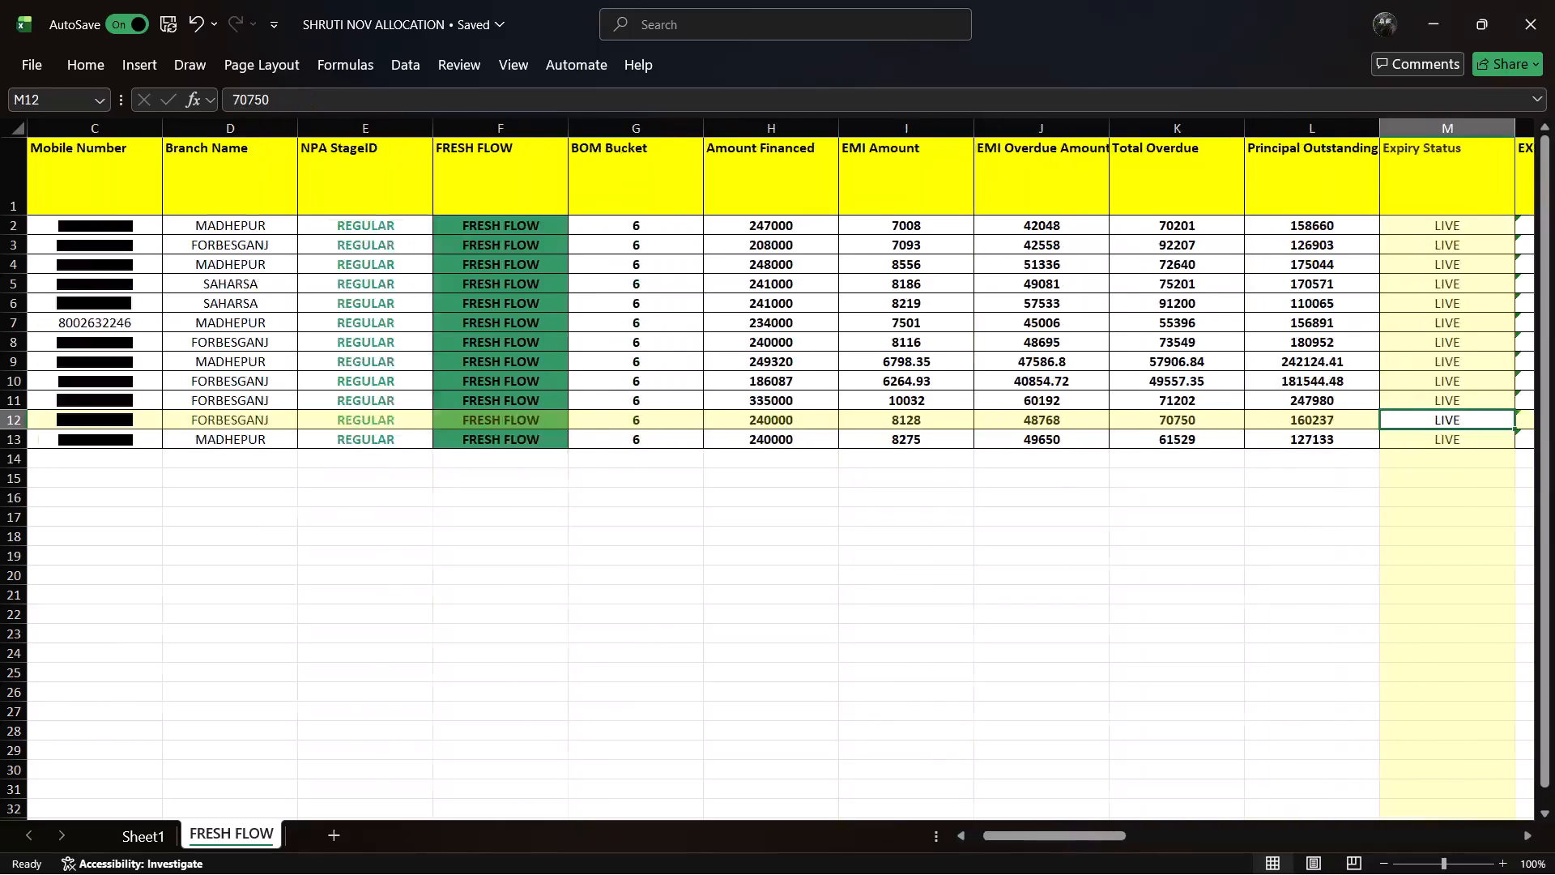
# Examine the row 12 account's details from Expiry Status across the address, vehicle, dealer and reference columns to Nature of Contact.
pyautogui.press('Right')
pyautogui.press('Right')
pyautogui.press('Right')
pyautogui.press('Right')
pyautogui.press('Right')
pyautogui.press('Right')
pyautogui.press('Right')
pyautogui.press('Right')
pyautogui.press('Right')
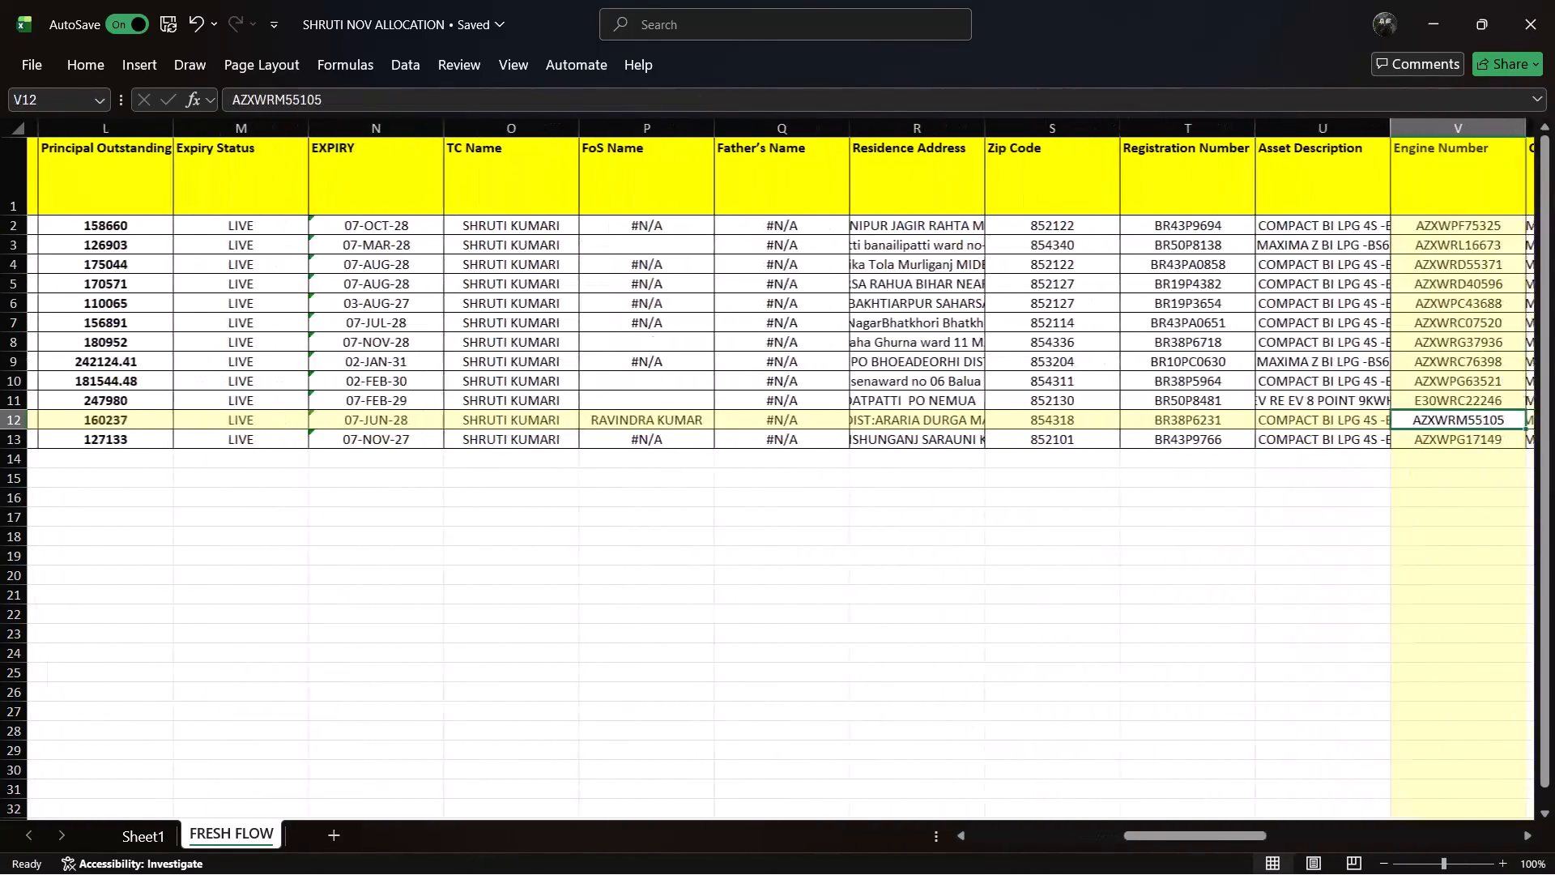
pyautogui.press('Right')
pyautogui.press('Right')
pyautogui.press('Right')
pyautogui.press('Right')
pyautogui.press('Right')
pyautogui.press('Right')
pyautogui.press('Right')
pyautogui.press('Right')
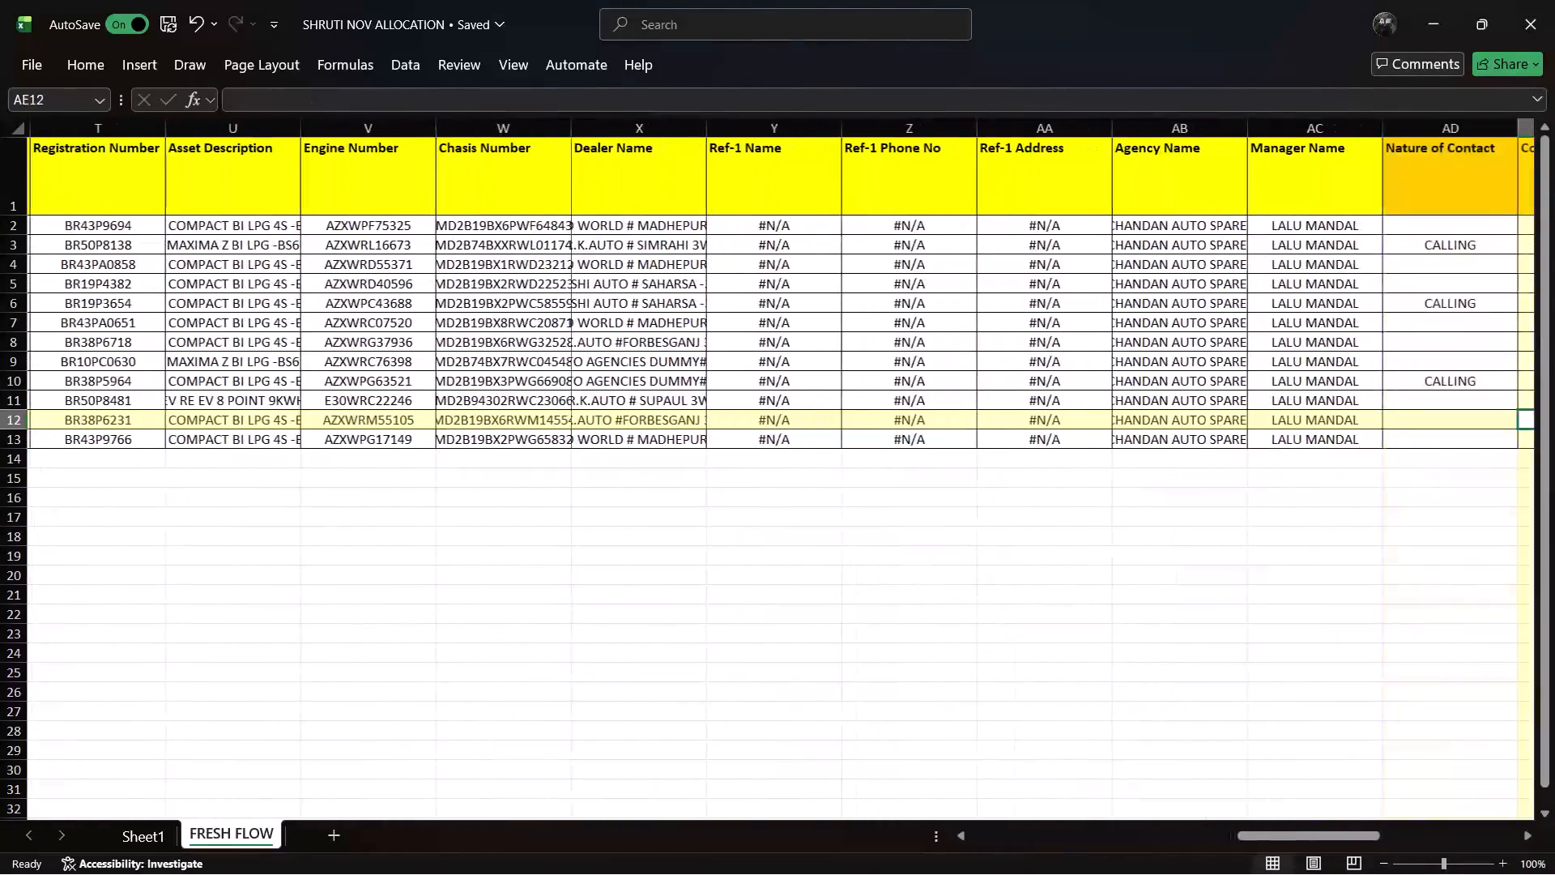
# Check the row 12 account's contact, deposition code, PTP and FEED BACK columns through to CALLING DATE.
pyautogui.press('Right')
pyautogui.press('Right')
pyautogui.press('Right')
pyautogui.press('Right')
pyautogui.press('Right')
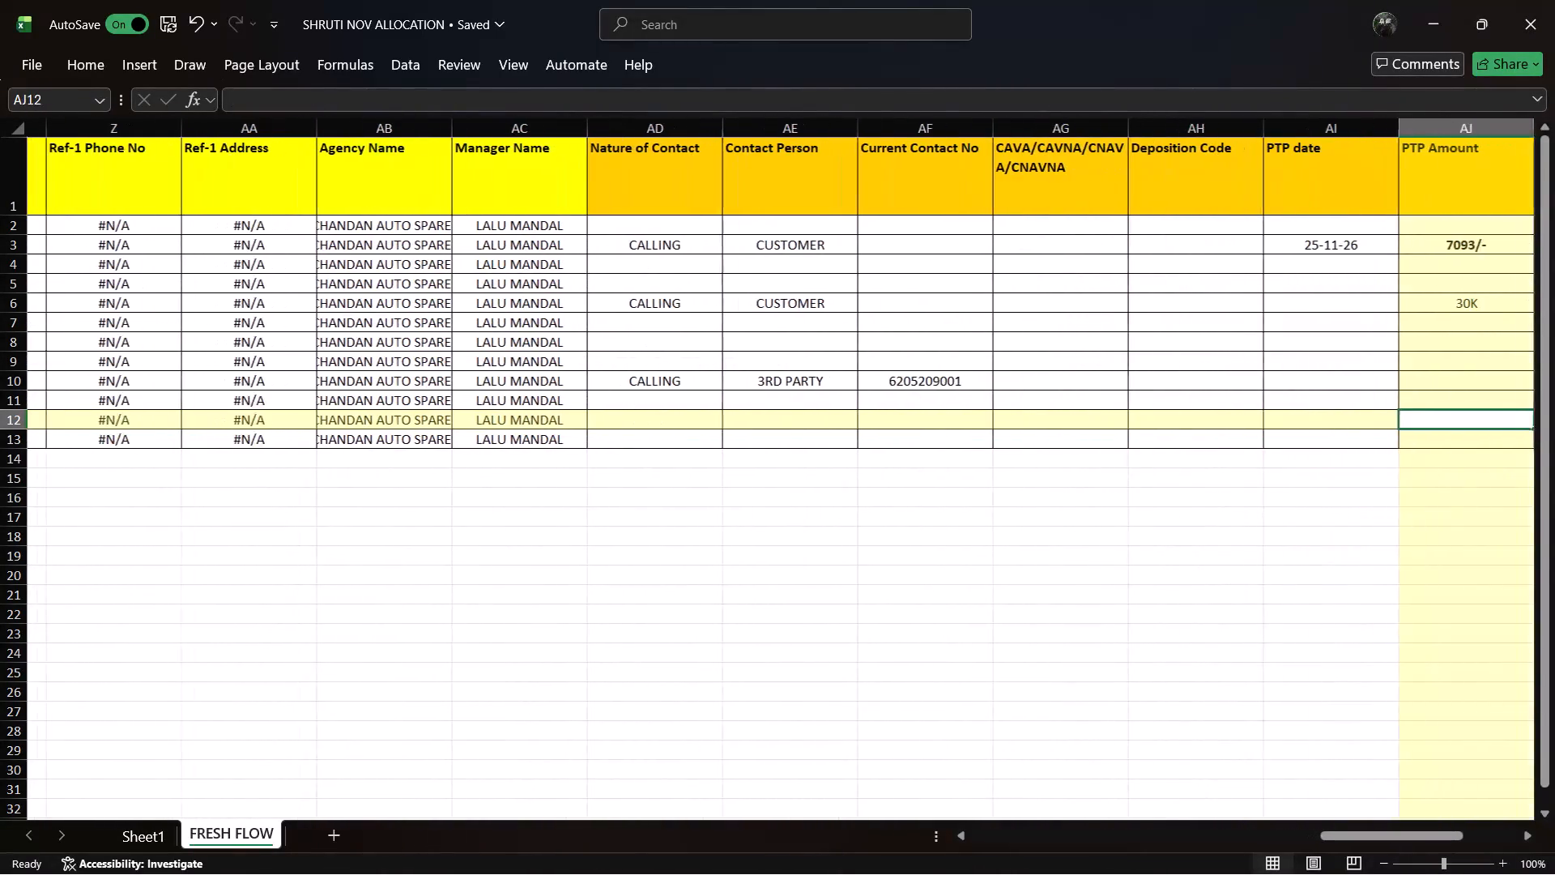
pyautogui.press('Right')
pyautogui.press('Right')
pyautogui.press('Right')
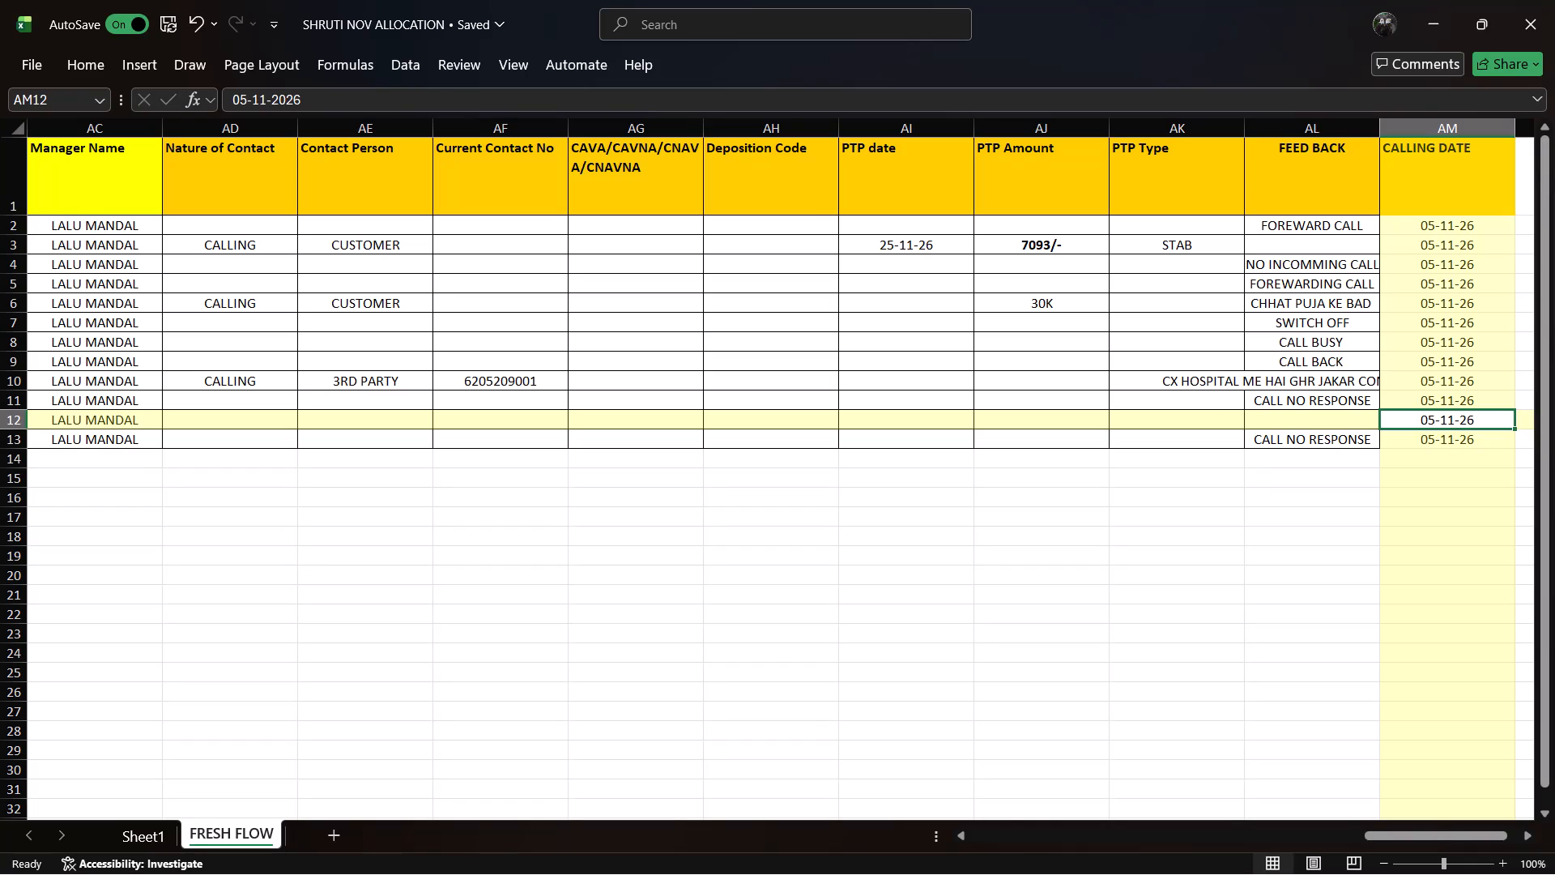
# Review the row 6 account from its FEED BACK and PTP Type entries back to its Customer Name and Mobile Number.
pyautogui.click(1263, 300)
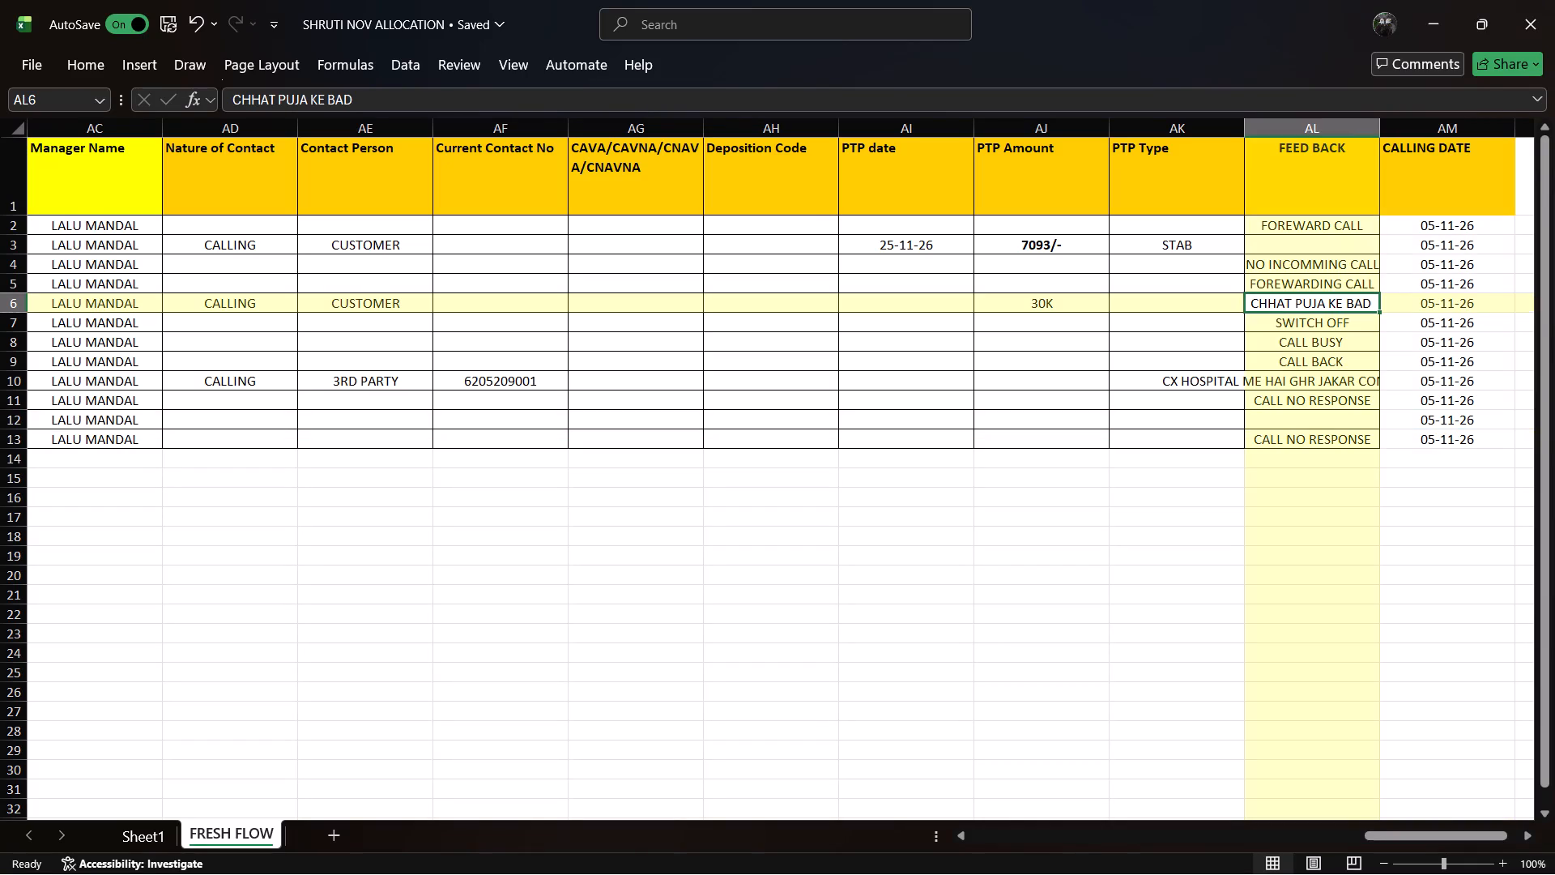
pyautogui.click(1165, 302)
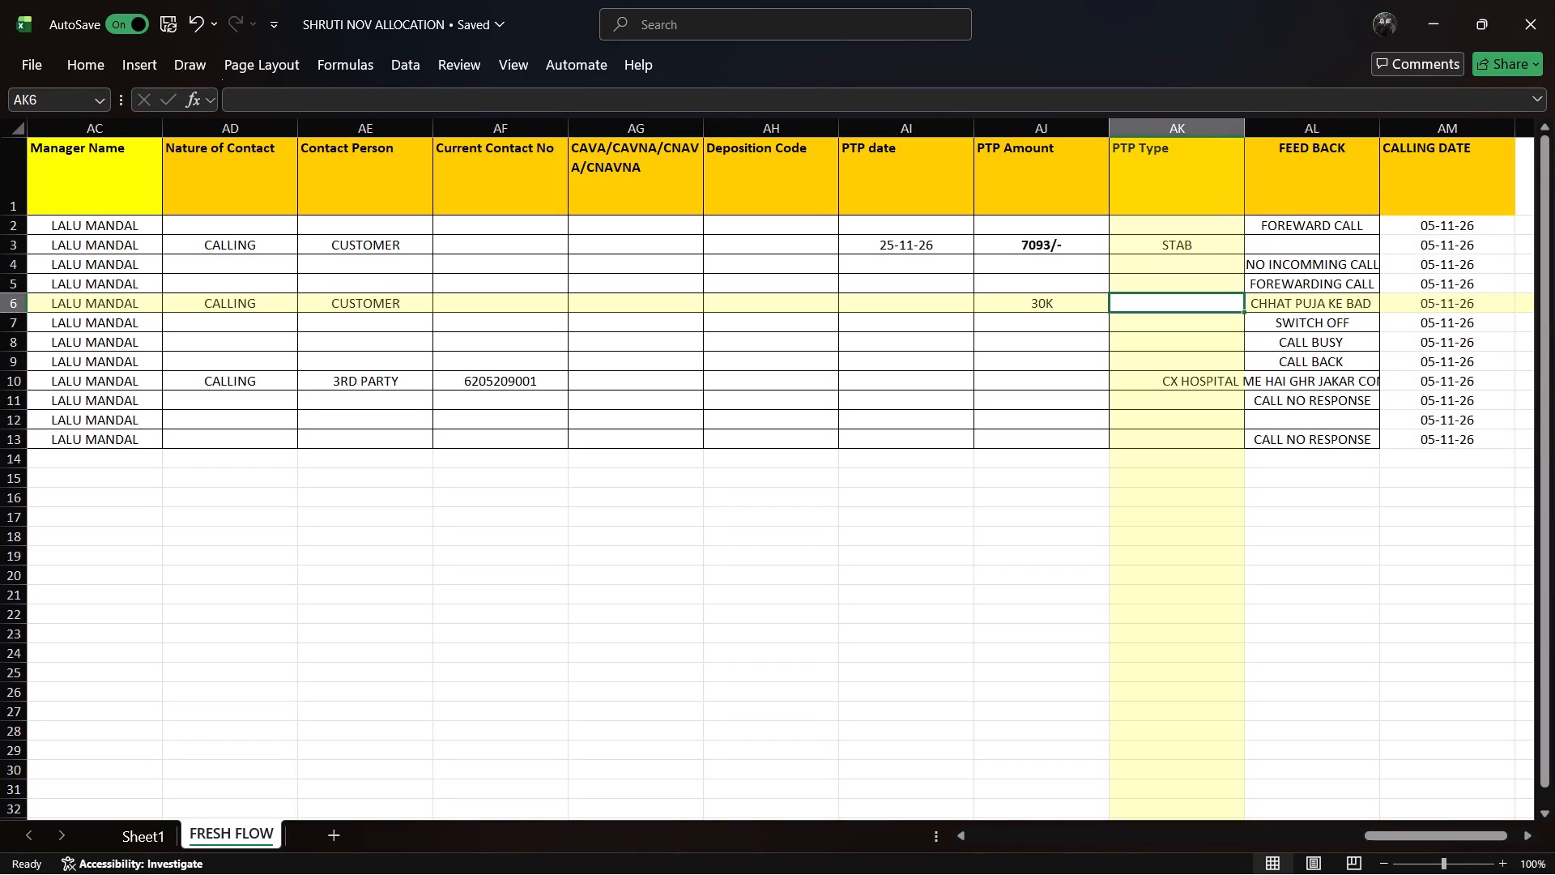
pyautogui.press('Left')
pyautogui.press('Left')
pyautogui.press('Left')
pyautogui.press('Left')
pyautogui.press('Left')
pyautogui.press('Left')
pyautogui.press('Left')
pyautogui.press('Left')
pyautogui.press('Left')
pyautogui.press('Left')
pyautogui.press('Left')
pyautogui.press('Left')
pyautogui.press('Left')
pyautogui.press('Left')
pyautogui.press('Left')
pyautogui.press('Left')
pyautogui.press('Left')
pyautogui.press('Left')
pyautogui.press('Left')
pyautogui.press('Left')
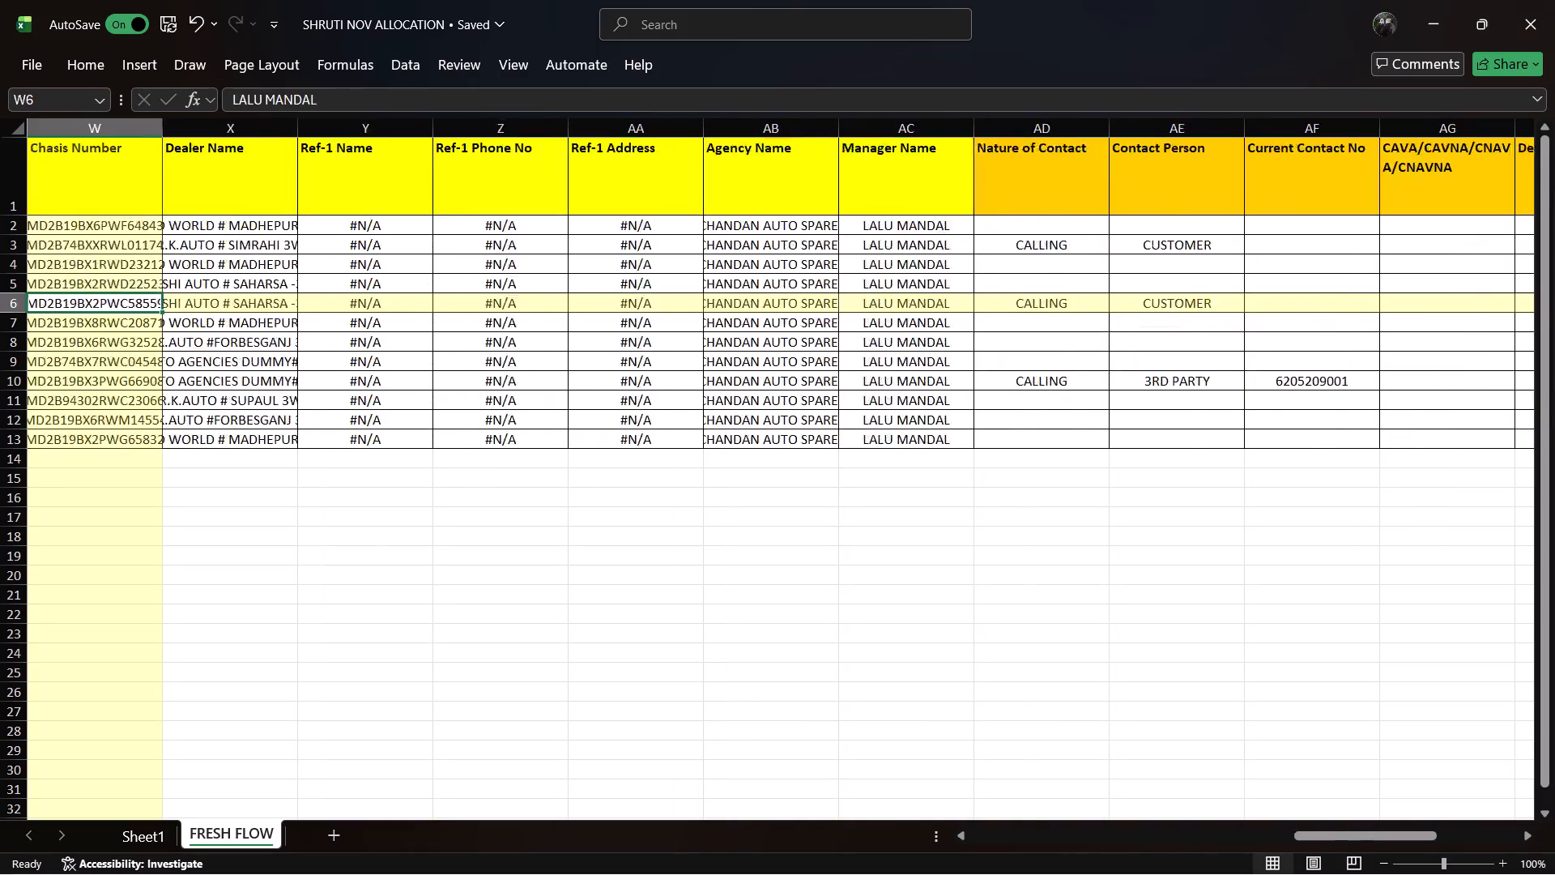
pyautogui.press('Right')
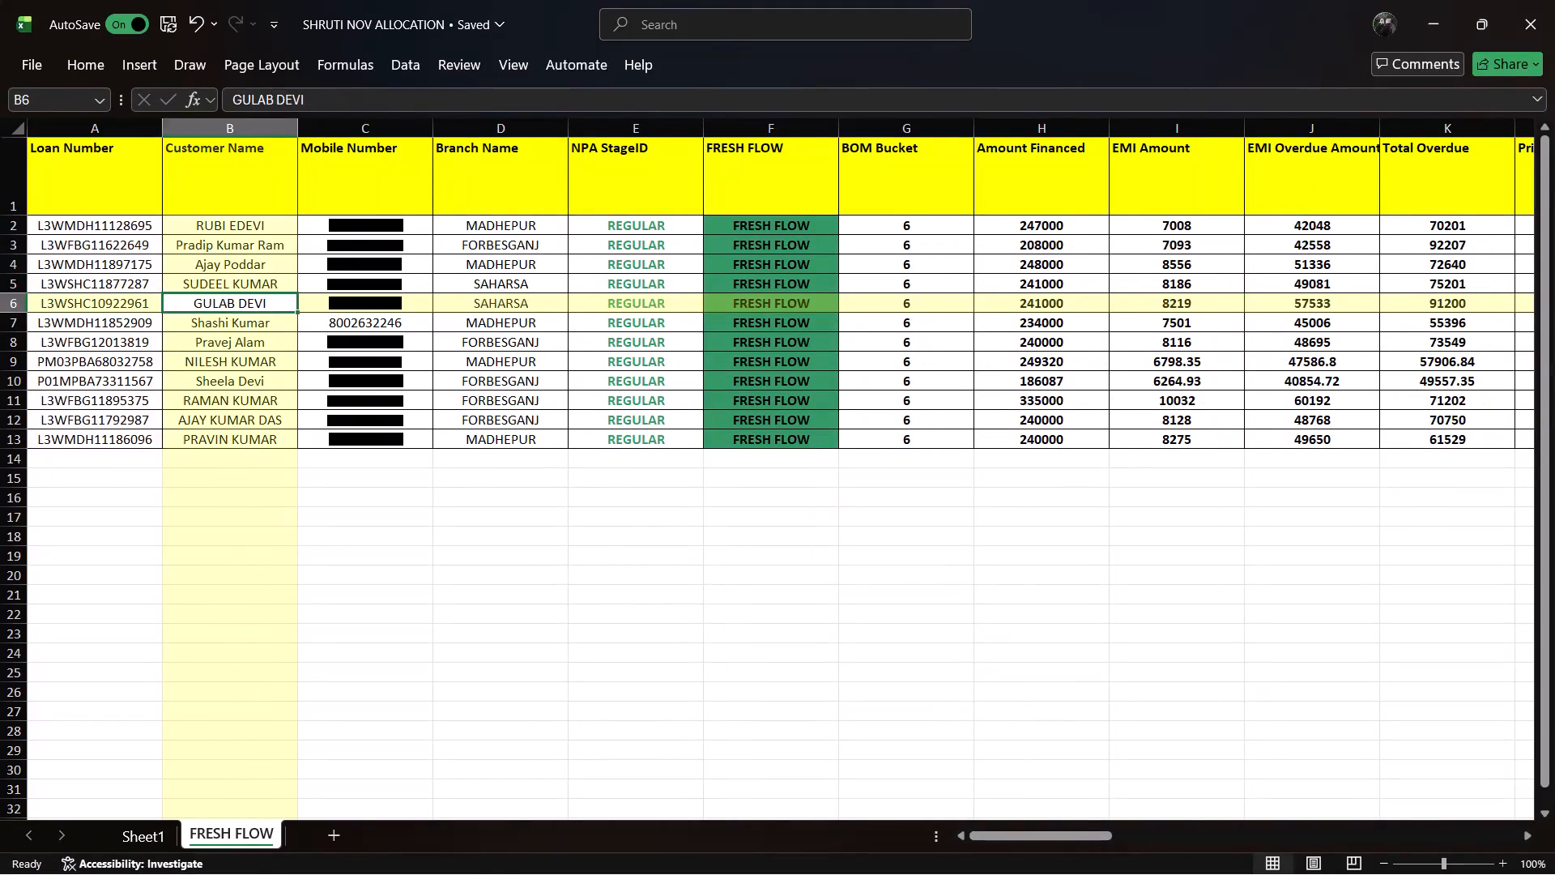
pyautogui.press('Right')
pyautogui.press('Right')
pyautogui.press('Left')
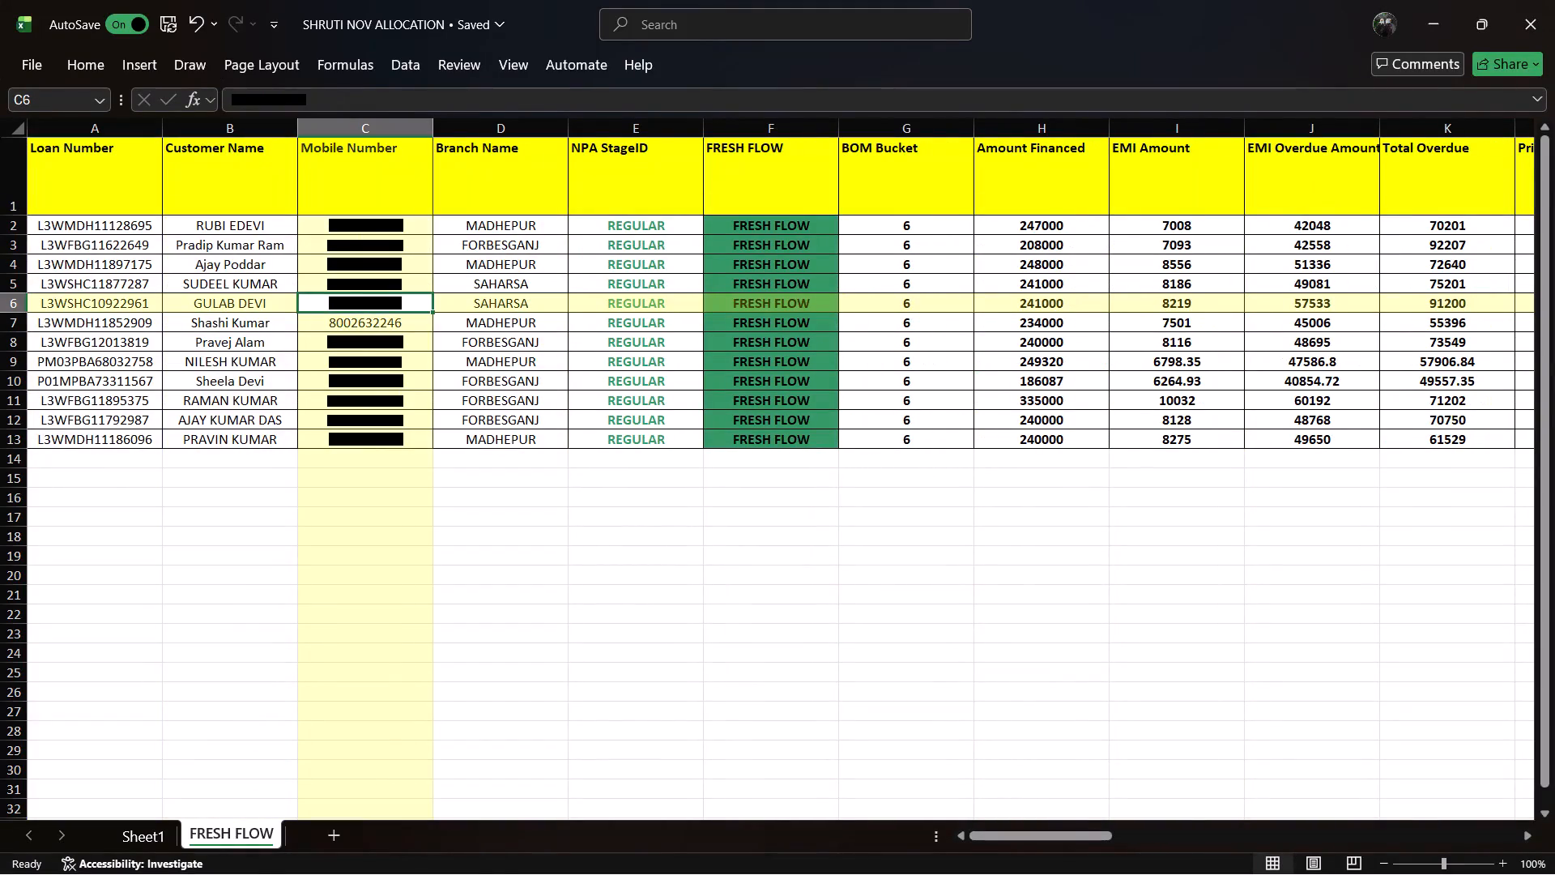
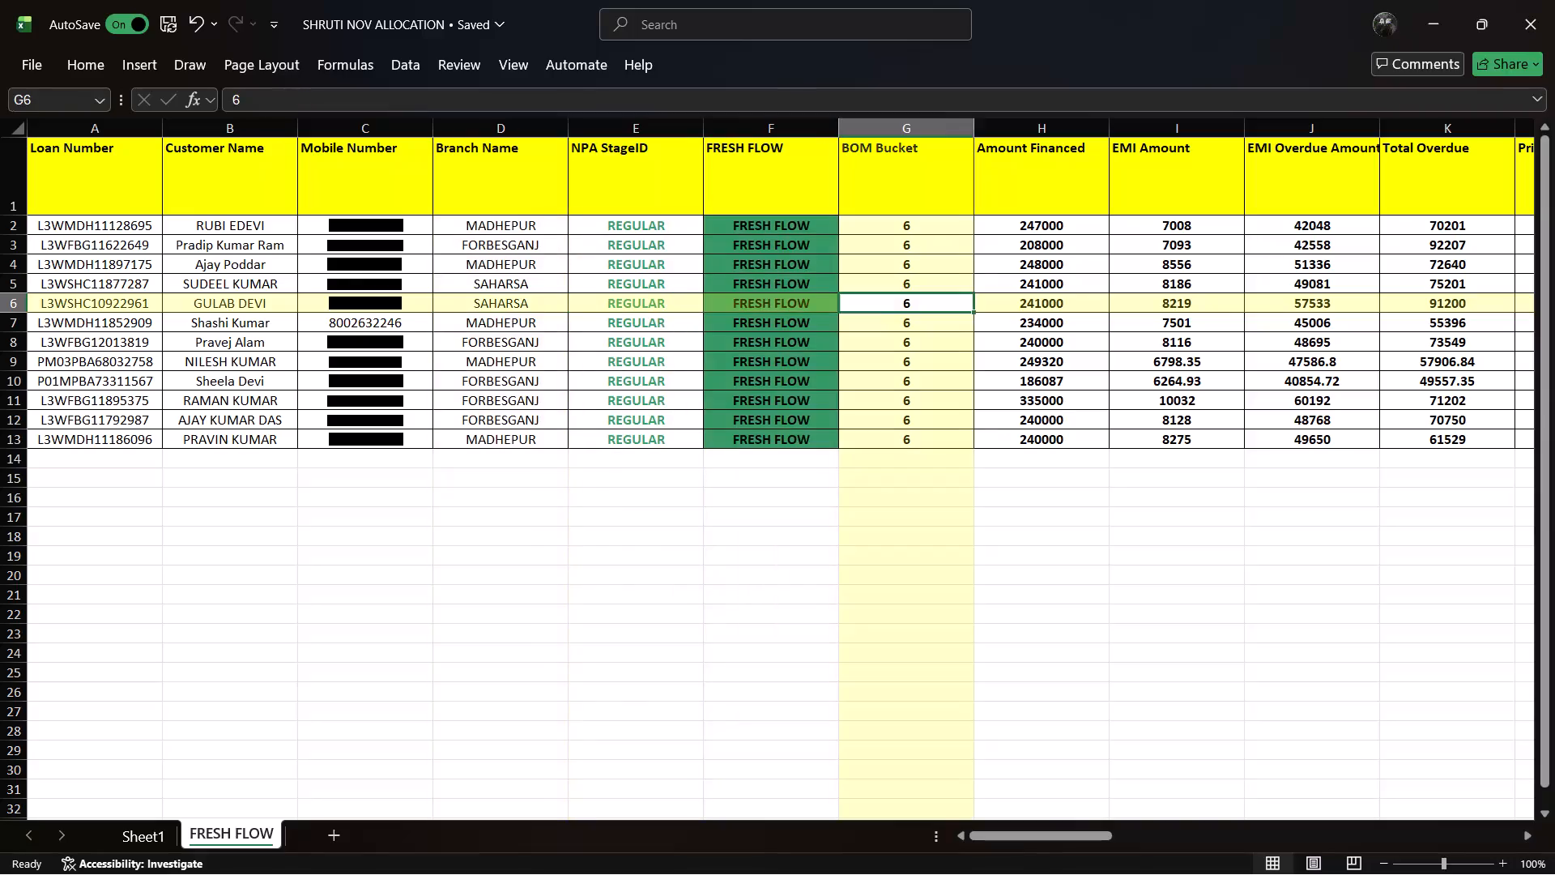
# Review the row 6 account from BOM Bucket through the amount, expiry, FoS, address and vehicle columns to Dealer Name.
pyautogui.press('Right')
pyautogui.press('Right')
pyautogui.press('Right')
pyautogui.press('Right')
pyautogui.press('Right')
pyautogui.press('Right')
pyautogui.press('Right')
pyautogui.press('Right')
pyautogui.press('Right')
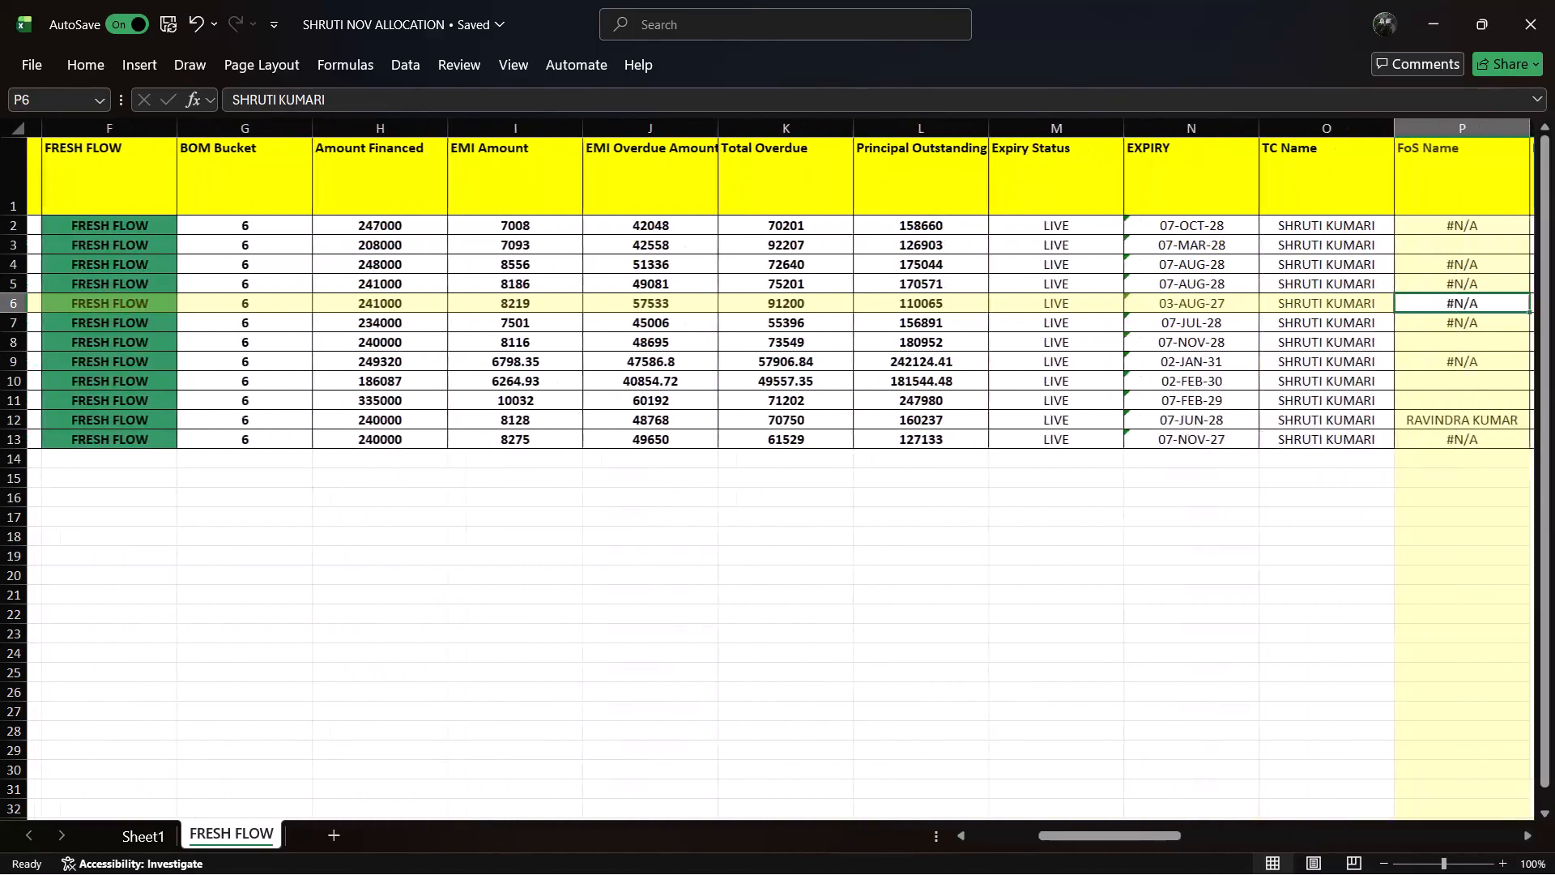
pyautogui.press('Right')
pyautogui.press('Right')
pyautogui.press('Right')
pyautogui.press('Right')
pyautogui.press('Right')
pyautogui.press('Right')
pyautogui.press('Right')
pyautogui.press('Right')
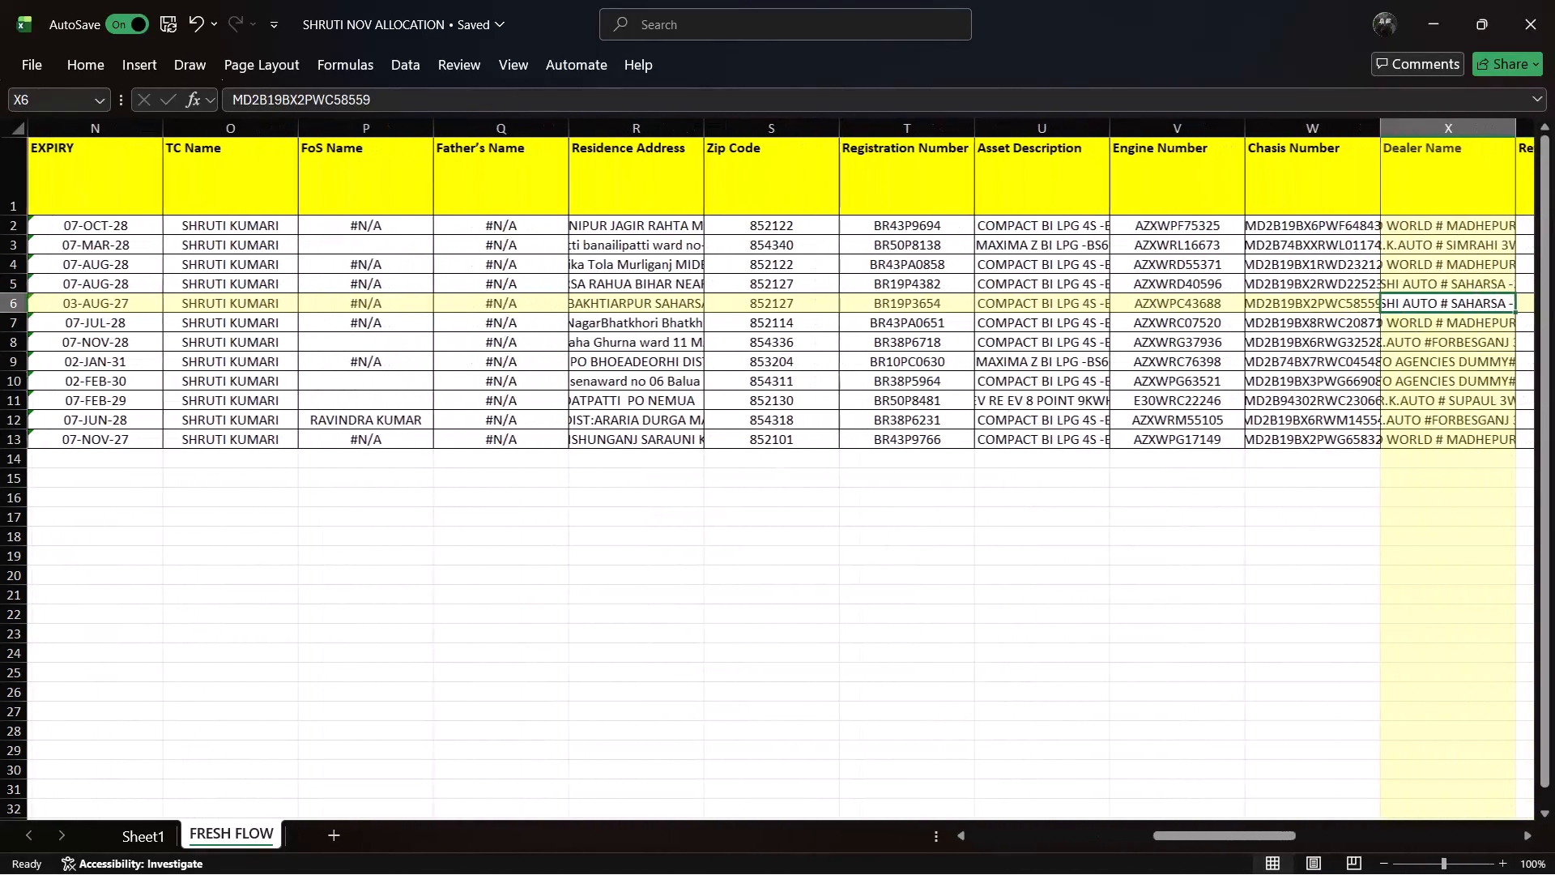
# Check the row 6 account's reference, agency, manager and contact columns through to CAVA/CAVNA/CNAVA/CNAVNA.
pyautogui.press('Right')
pyautogui.press('Right')
pyautogui.press('Right')
pyautogui.press('Right')
pyautogui.press('Right')
pyautogui.press('Right')
pyautogui.press('Right')
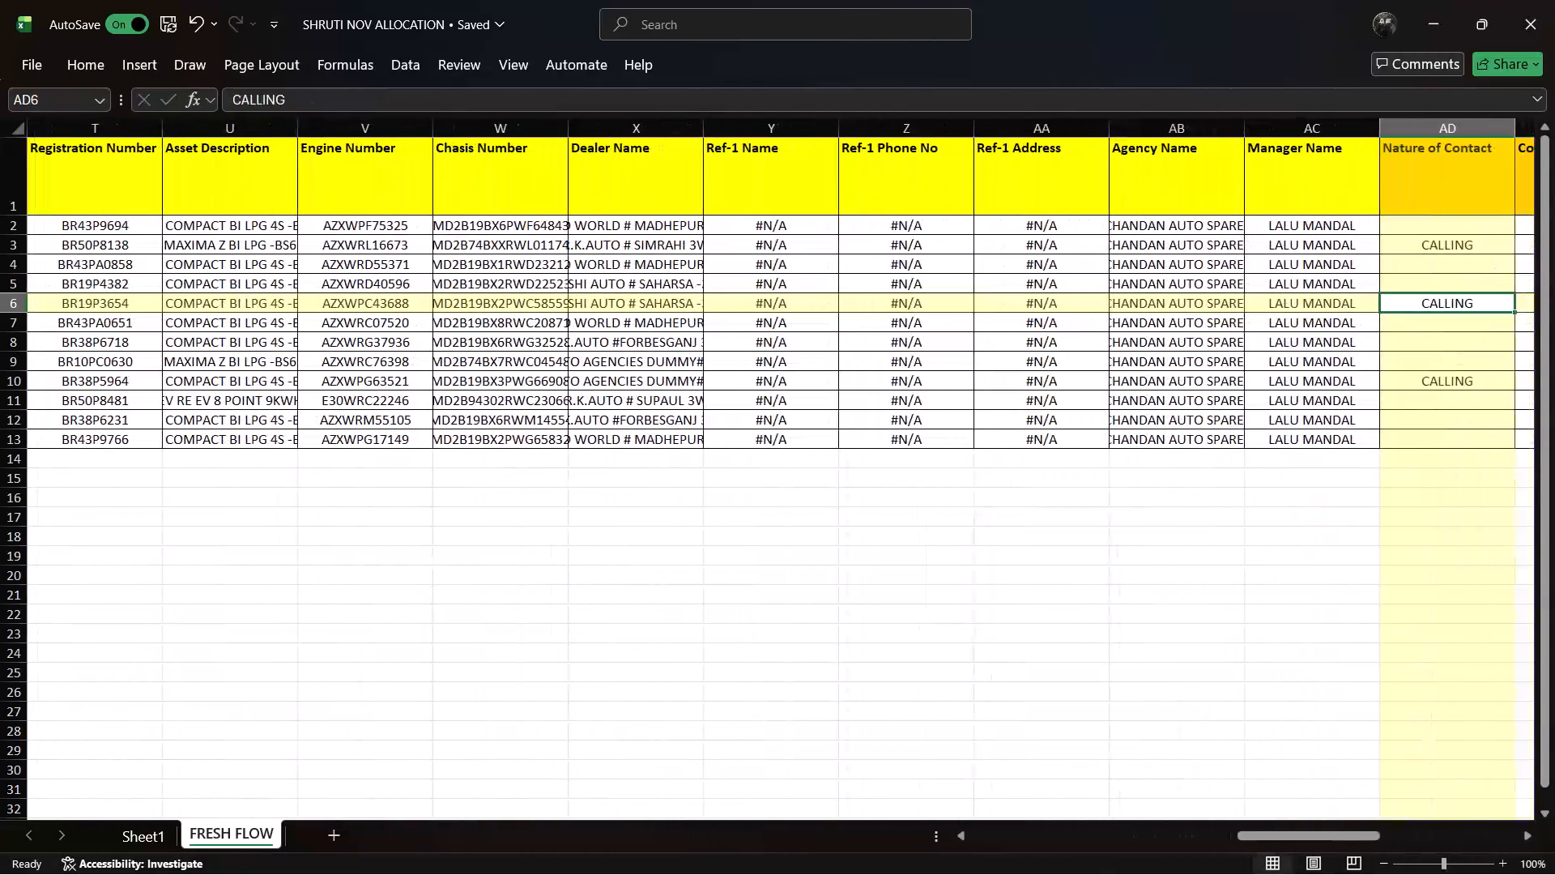
pyautogui.press('Right')
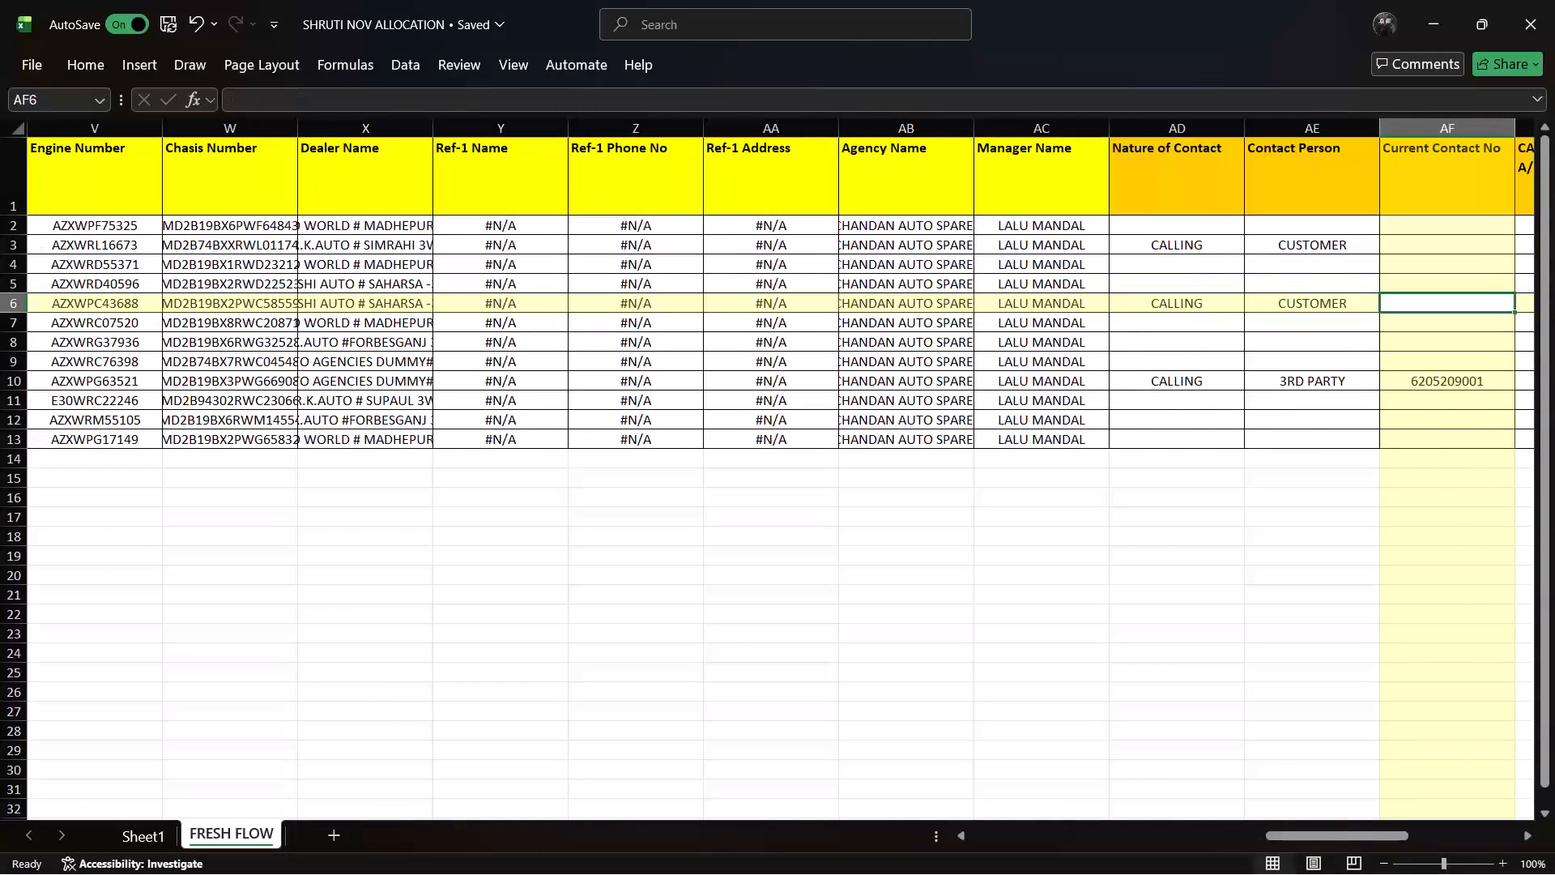
pyautogui.press('Right')
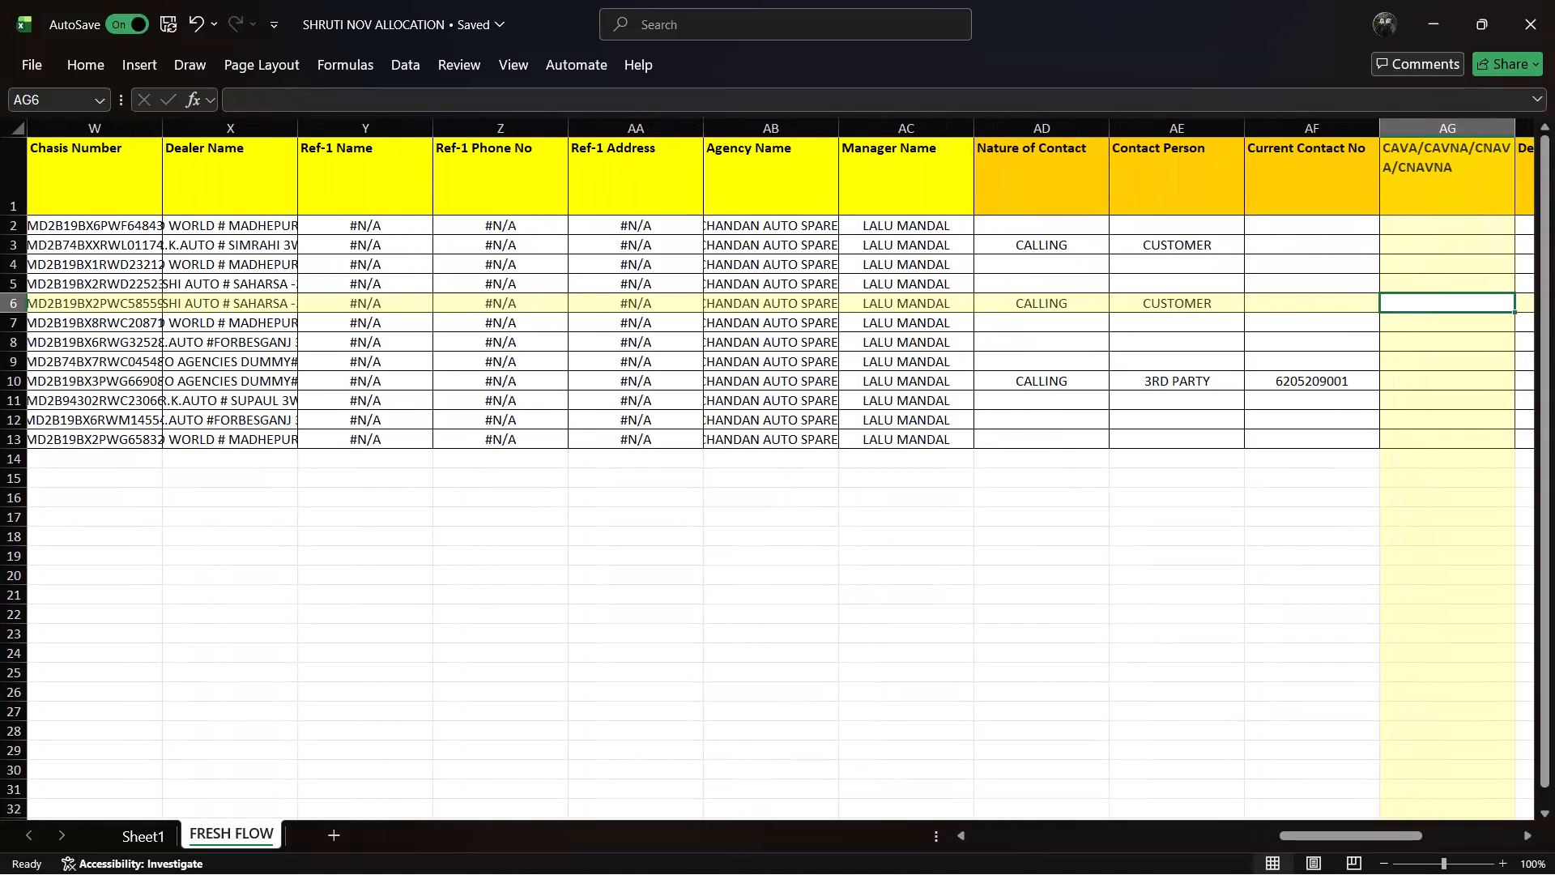
# Review the row 10 account from Current Contact No through the deposition, PTP and FEED BACK columns to CALLING DATE.
pyautogui.click(1331, 378)
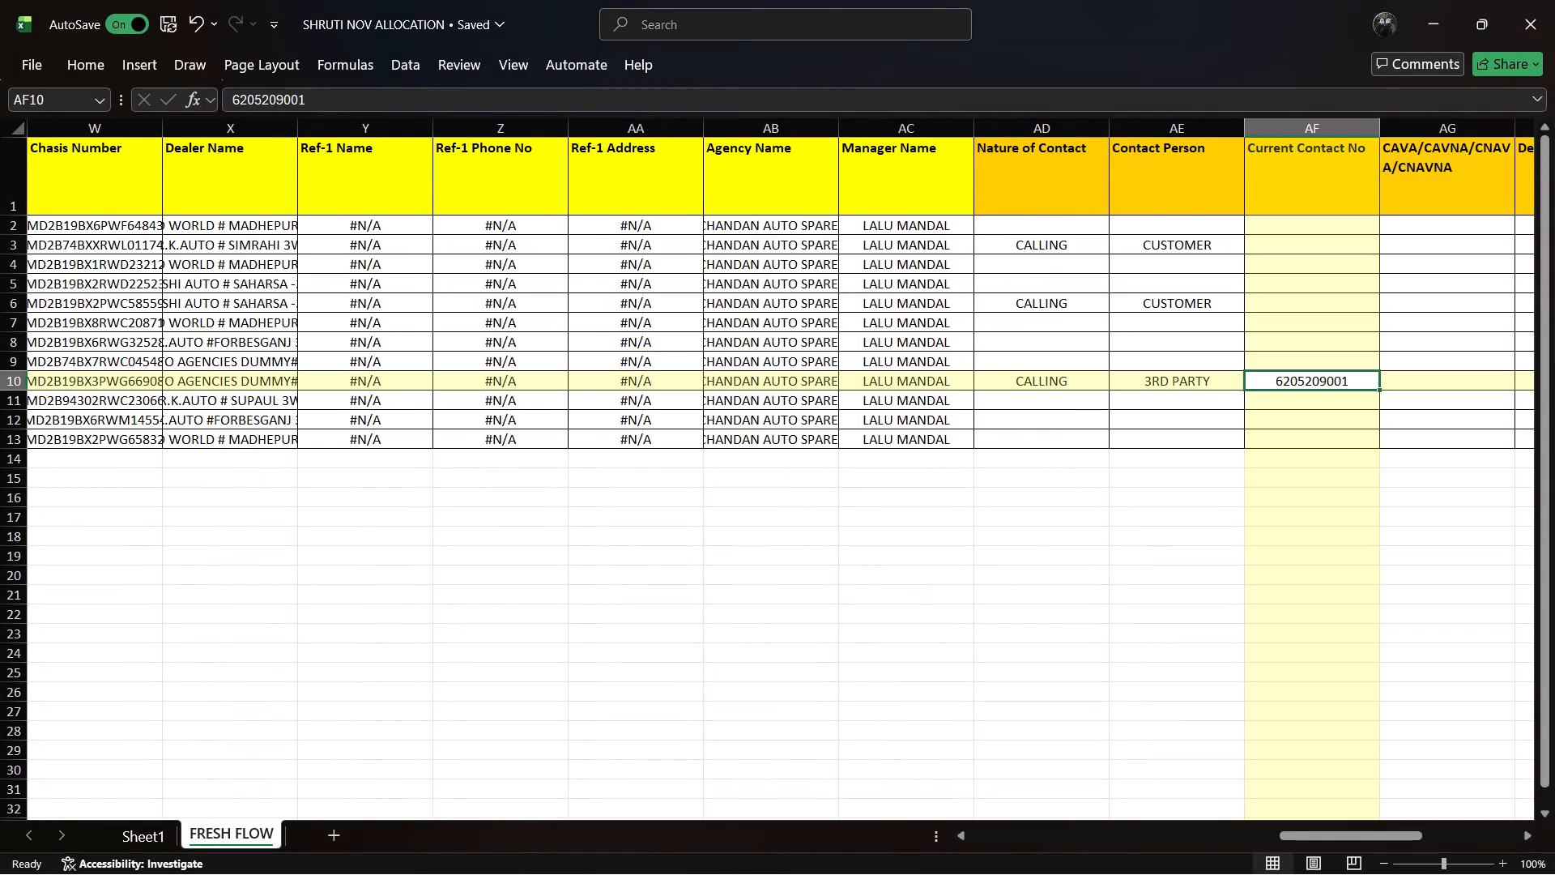
pyautogui.press('Right')
pyautogui.press('Right')
pyautogui.press('Right')
pyautogui.press('Right')
pyautogui.press('Right')
pyautogui.press('Right')
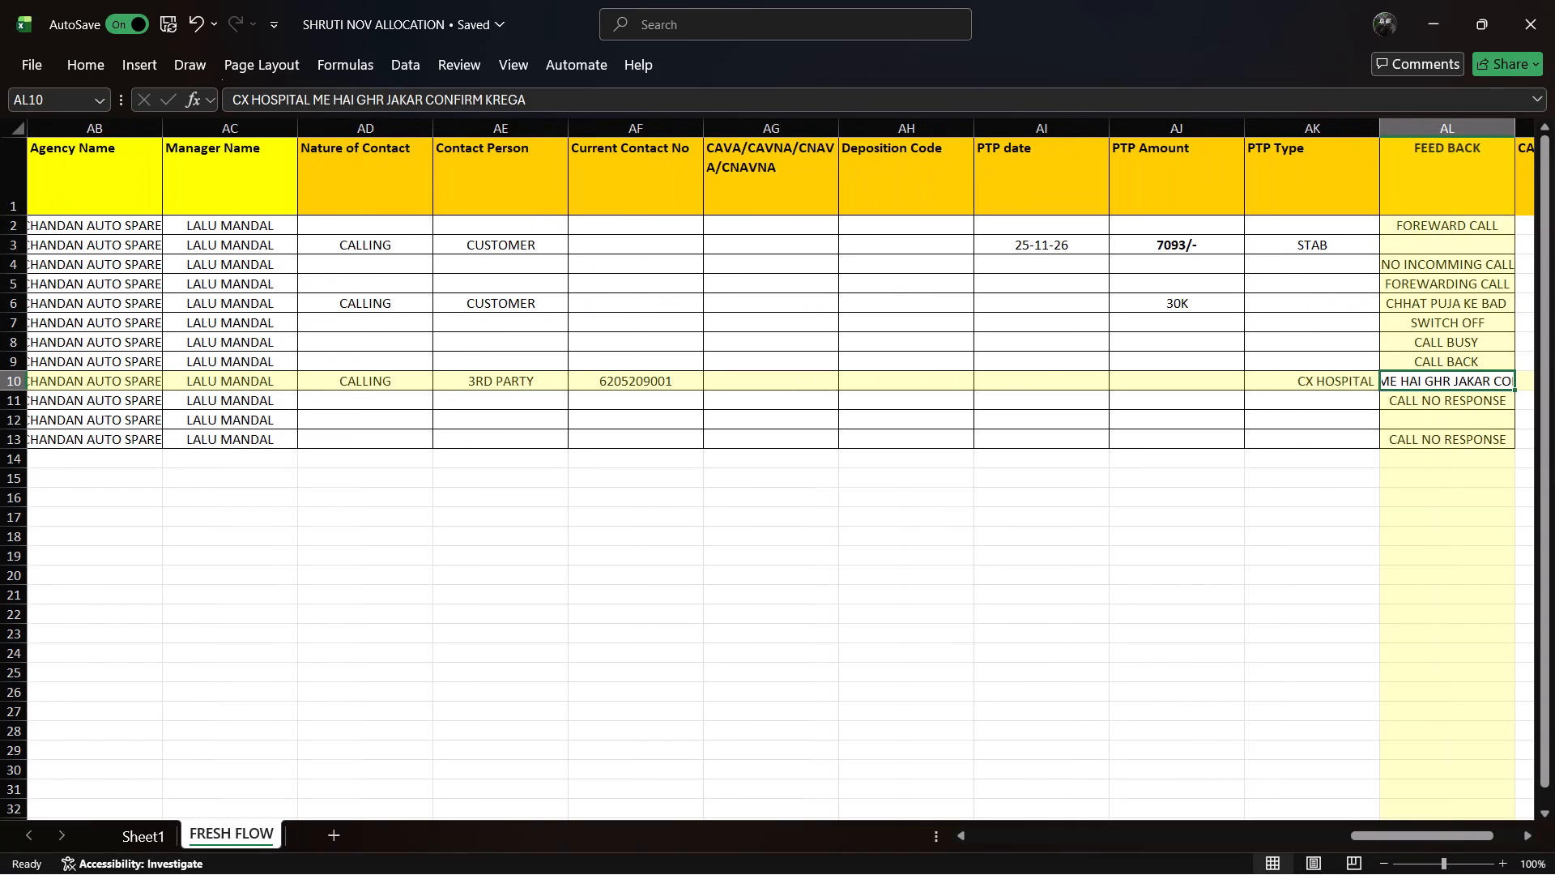
pyautogui.press('Right')
pyautogui.press('Right')
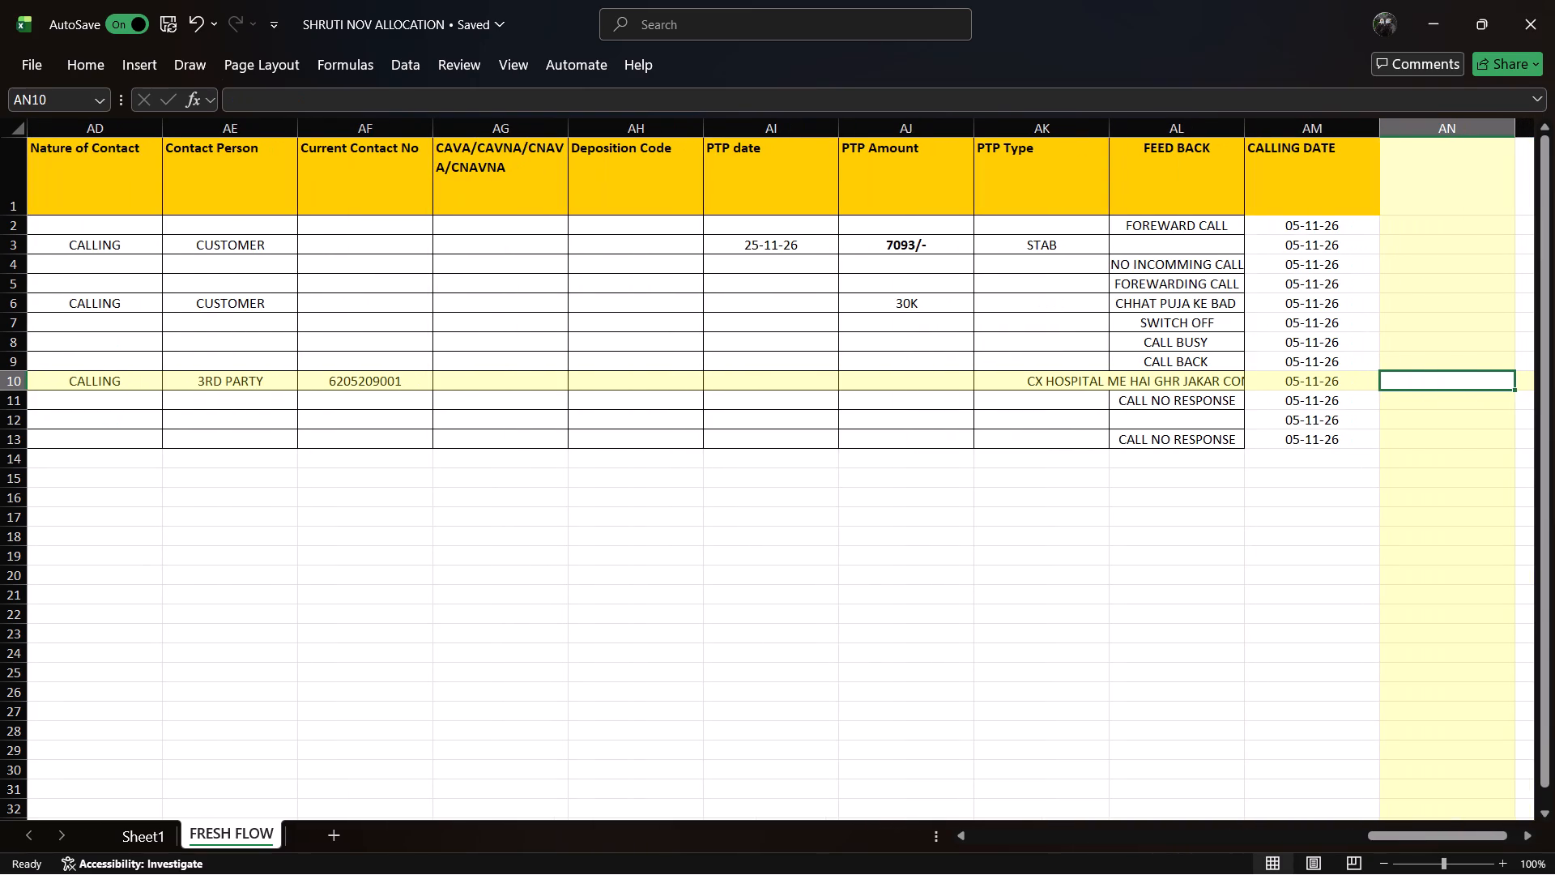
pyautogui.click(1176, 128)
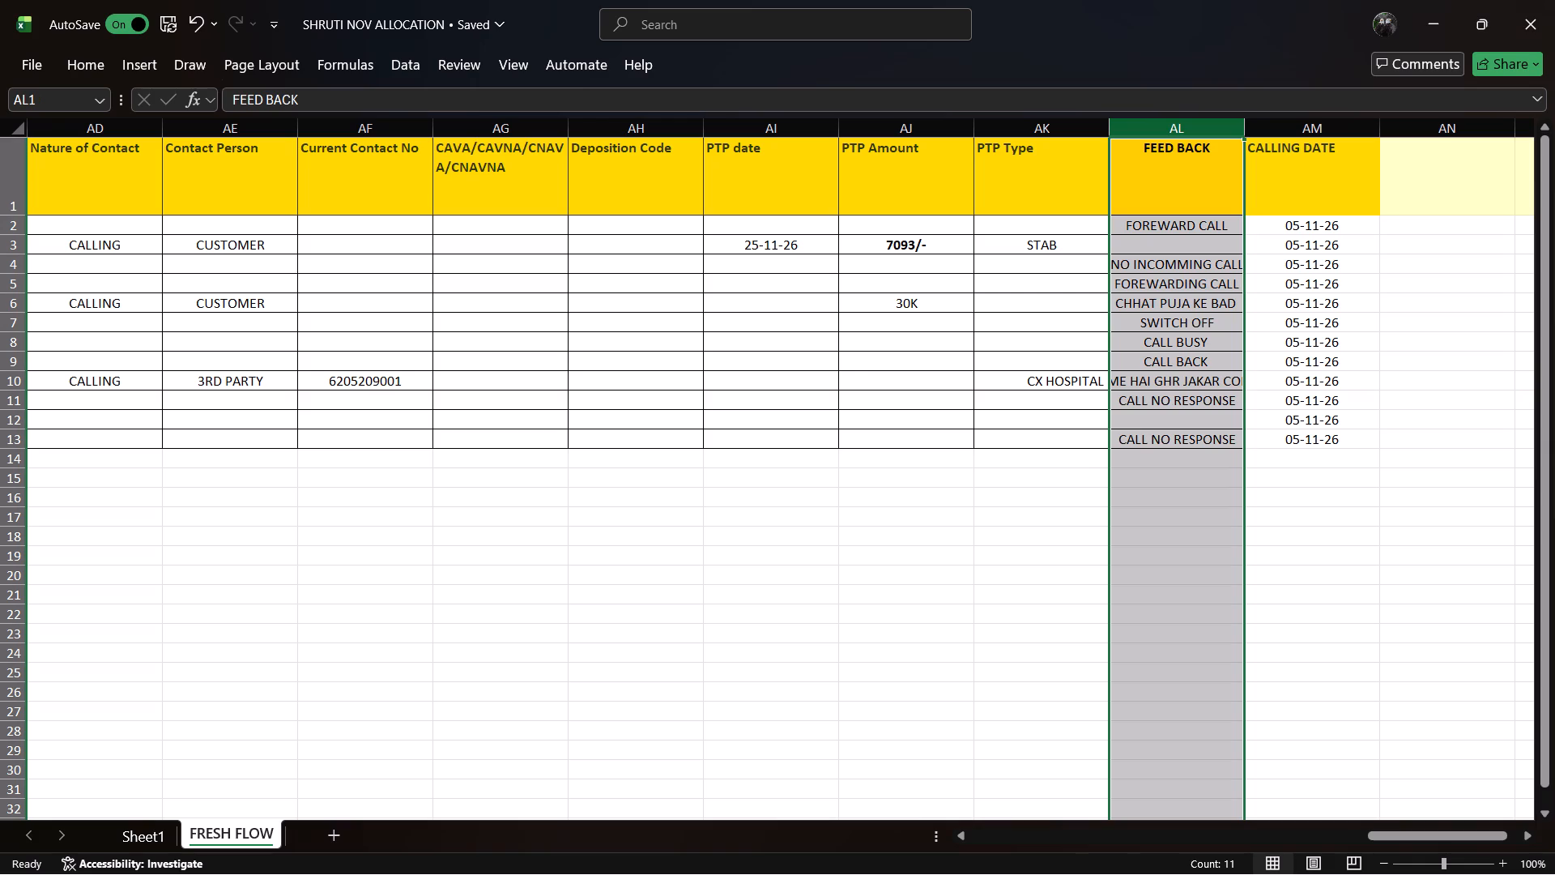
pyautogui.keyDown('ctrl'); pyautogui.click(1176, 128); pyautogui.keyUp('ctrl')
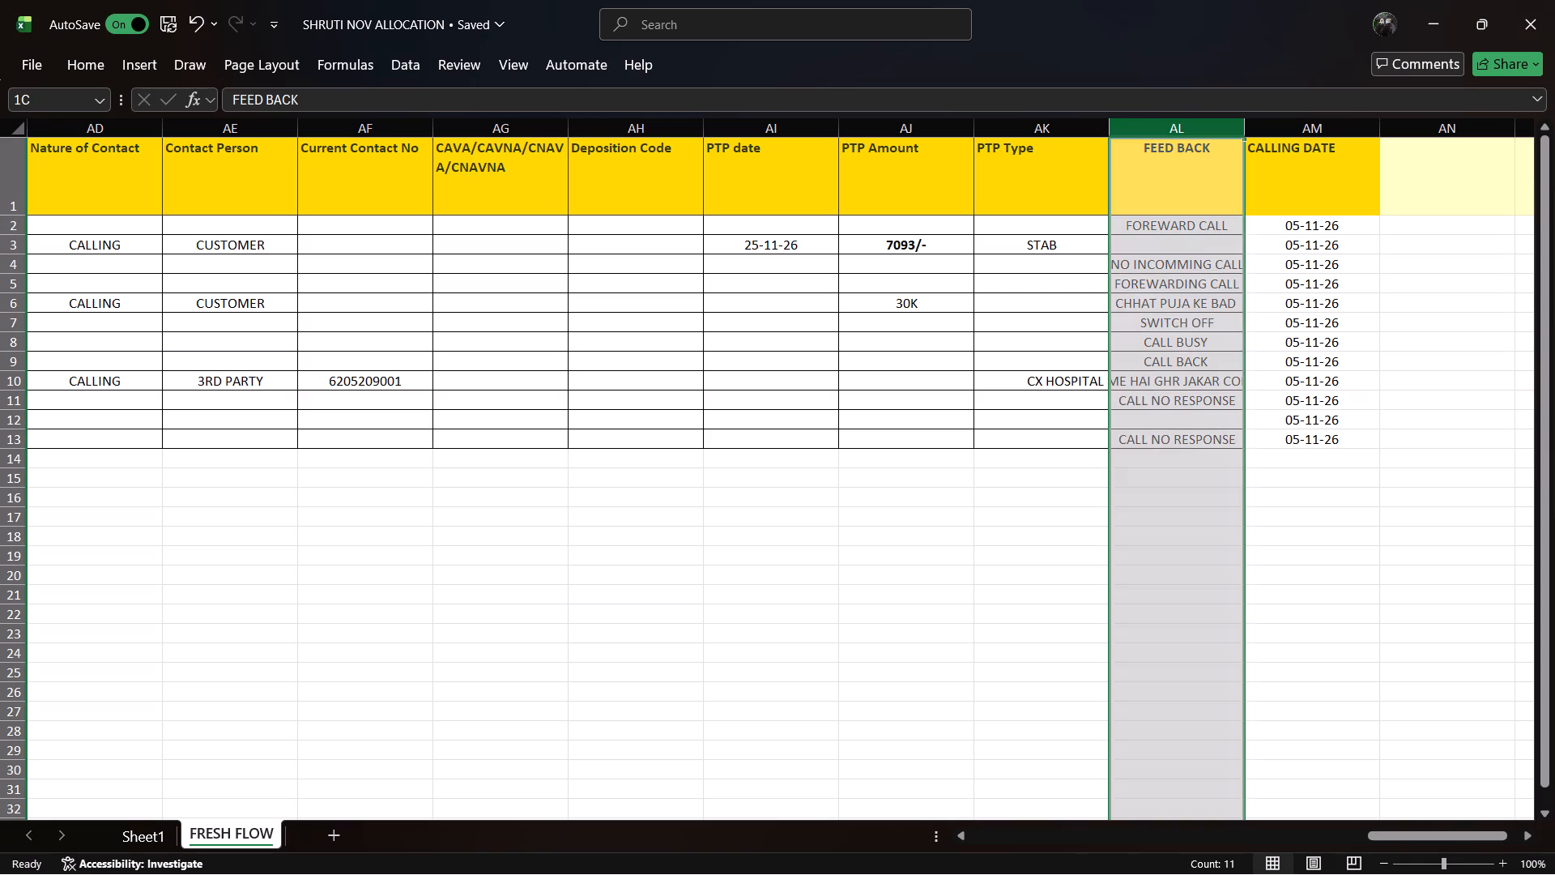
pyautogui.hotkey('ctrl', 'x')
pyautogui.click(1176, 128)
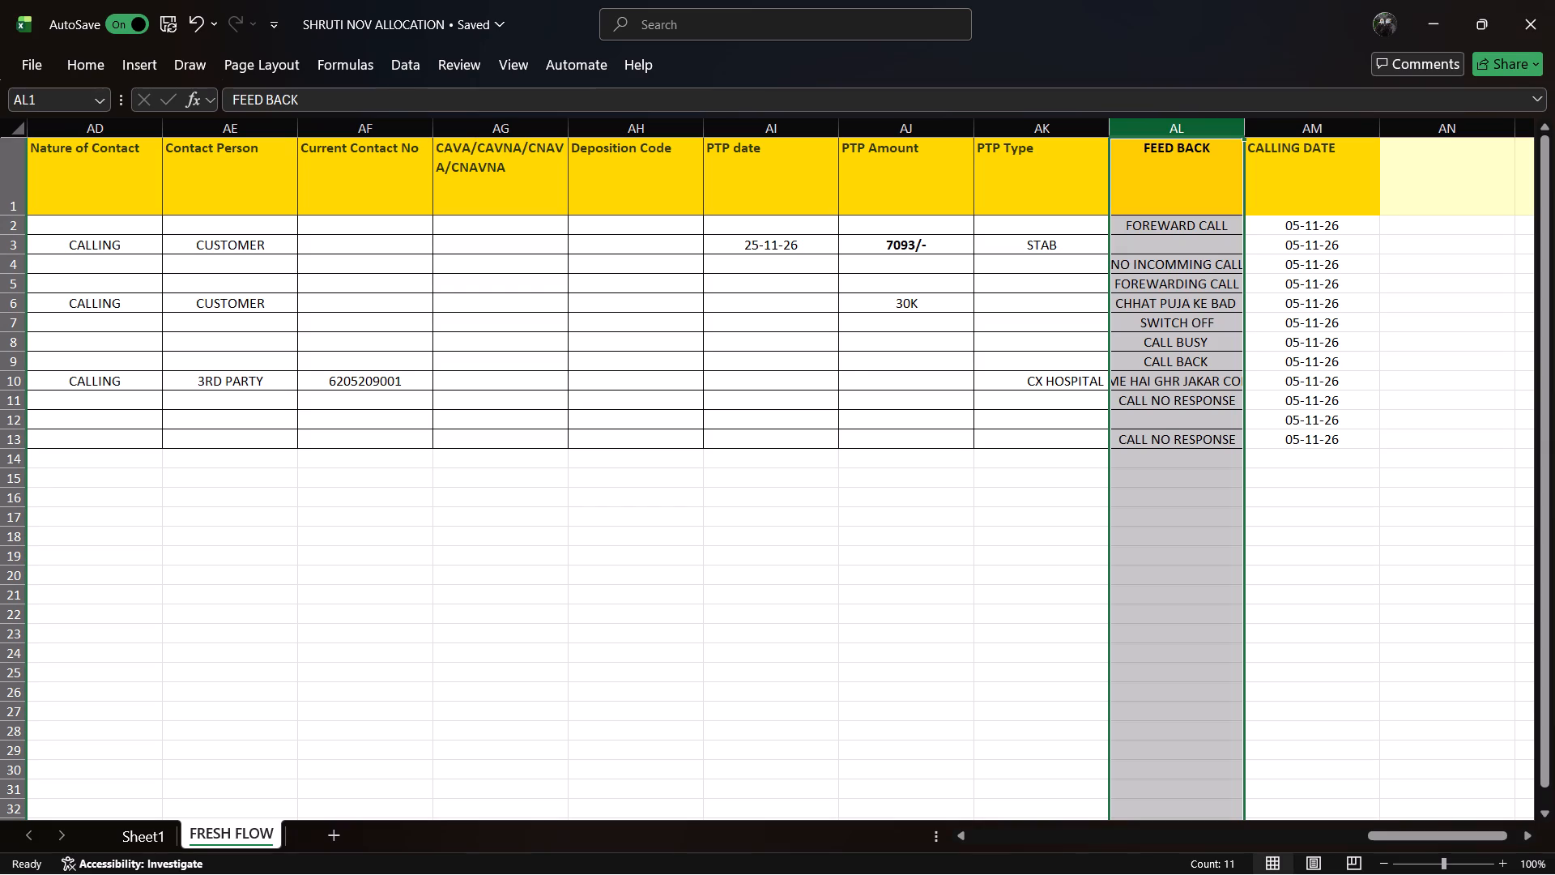
# Move the FEED BACK header and its entries through row 13 from column AL to the empty column AN.
pyautogui.click(1173, 159)
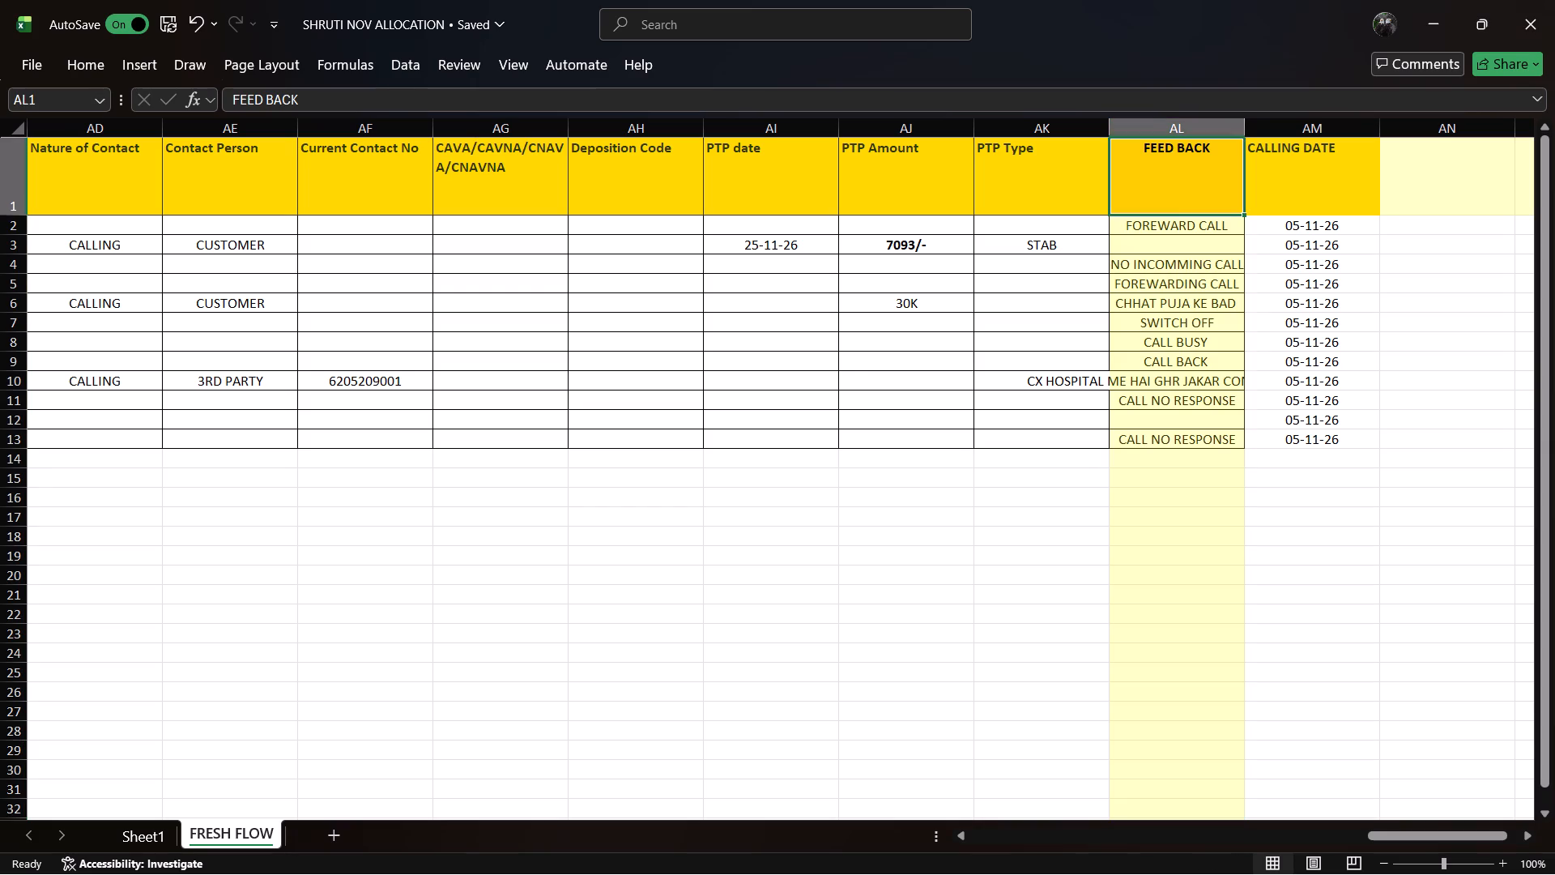
pyautogui.hotkey('shift', 'Down')
pyautogui.hotkey('shift', 'Down')
pyautogui.hotkey('shift', 'Down')
pyautogui.hotkey('shift', 'Down')
pyautogui.hotkey('shift', 'Down')
pyautogui.hotkey('shift', 'Down')
pyautogui.hotkey('shift', 'Down')
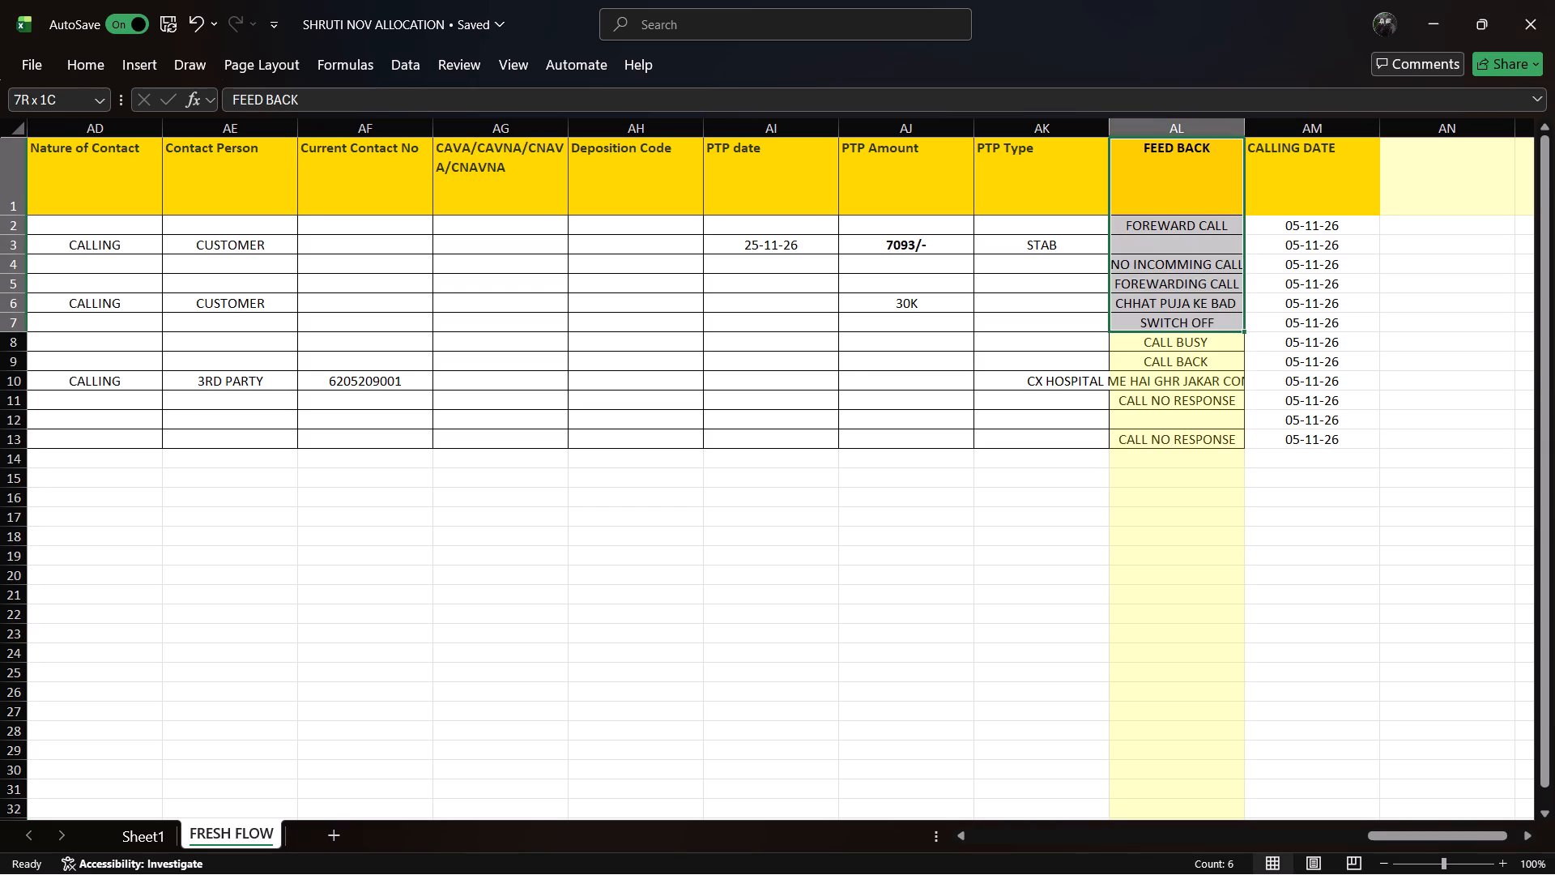
pyautogui.hotkey('shift', 'Down')
pyautogui.hotkey('shift', 'Down')
pyautogui.hotkey('shift', 'Down')
pyautogui.hotkey('shift', 'Down')
pyautogui.hotkey('shift', 'Down')
pyautogui.hotkey('shift', 'Down')
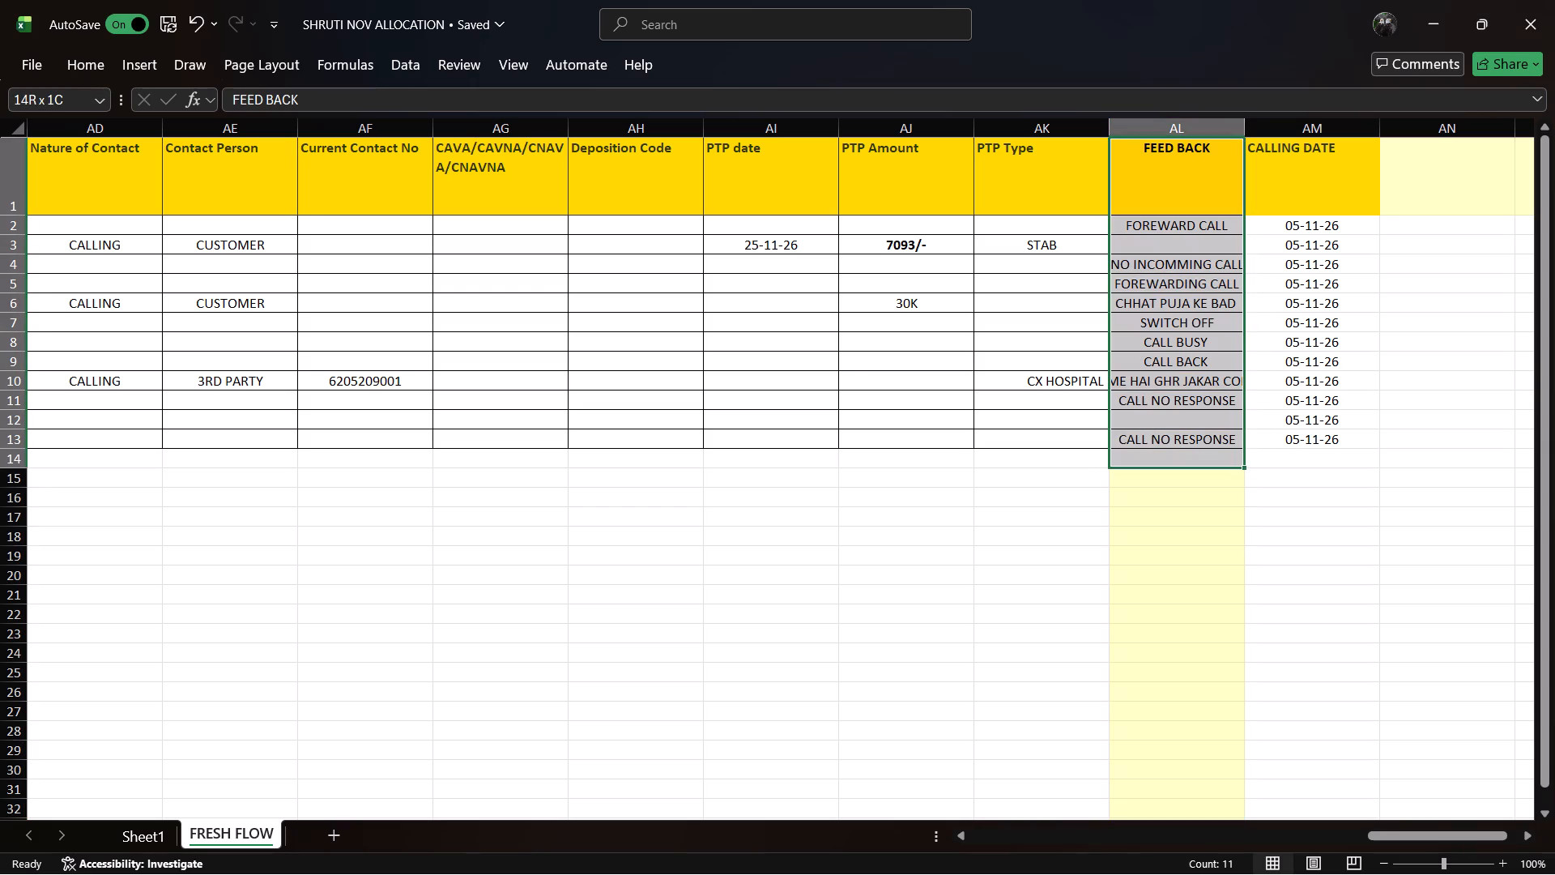
pyautogui.hotkey('shift', 'Up')
pyautogui.hotkey('ctrl', 'x')
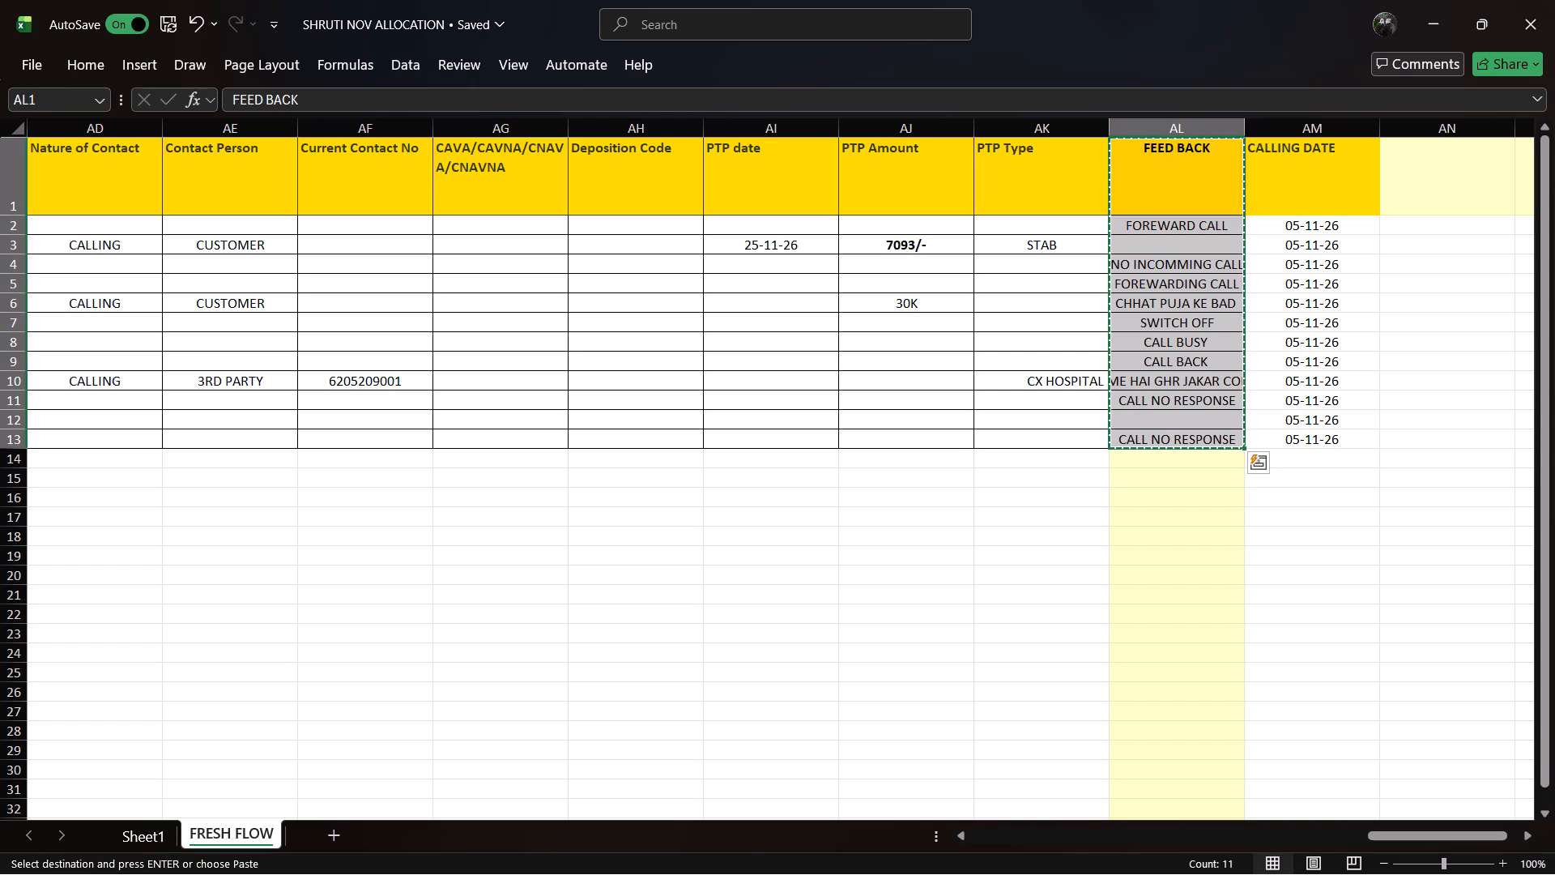
pyautogui.click(1471, 156)
pyautogui.hotkey('ctrl', 'v')
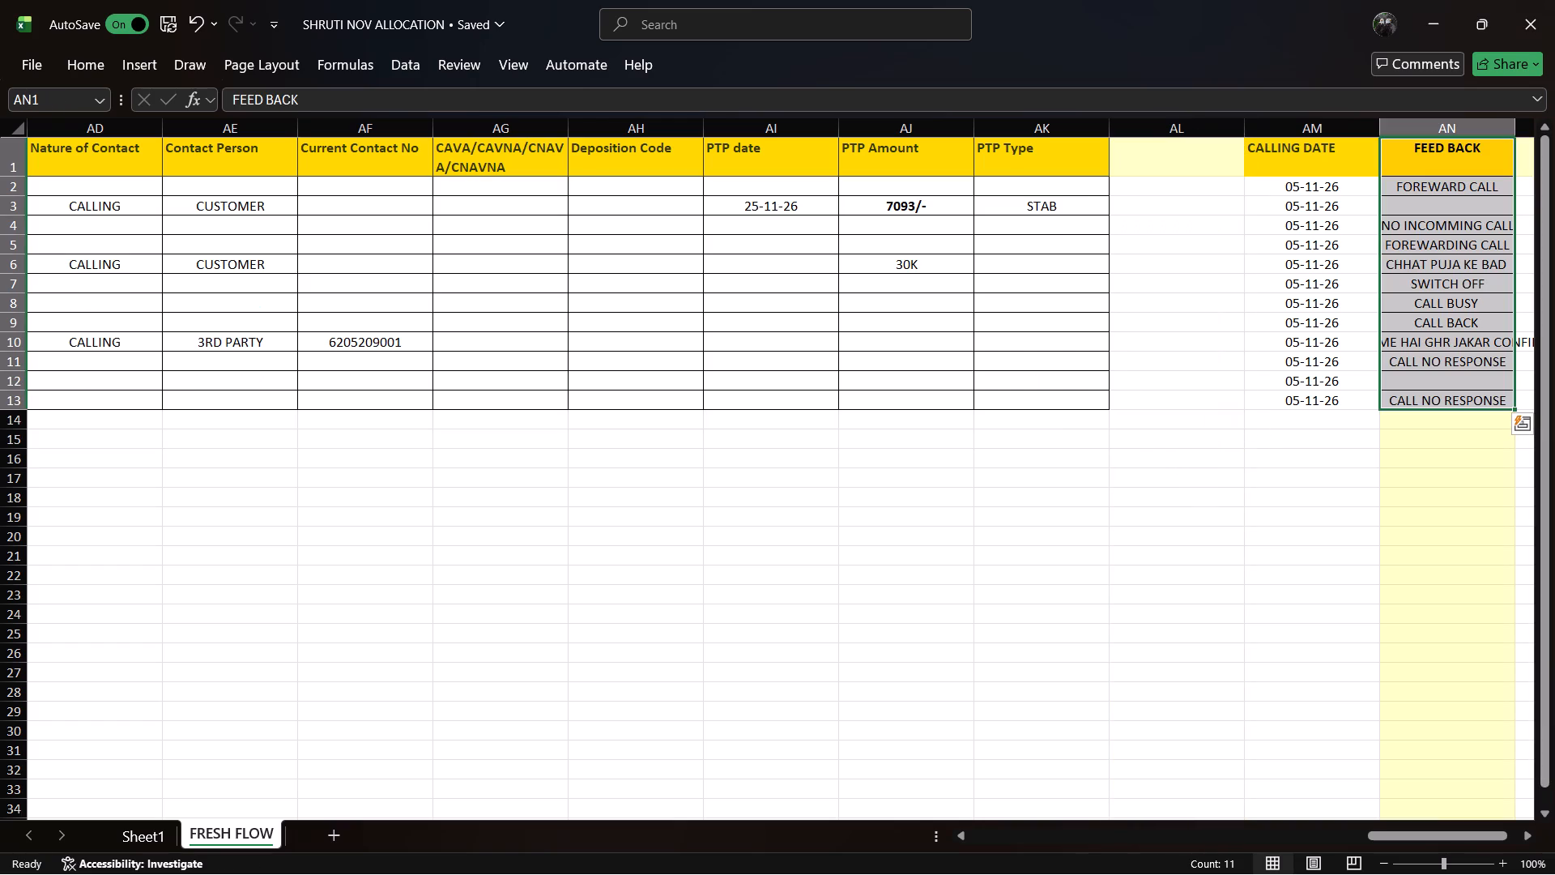
# Move the CALLING DATE header and its dates through row 13 from column AM into the vacated column AL.
pyautogui.click(1285, 126)
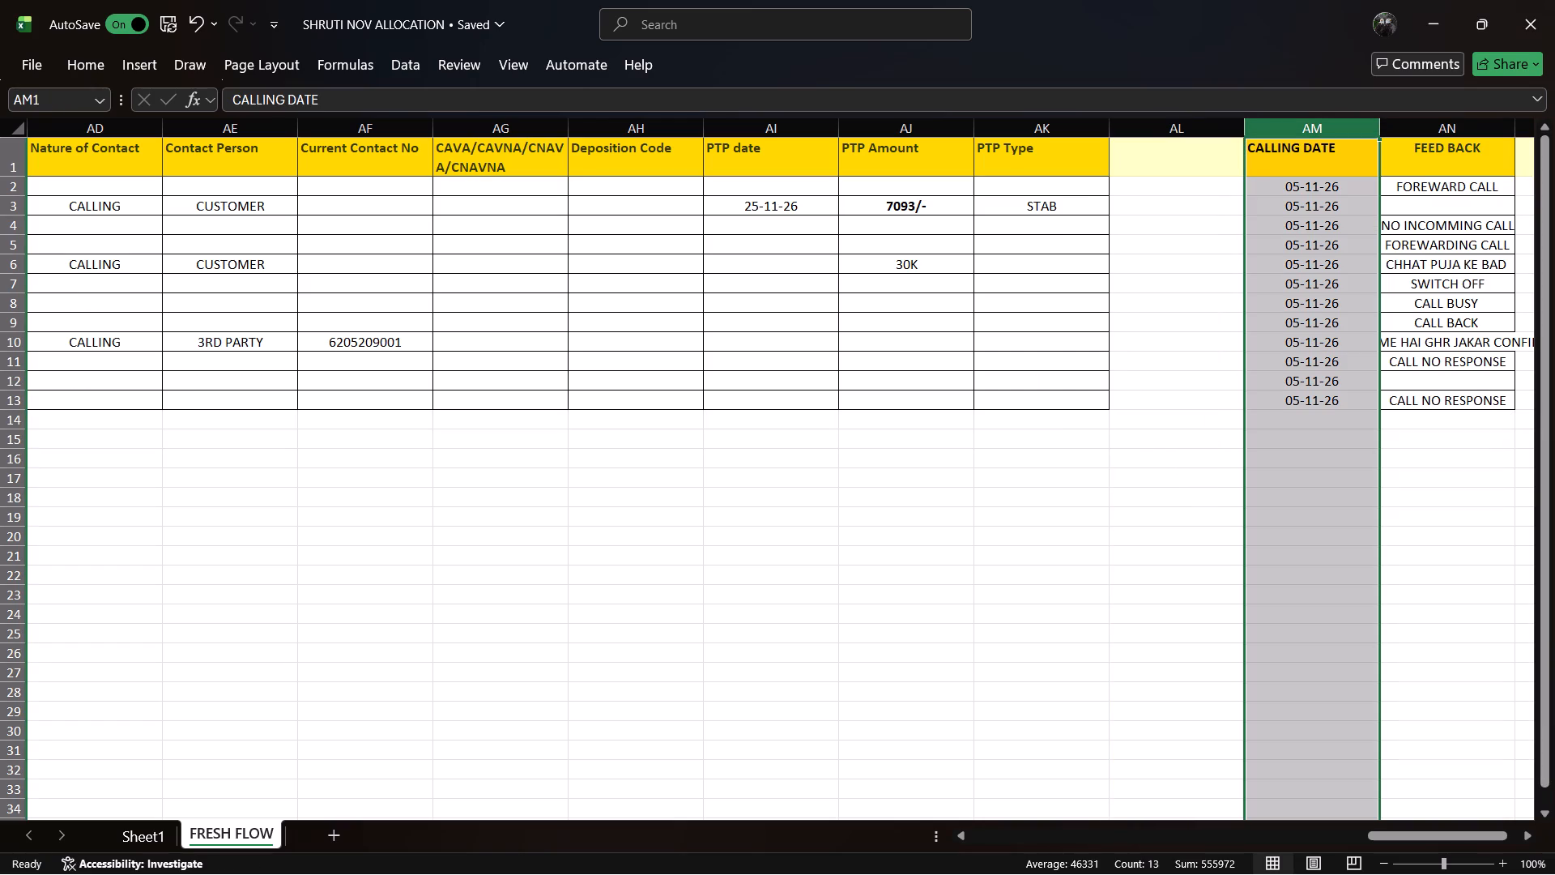
pyautogui.click(1303, 157)
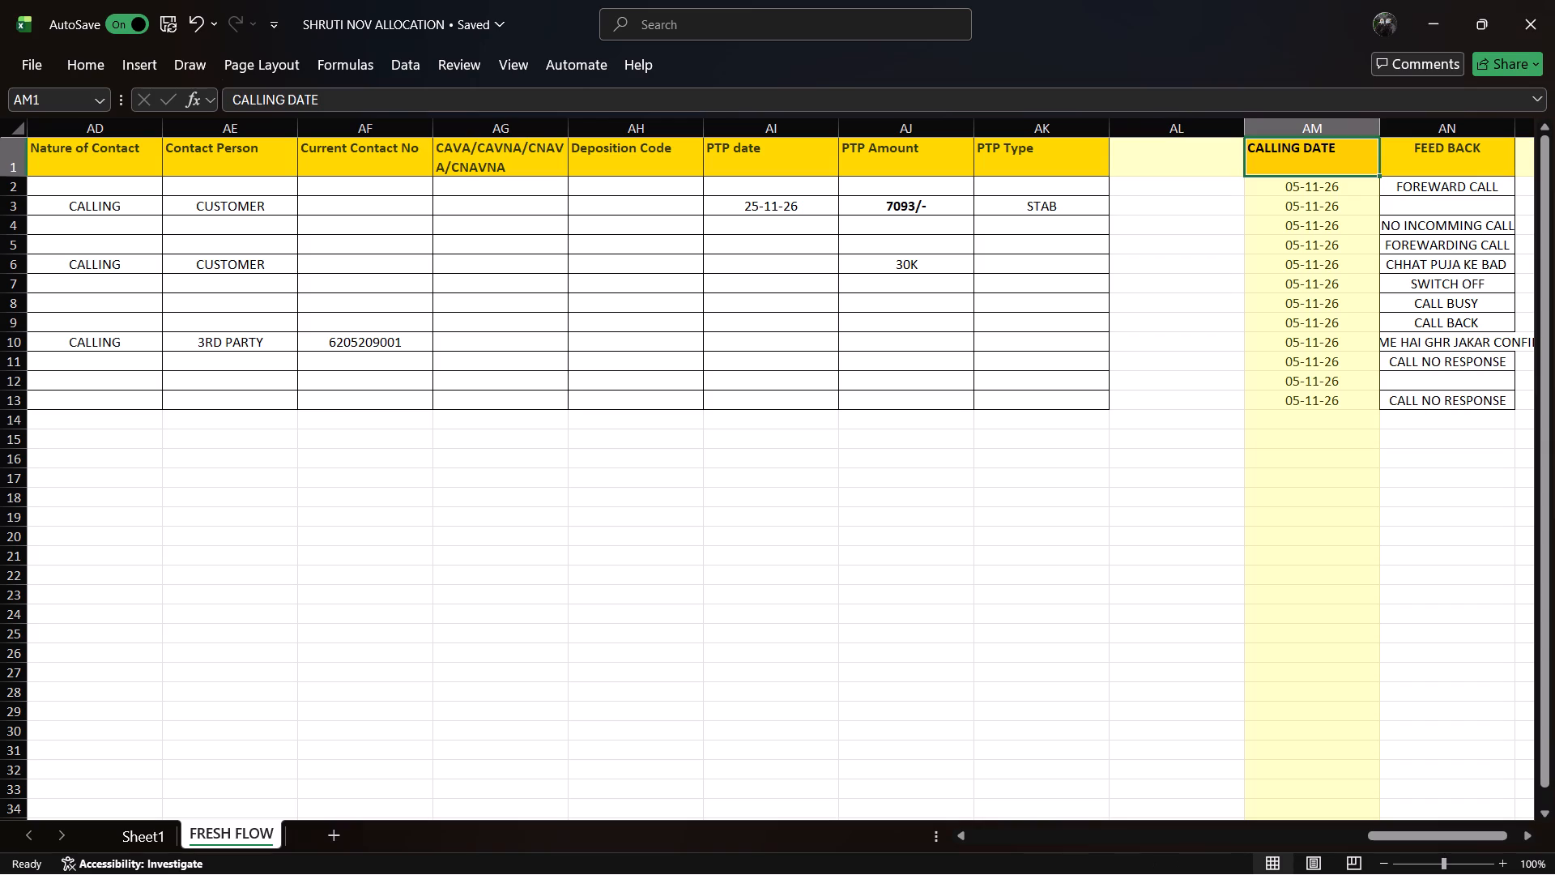
pyautogui.hotkey('shift', 'Down')
pyautogui.hotkey('shift', 'Down')
pyautogui.hotkey('shift', 'Down')
pyautogui.hotkey('shift', 'Down')
pyautogui.hotkey('shift', 'Down')
pyautogui.hotkey('shift', 'Down')
pyautogui.hotkey('shift', 'Down')
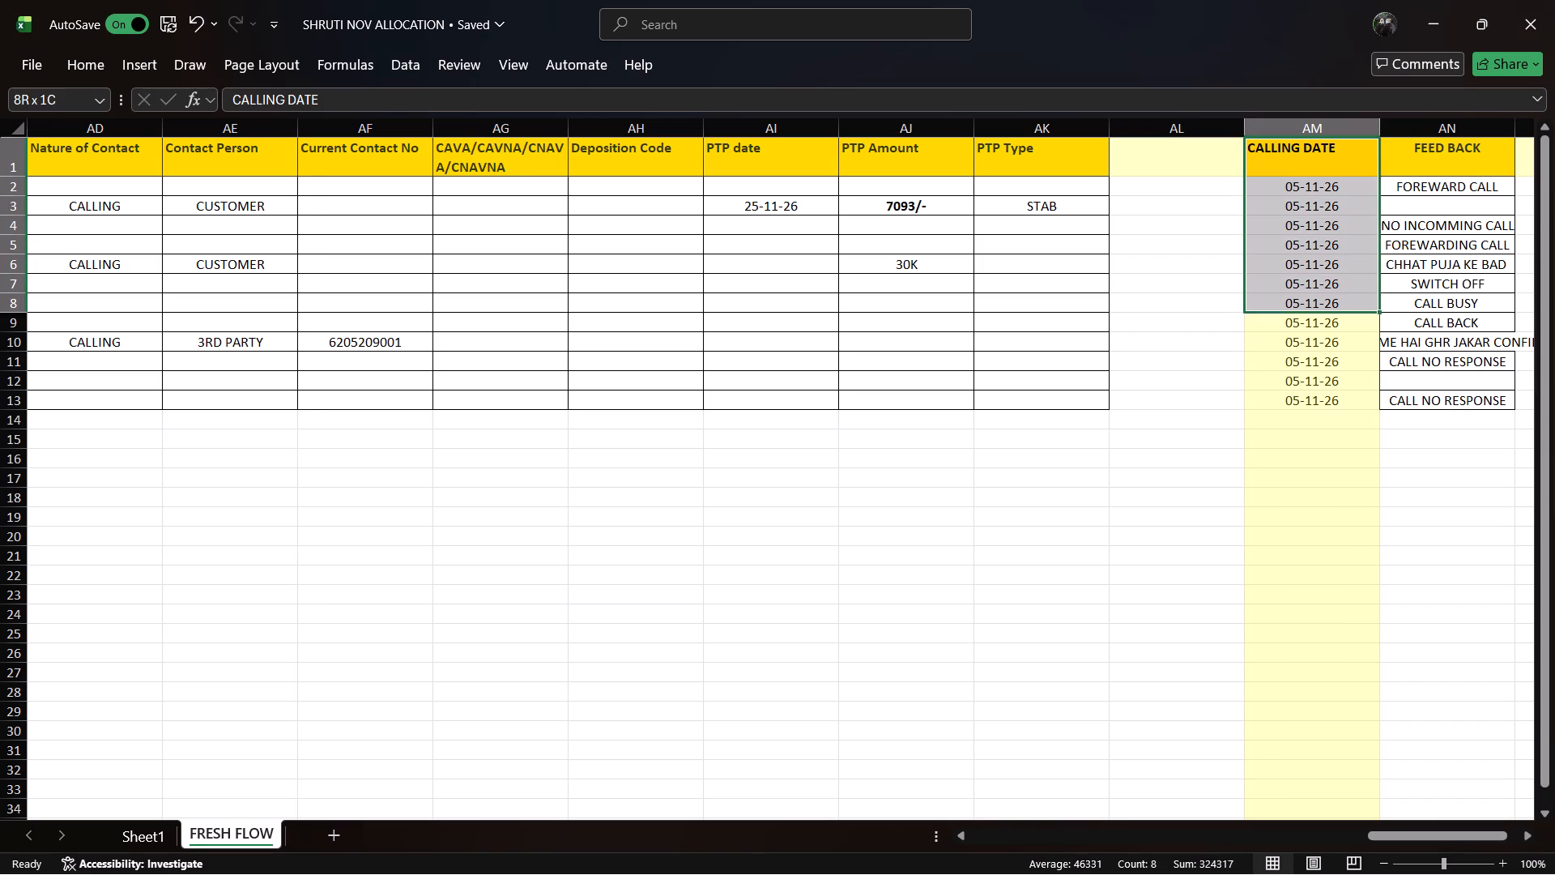
pyautogui.hotkey('shift', 'Down')
pyautogui.hotkey('shift', 'Down')
pyautogui.hotkey('shift', 'Down')
pyautogui.hotkey('shift', 'Down')
pyautogui.hotkey('shift', 'Down')
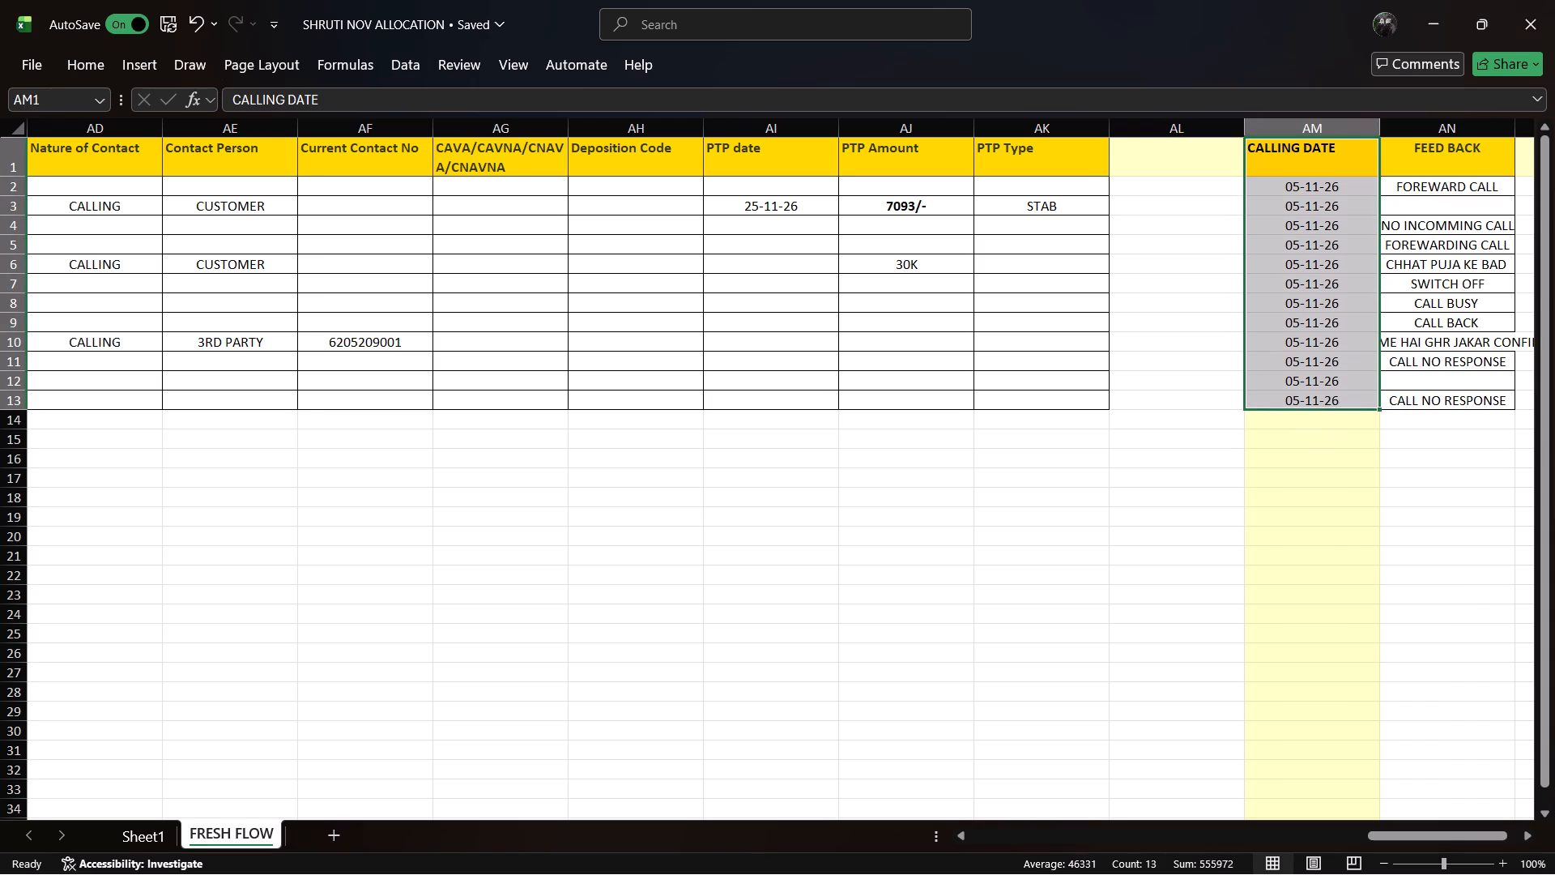
pyautogui.hotkey('ctrl', 'x')
pyautogui.click(1133, 154)
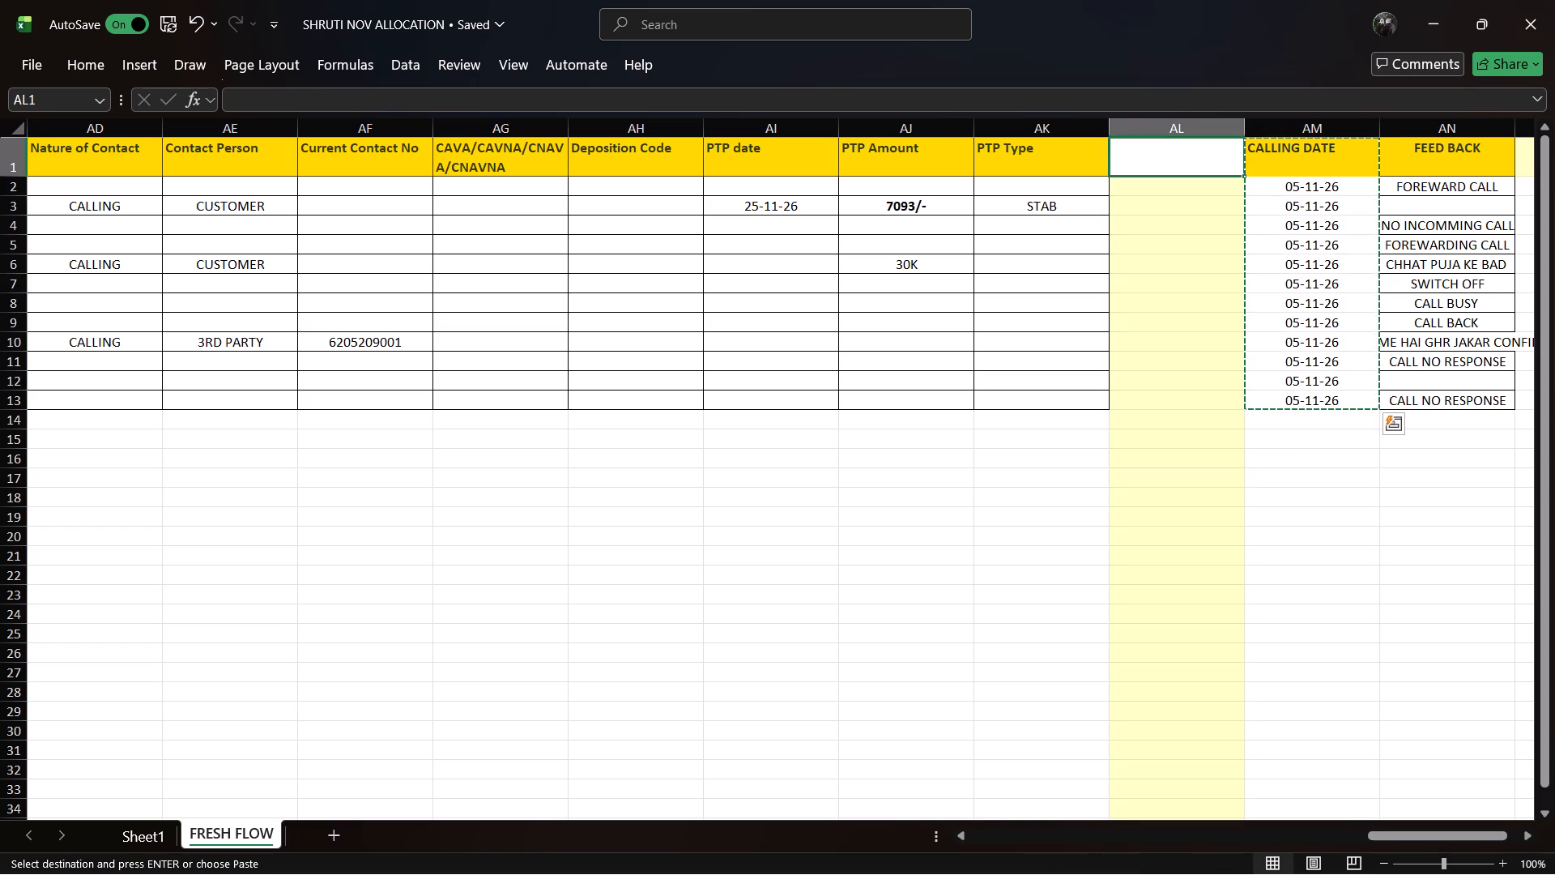
pyautogui.hotkey('ctrl', 'v')
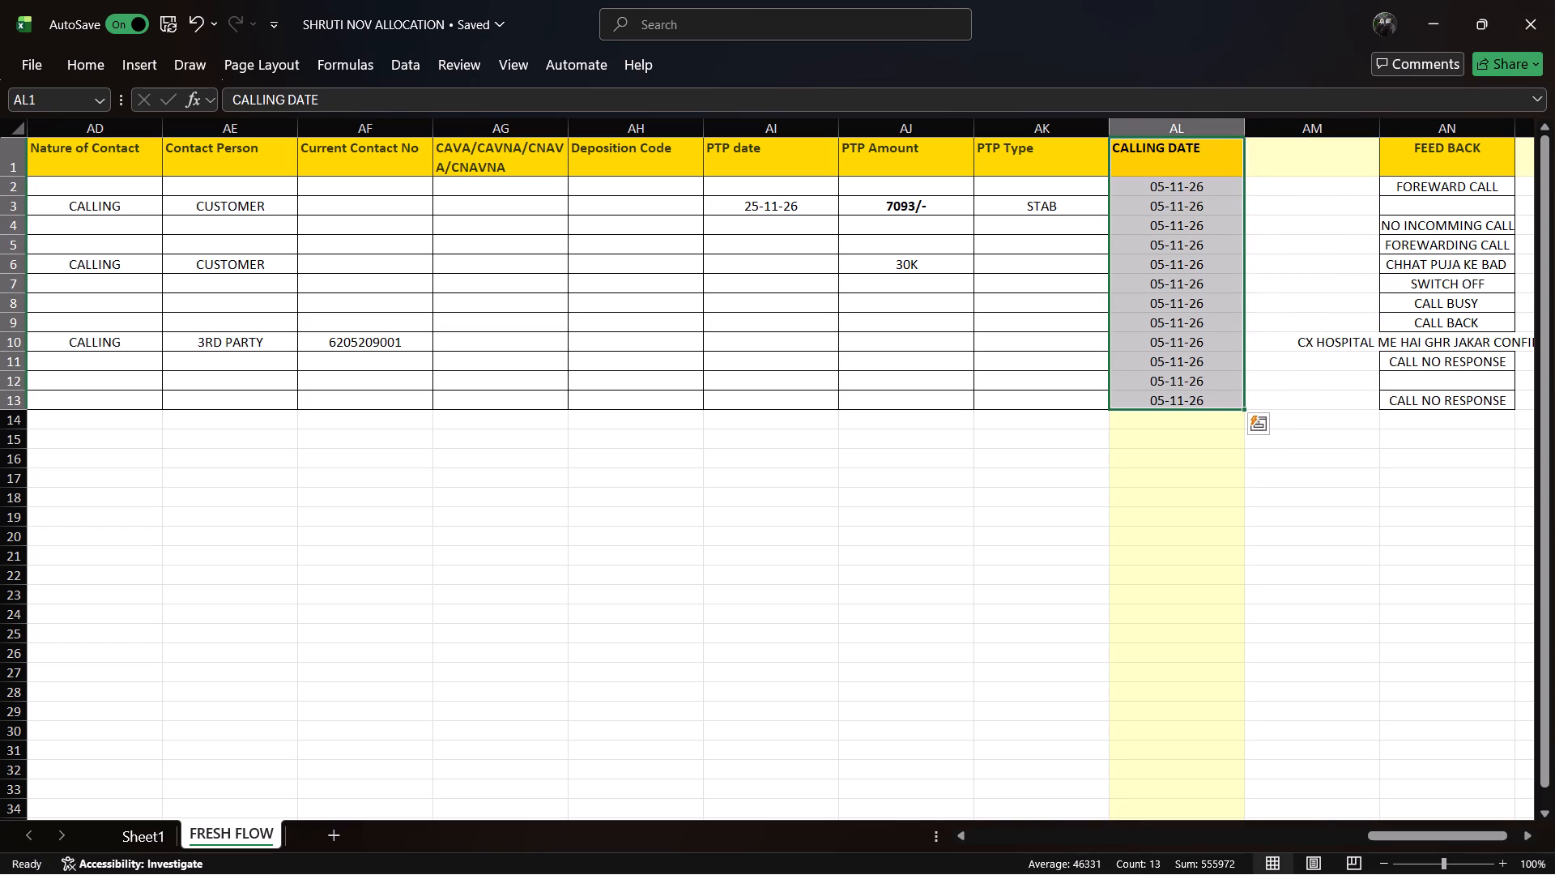
# Move the FEED BACK header and its entries through row 13 from column AN to column AM, beside CALLING DATE.
pyautogui.click(1449, 155)
pyautogui.hotkey('shift', 'Down')
pyautogui.hotkey('shift', 'Down')
pyautogui.hotkey('shift', 'Down')
pyautogui.hotkey('shift', 'Down')
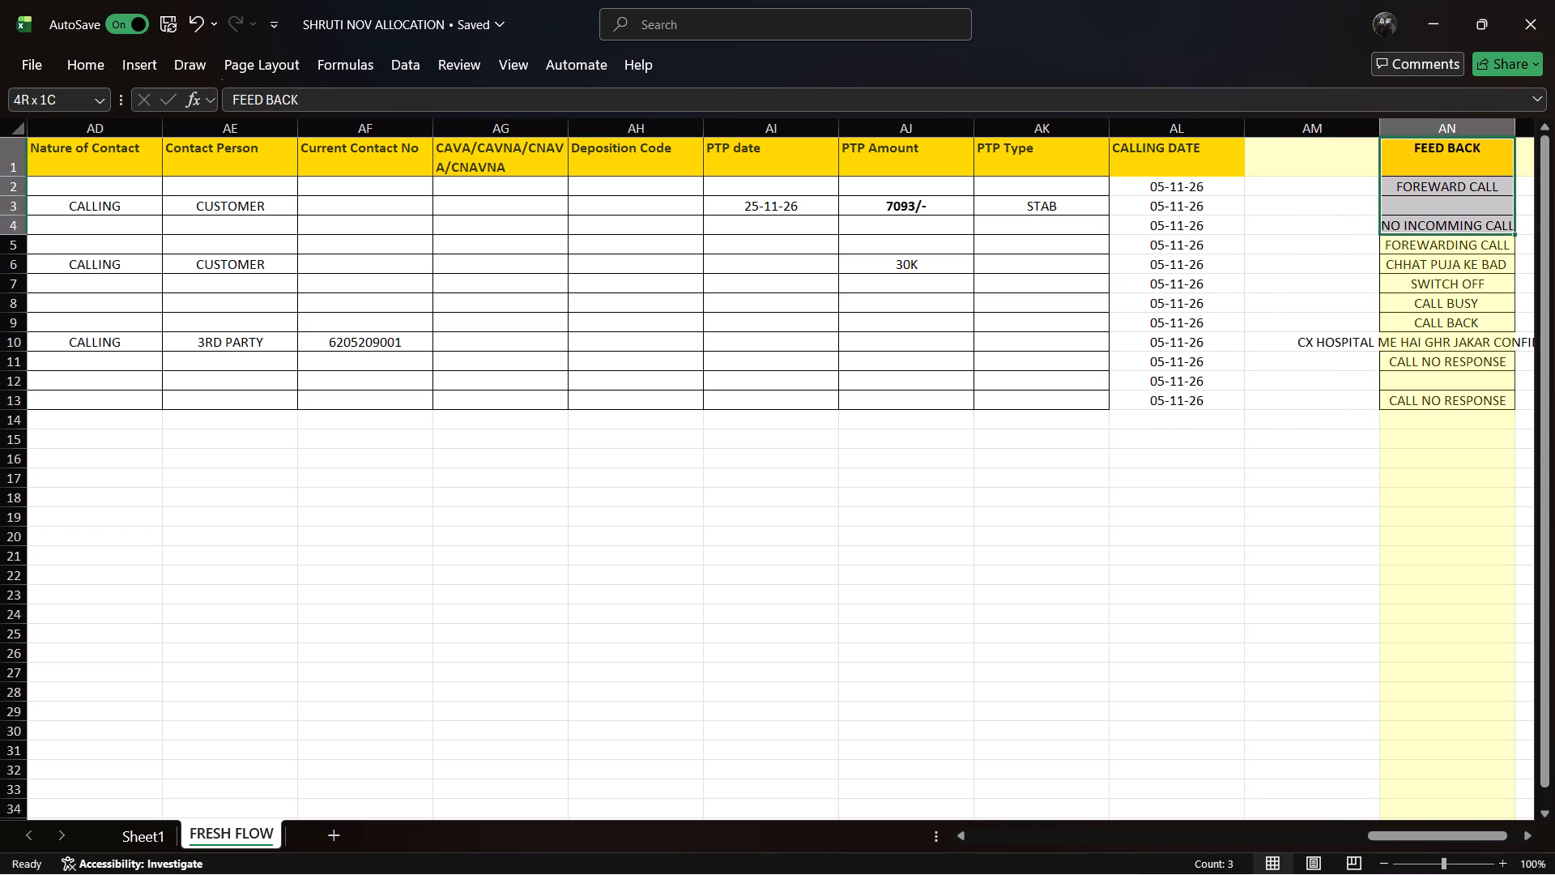
pyautogui.hotkey('shift', 'Down')
pyautogui.hotkey('shift', 'Down')
pyautogui.hotkey('shift', 'Down')
pyautogui.hotkey('shift', 'Down')
pyautogui.hotkey('shift', 'Down')
pyautogui.hotkey('shift', 'Down')
pyautogui.hotkey('shift', 'Down')
pyautogui.hotkey('shift', 'Down')
pyautogui.hotkey('shift', 'Down')
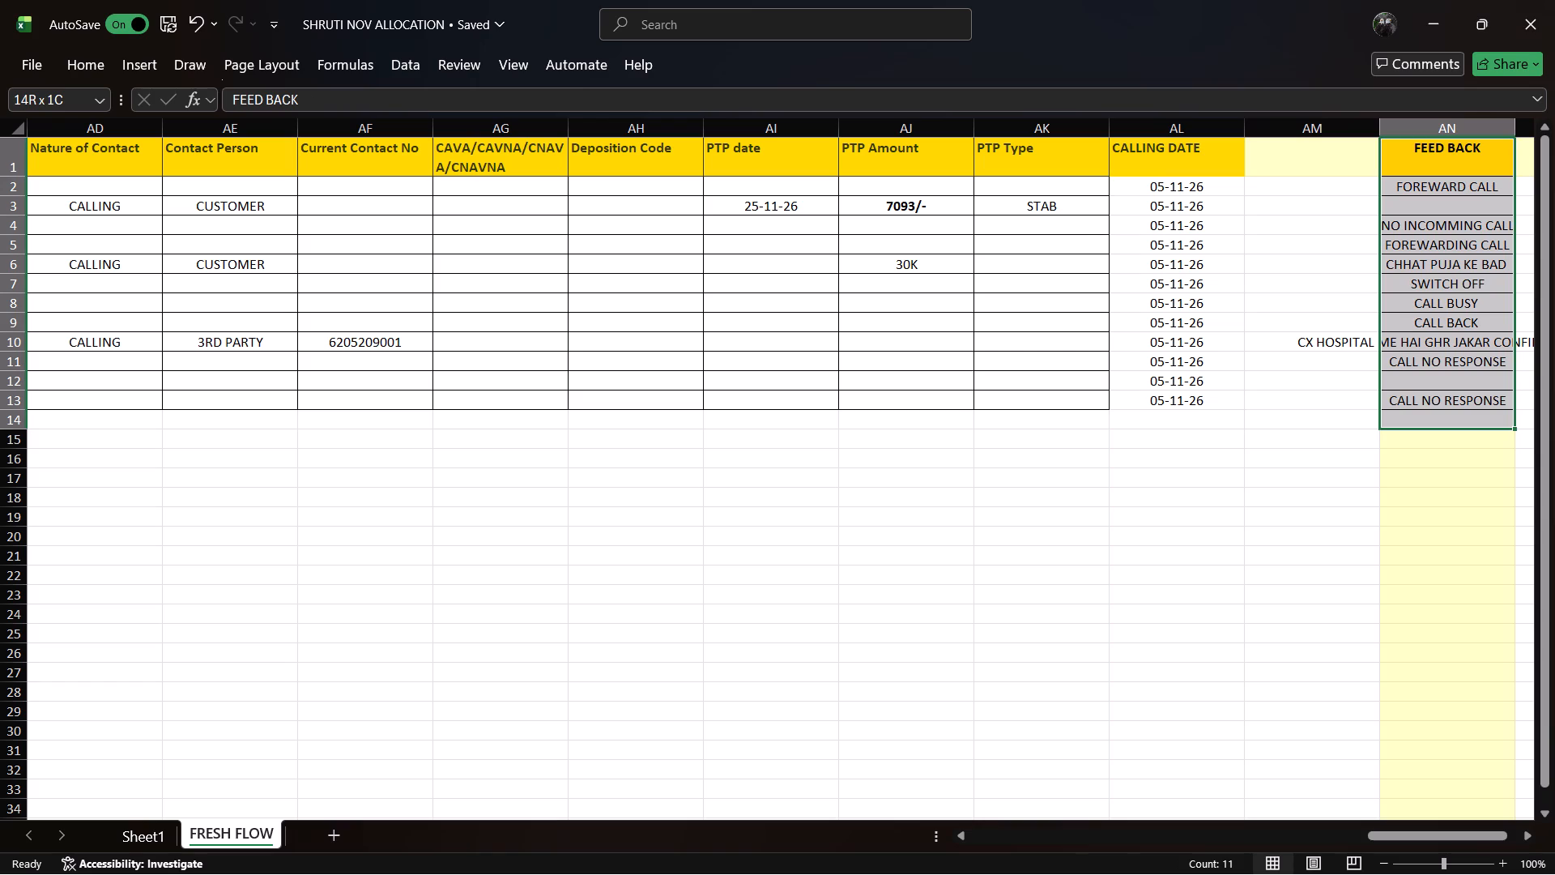
pyautogui.hotkey('shift', 'Up')
pyautogui.hotkey('ctrl', 'x')
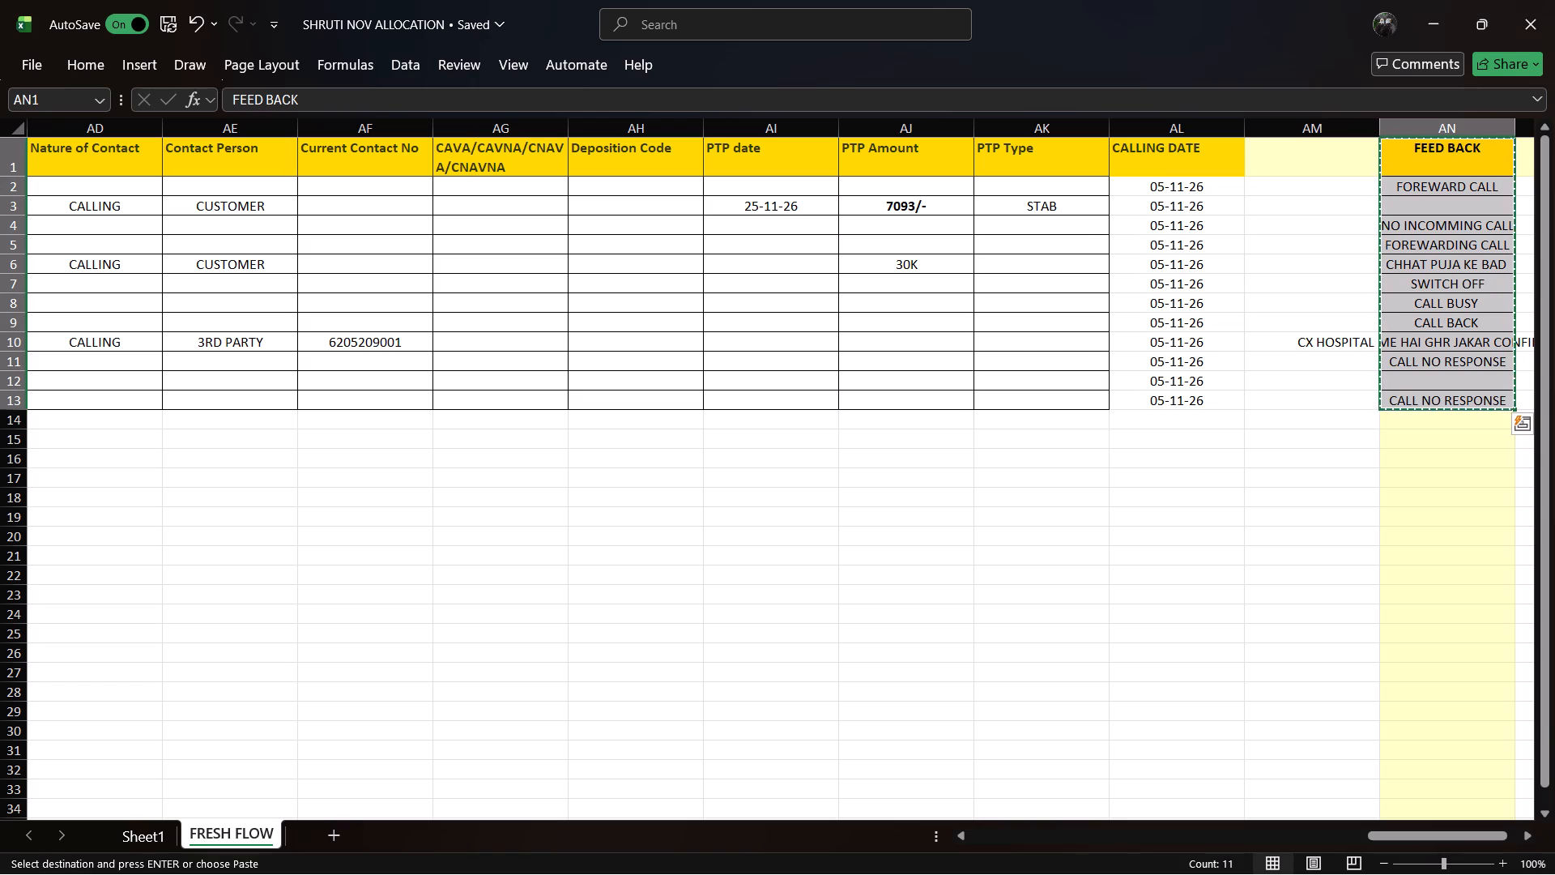
pyautogui.click(1309, 164)
pyautogui.hotkey('ctrl', 'v')
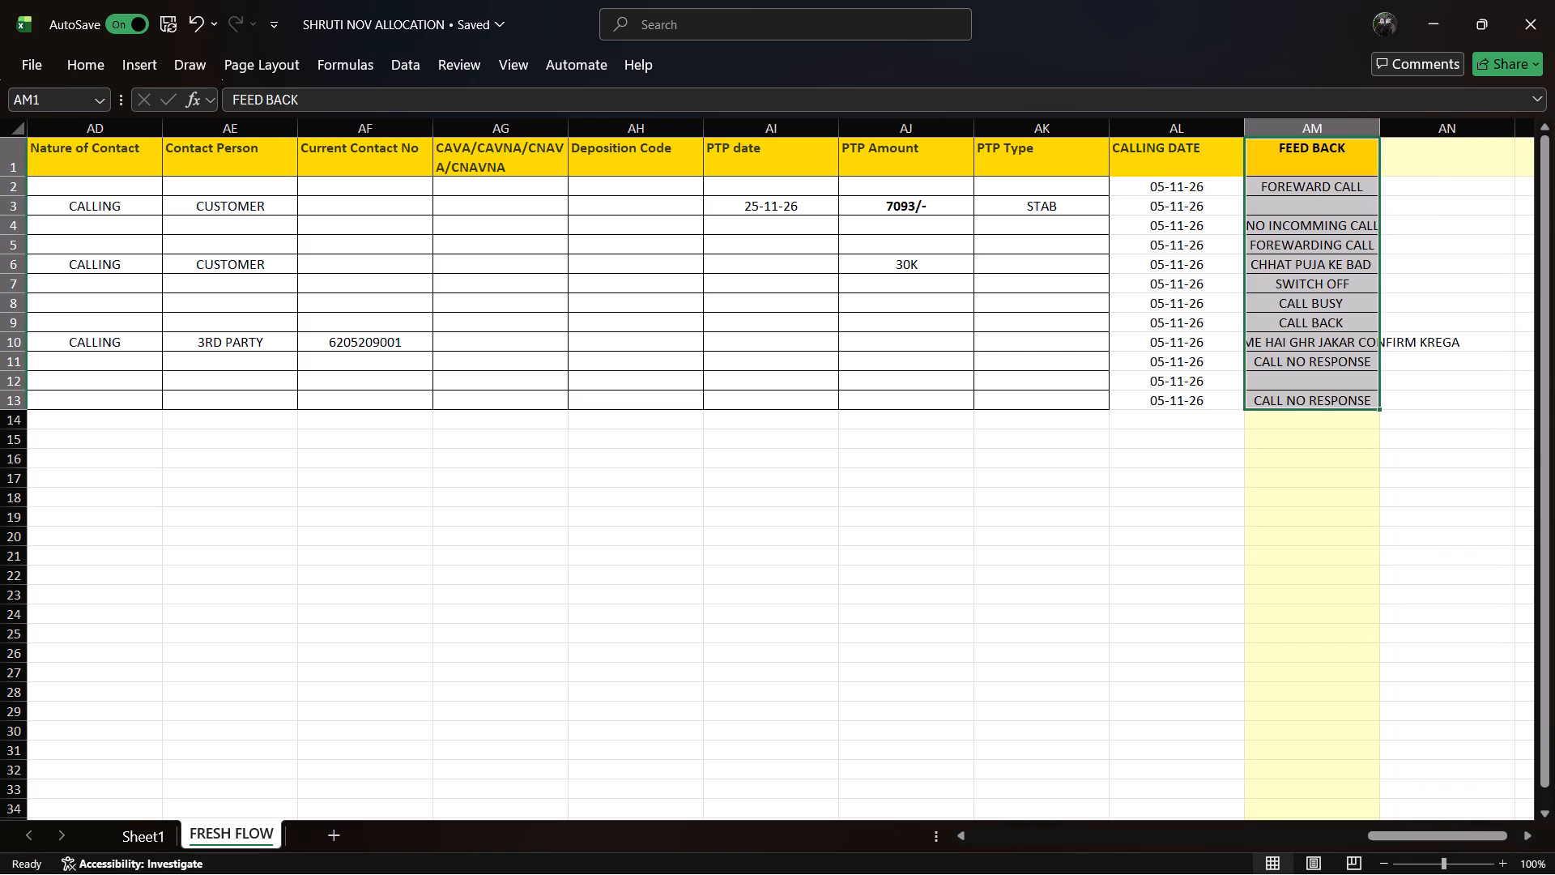
pyautogui.click(1162, 583)
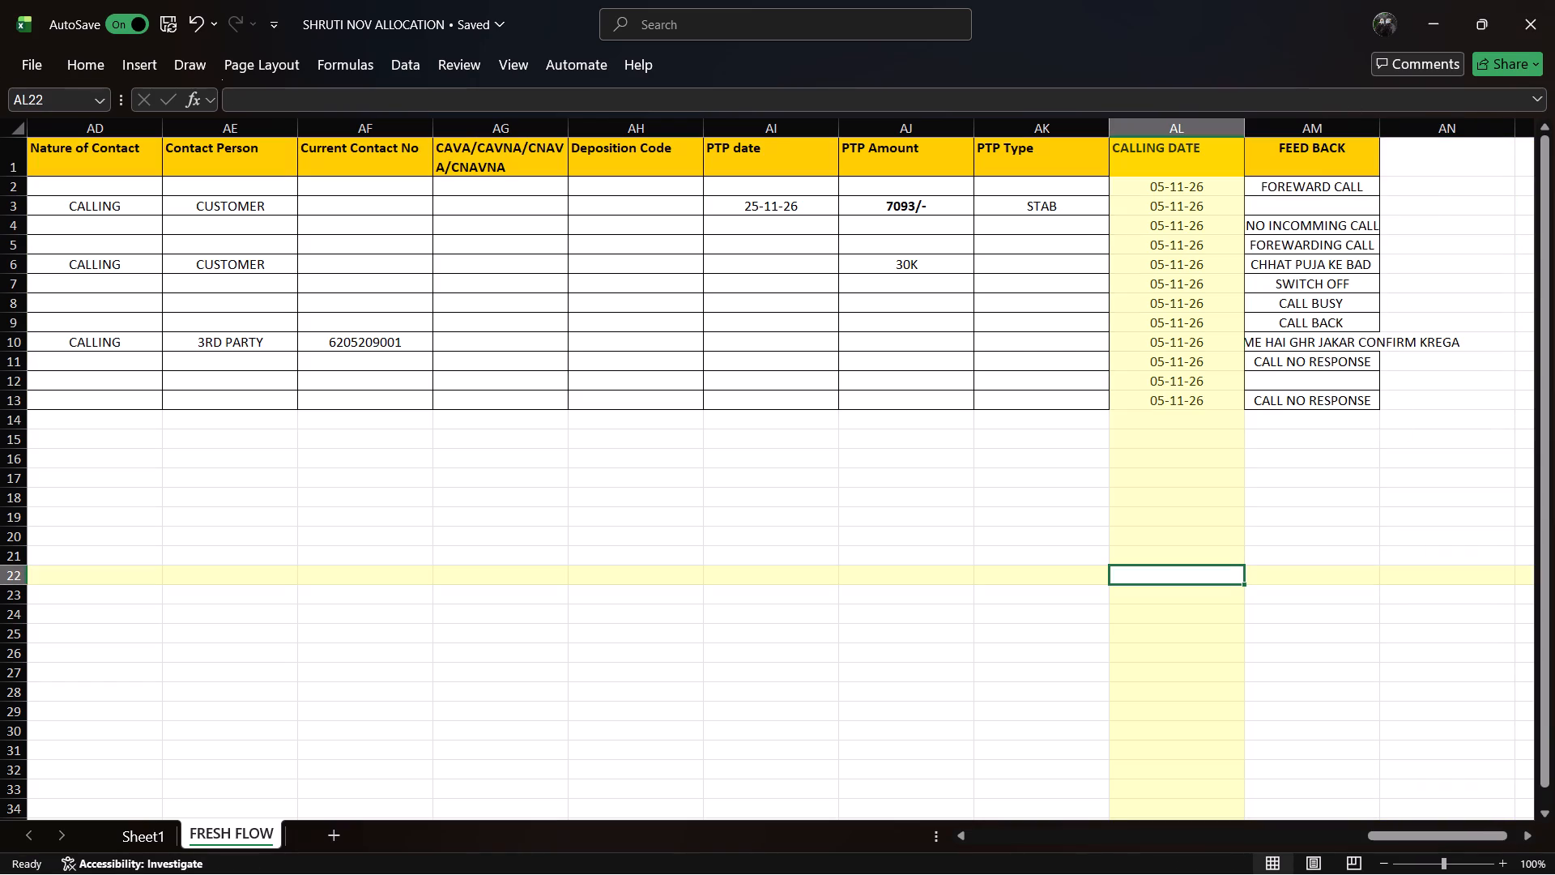
pyautogui.click(1053, 462)
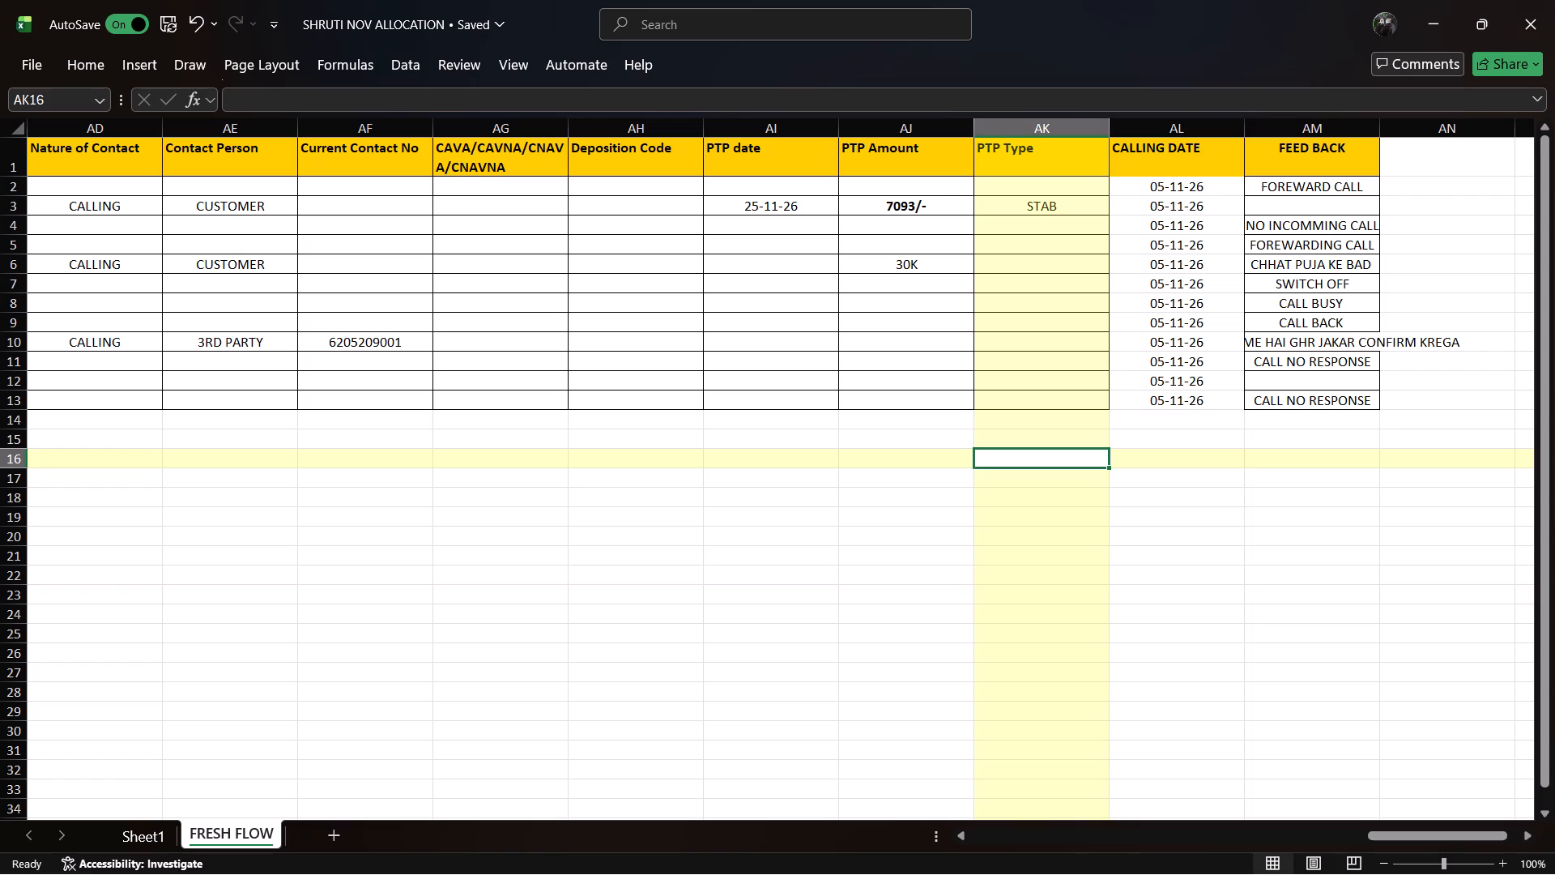
# Apply All Borders to the entire CALLING DATE column AL.
pyautogui.click(1175, 133)
pyautogui.rightClick(1175, 133)
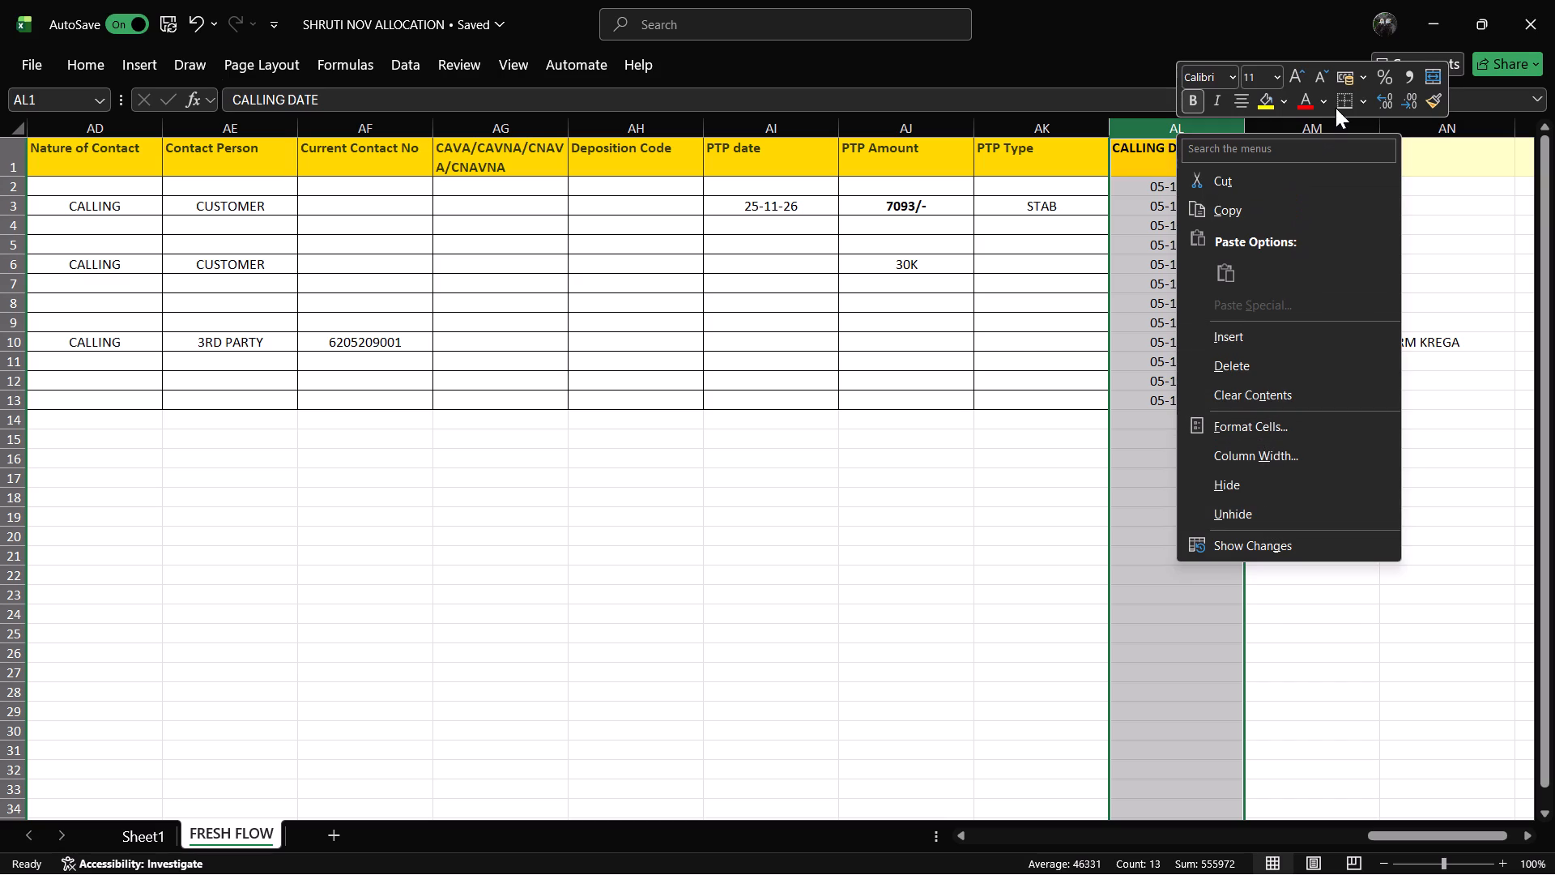
pyautogui.click(1359, 97)
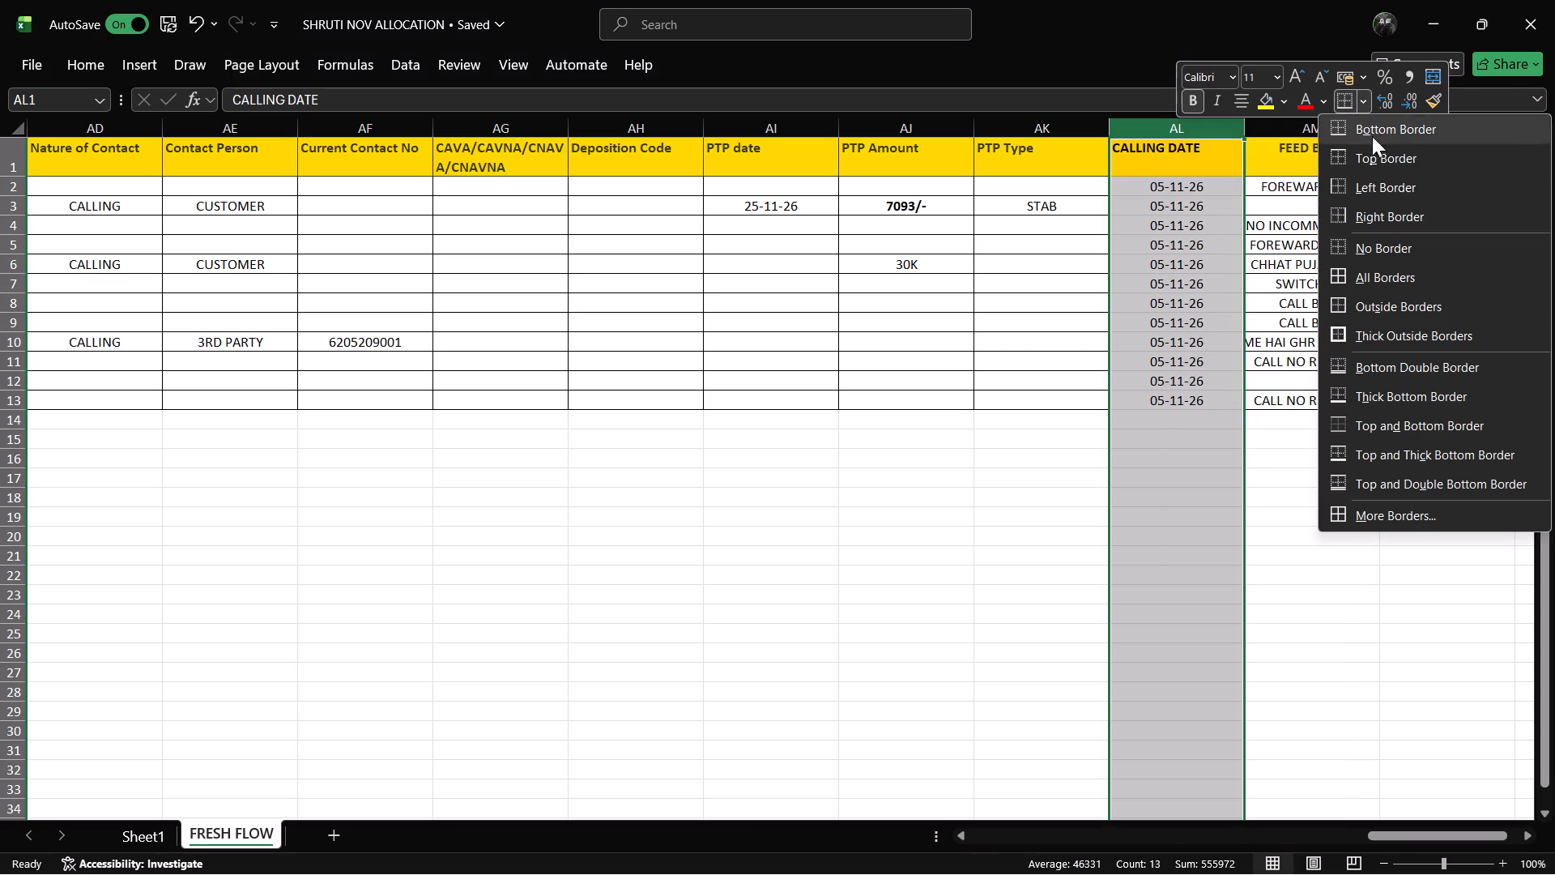
pyautogui.click(1394, 272)
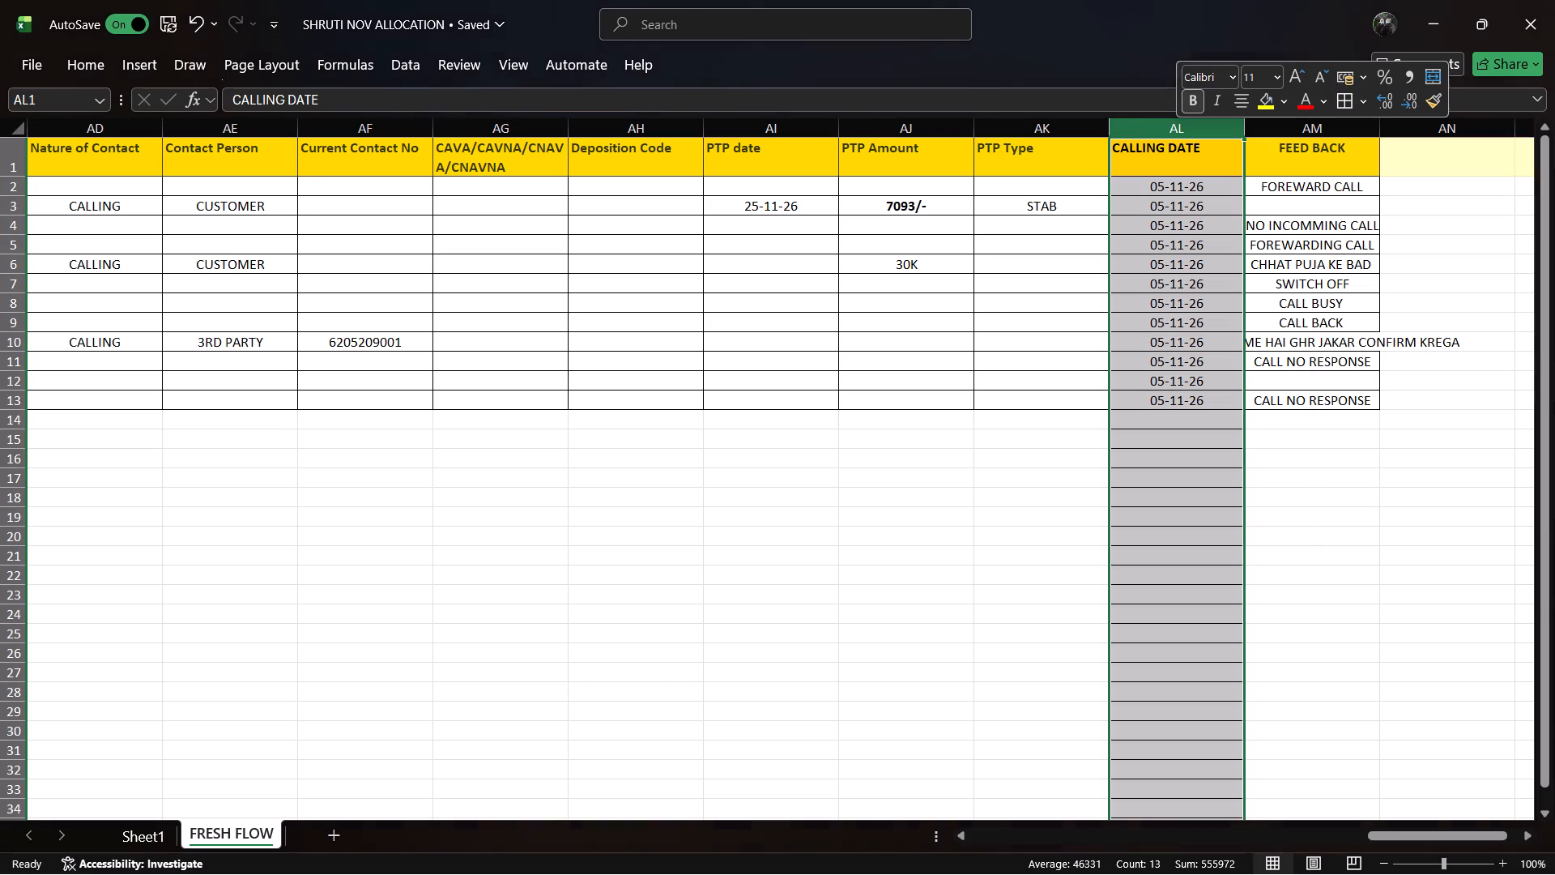
pyautogui.click(1087, 417)
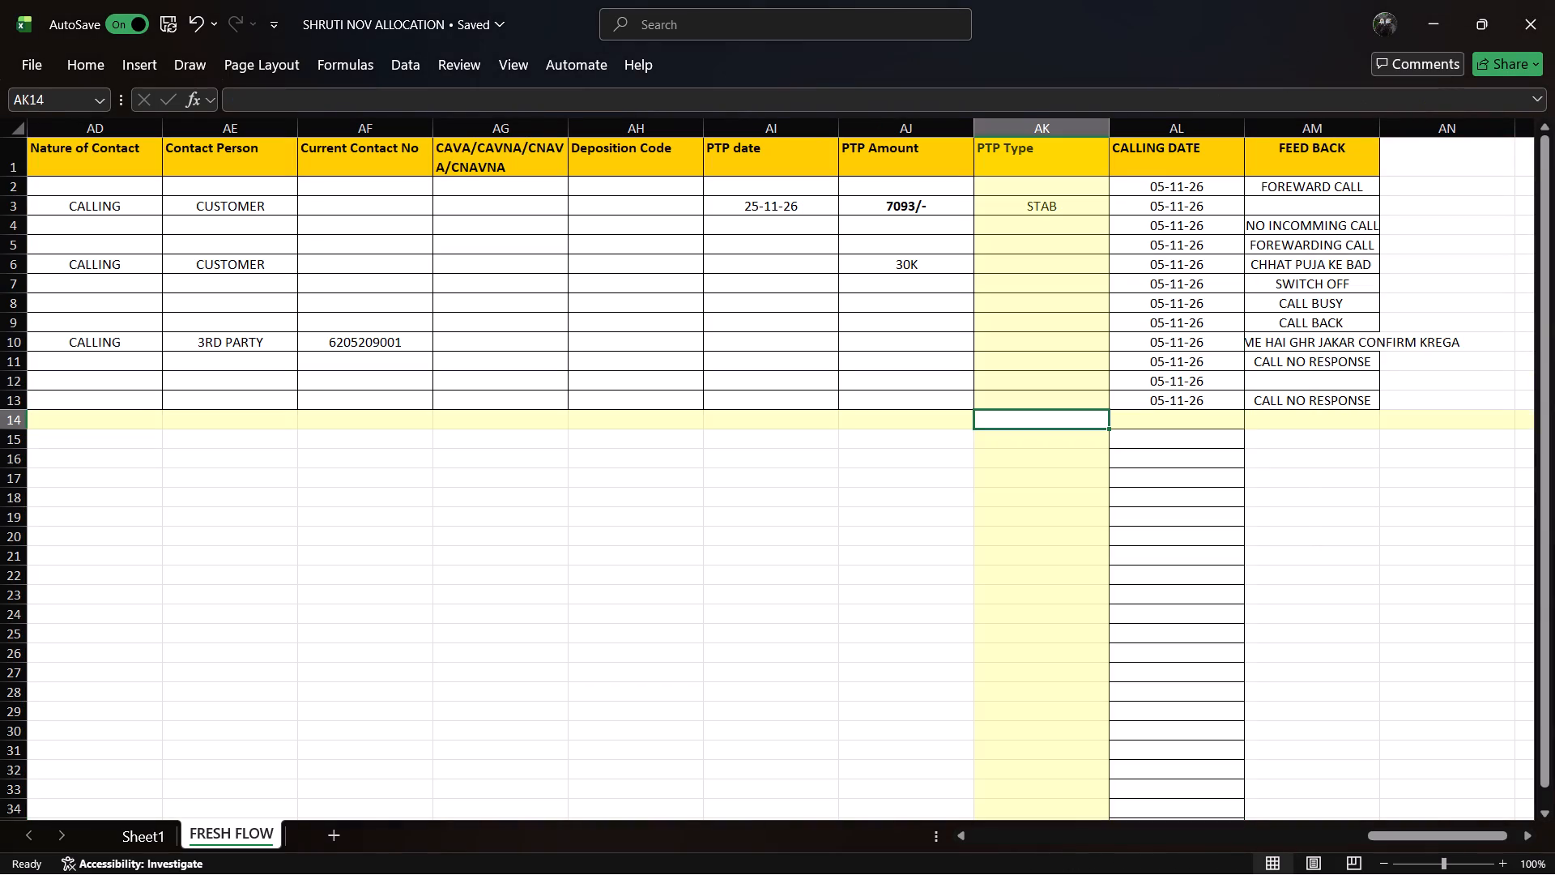
pyautogui.click(1150, 373)
pyautogui.click(1027, 415)
# Widen the FEED BACK column AM to nearly twice the width of the neighbouring CALLING DATE column.
pyautogui.moveTo(1378, 128); pyautogui.dragTo(1461, 128)
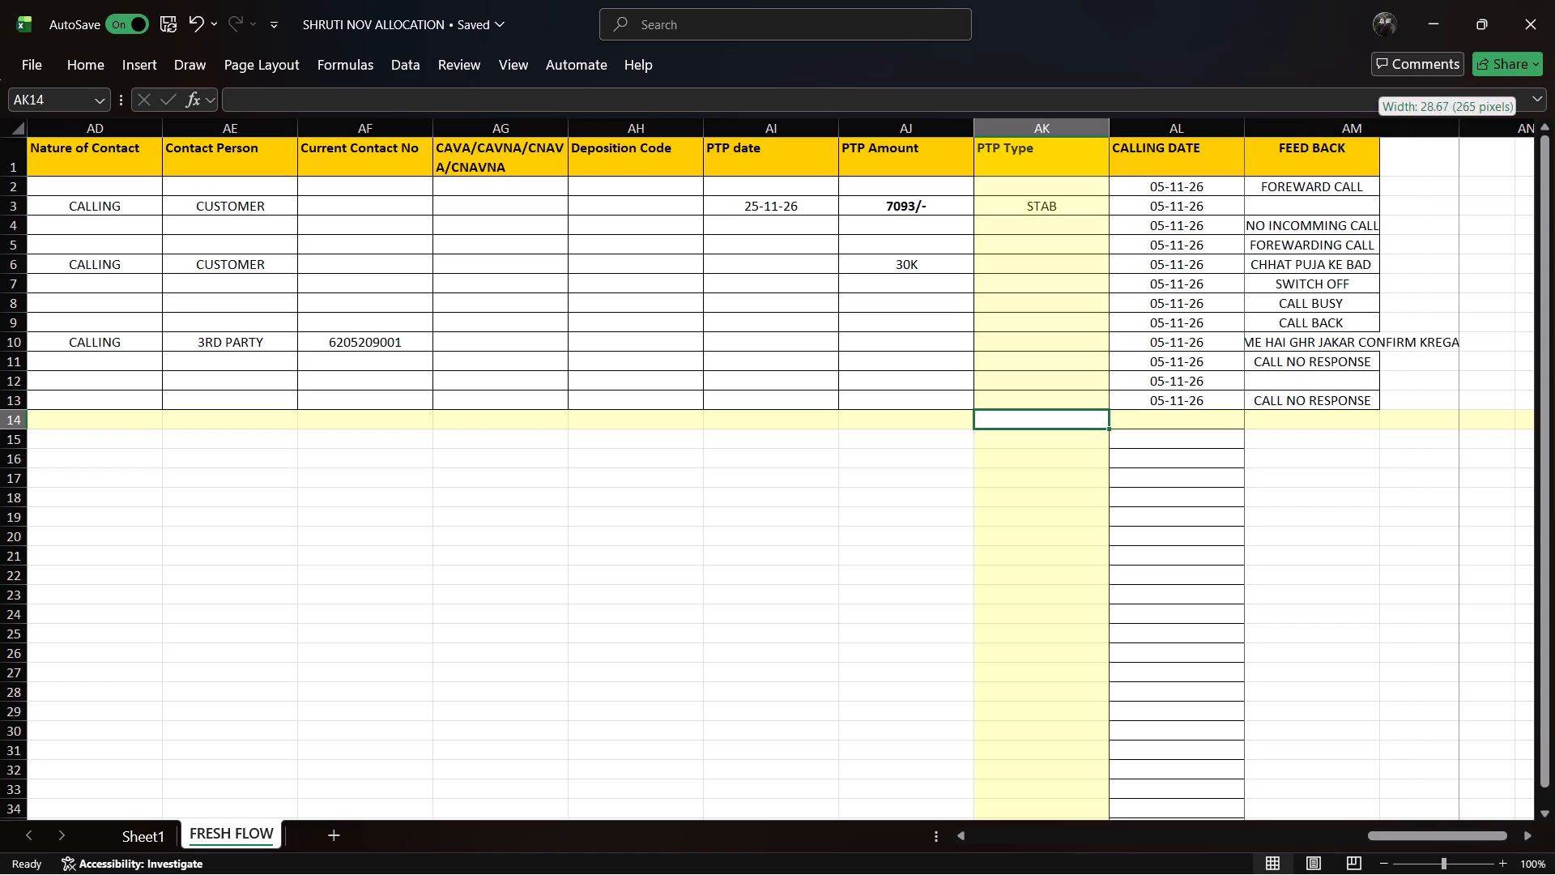
pyautogui.moveTo(1461, 128); pyautogui.dragTo(1485, 127)
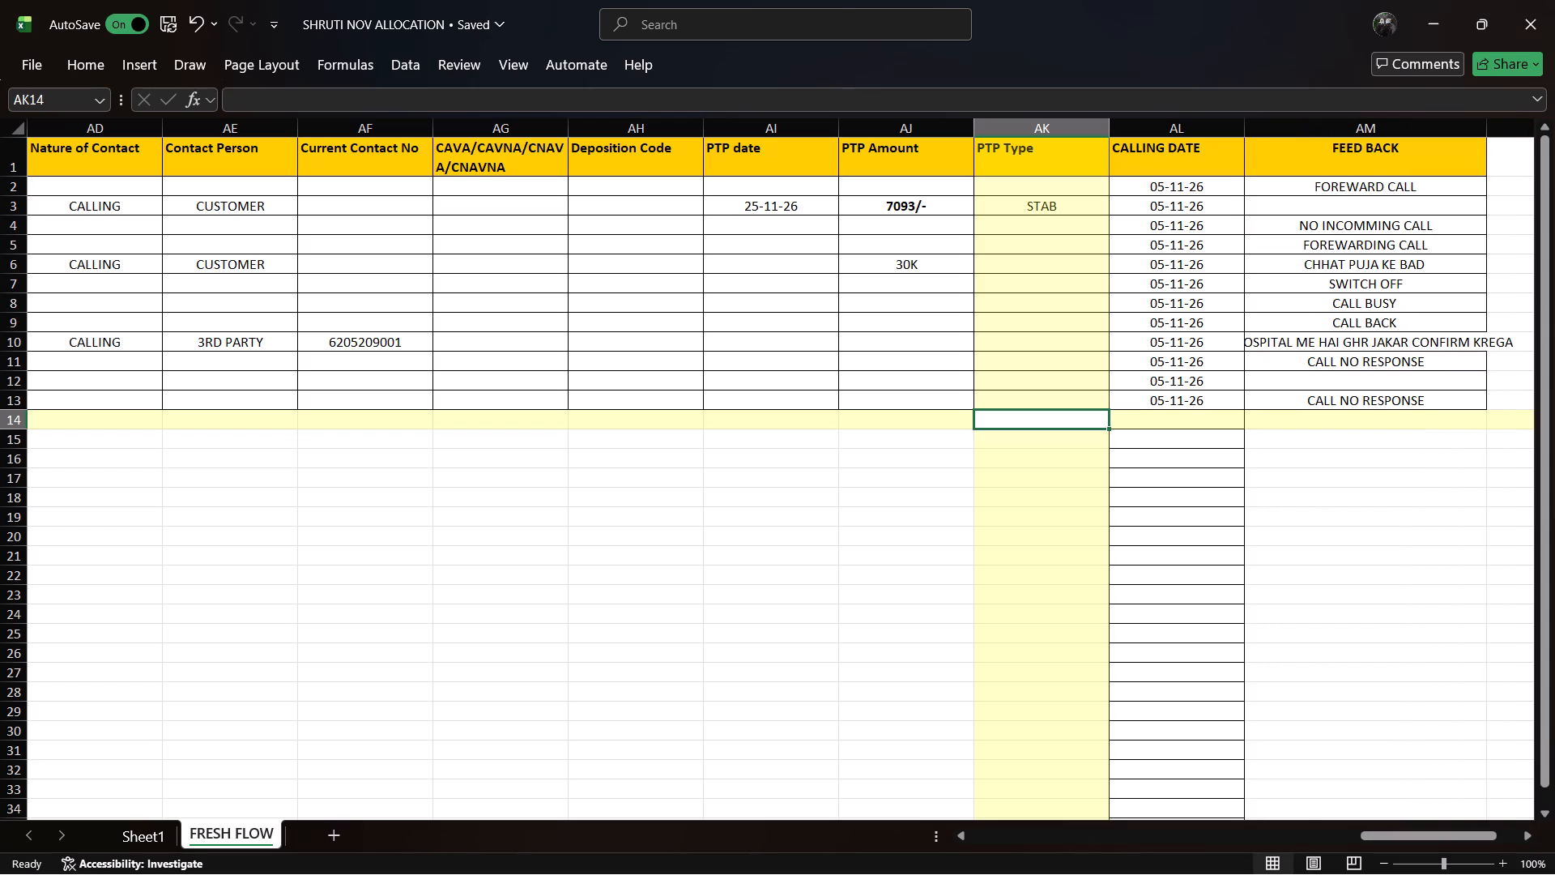
pyautogui.click(1402, 530)
# Trace the row 13 record from its FEED BACK entry back to its Loan Number in column A.
pyautogui.click(1397, 408)
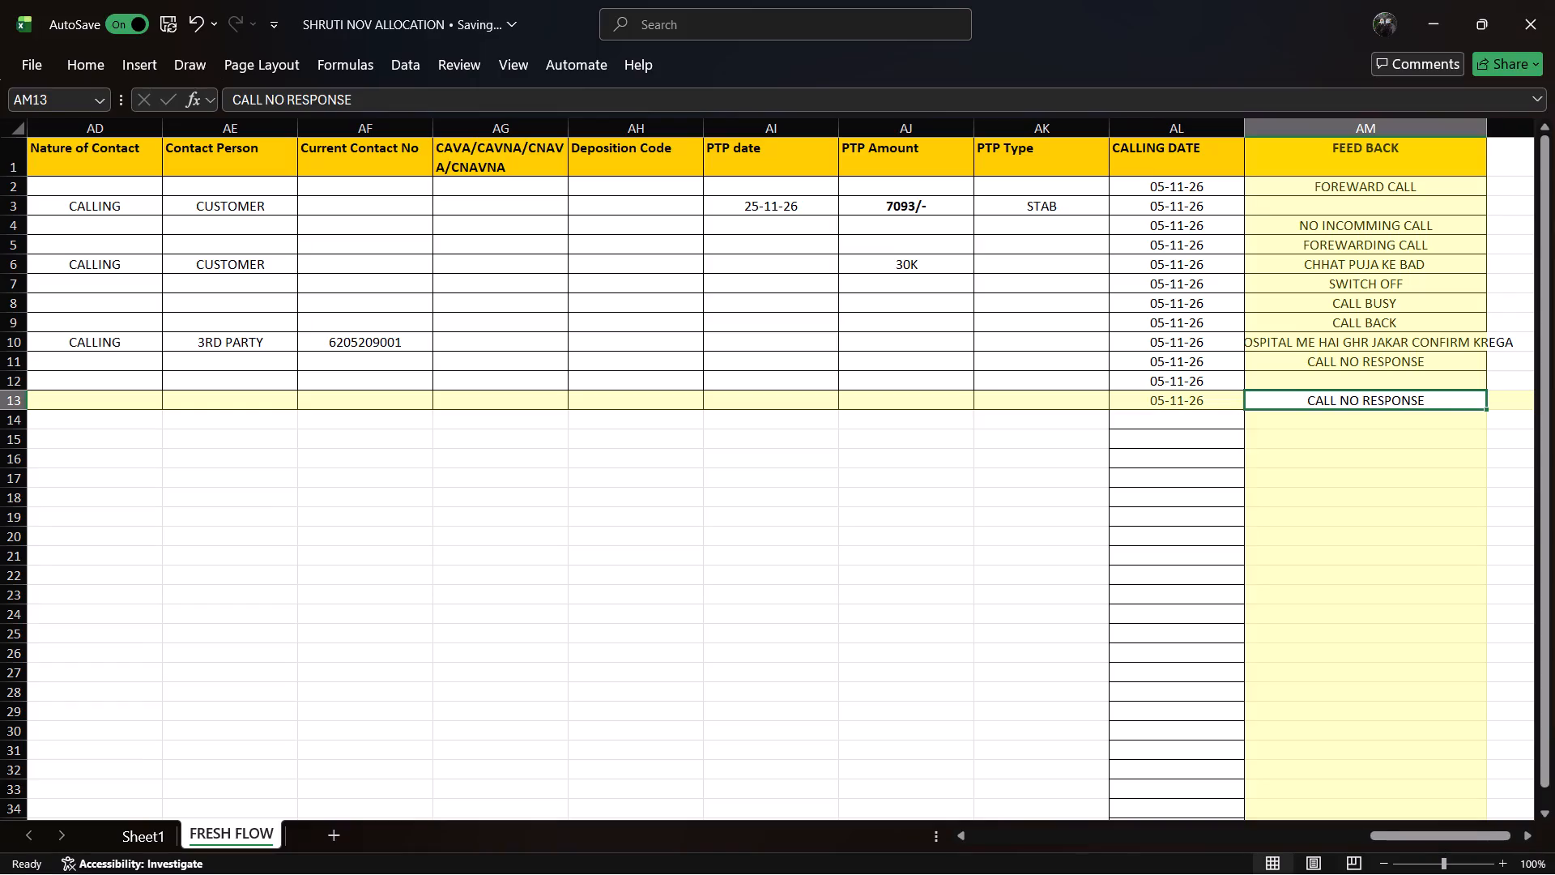
pyautogui.press('Left')
pyautogui.press('Left')
pyautogui.press('Left')
pyautogui.press('Left')
pyautogui.press('Left')
pyautogui.press('Left')
pyautogui.press('Left')
pyautogui.press('Left')
pyautogui.press('Left')
pyautogui.press('Left')
pyautogui.press('Left')
pyautogui.press('Left')
pyautogui.press('Left')
pyautogui.press('Left')
pyautogui.press('Left')
pyautogui.press('Left')
pyautogui.press('Left')
pyautogui.press('Left')
pyautogui.press('Left')
pyautogui.press('Left')
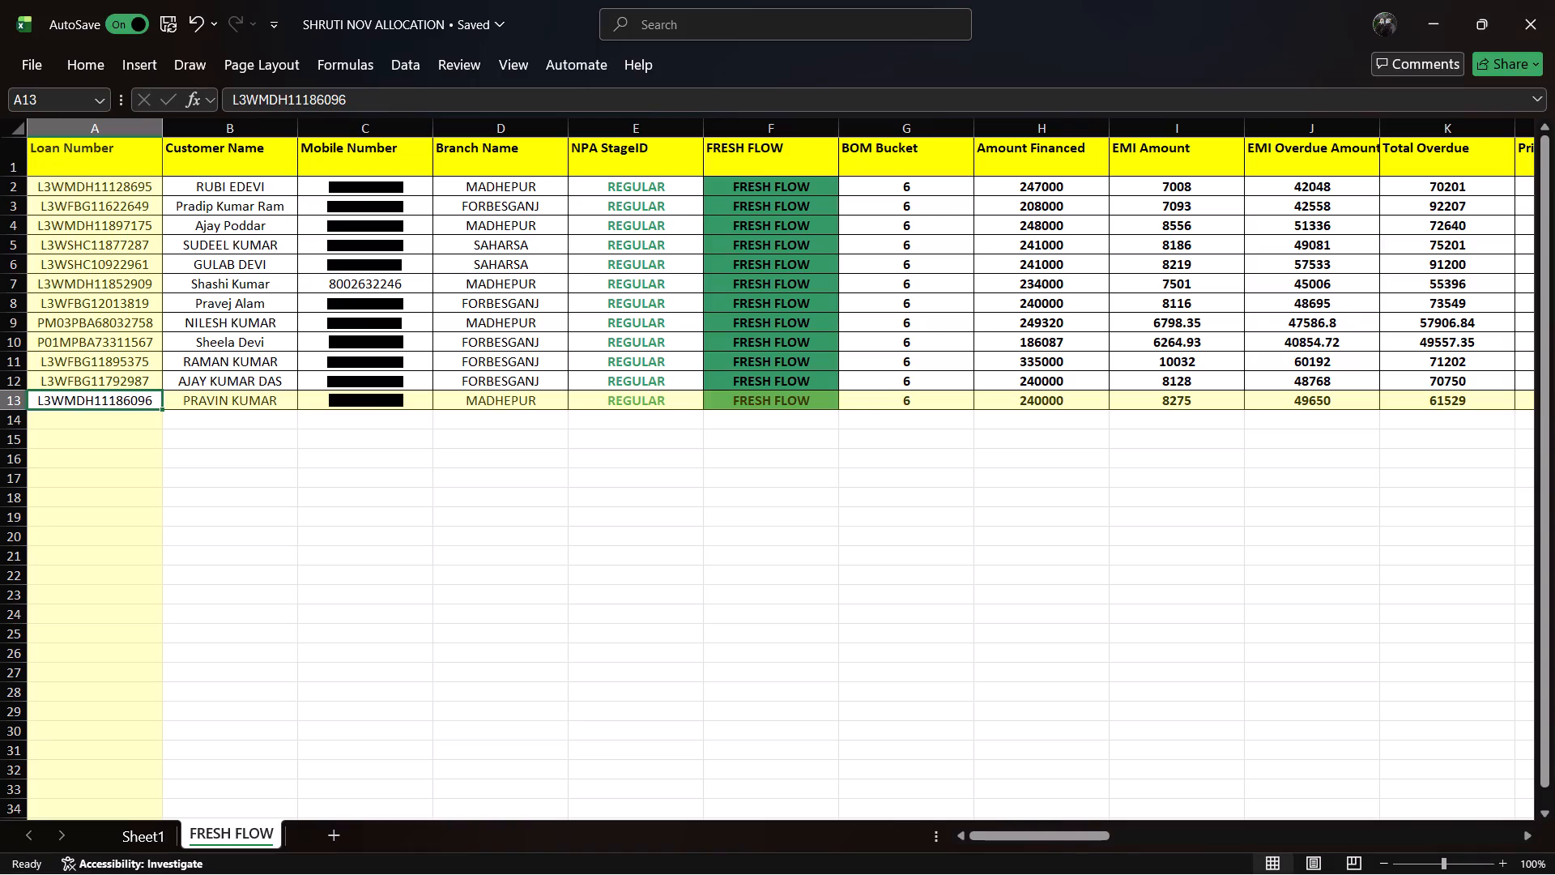
# Review the row 13 account, vehicle, contact and PTP details from Loan Number across to FEED BACK.
pyautogui.press('Right')
pyautogui.press('Right')
pyautogui.press('Right')
pyautogui.press('Right')
pyautogui.press('Right')
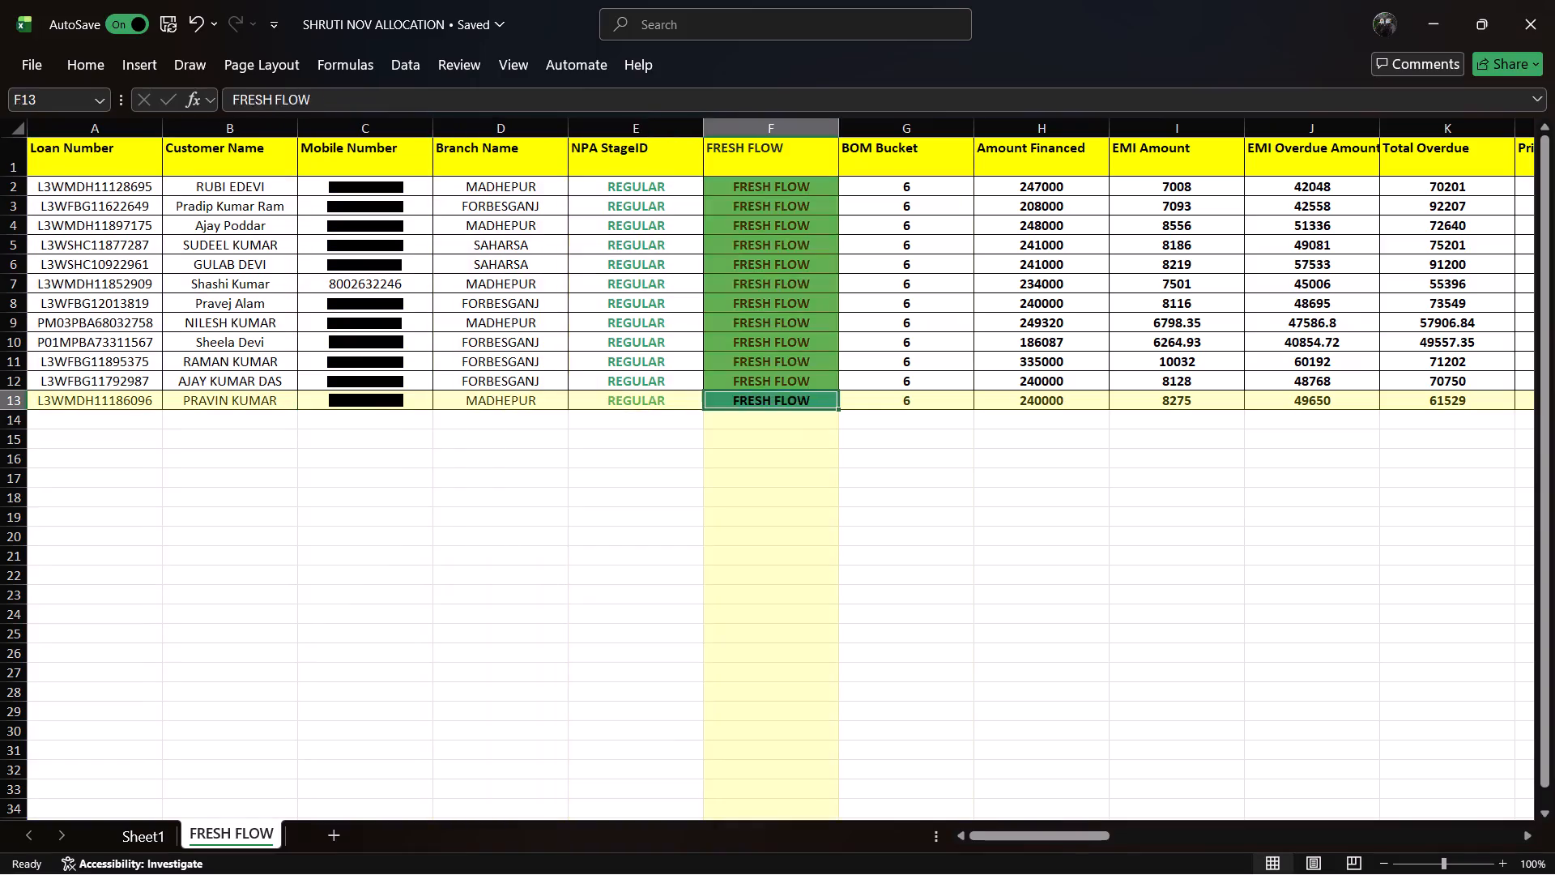
pyautogui.press('Right')
pyautogui.press('Right')
pyautogui.press('Right')
pyautogui.press('Right')
pyautogui.press('Right')
pyautogui.press('Right')
pyautogui.press('Right')
pyautogui.press('Right')
pyautogui.press('Right')
pyautogui.press('Right')
pyautogui.press('Right')
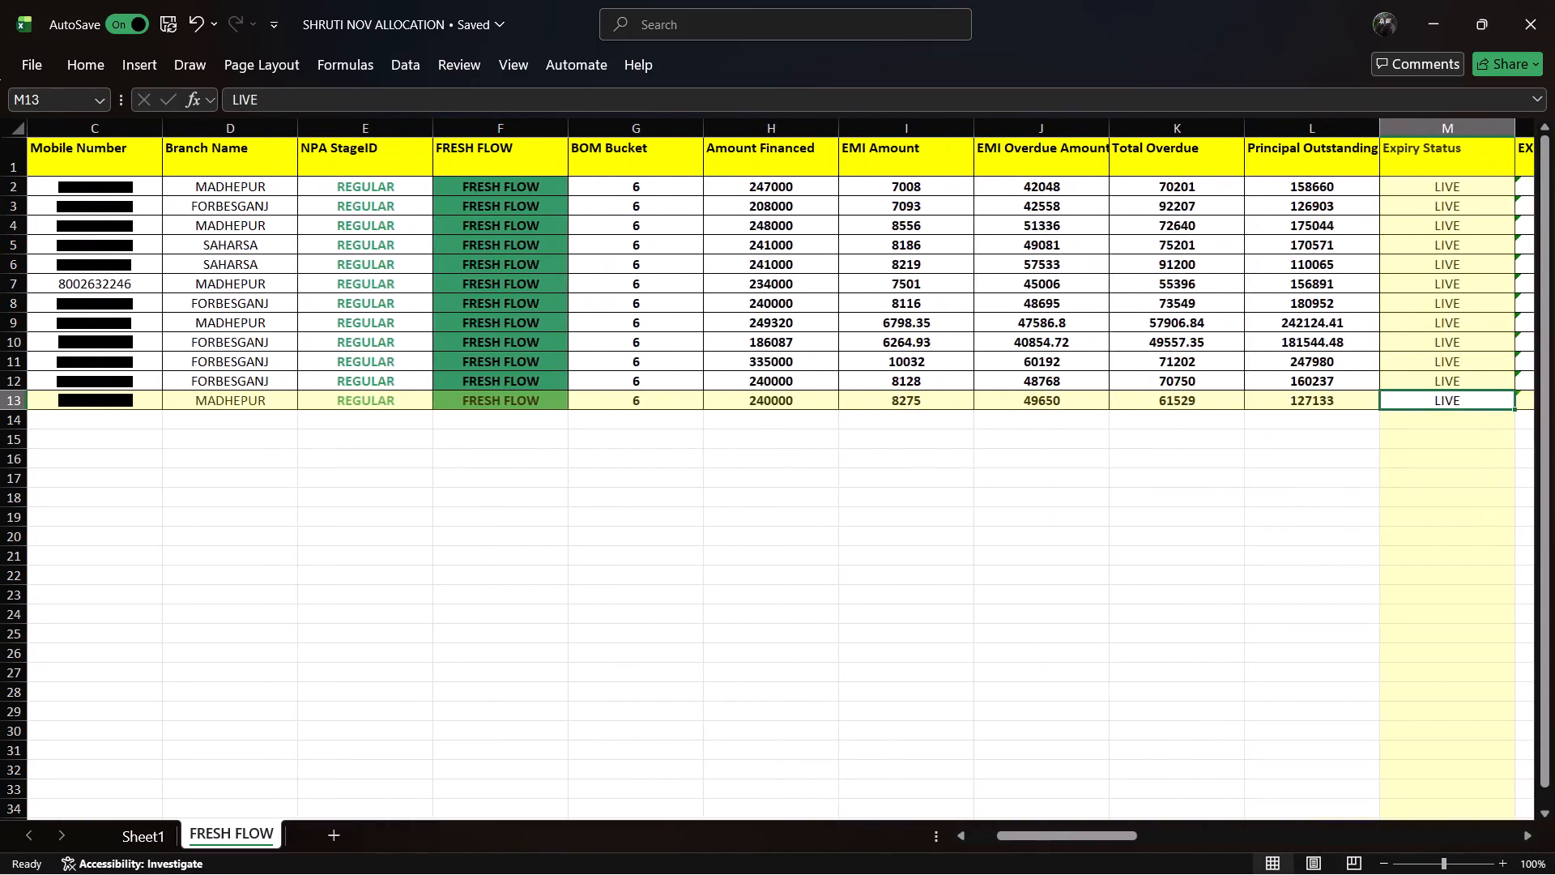
pyautogui.press('Right')
pyautogui.press('Right')
pyautogui.press('Right')
pyautogui.press('Right')
pyautogui.press('Right')
pyautogui.press('Right')
pyautogui.press('Right')
pyautogui.press('Right')
pyautogui.press('Right')
pyautogui.press('Right')
pyautogui.press('Right')
pyautogui.press('Right')
pyautogui.press('Right')
pyautogui.press('Right')
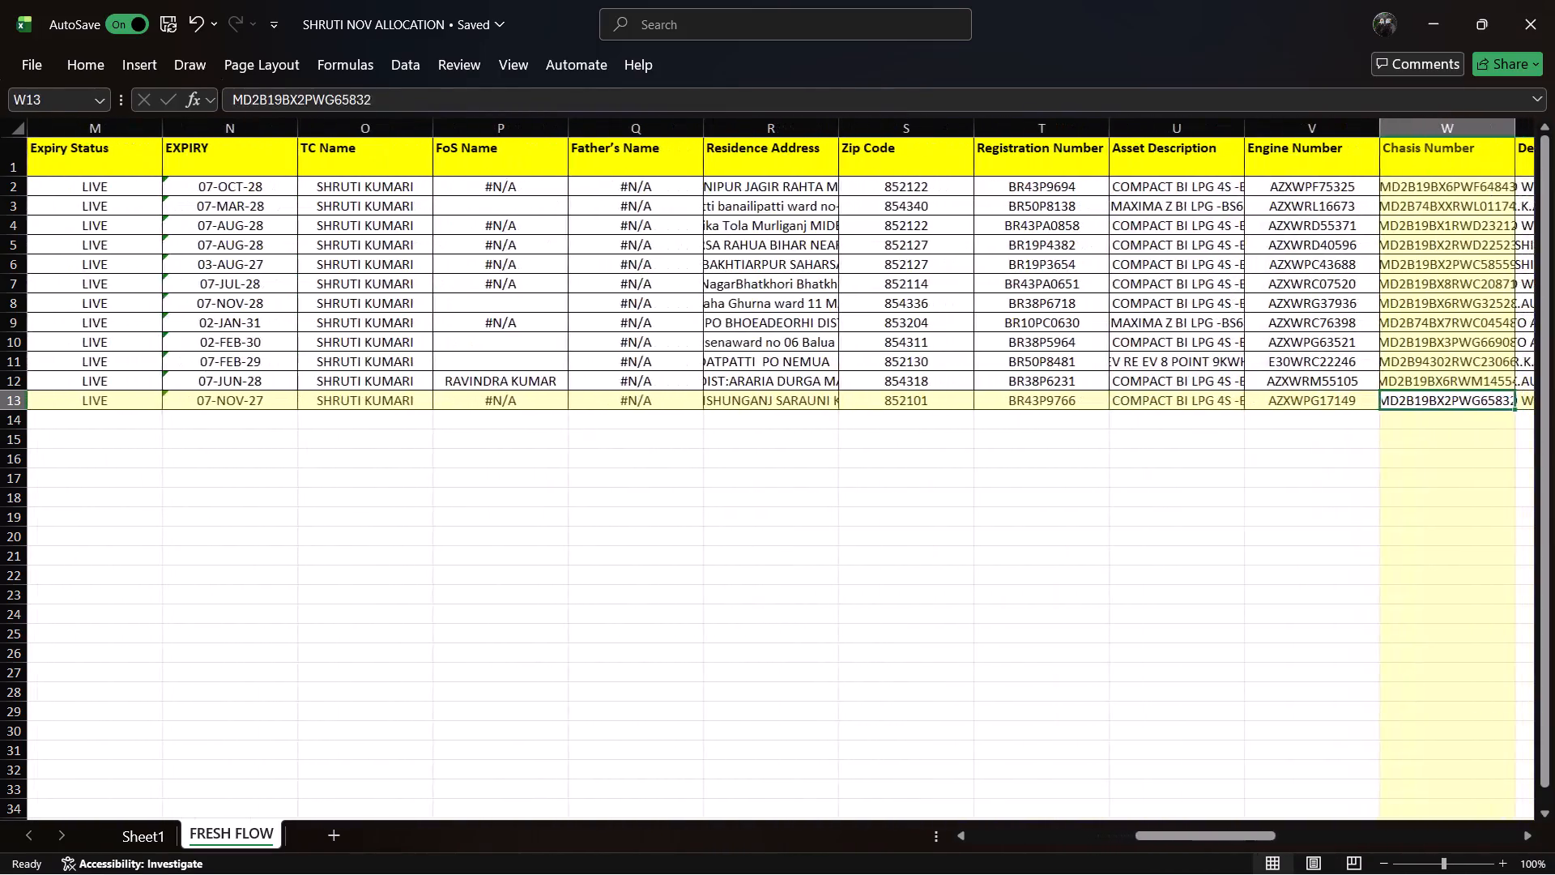
pyautogui.press('Right')
pyautogui.press('Right')
pyautogui.press('Right')
pyautogui.press('Right')
pyautogui.press('Right')
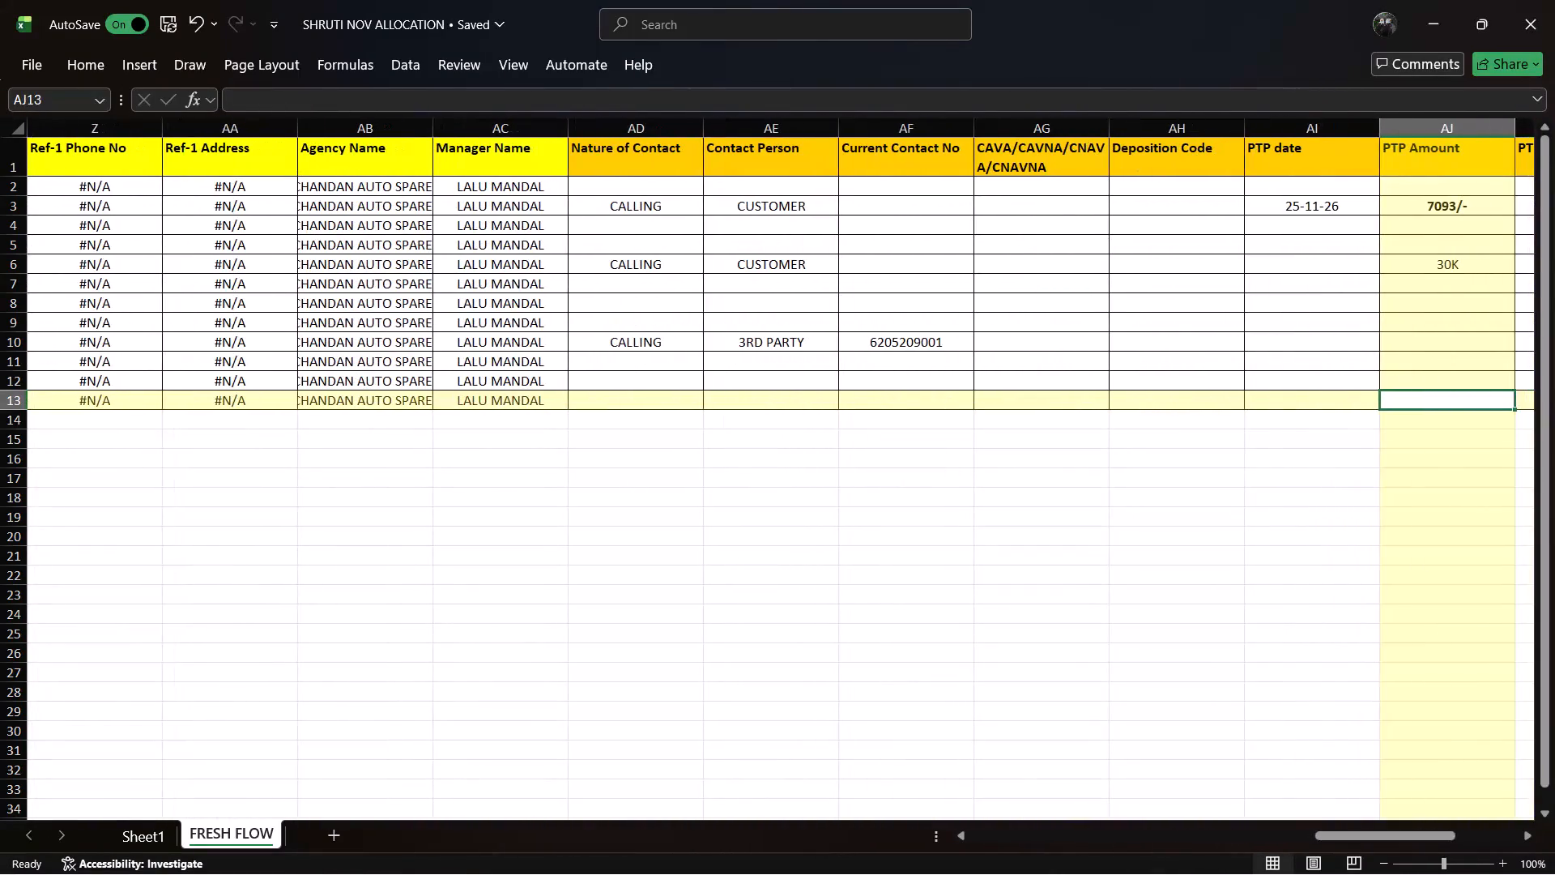
pyautogui.press('Right')
pyautogui.press('Right')
pyautogui.press('Right')
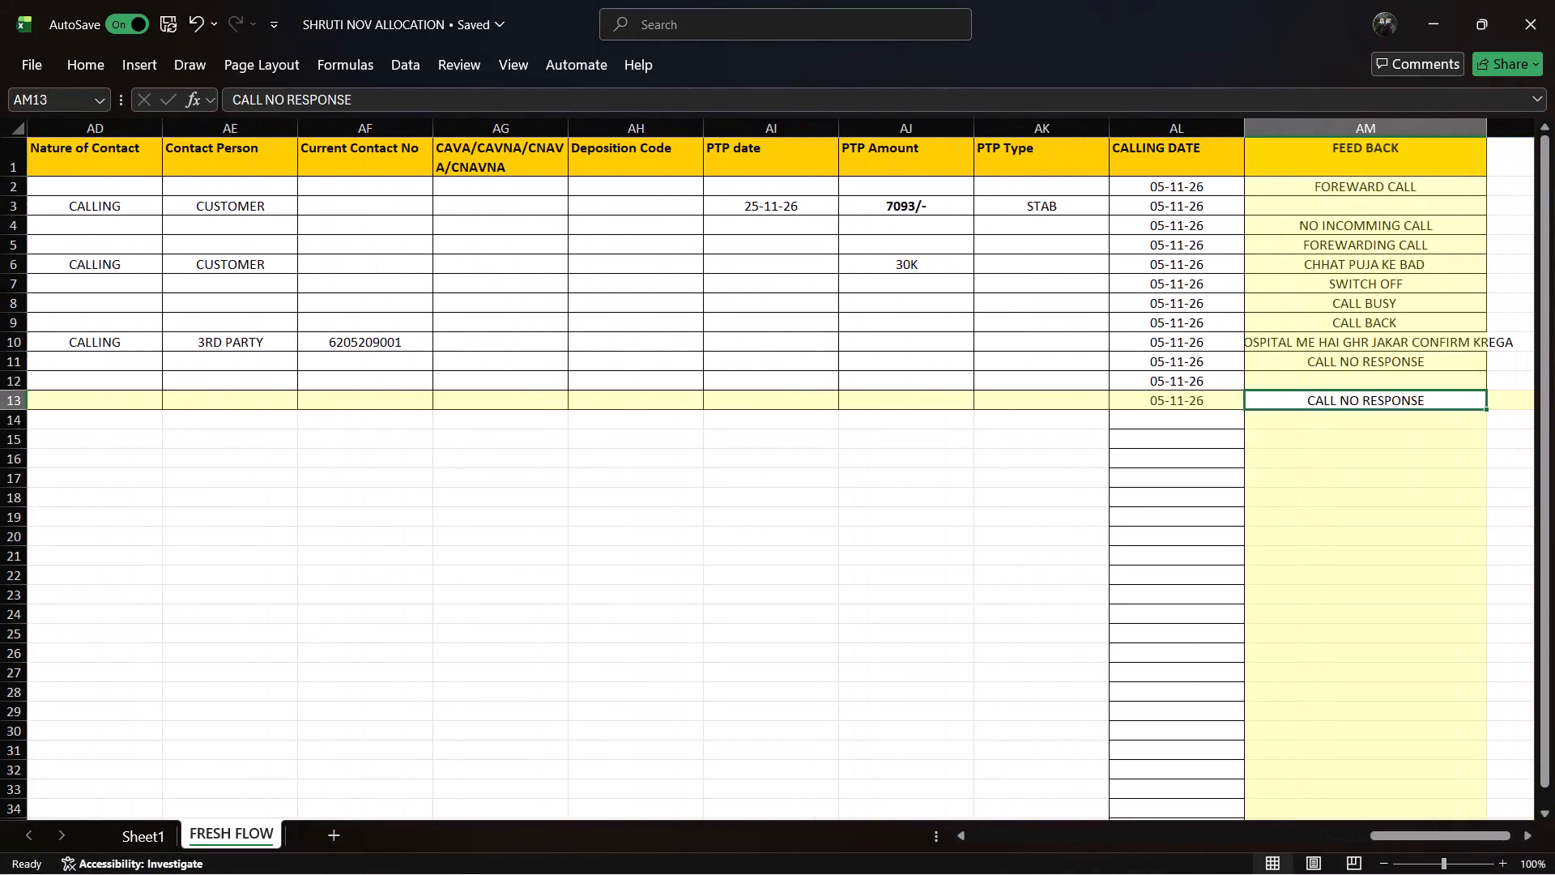
# Read through the FEED BACK column from its header down to the row 9 entry.
pyautogui.click(1381, 174)
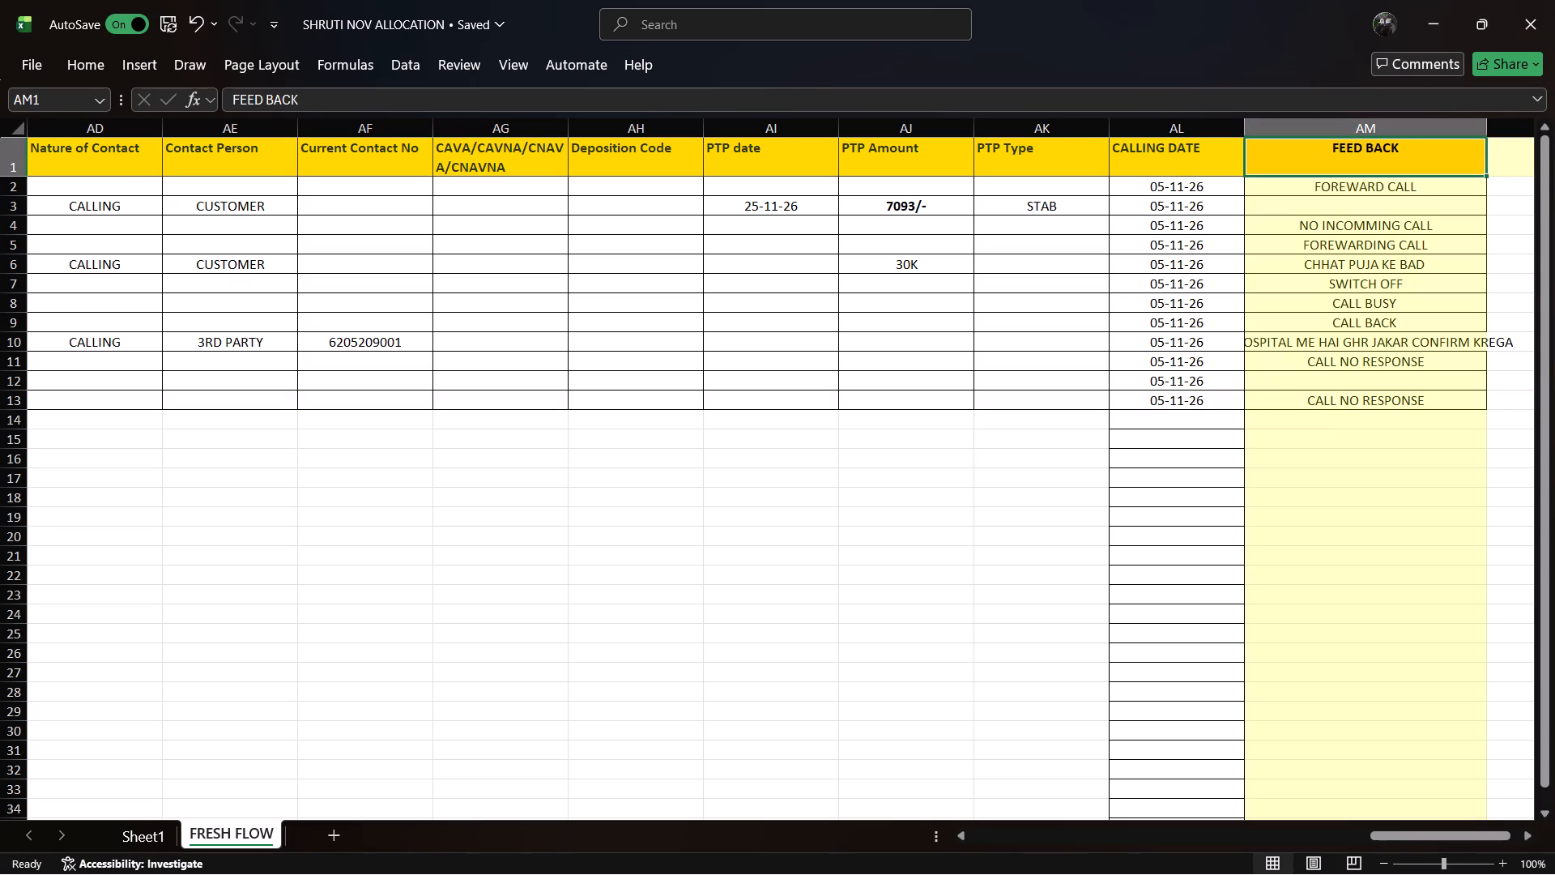
pyautogui.click(1336, 185)
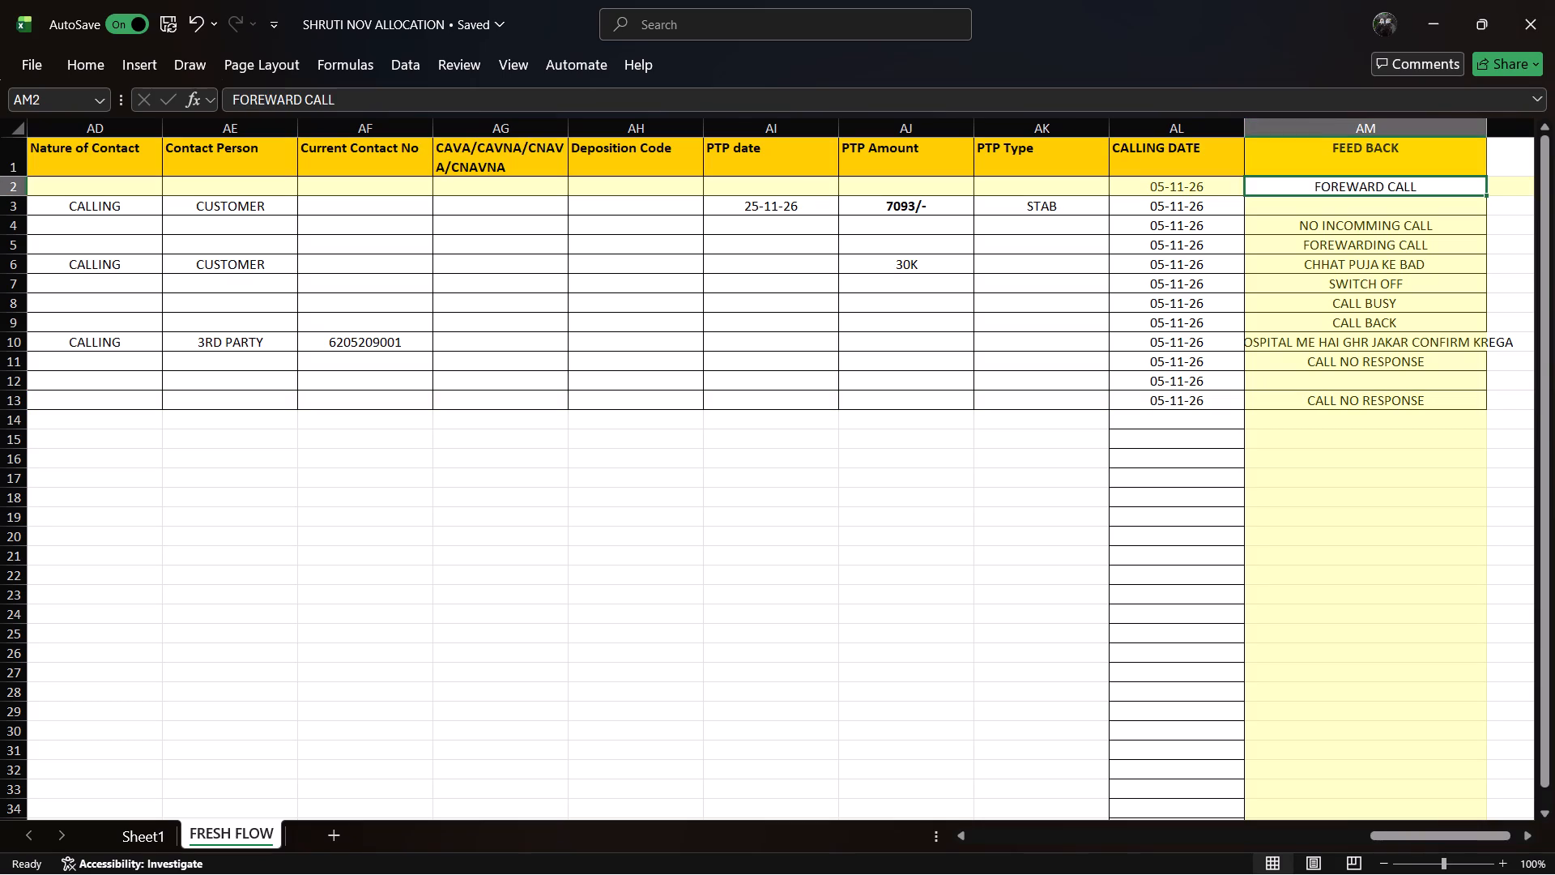
pyautogui.press('Down')
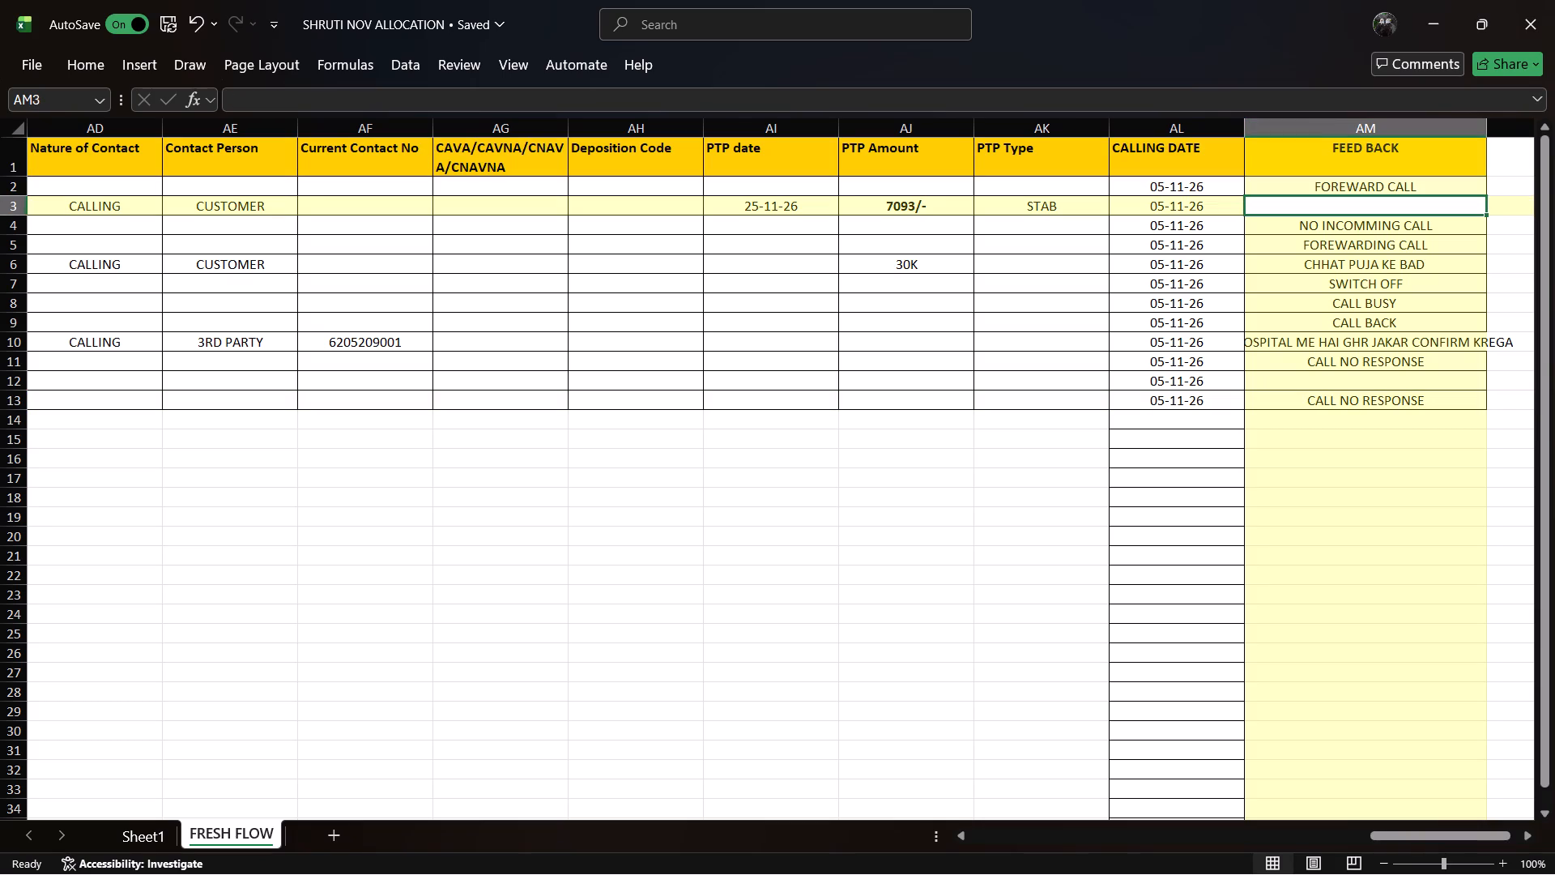
pyautogui.press('Down')
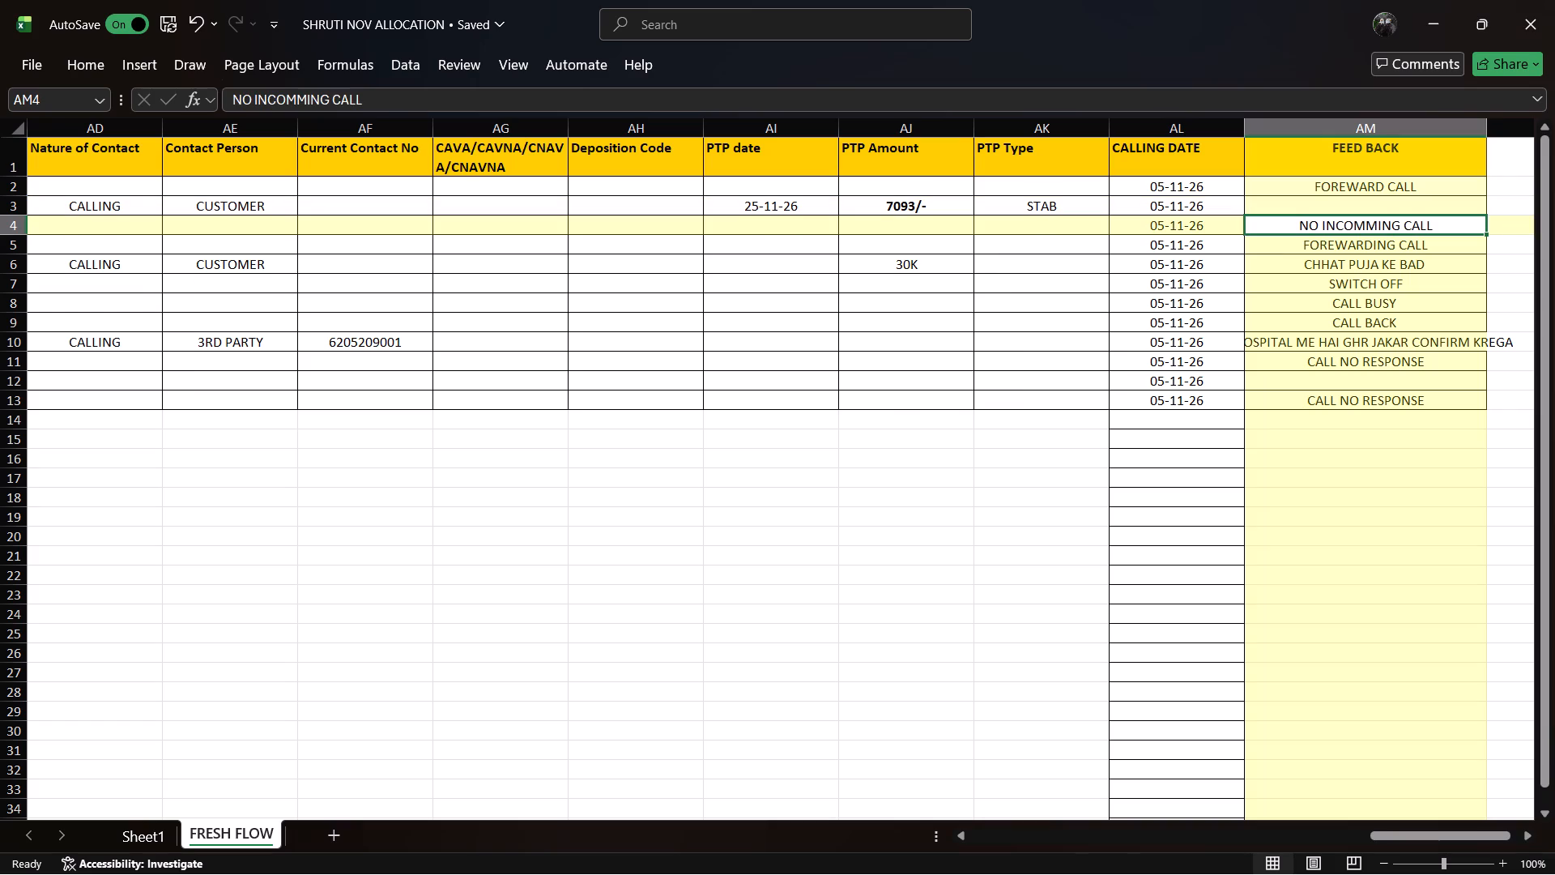
pyautogui.press('Down')
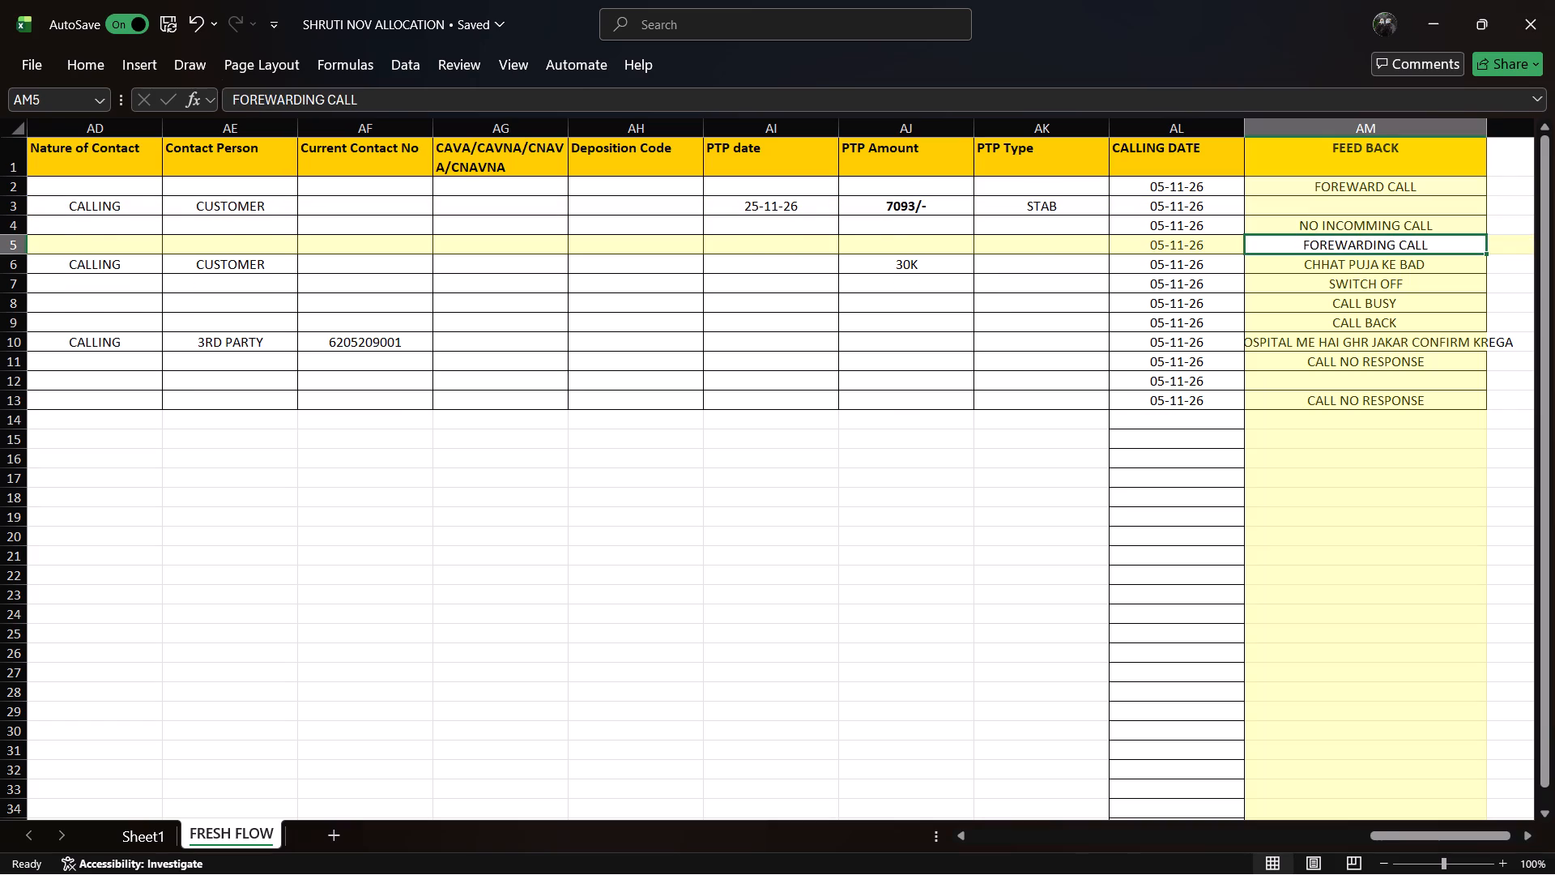
pyautogui.press('Down')
pyautogui.press('Down')
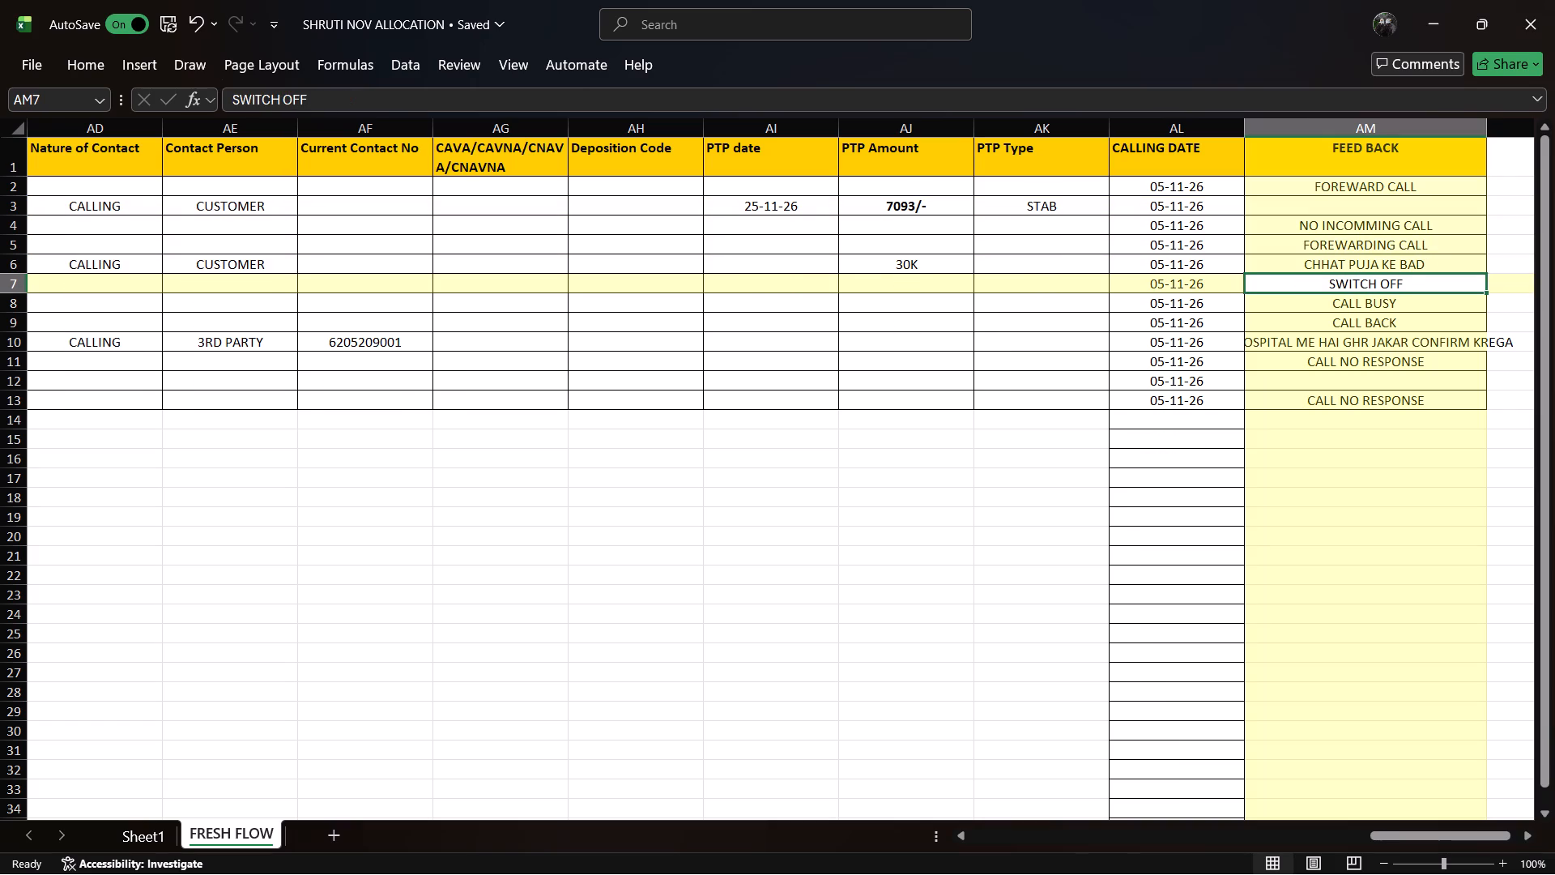
pyautogui.press('Down')
pyautogui.press('Down')
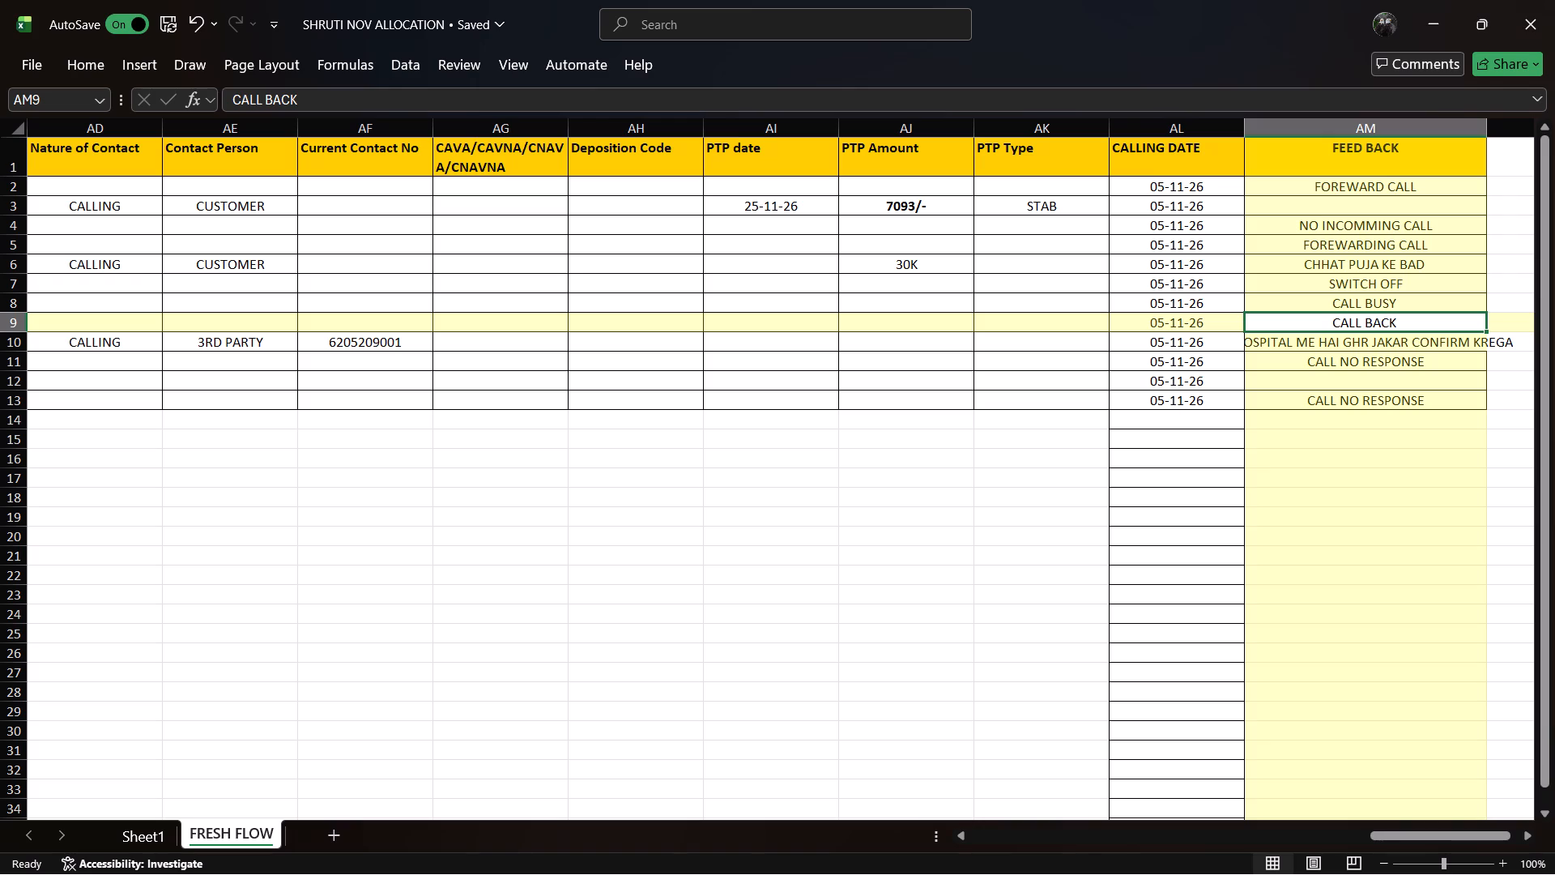
# Trace the row 9 record from FEED BACK back to its Loan Number and check its account details through NPA StageID.
pyautogui.press('Left')
pyautogui.press('Left')
pyautogui.press('Left')
pyautogui.press('Left')
pyautogui.press('Left')
pyautogui.press('Left')
pyautogui.press('Left')
pyautogui.press('Left')
pyautogui.press('Left')
pyautogui.press('Left')
pyautogui.press('Left')
pyautogui.press('Left')
pyautogui.press('Left')
pyautogui.press('Left')
pyautogui.press('Left')
pyautogui.press('Left')
pyautogui.press('Left')
pyautogui.press('Left')
pyautogui.press('Left')
pyautogui.press('Left')
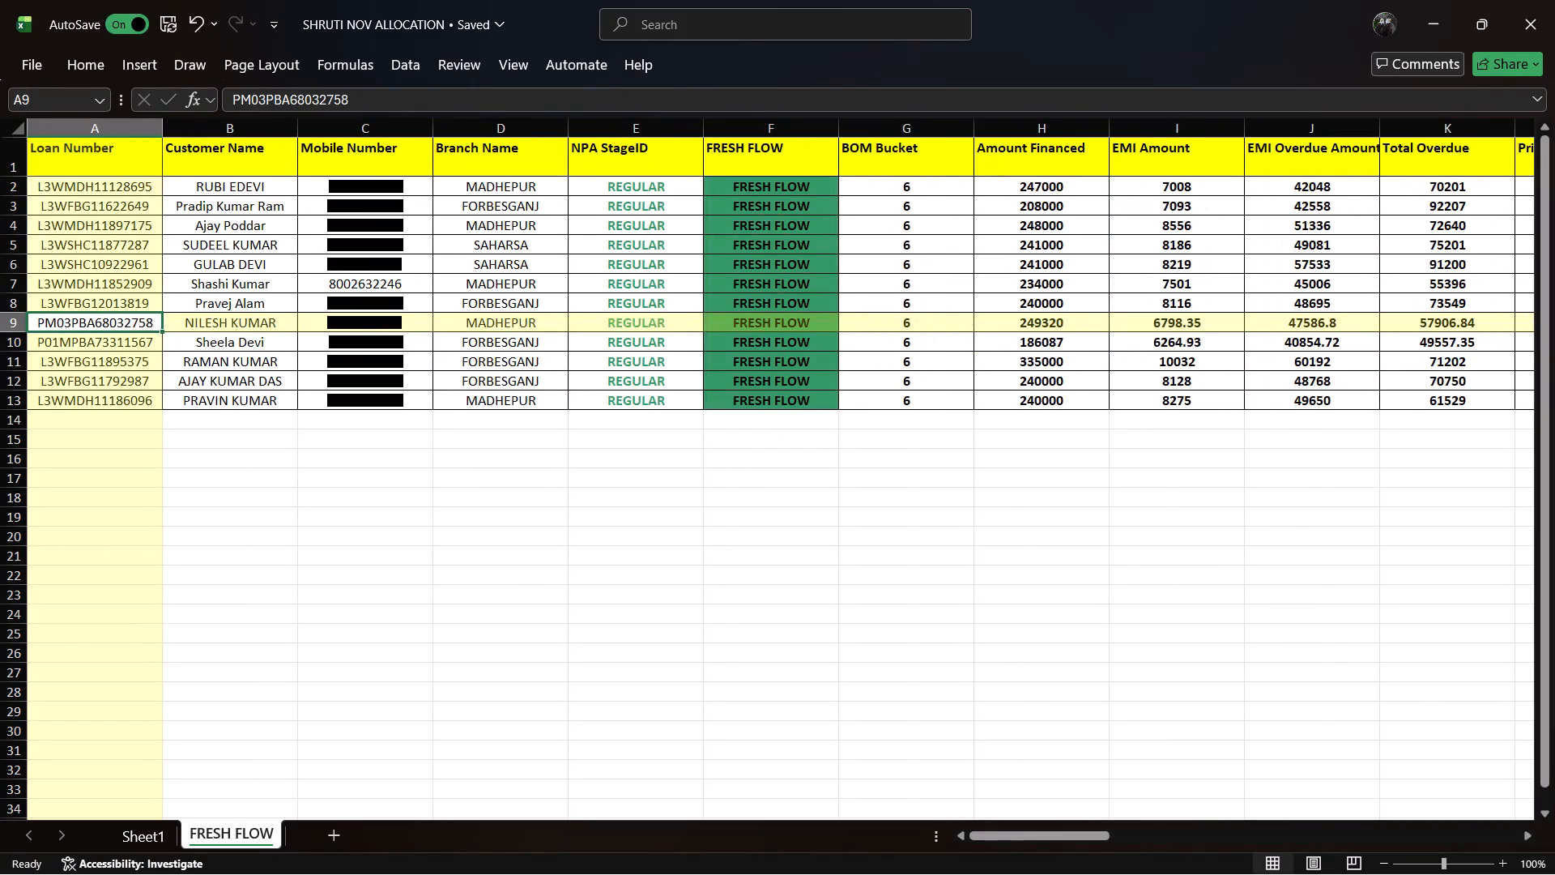
pyautogui.press('Right')
pyautogui.press('Right')
pyautogui.press('Right')
pyautogui.press('Right')
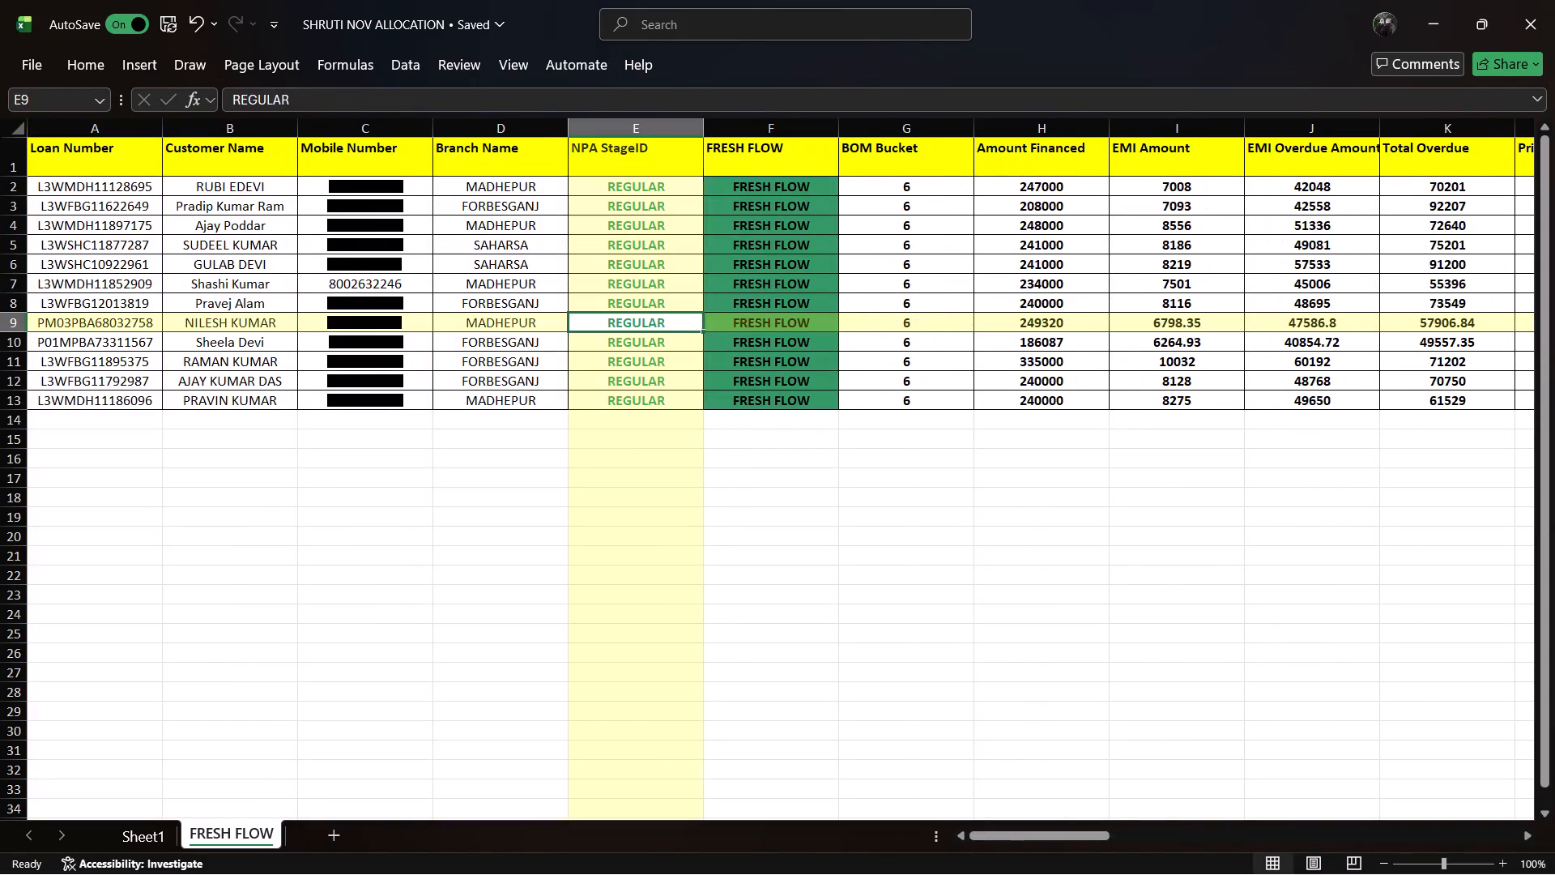
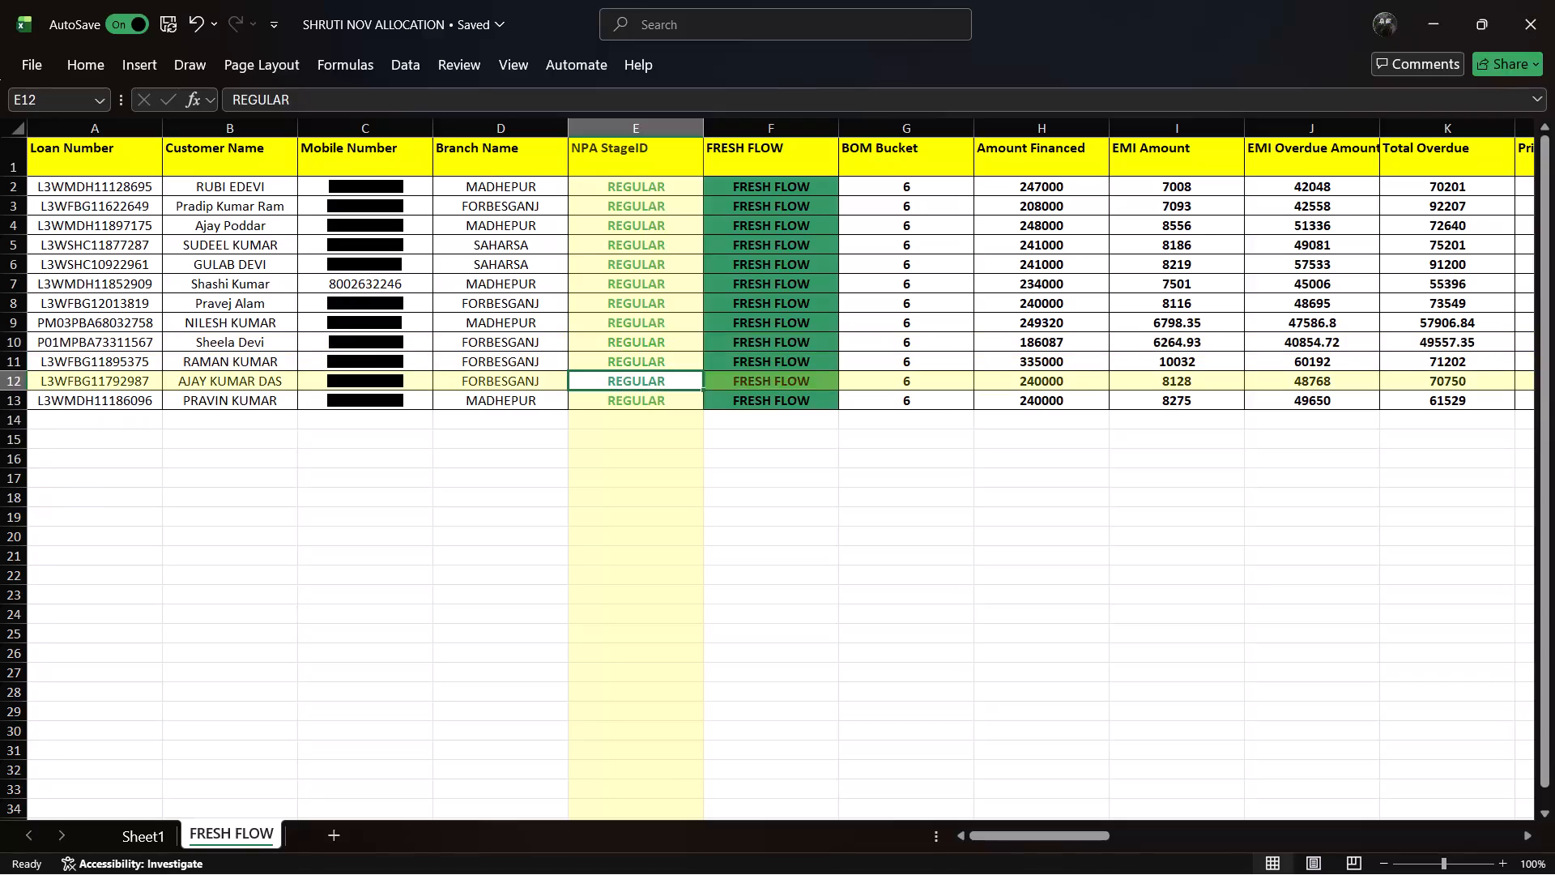
# Review the row 12 loan details from FRESH FLOW and BOM Bucket through the EMI and overdue amounts to EXPIRY.
pyautogui.press('Right')
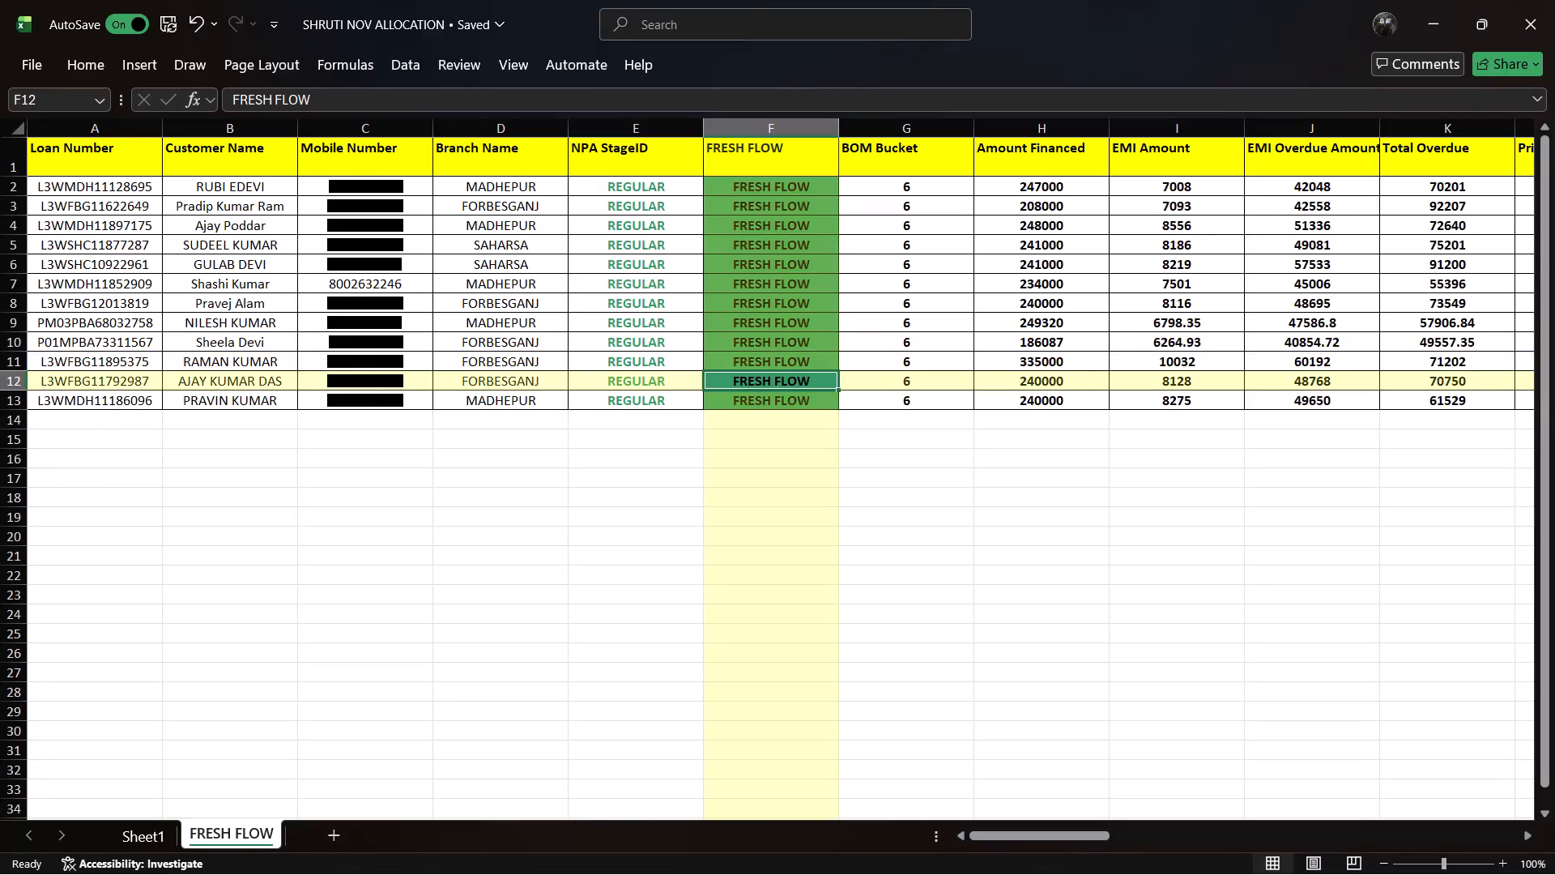
pyautogui.press('Right')
pyautogui.press('Right')
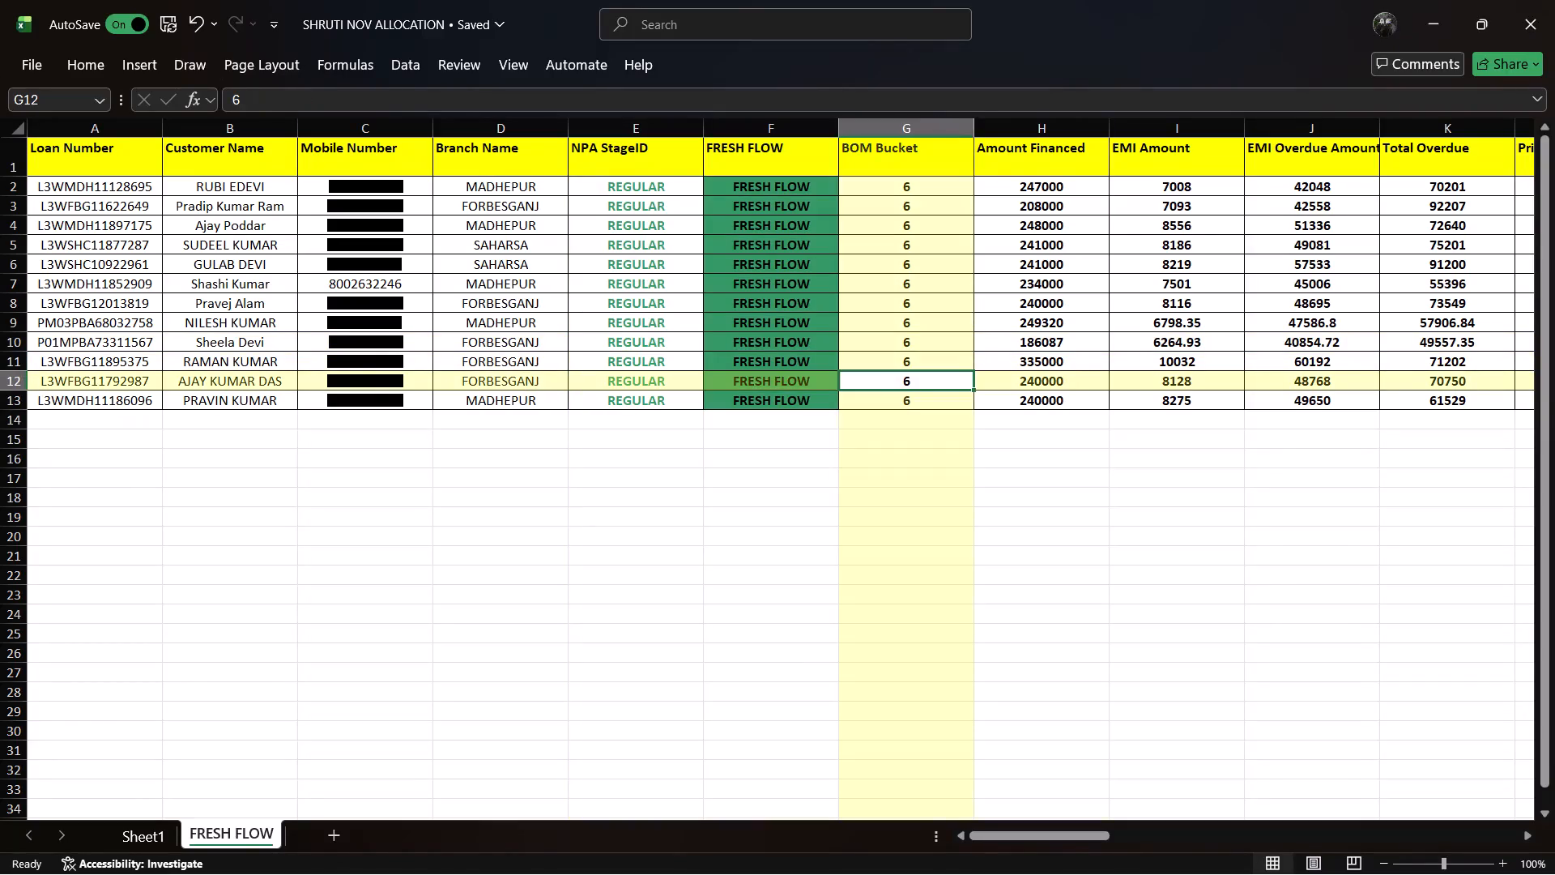
pyautogui.press('Right')
pyautogui.press('Right')
pyautogui.press('Right')
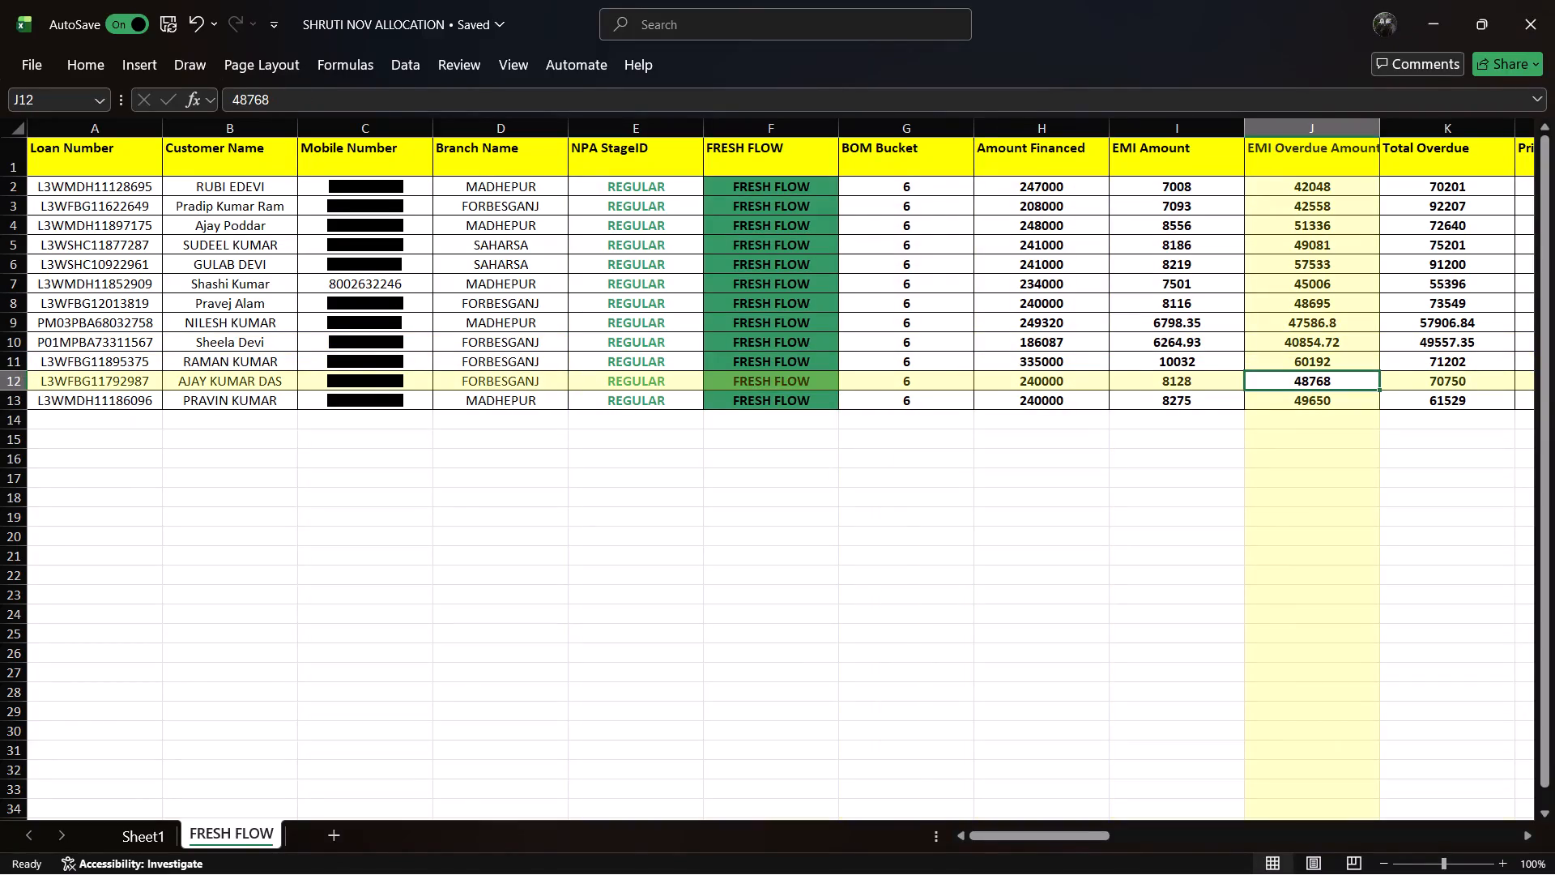
pyautogui.press('Right')
pyautogui.press('Right')
pyautogui.press('Right')
# Check the row 12 staff, address, vehicle, dealer and reference details from TC Name through Ref-1 Address.
pyautogui.press('Right')
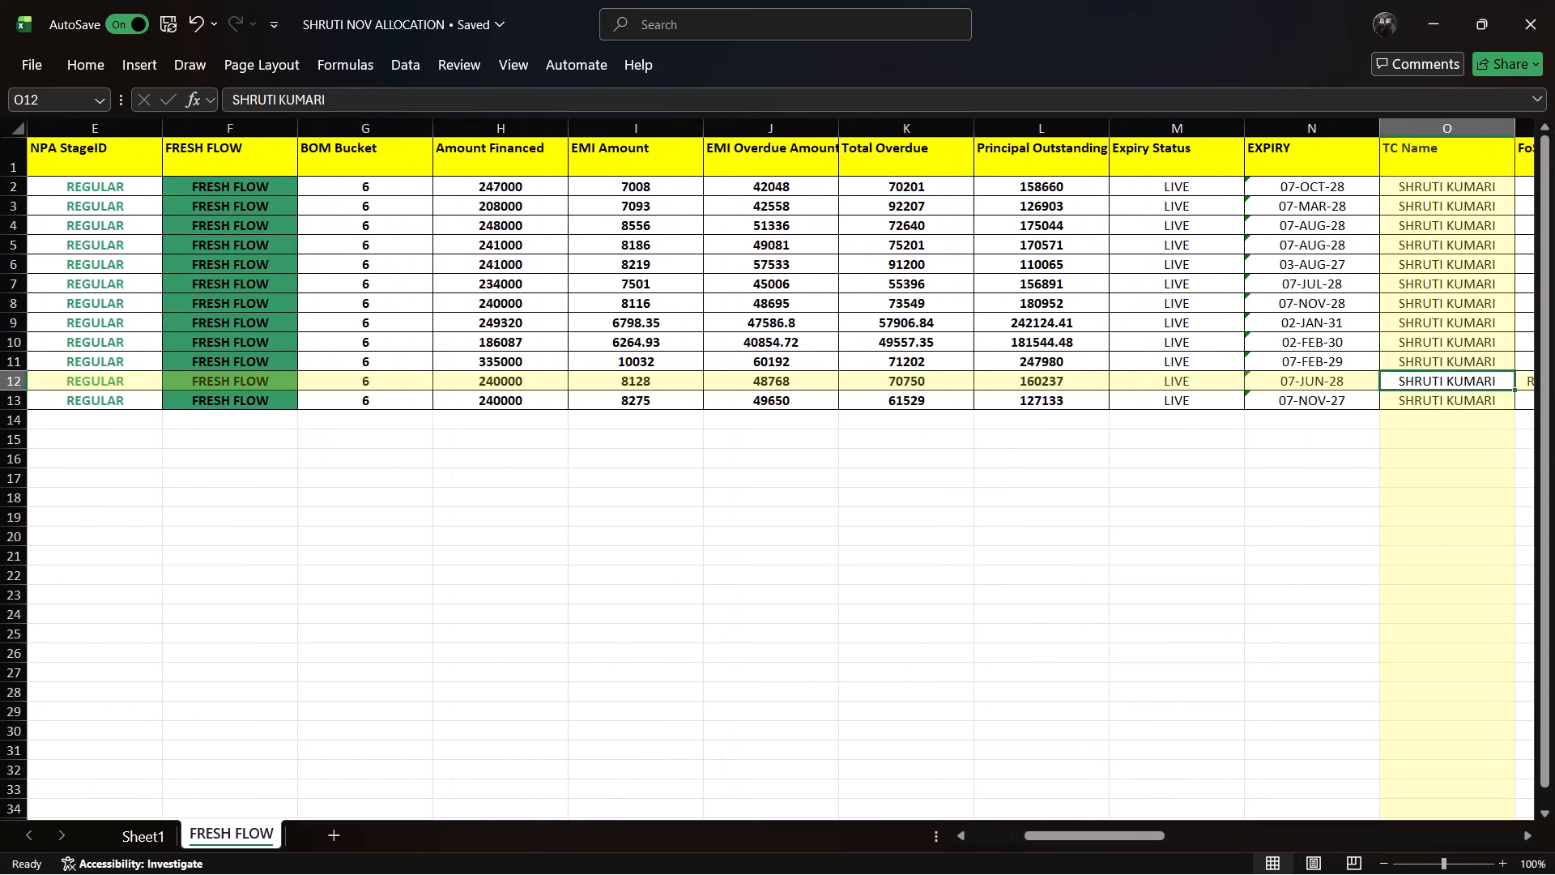
pyautogui.press('Right')
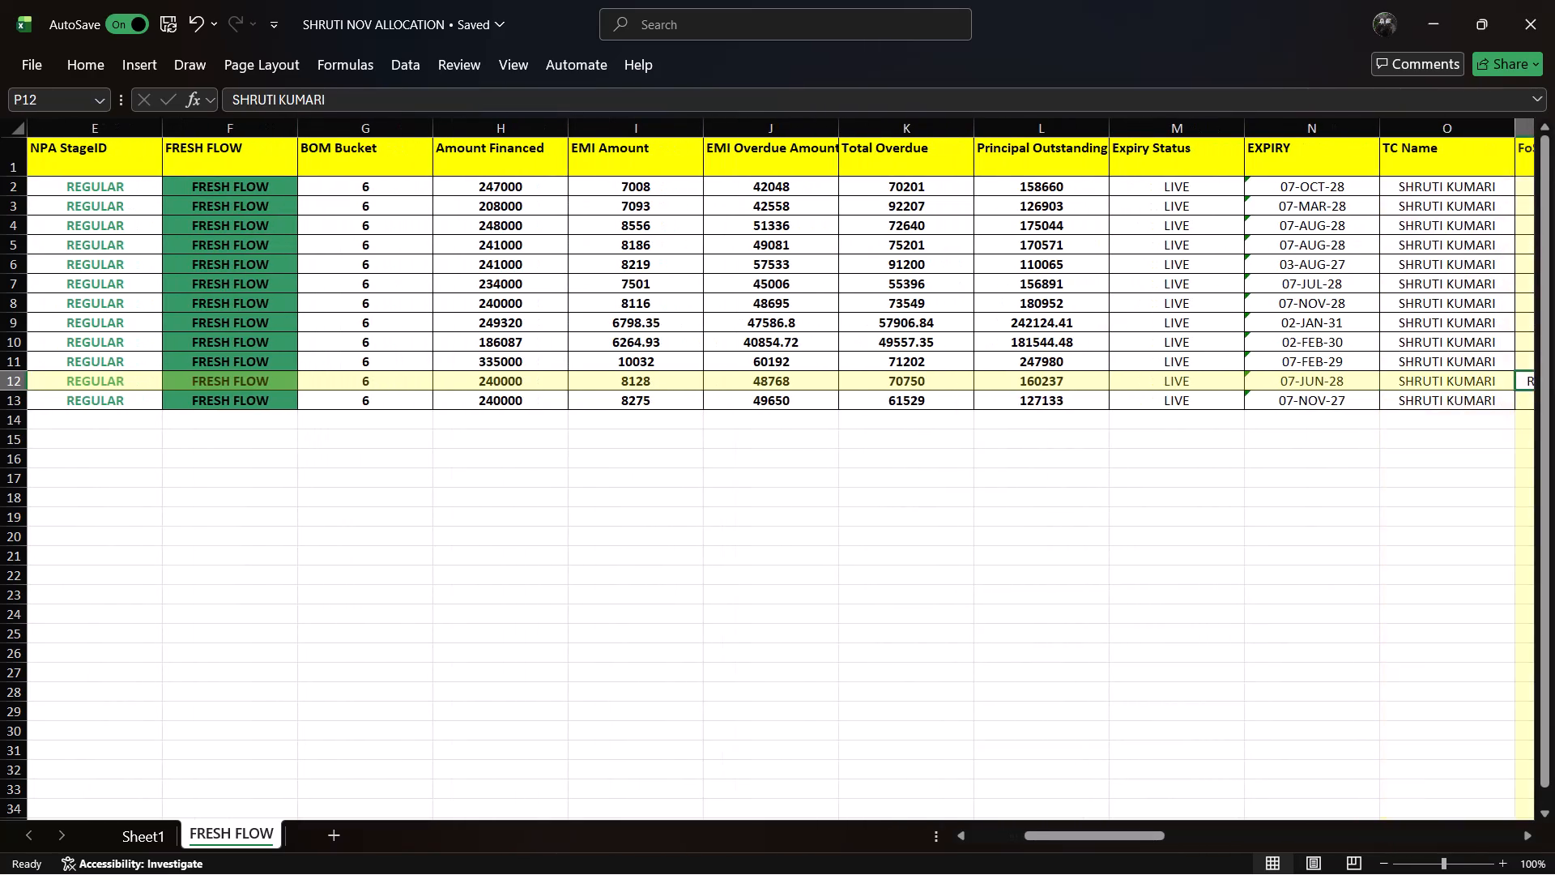
pyautogui.press('Right')
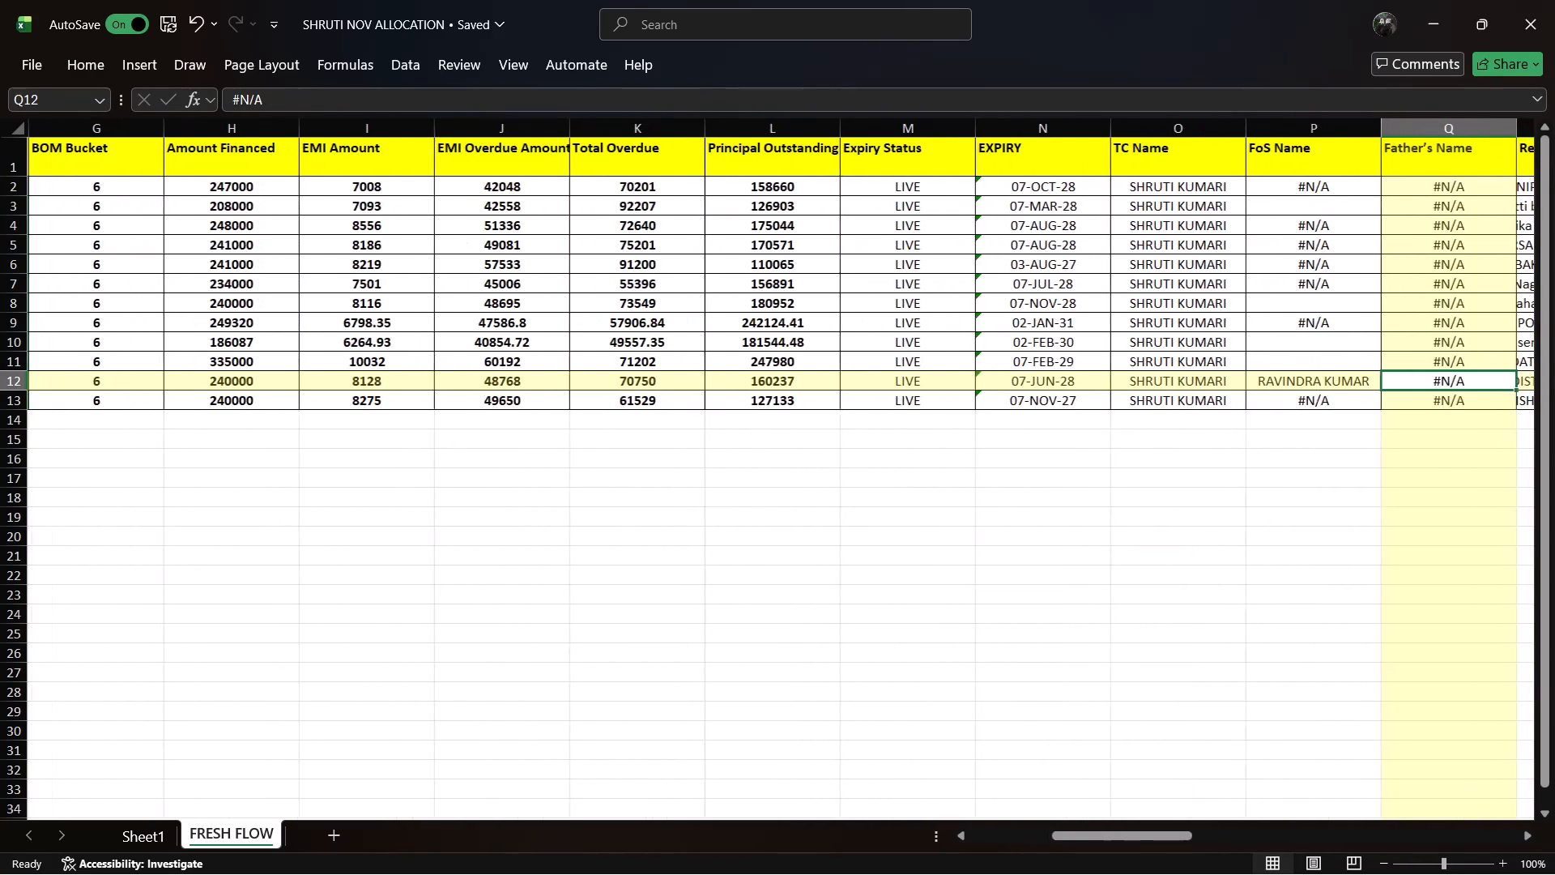
pyautogui.press('Right')
pyautogui.press('Right')
pyautogui.press('Right')
pyautogui.press('Right')
pyautogui.press('Right')
pyautogui.press('Right')
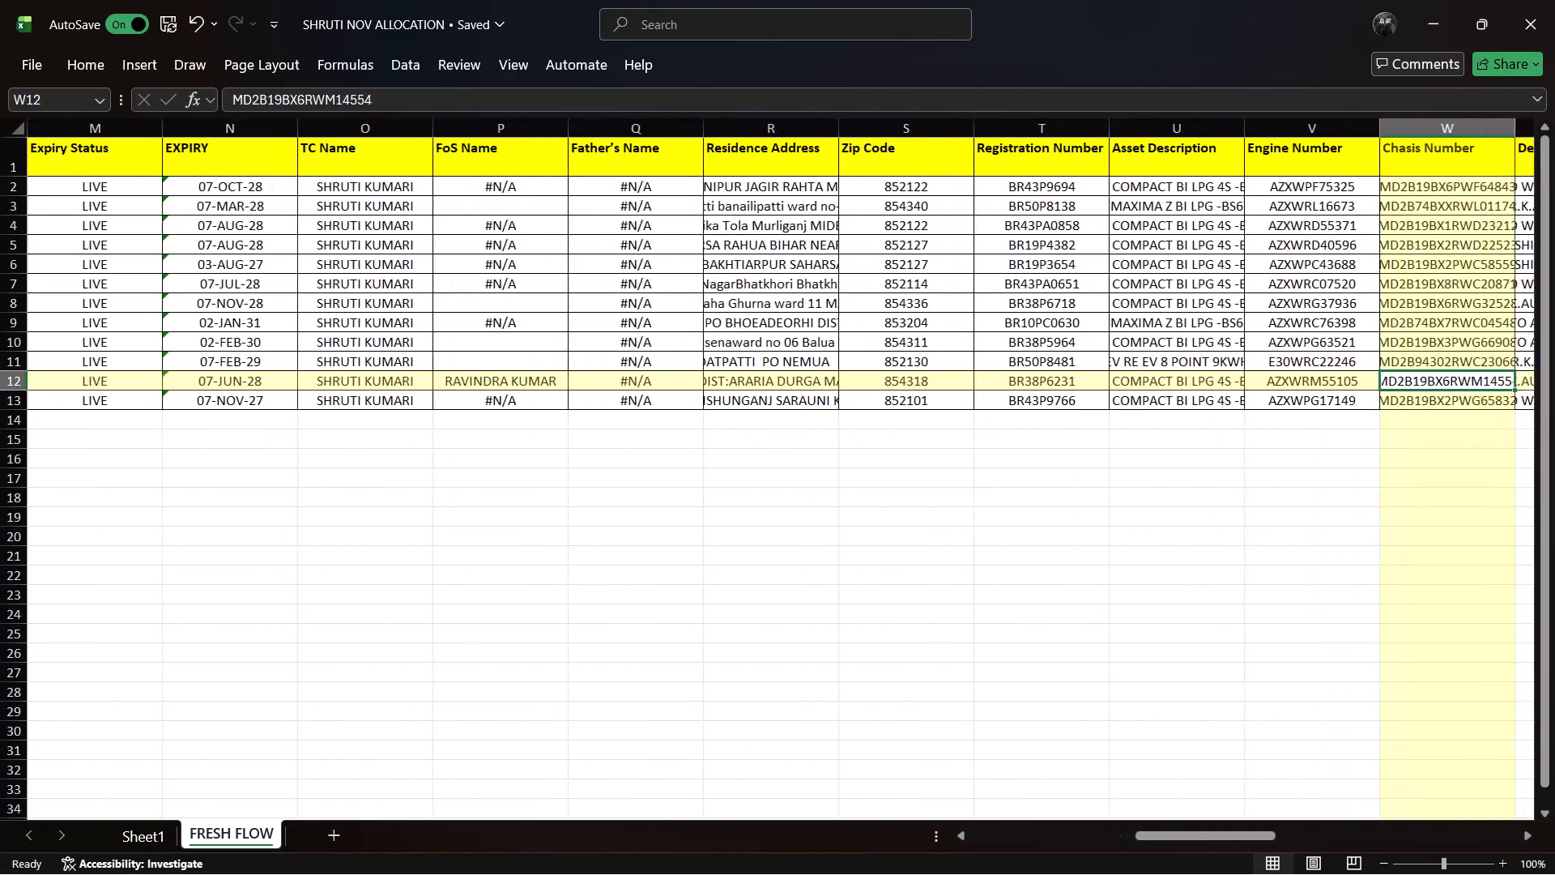
pyautogui.press('Right')
pyautogui.press('Right')
pyautogui.press('Right')
pyautogui.press('Right')
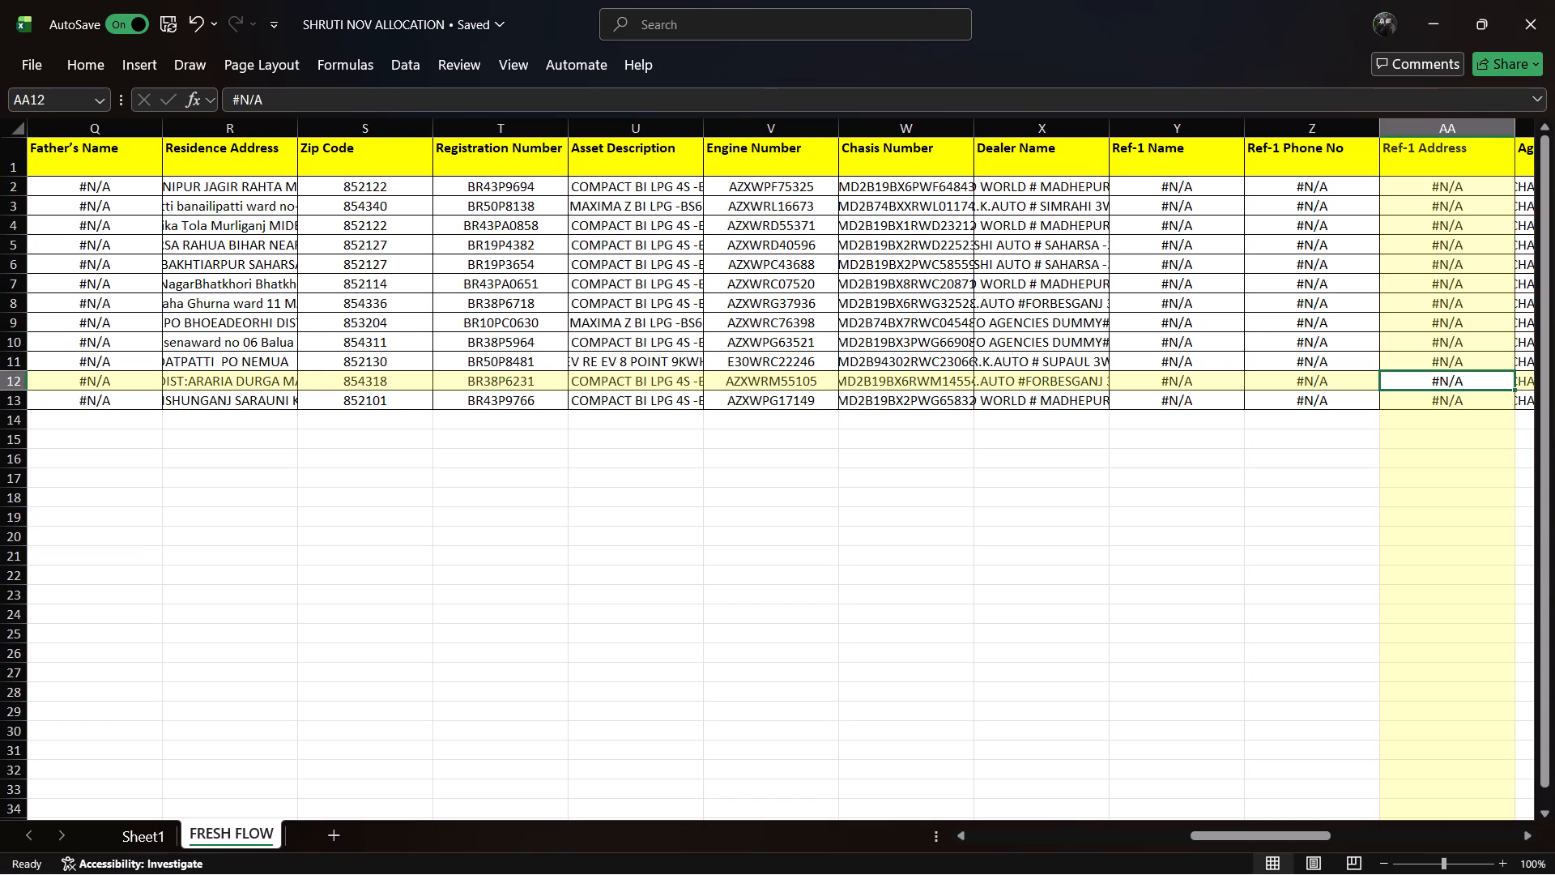
# Examine the row 12 agency, contact, PTP and calling date fields from Agency Name across to FEED BACK.
pyautogui.press('Right')
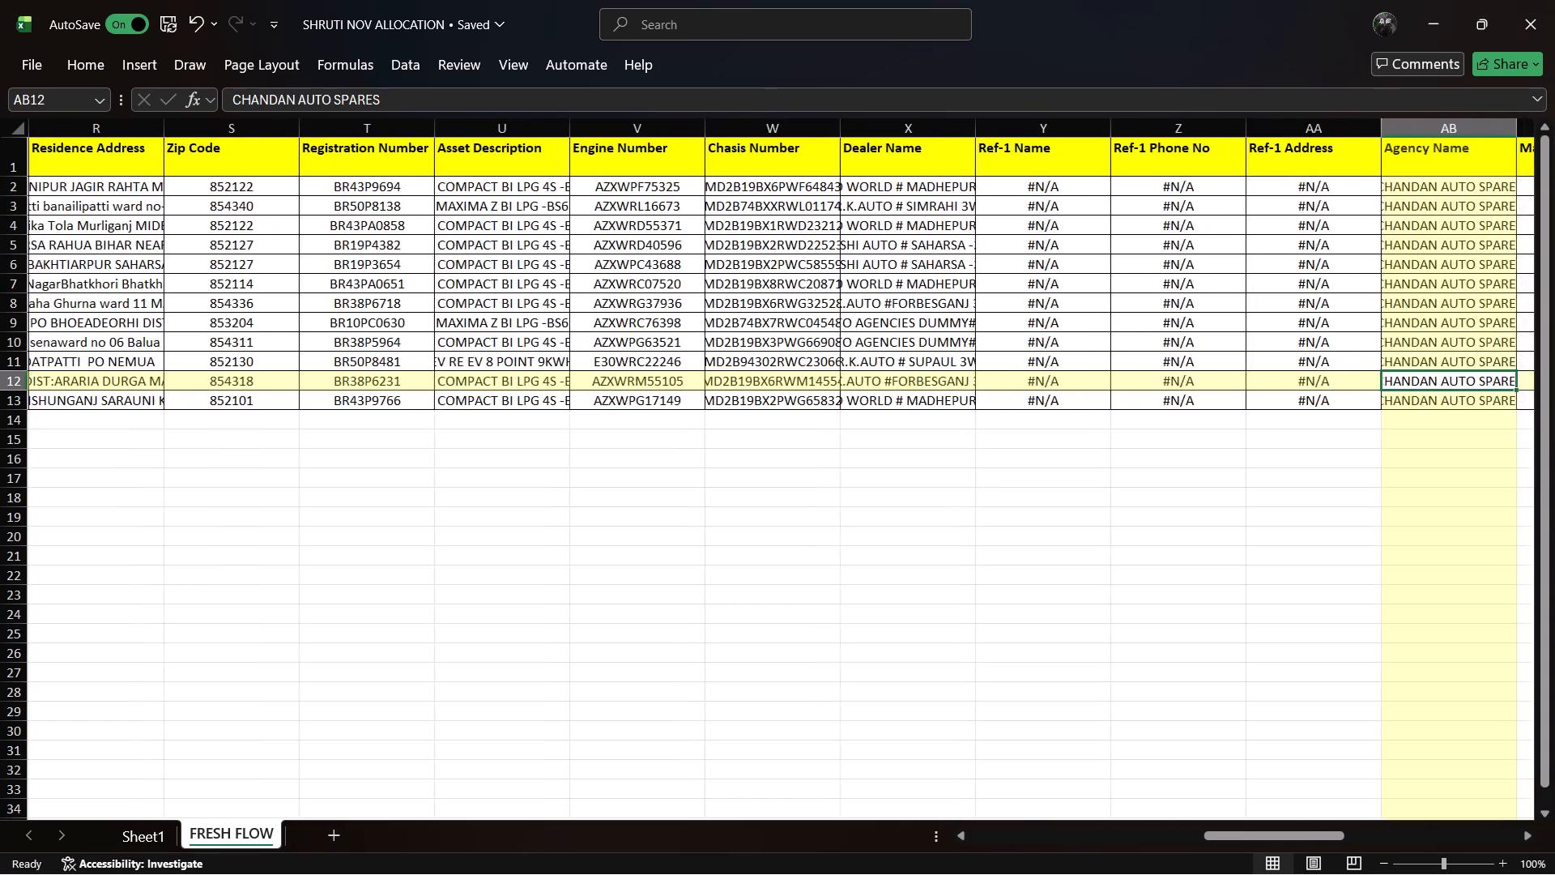
pyautogui.press('Right')
pyautogui.press('Right')
pyautogui.press('Right')
pyautogui.press('Right')
pyautogui.press('Right')
pyautogui.press('Right')
pyautogui.press('Right')
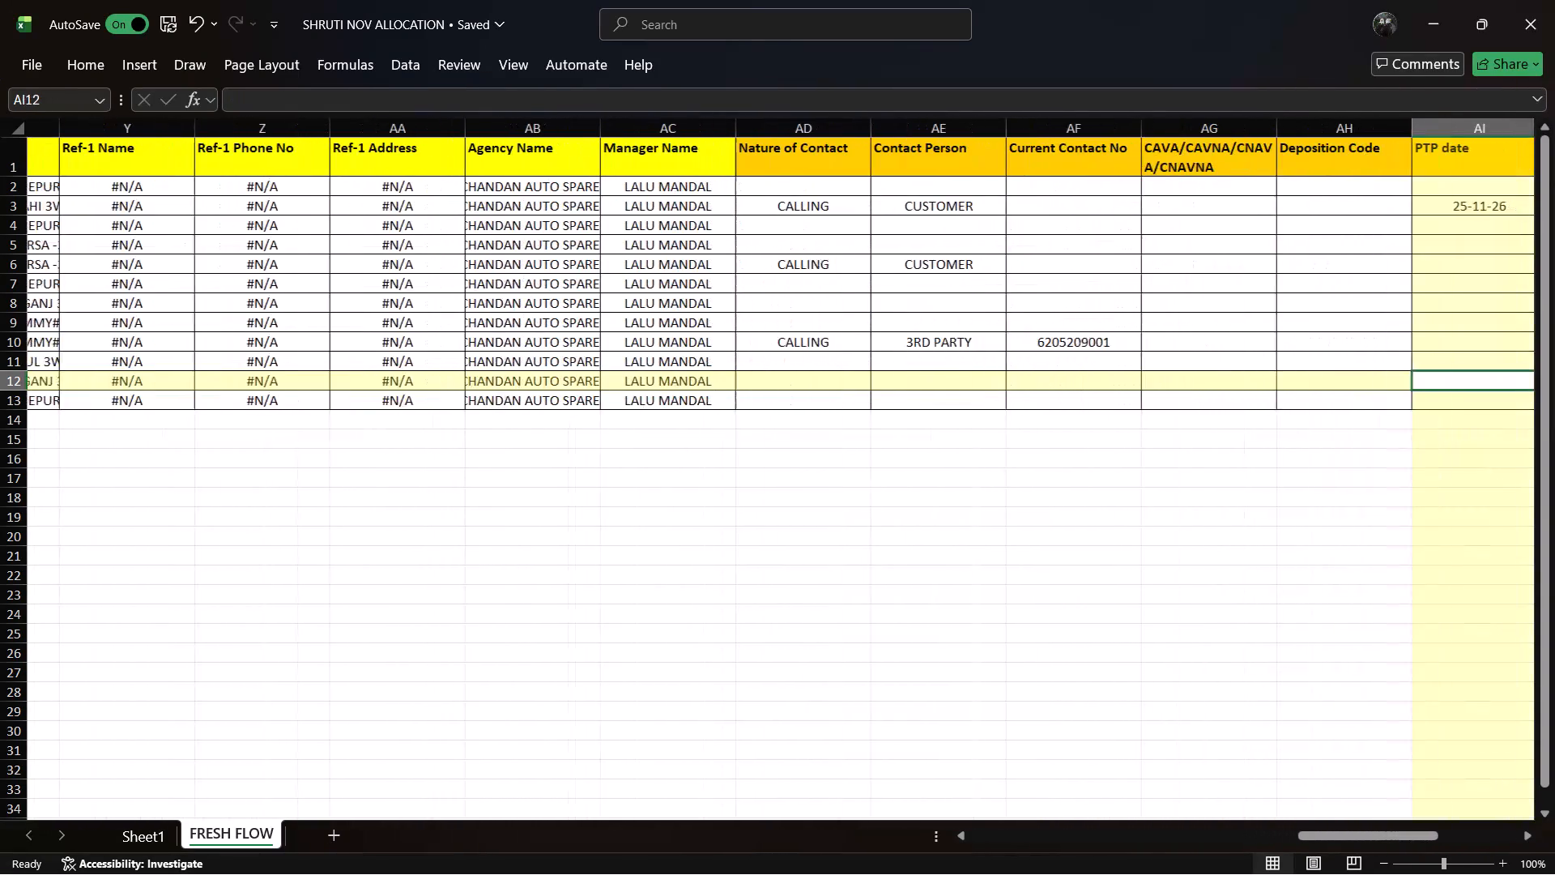
pyautogui.press('Right')
pyautogui.press('Right')
pyautogui.press('Right')
pyautogui.press('Right')
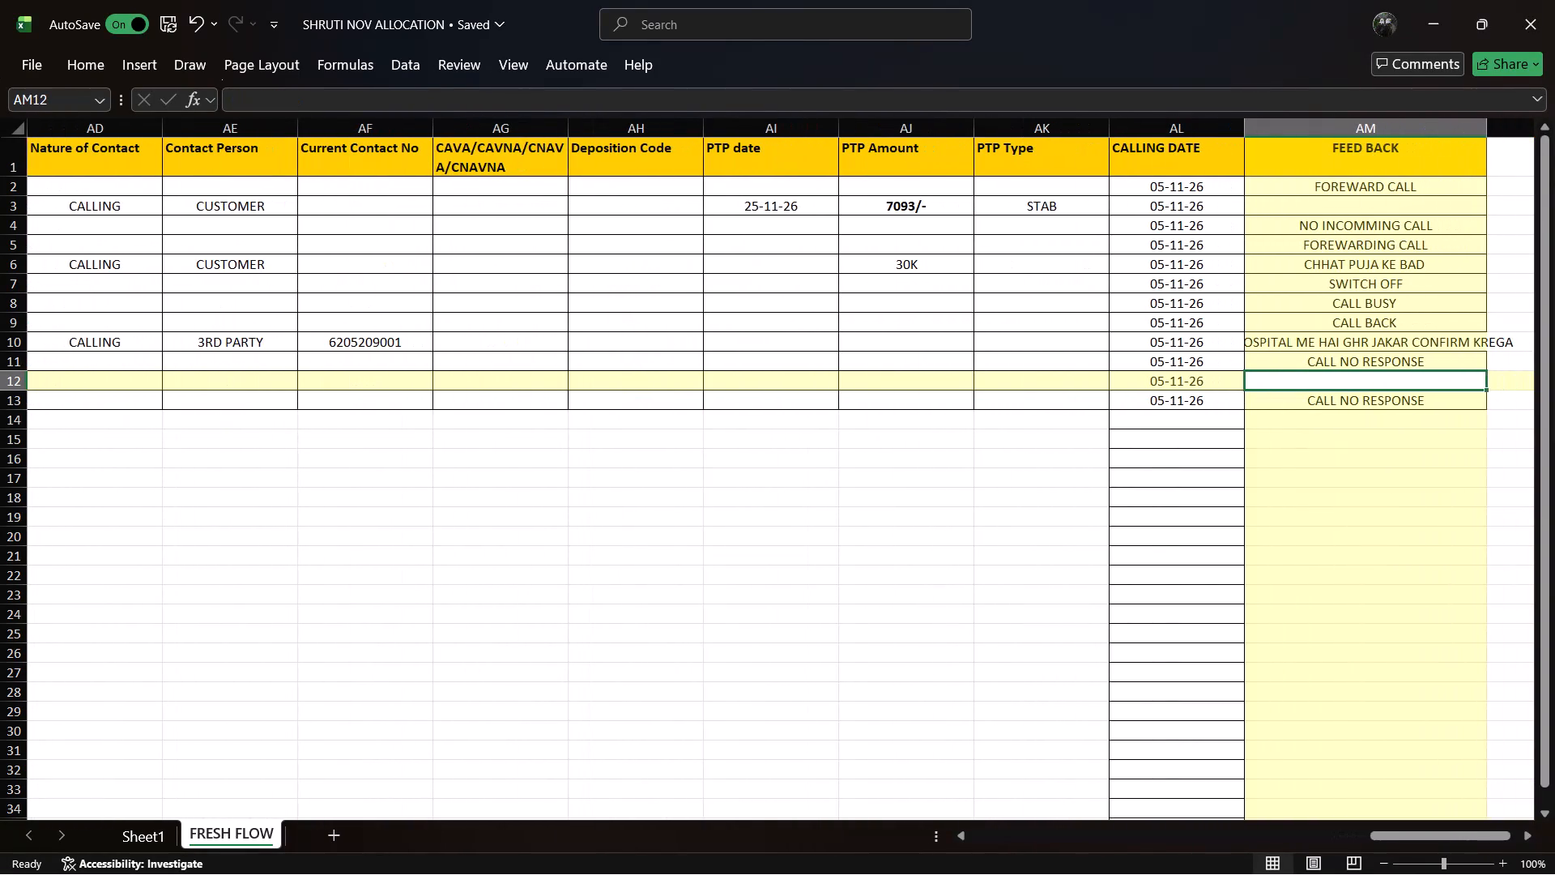
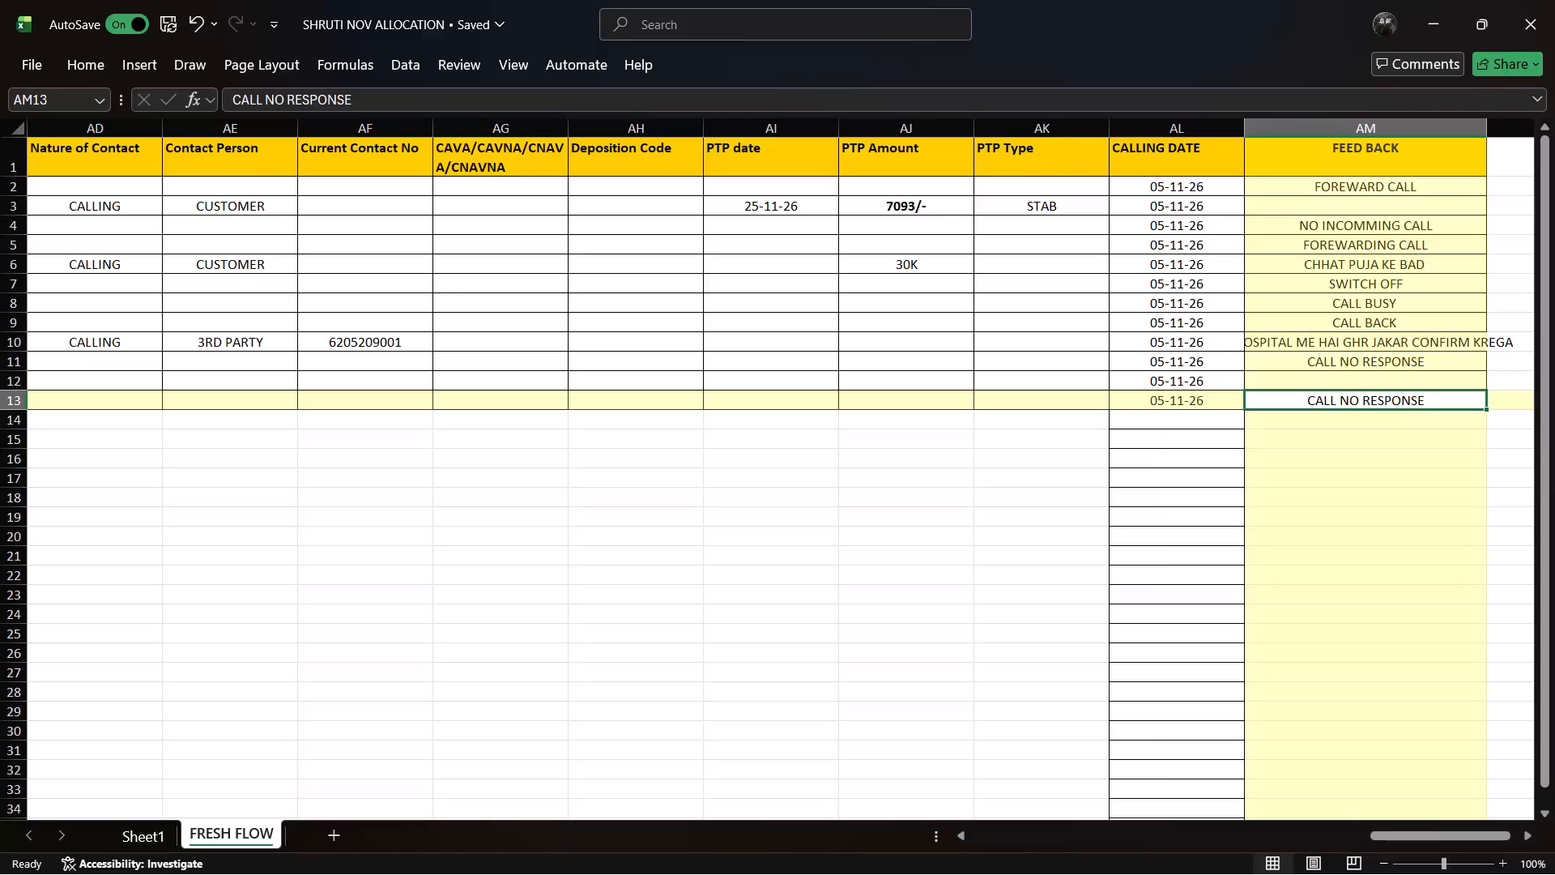
# Return to the start of row 13 in FRESH FLOW and check its loan number, customer name and mobile number.
pyautogui.press('Left')
pyautogui.press('Left')
pyautogui.press('Left')
pyautogui.press('Left')
pyautogui.press('Left')
pyautogui.press('Left')
pyautogui.press('Left')
pyautogui.press('Left')
pyautogui.press('Left')
pyautogui.press('Left')
pyautogui.press('Left')
pyautogui.press('Left')
pyautogui.press('Left')
pyautogui.press('Left')
pyautogui.press('Left')
pyautogui.press('Left')
pyautogui.press('Left')
pyautogui.press('Left')
pyautogui.press('Left')
pyautogui.press('Left')
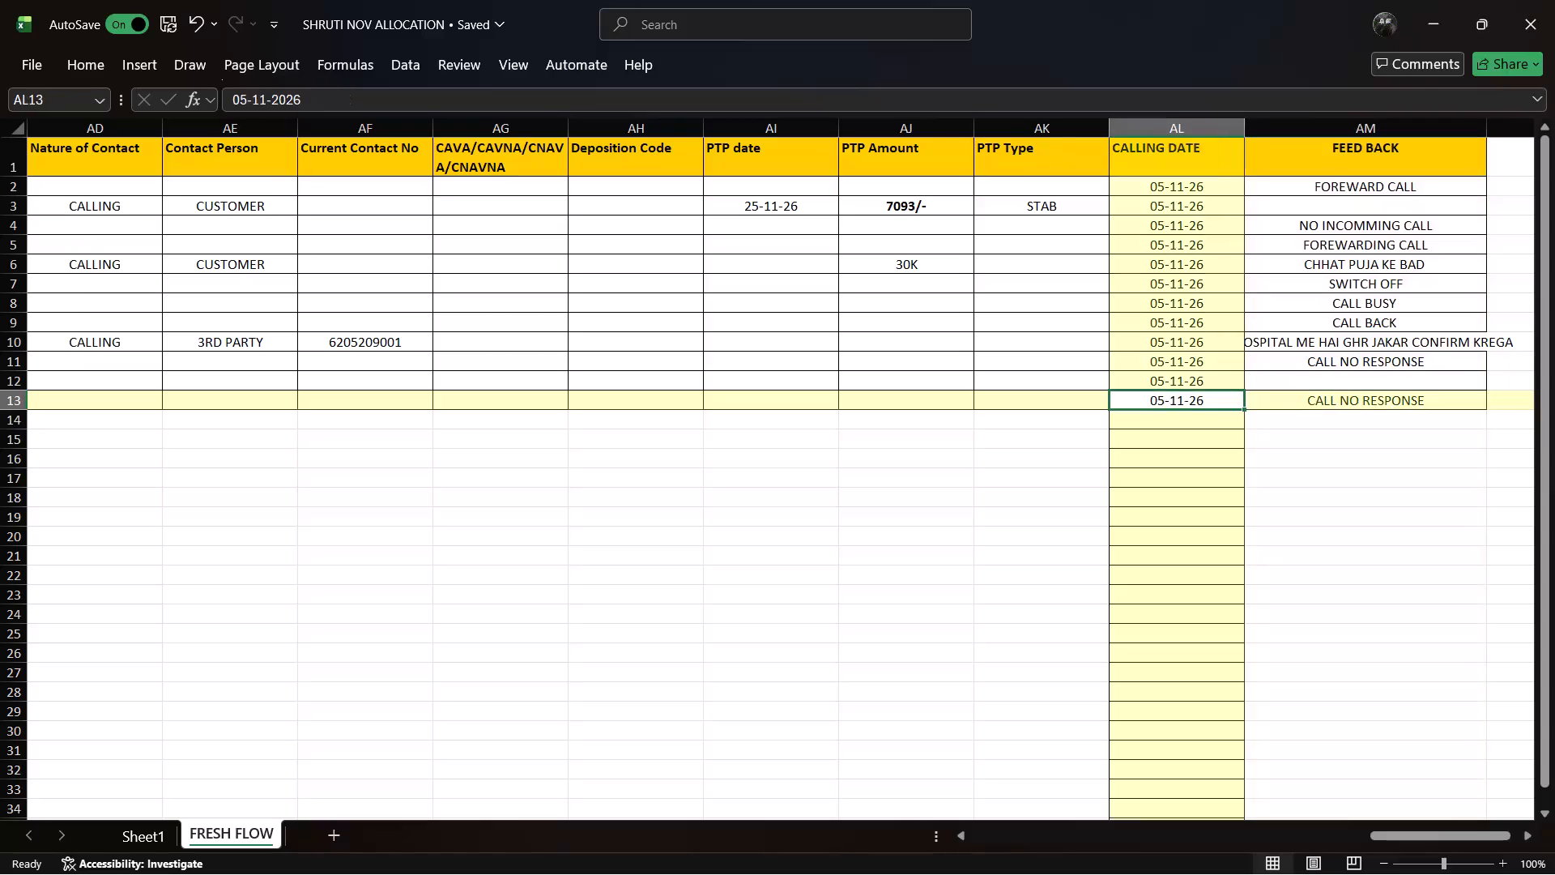
pyautogui.press('Right')
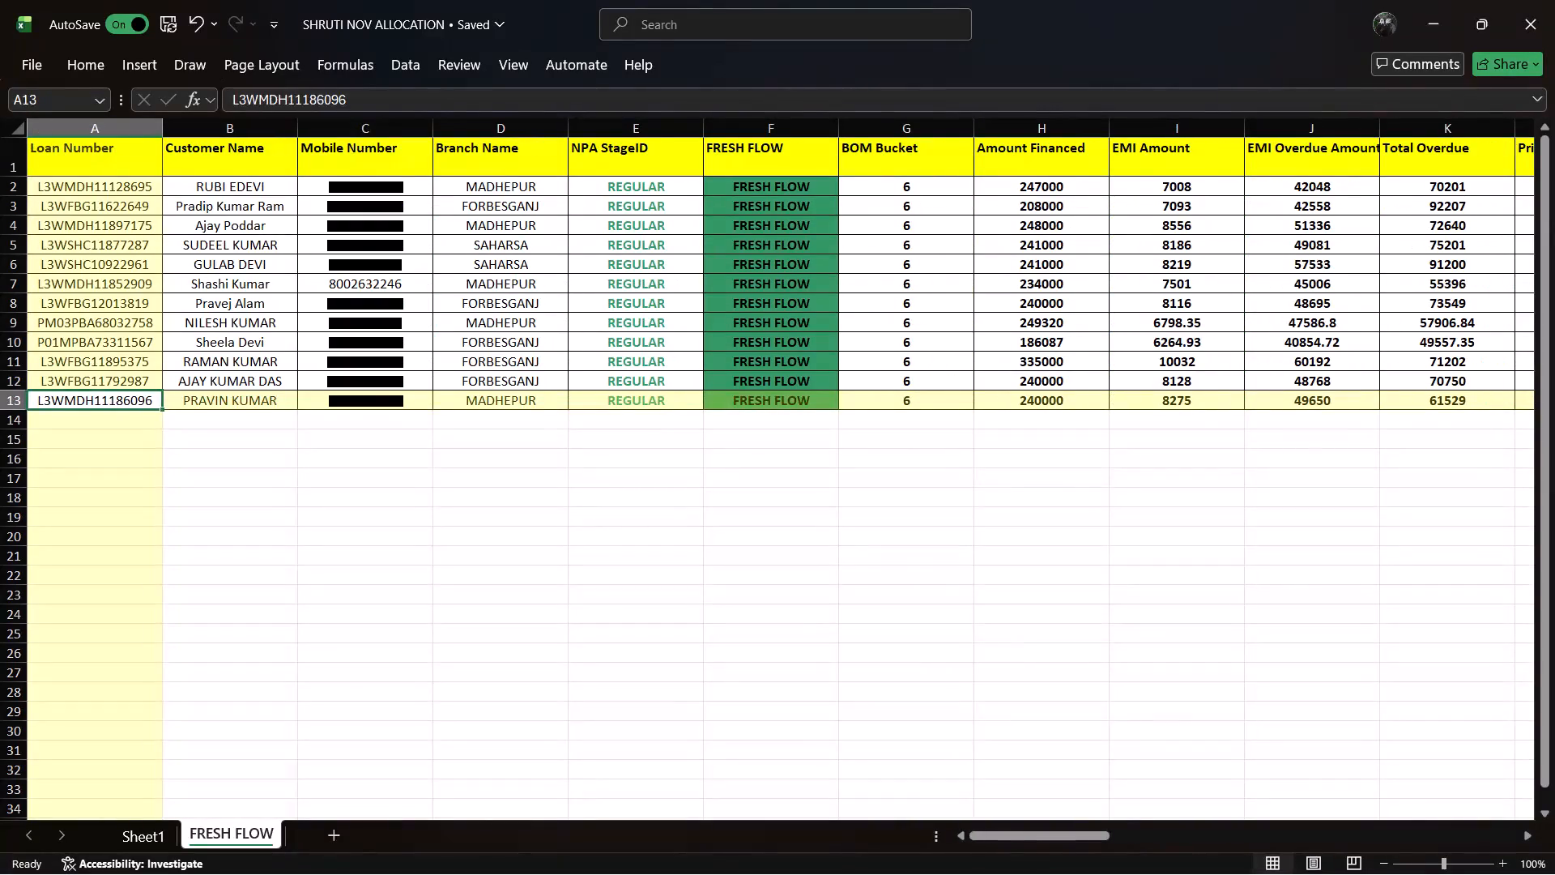
pyautogui.press('Right')
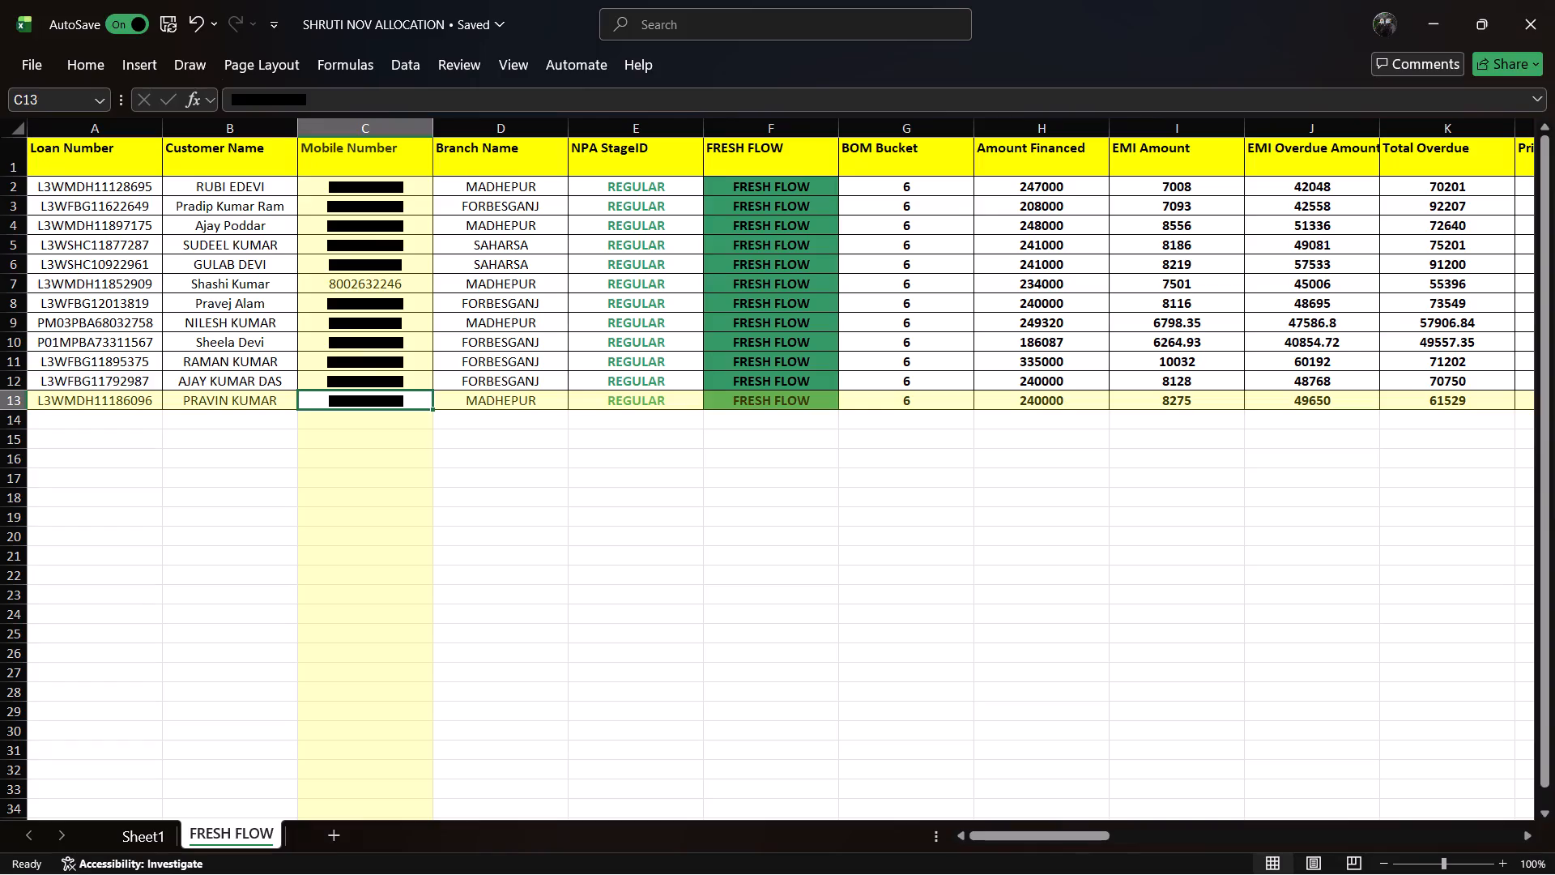
pyautogui.press('Left')
pyautogui.press('Left')
pyautogui.press('Left')
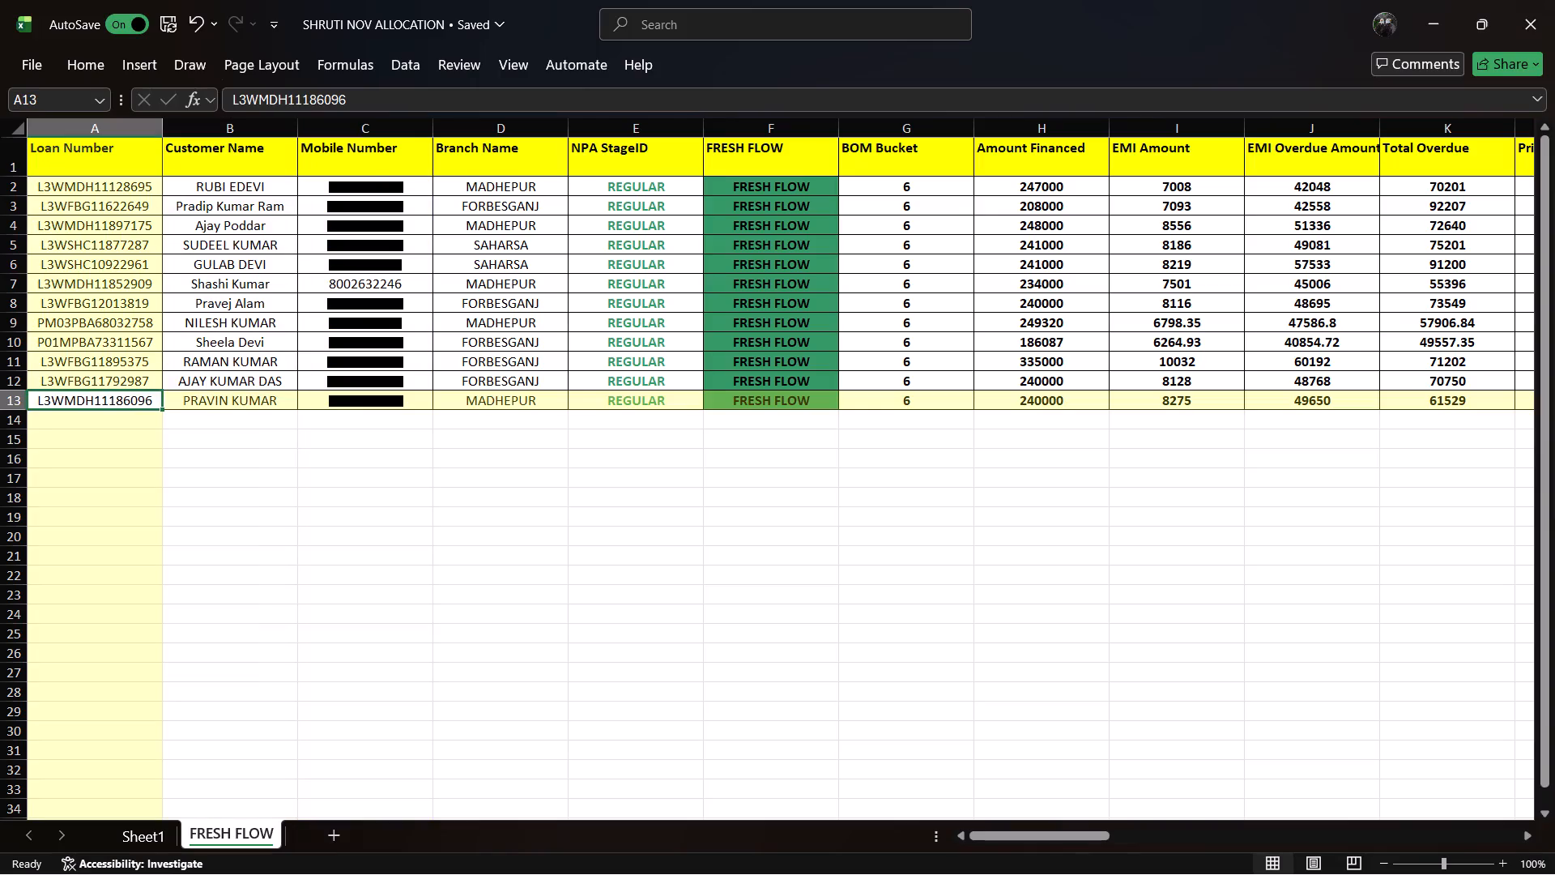
# Review the row 13 customer, branch and loan details from Customer Name through Total Overdue.
pyautogui.press('Right')
pyautogui.press('Right')
pyautogui.press('Right')
pyautogui.press('Right')
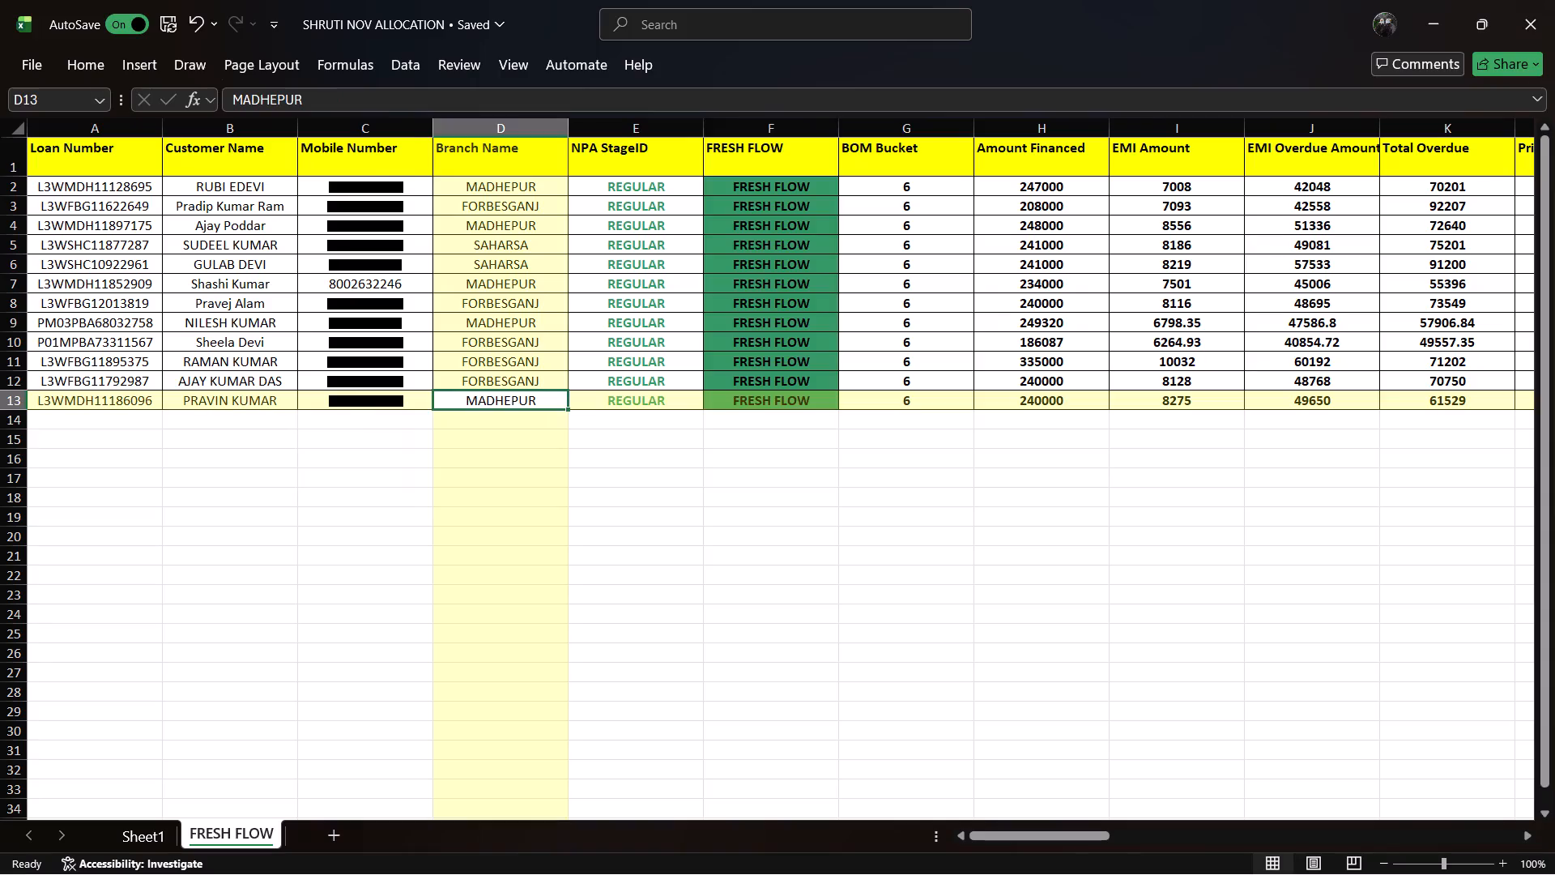
pyautogui.press('Right')
pyautogui.press('Right')
pyautogui.press('Right')
pyautogui.press('Right')
pyautogui.press('Right')
pyautogui.press('Right')
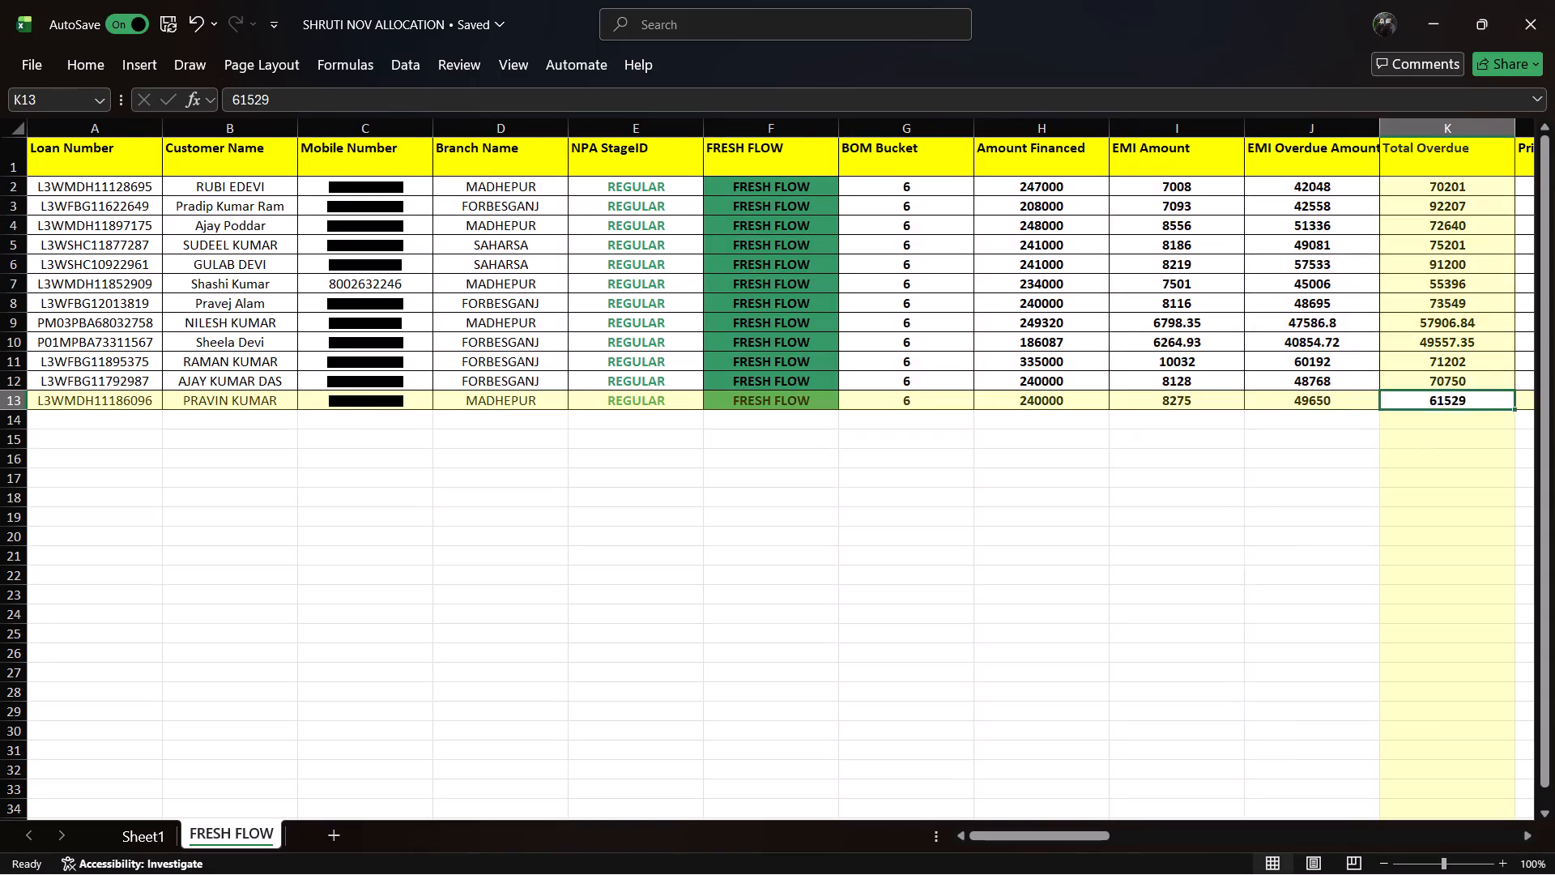
# Check the row 13 outstanding, expiry and staff details from Principal Outstanding through Residence Address.
pyautogui.press('Right')
pyautogui.press('Right')
pyautogui.press('Right')
pyautogui.press('Right')
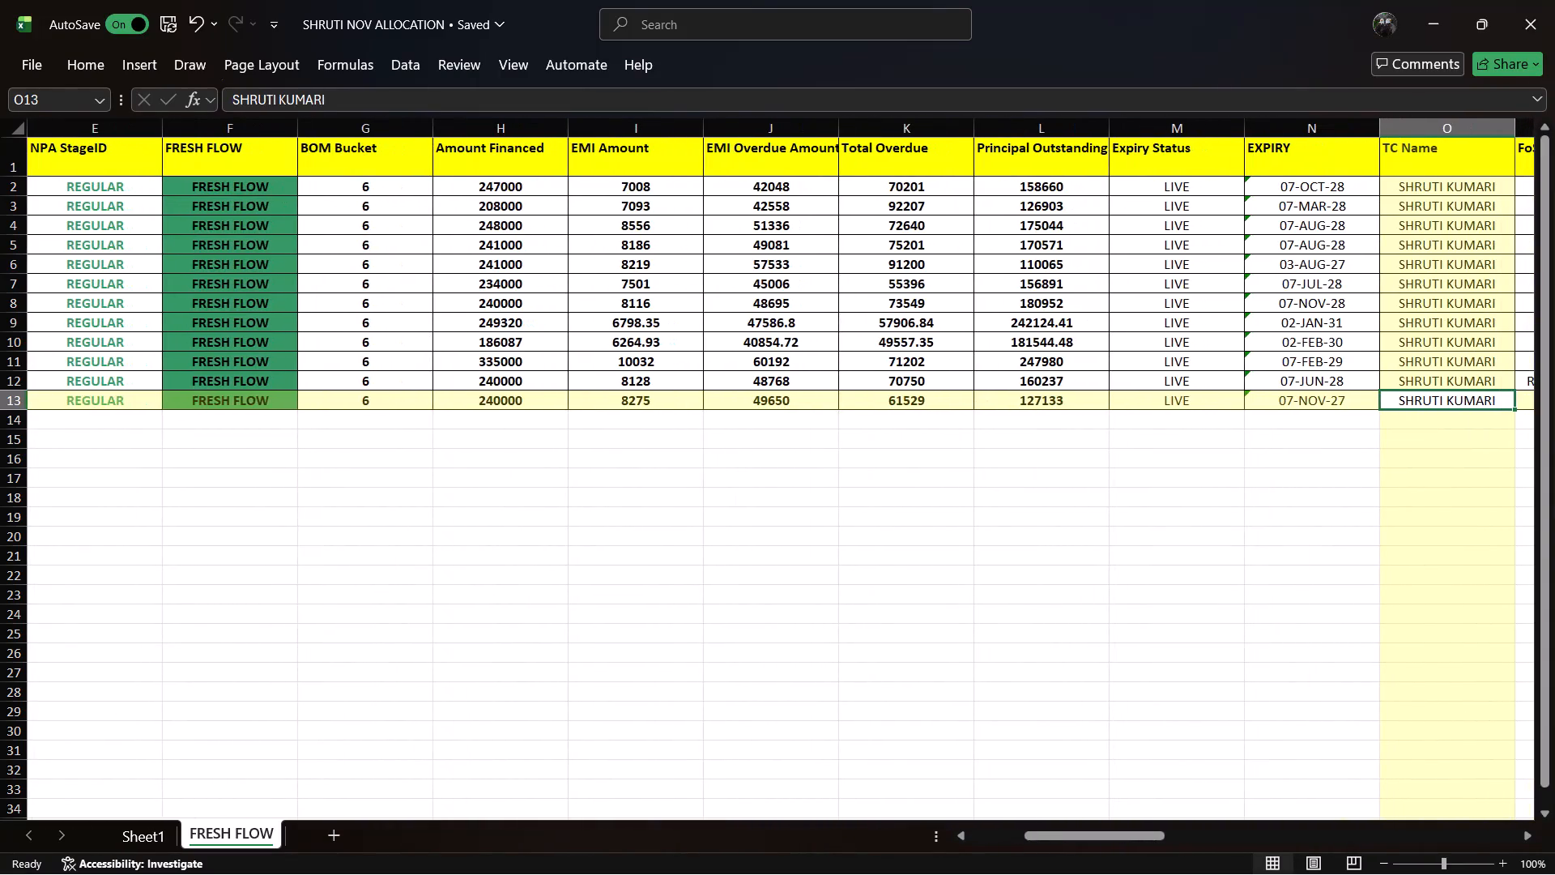
pyautogui.press('Right')
pyautogui.press('Right')
pyautogui.press('Right')
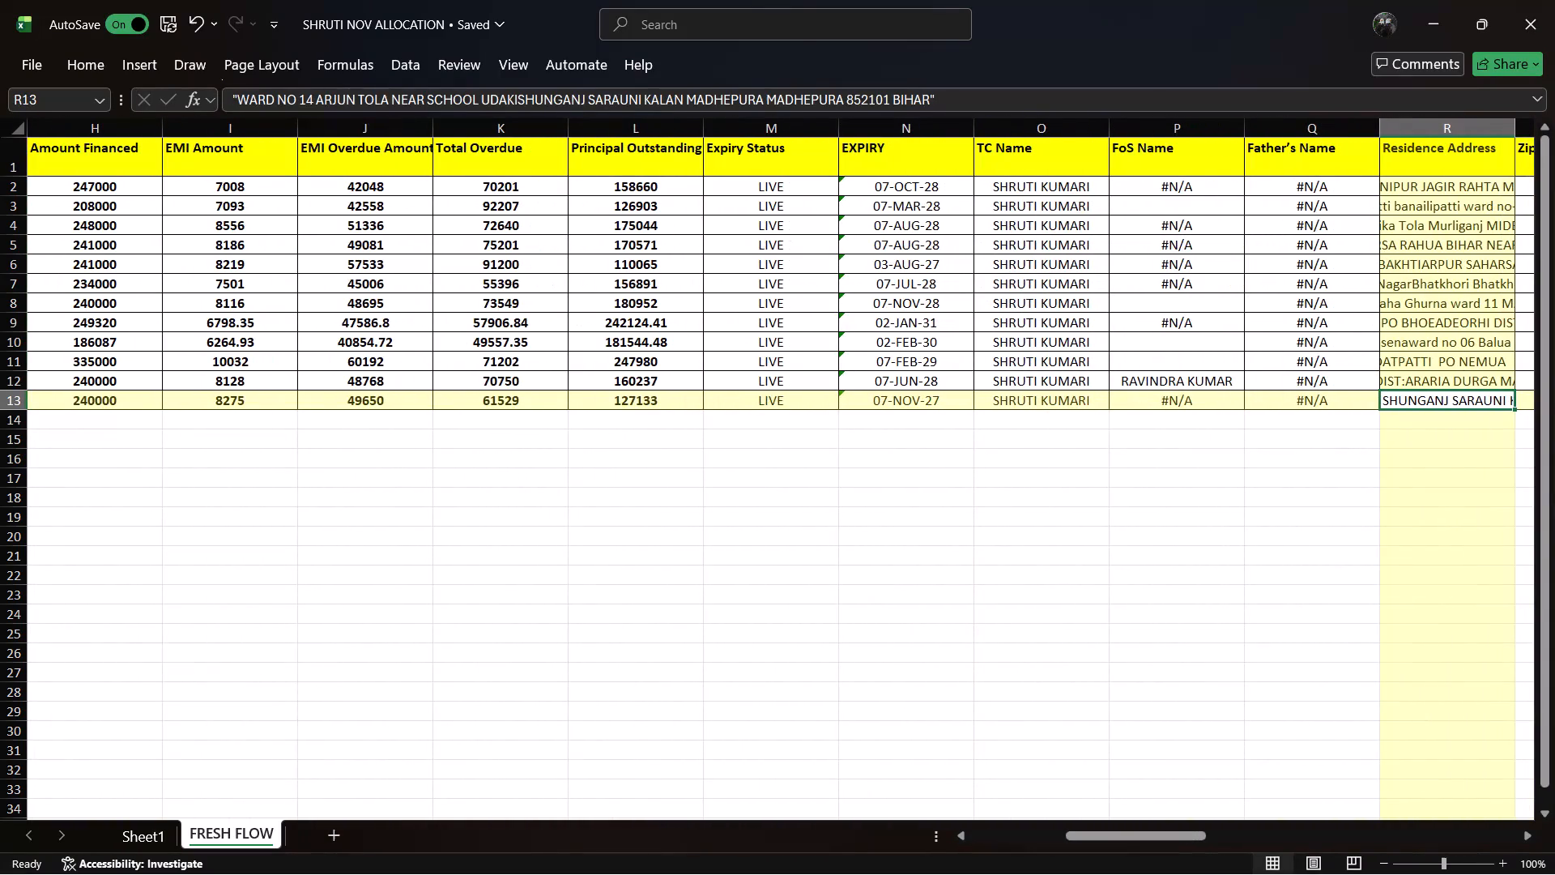
# Go back to the row 13 loan number and recheck the mobile number, branch and NPA StageID.
pyautogui.press('Left')
pyautogui.press('Left')
pyautogui.press('Left')
pyautogui.press('Left')
pyautogui.press('Left')
pyautogui.press('Left')
pyautogui.press('Left')
pyautogui.press('Left')
pyautogui.press('Left')
pyautogui.press('Left')
pyautogui.press('Left')
pyautogui.press('Left')
pyautogui.press('Left')
pyautogui.press('Left')
pyautogui.press('Left')
pyautogui.press('Left')
pyautogui.press('Left')
pyautogui.press('Left')
pyautogui.press('Left')
pyautogui.press('Left')
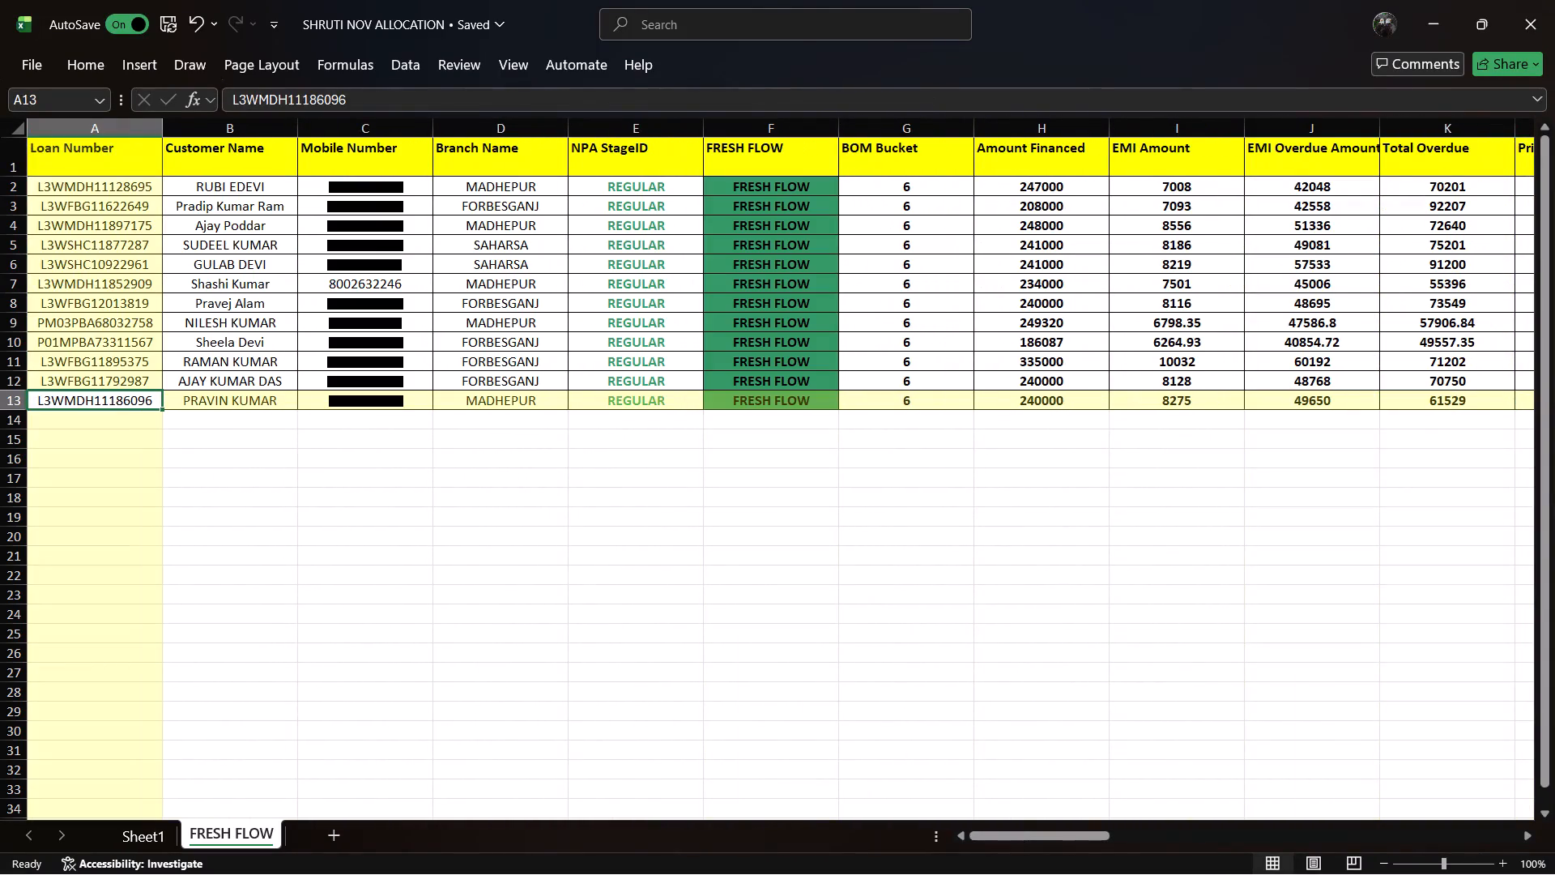
pyautogui.press('Right')
pyautogui.press('Right')
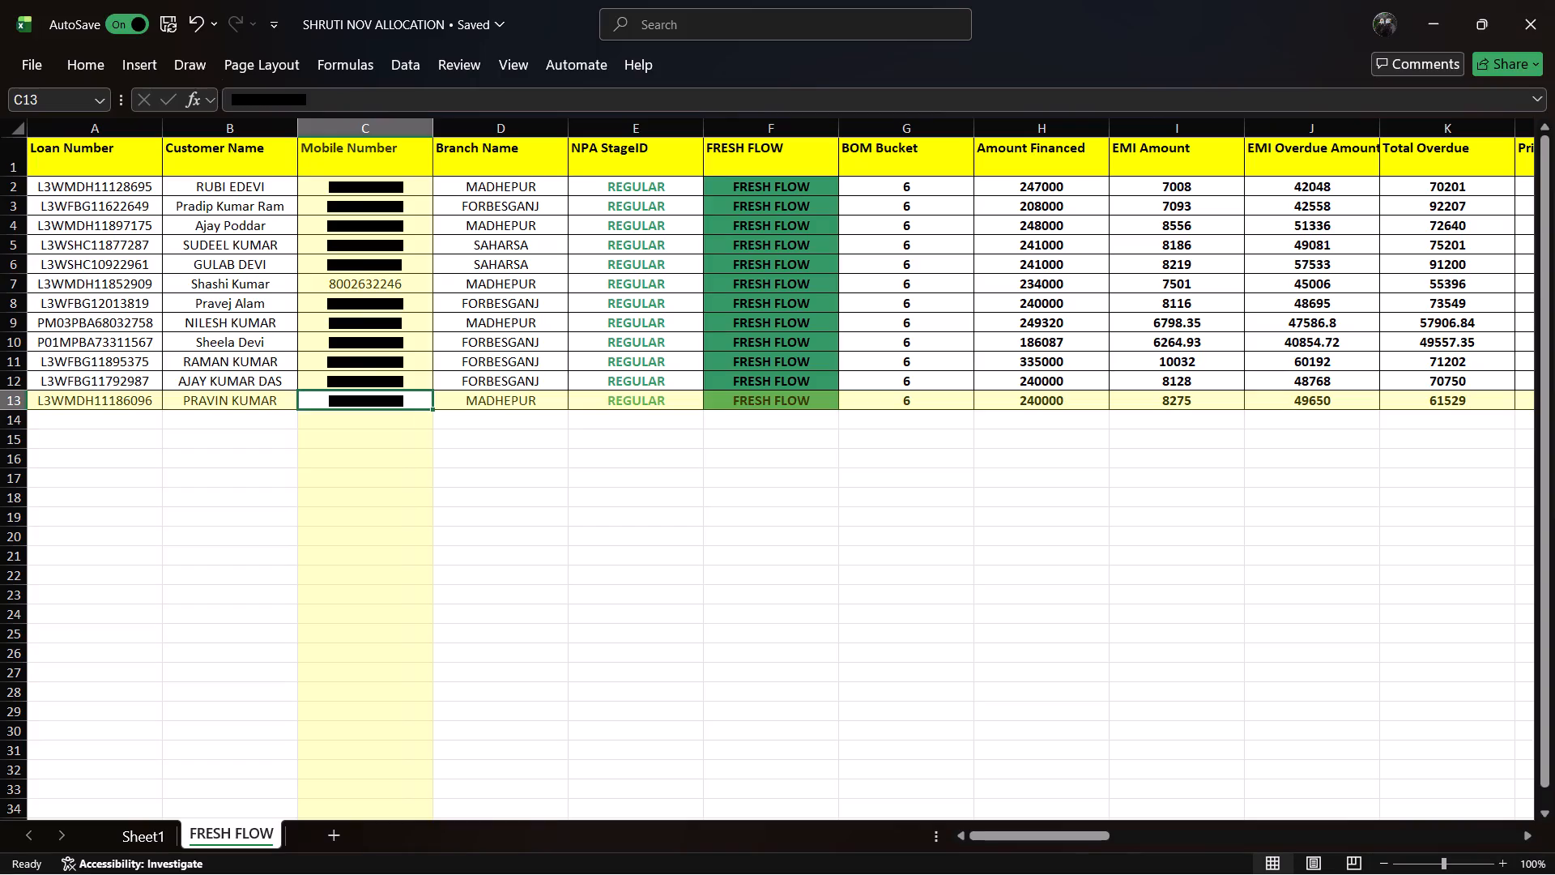
pyautogui.press('Right')
pyautogui.press('Right')
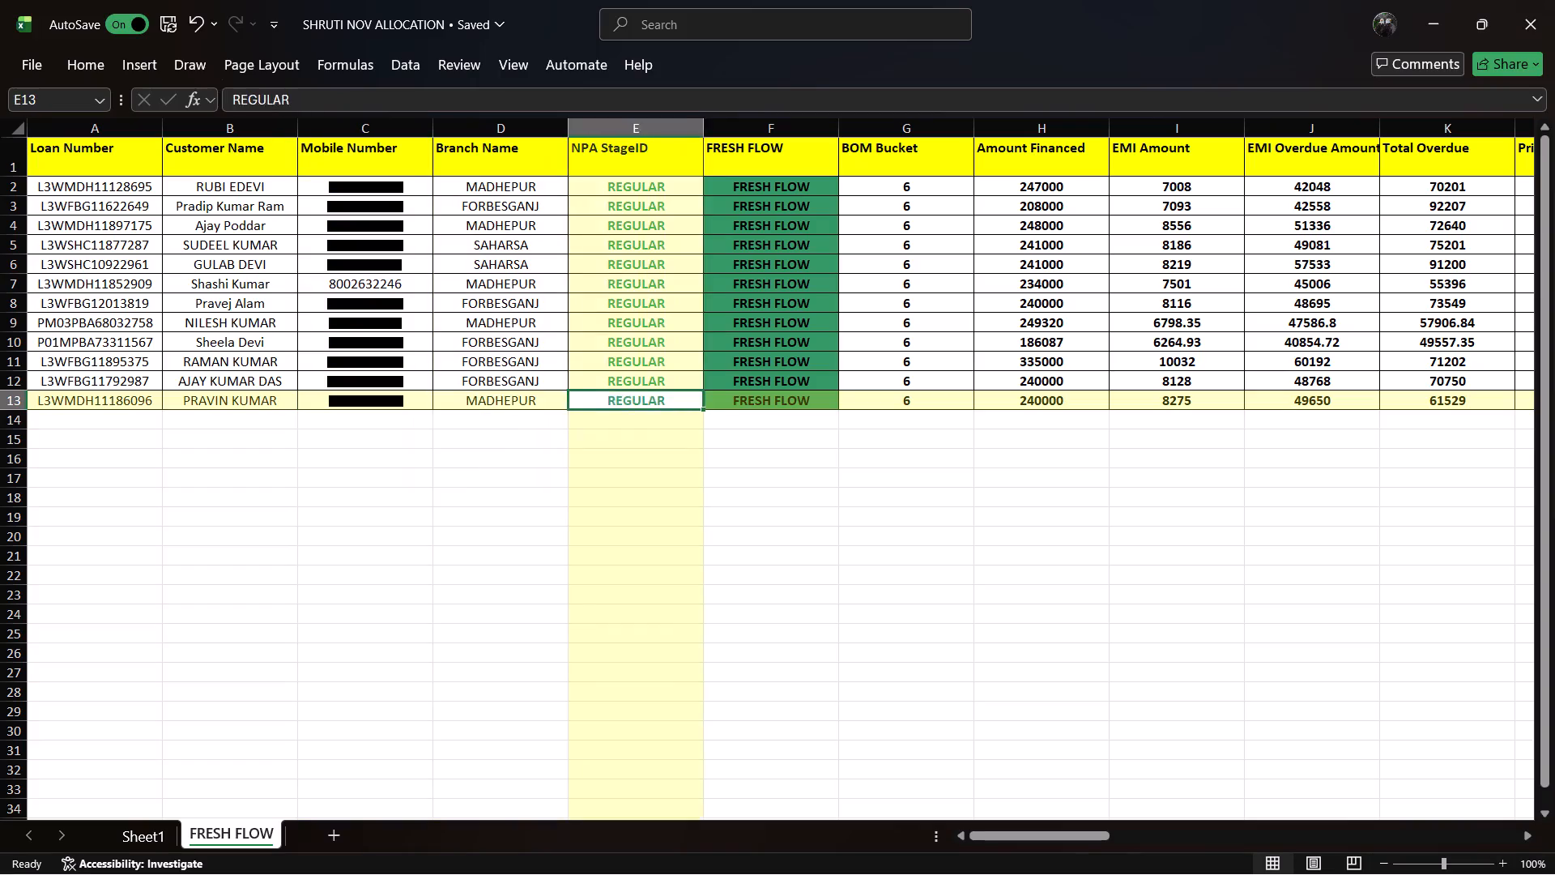
# Review the row 13 loan details from FRESH FLOW and BOM Bucket through the EMI and overdue amounts to EXPIRY.
pyautogui.press('Right')
pyautogui.press('Right')
pyautogui.press('Right')
pyautogui.press('Right')
pyautogui.press('Right')
pyautogui.press('Right')
pyautogui.press('Right')
pyautogui.press('Right')
pyautogui.press('Right')
pyautogui.press('Right')
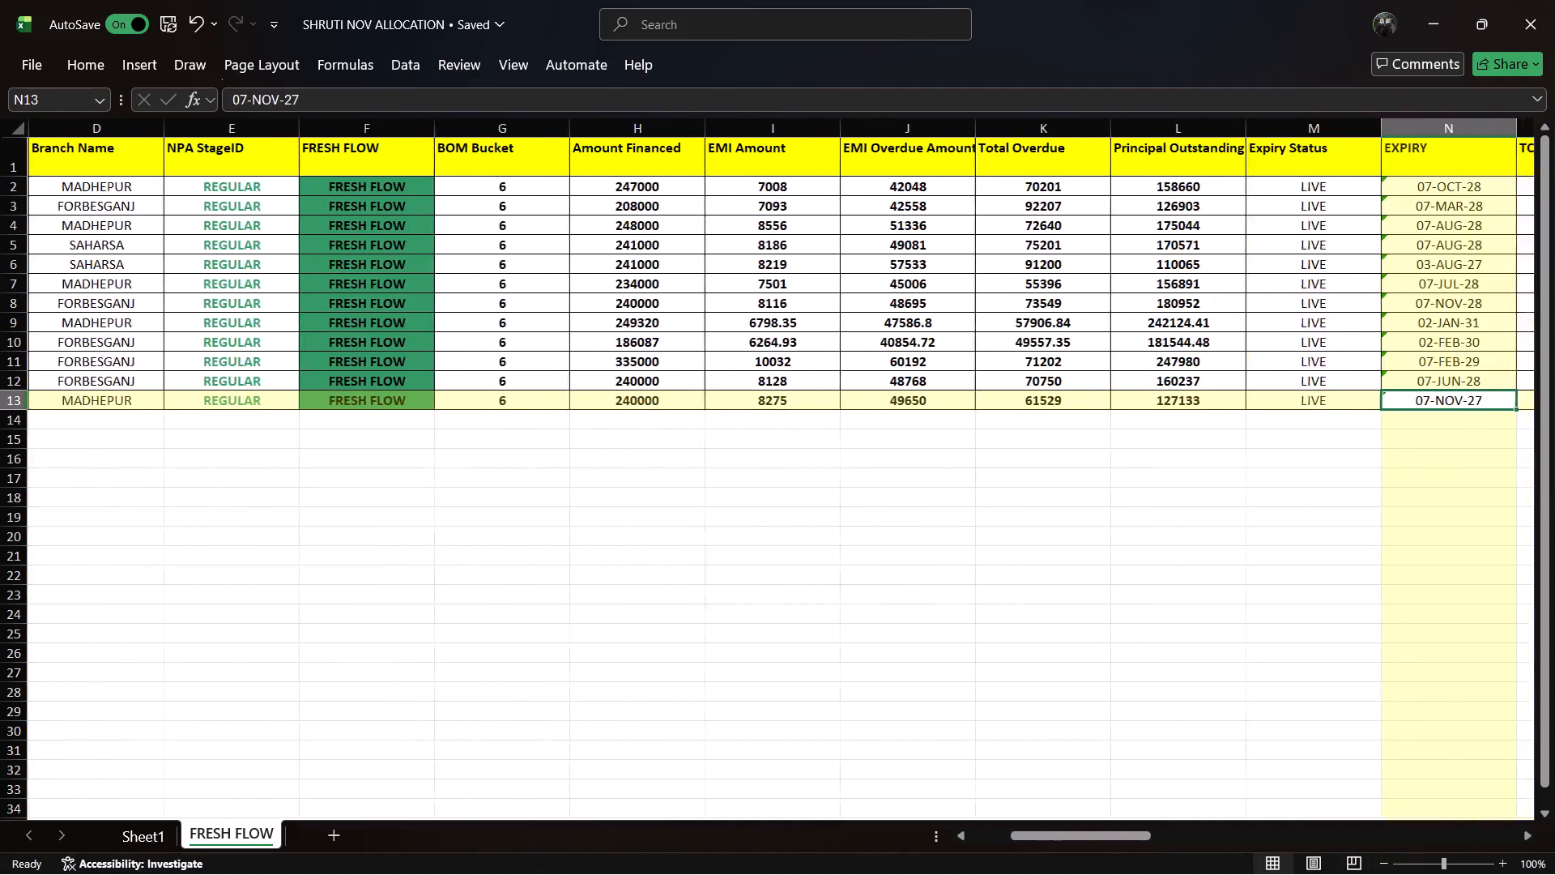
# Check the row 13 staff, address, vehicle, dealer and reference details from TC Name through Ref-1 Address.
pyautogui.press('Right')
pyautogui.press('Right')
pyautogui.press('Right')
pyautogui.press('Right')
pyautogui.press('Right')
pyautogui.press('Right')
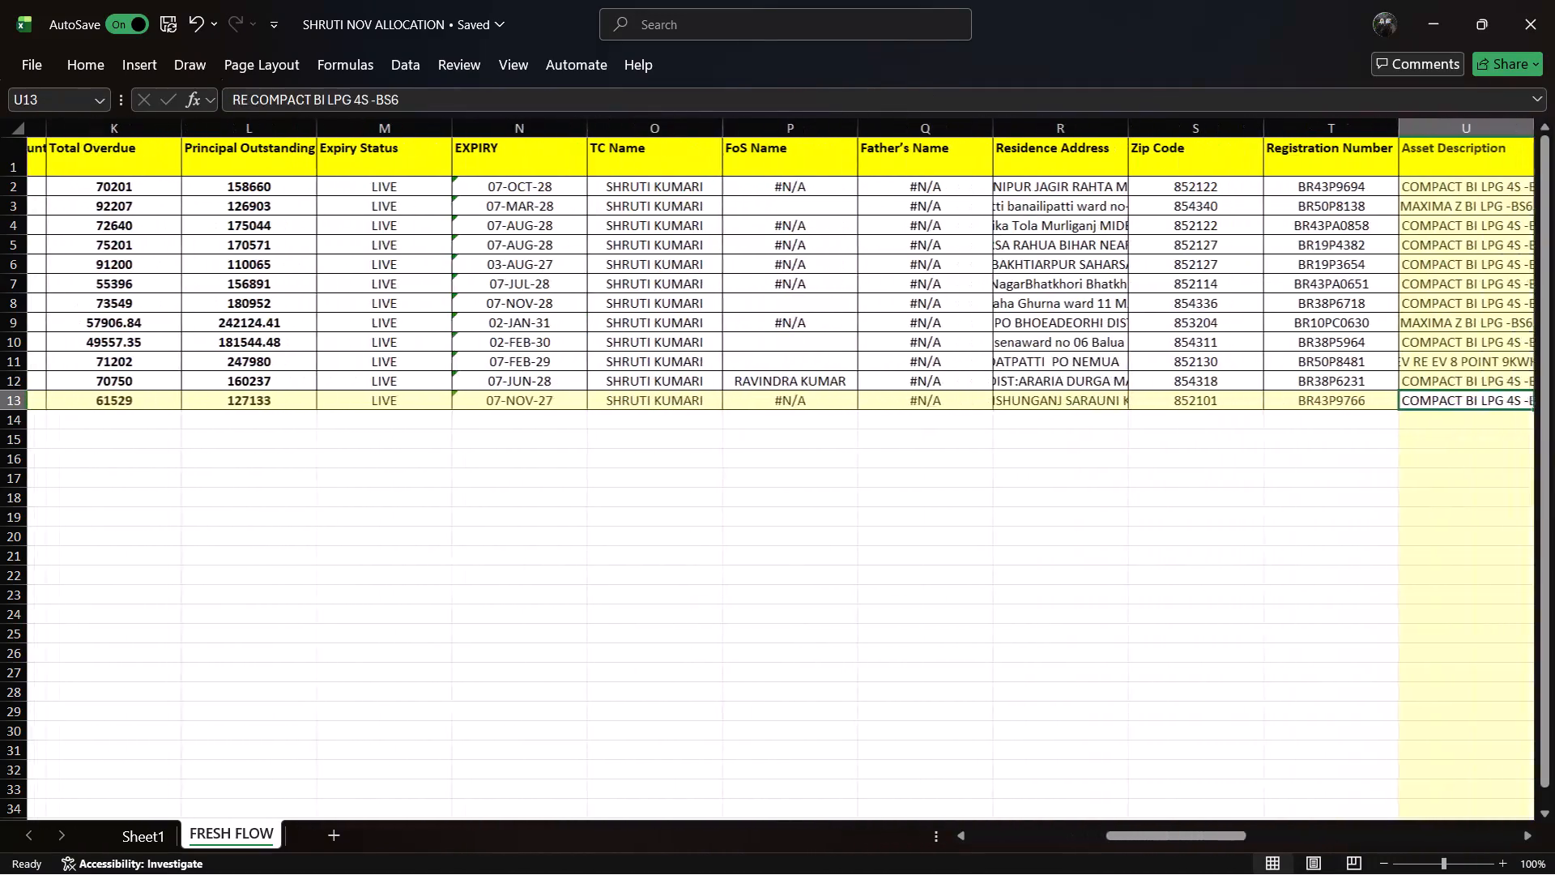
pyautogui.press('Right')
pyautogui.press('Right')
pyautogui.press('Right')
pyautogui.press('Right')
pyautogui.press('Right')
pyautogui.press('Right')
# Examine the row 13 agency, manager and contact fields from Agency Name across to Contact Person.
pyautogui.press('Right')
pyautogui.press('Right')
pyautogui.press('Right')
pyautogui.press('Right')
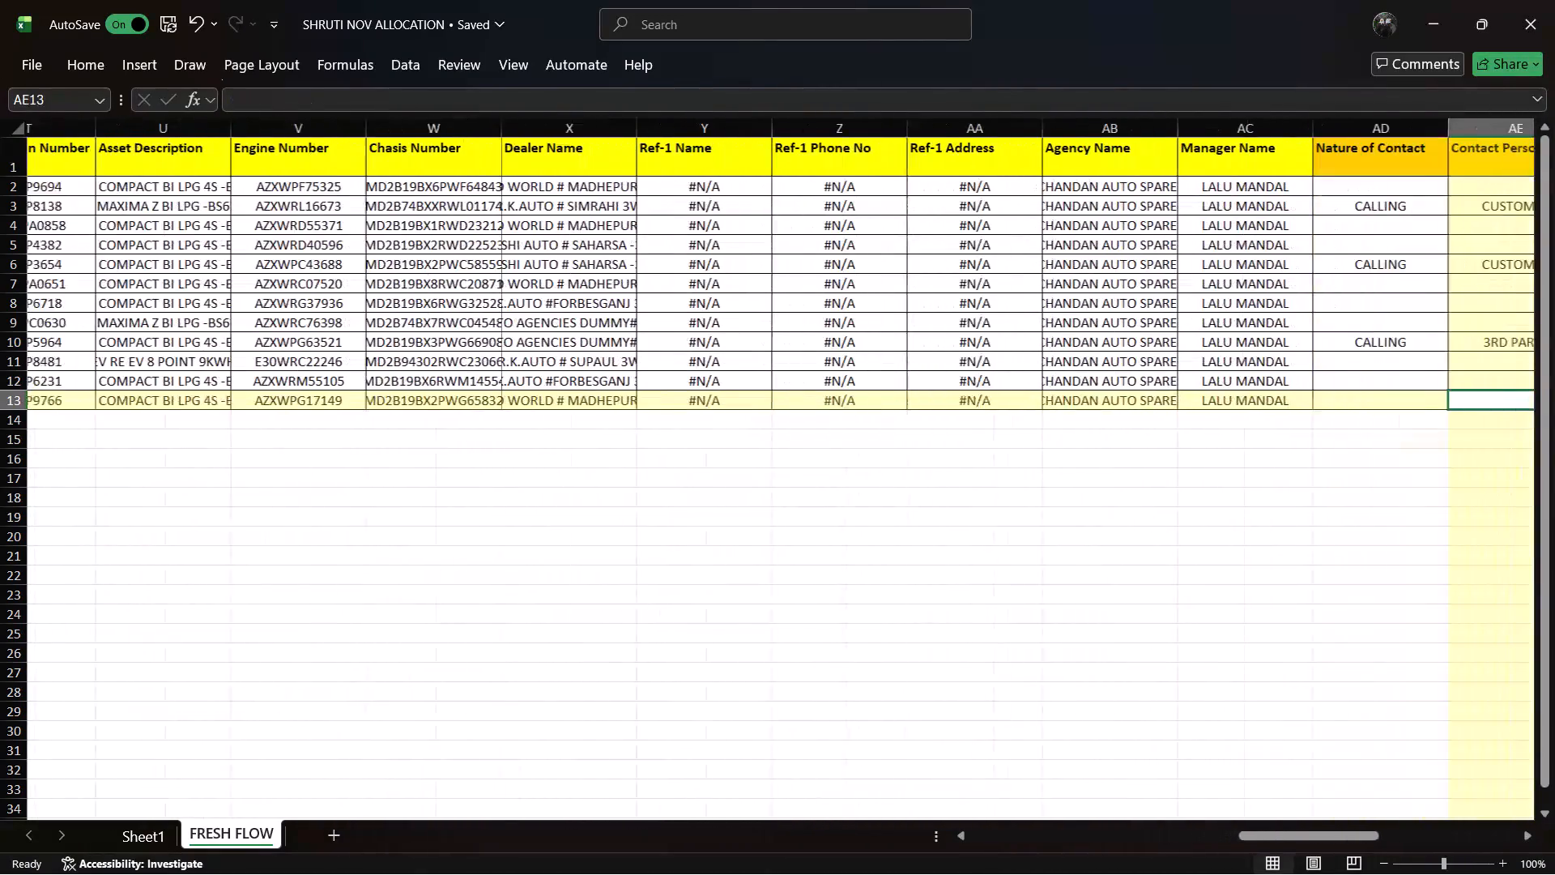
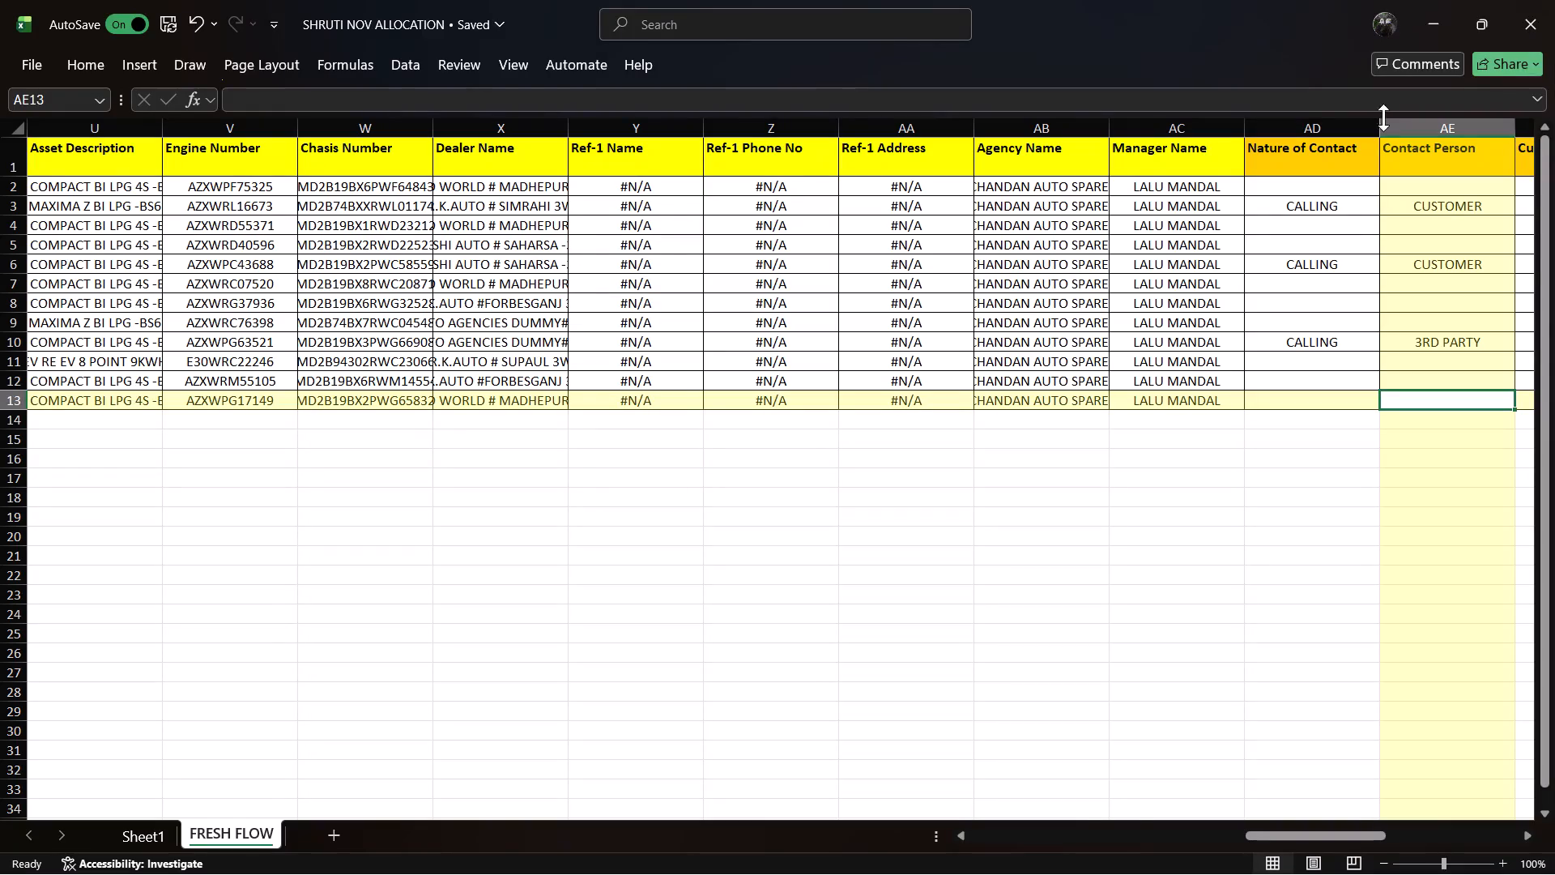
# Replace the row 2 FEED BACK entry with TNC.
pyautogui.click(1330, 181)
pyautogui.press('Right')
pyautogui.press('Right')
pyautogui.press('Right')
pyautogui.press('Right')
pyautogui.press('Right')
pyautogui.press('Right')
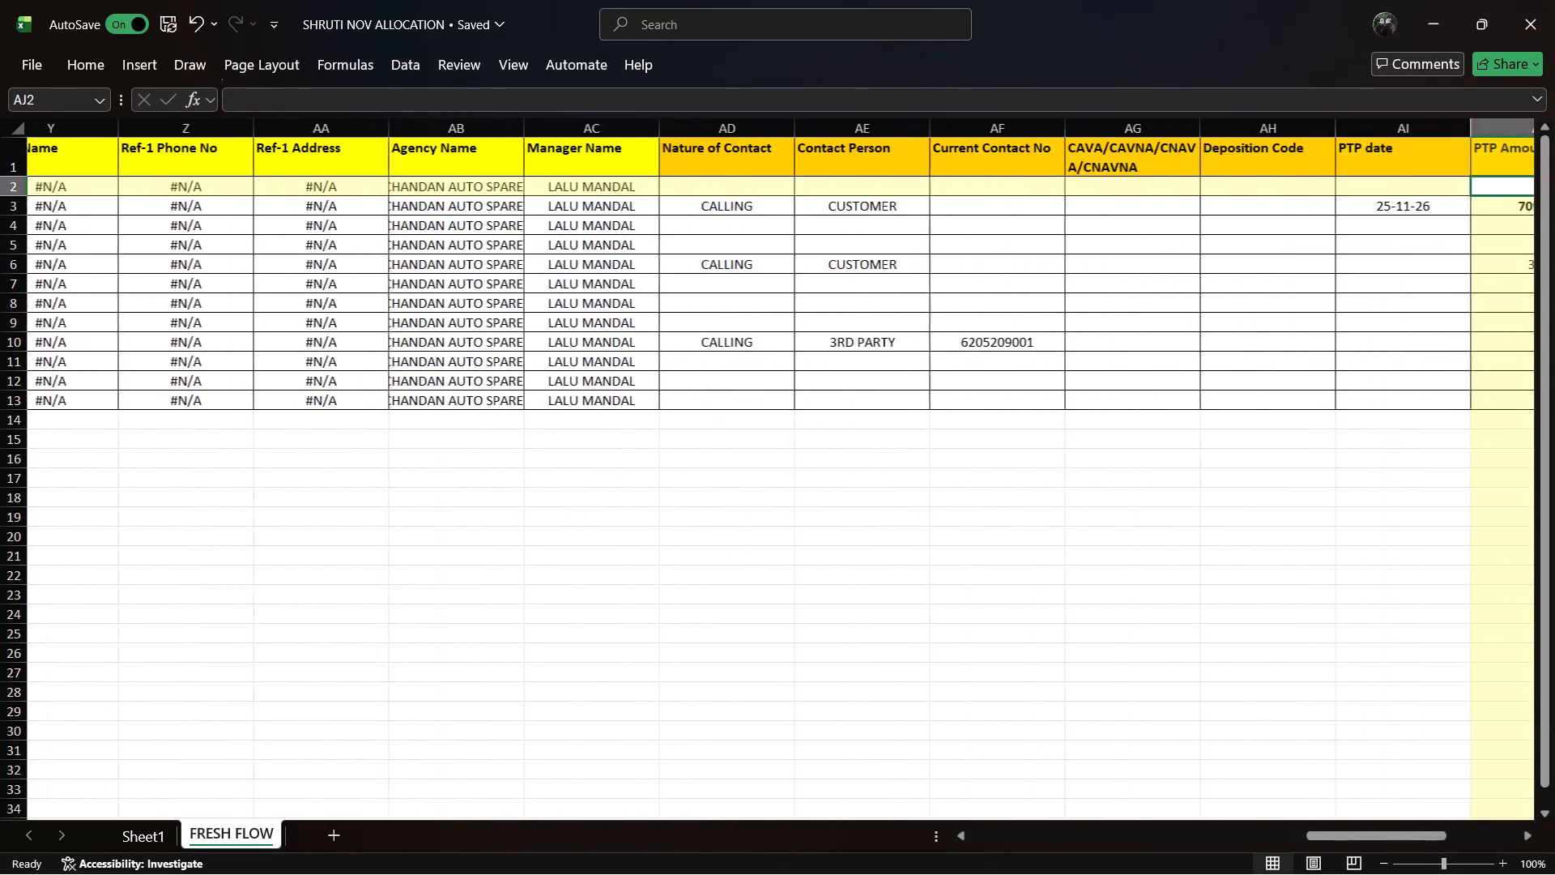
pyautogui.press('Right')
pyautogui.press('Right')
pyautogui.press('Right')
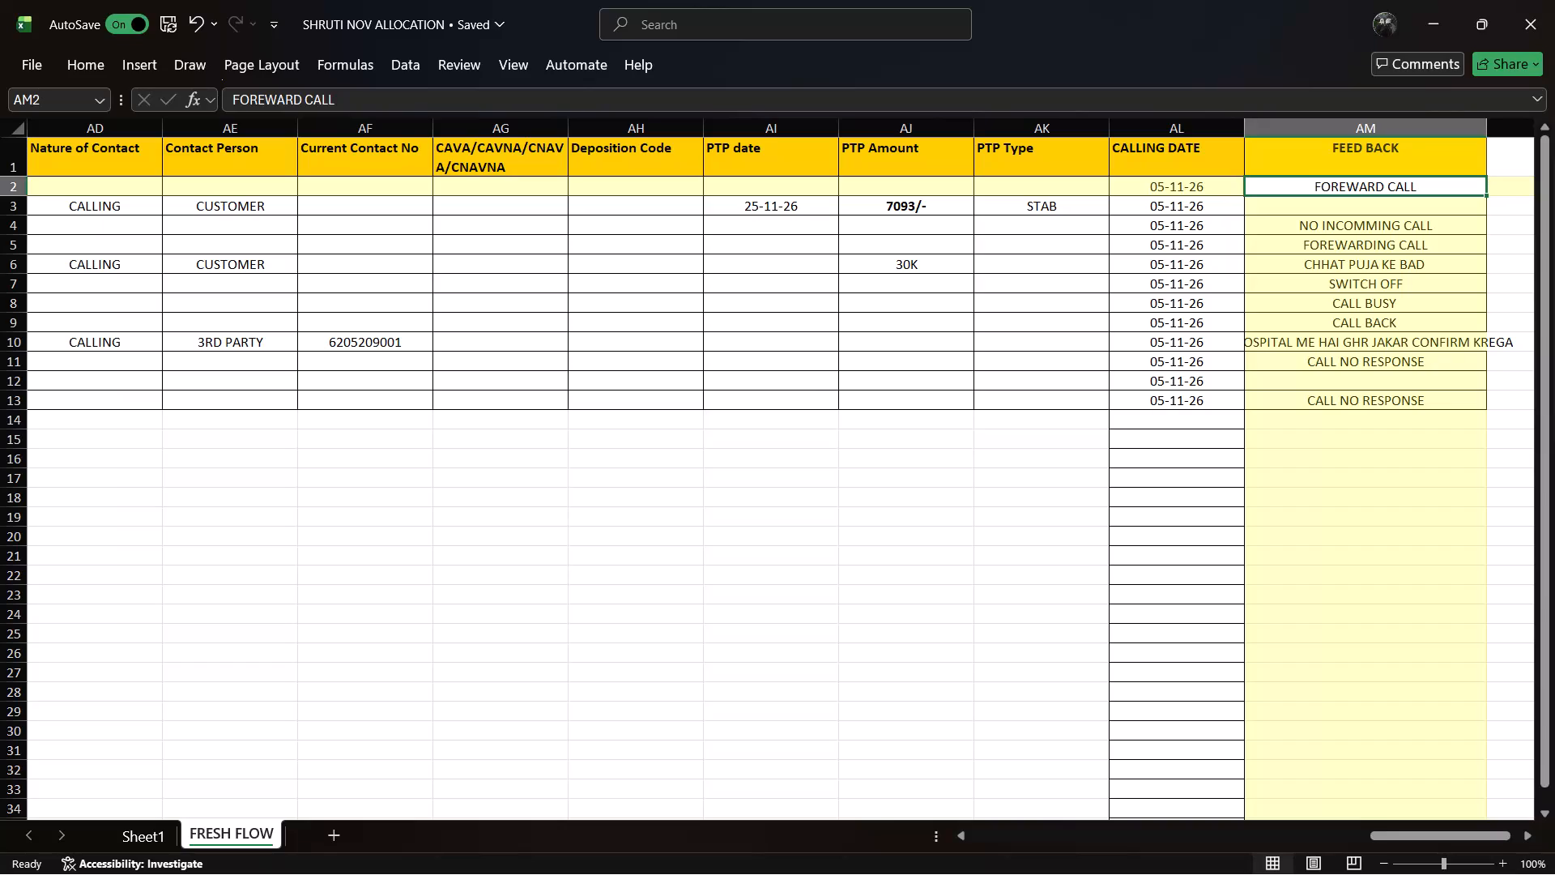
pyautogui.press('BackSpace')
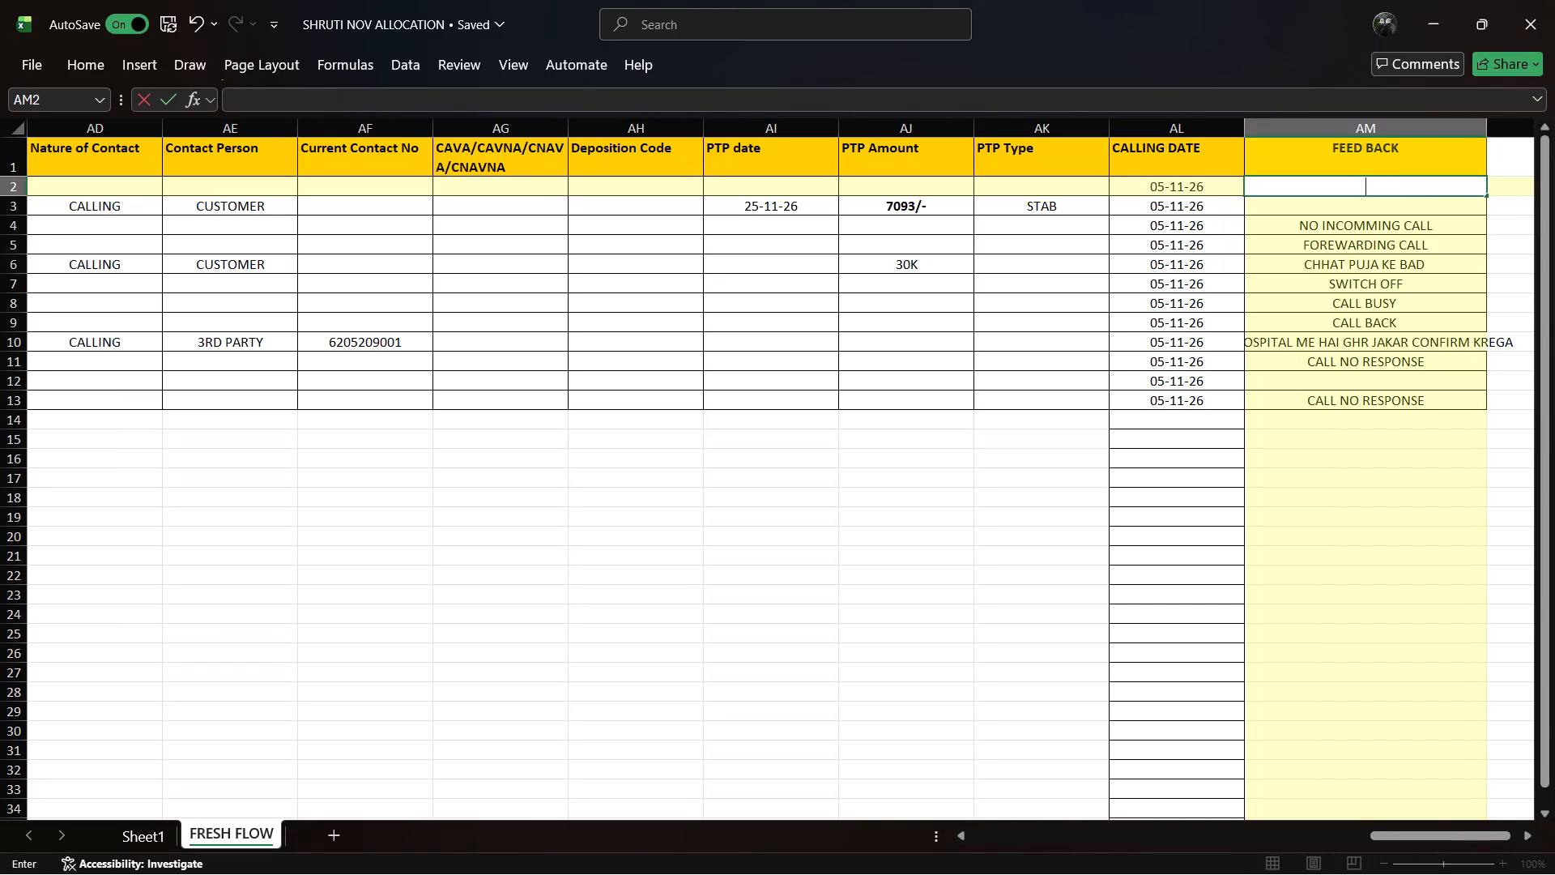
pyautogui.write('TNC')
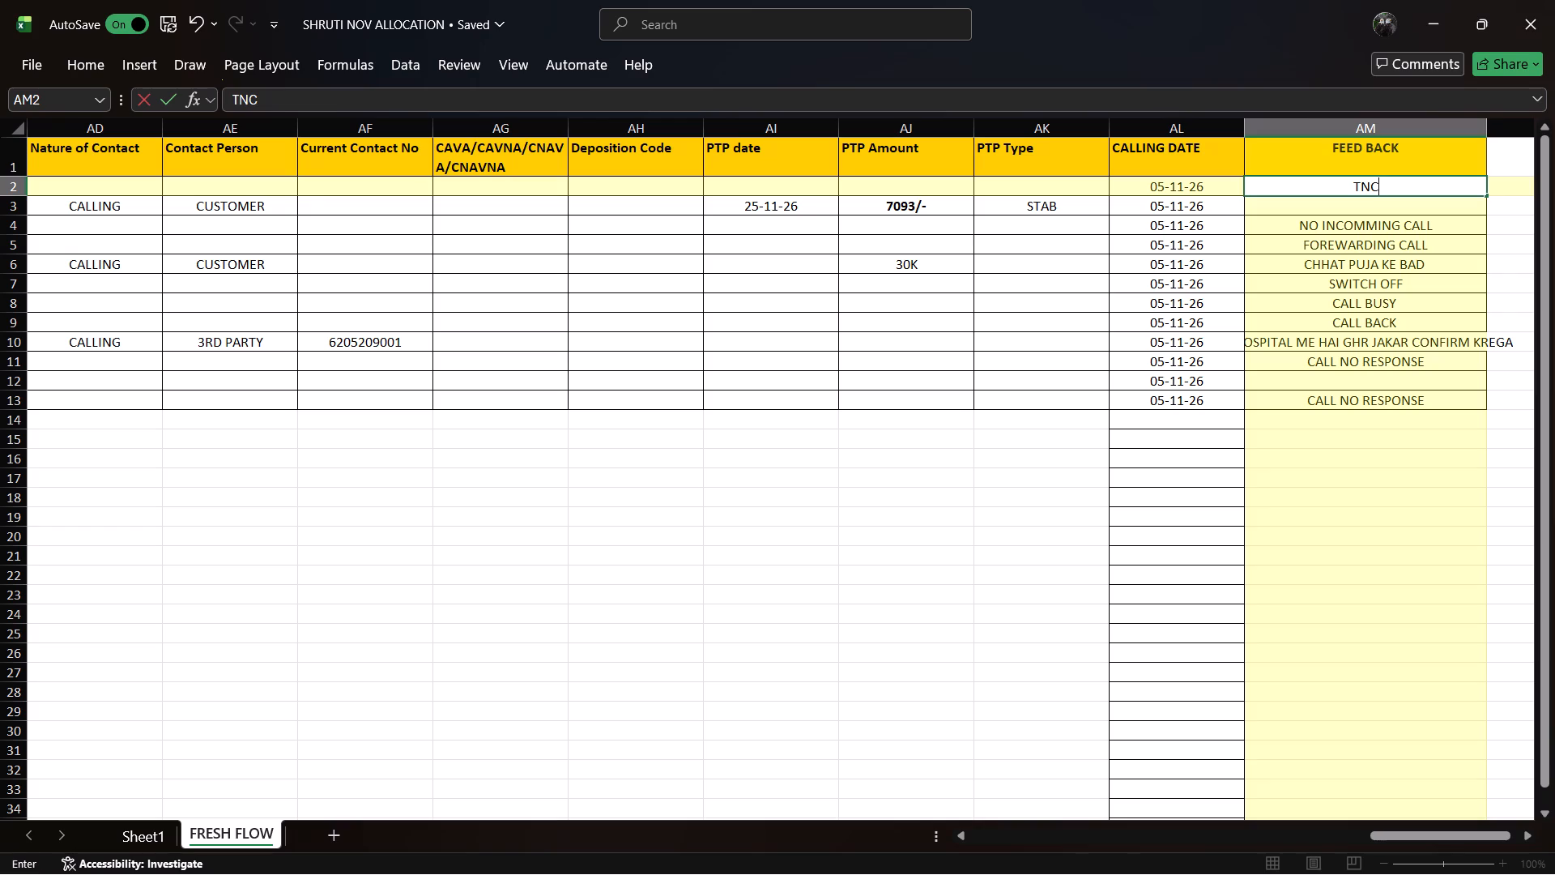
# Replace the FEED BACK entries in rows 4 and 5 with TNC.
pyautogui.click(1340, 227)
pyautogui.press('BackSpace')
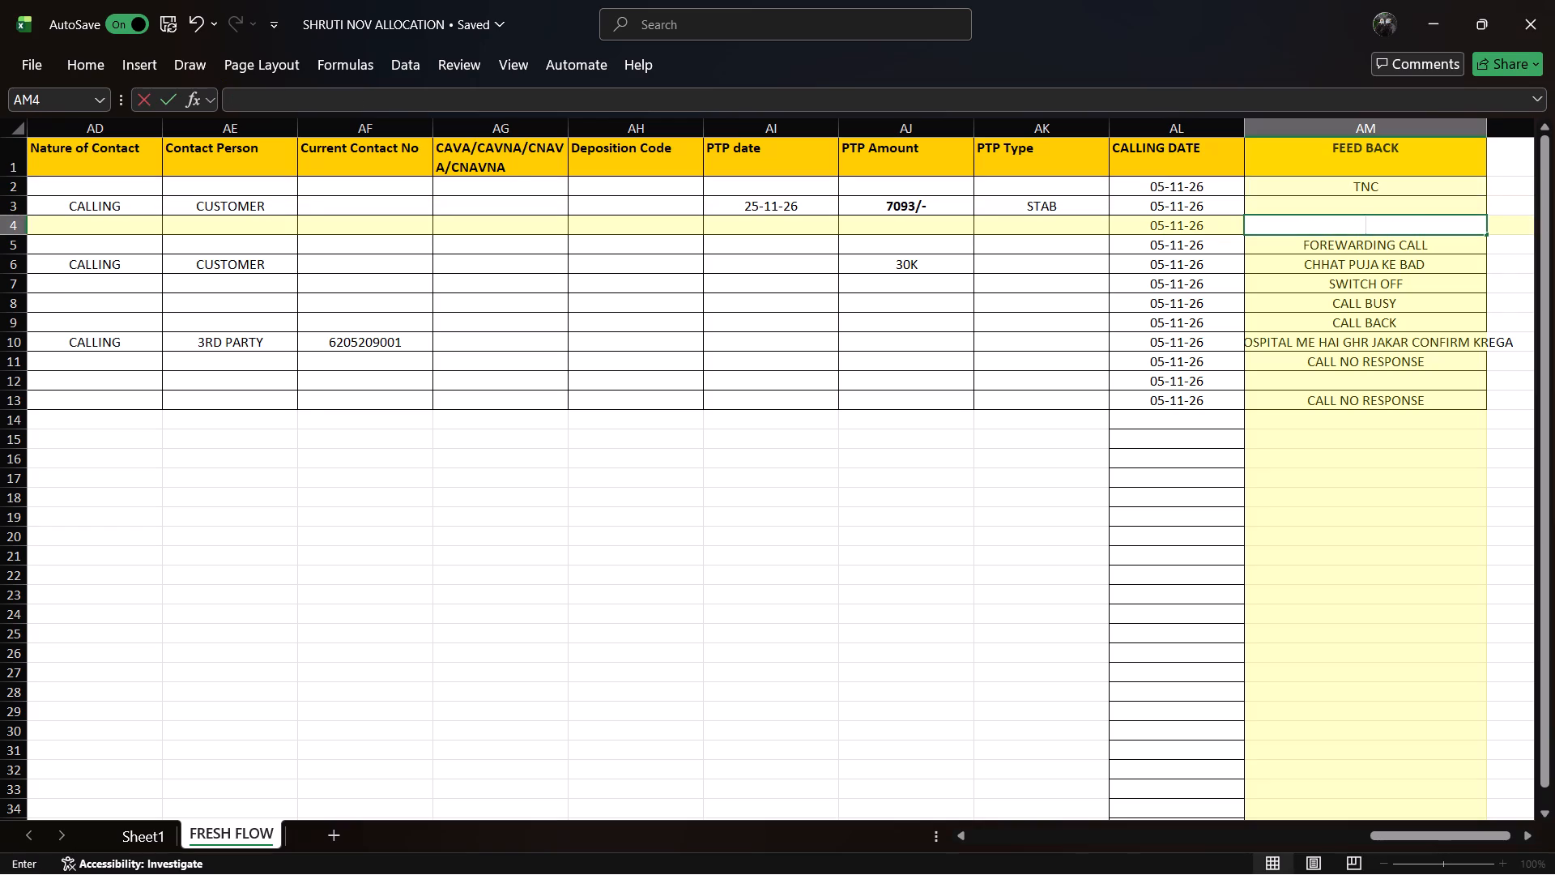
pyautogui.write('TNC')
pyautogui.press('Down')
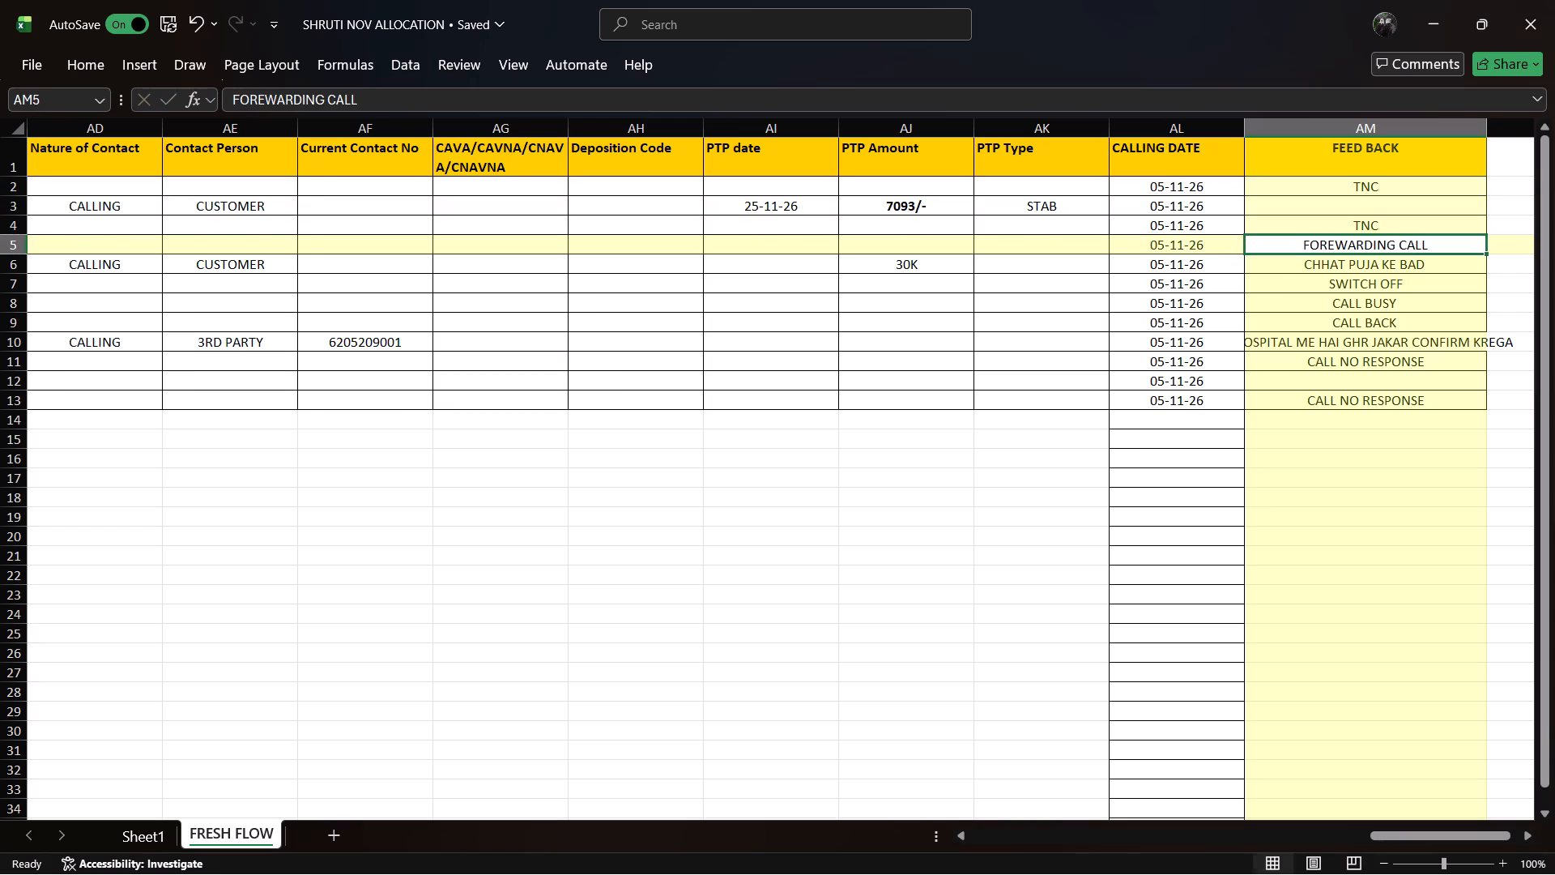
pyautogui.press('BackSpace')
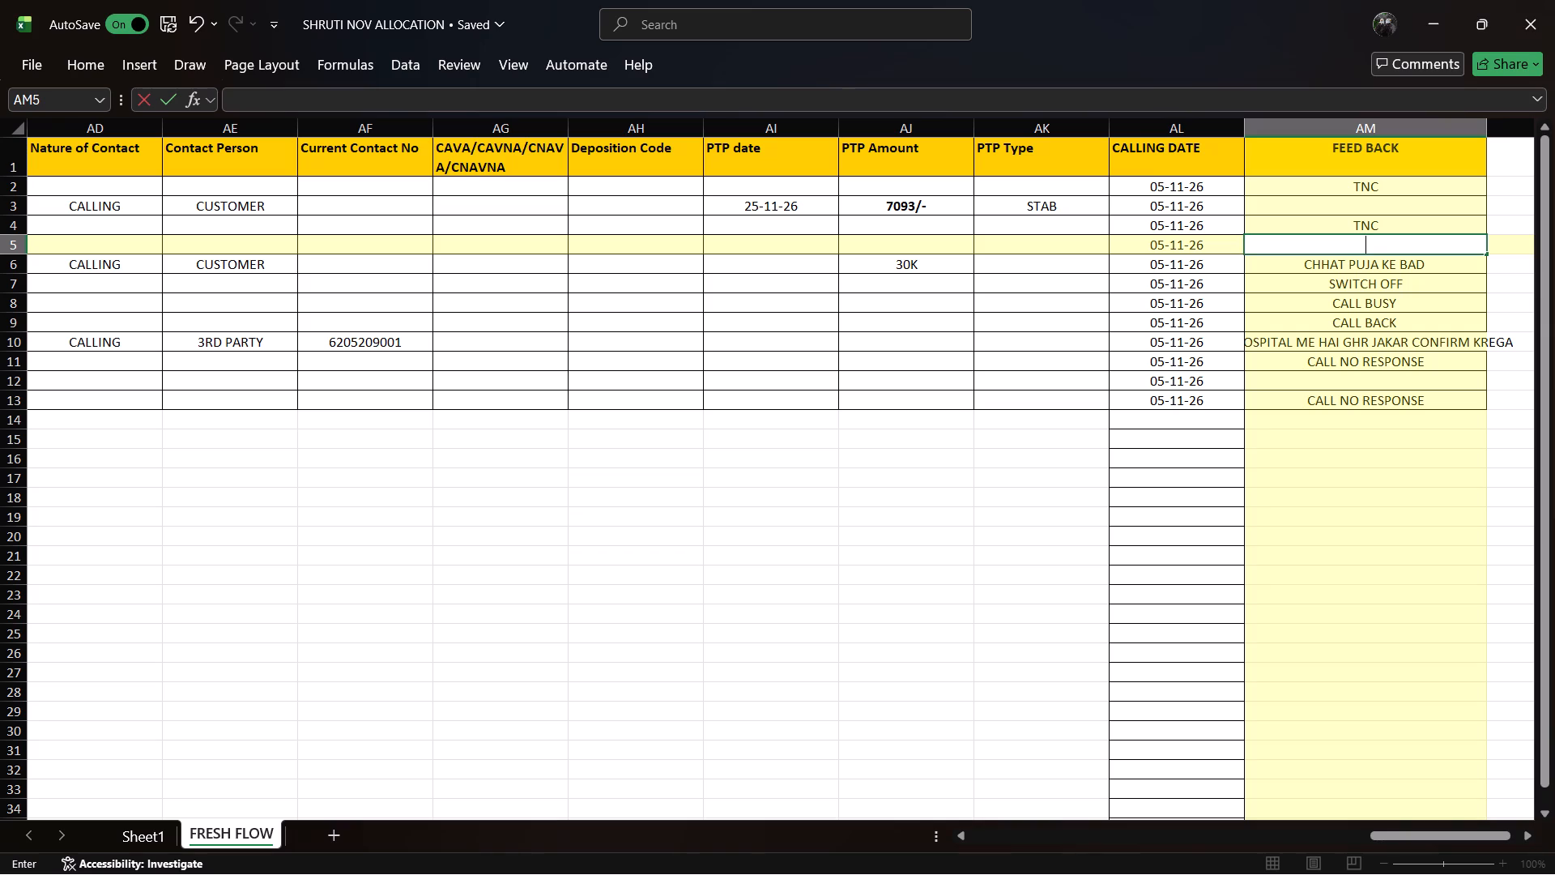
pyautogui.write('TNC')
pyautogui.press('Down')
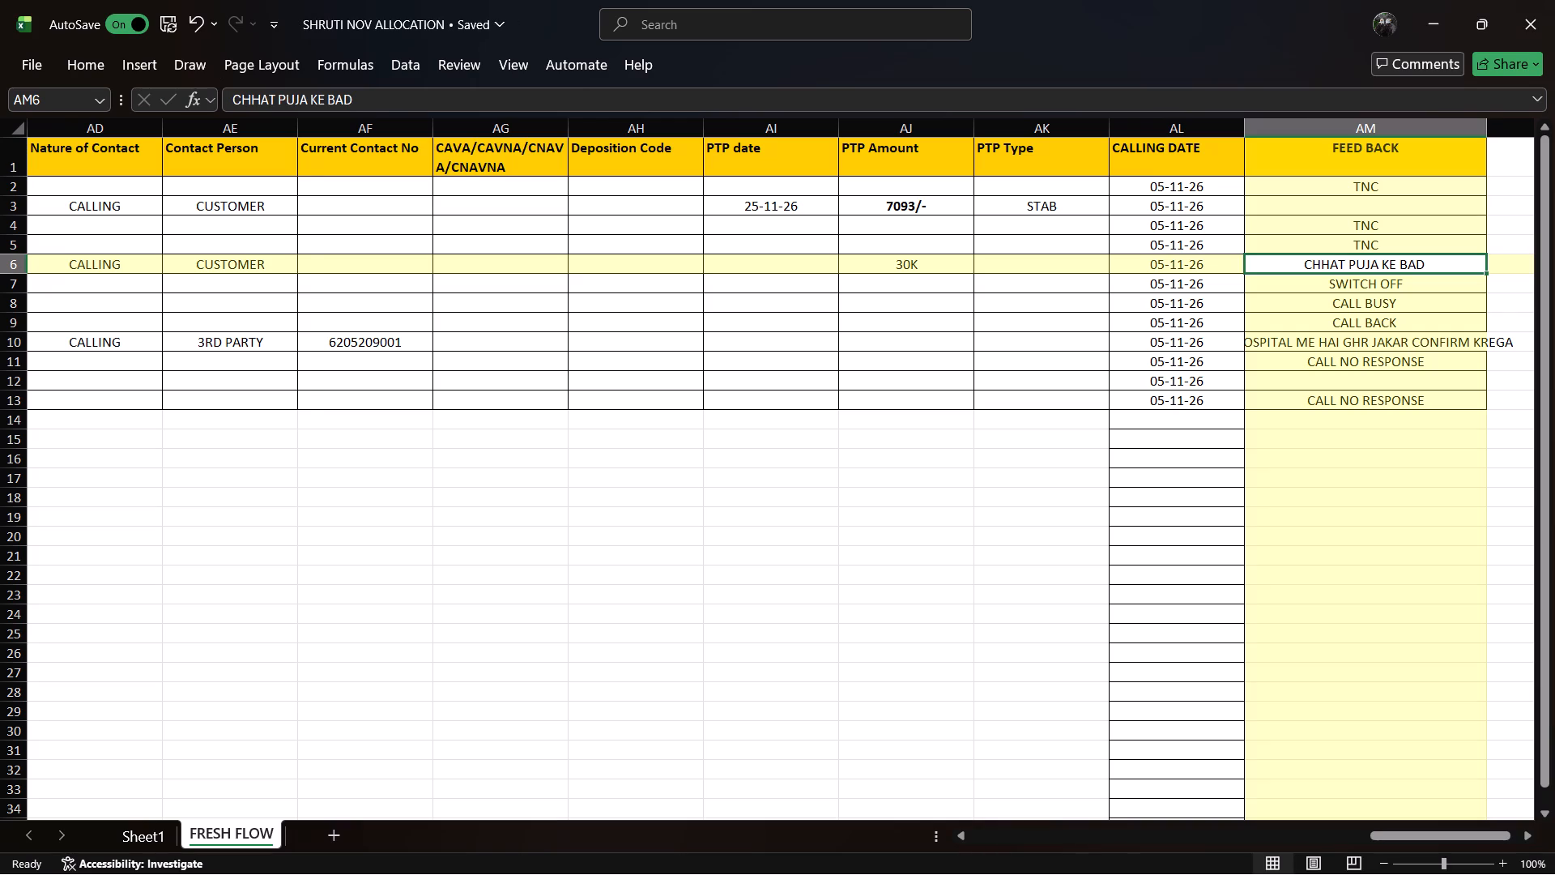
# Replace the FEED BACK entries in rows 7 and 8 with TNC.
pyautogui.press('Down')
pyautogui.press('BackSpace')
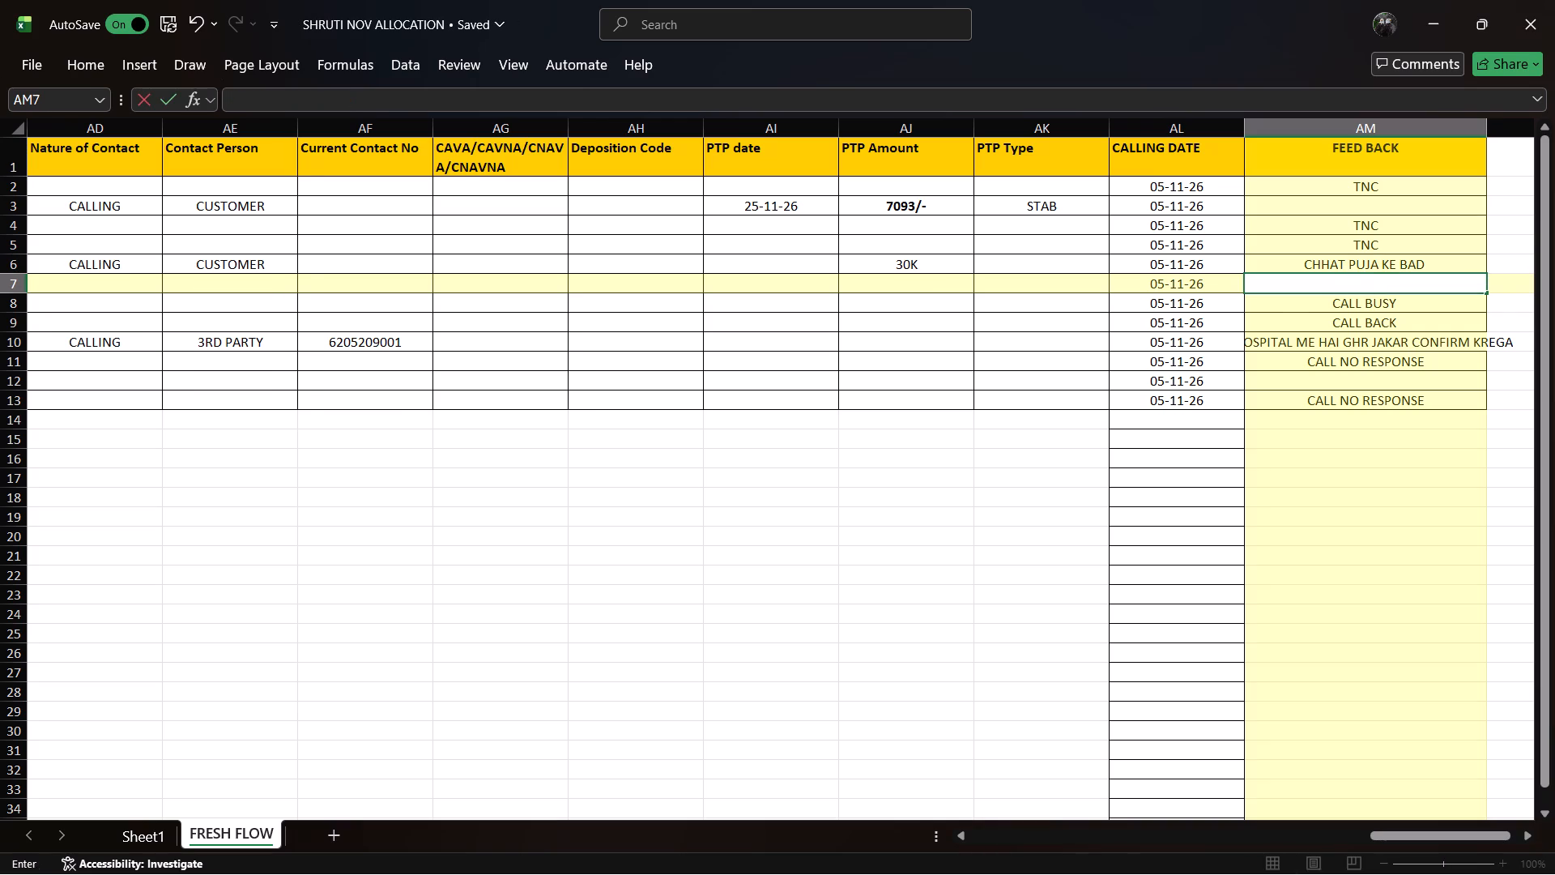
pyautogui.write('TNC')
pyautogui.press('Down')
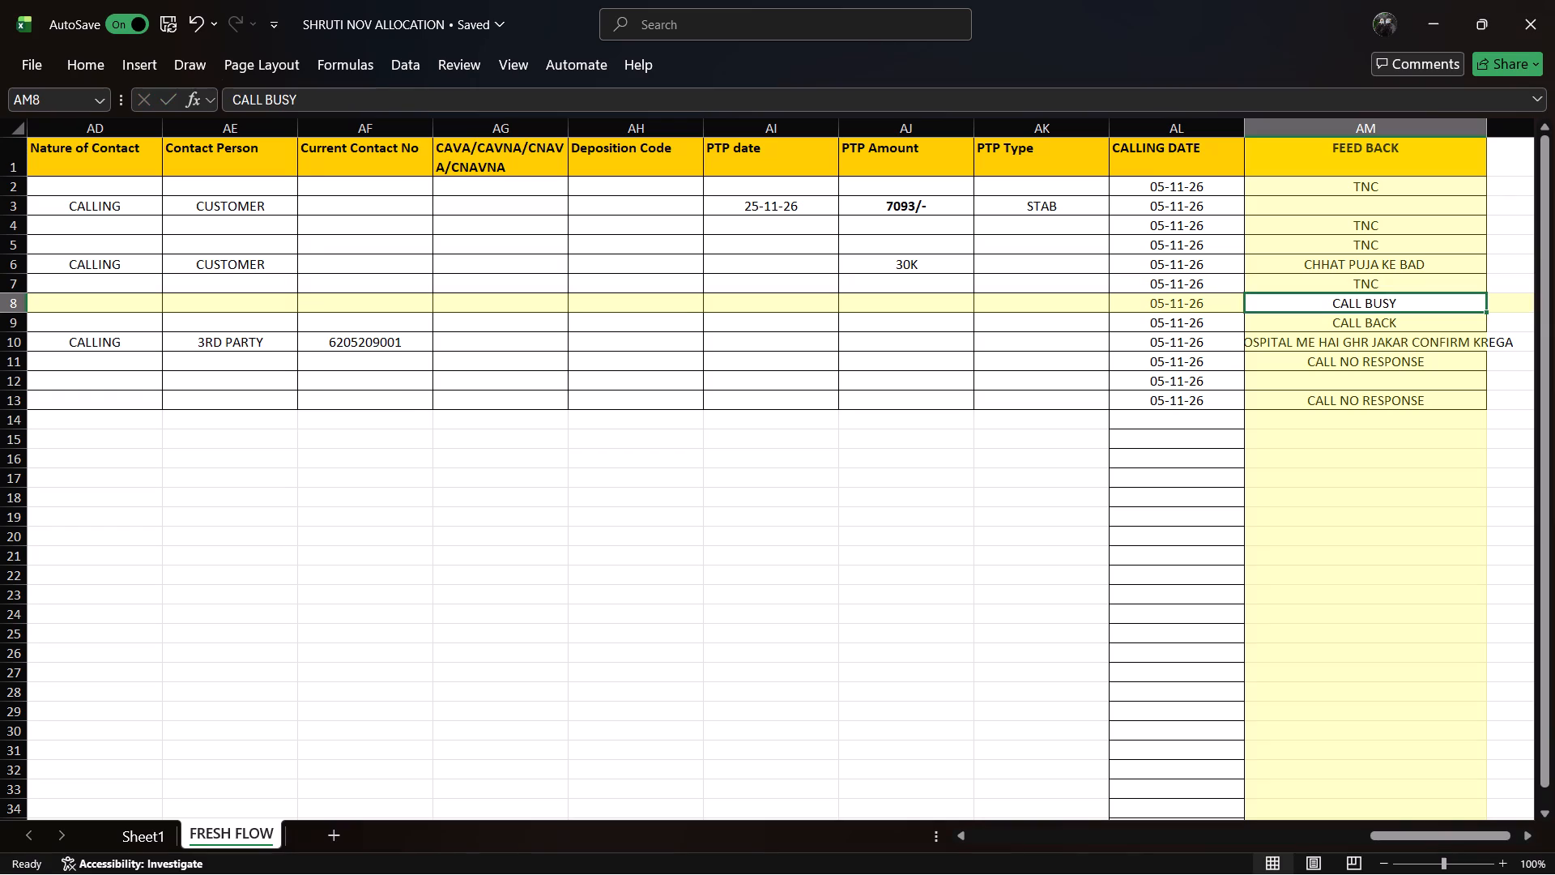
pyautogui.press('BackSpace')
pyautogui.write('TNC')
pyautogui.press('Down')
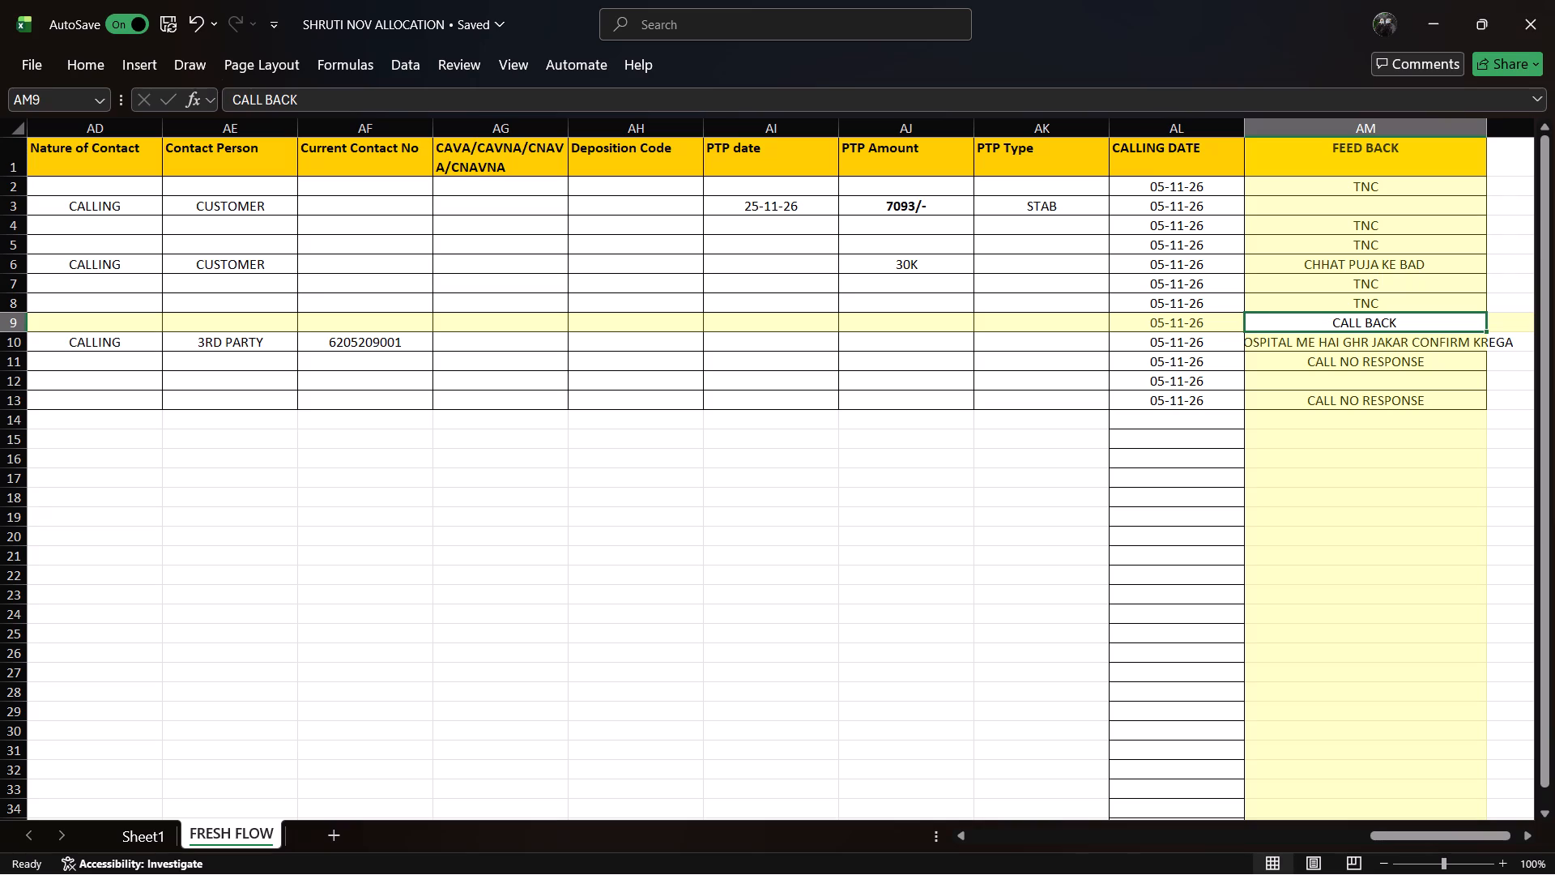
# Replace the row 9 FEED BACK entry with CB.
pyautogui.press('BackSpace')
pyautogui.press('c')
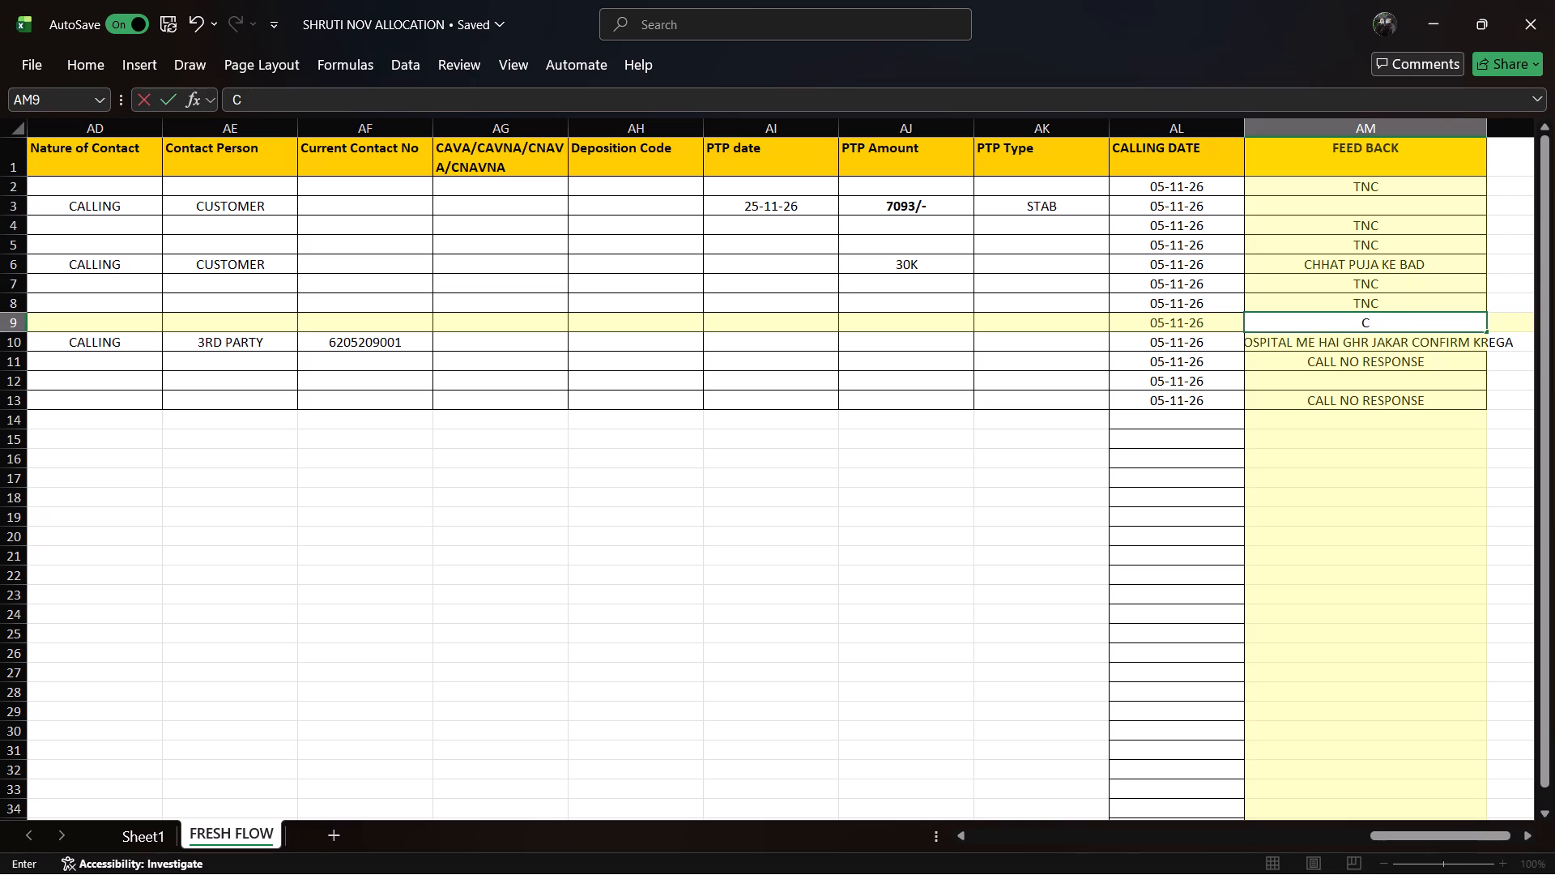
pyautogui.press('b')
pyautogui.press('Down')
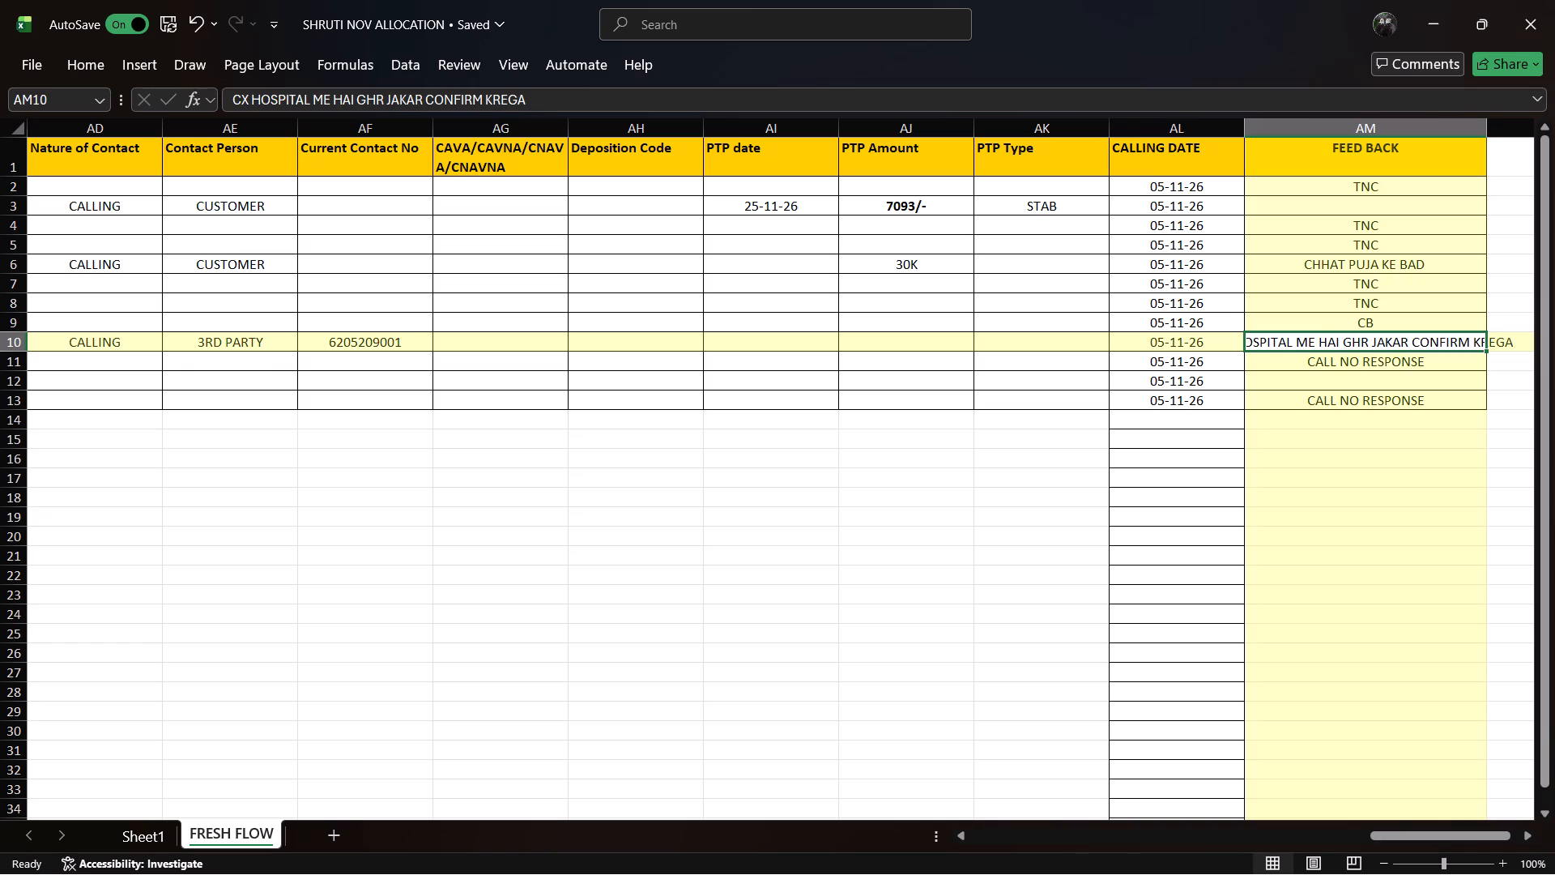
# Go back along row 9 from FEED BACK to its loan number to recheck the account.
pyautogui.press('Up')
pyautogui.press('Left')
pyautogui.press('Left')
pyautogui.press('Left')
pyautogui.press('Left')
pyautogui.press('Left')
pyautogui.press('Left')
pyautogui.press('Left')
pyautogui.press('Left')
pyautogui.press('Left')
pyautogui.press('Left')
pyautogui.press('Left')
pyautogui.press('Left')
pyautogui.press('Left')
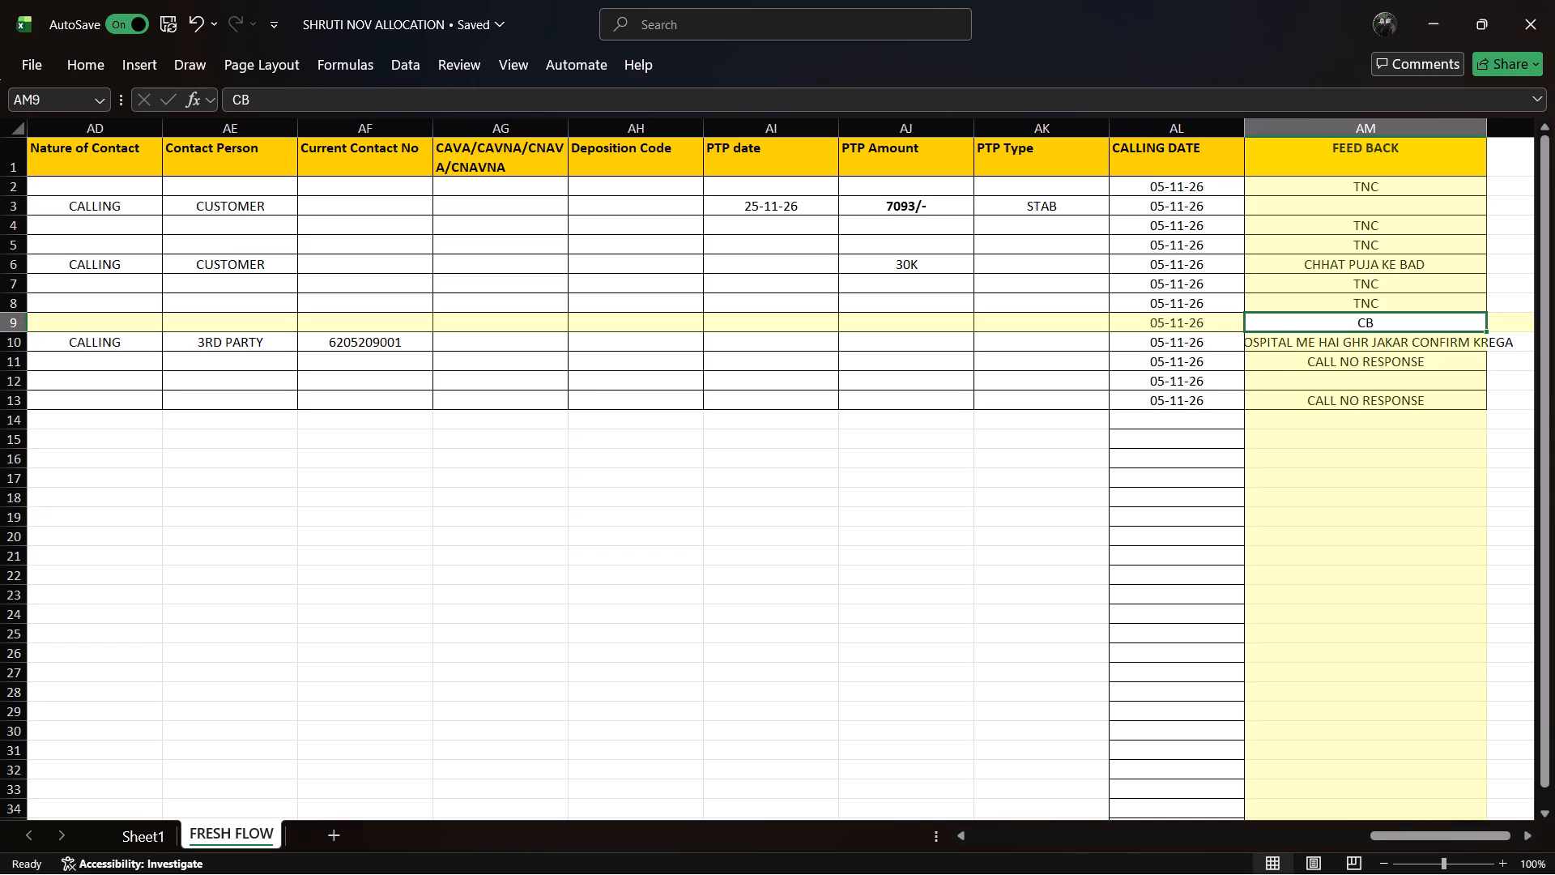
pyautogui.press('Left')
pyautogui.press('Left')
pyautogui.press('Left')
pyautogui.press('Left')
pyautogui.press('Left')
pyautogui.press('Left')
pyautogui.press('Left')
pyautogui.press('Left')
pyautogui.press('Left')
pyautogui.press('Left')
pyautogui.press('Left')
pyautogui.press('Left')
pyautogui.press('Left')
pyautogui.press('Left')
pyautogui.press('Left')
pyautogui.press('Left')
pyautogui.press('Left')
pyautogui.press('Left')
pyautogui.press('Left')
pyautogui.press('Left')
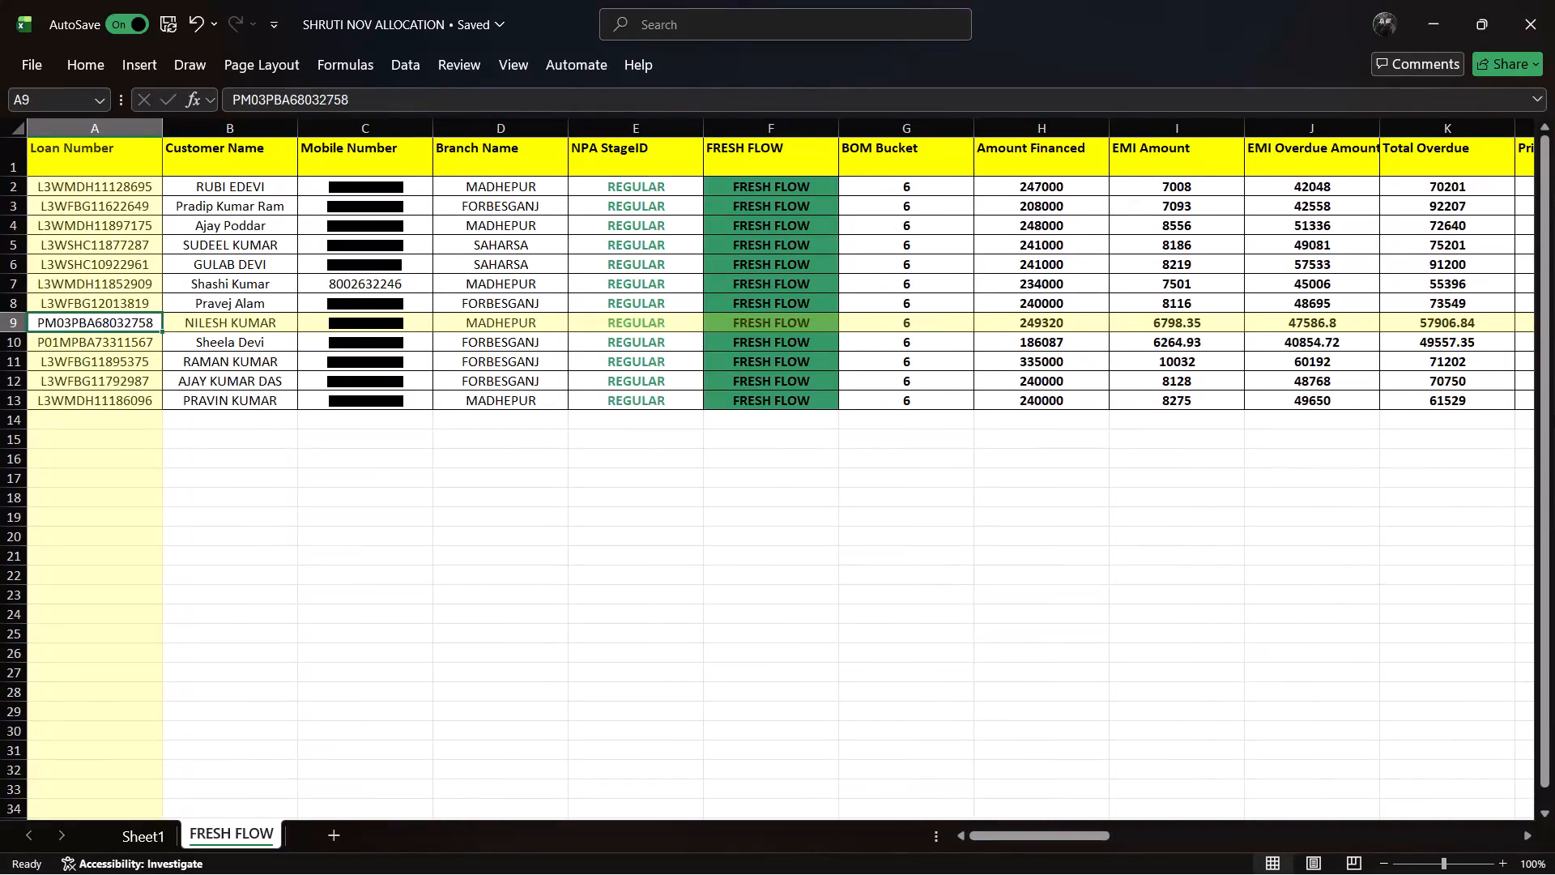
# Review the row 9 account, agency, contact and PTP fields from Customer Name across to FEED BACK.
pyautogui.press('Right')
pyautogui.press('Right')
pyautogui.press('Right')
pyautogui.press('Right')
pyautogui.press('Right')
pyautogui.press('Right')
pyautogui.press('Right')
pyautogui.press('Right')
pyautogui.press('Right')
pyautogui.press('Right')
pyautogui.press('Right')
pyautogui.press('Right')
pyautogui.press('Right')
pyautogui.press('Right')
pyautogui.press('Right')
pyautogui.press('Right')
pyautogui.press('Right')
pyautogui.press('Right')
pyautogui.press('Right')
pyautogui.press('Right')
pyautogui.press('Right')
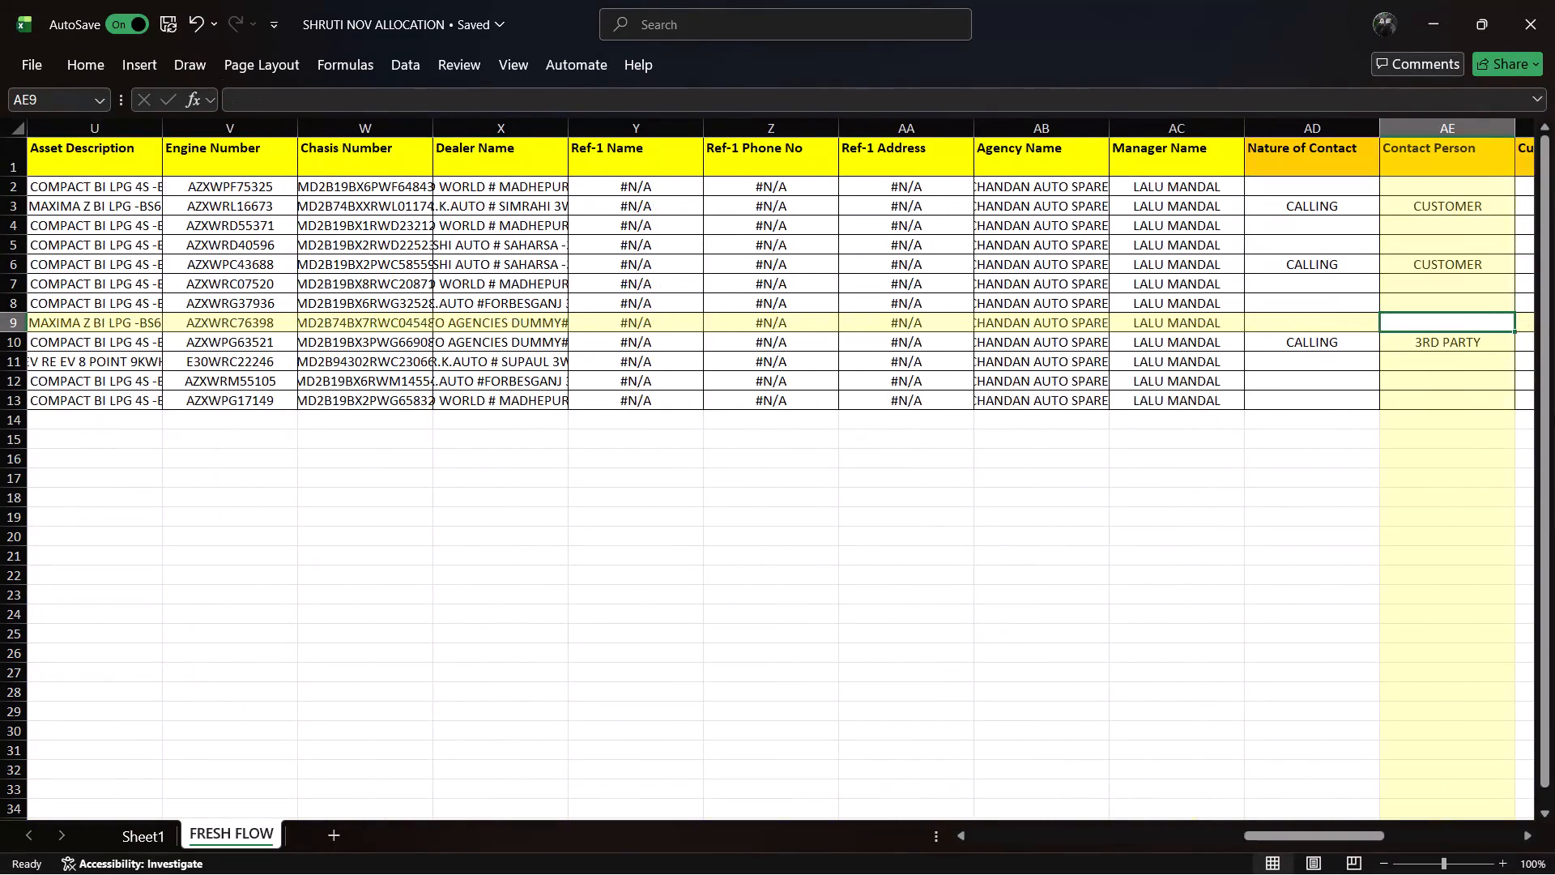
pyautogui.press('Right')
pyautogui.press('Right')
pyautogui.press('Right')
pyautogui.press('Right')
pyautogui.press('Right')
pyautogui.press('Right')
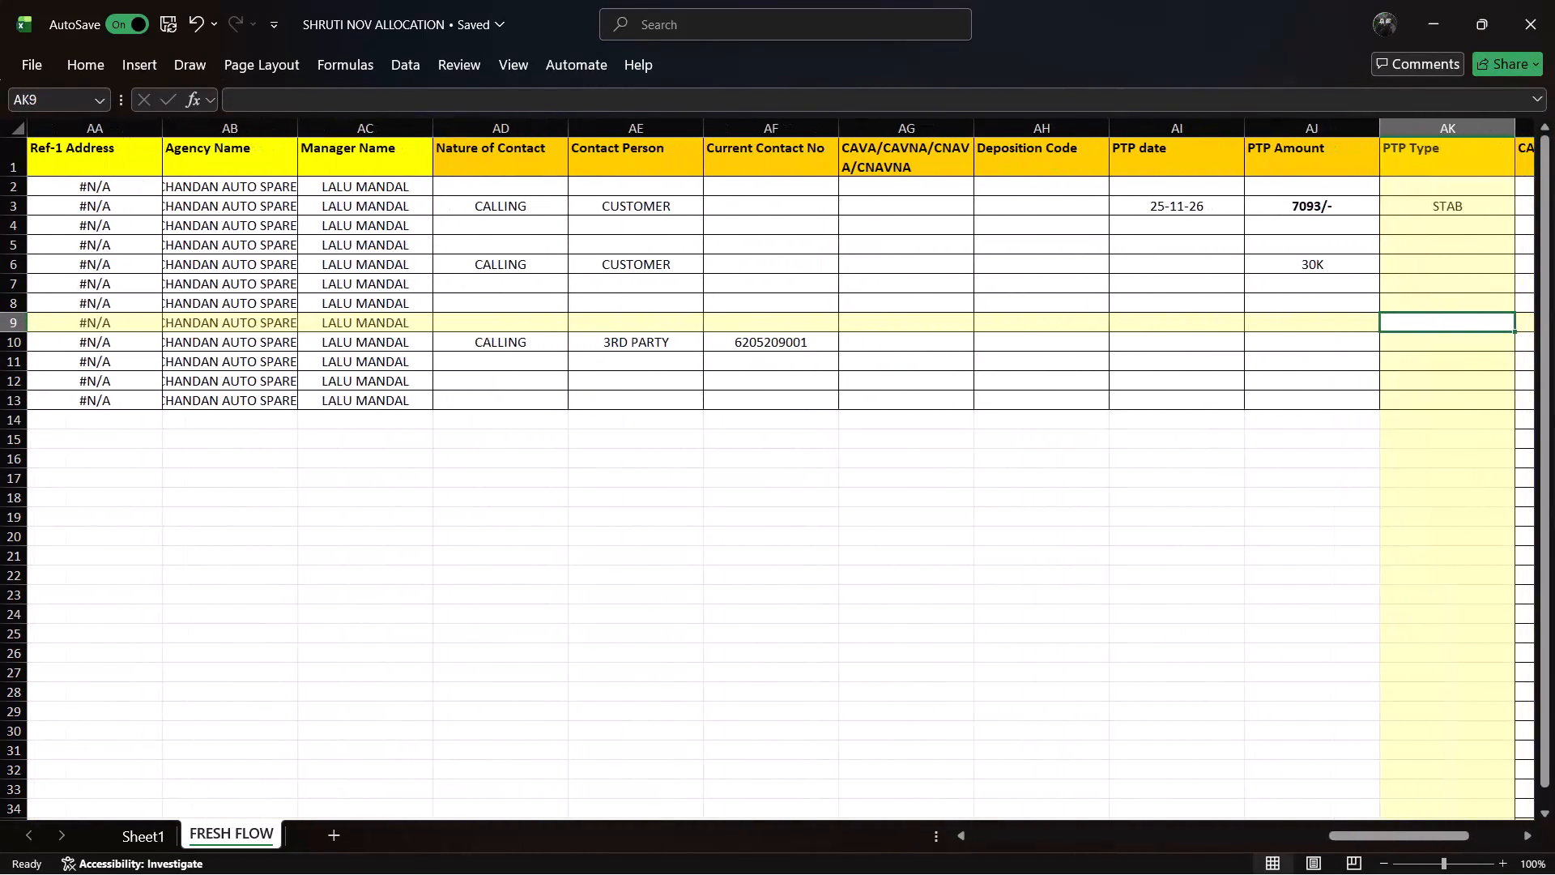
pyautogui.press('Right')
pyautogui.press('Right')
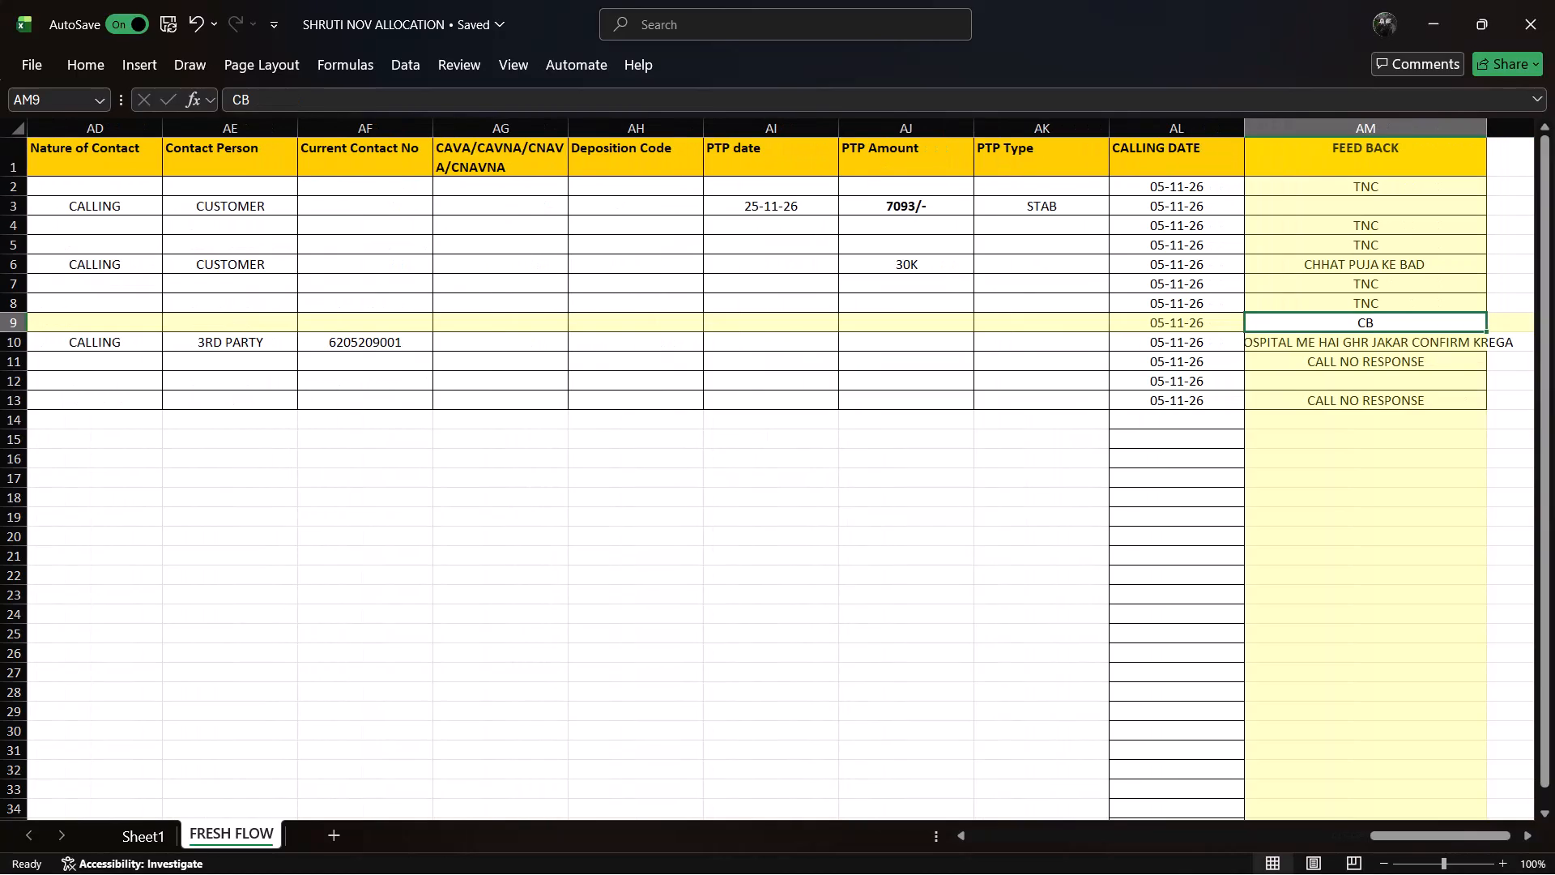
# Replace the row 10 FEED BACK entry with CB and the row 11 entry with TNC.
pyautogui.press('Down')
pyautogui.press('Down')
pyautogui.press('Up')
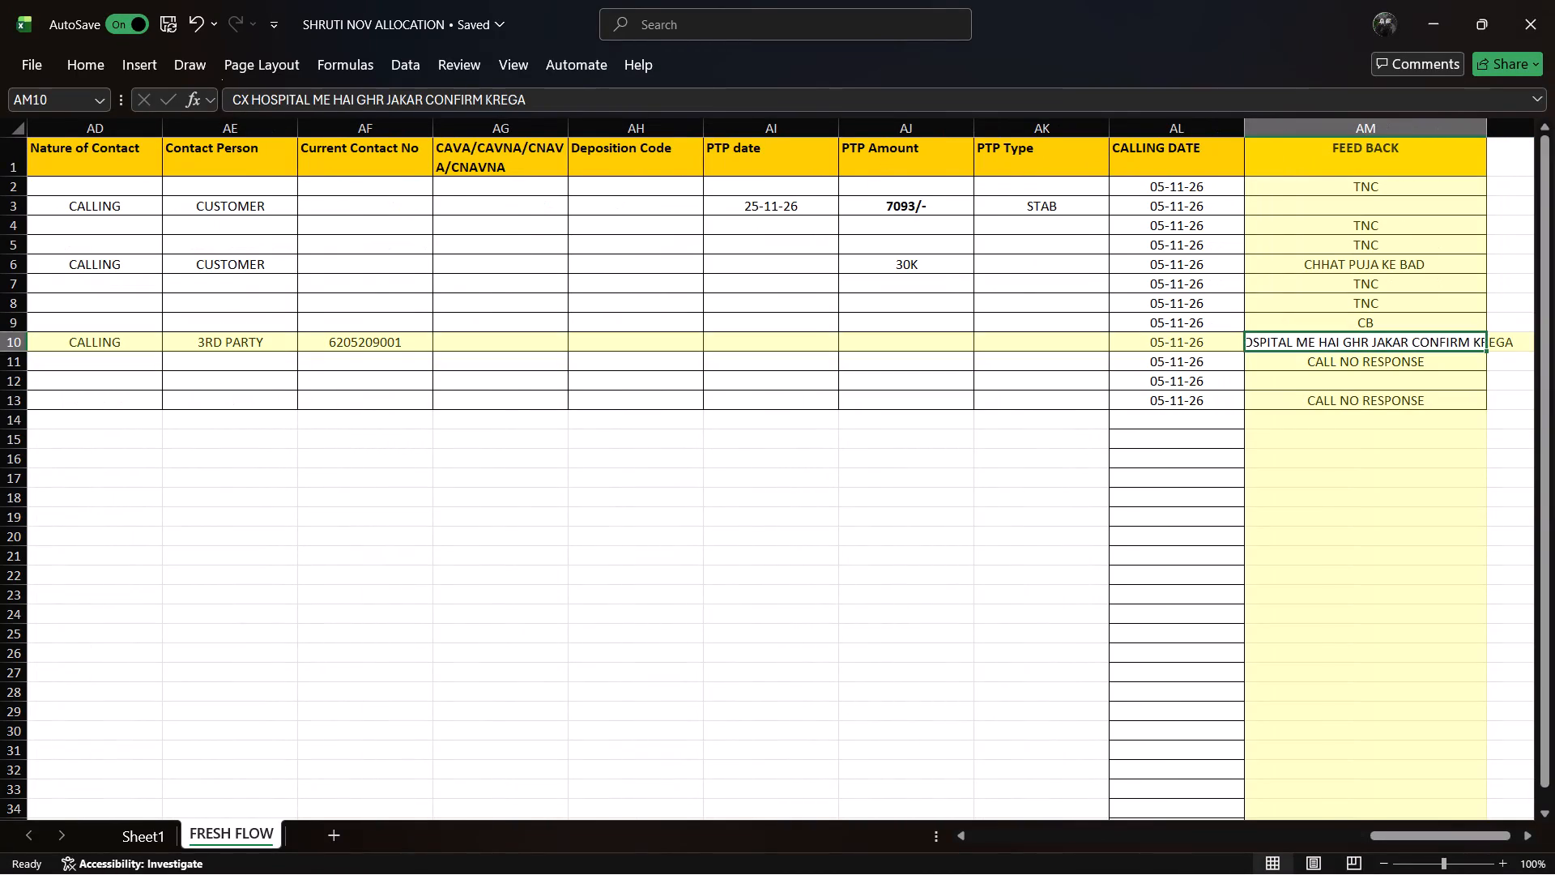
pyautogui.press('BackSpace')
pyautogui.write('CB')
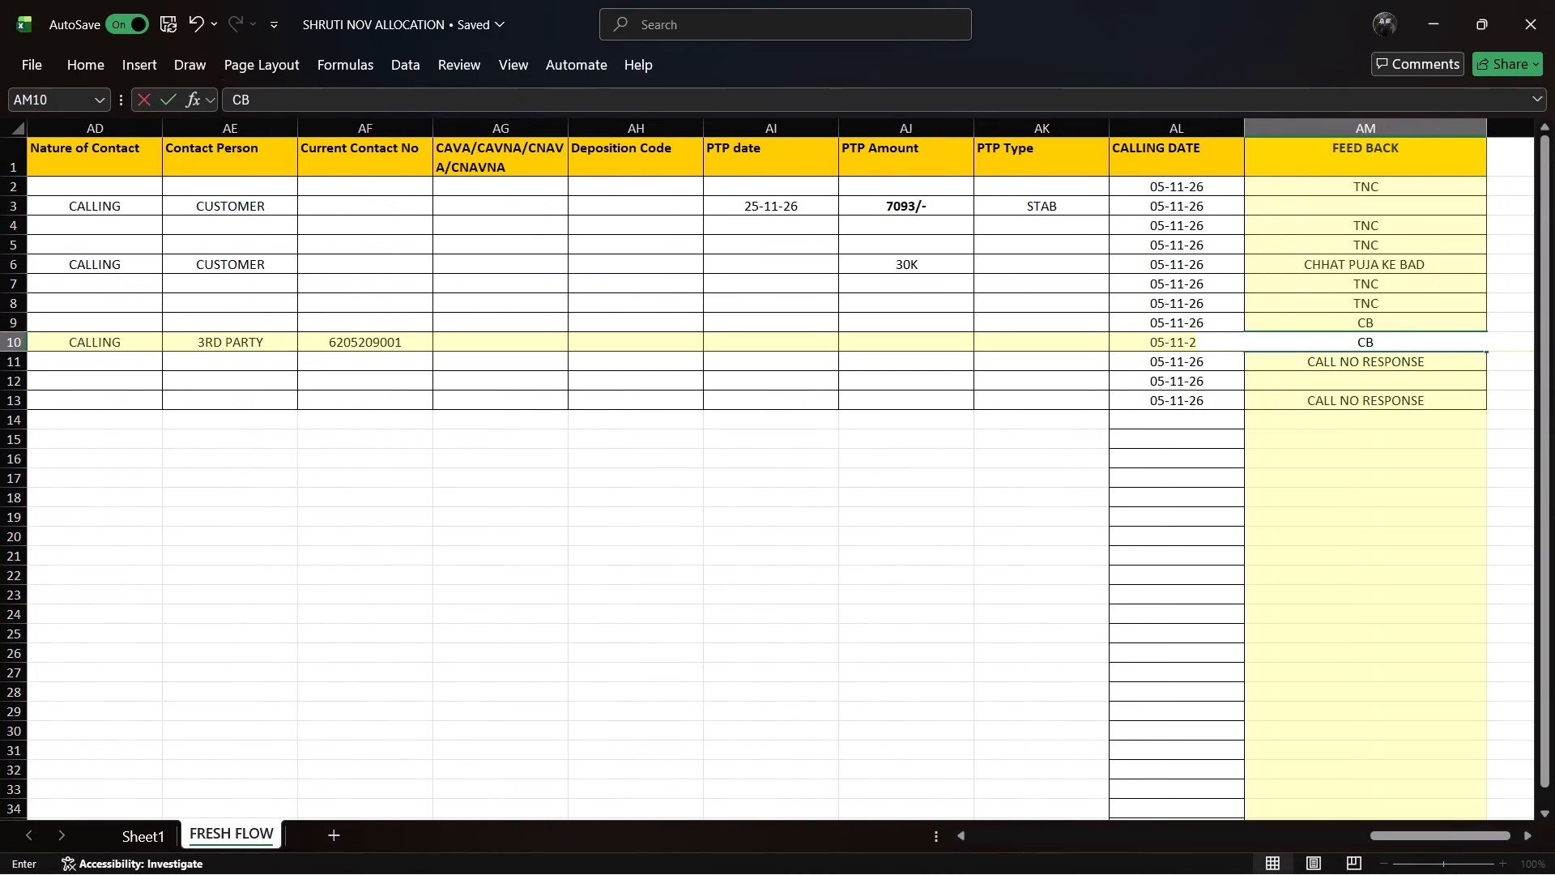
pyautogui.press('Down')
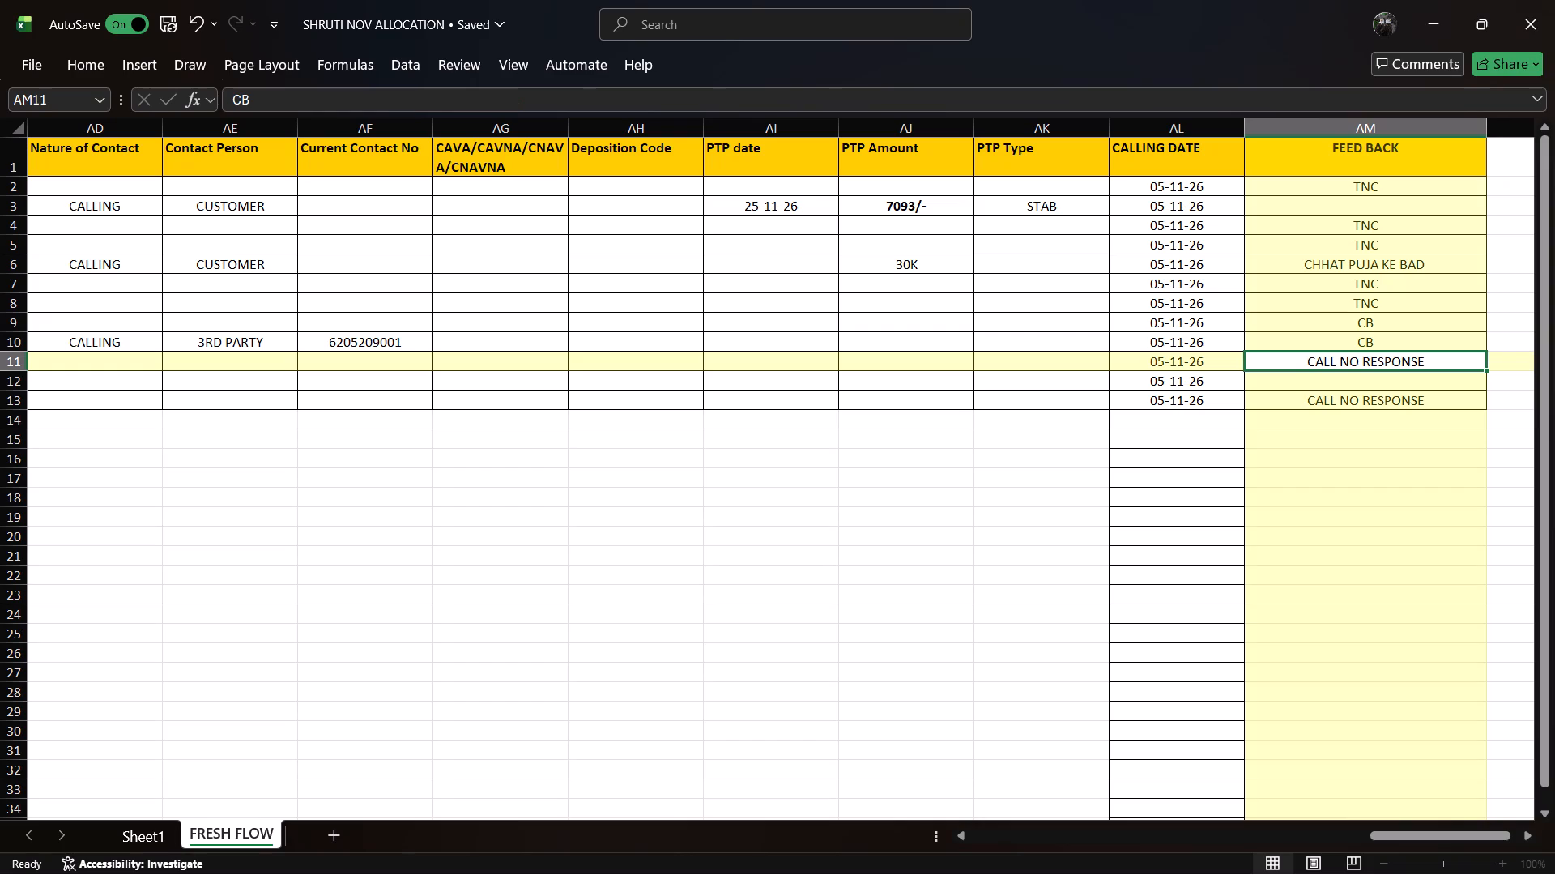
pyautogui.press('BackSpace')
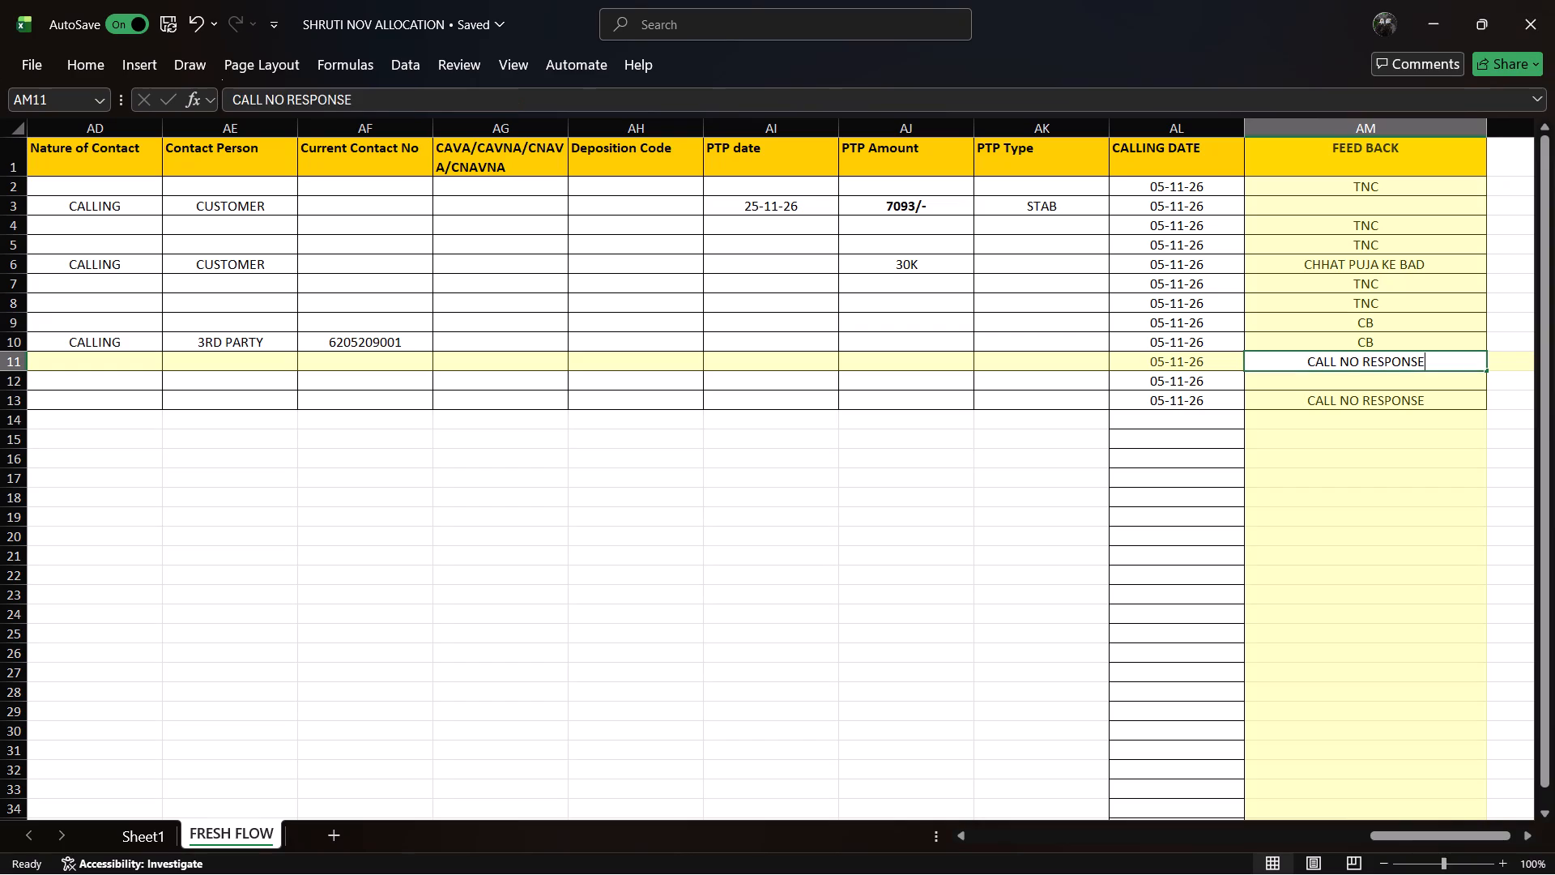
pyautogui.write('TNC')
pyautogui.press('Down')
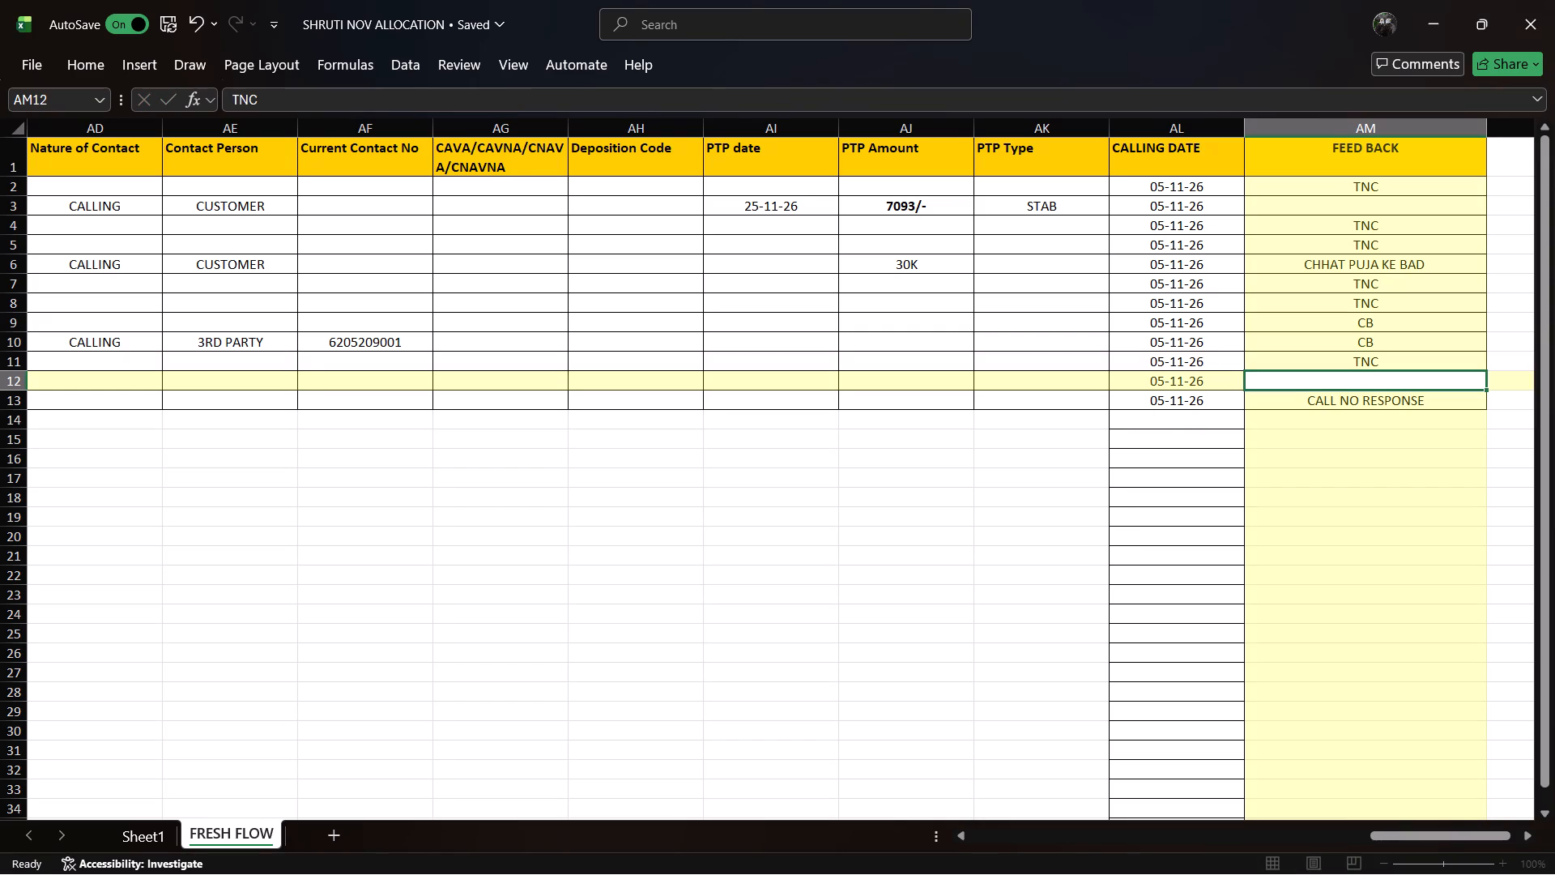
# Go back along row 12 to check its mobile number, branch and NPA StageID.
pyautogui.press('Left')
pyautogui.press('Left')
pyautogui.press('Left')
pyautogui.press('Left')
pyautogui.press('Left')
pyautogui.press('Left')
pyautogui.press('Left')
pyautogui.press('Left')
pyautogui.press('Left')
pyautogui.press('Left')
pyautogui.press('Left')
pyautogui.press('Left')
pyautogui.press('Left')
pyautogui.press('Left')
pyautogui.press('Left')
pyautogui.press('Left')
pyautogui.press('Left')
pyautogui.press('Left')
pyautogui.press('Left')
pyautogui.press('Left')
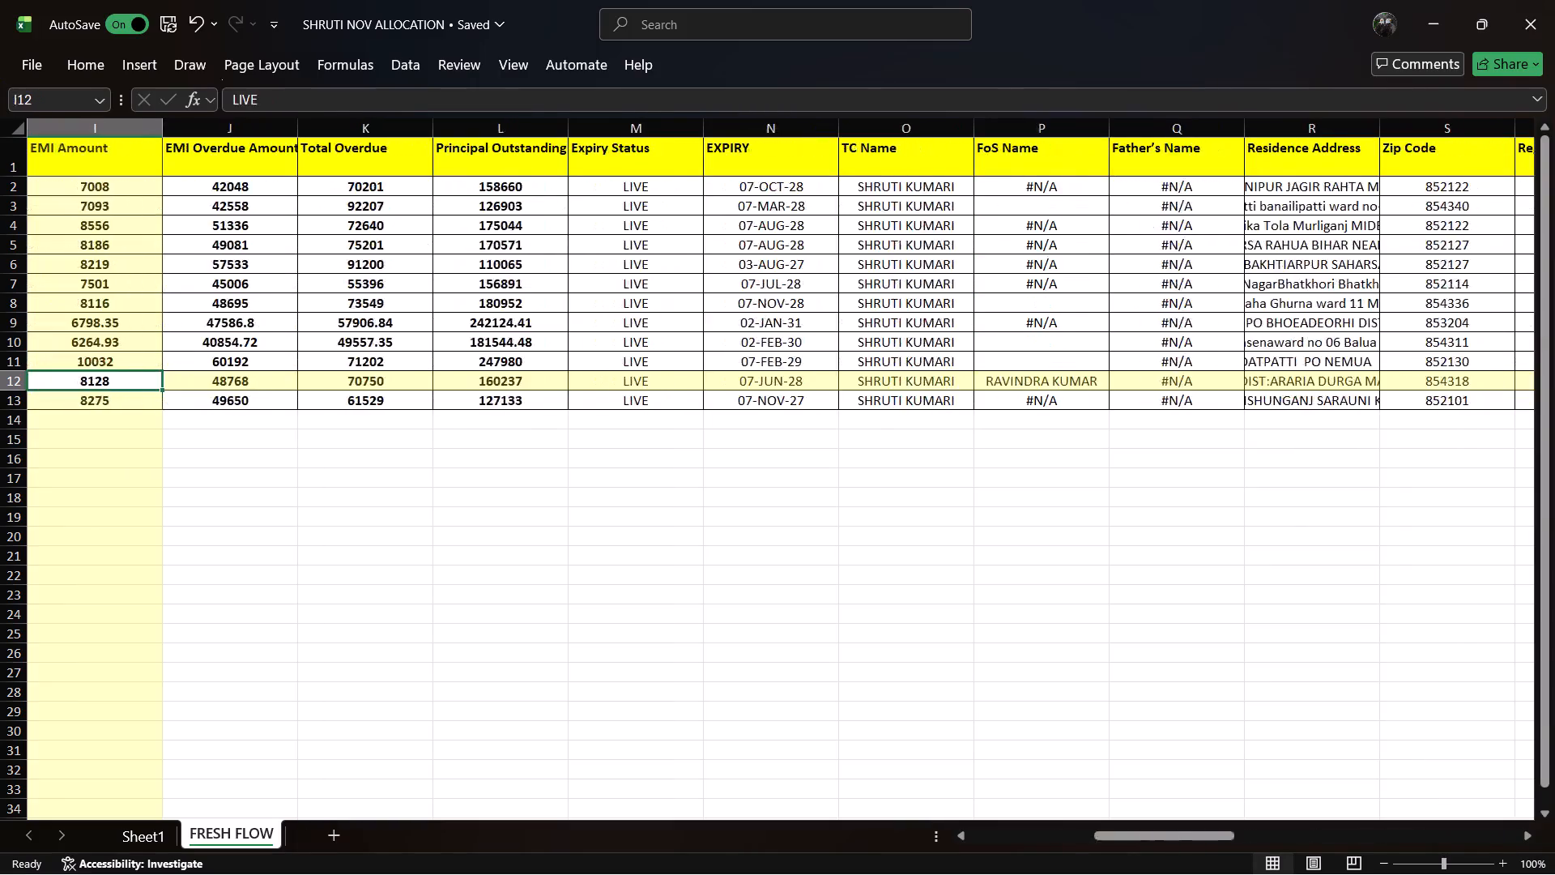
pyautogui.press('Right')
pyautogui.press('Right')
pyautogui.press('Right')
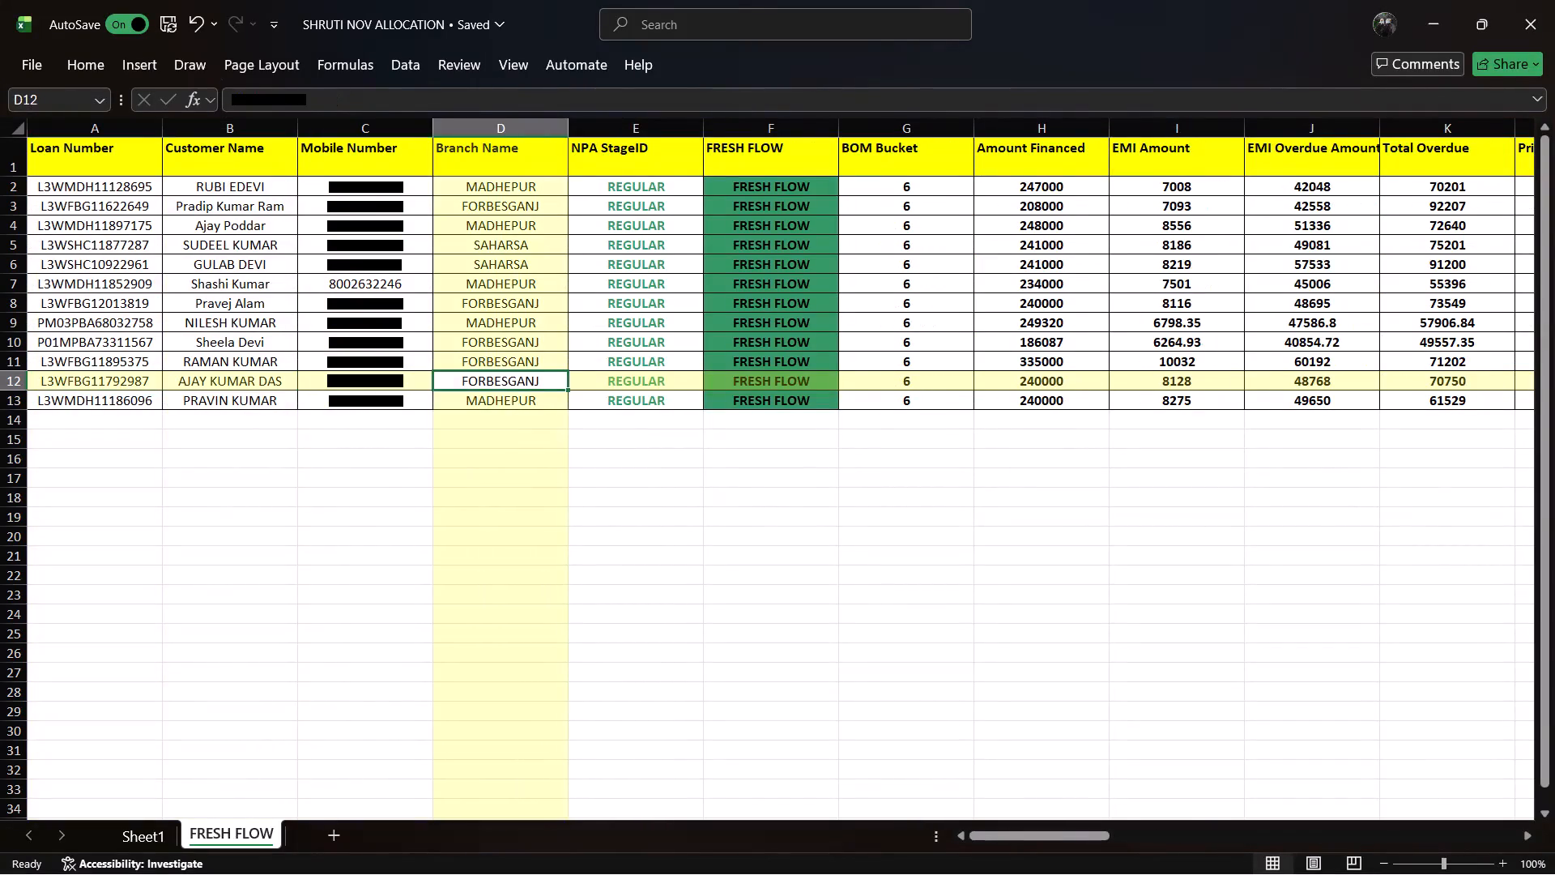
pyautogui.press('Right')
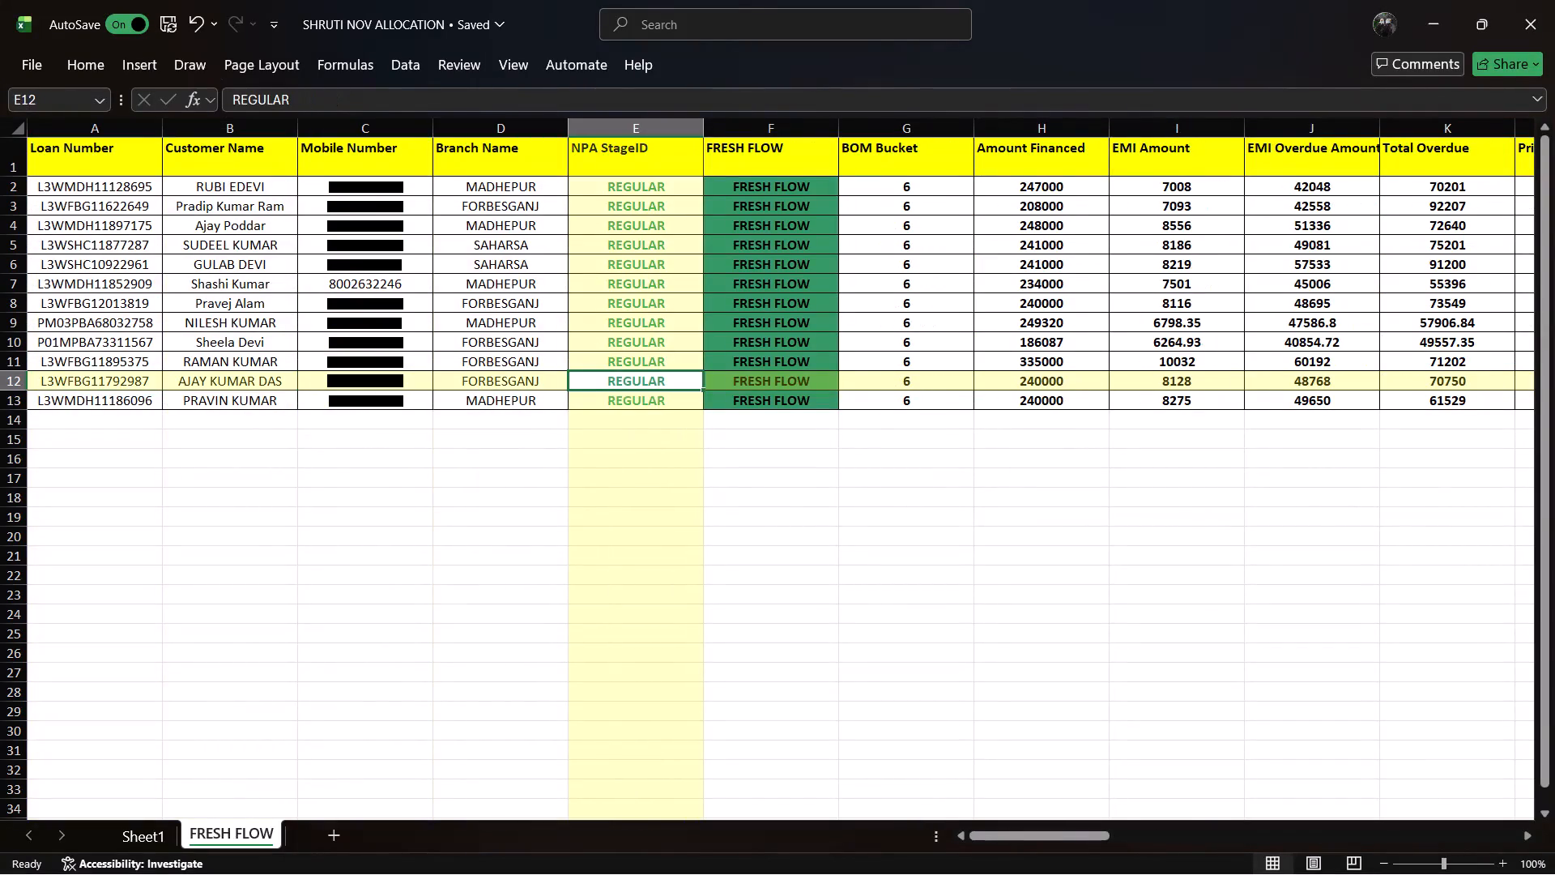
pyautogui.press('Left')
pyautogui.press('Left')
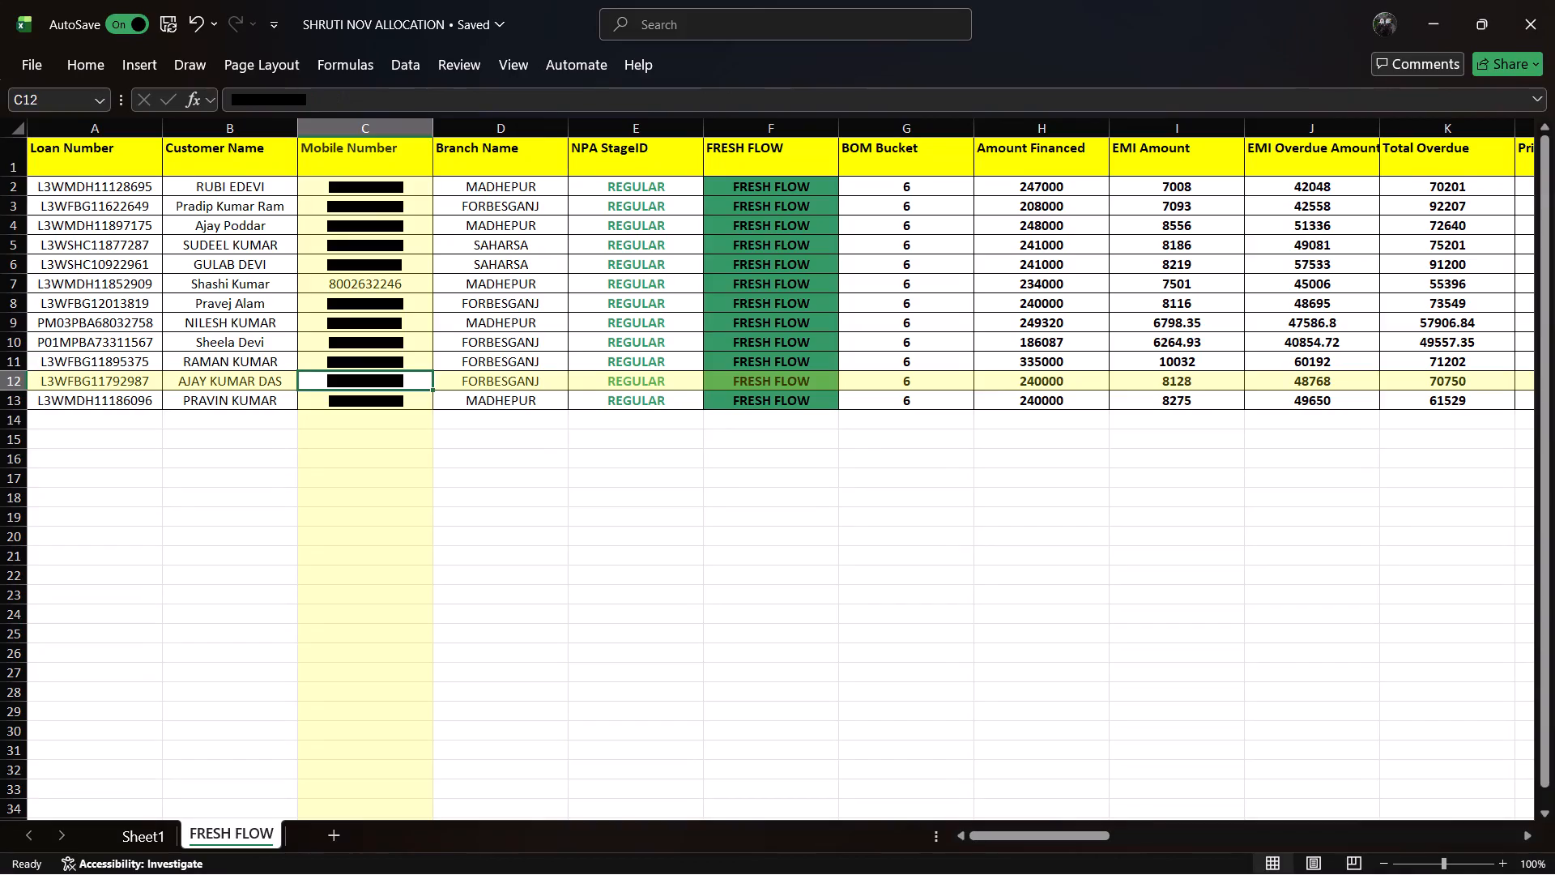
# Review the row 12 loan details from Branch Name through the EMI and overdue amounts to TC Name.
pyautogui.press('Right')
pyautogui.press('Right')
pyautogui.press('Right')
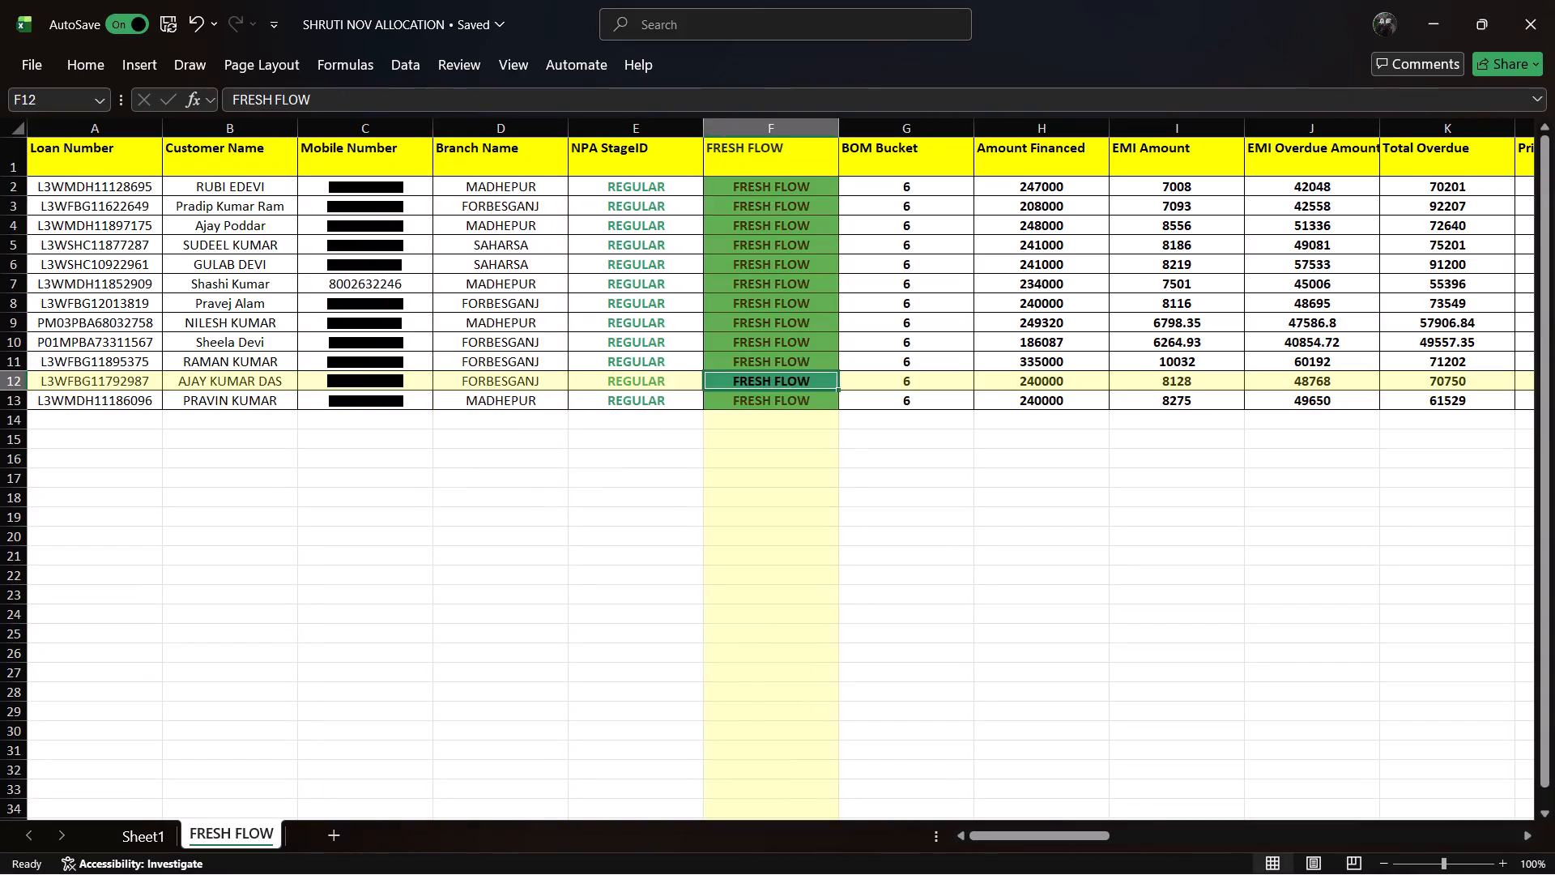
pyautogui.press('Right')
pyautogui.press('Right')
pyautogui.press('Right')
pyautogui.press('Right')
pyautogui.press('Right')
pyautogui.press('Right')
pyautogui.press('Right')
pyautogui.press('Right')
pyautogui.press('Right')
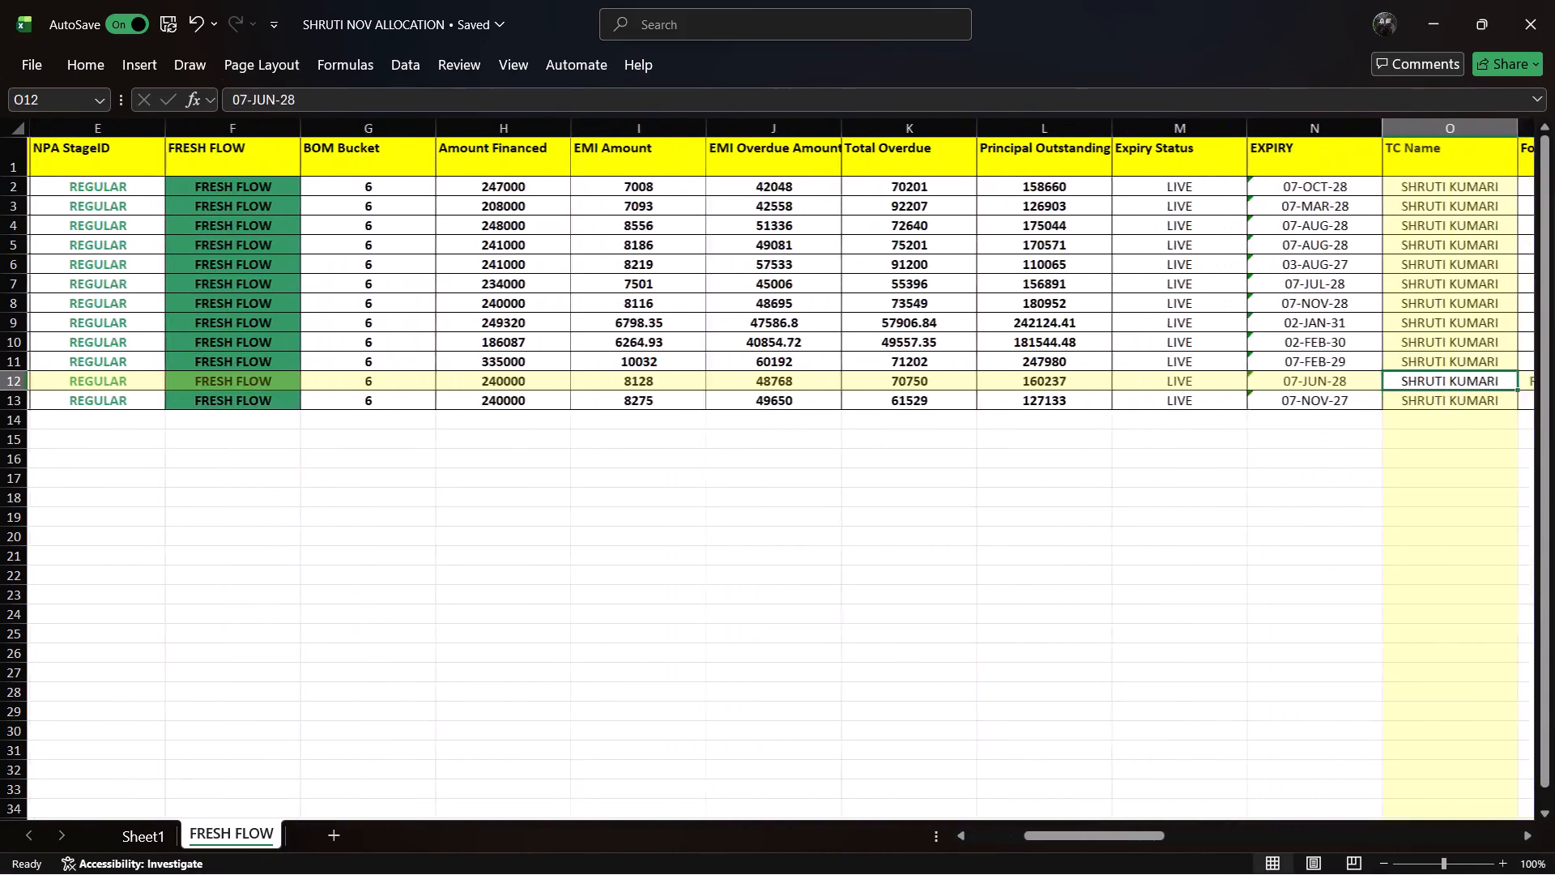
# Examine the row 12 staff, address, vehicle, dealer, reference and agency details from FoS Name across to Contact Person.
pyautogui.press('Right')
pyautogui.press('Right')
pyautogui.press('Right')
pyautogui.press('Right')
pyautogui.press('Right')
pyautogui.press('Right')
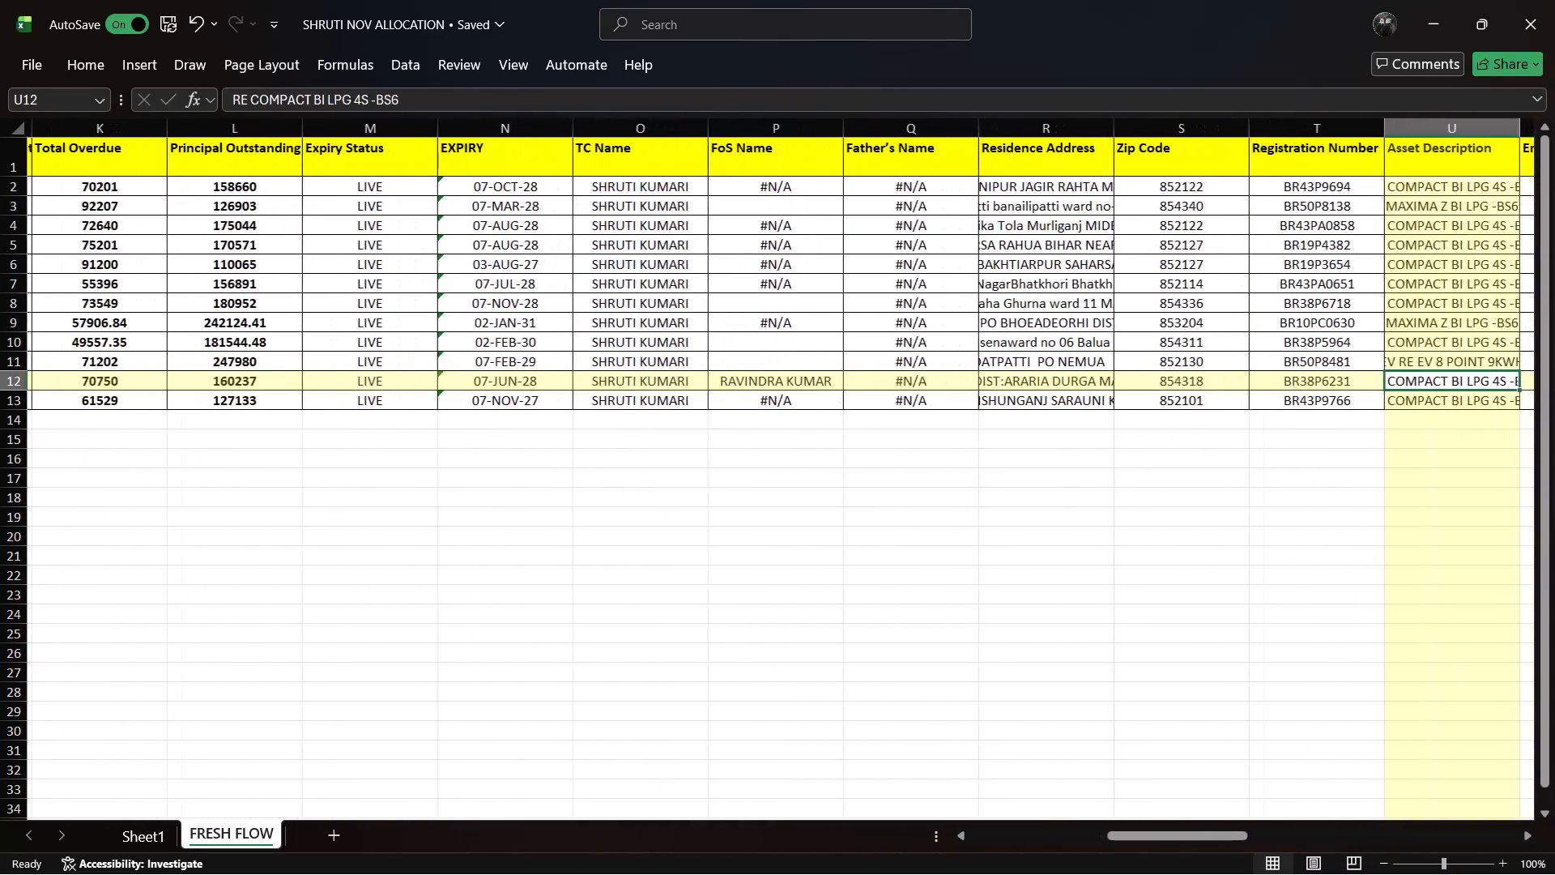
pyautogui.press('Right')
pyautogui.press('Right')
pyautogui.press('Right')
pyautogui.press('Right')
pyautogui.press('Right')
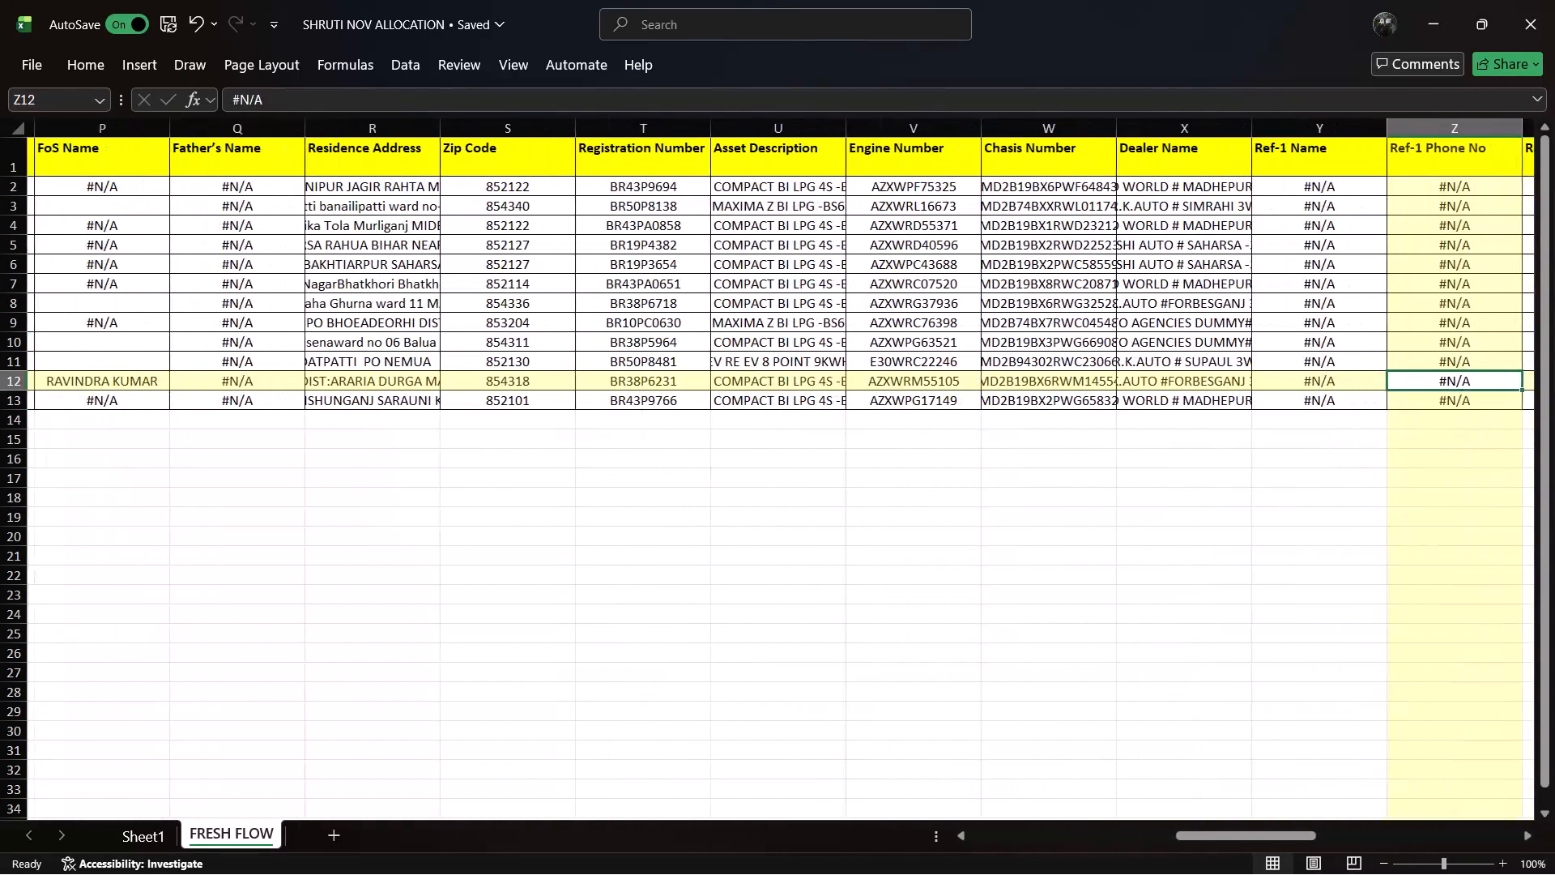
pyautogui.press('Right')
pyautogui.press('Right')
pyautogui.press('Right')
pyautogui.press('Right')
pyautogui.press('Right')
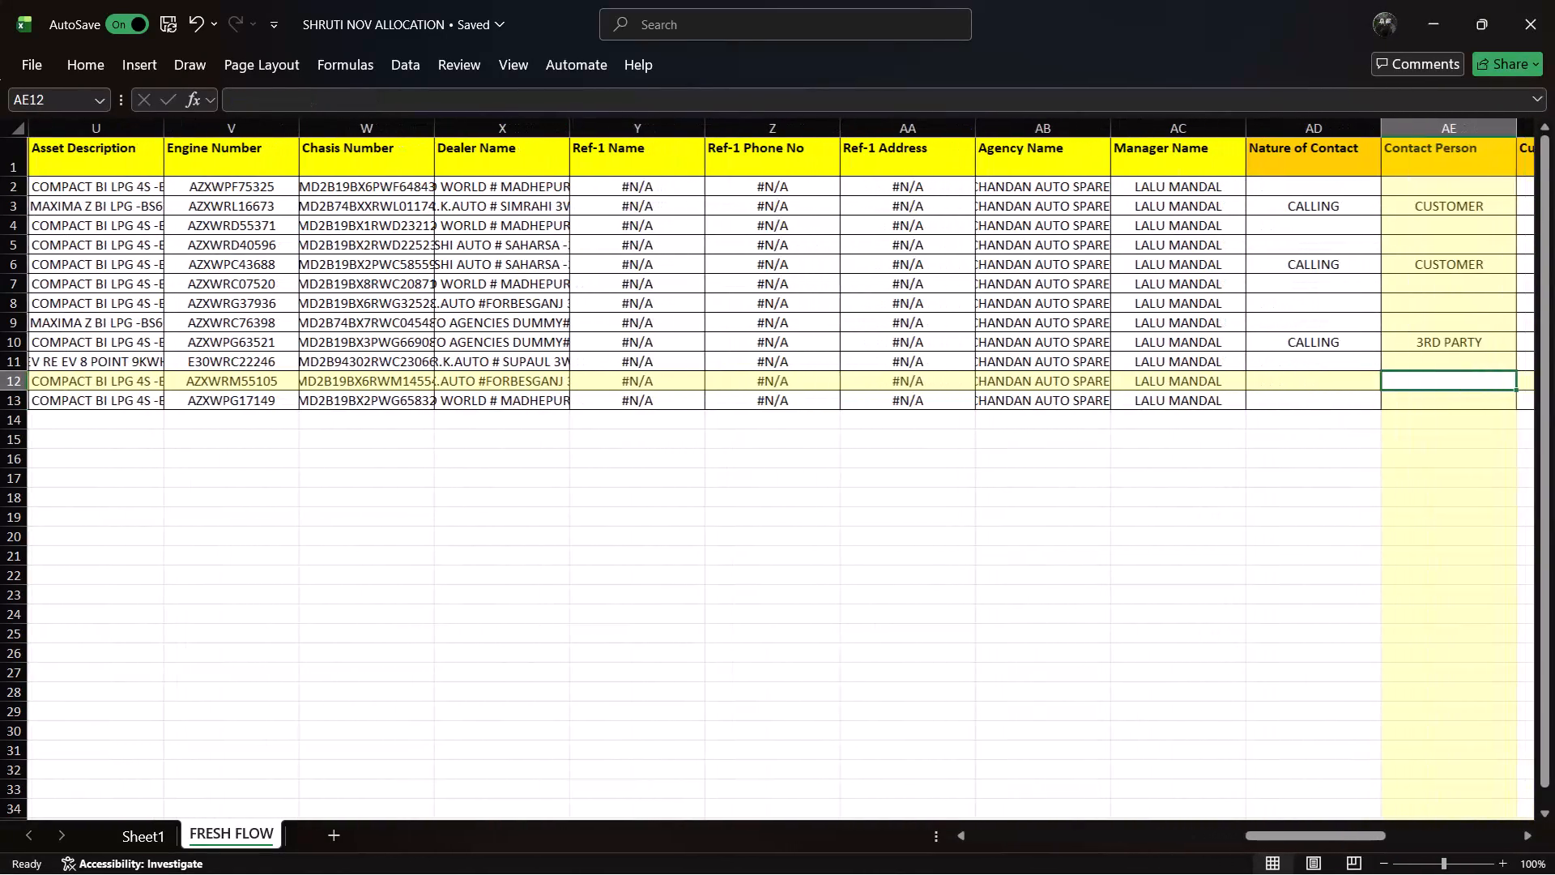
# Fill in row 12 with CALLING as the Nature of Contact and CUSTOMER as the Contact Person.
pyautogui.press('Left')
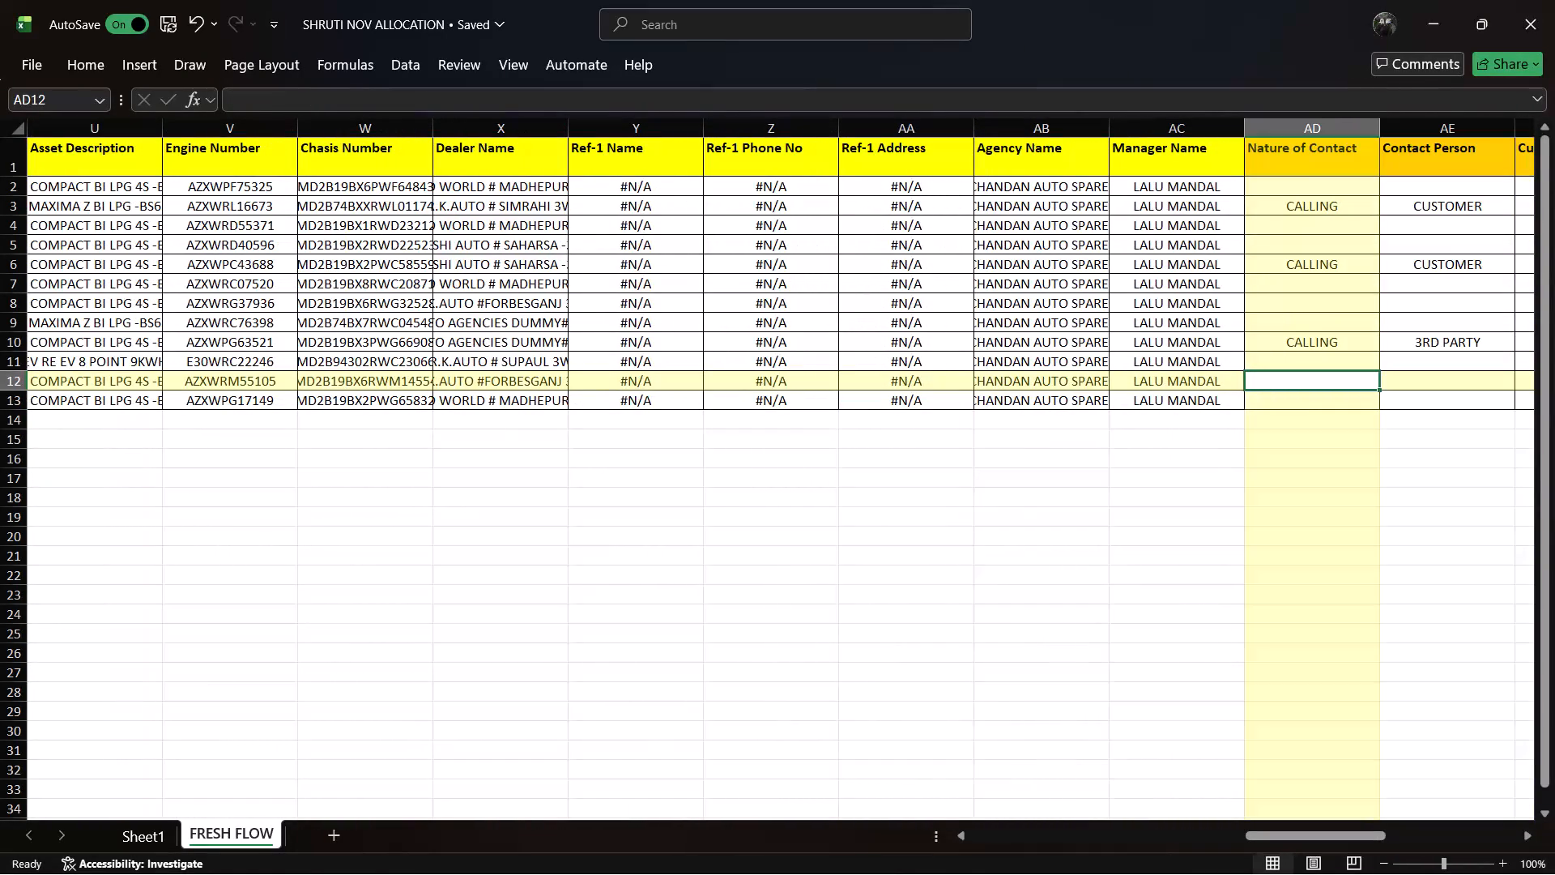
pyautogui.write('CALL')
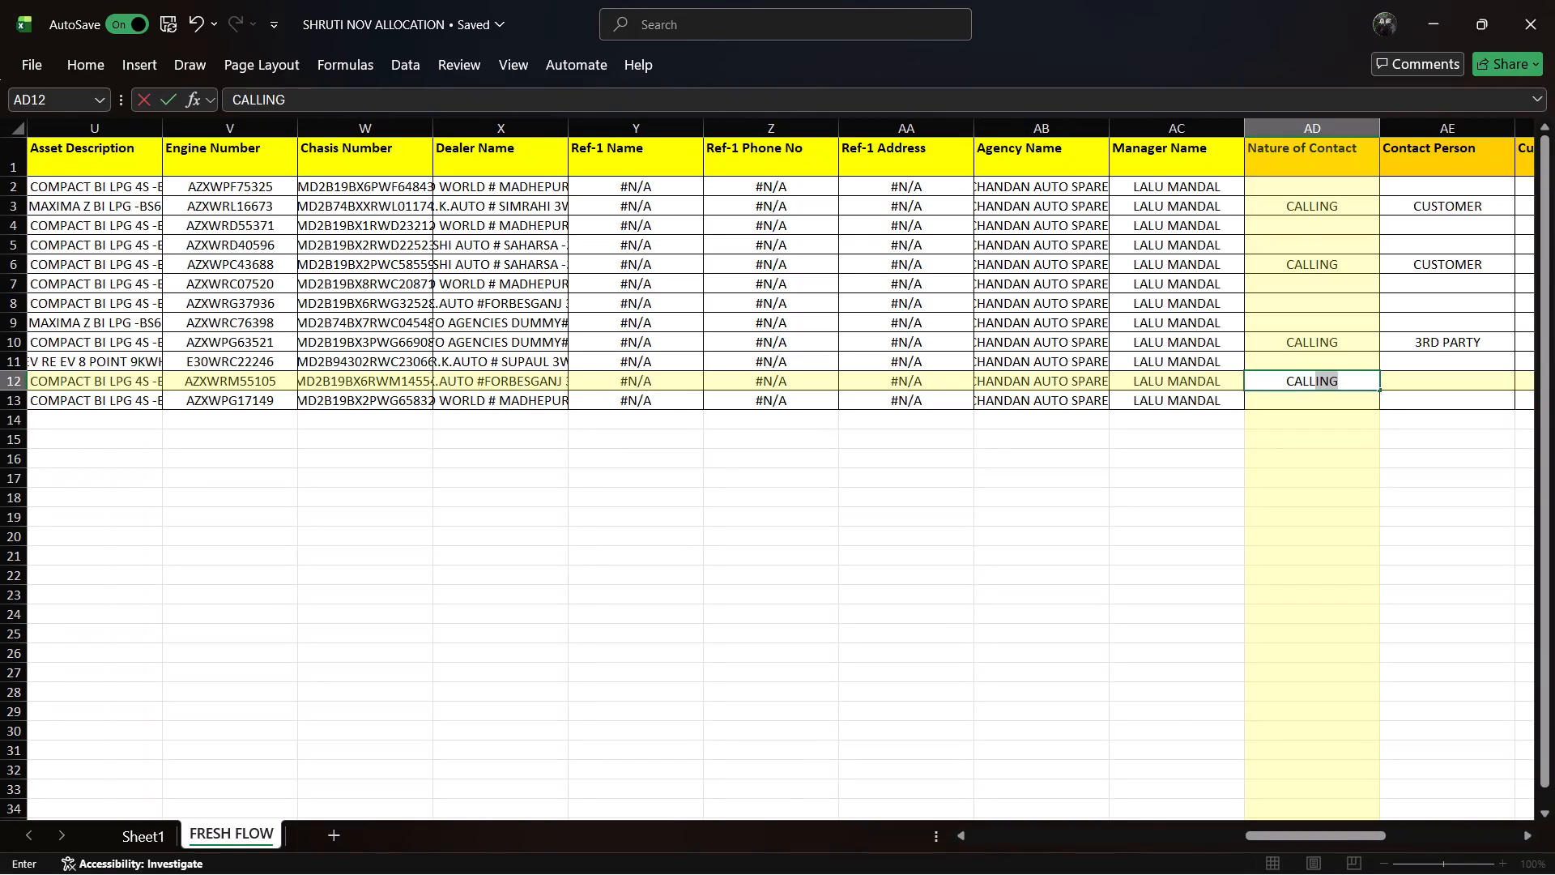
pyautogui.press('Right')
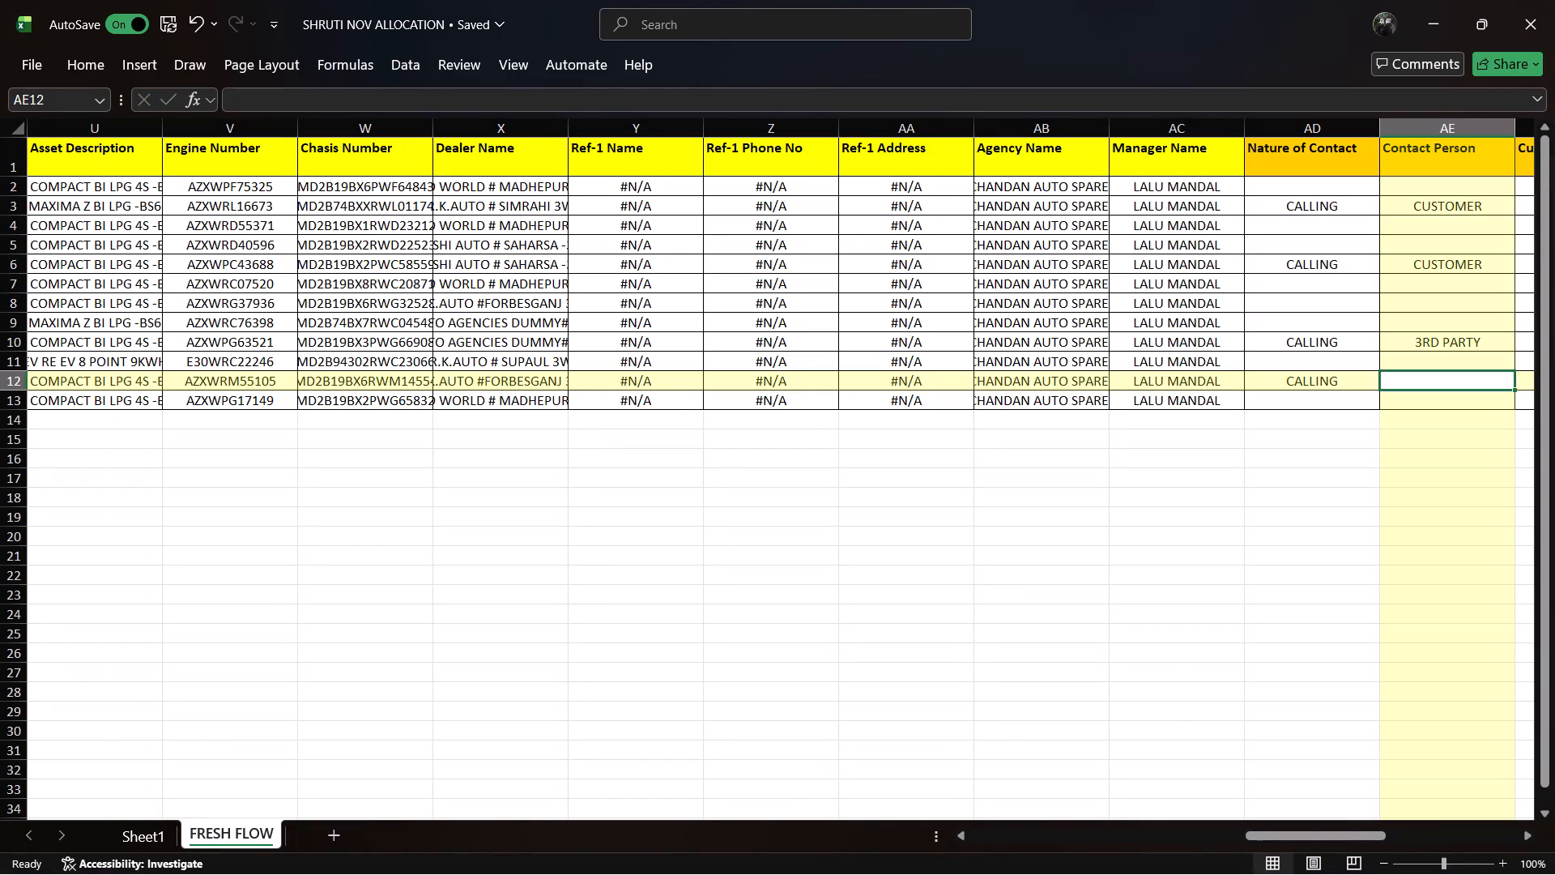
pyautogui.write('CU')
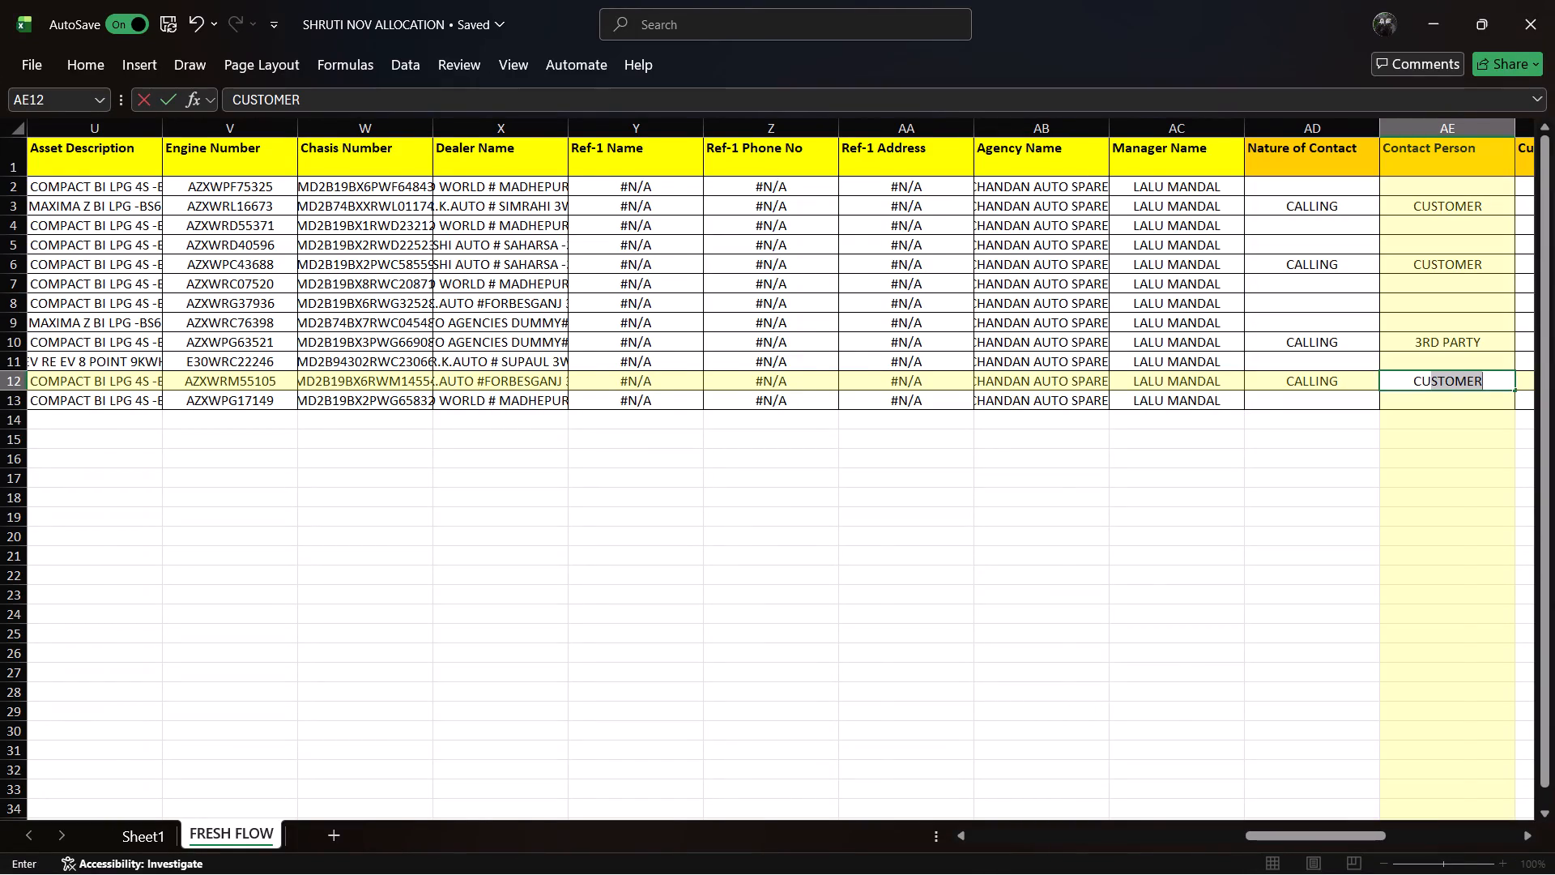
pyautogui.press('Right')
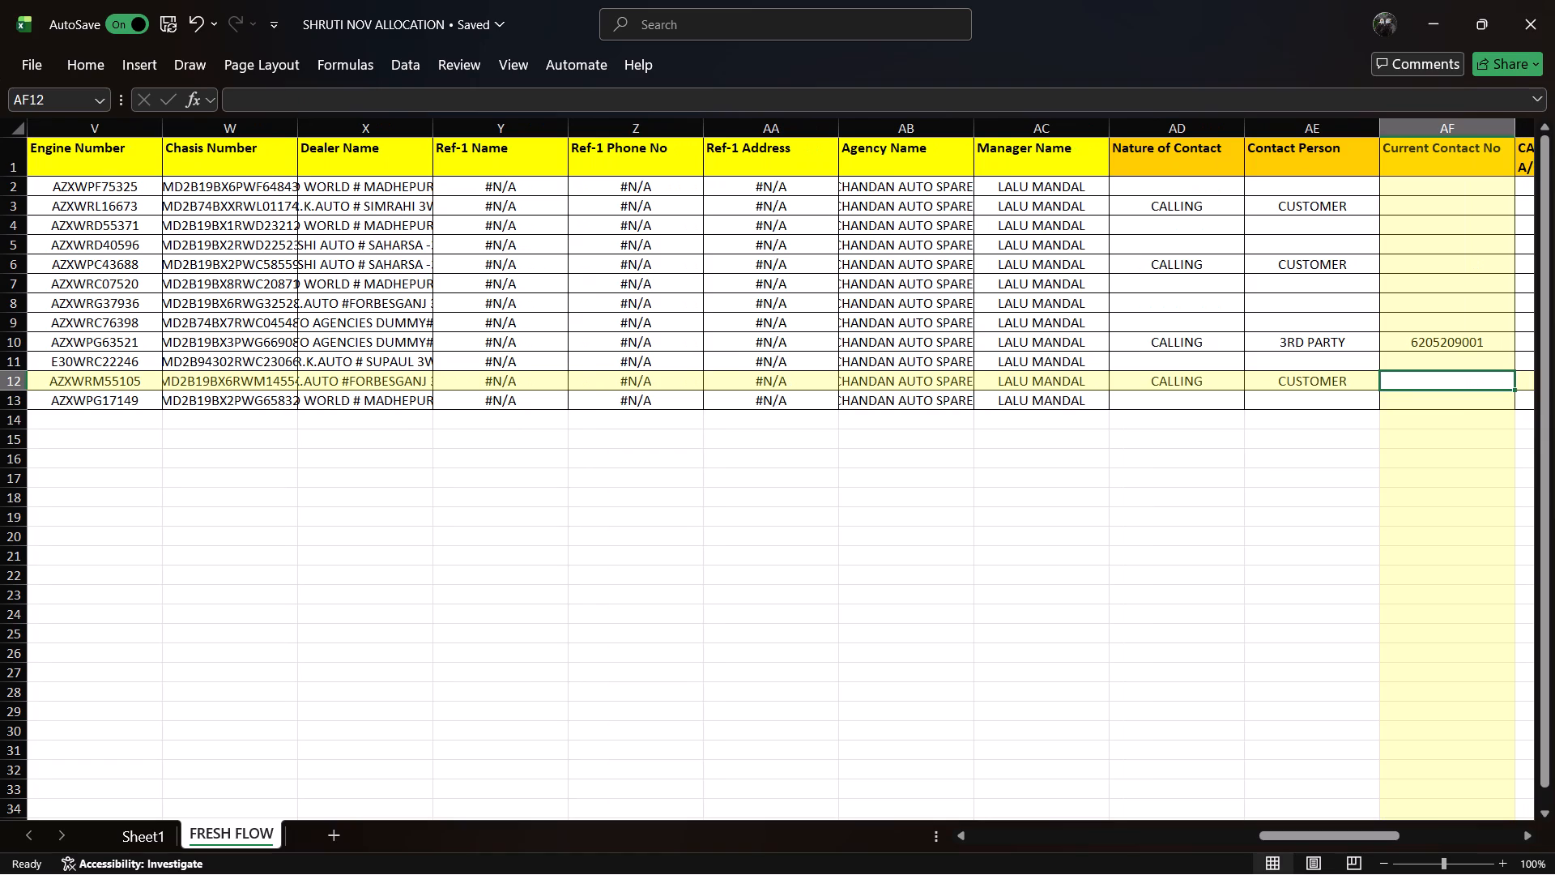
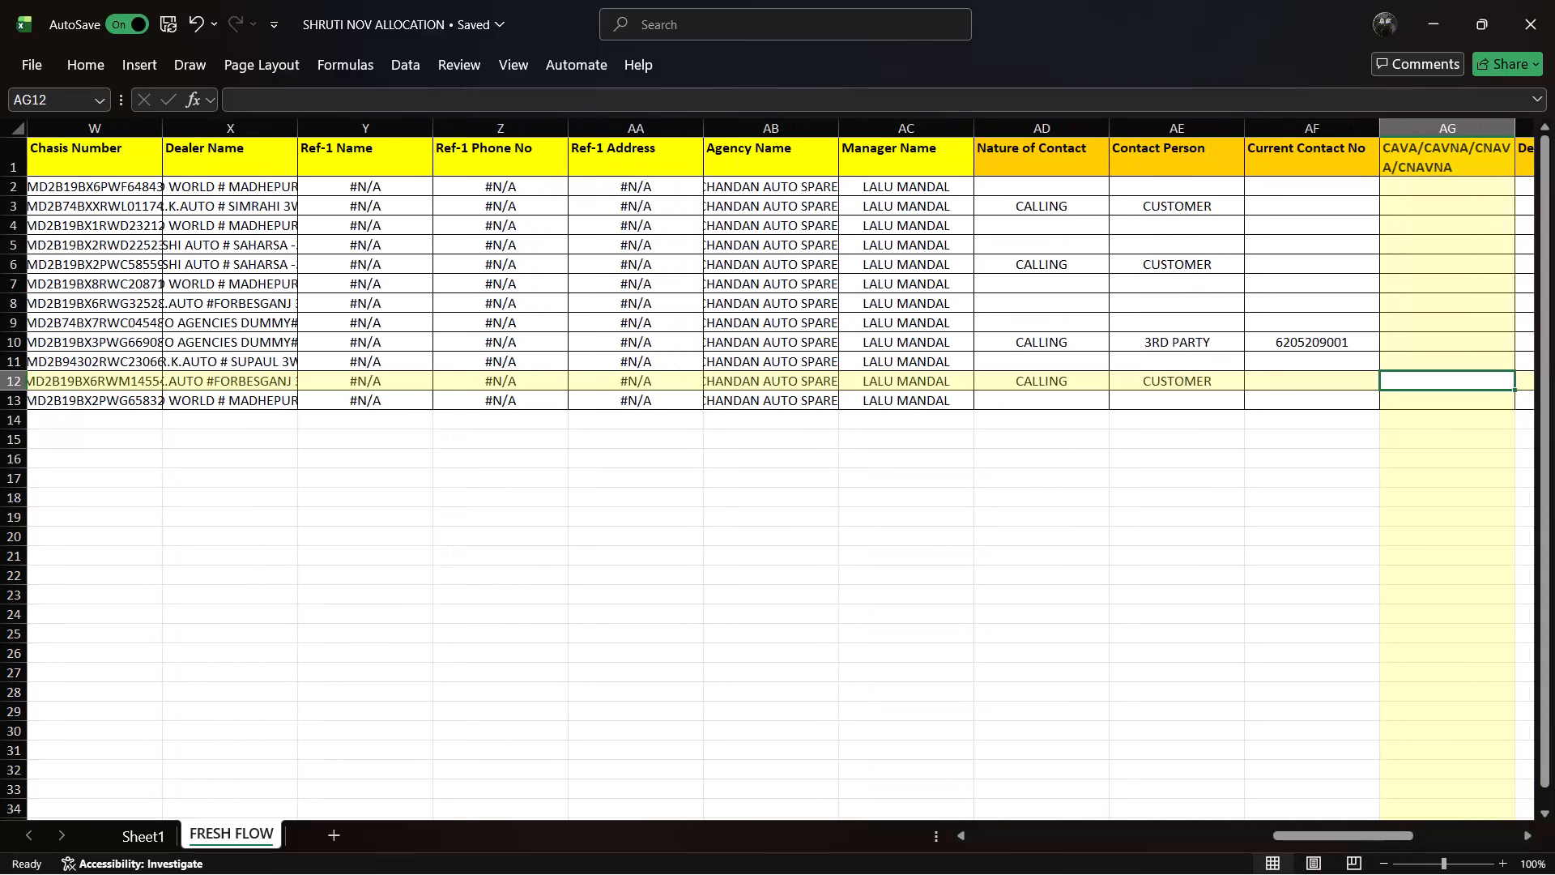
# Enter CB as the FEED BACK for row 12.
pyautogui.press('Right')
pyautogui.press('Right')
pyautogui.press('Right')
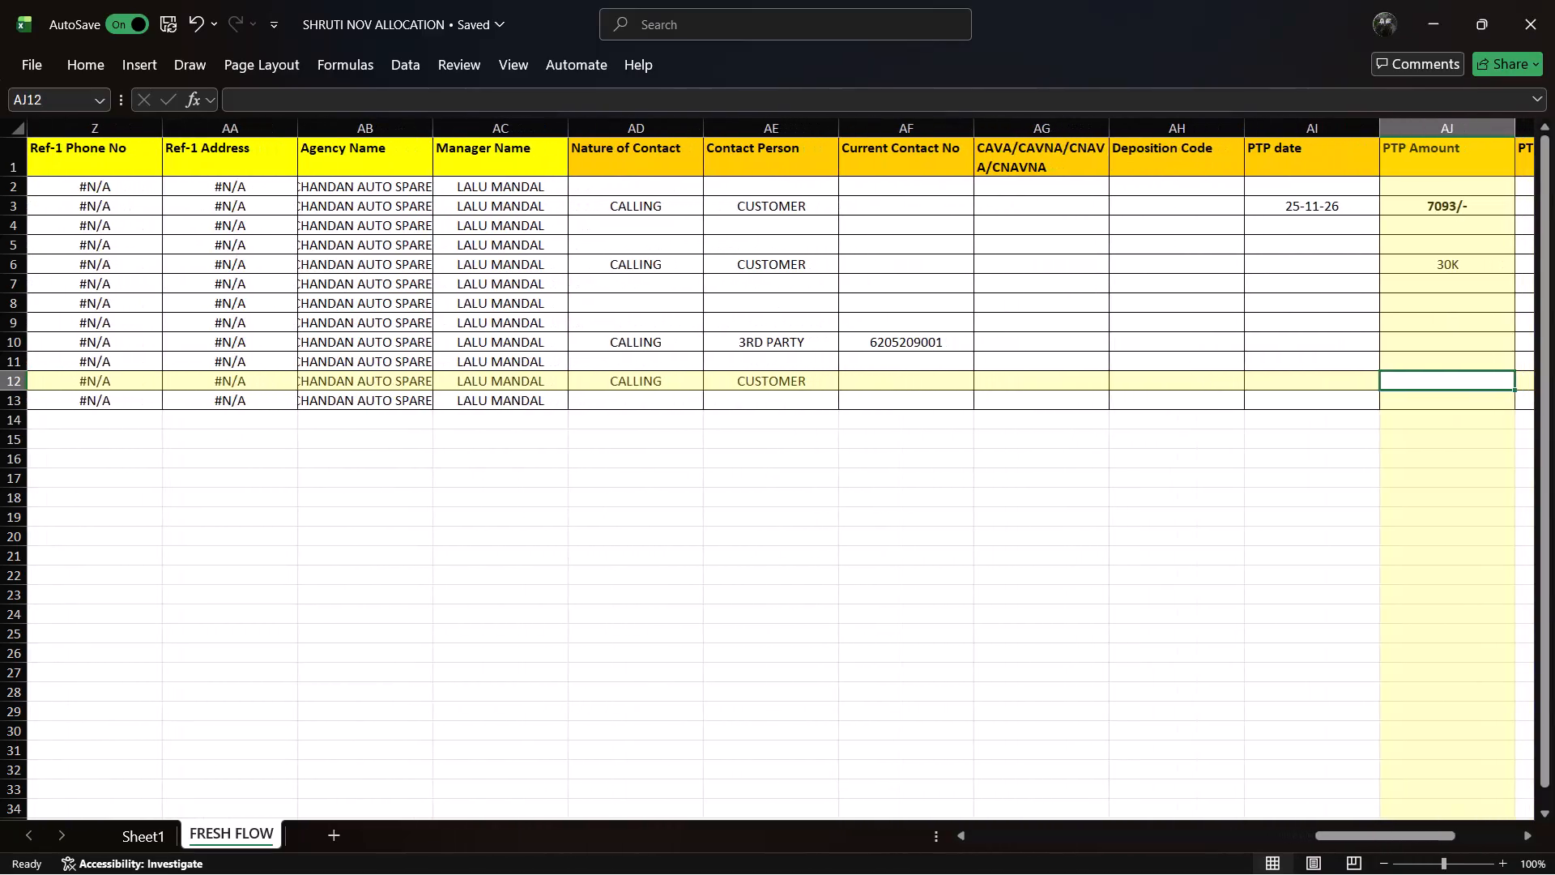
pyautogui.press('Right')
pyautogui.press('Right')
pyautogui.press('Right')
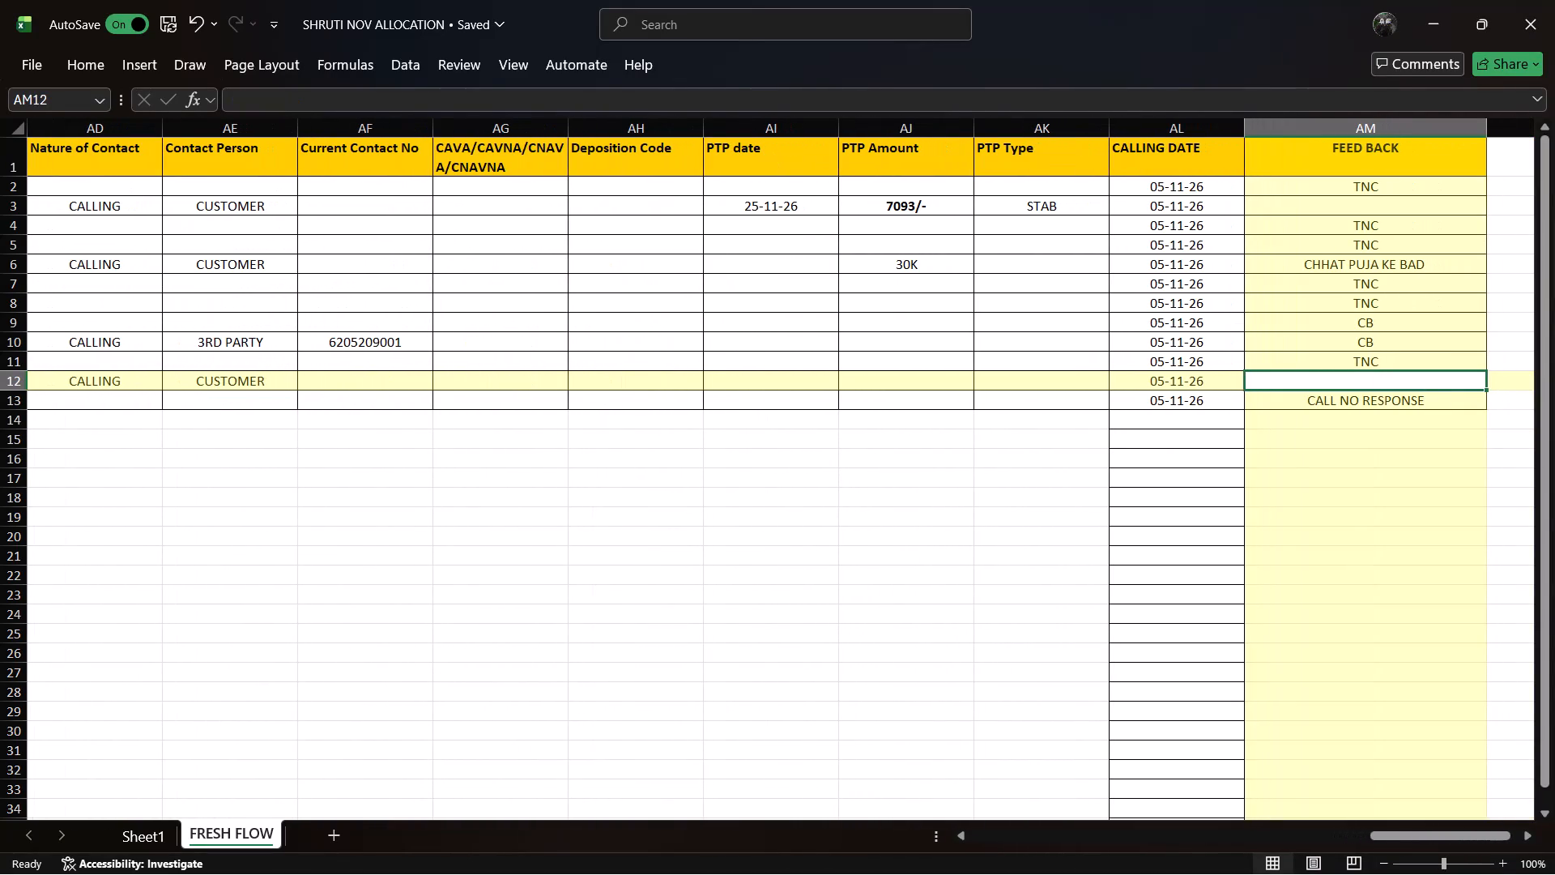
pyautogui.write('CB')
pyautogui.press('Down')
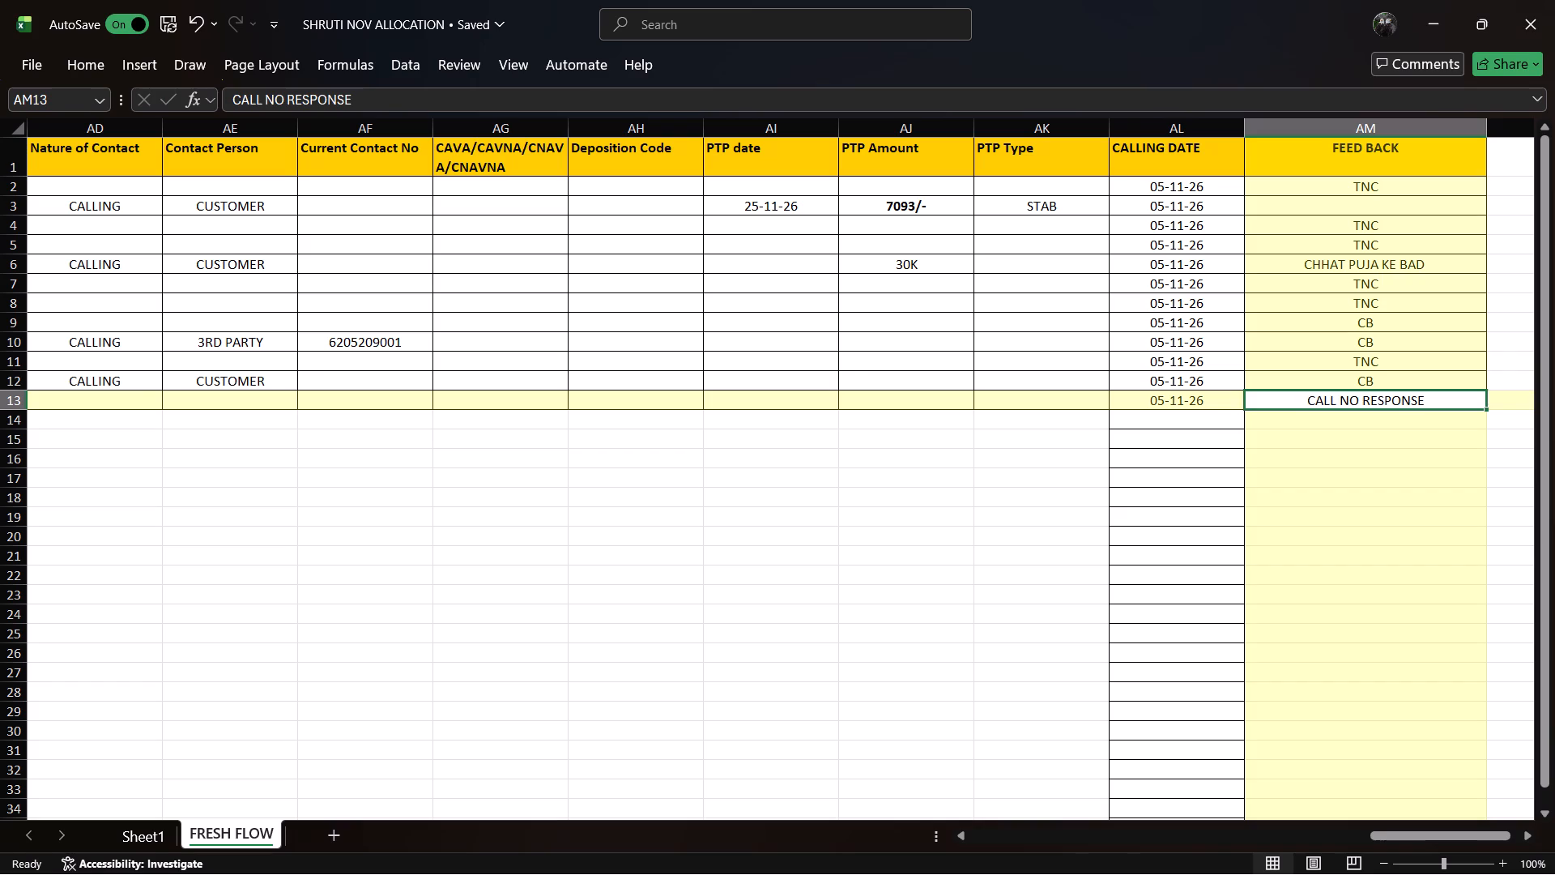
# Replace the row 13 FEED BACK entry with the short code TNC and save the workbook.
pyautogui.press('BackSpace')
pyautogui.write('TNC')
pyautogui.press('Left')
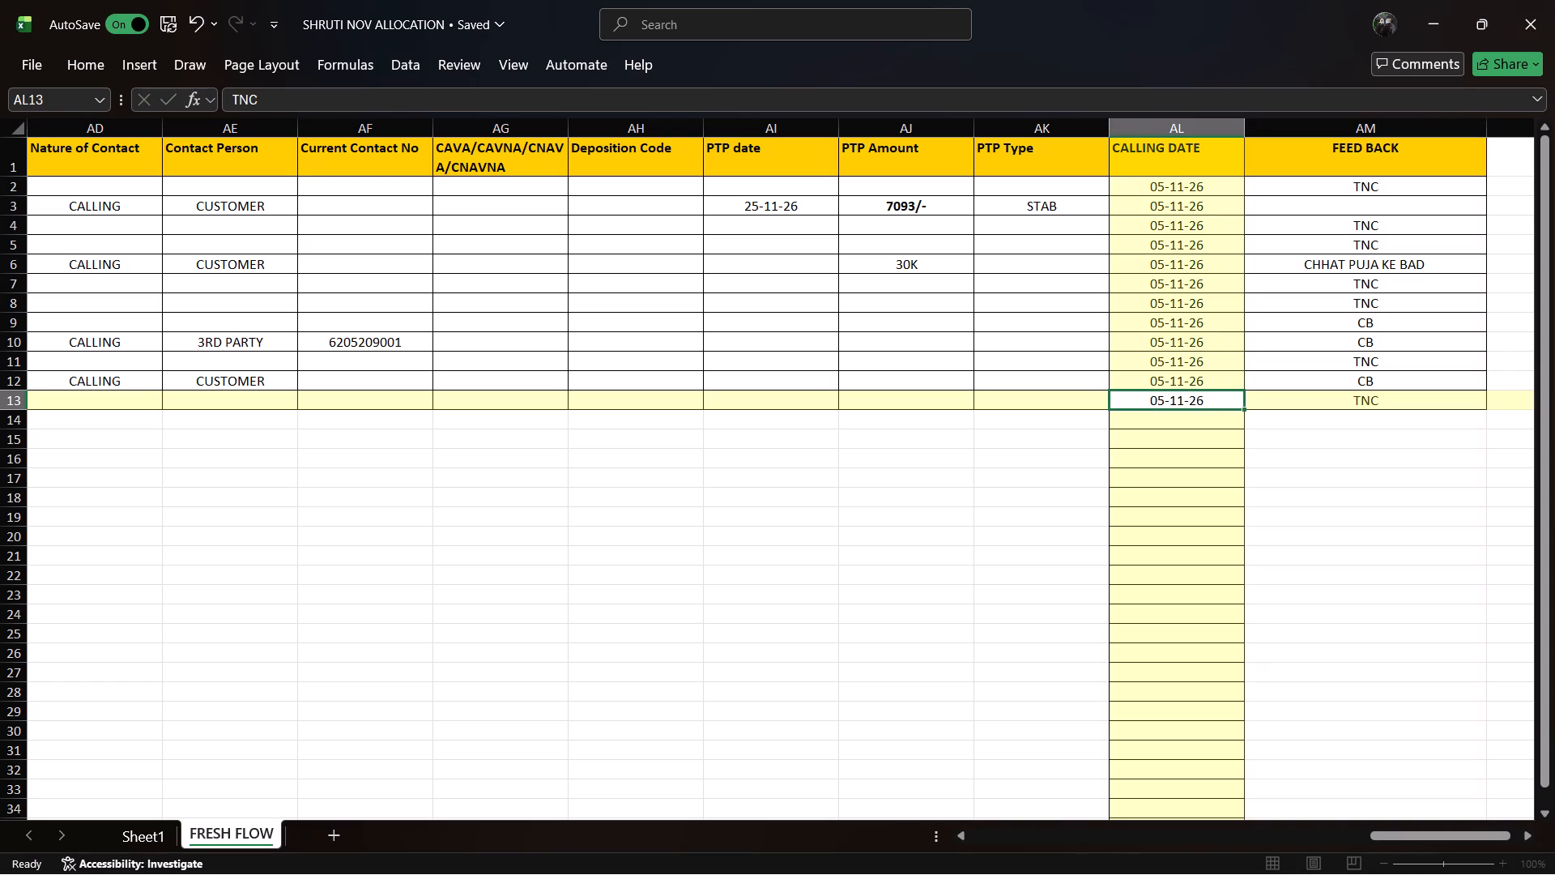
pyautogui.hotkey('ctrl', 's')
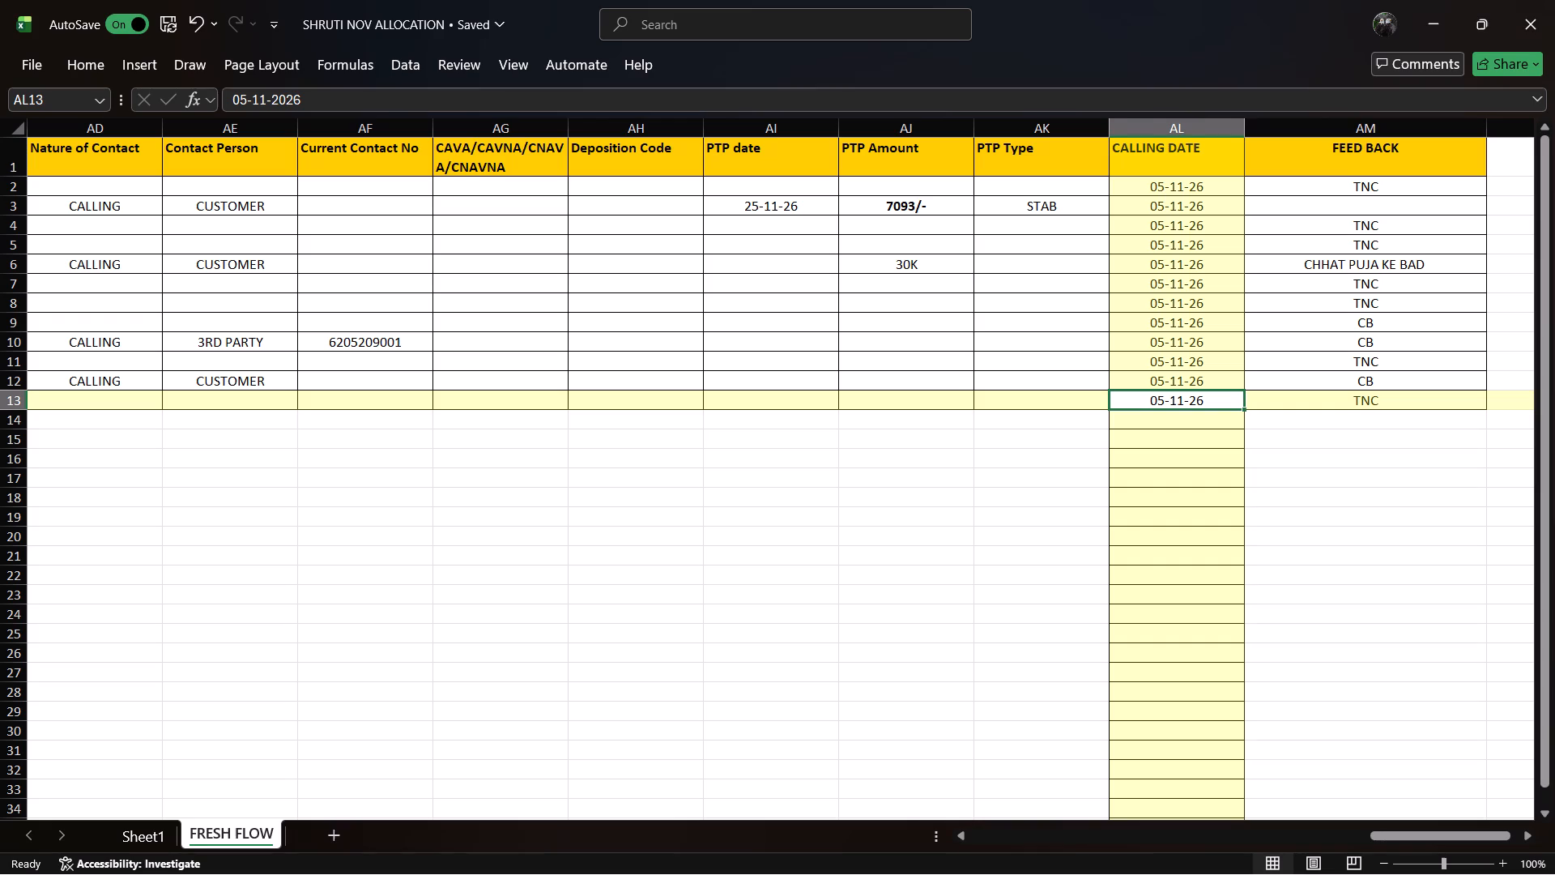
# Return to the Loan Number at the start of row 13 and save the workbook again.
pyautogui.press('Left')
pyautogui.press('Left')
pyautogui.press('Left')
pyautogui.press('Left')
pyautogui.press('Left')
pyautogui.press('Left')
pyautogui.press('Left')
pyautogui.press('Left')
pyautogui.press('Left')
pyautogui.press('Left')
pyautogui.press('Left')
pyautogui.press('Left')
pyautogui.press('Left')
pyautogui.press('Left')
pyautogui.press('Left')
pyautogui.press('Left')
pyautogui.press('Left')
pyautogui.press('Left')
pyautogui.press('Left')
pyautogui.press('Left')
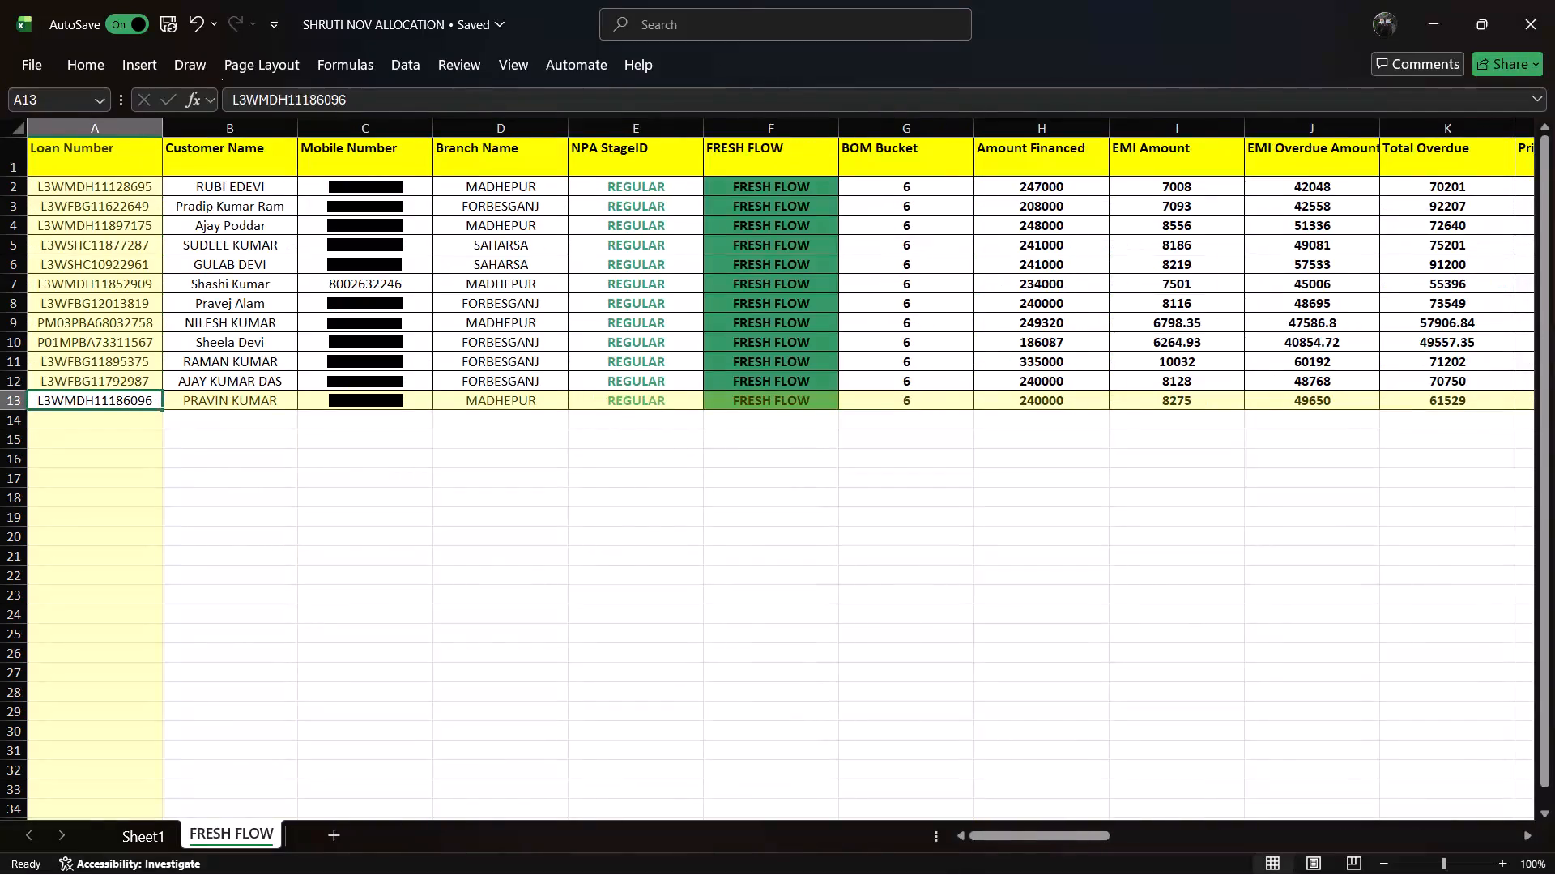
pyautogui.hotkey('ctrl', 's')
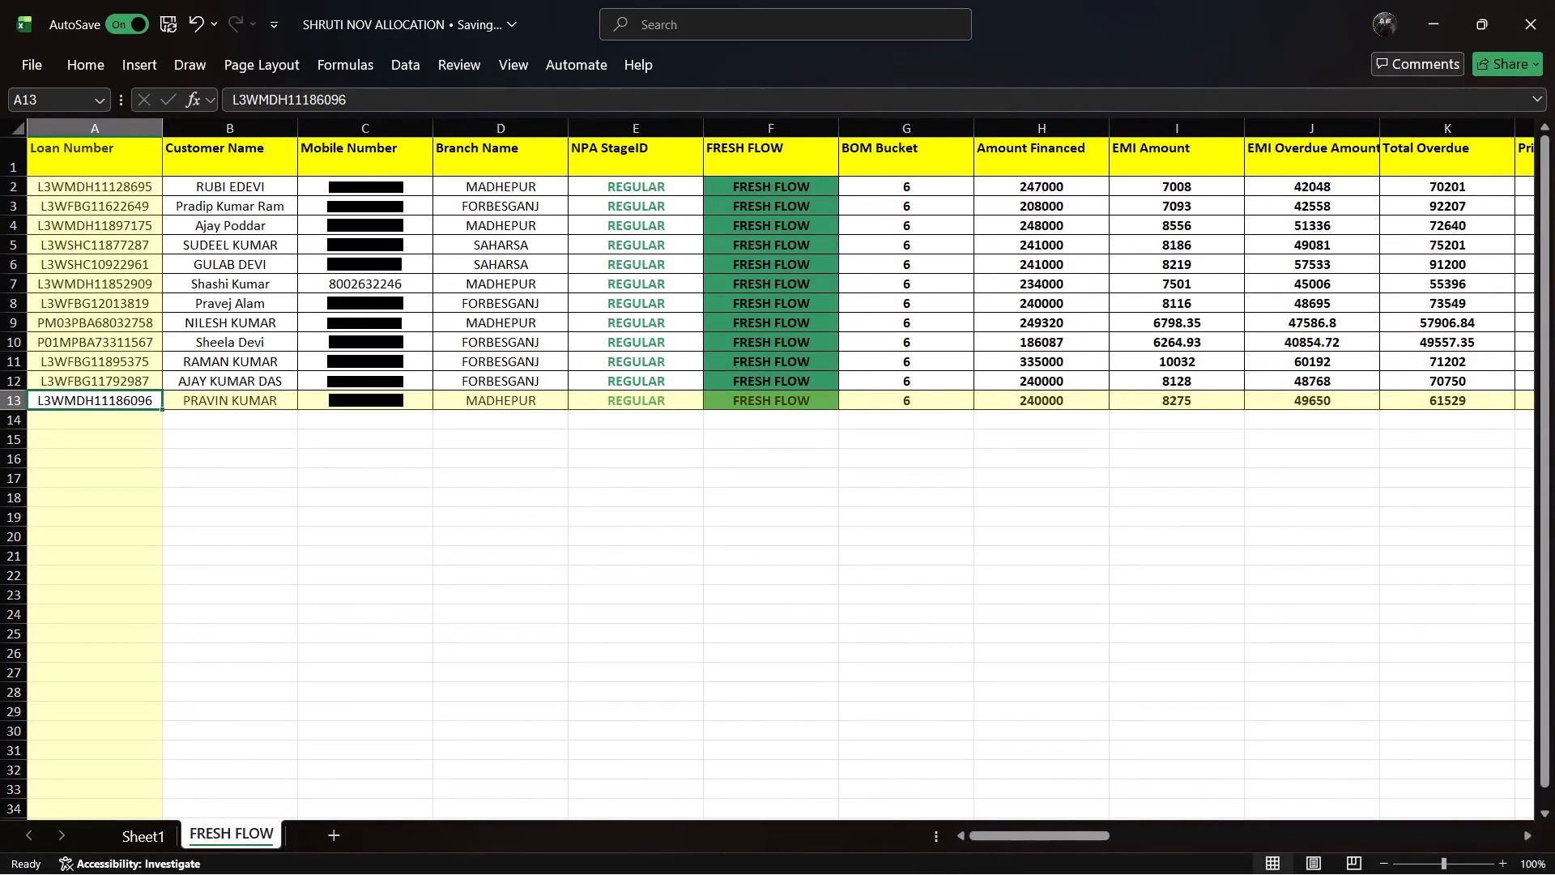
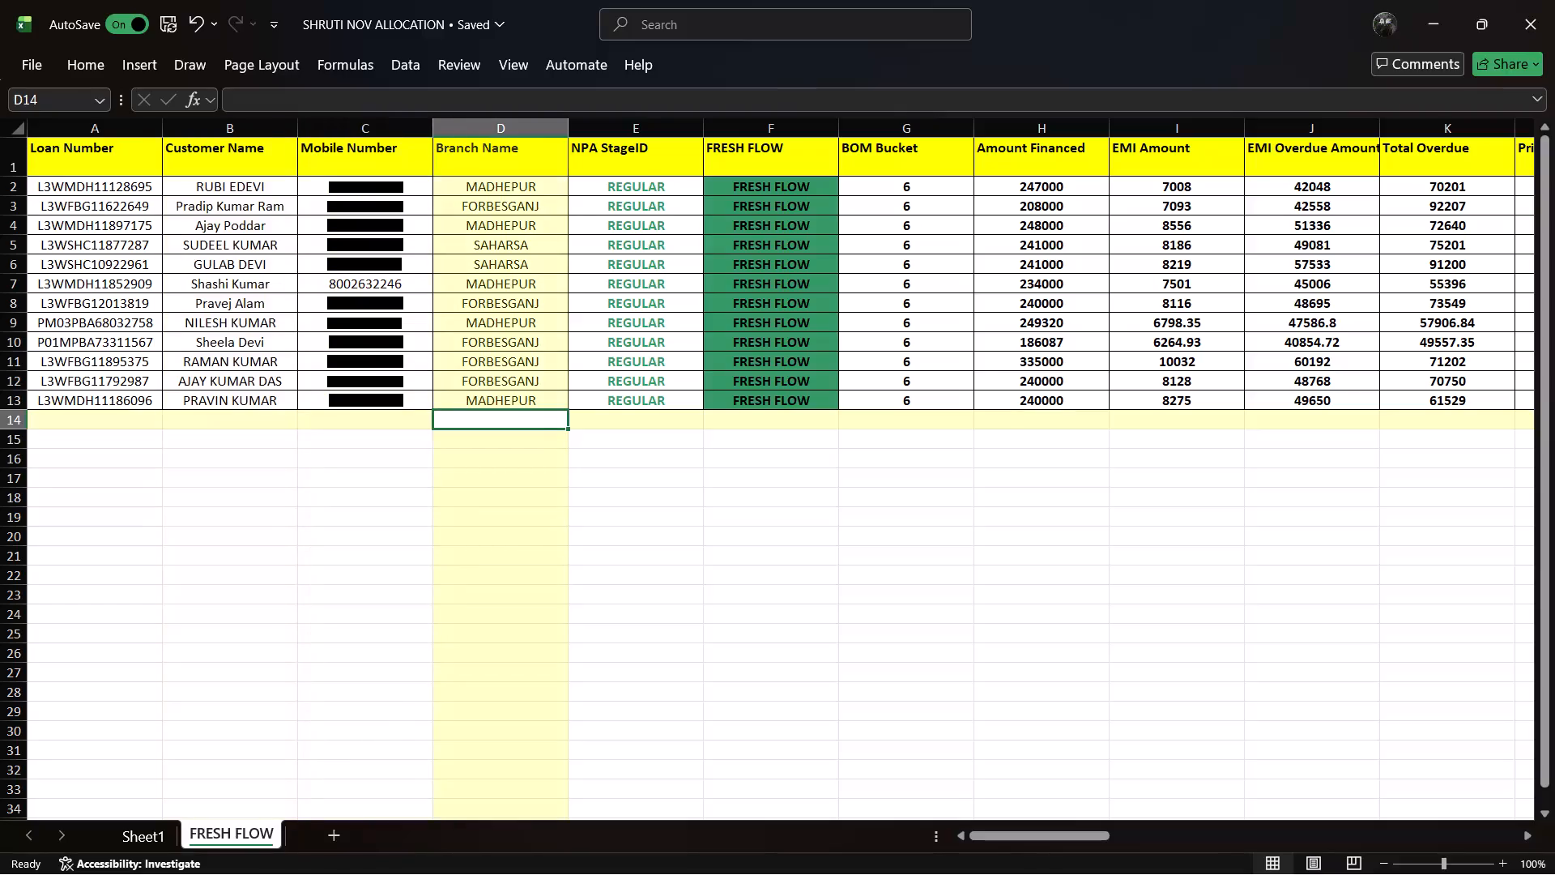
# Review the row 12 record on FRESH FLOW from Branch Name across to the column after CALLING DATE.
pyautogui.press('Up')
pyautogui.press('Up')
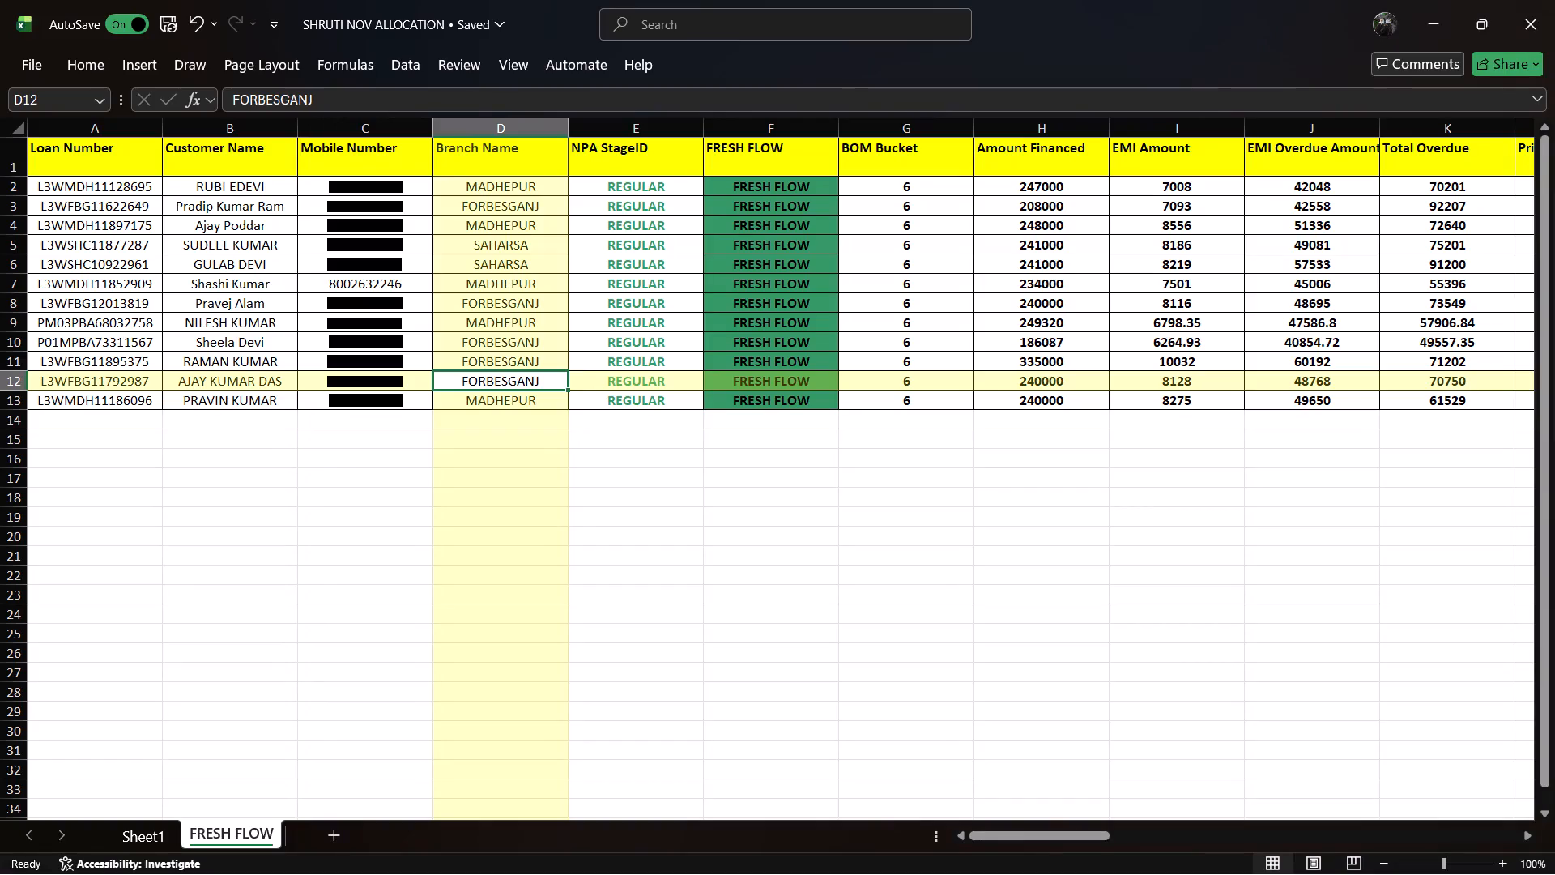
pyautogui.press('Right')
pyautogui.press('Right')
pyautogui.press('Right')
pyautogui.press('Right')
pyautogui.press('Right')
pyautogui.press('Right')
pyautogui.press('Right')
pyautogui.press('Right')
pyautogui.press('Right')
pyautogui.press('Right')
pyautogui.press('Right')
pyautogui.press('Right')
pyautogui.press('Right')
pyautogui.press('Right')
pyautogui.press('Right')
pyautogui.press('Right')
pyautogui.press('Right')
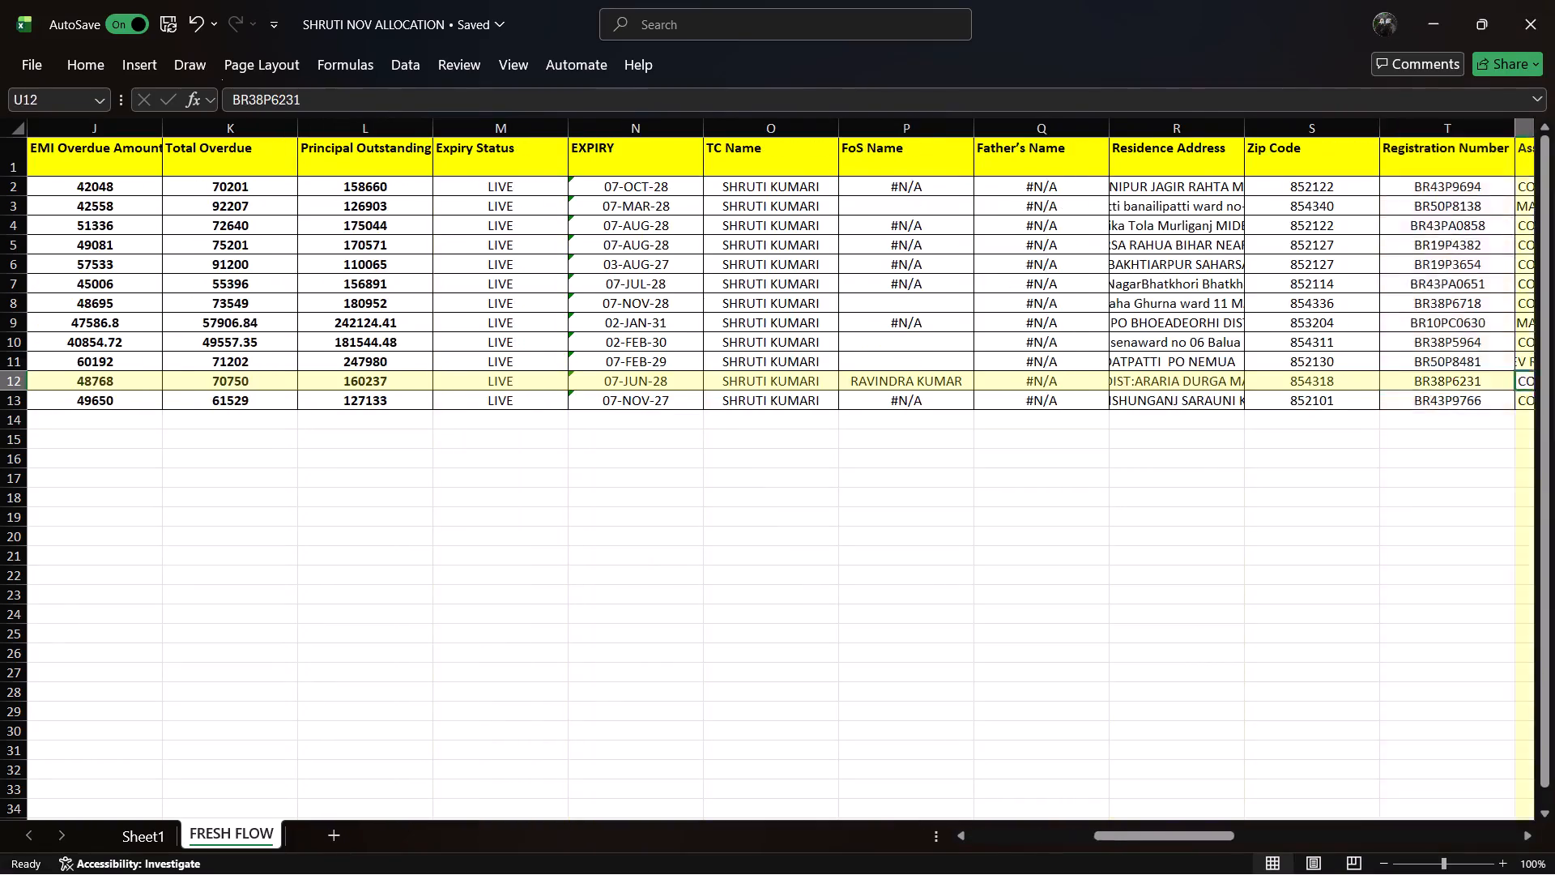
pyautogui.press('Right')
pyautogui.press('Right')
pyautogui.press('Right')
pyautogui.press('Right')
pyautogui.press('Right')
pyautogui.press('Right')
pyautogui.press('Right')
pyautogui.press('Right')
pyautogui.press('Right')
pyautogui.press('Right')
pyautogui.press('Right')
pyautogui.press('Right')
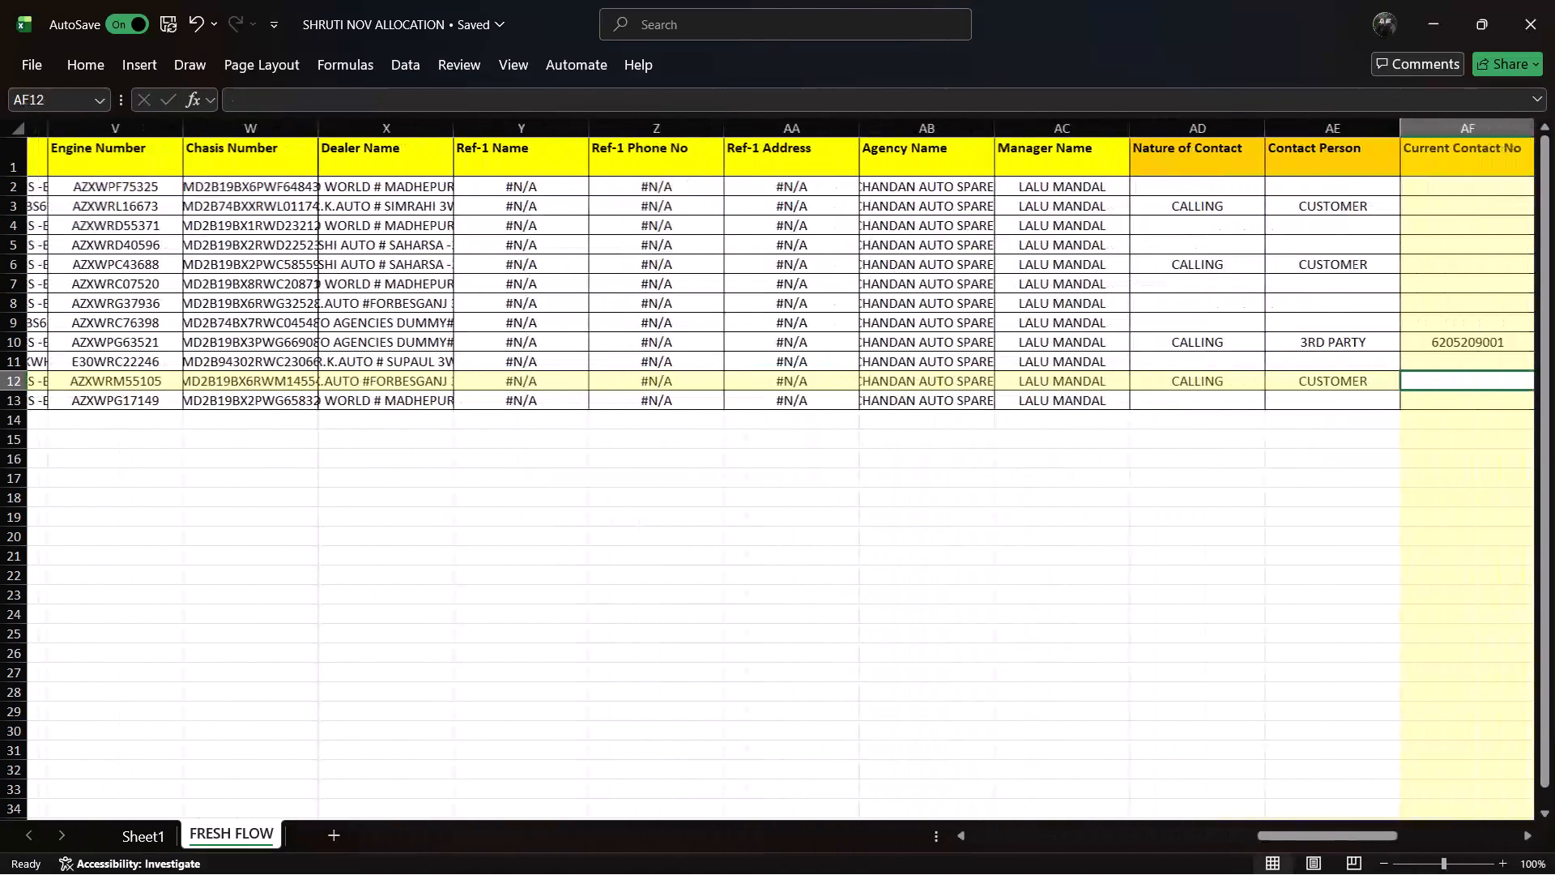
pyautogui.press('Right')
pyautogui.press('Right')
pyautogui.press('Right')
pyautogui.press('Right')
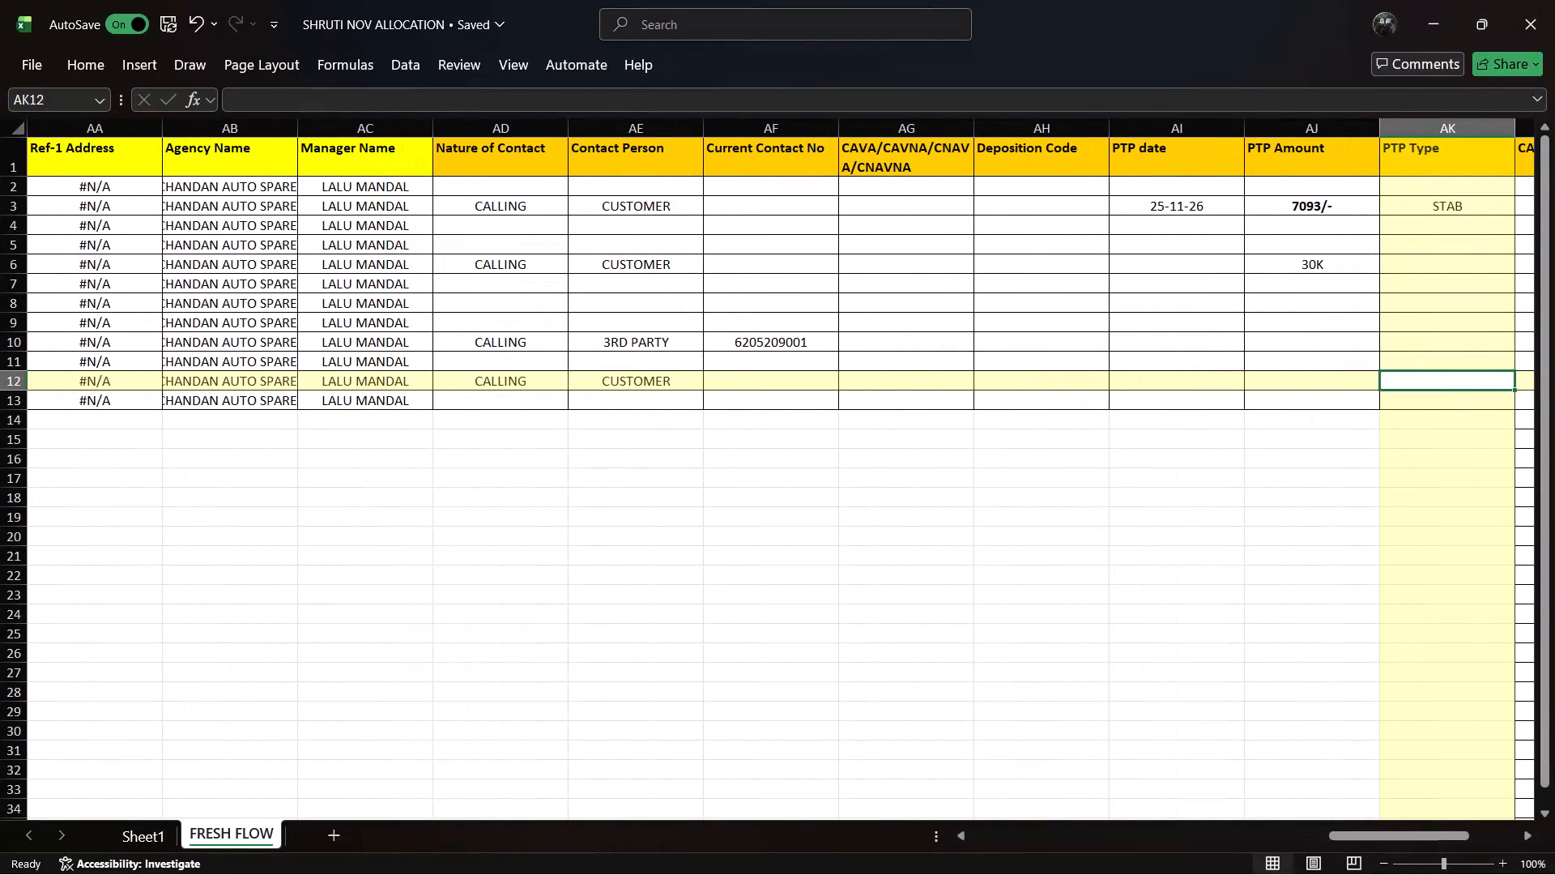
pyautogui.press('Right')
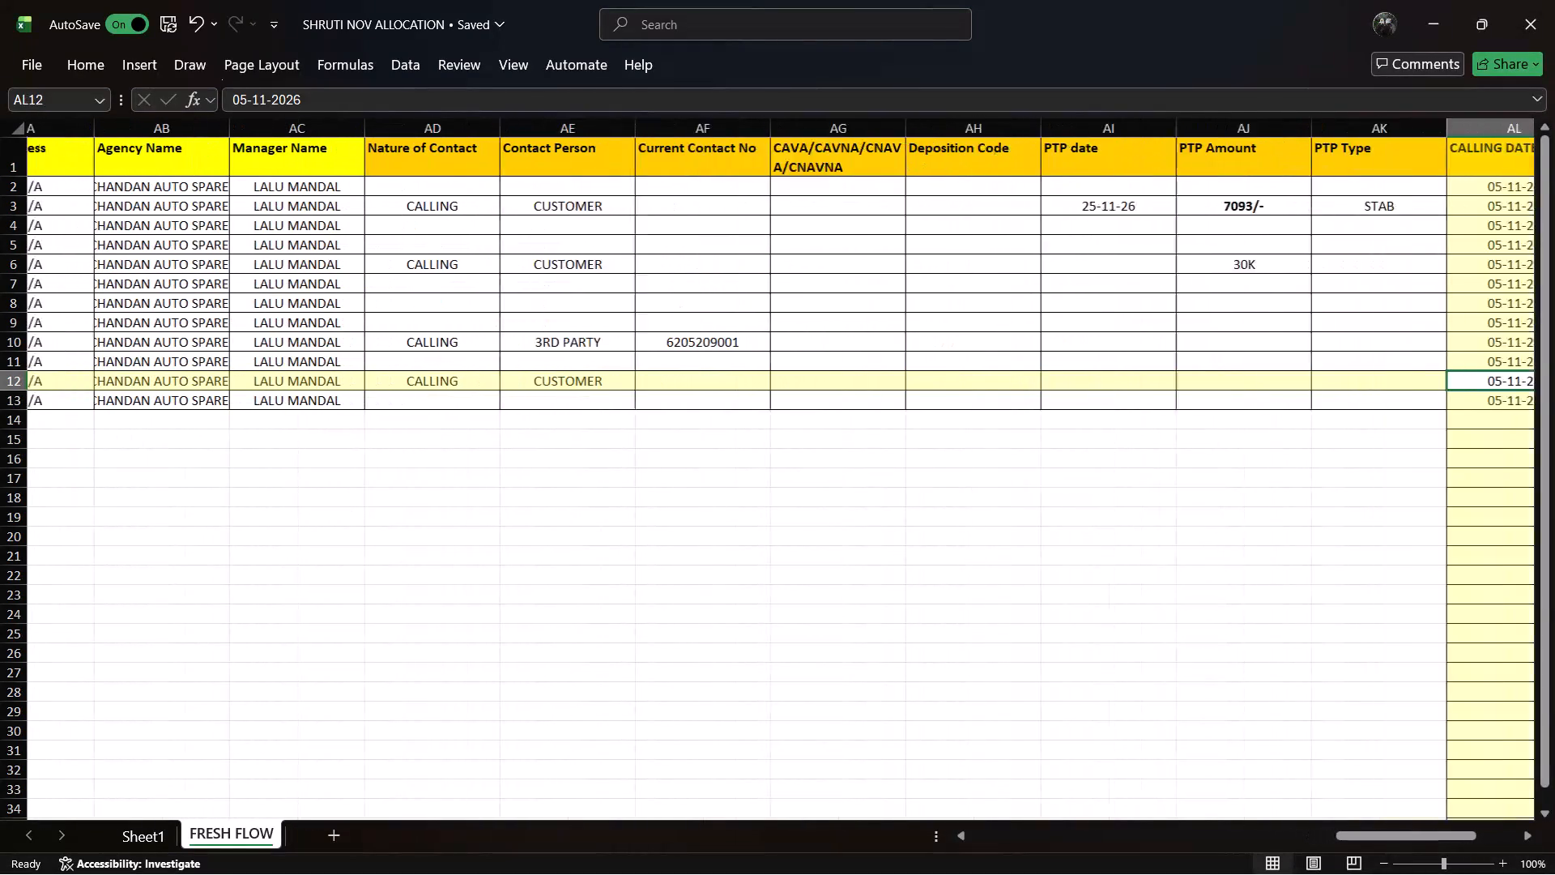
pyautogui.press('Right')
# Return to the Loan Number at the start of row 12 and save the workbook.
pyautogui.press('Left')
pyautogui.press('Left')
pyautogui.press('Left')
pyautogui.press('Left')
pyautogui.press('Left')
pyautogui.press('Left')
pyautogui.press('Left')
pyautogui.press('Left')
pyautogui.press('Left')
pyautogui.press('Left')
pyautogui.press('Left')
pyautogui.press('Left')
pyautogui.press('Left')
pyautogui.press('Left')
pyautogui.press('Left')
pyautogui.press('Left')
pyautogui.press('Left')
pyautogui.press('Left')
pyautogui.press('Left')
pyautogui.press('Left')
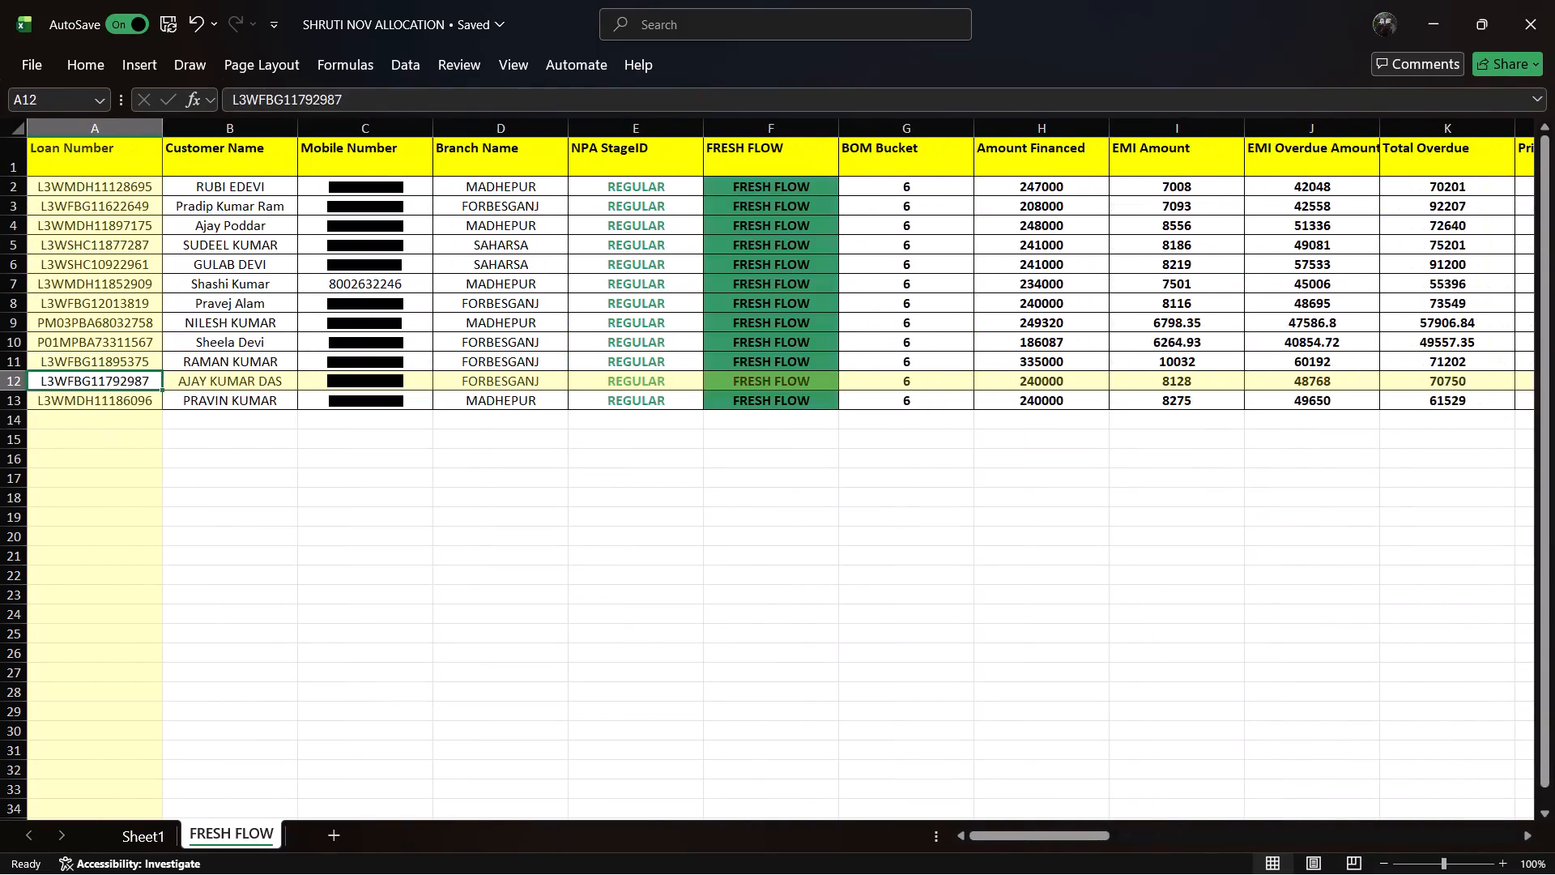
pyautogui.hotkey('ctrl', 's')
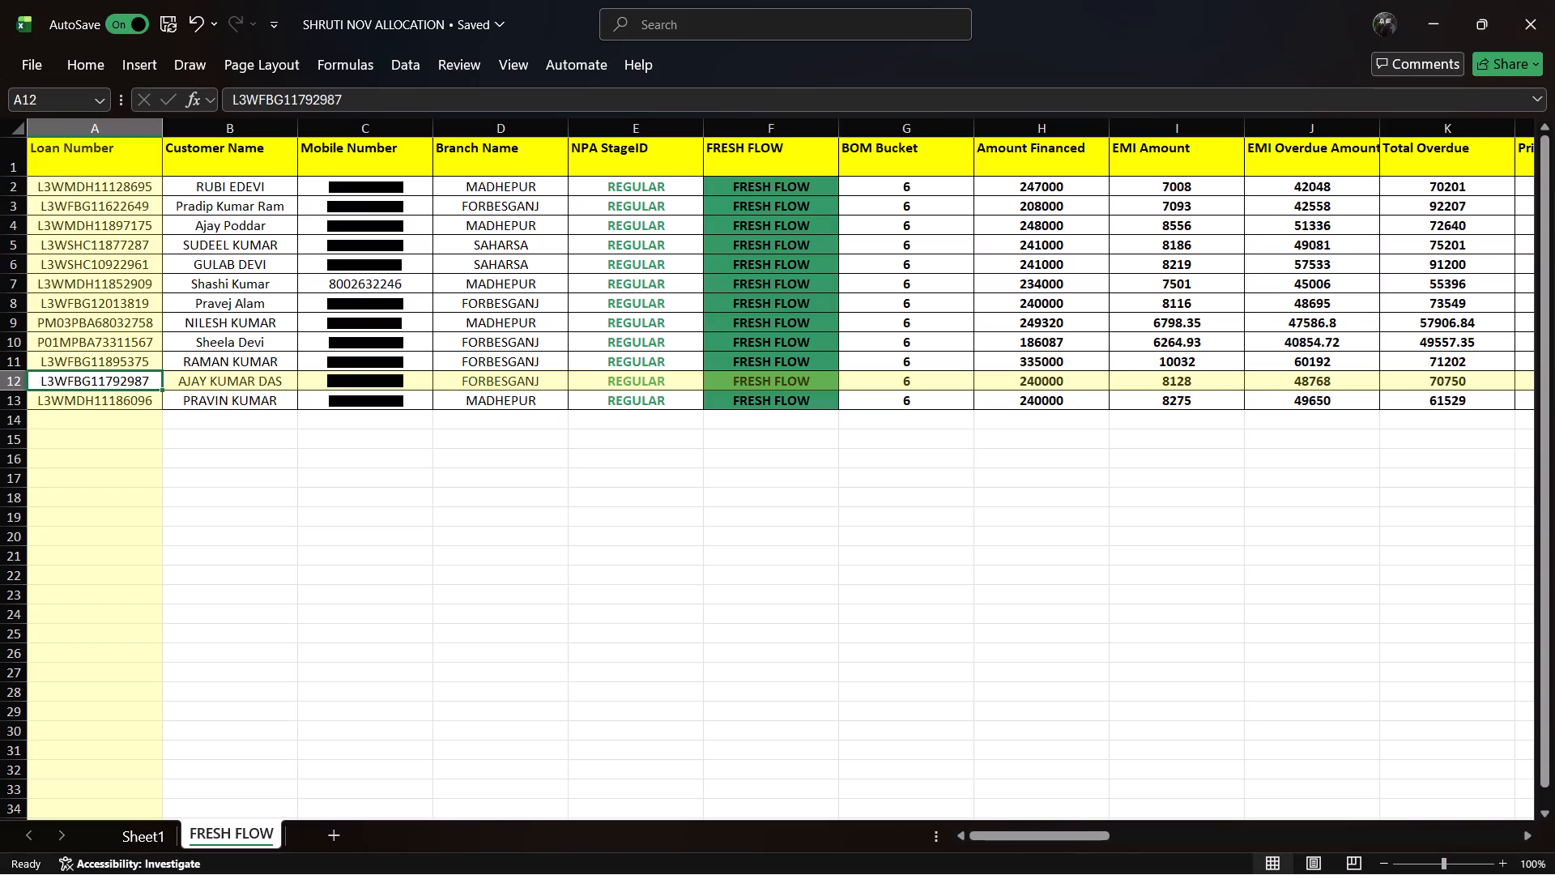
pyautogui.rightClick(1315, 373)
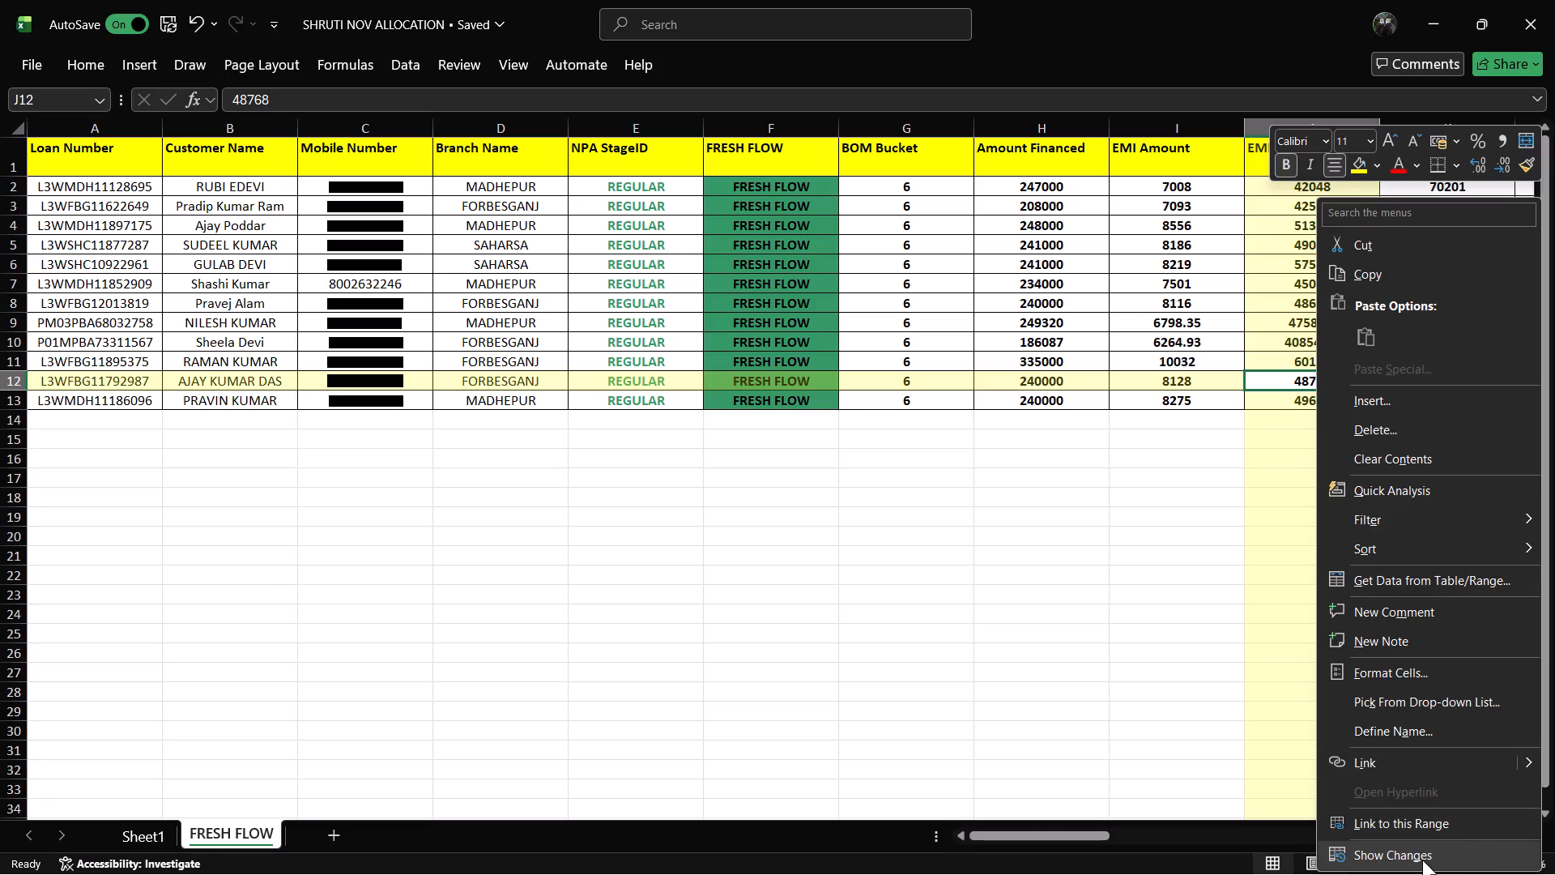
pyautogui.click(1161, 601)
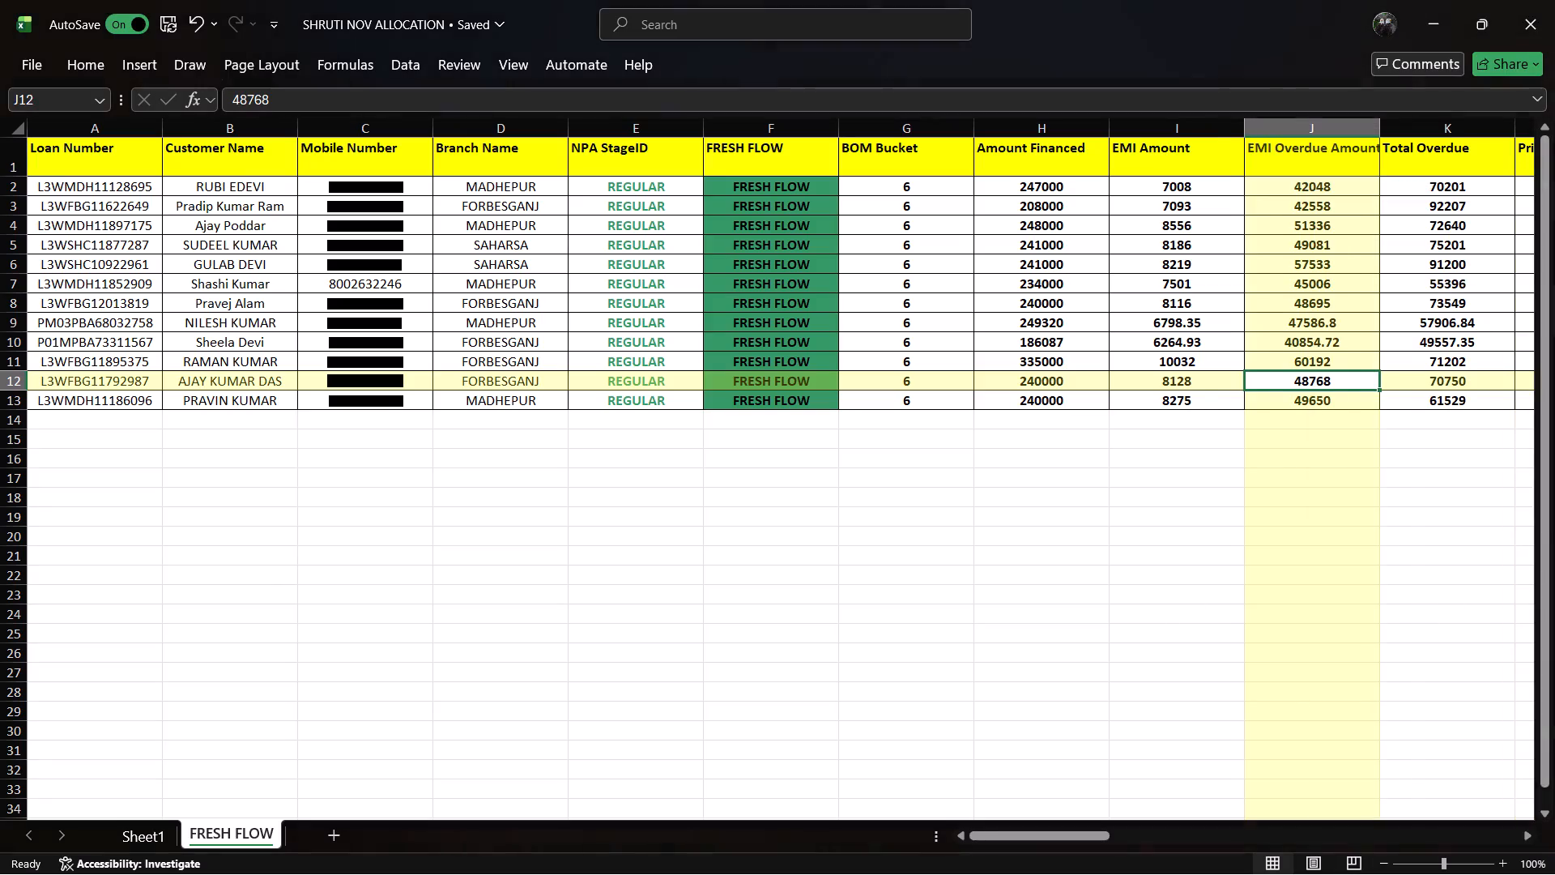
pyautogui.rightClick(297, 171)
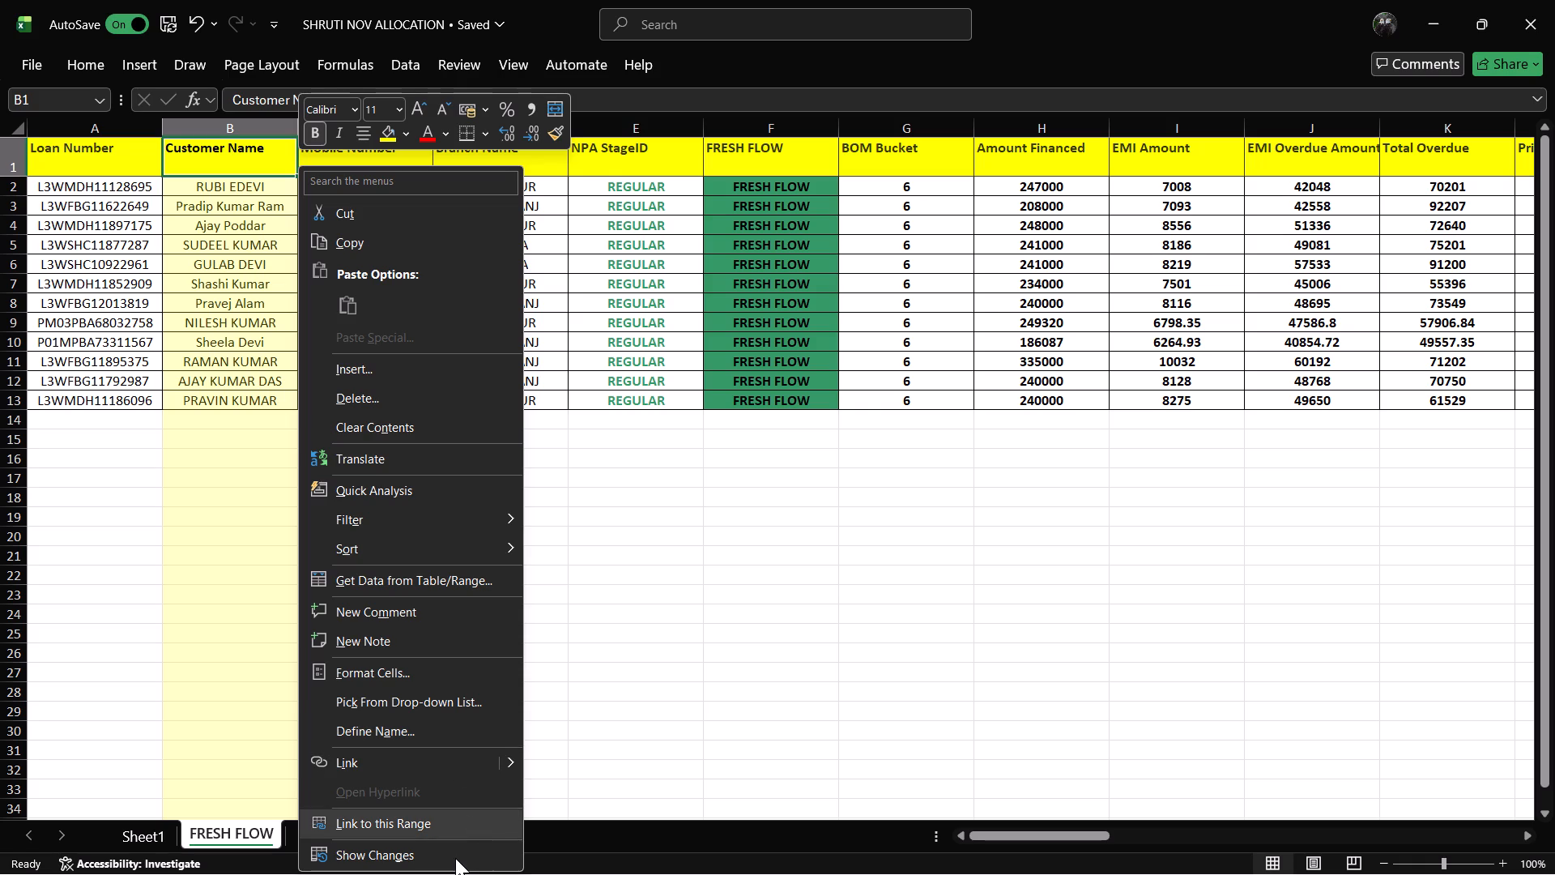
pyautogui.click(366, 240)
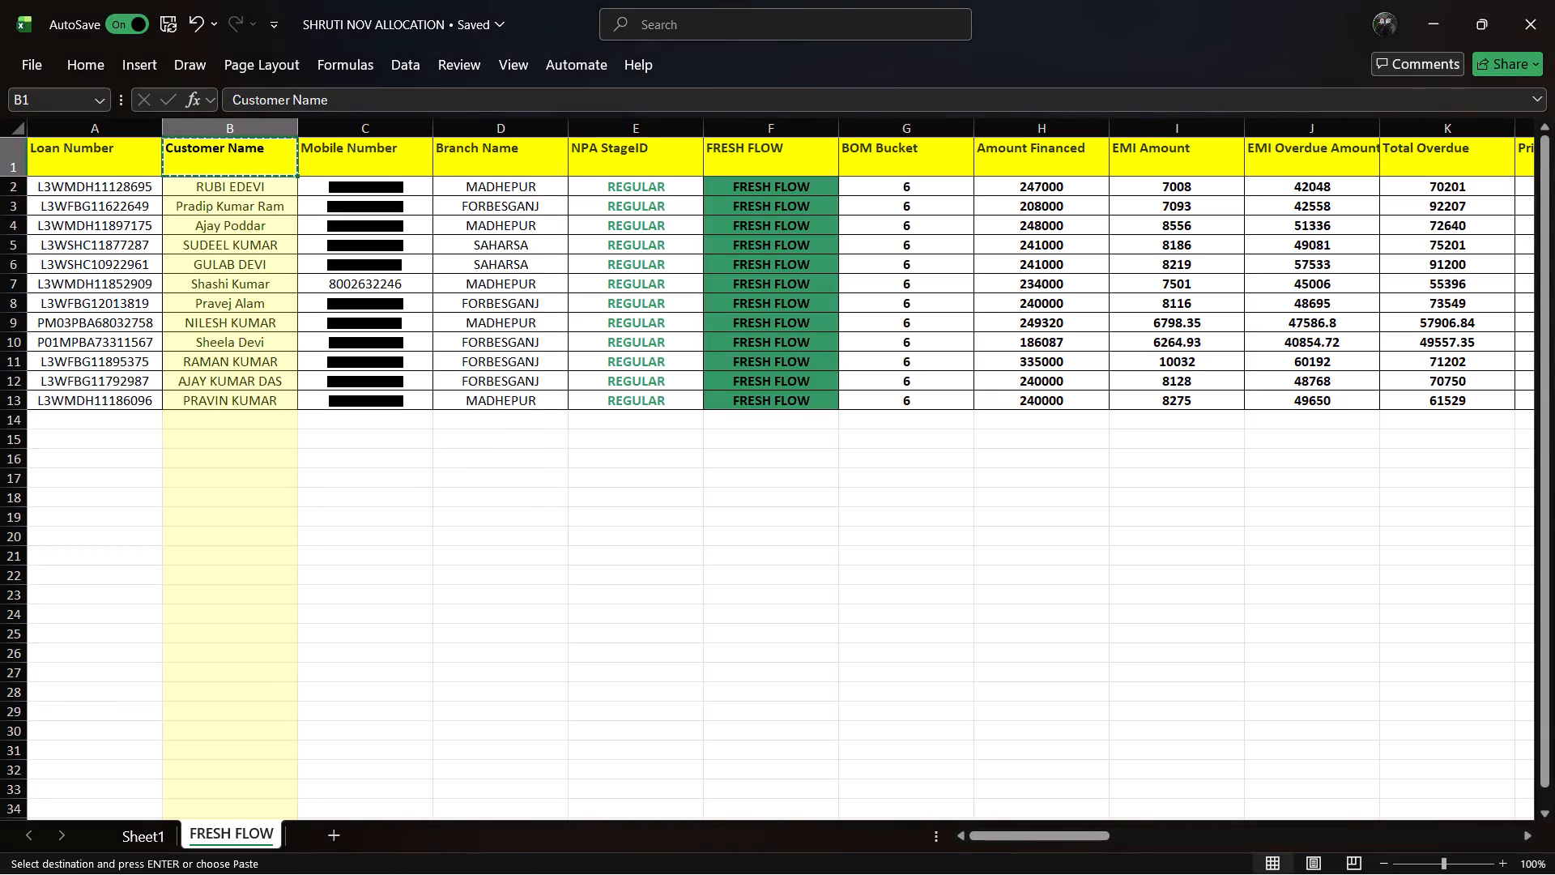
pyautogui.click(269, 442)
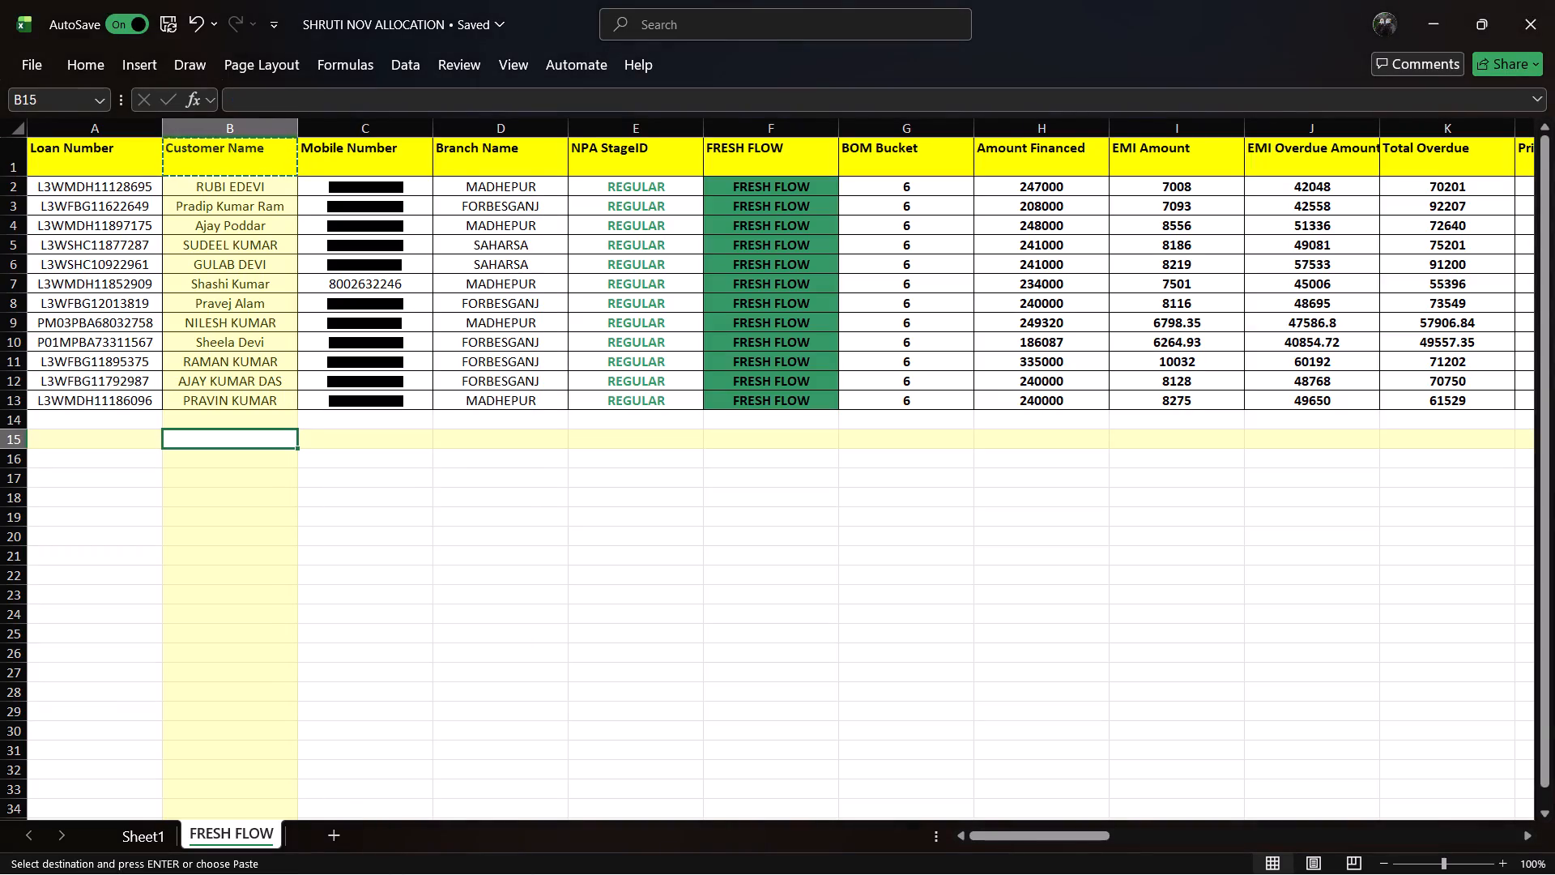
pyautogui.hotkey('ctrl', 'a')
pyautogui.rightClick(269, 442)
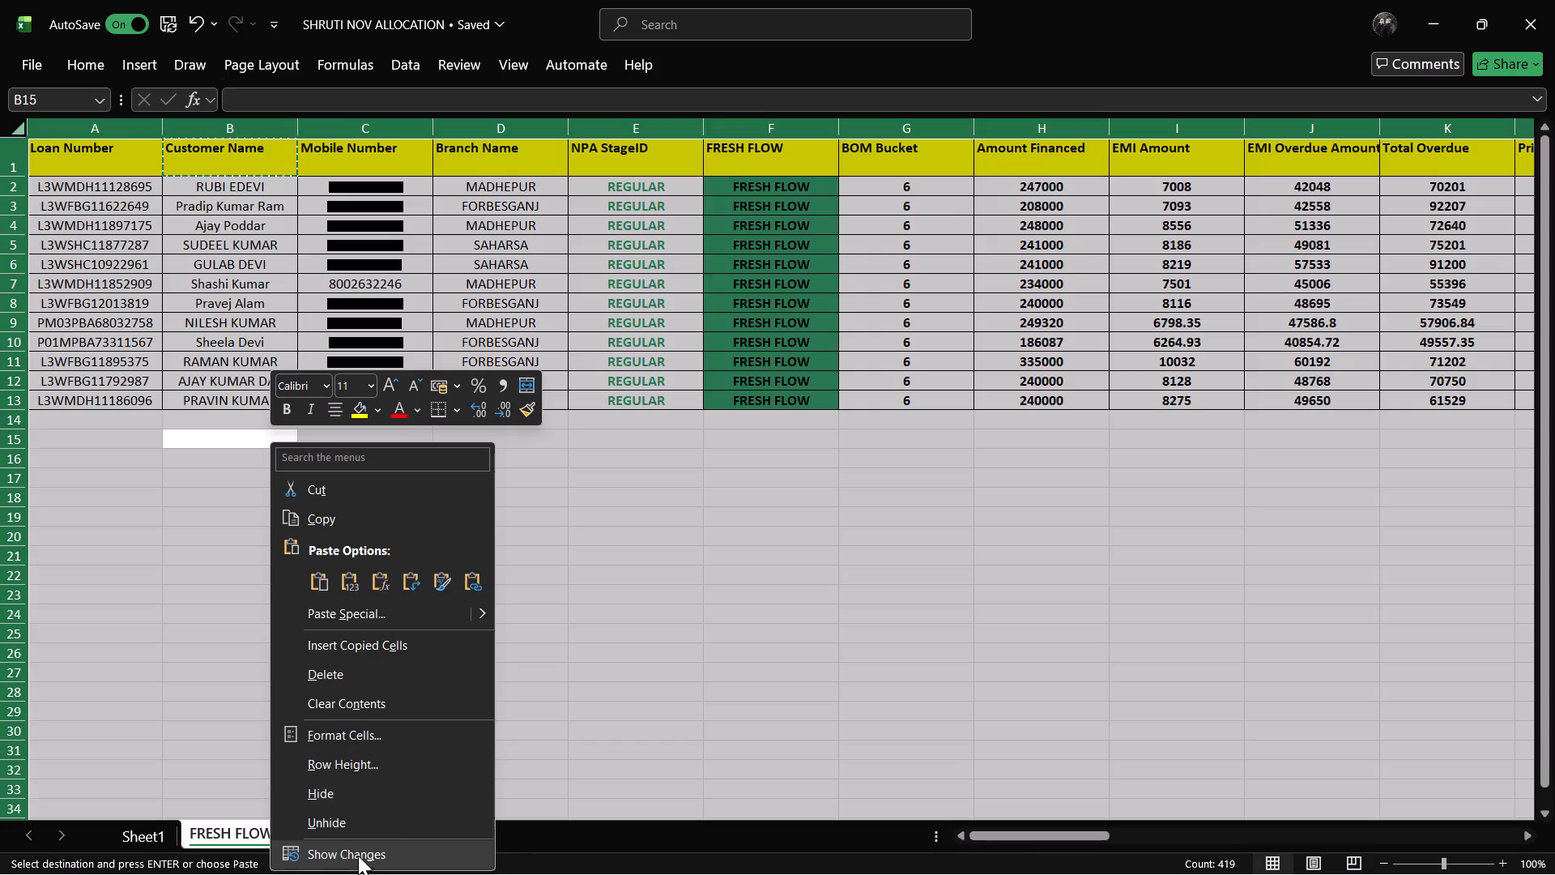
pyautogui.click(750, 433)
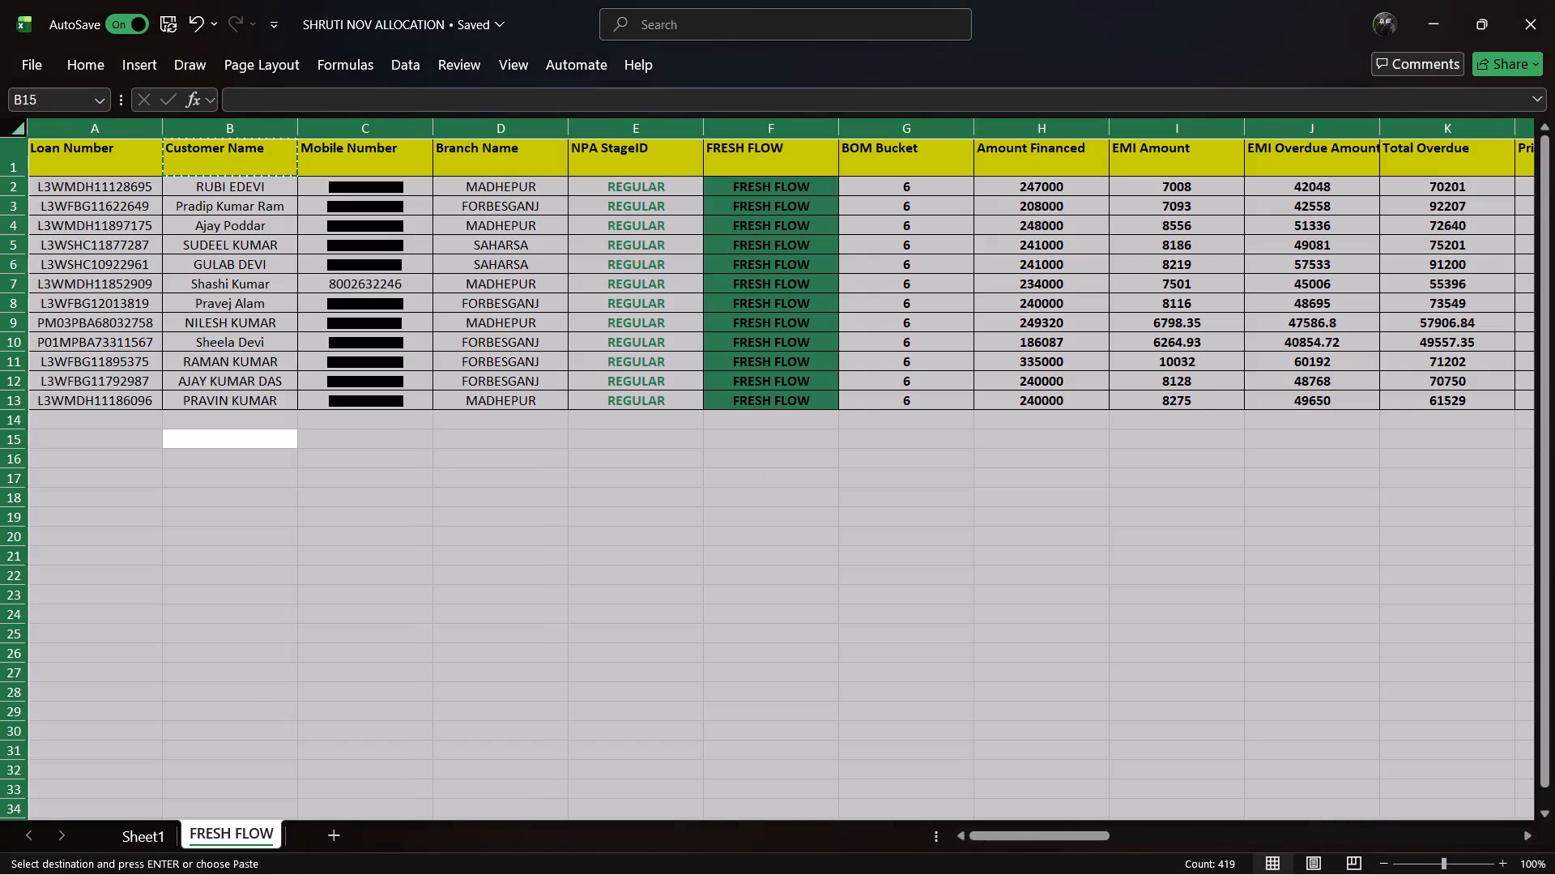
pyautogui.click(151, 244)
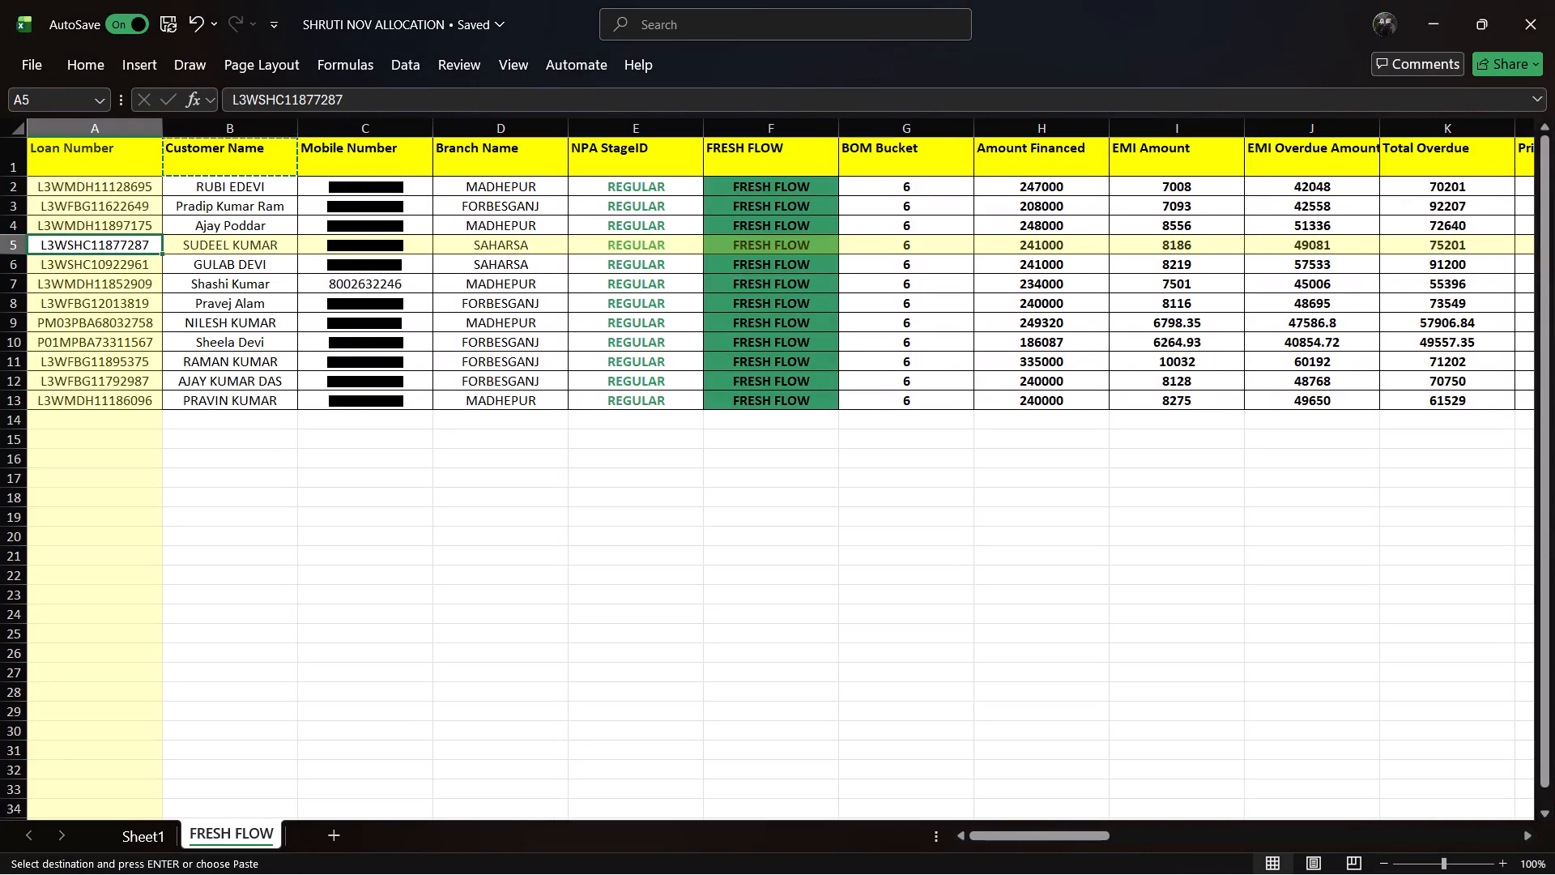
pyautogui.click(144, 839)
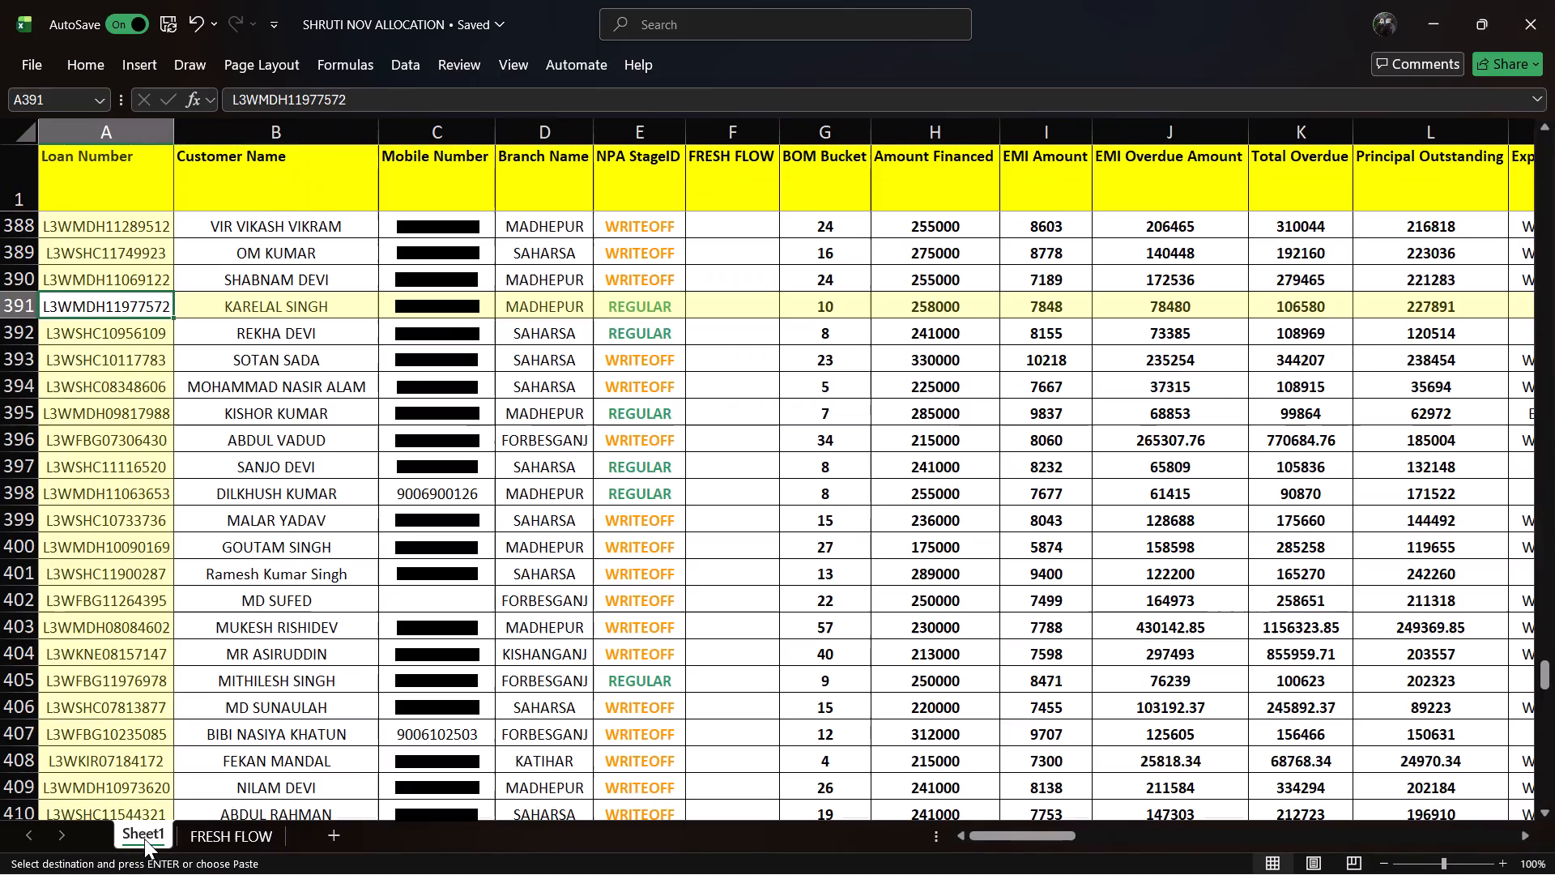
# Create a copy of the FRESH FLOW sheet in the SHRUTI NOV ALLOCATION workbook, placed before Sheet1.
pyautogui.click(217, 844)
pyautogui.click(217, 844)
pyautogui.rightClick(217, 844)
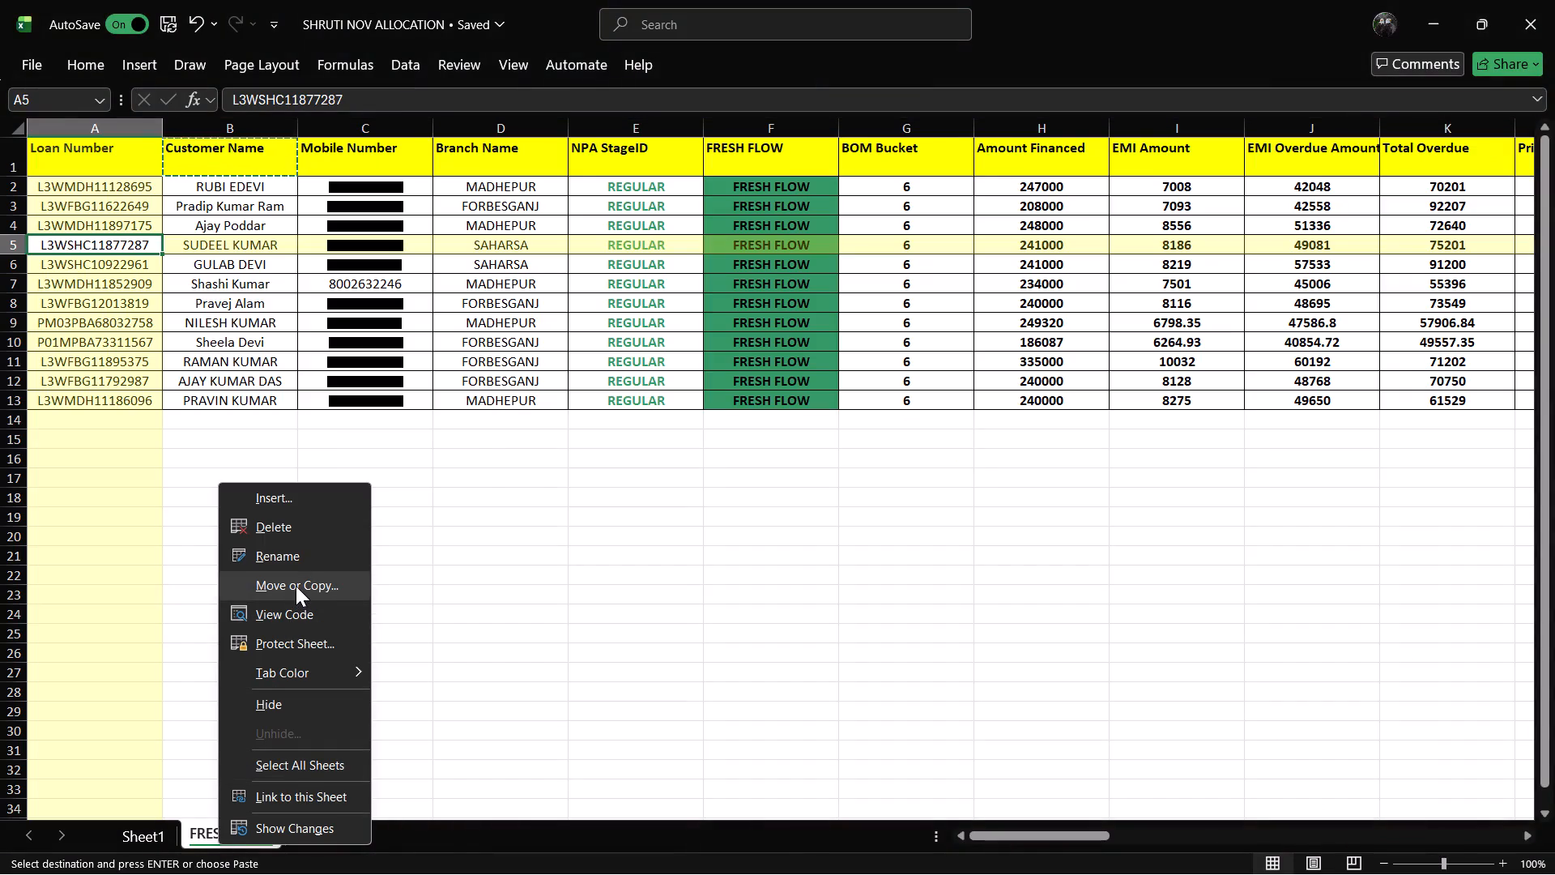
pyautogui.click(296, 586)
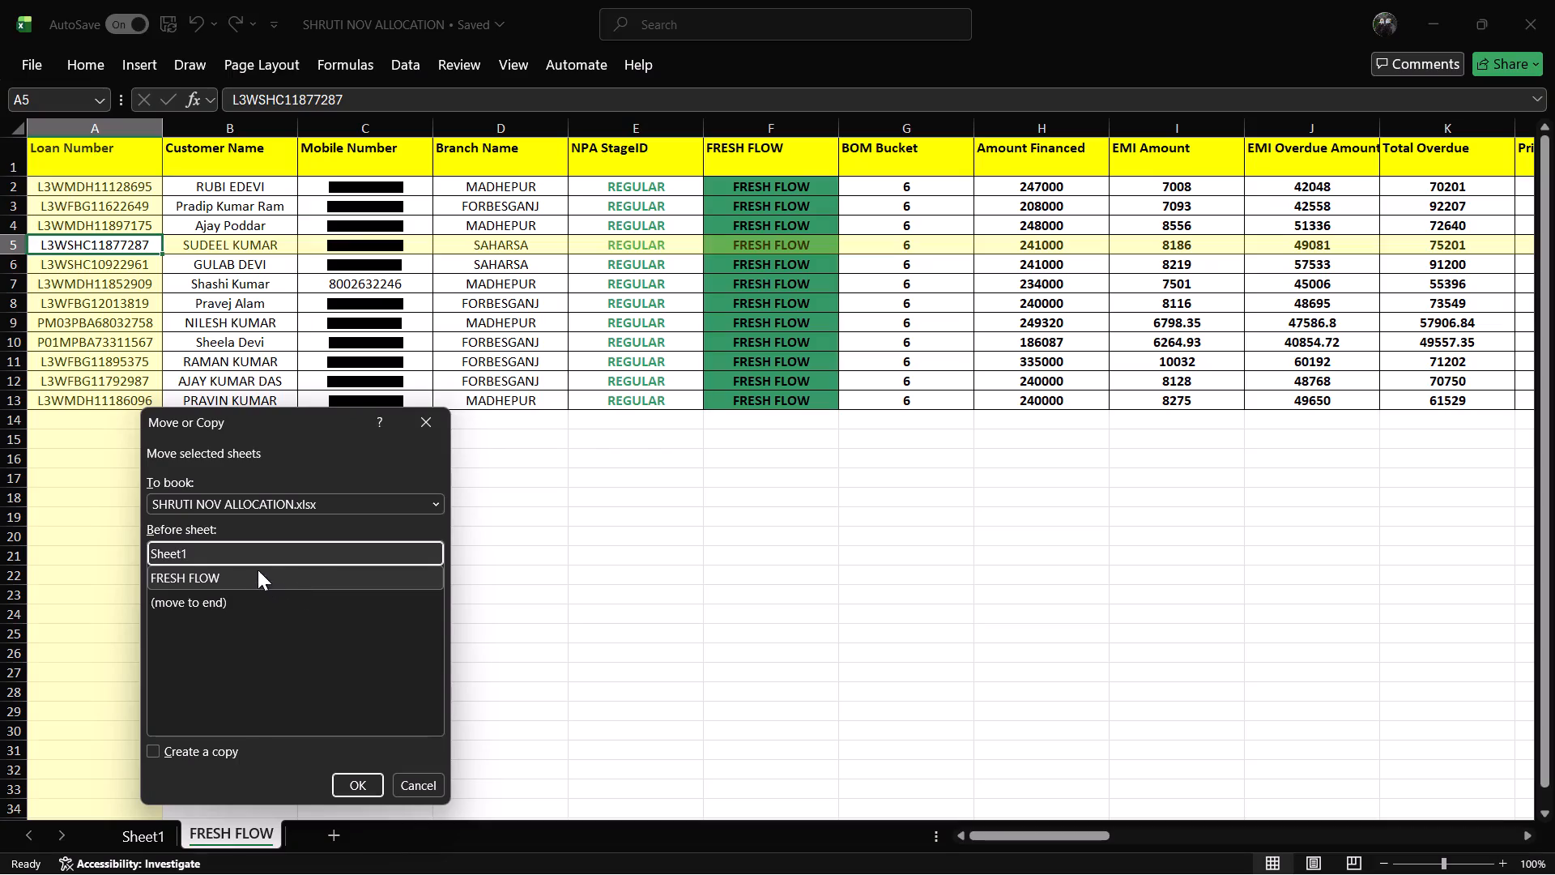
pyautogui.click(155, 748)
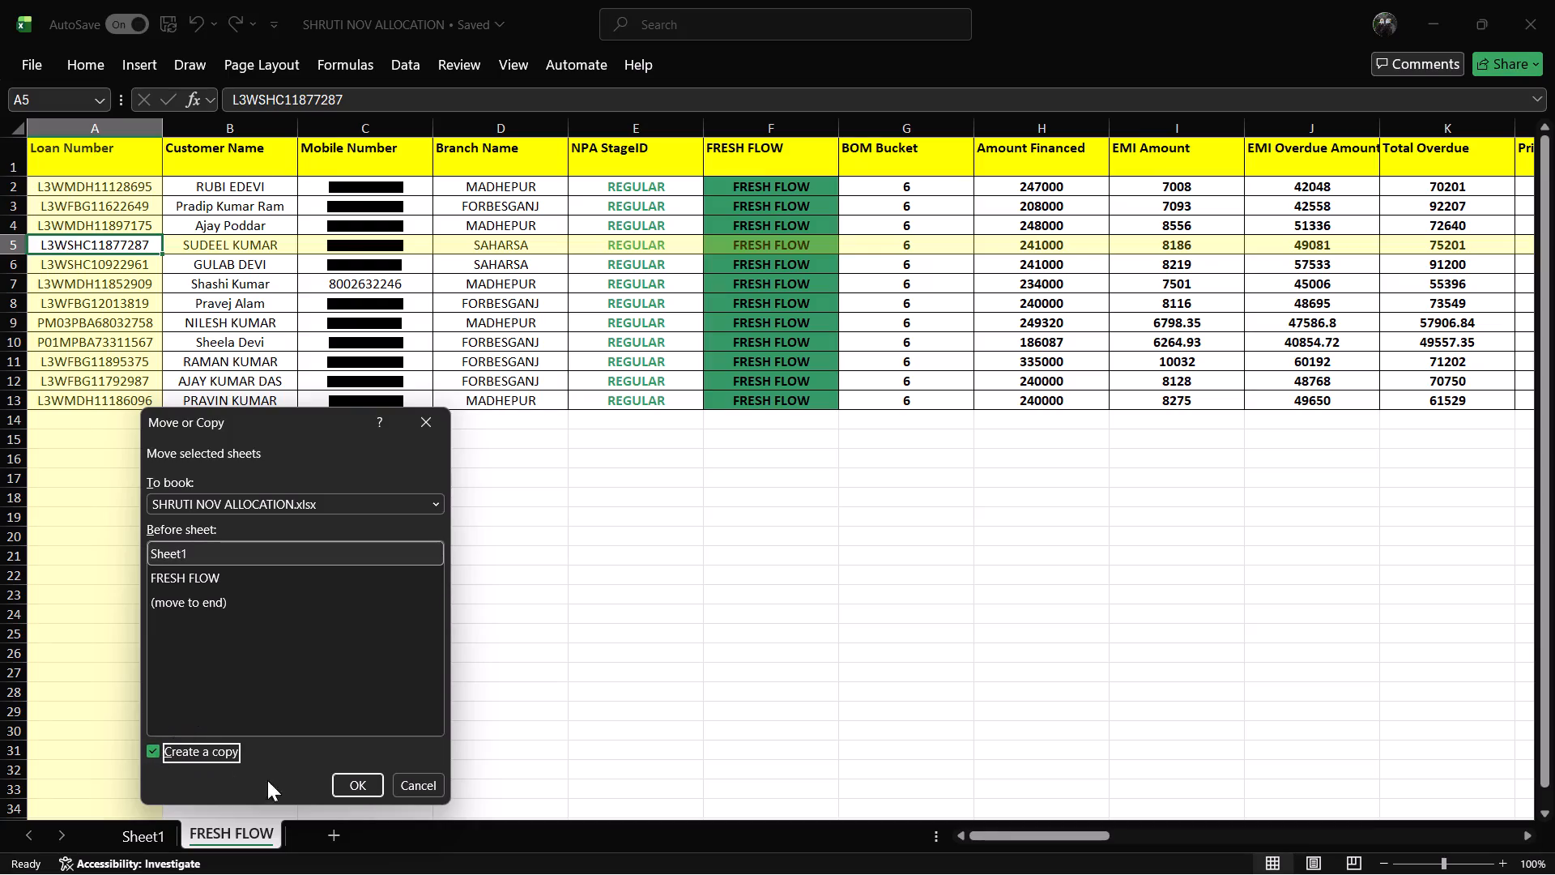
pyautogui.click(360, 785)
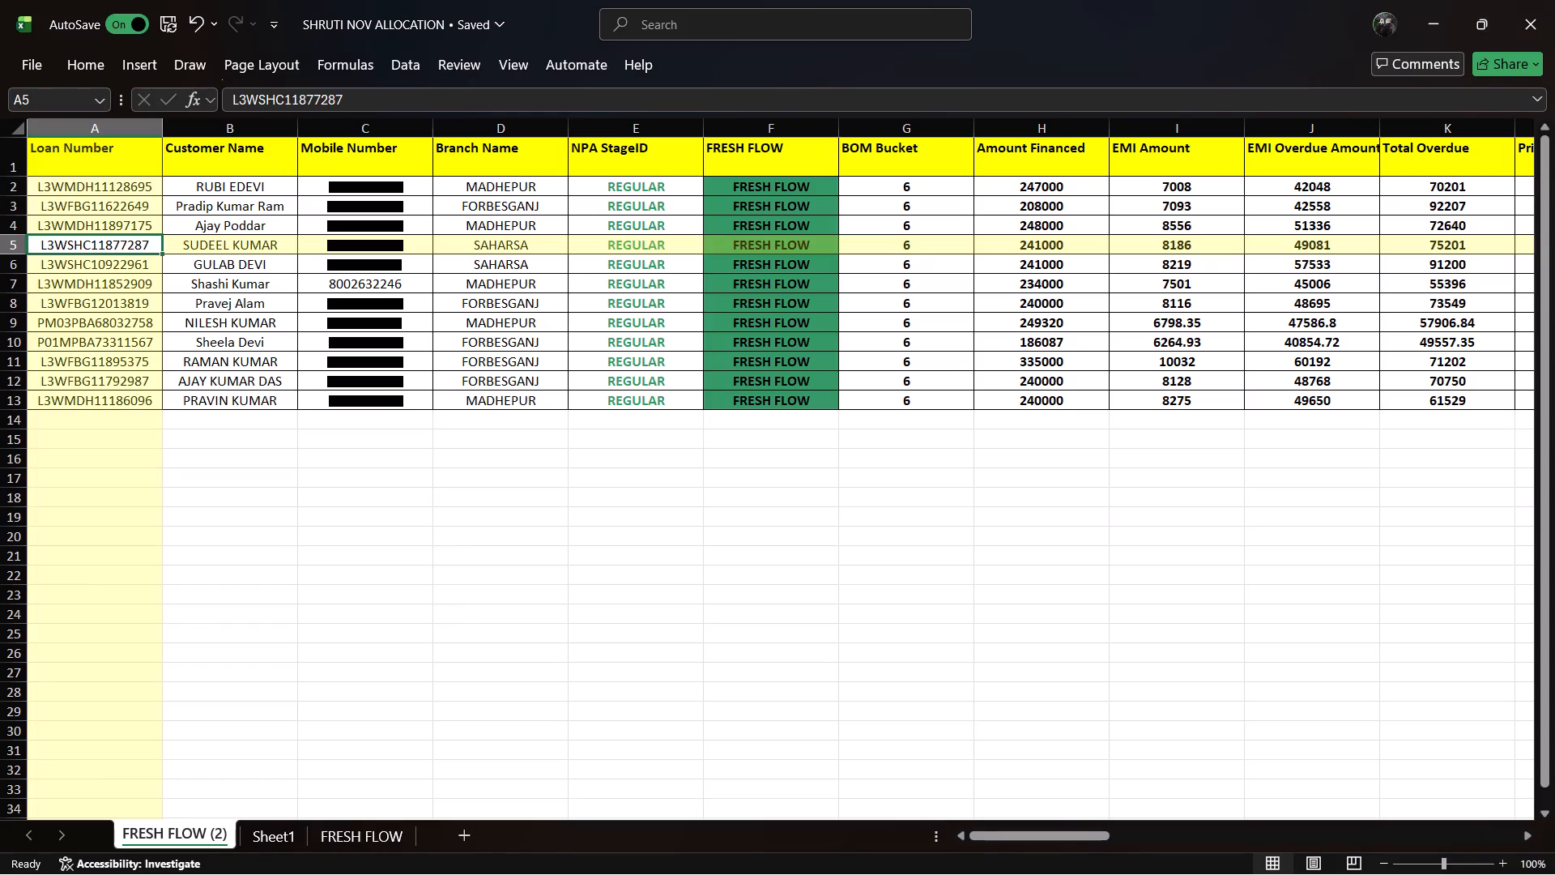
# Set up a copy of the workbook as an Excel Workbook with the file name BKT 6 FRESSFLO UPDATE.
pyautogui.click(28, 63)
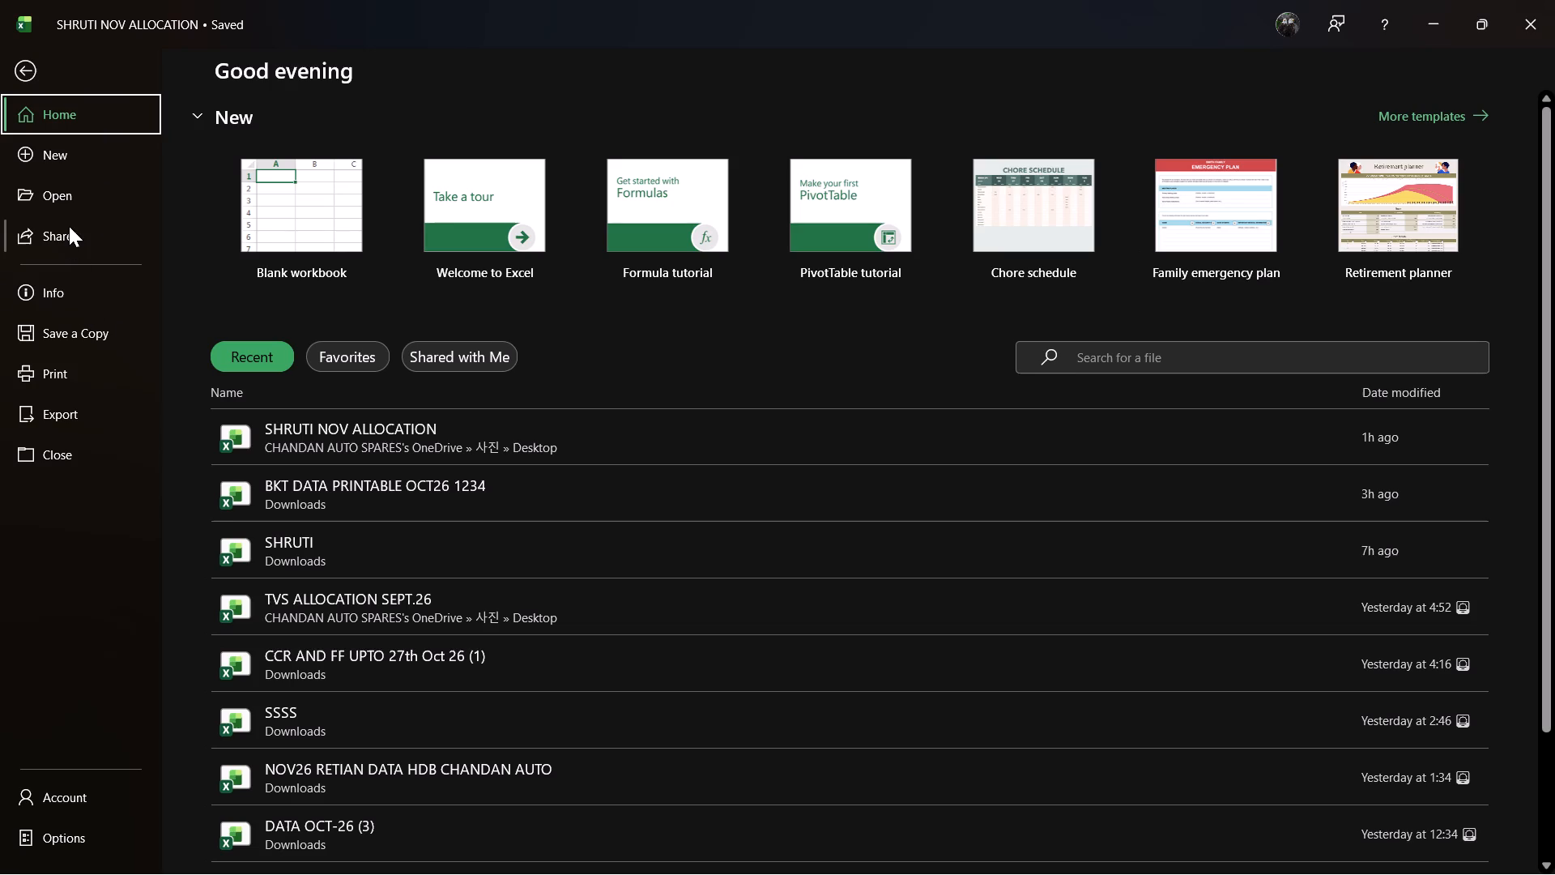
pyautogui.click(99, 330)
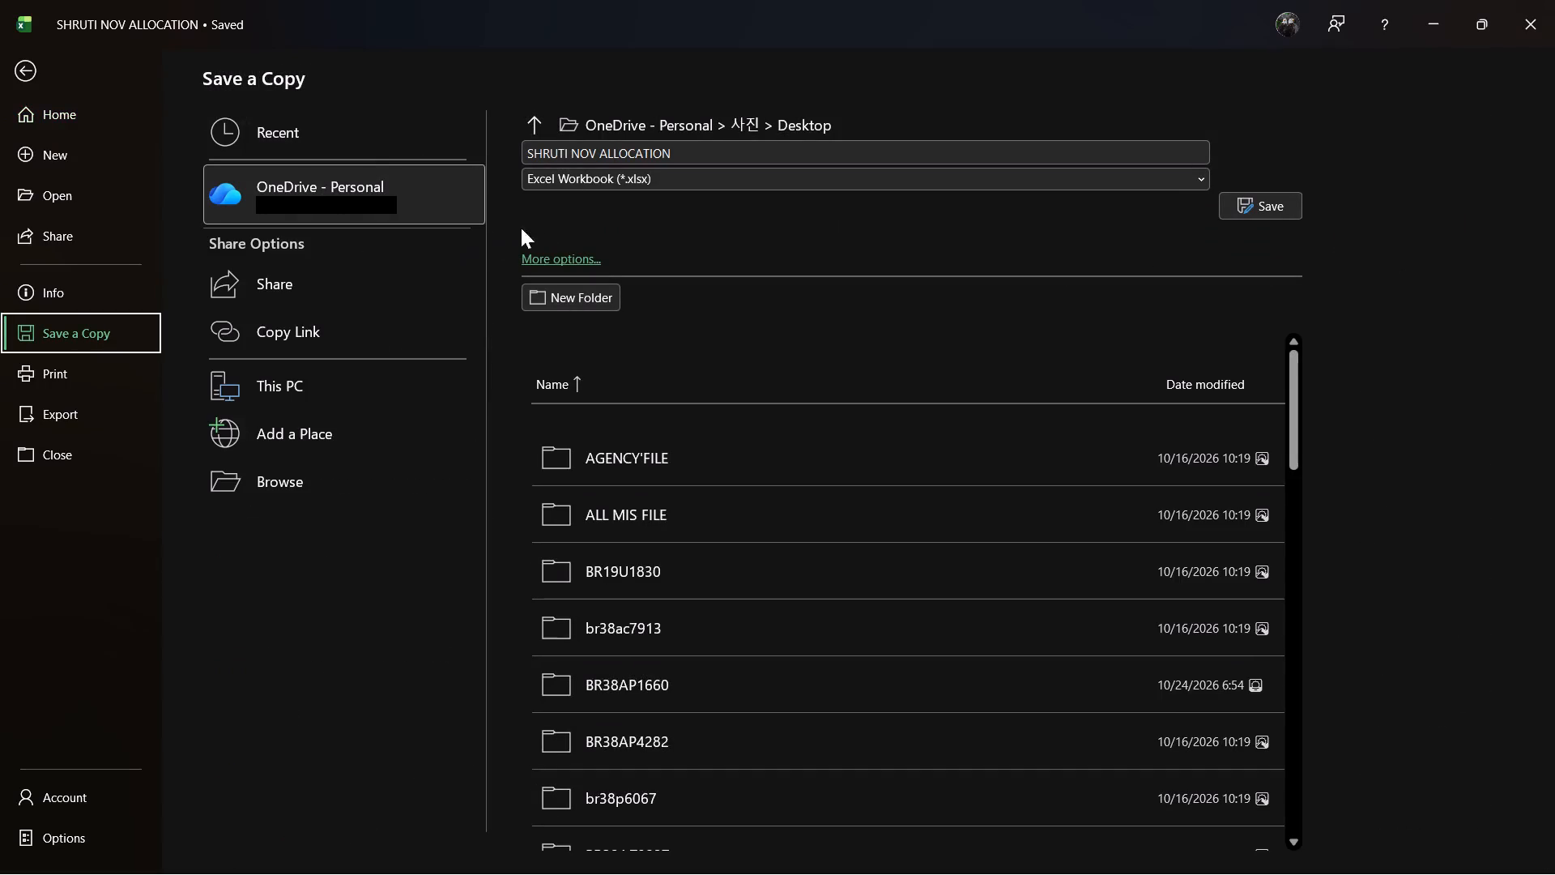
pyautogui.click(683, 151)
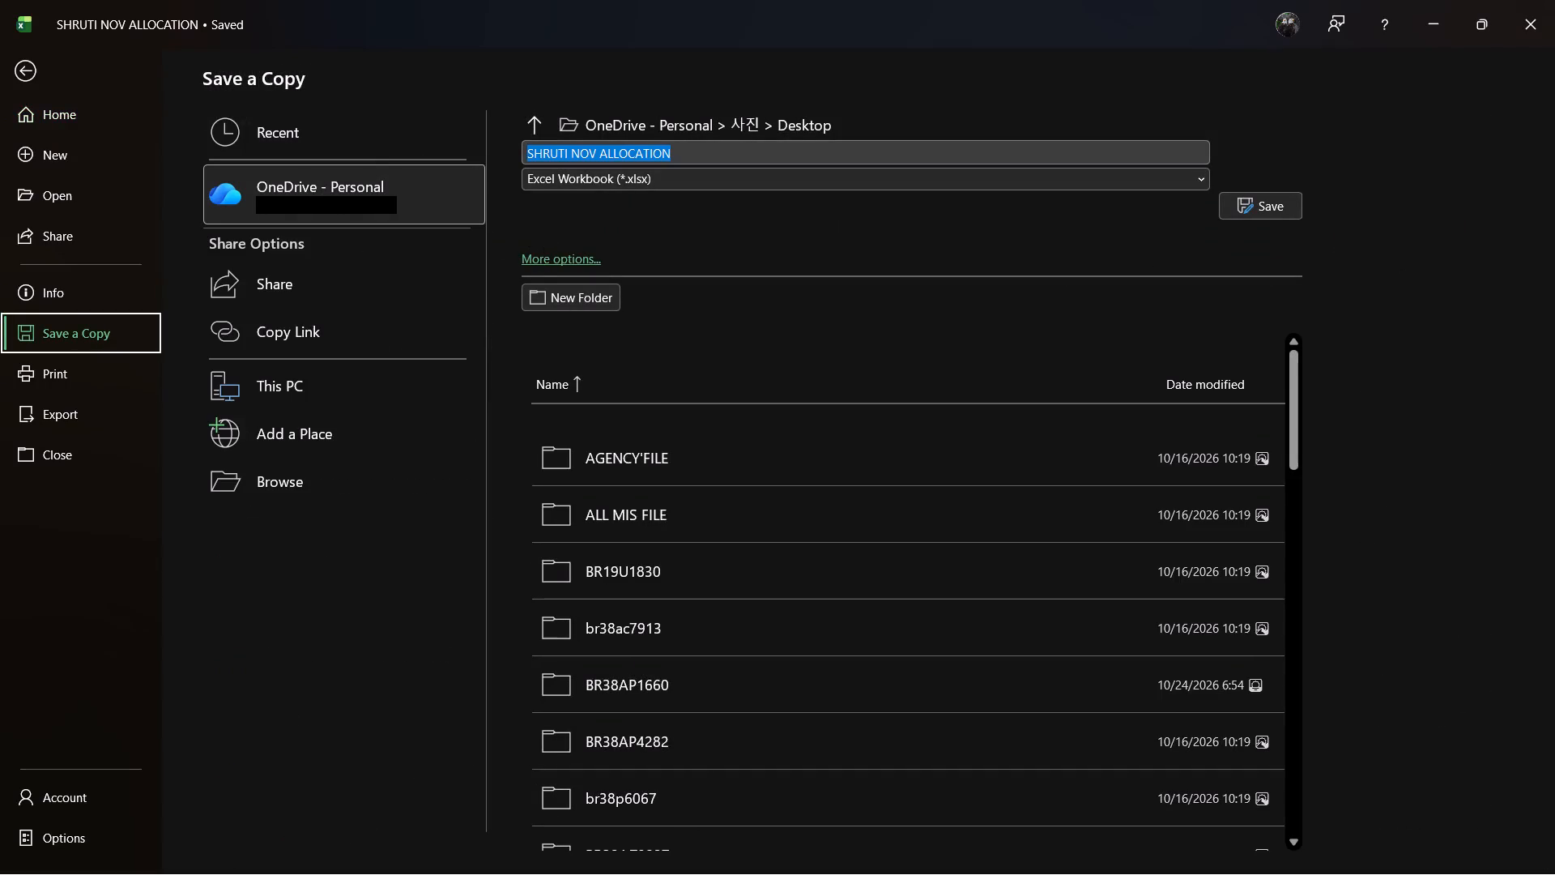
pyautogui.press('BackSpace')
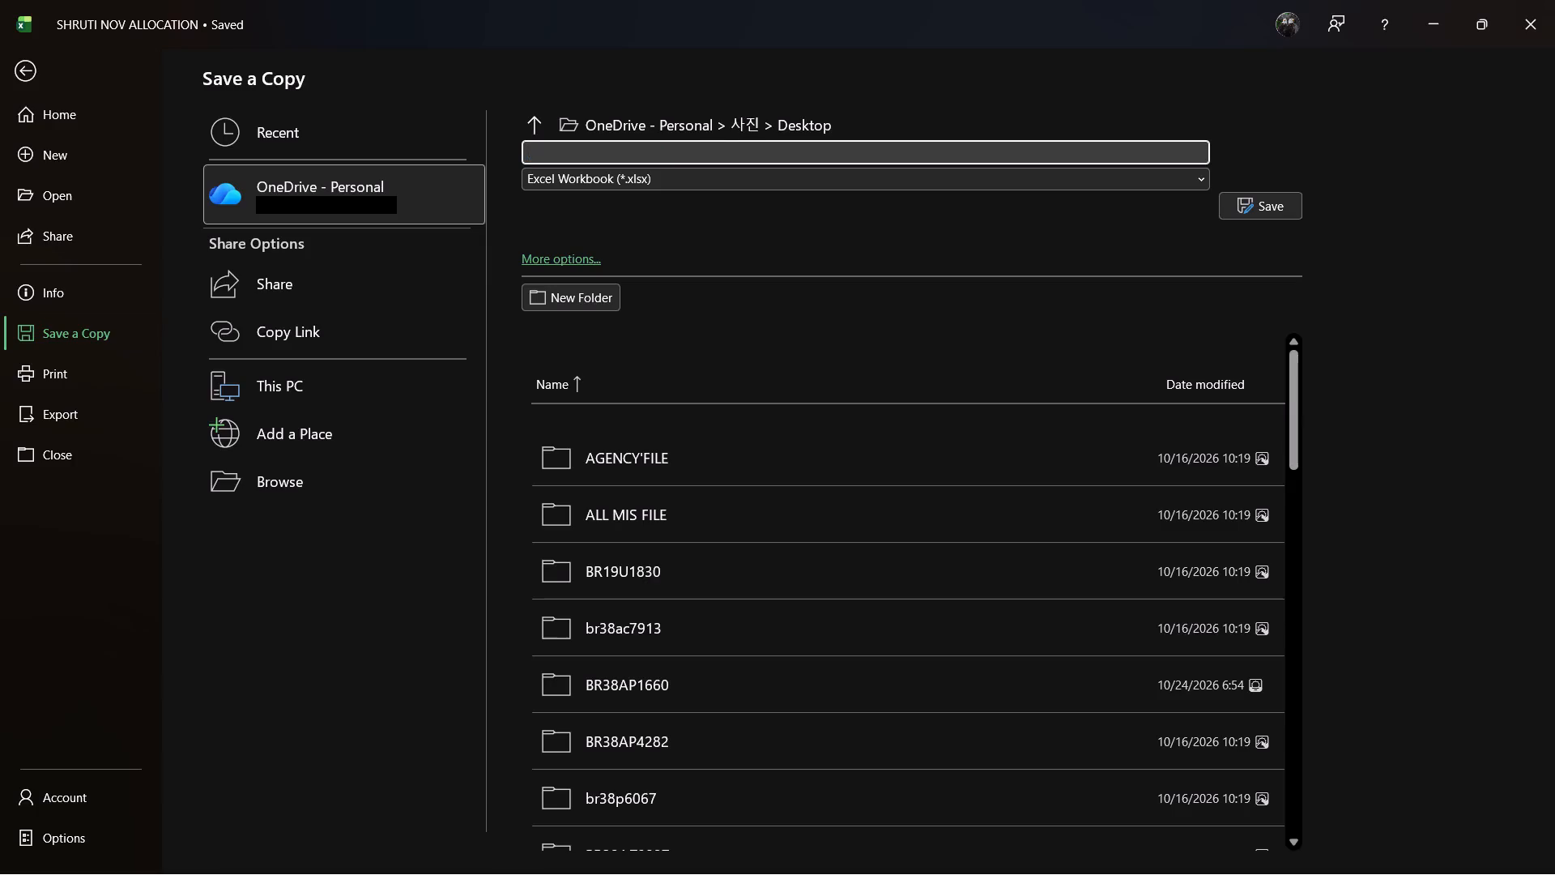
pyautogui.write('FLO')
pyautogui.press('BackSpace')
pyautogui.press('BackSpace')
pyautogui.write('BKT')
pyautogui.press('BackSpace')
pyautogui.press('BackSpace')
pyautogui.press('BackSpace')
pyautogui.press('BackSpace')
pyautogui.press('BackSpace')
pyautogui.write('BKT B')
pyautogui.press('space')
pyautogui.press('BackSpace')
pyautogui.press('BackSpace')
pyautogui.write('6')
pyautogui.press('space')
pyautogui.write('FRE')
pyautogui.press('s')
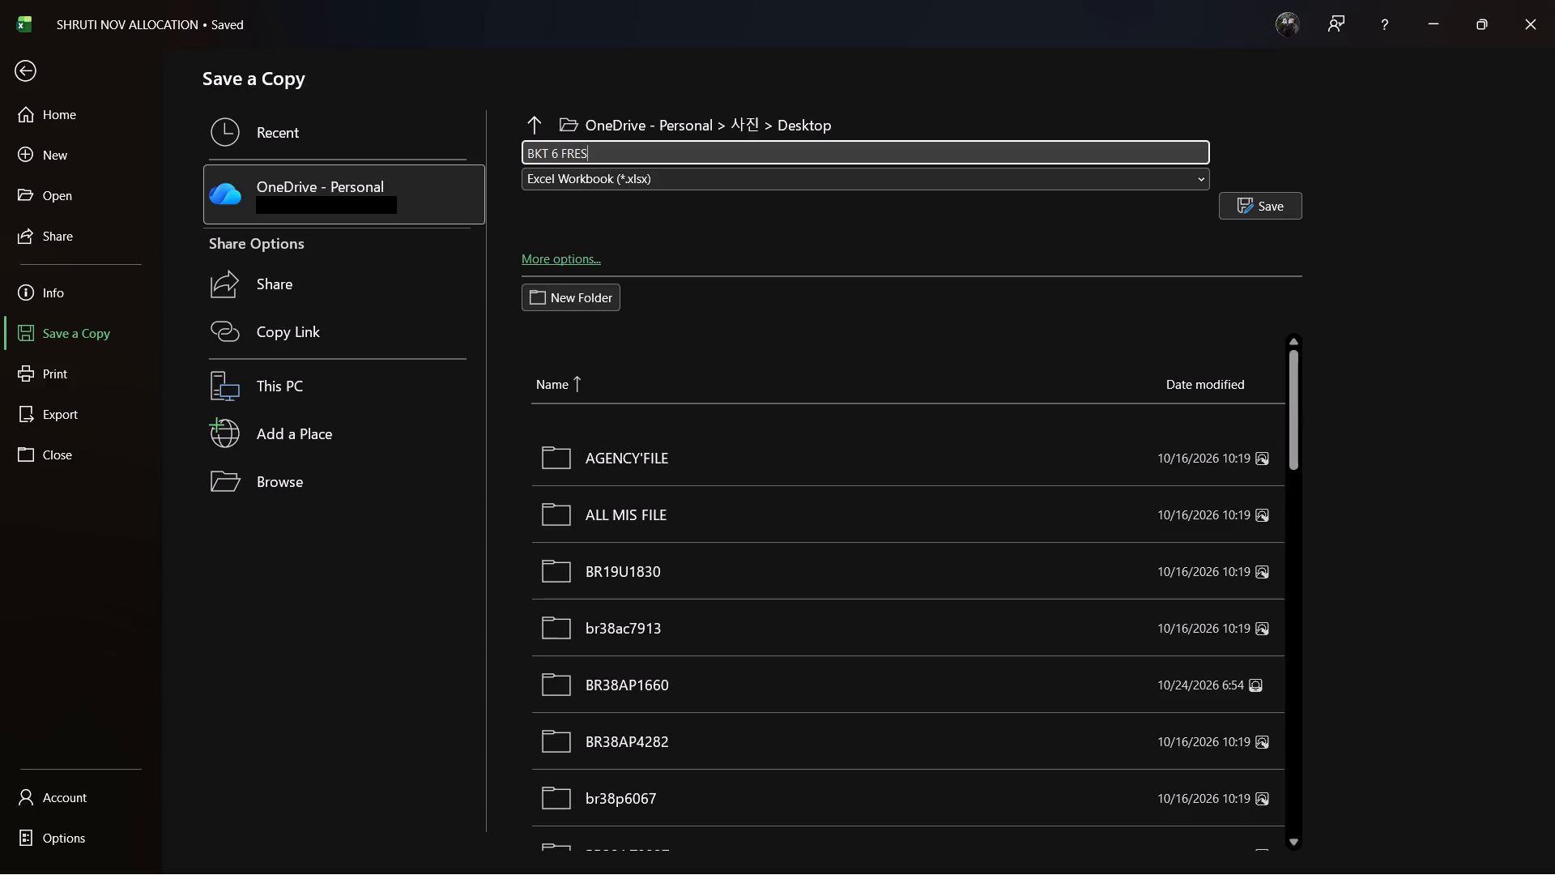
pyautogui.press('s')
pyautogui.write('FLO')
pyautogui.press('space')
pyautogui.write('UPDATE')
# Save the workbook copy to the Documents (문서) folder on This PC instead of OneDrive.
pyautogui.click(338, 384)
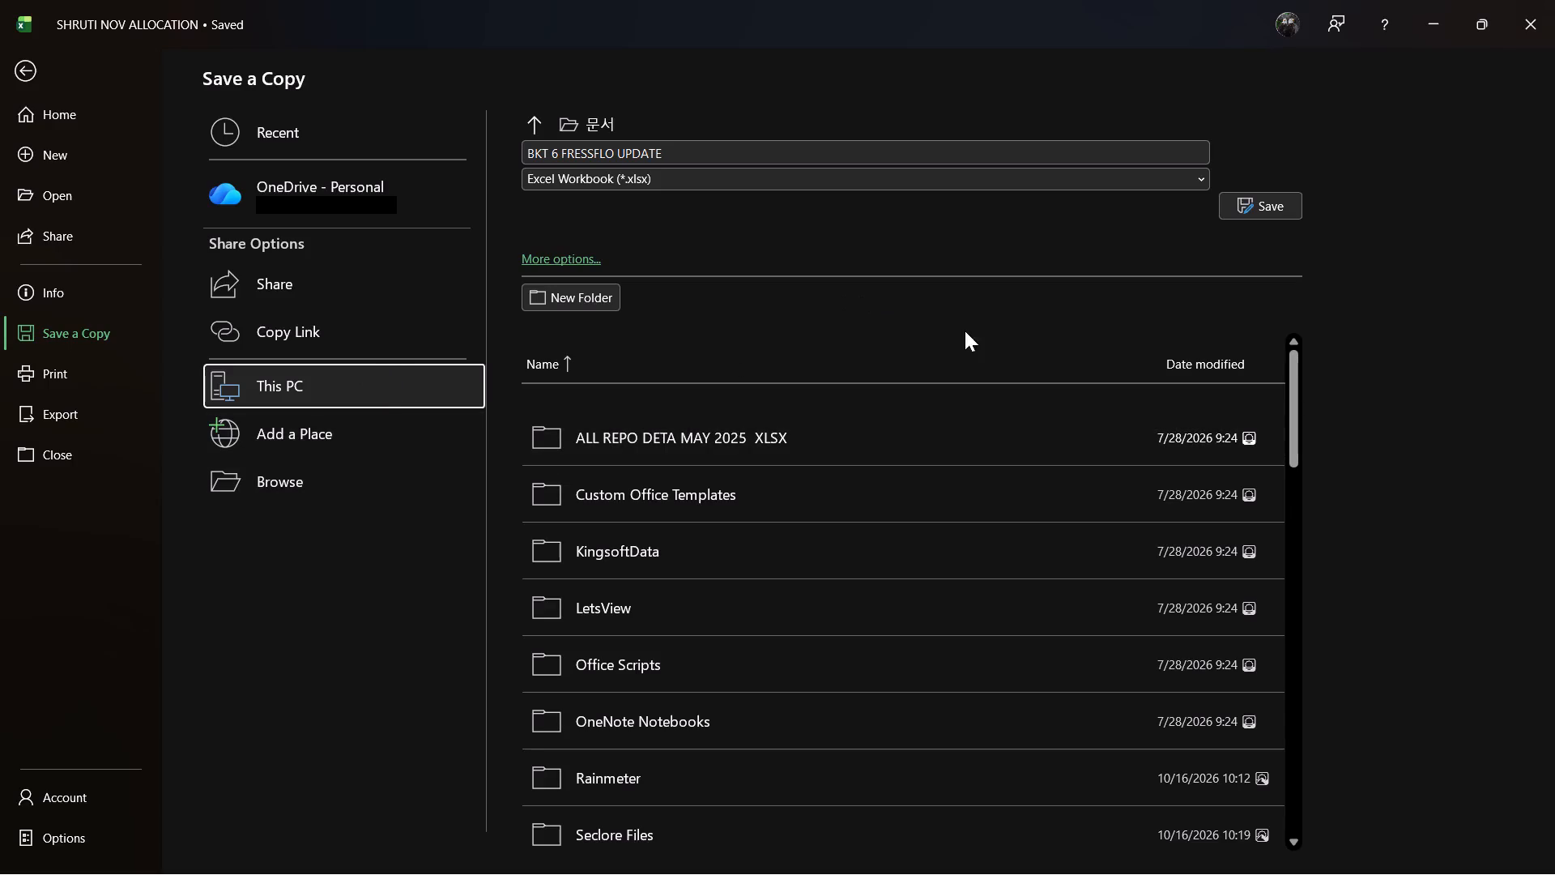
pyautogui.click(1283, 208)
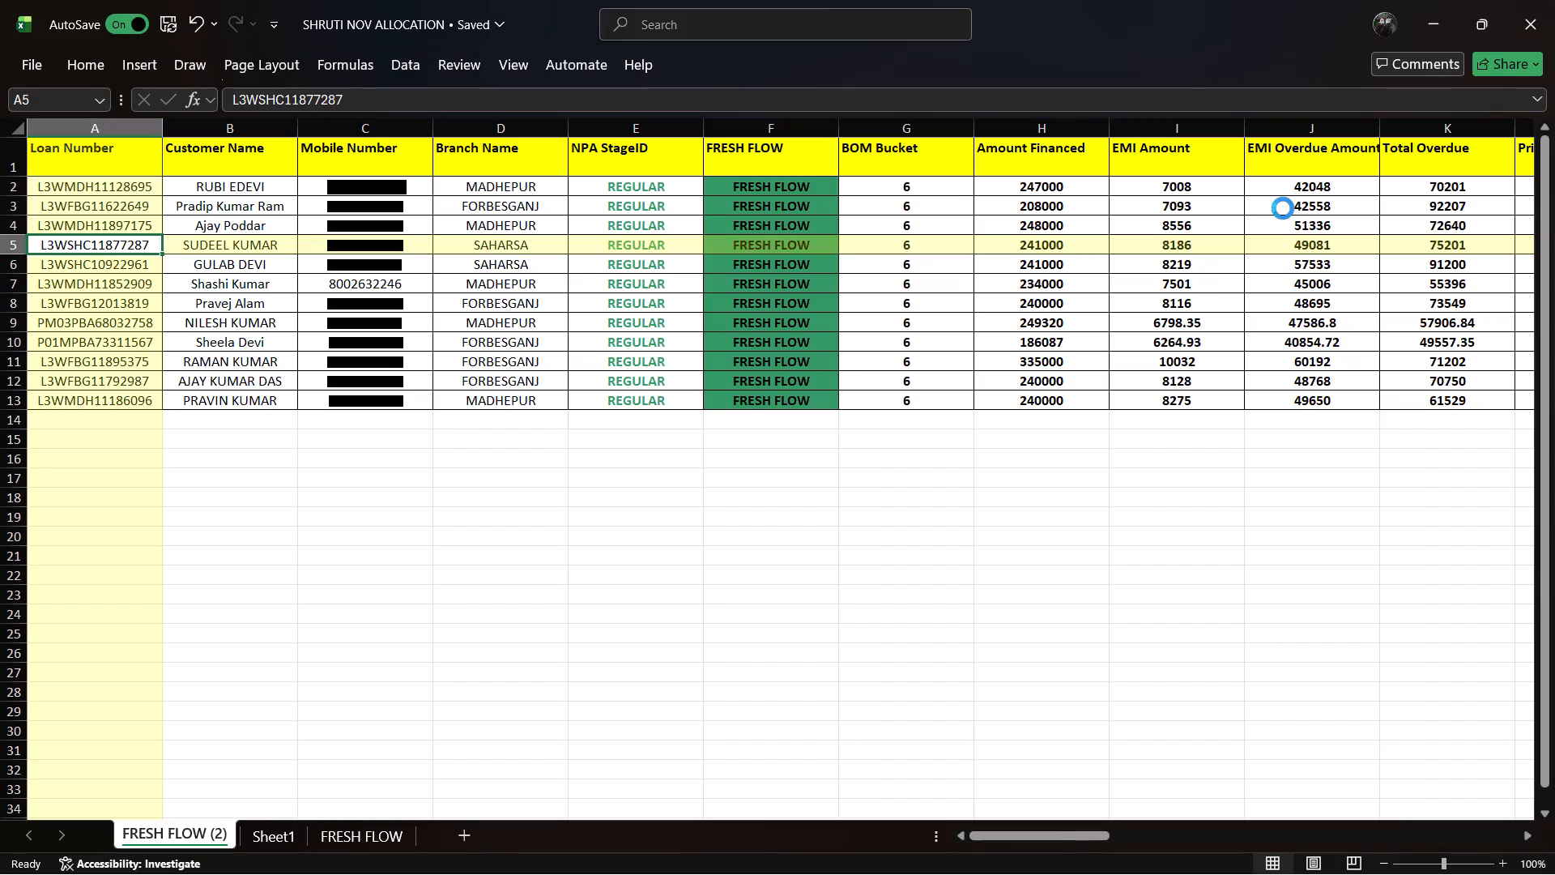
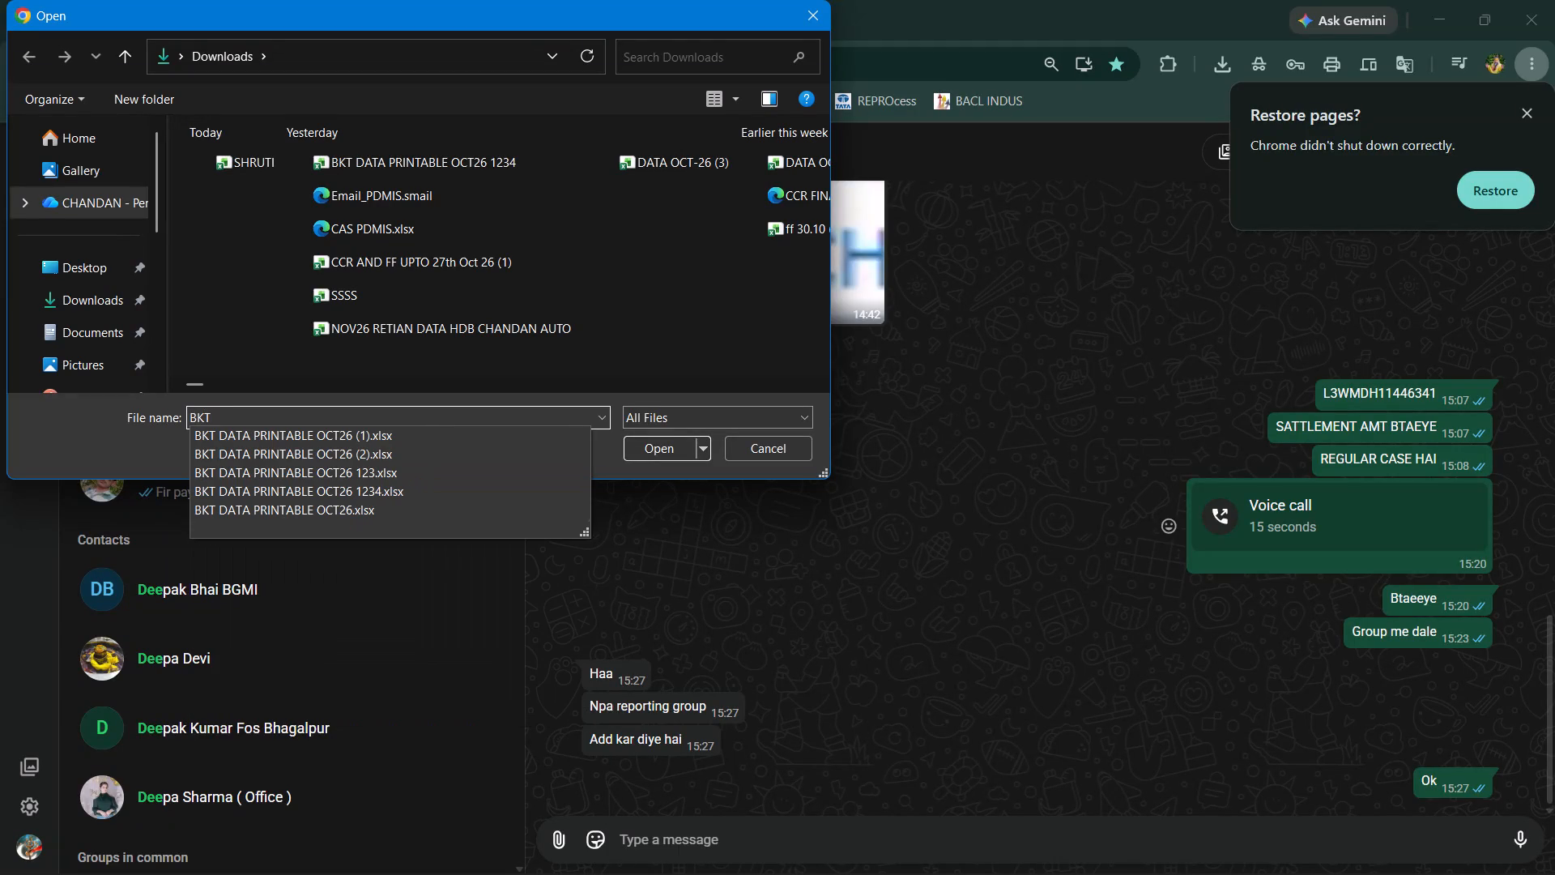
# Look for the workbook to attach to the chat, trying the file name FRSS in Downloads and browsing the Desktop folder.
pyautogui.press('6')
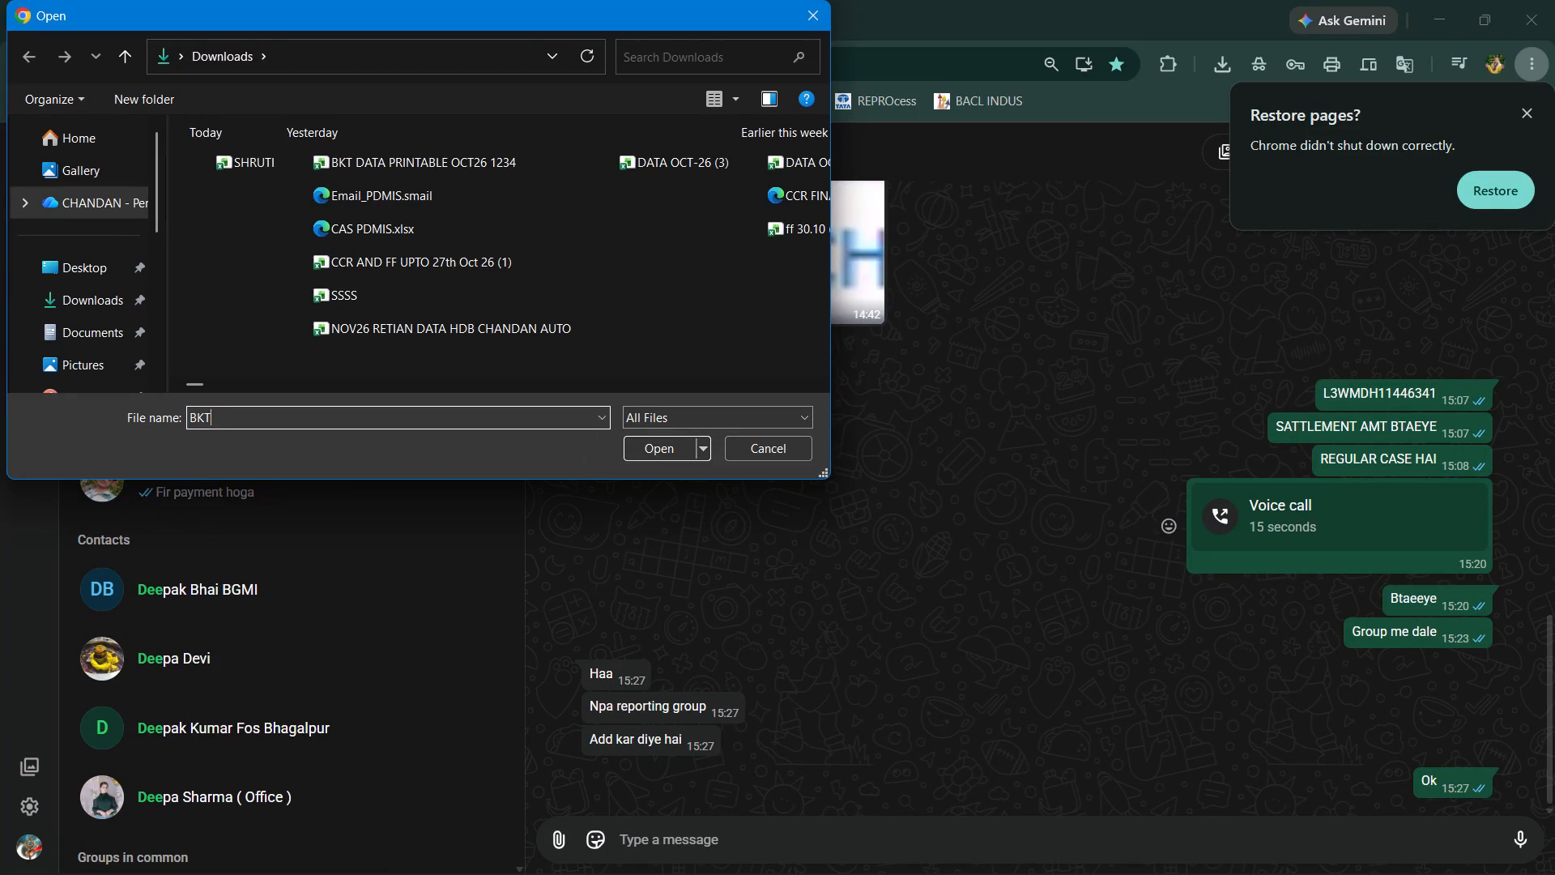
pyautogui.press('BackSpace')
pyautogui.press('BackSpace')
pyautogui.press('BackSpace')
pyautogui.press('BackSpace')
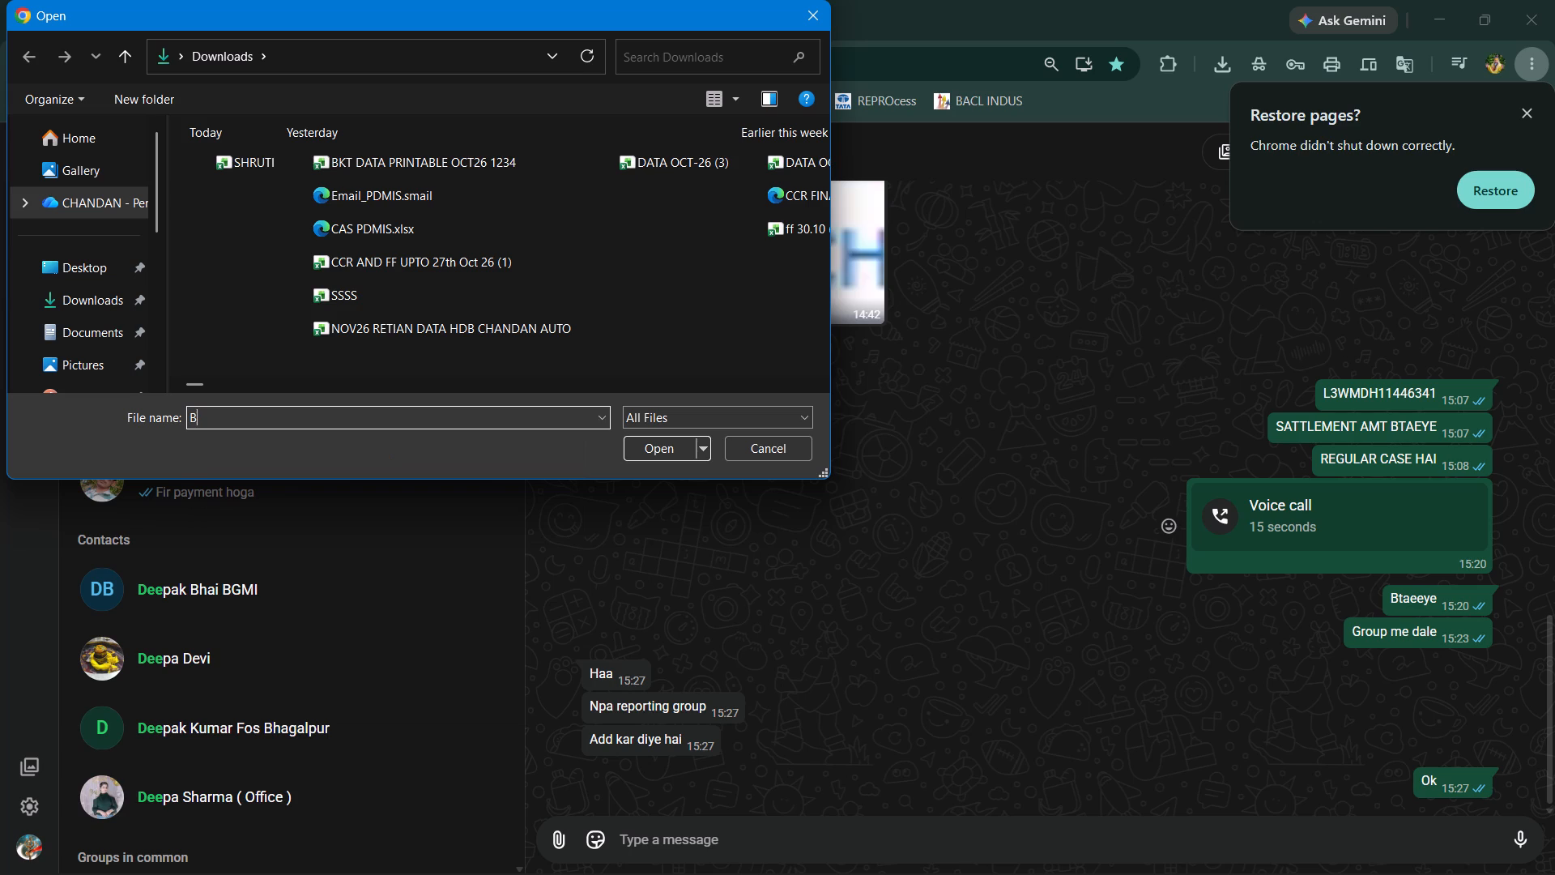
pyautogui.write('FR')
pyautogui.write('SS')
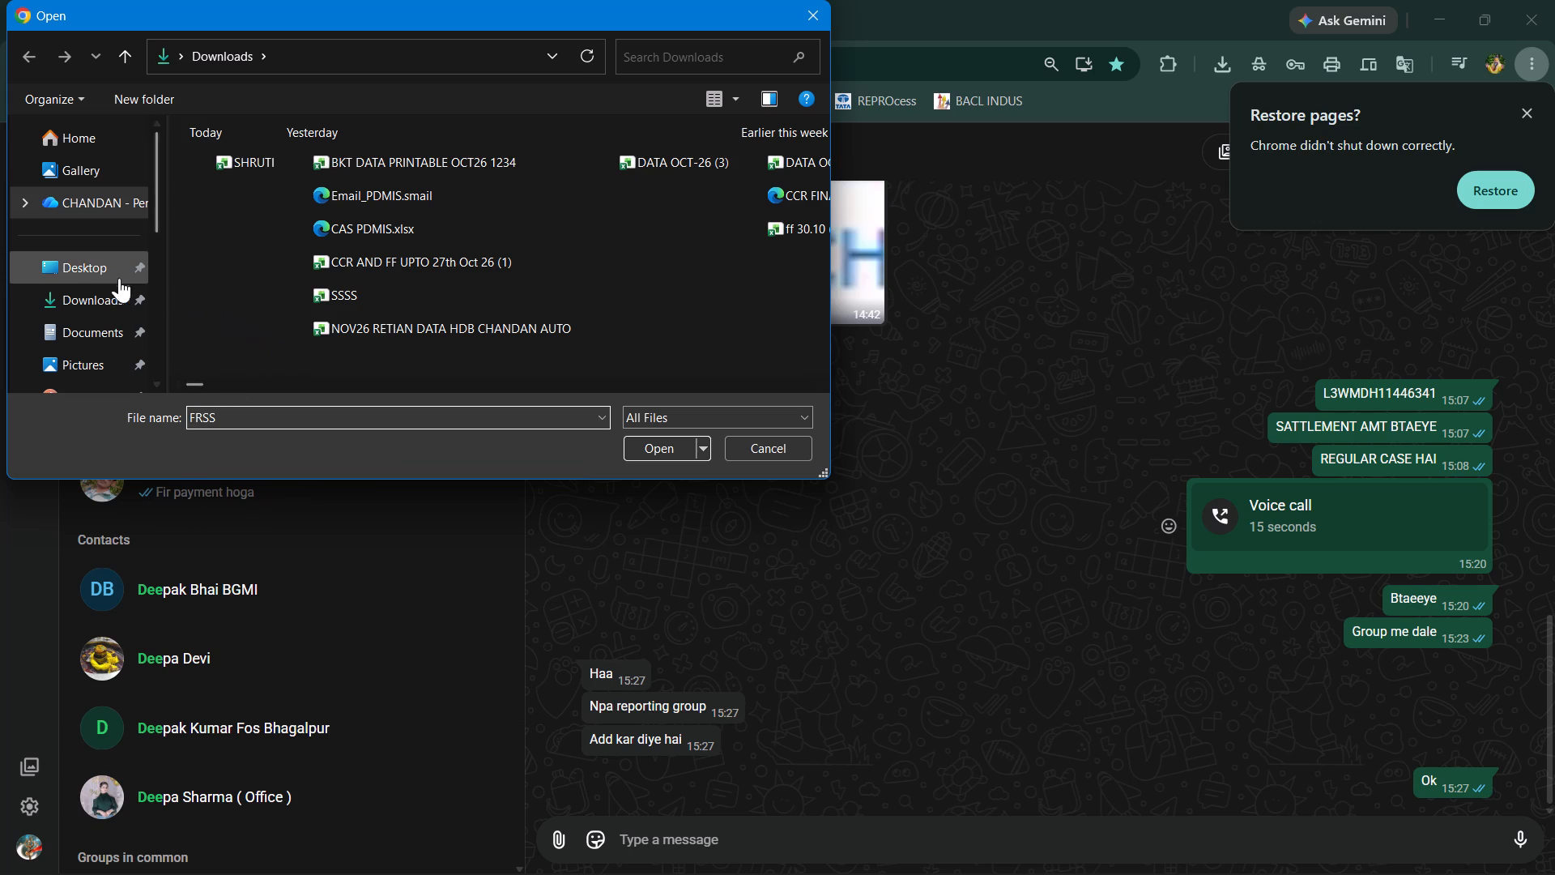
pyautogui.click(92, 268)
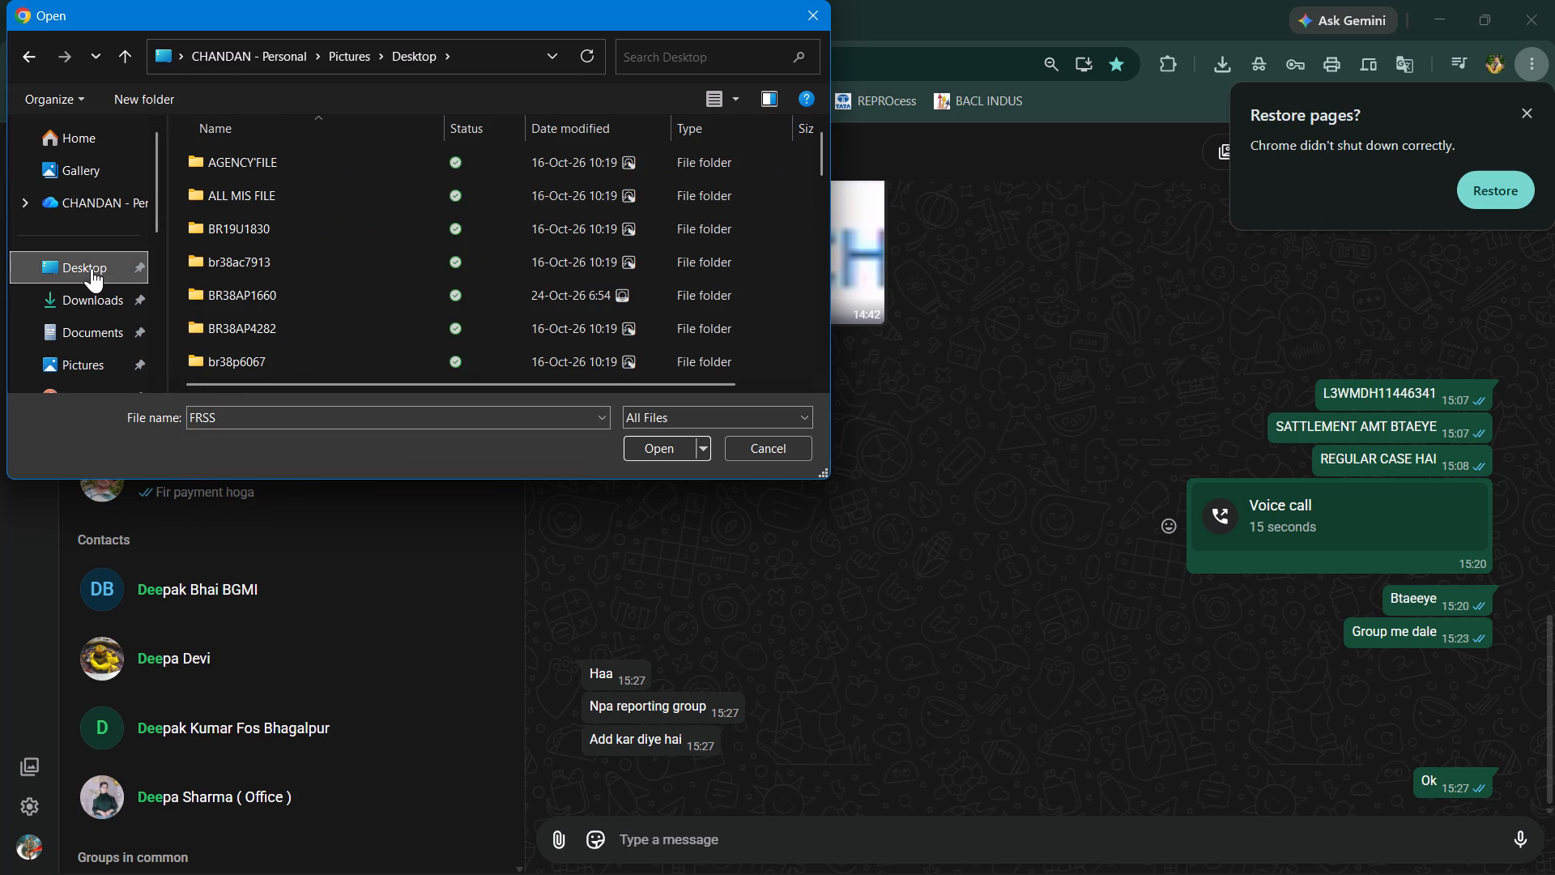
pyautogui.tripleClick(153, 385)
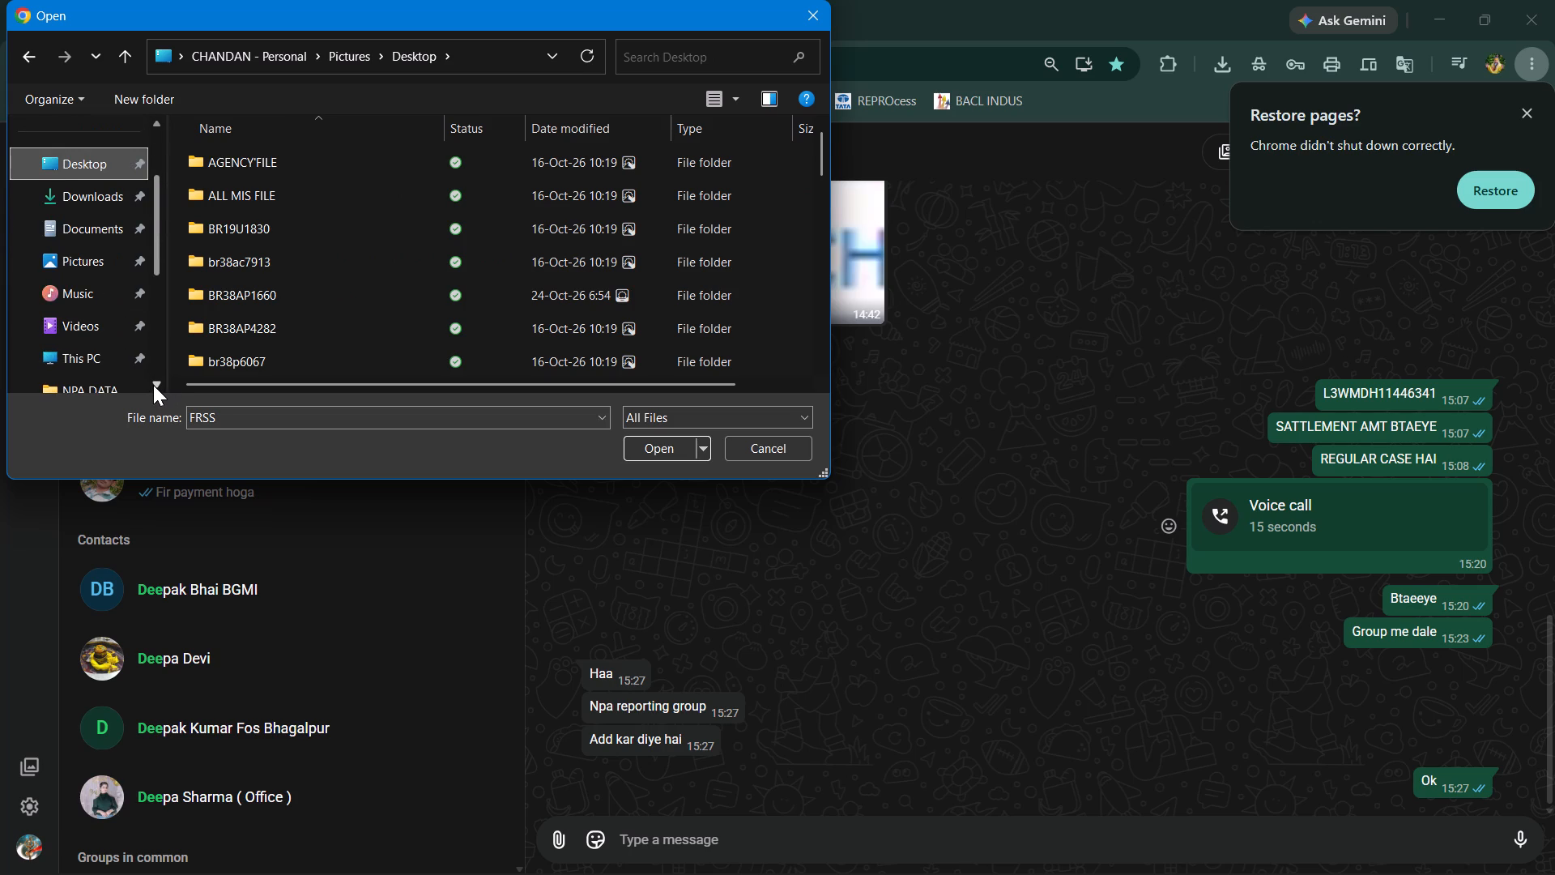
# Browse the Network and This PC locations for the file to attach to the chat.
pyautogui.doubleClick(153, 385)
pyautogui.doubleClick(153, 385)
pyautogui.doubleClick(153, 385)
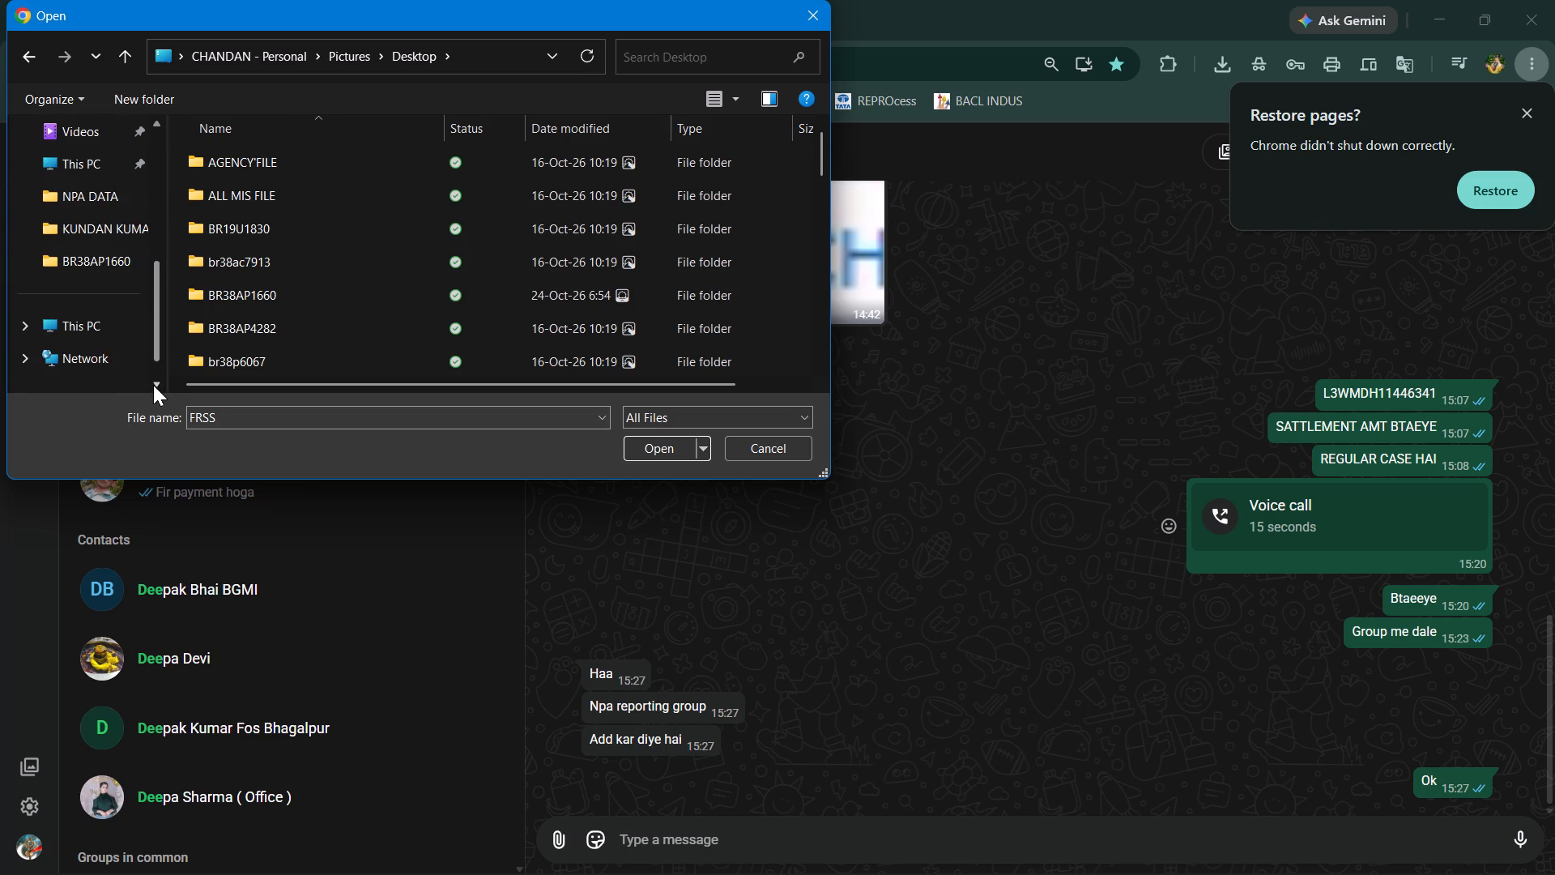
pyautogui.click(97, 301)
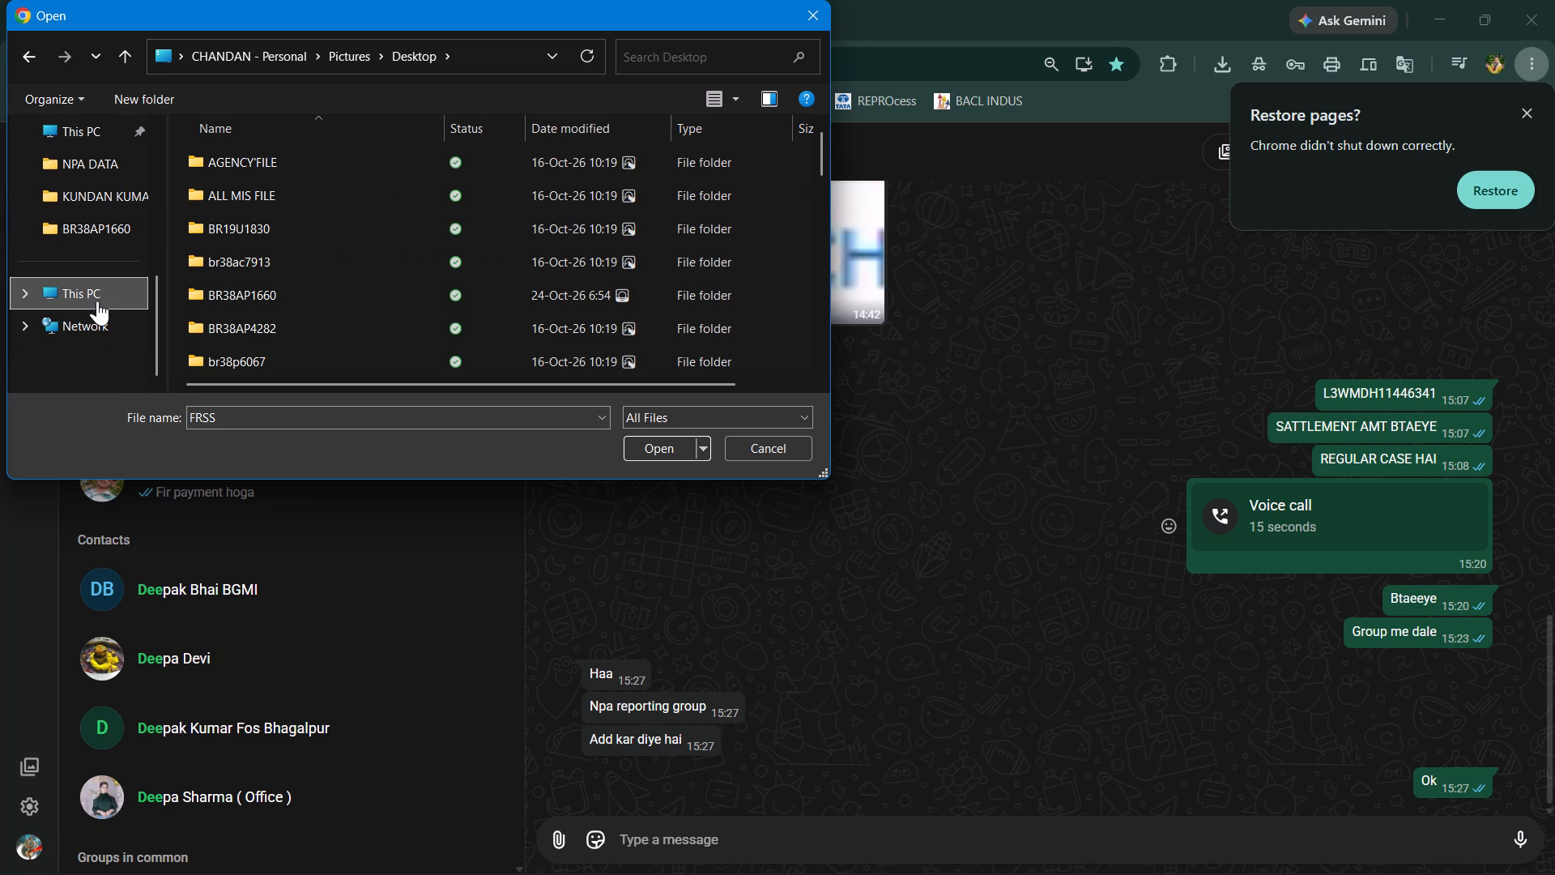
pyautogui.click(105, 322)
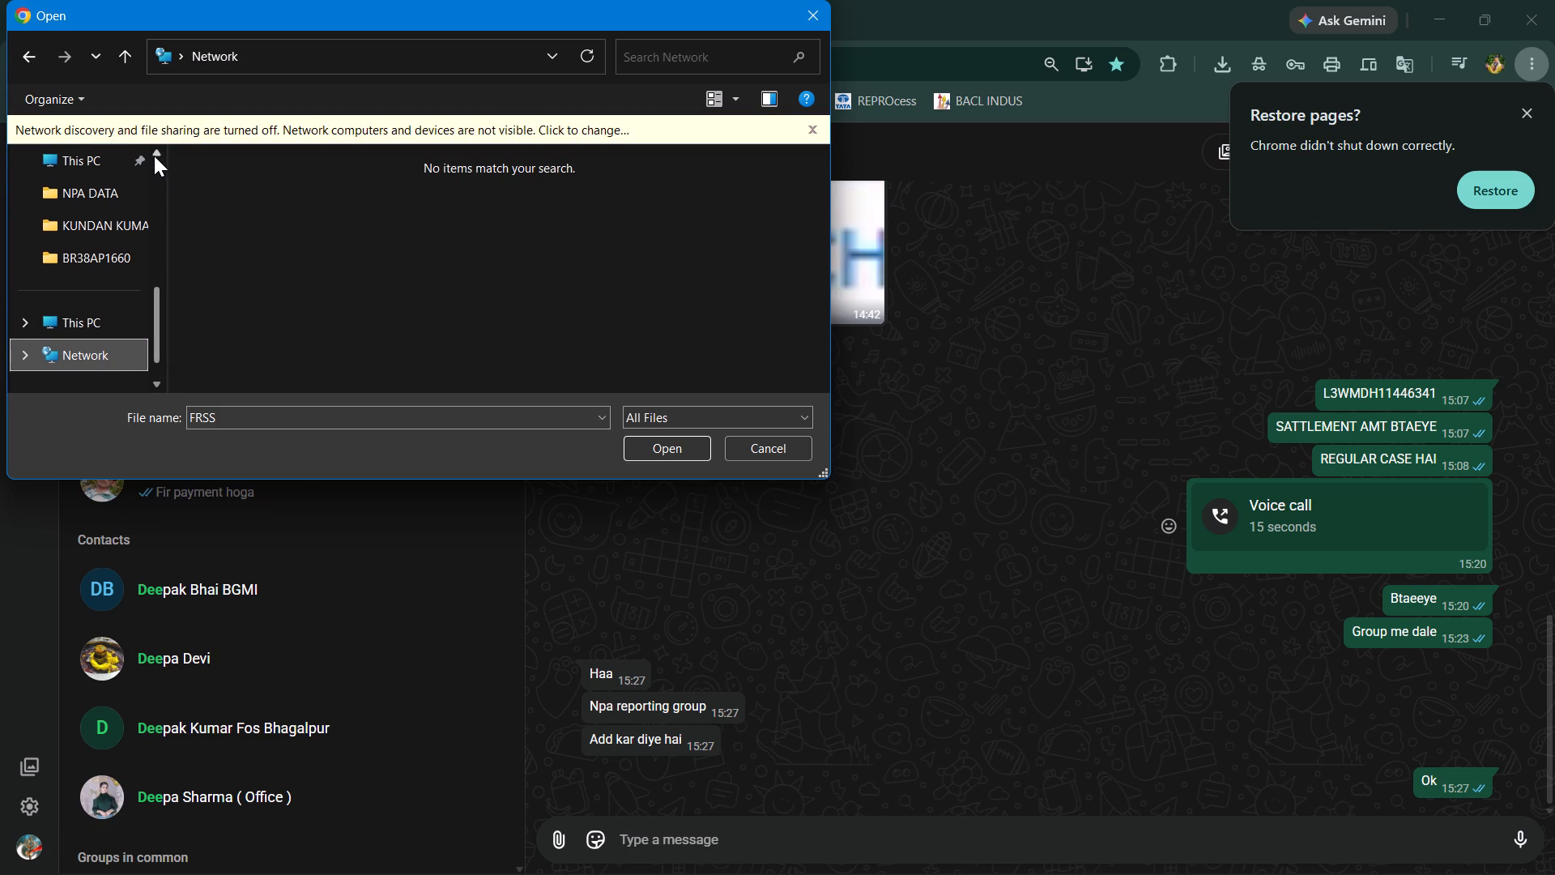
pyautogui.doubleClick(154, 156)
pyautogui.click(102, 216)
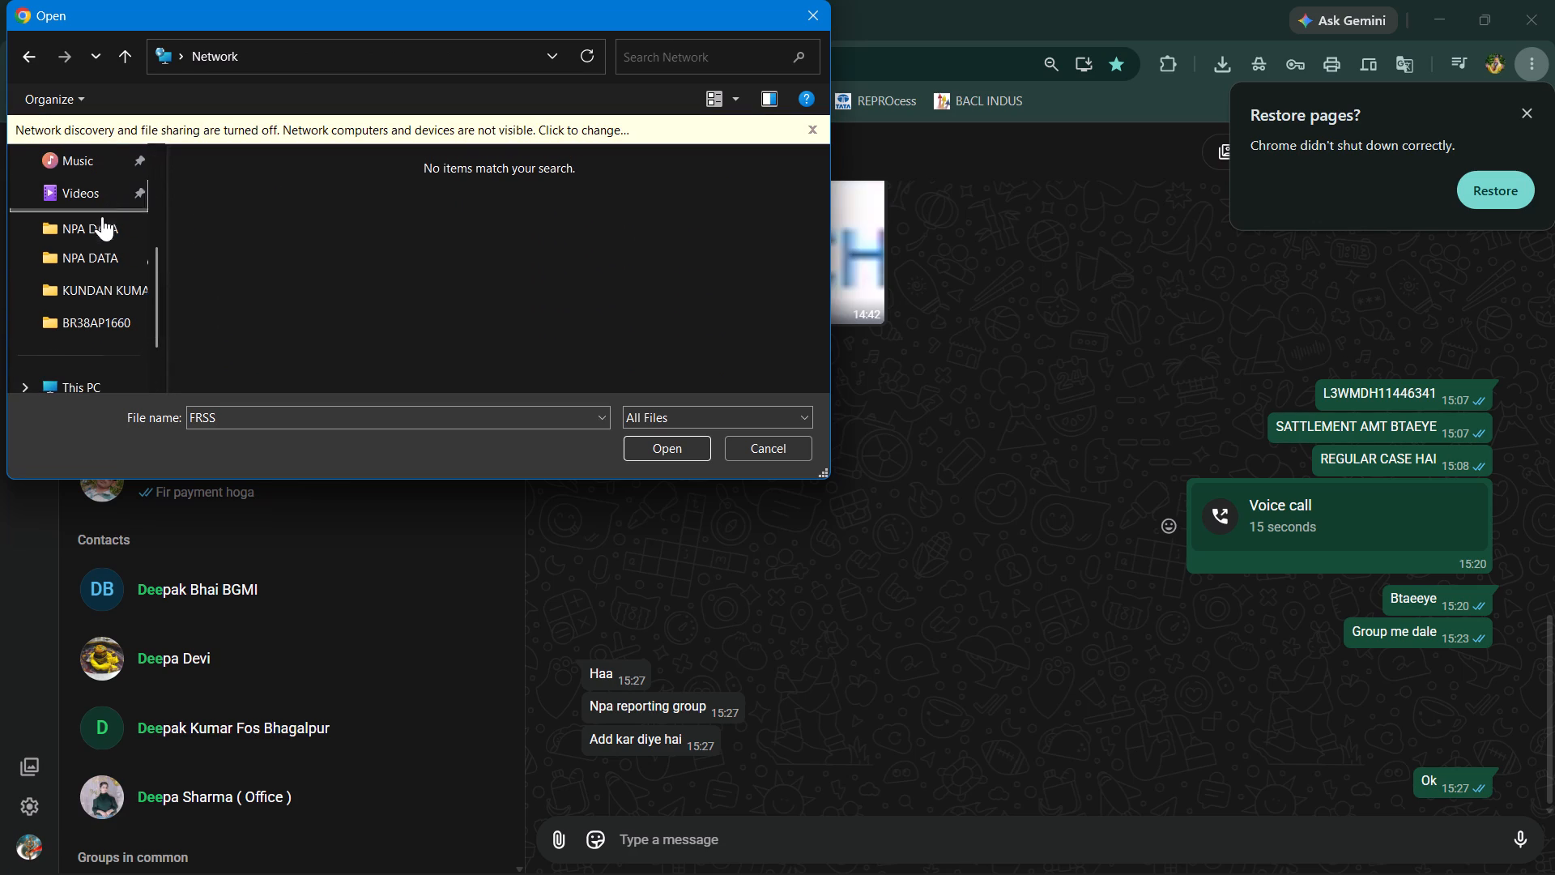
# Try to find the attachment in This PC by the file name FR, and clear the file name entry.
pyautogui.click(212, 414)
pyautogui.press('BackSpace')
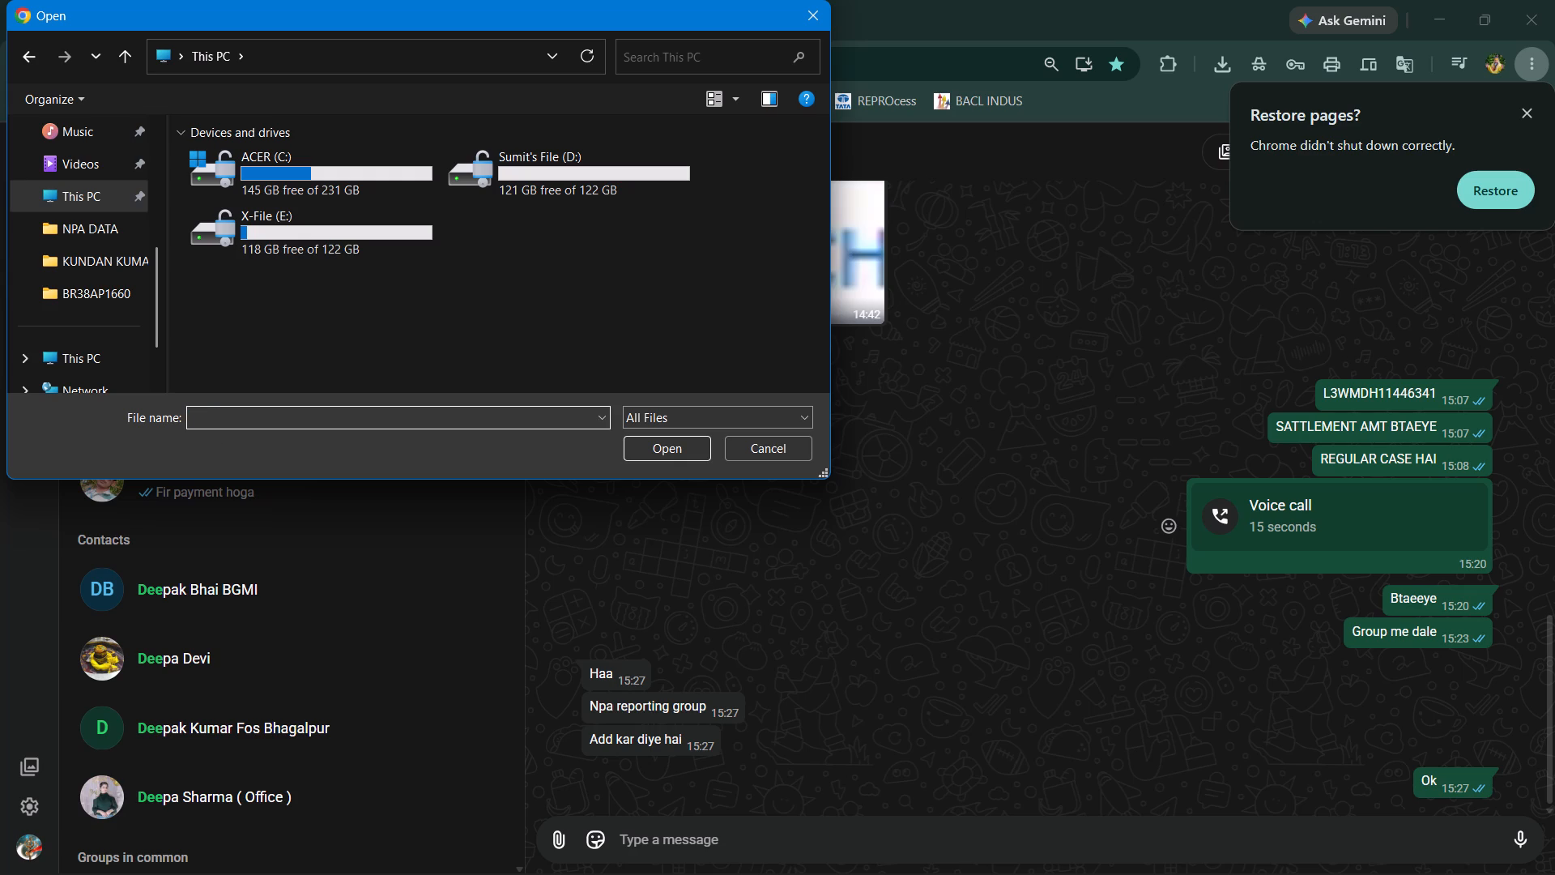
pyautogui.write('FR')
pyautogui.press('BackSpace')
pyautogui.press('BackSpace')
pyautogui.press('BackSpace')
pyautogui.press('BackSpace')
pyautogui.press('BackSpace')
# Return to the Desktop folder and open the file name for entry to find the chat attachment.
pyautogui.tripleClick(154, 128)
pyautogui.click(154, 128)
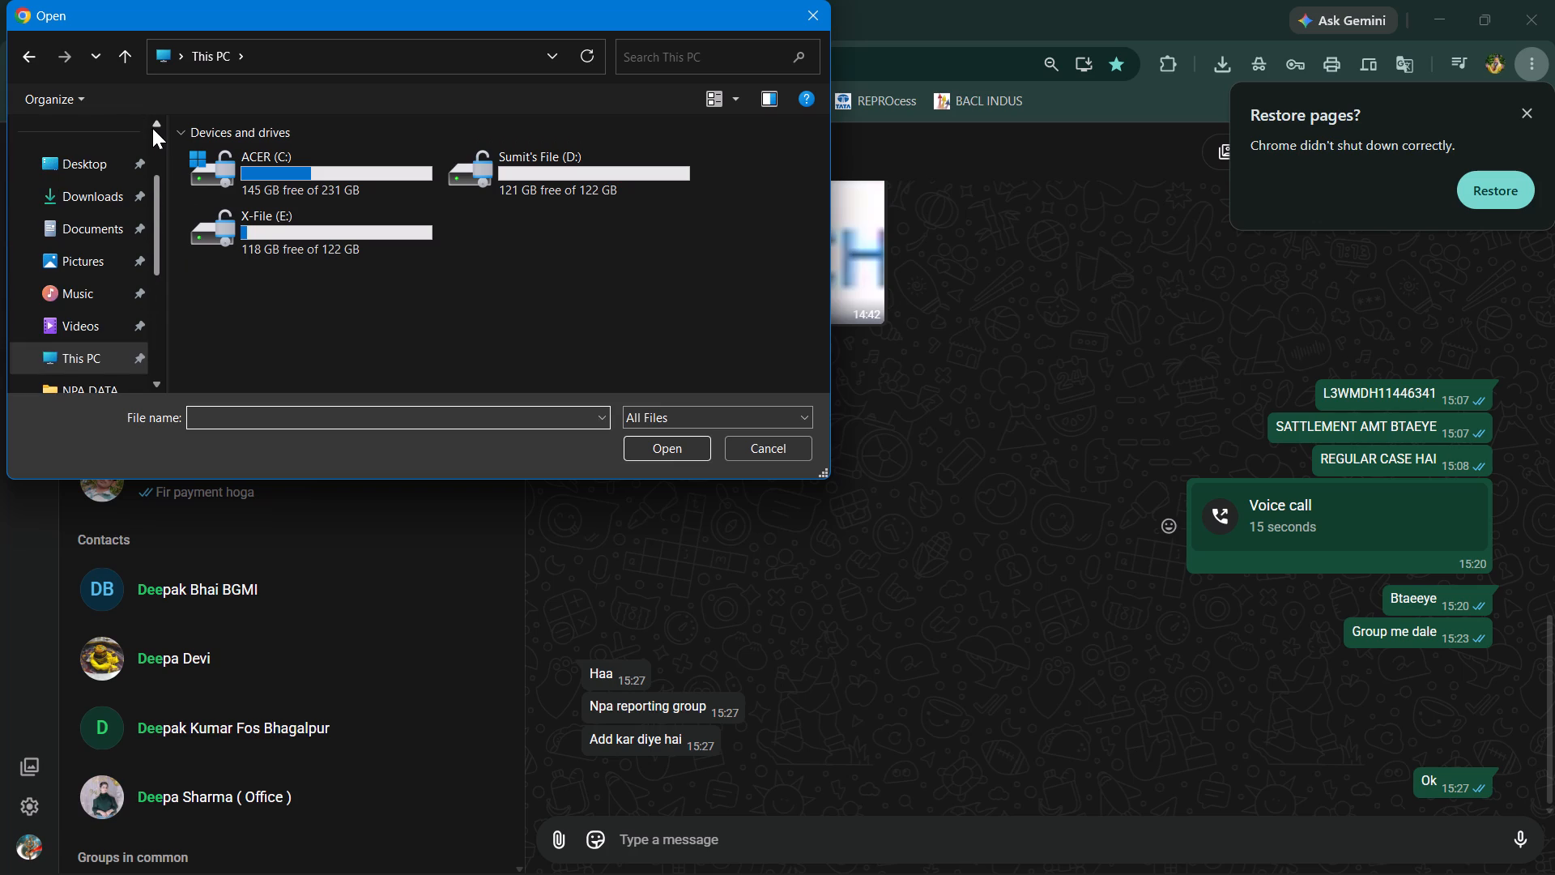
pyautogui.click(96, 166)
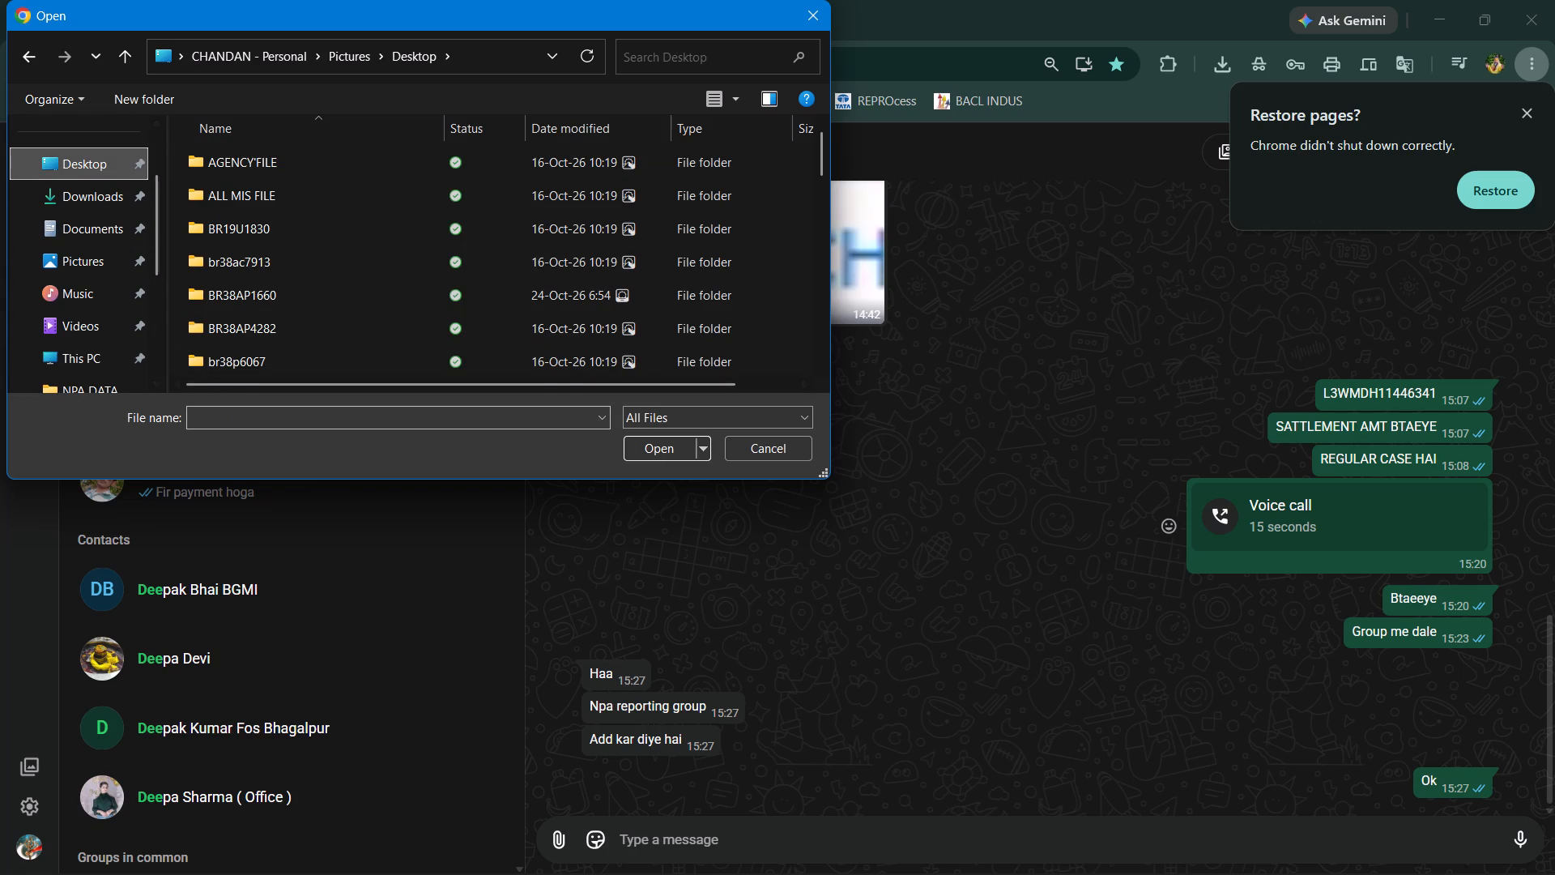
pyautogui.click(209, 418)
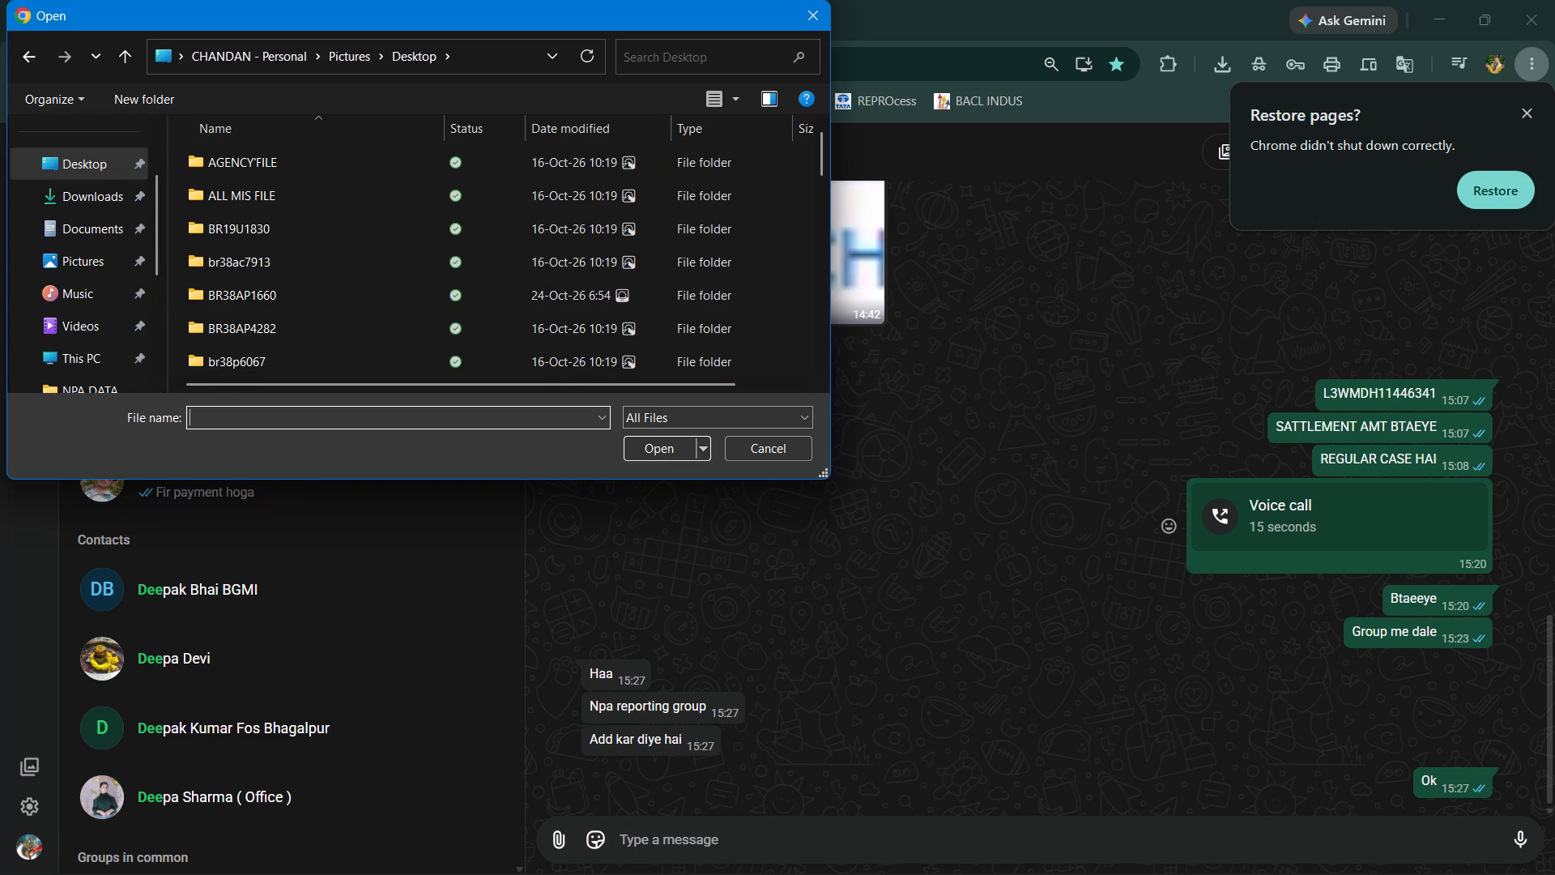
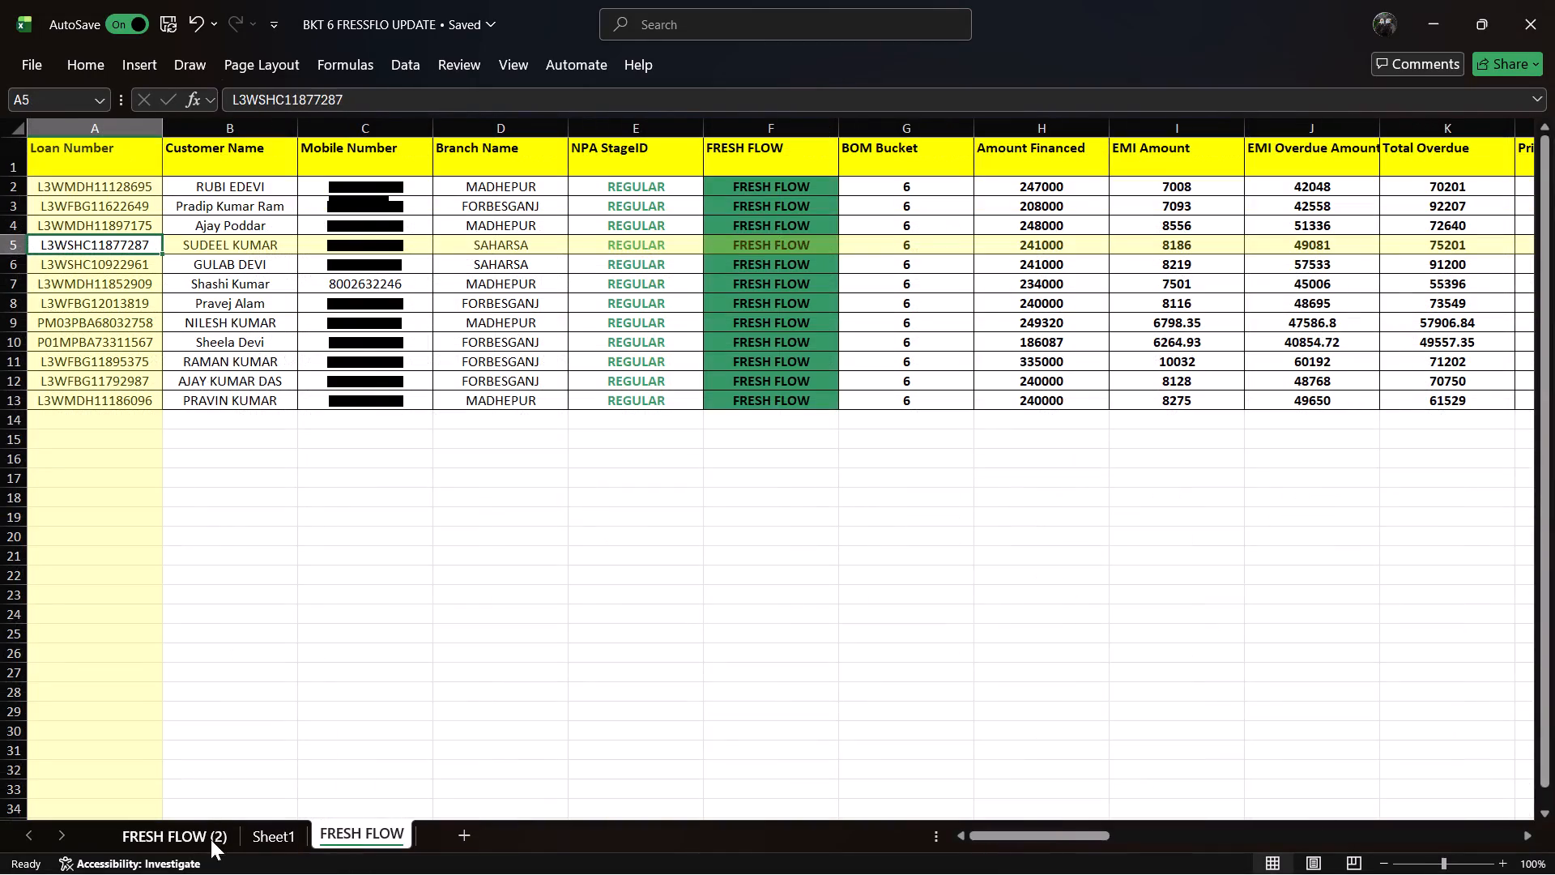
# Switch to the FRESH FLOW (2) sheet and reopen BKT 6 FRESSFLO UPDATE from the recent workbooks in Excel.
pyautogui.click(177, 831)
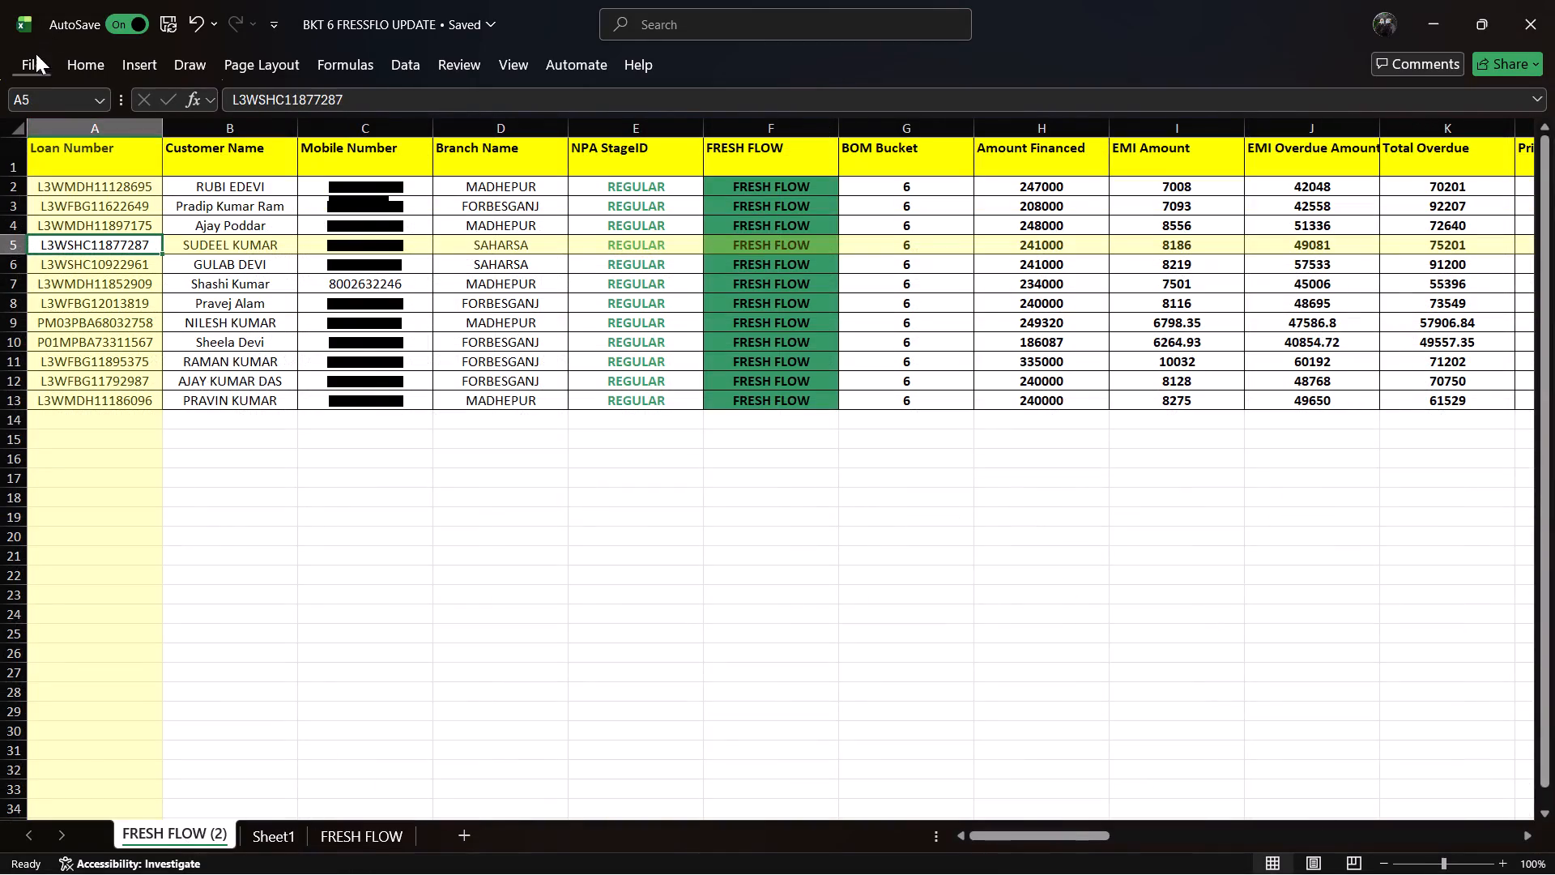
pyautogui.click(36, 60)
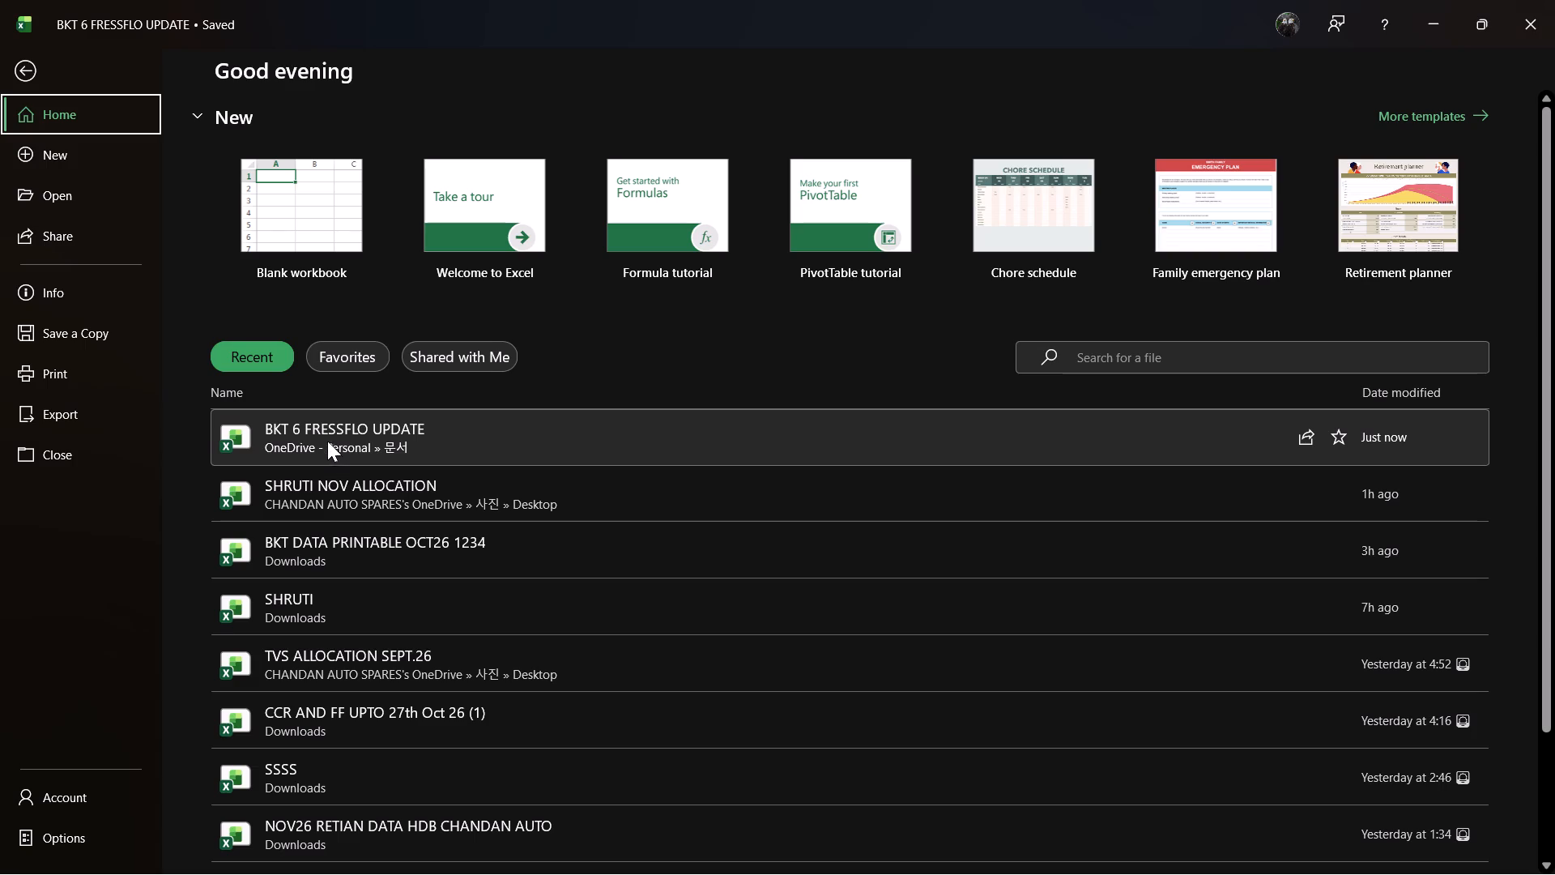
pyautogui.doubleClick(325, 437)
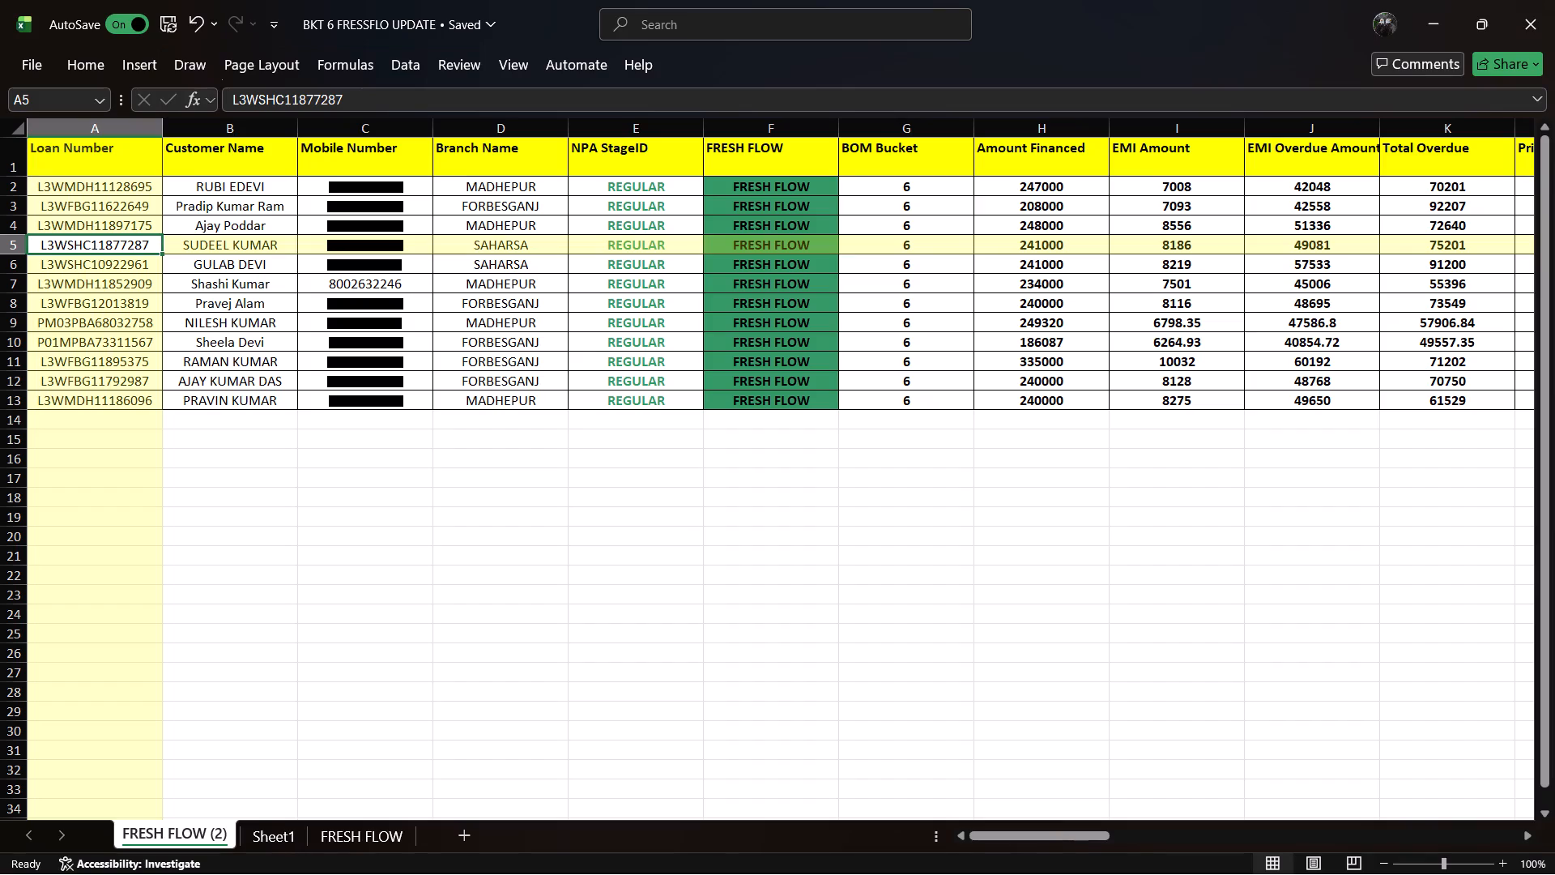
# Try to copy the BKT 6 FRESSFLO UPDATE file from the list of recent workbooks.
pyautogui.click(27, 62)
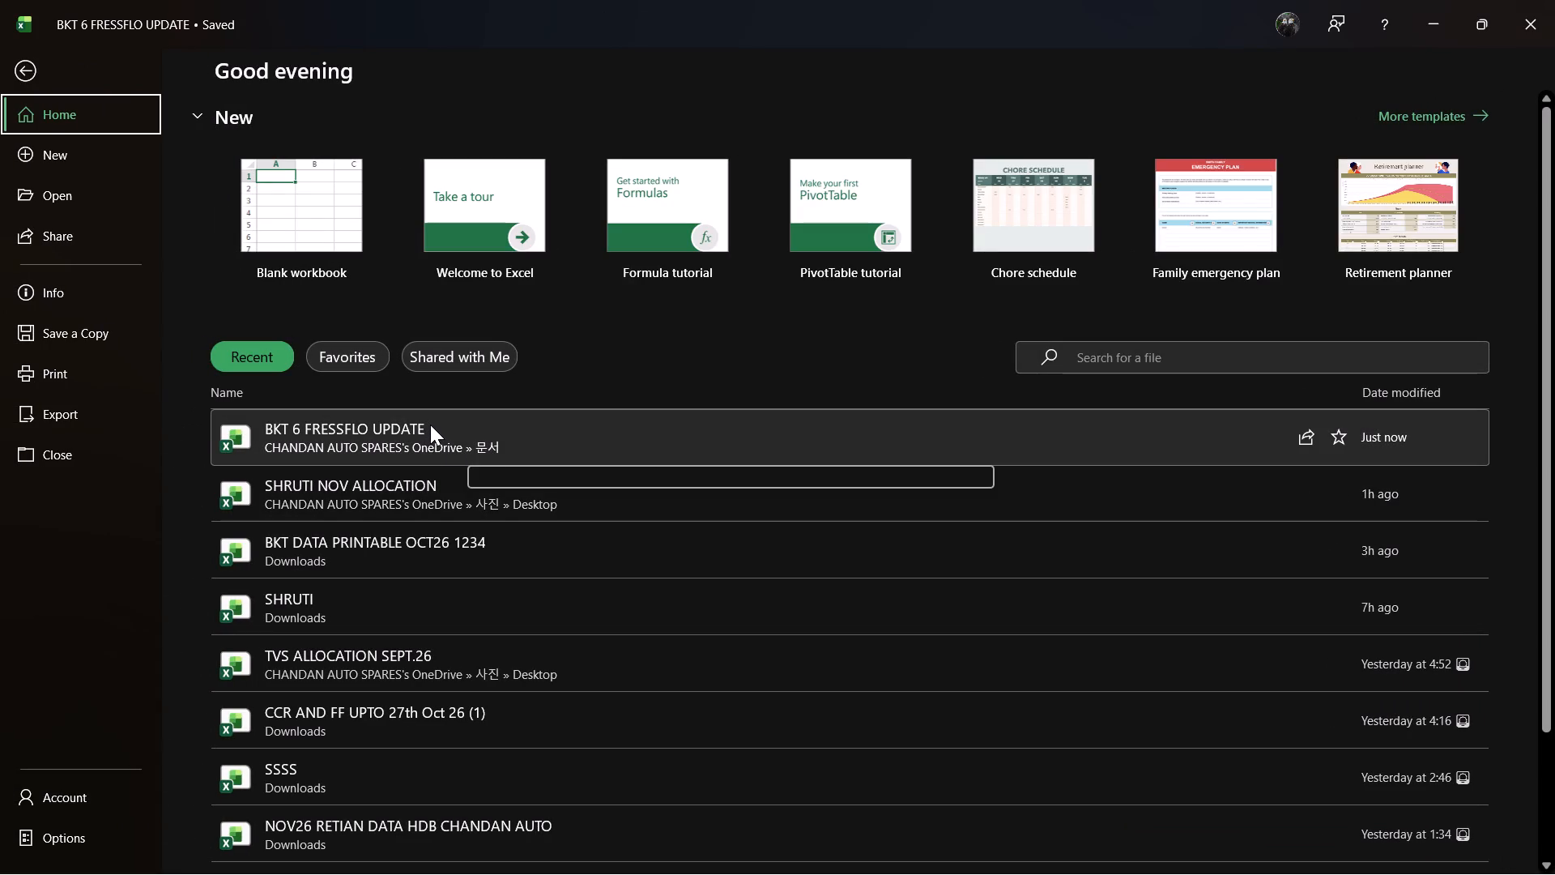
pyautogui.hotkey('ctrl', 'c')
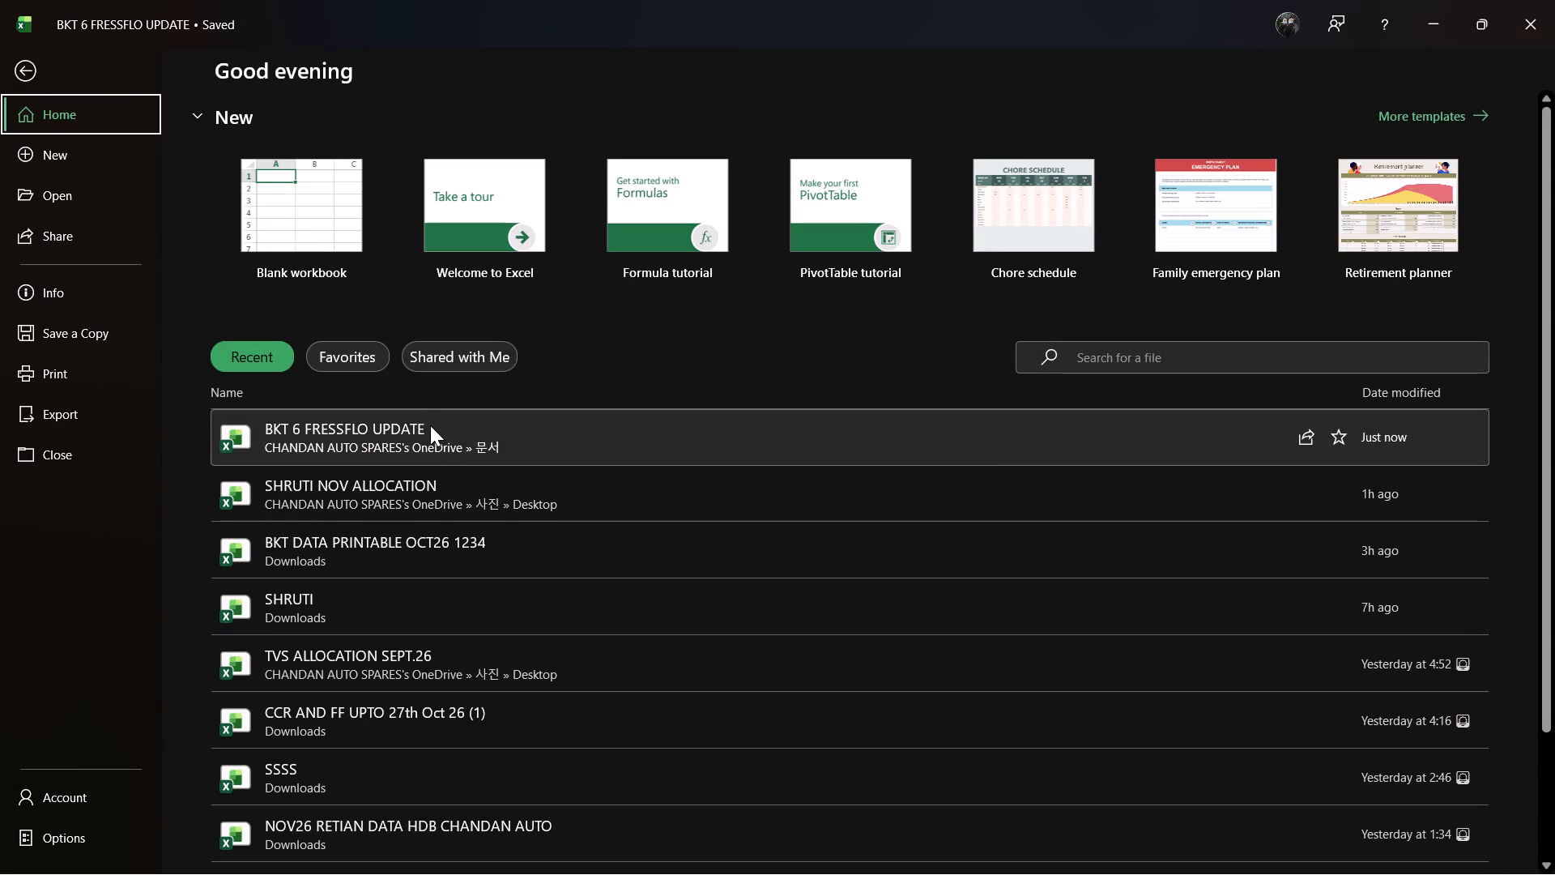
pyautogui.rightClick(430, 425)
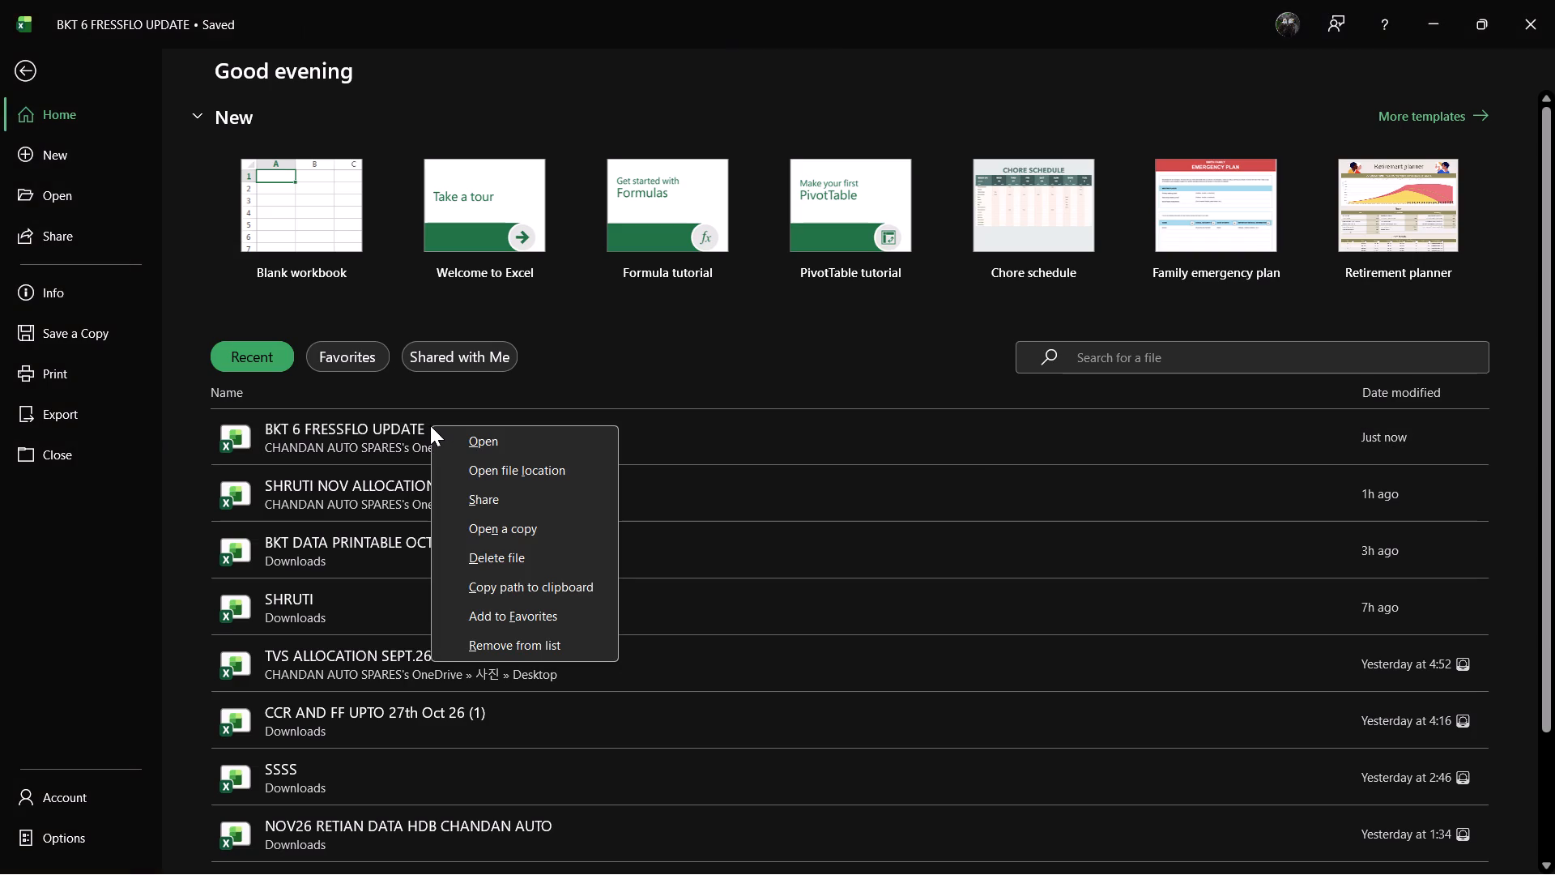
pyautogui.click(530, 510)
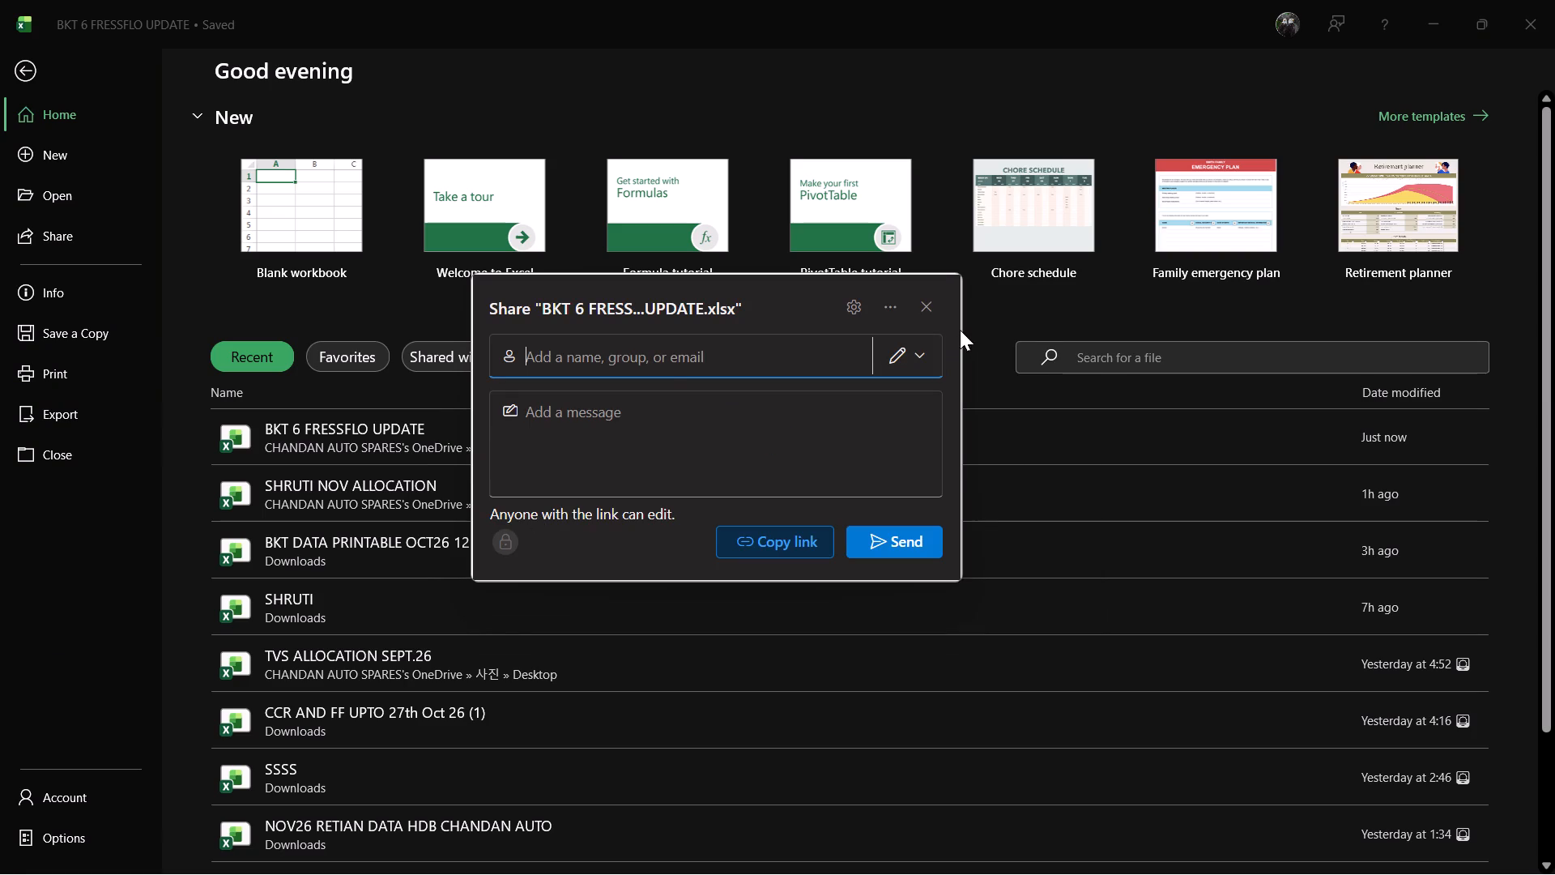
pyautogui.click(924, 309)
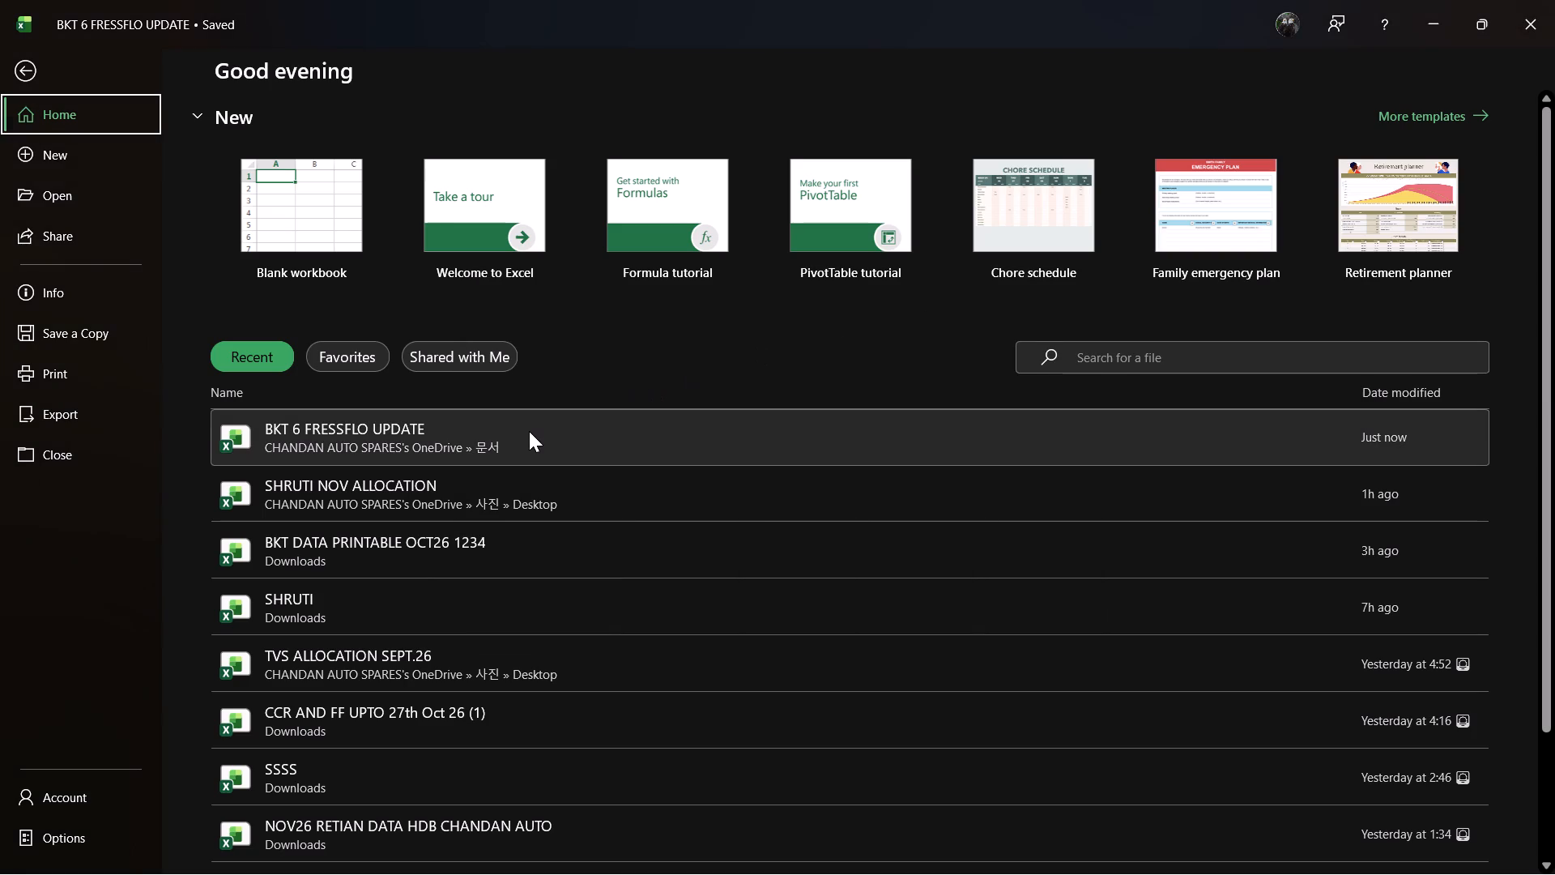
# Bring up the file actions for BKT 6 FRESSFLO UPDATE in the recent workbooks.
pyautogui.rightClick(529, 431)
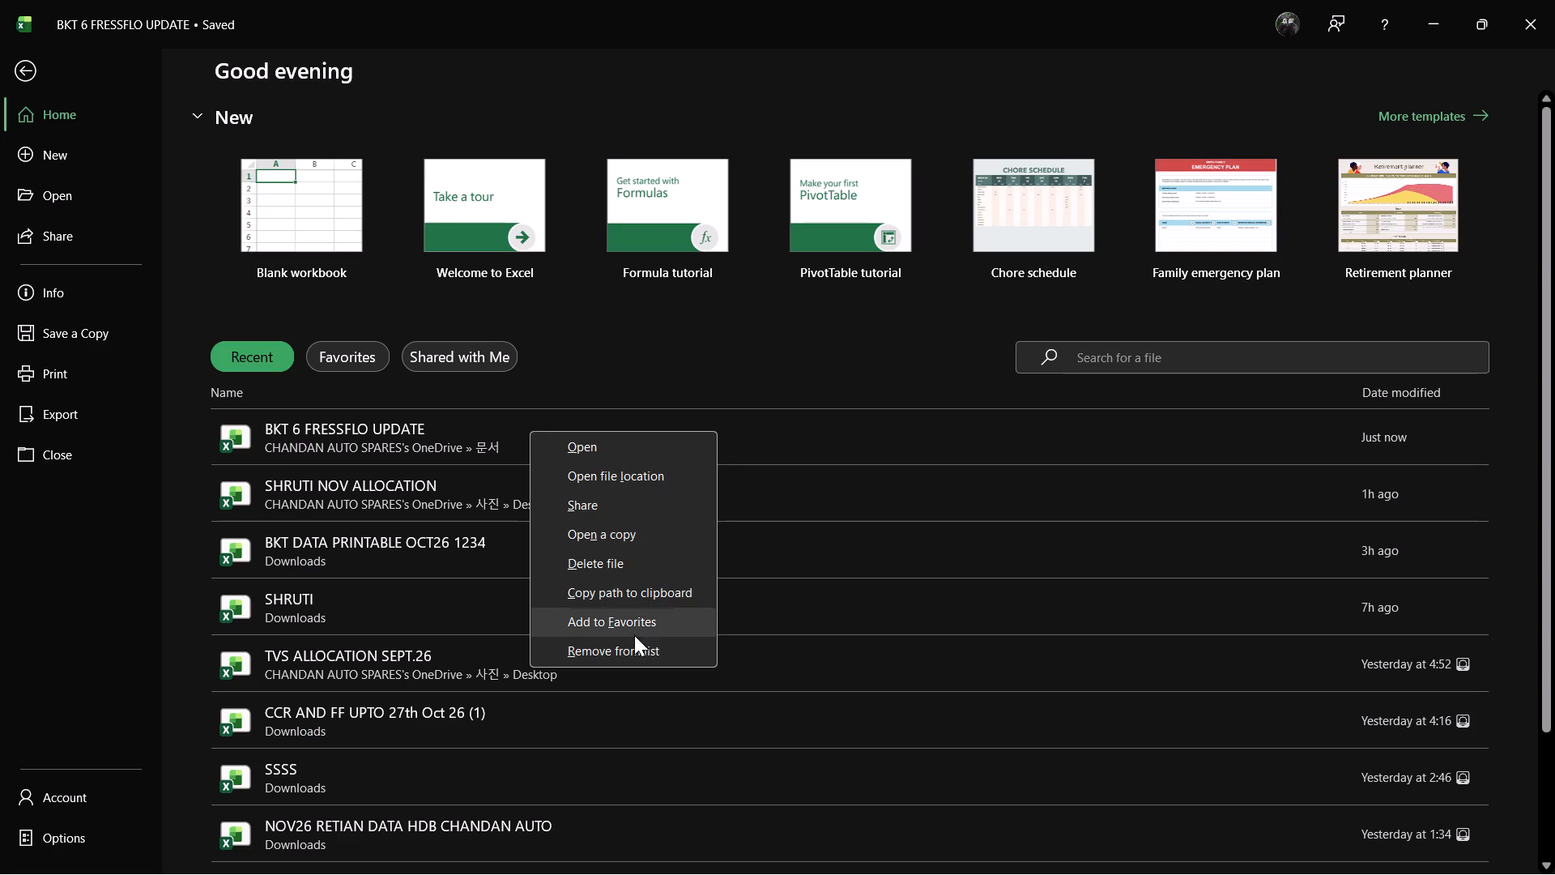
# Open the BKT 6 FRESSFLO UPDATE workbook from the recent workbooks using its file actions.
pyautogui.click(649, 450)
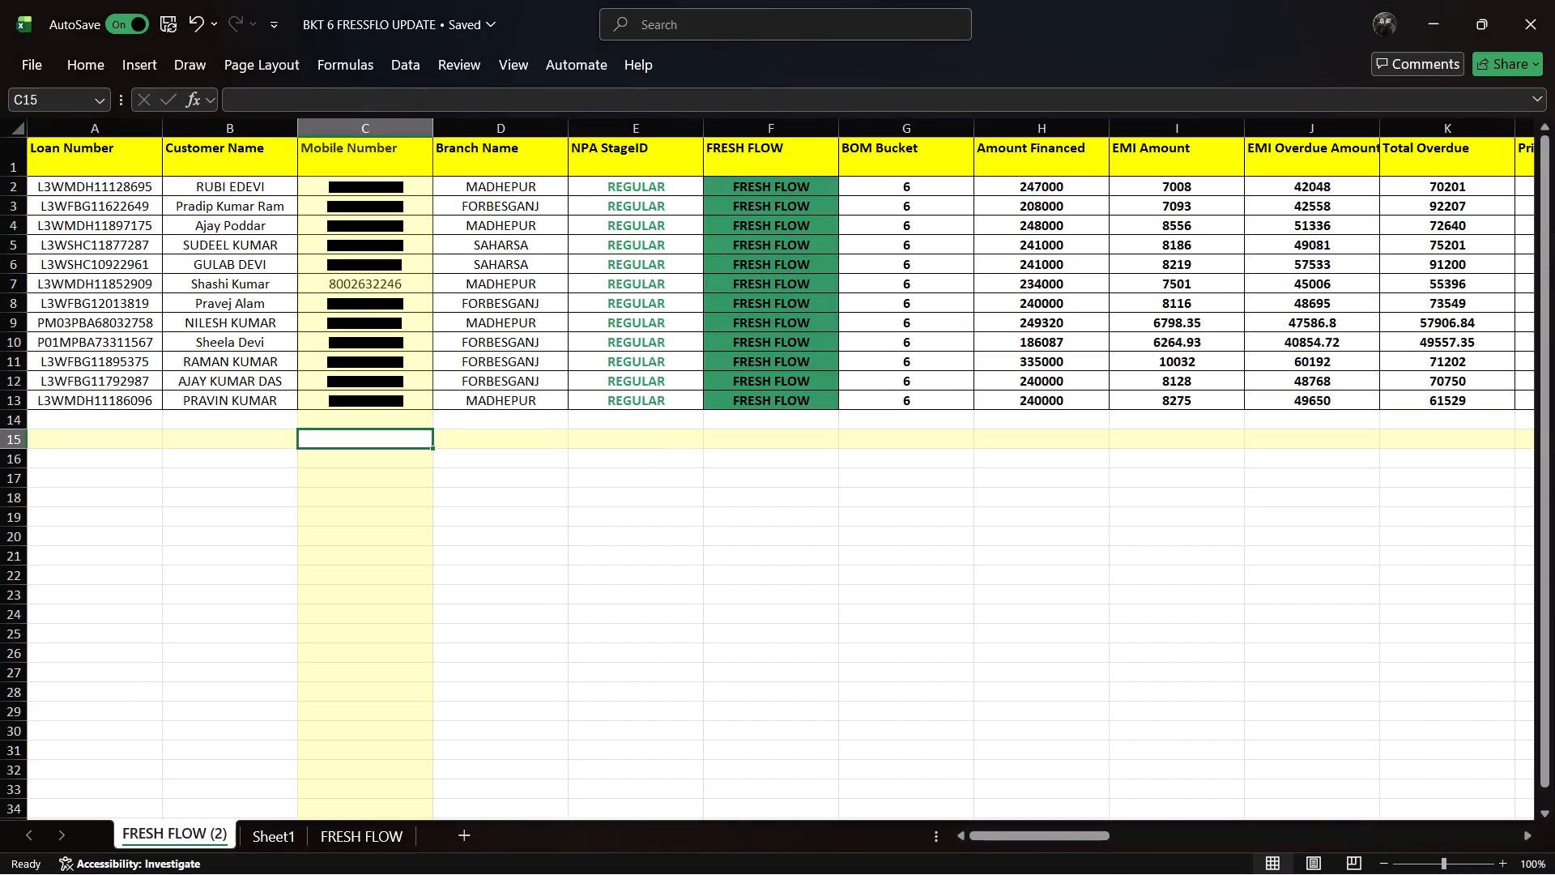
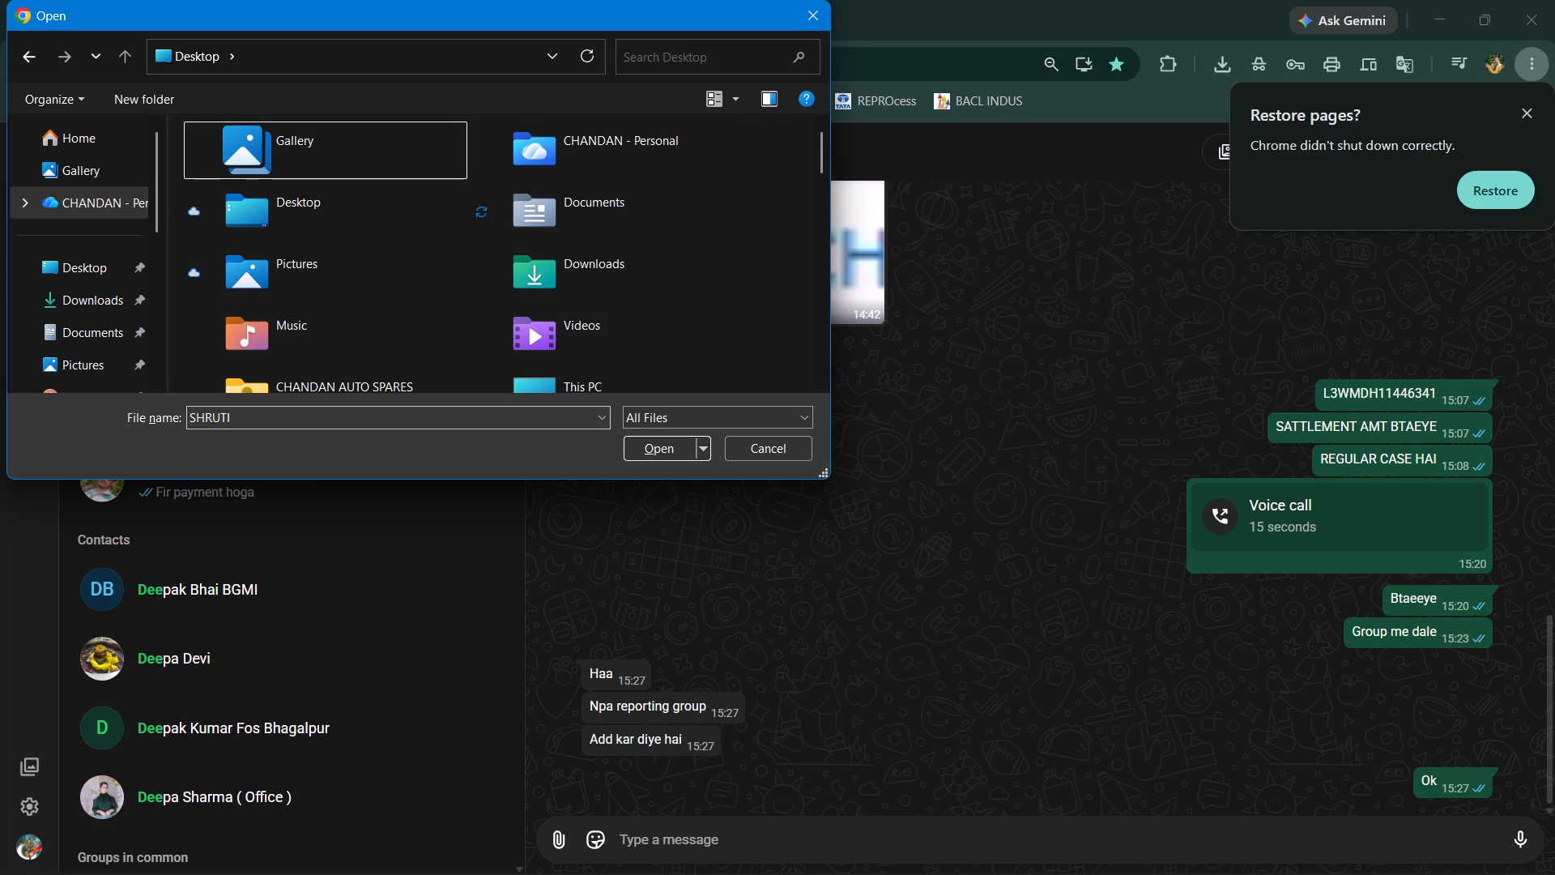
# Clear the SHRUTI file name and open the Downloads folder to look for the chat attachment.
pyautogui.click(251, 425)
pyautogui.press('BackSpace')
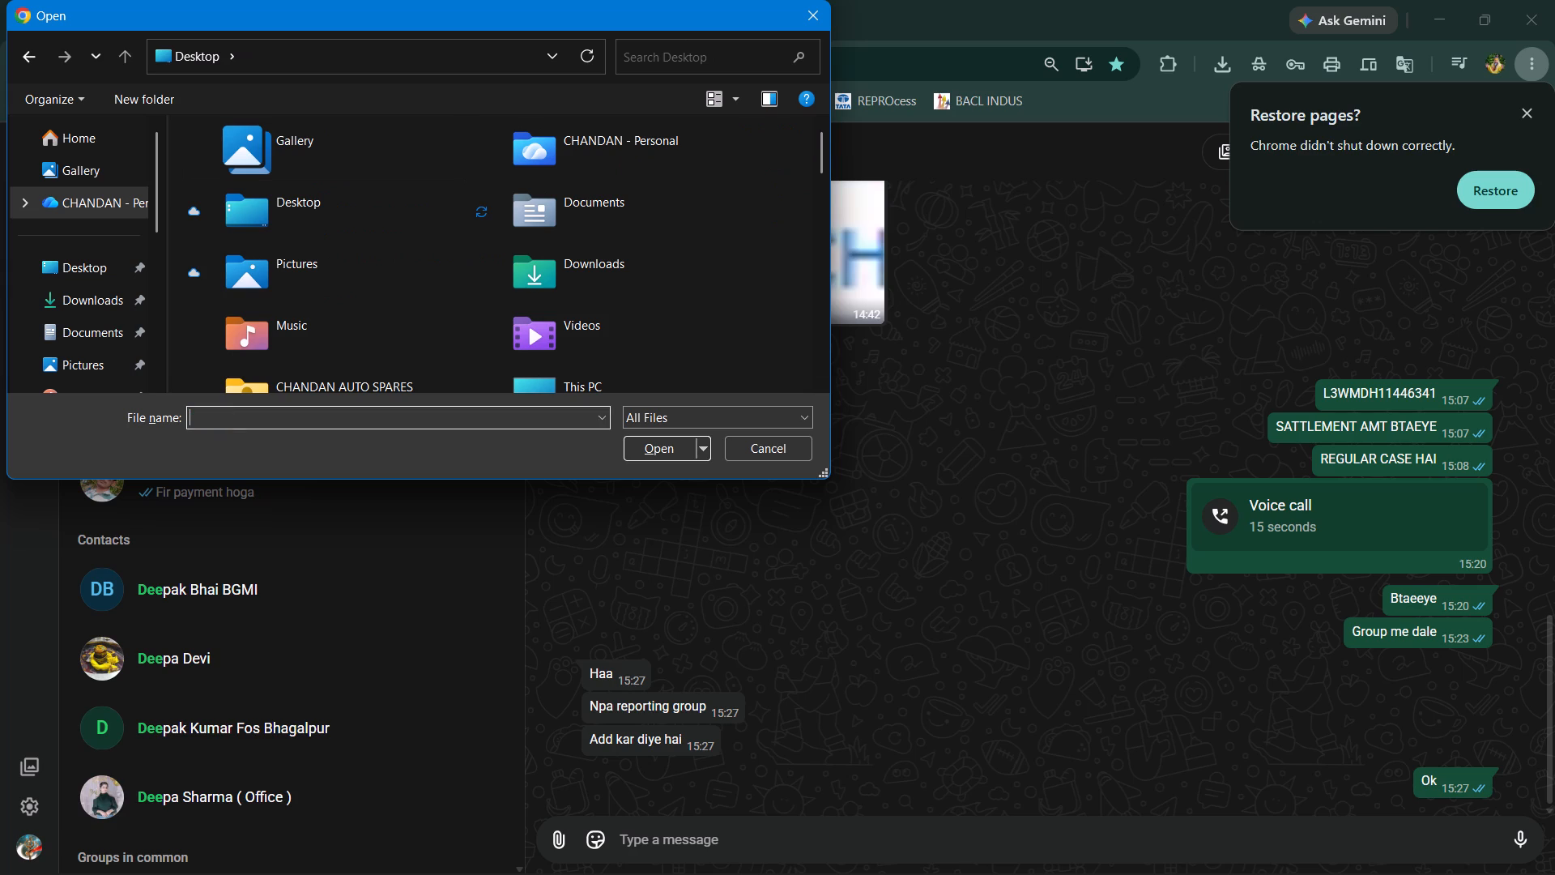
pyautogui.click(114, 294)
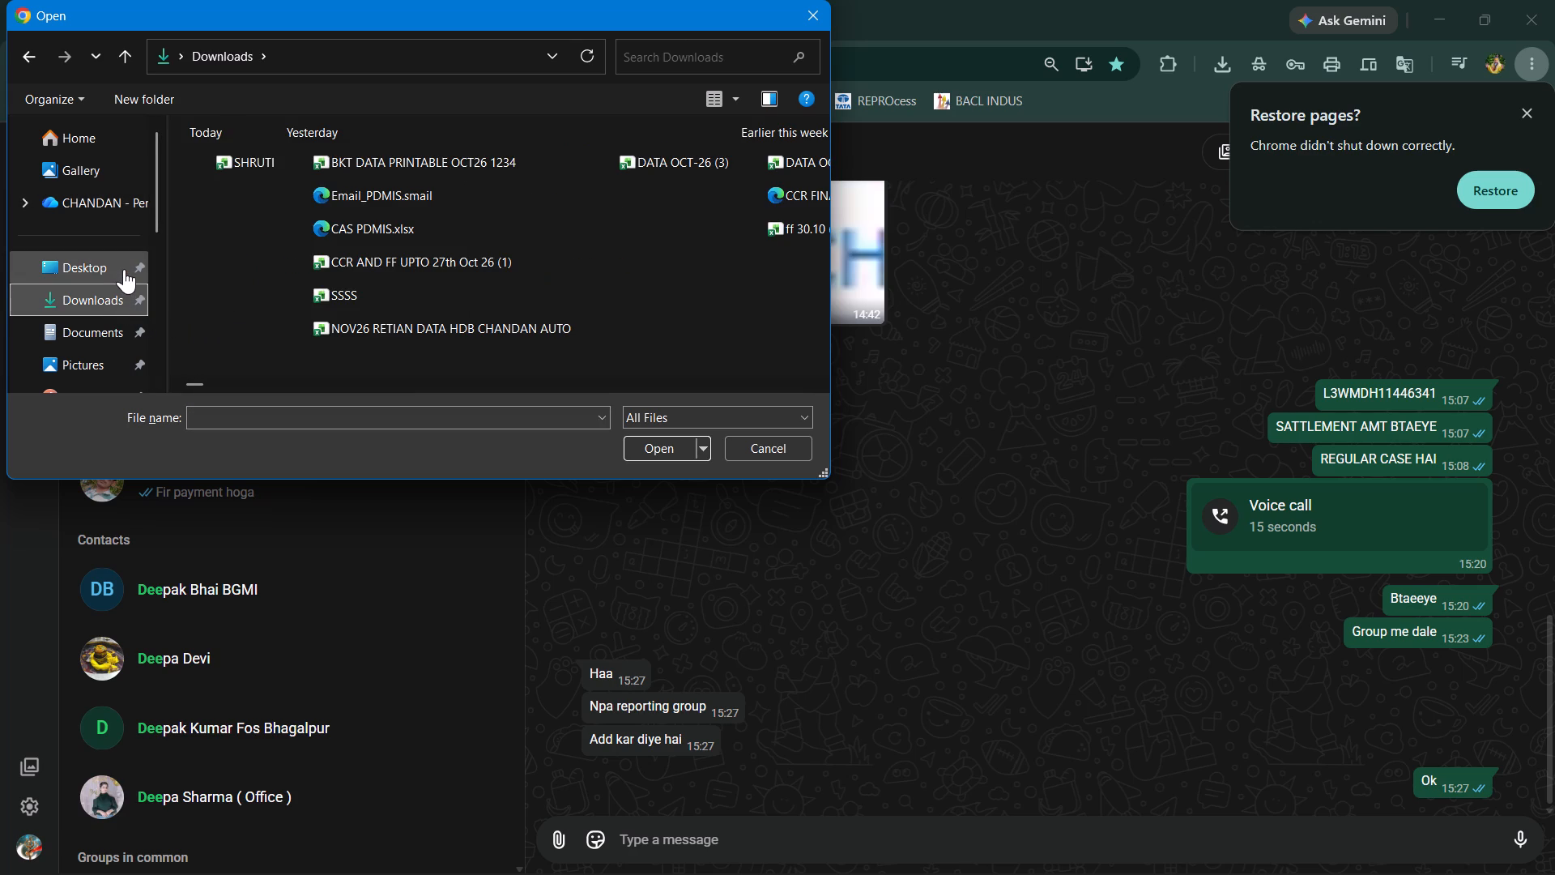
# Look through the Documents, Gallery and personal OneDrive folders for the BKT 6 FRESSFLO UPDATE workbook to attach in WhatsApp.
pyautogui.click(113, 326)
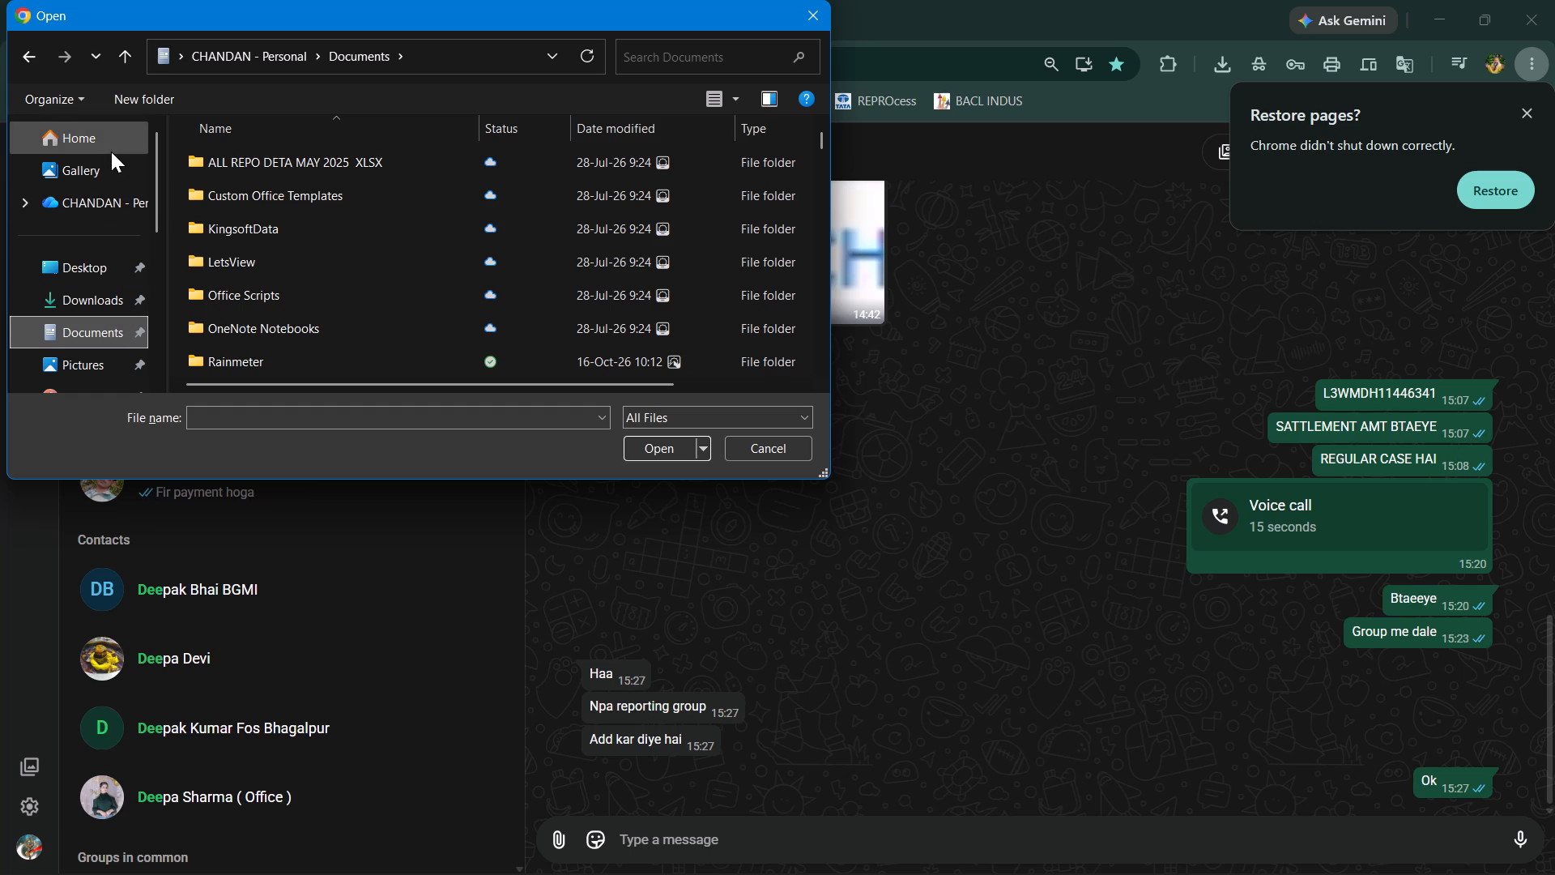
pyautogui.click(104, 172)
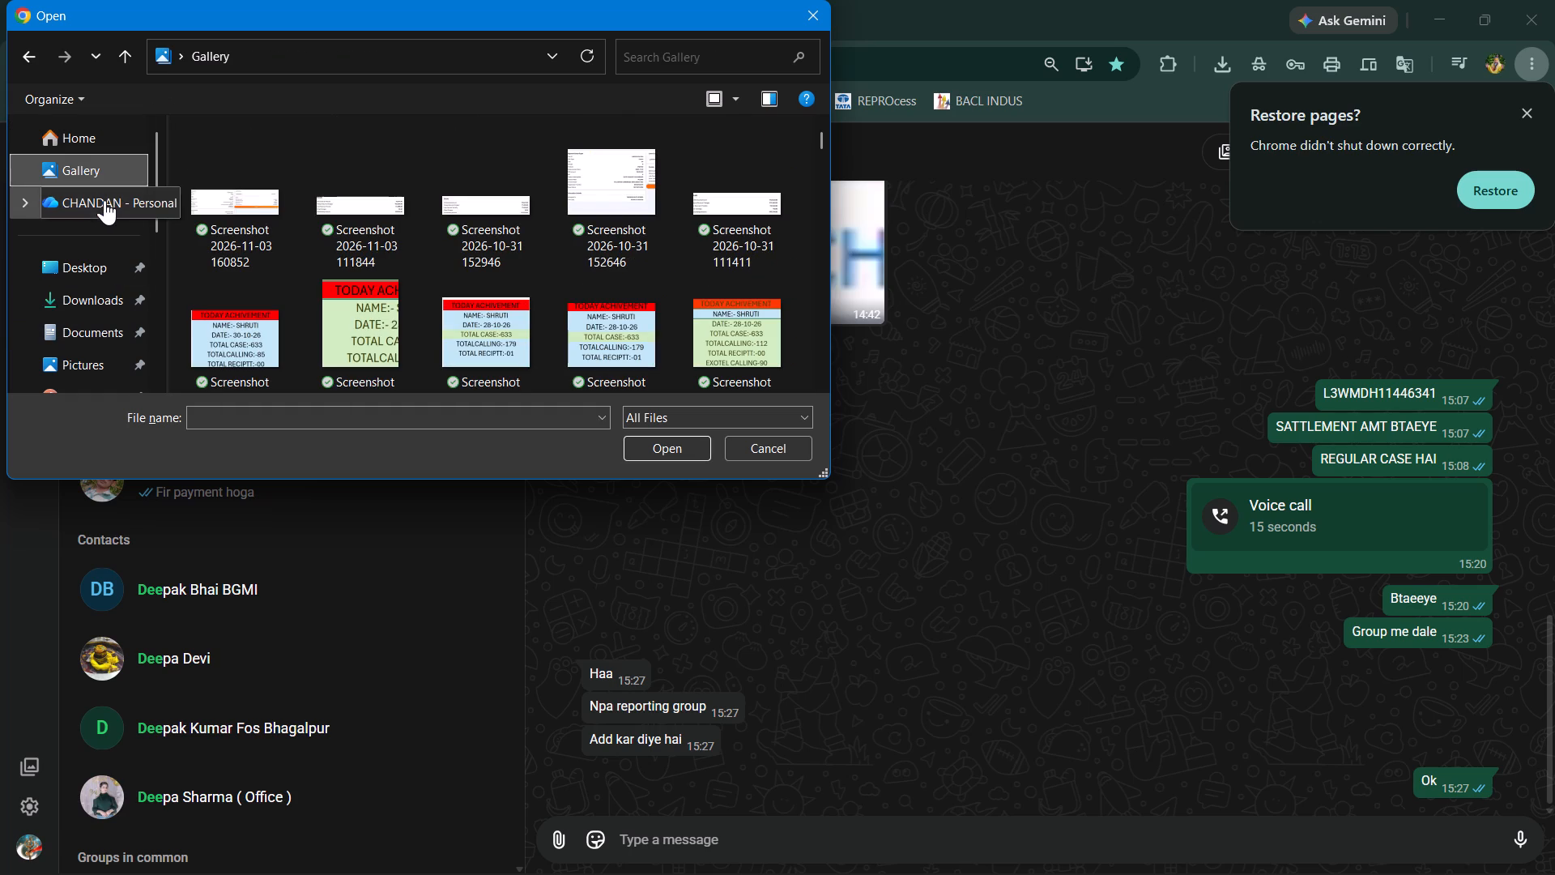
pyautogui.click(104, 207)
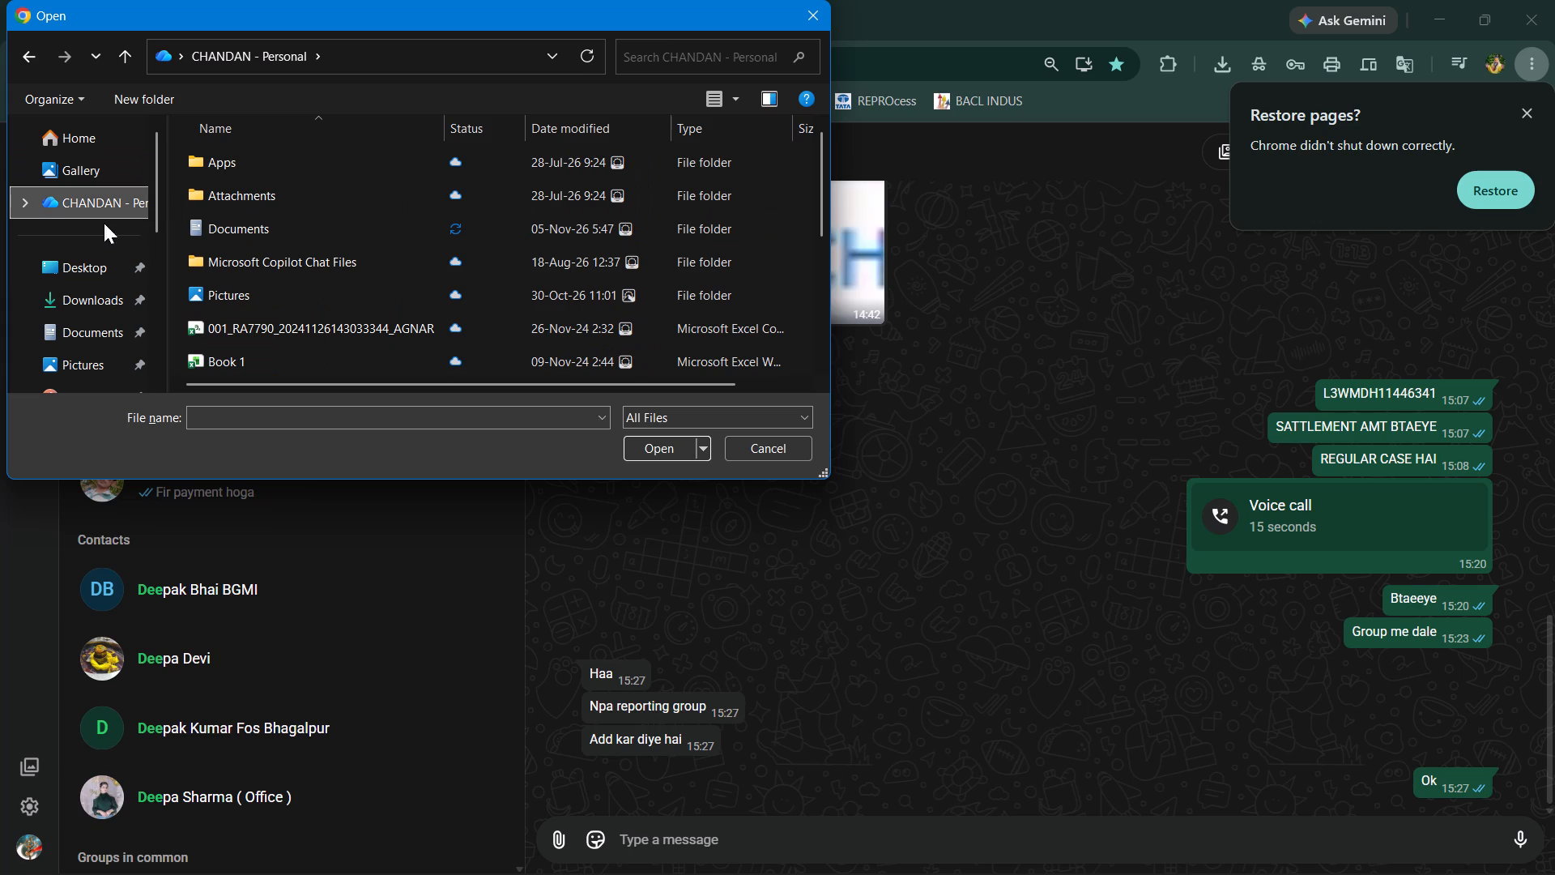
pyautogui.click(100, 333)
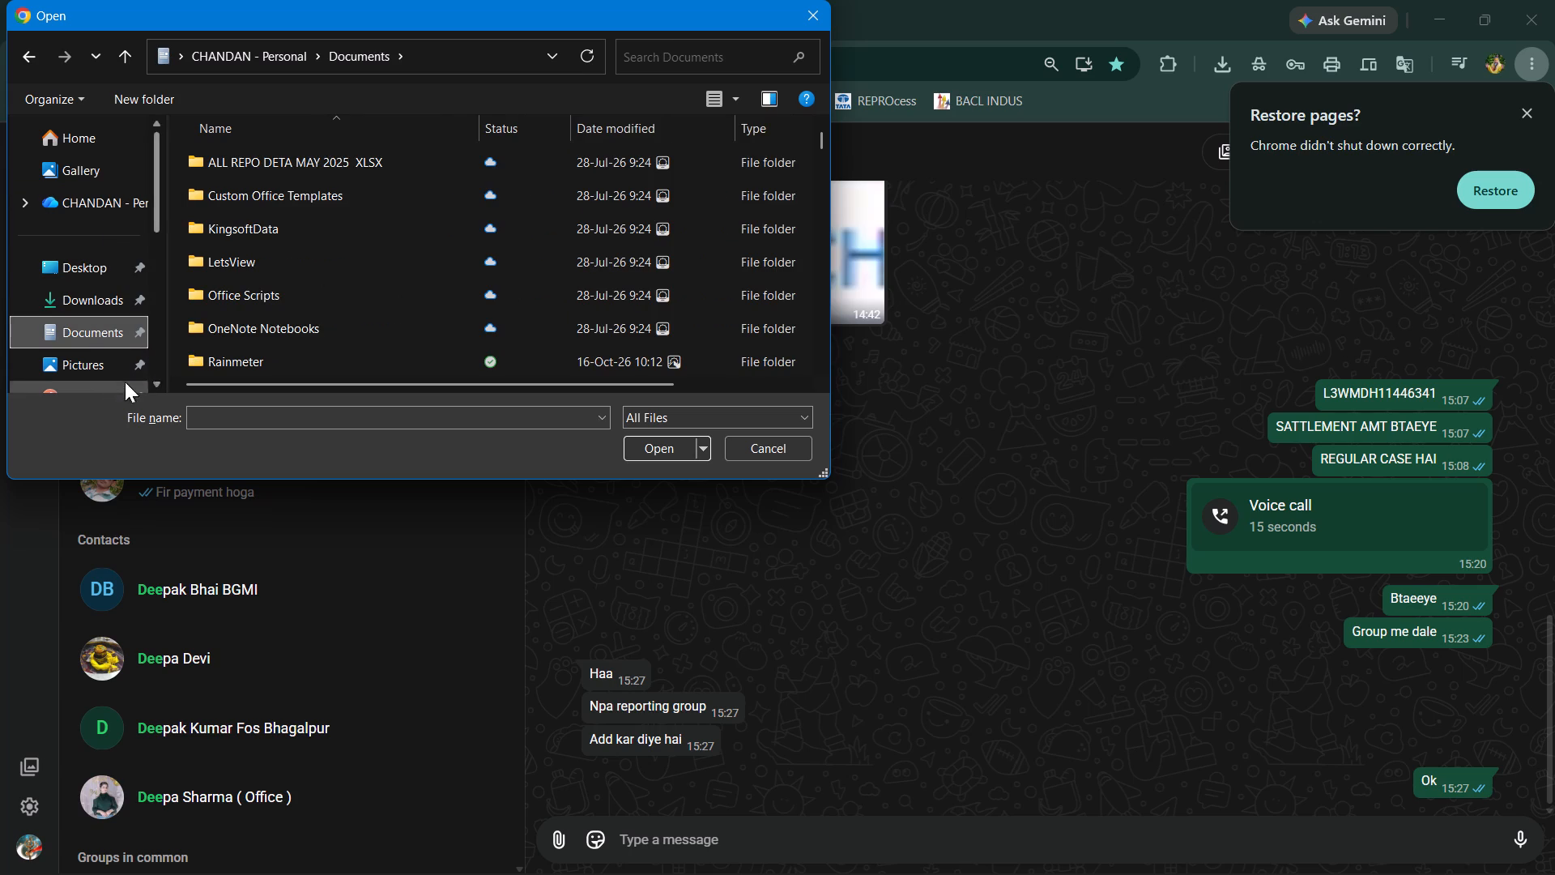
pyautogui.click(210, 423)
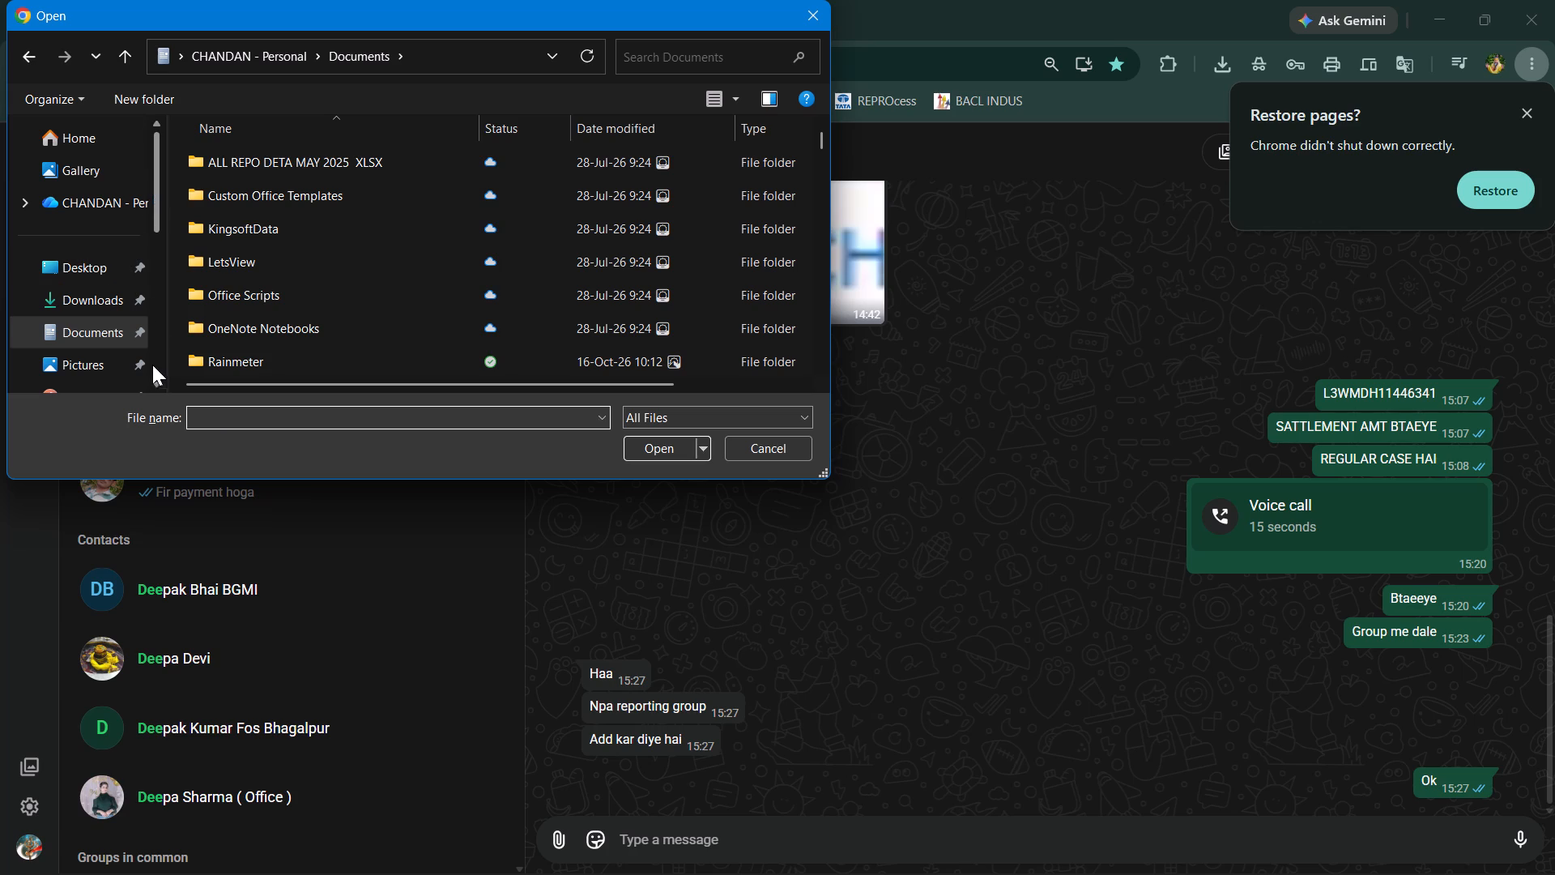
# Switch the file picker to This PC and look for the workbook by entering BK as the file name.
pyautogui.tripleClick(151, 383)
pyautogui.click(151, 383)
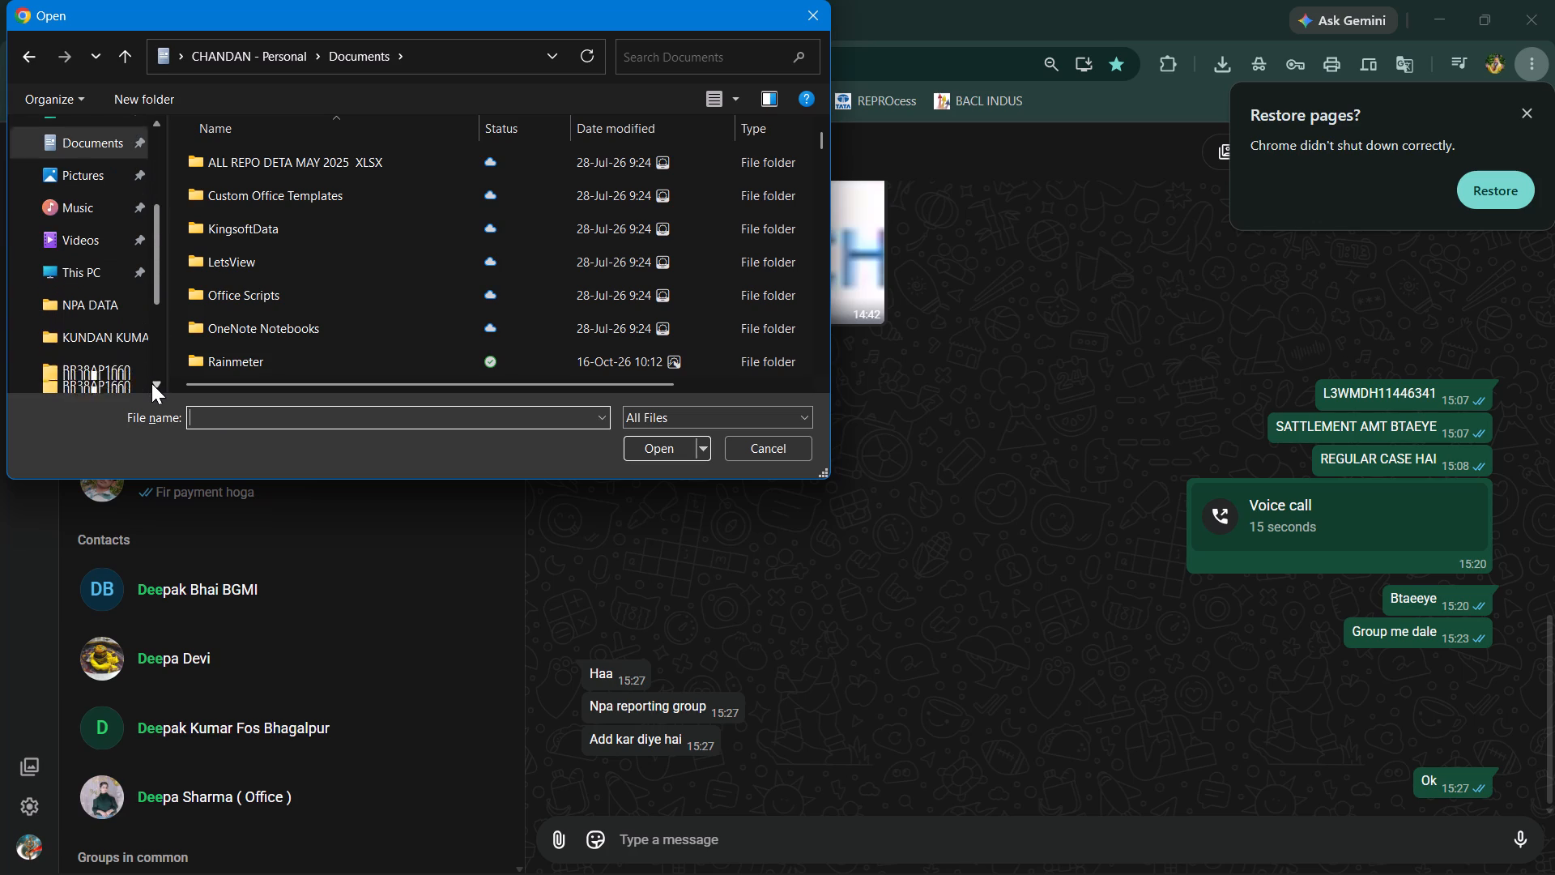
pyautogui.tripleClick(151, 383)
pyautogui.tripleClick(151, 383)
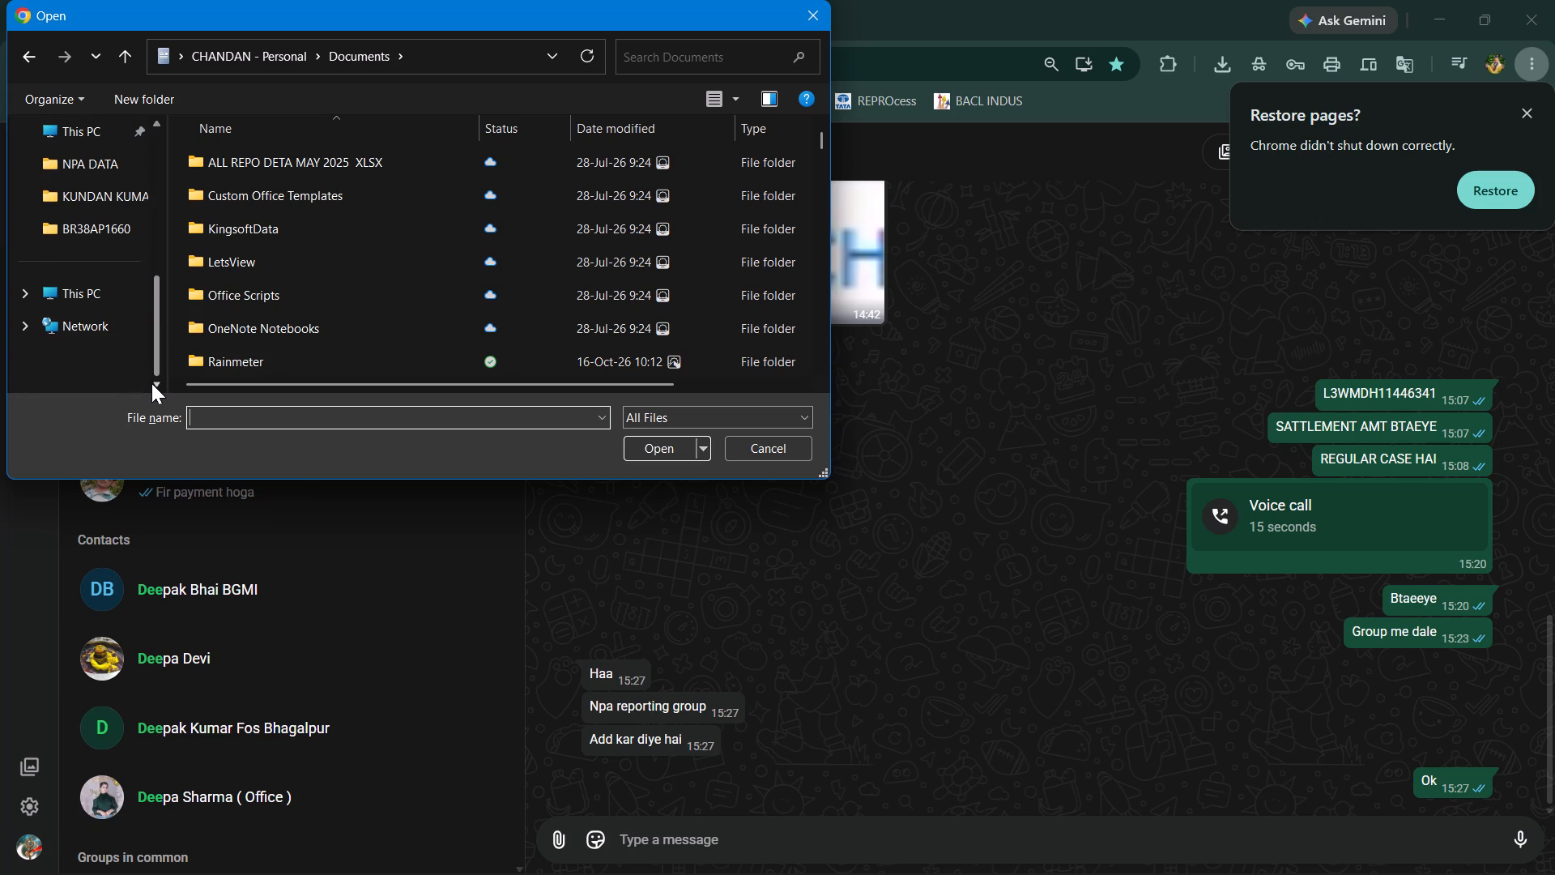
pyautogui.doubleClick(151, 383)
pyautogui.click(222, 416)
pyautogui.click(94, 284)
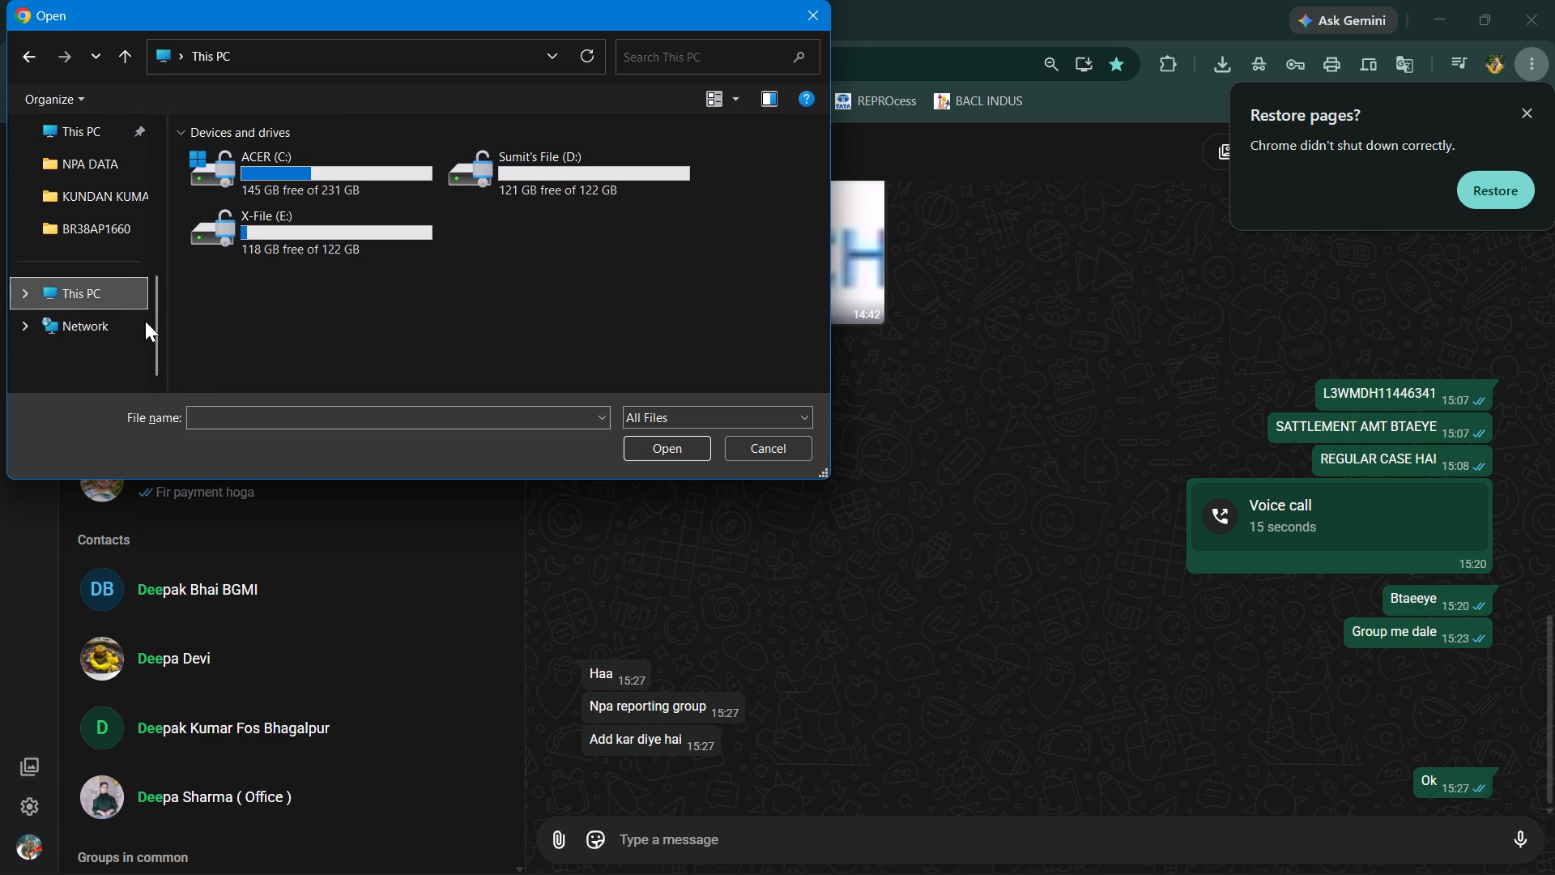
pyautogui.click(201, 417)
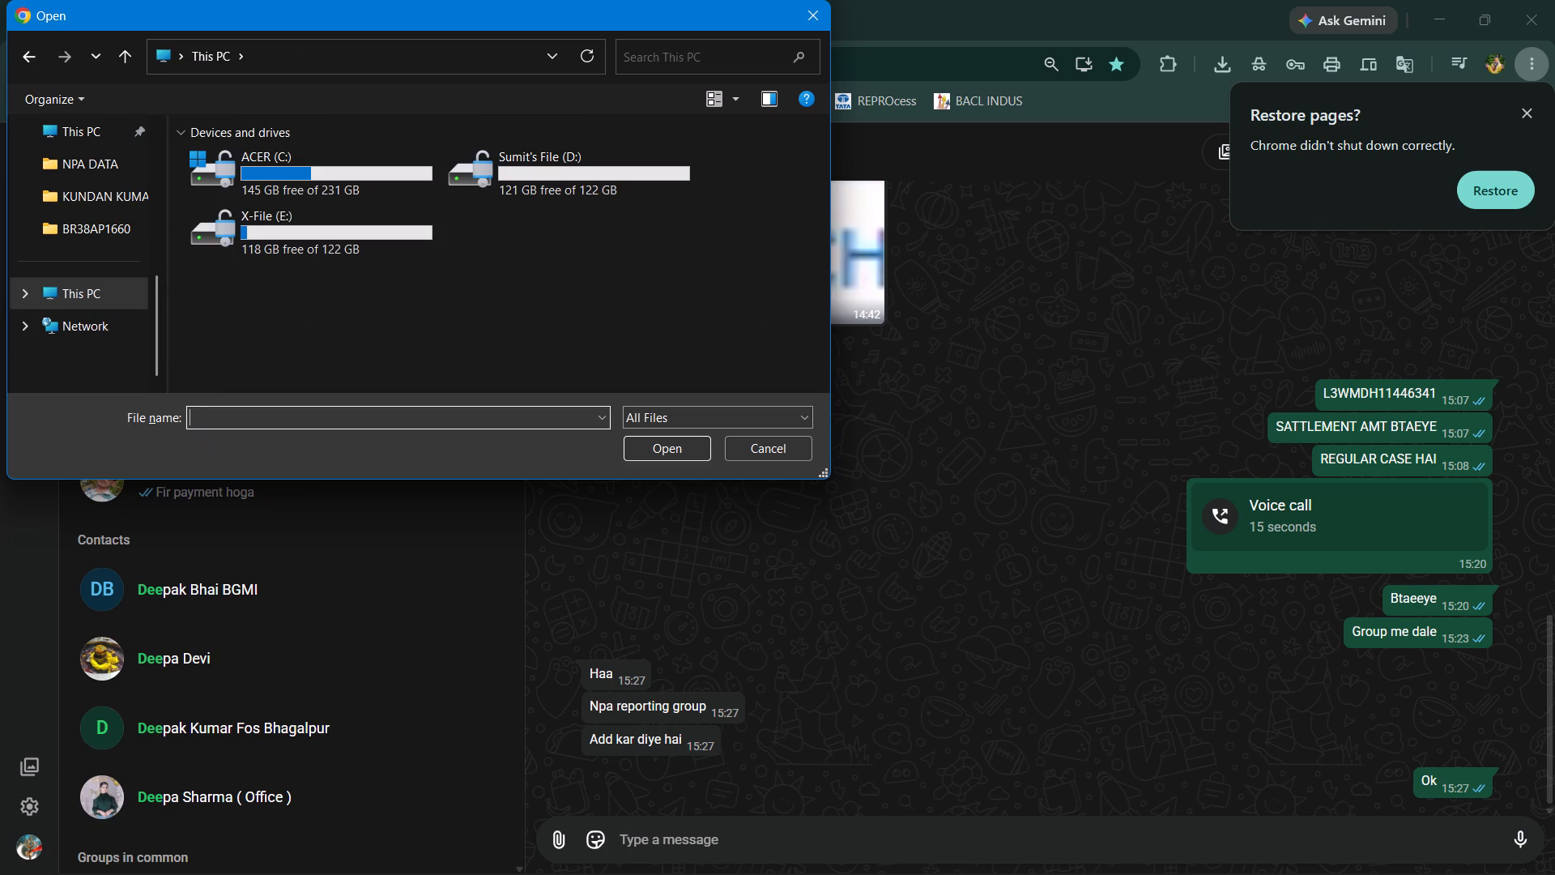
pyautogui.write('BK')
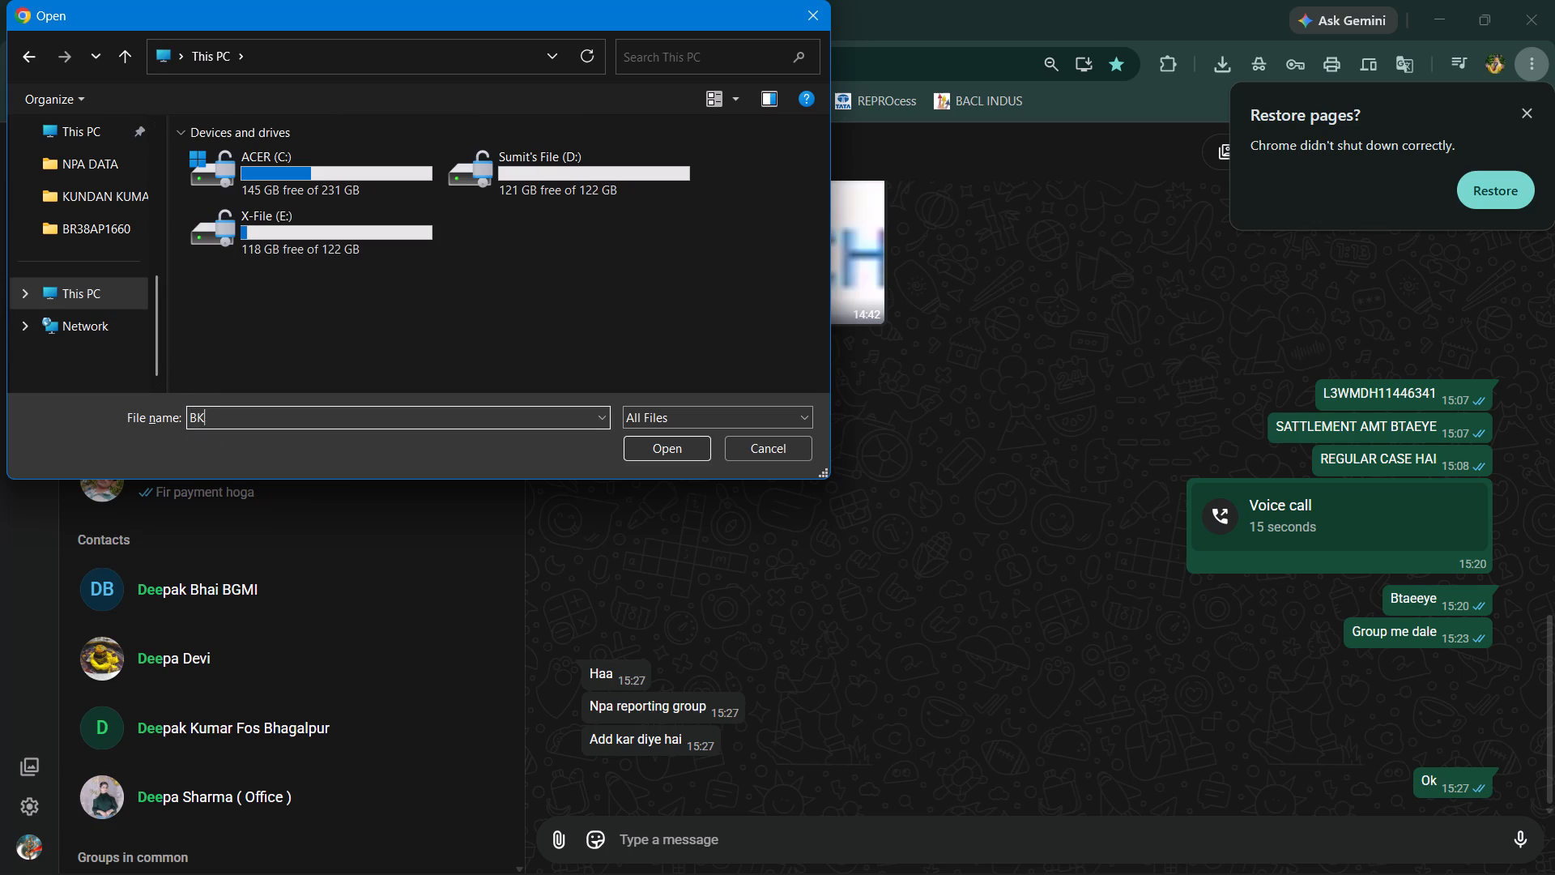
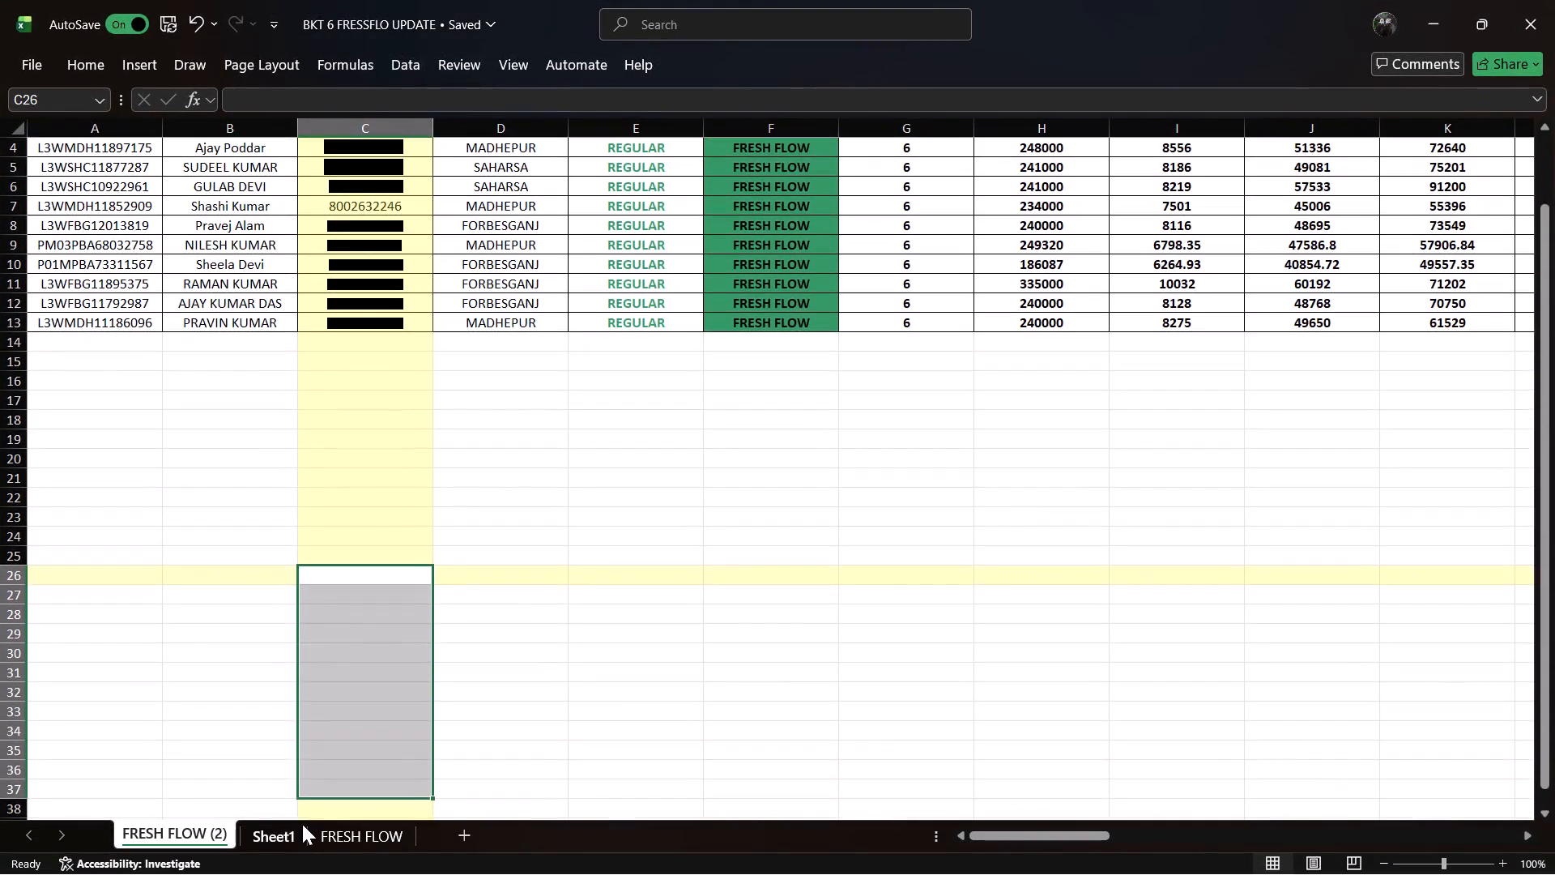
# Compare the workbook's three sheets and delete the duplicate FRESH FLOW (2) sheet.
pyautogui.click(518, 623)
pyautogui.click(181, 830)
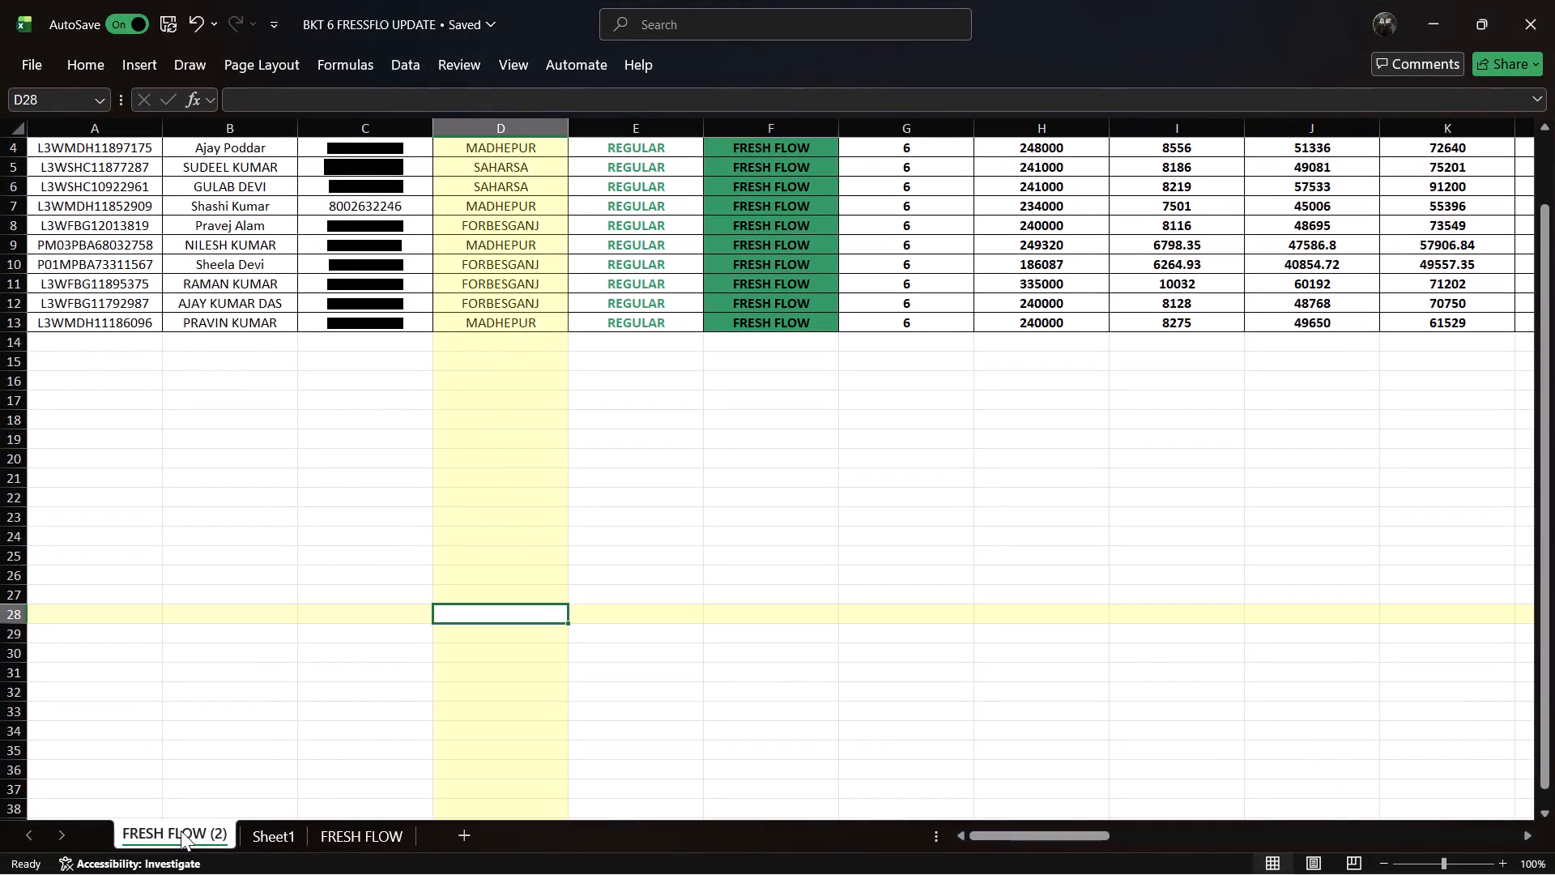
pyautogui.click(275, 836)
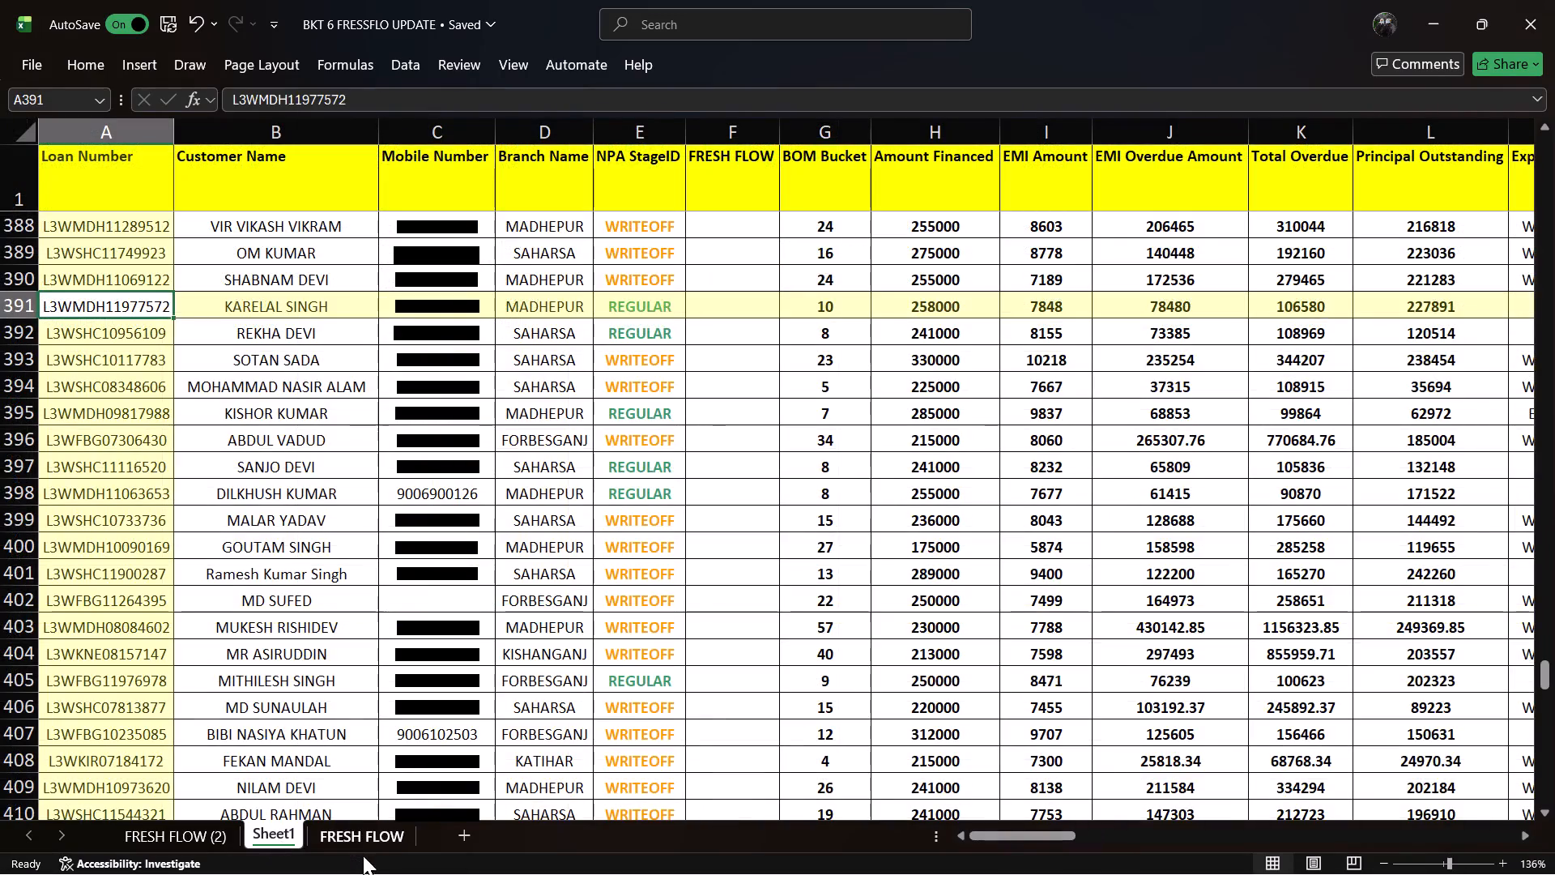
pyautogui.click(367, 838)
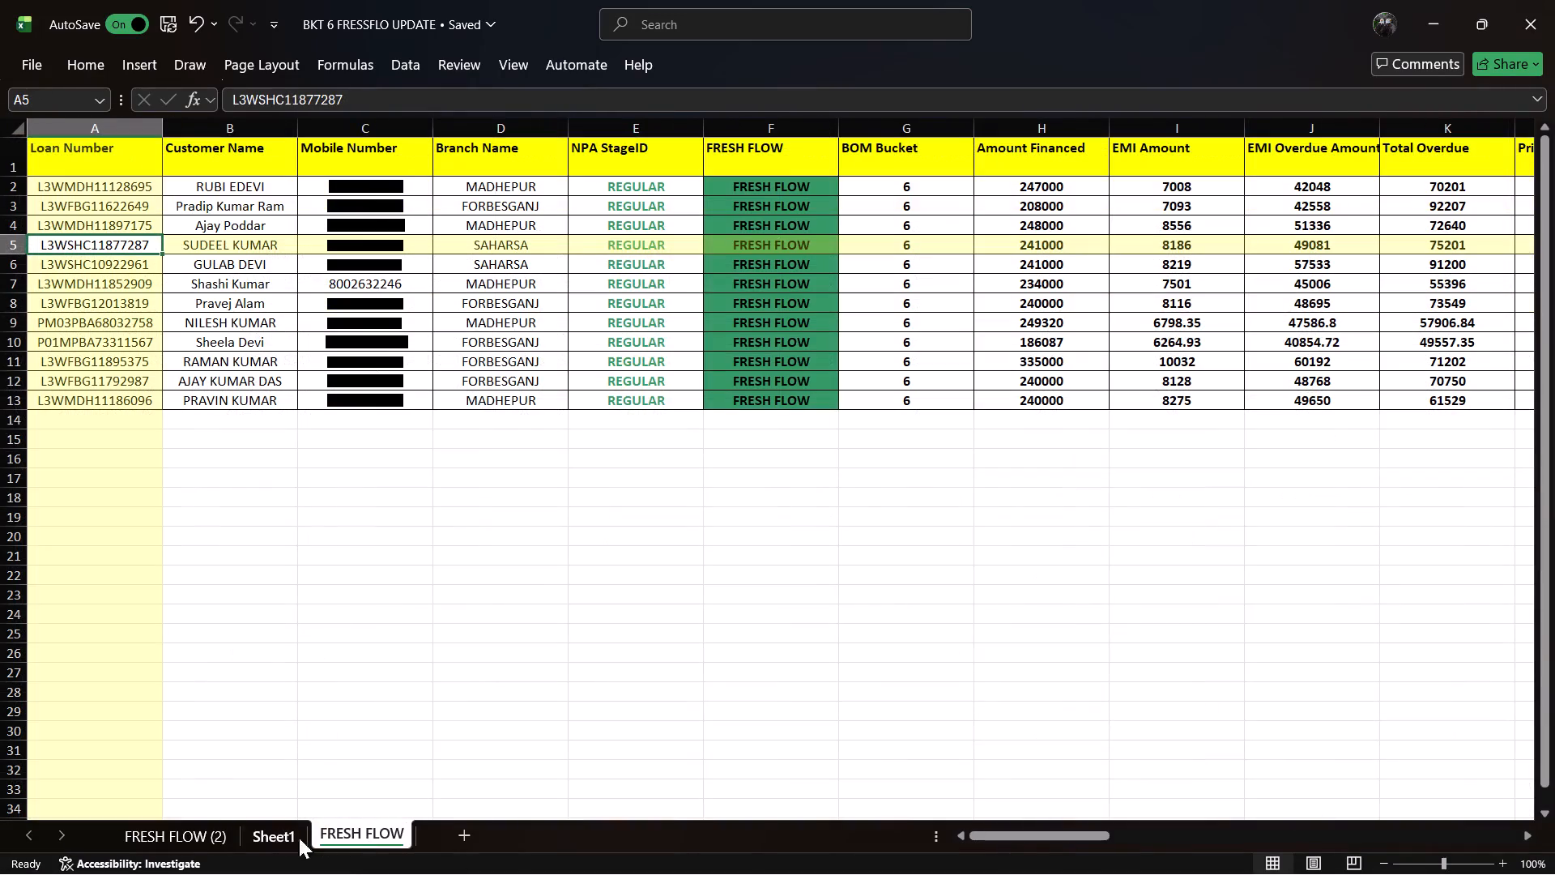
pyautogui.click(195, 826)
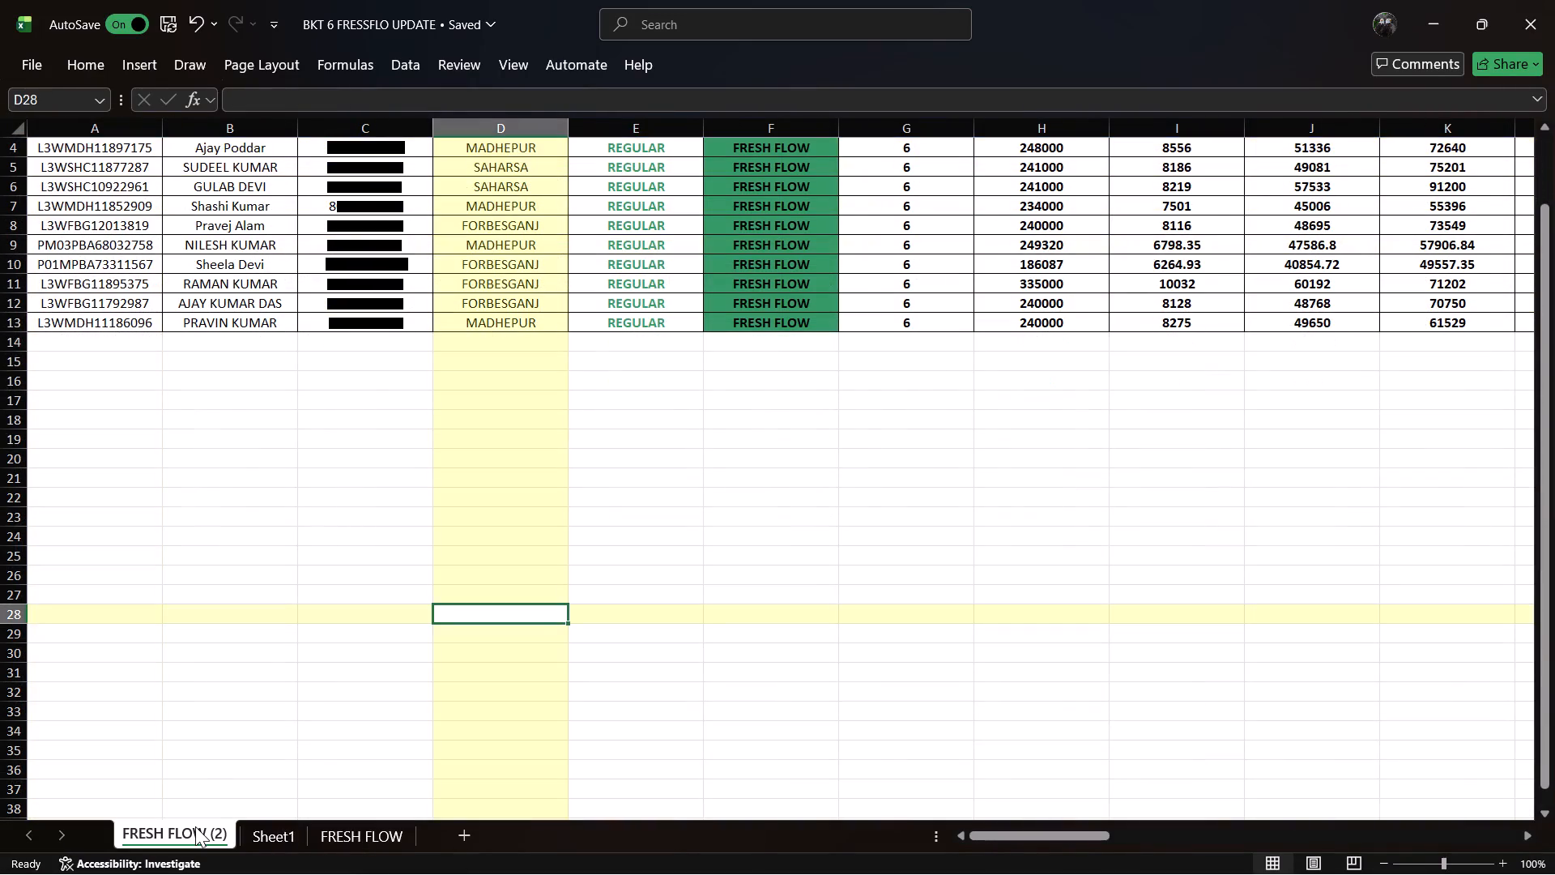
pyautogui.press('Up')
pyautogui.press('Up')
pyautogui.press('Up')
pyautogui.press('Up')
pyautogui.press('Up')
pyautogui.press('Up')
pyautogui.press('Up')
pyautogui.press('Up')
pyautogui.press('Up')
pyautogui.press('Up')
pyautogui.press('Up')
pyautogui.press('Up')
pyautogui.press('Up')
pyautogui.press('Up')
pyautogui.press('Up')
pyautogui.press('Up')
pyautogui.press('Up')
pyautogui.press('Up')
pyautogui.press('Up')
pyautogui.press('Up')
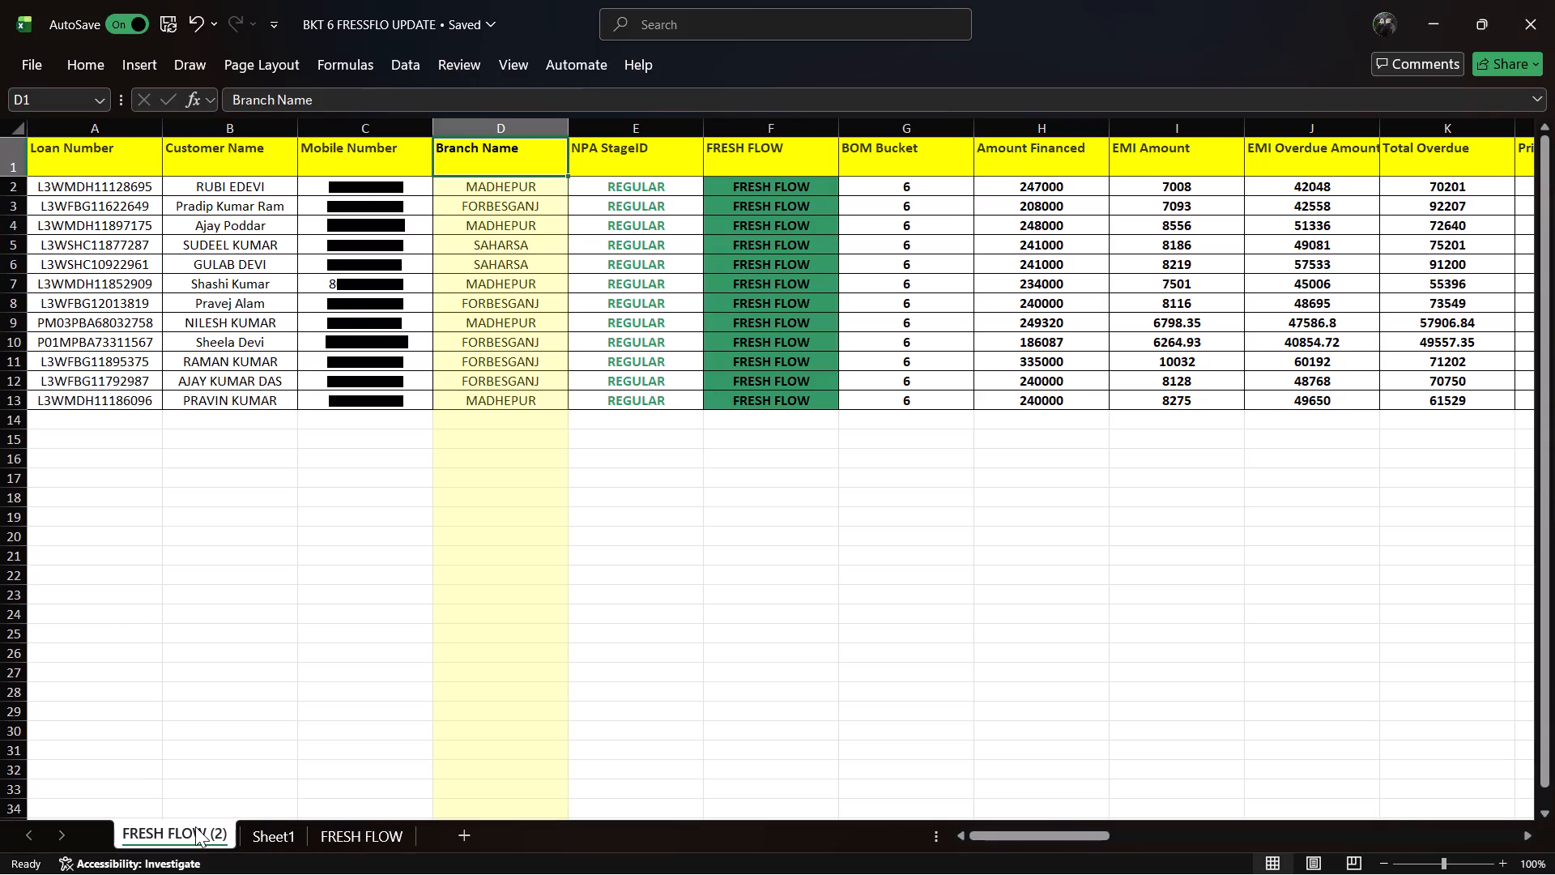
pyautogui.hotkey('alt', 'h')
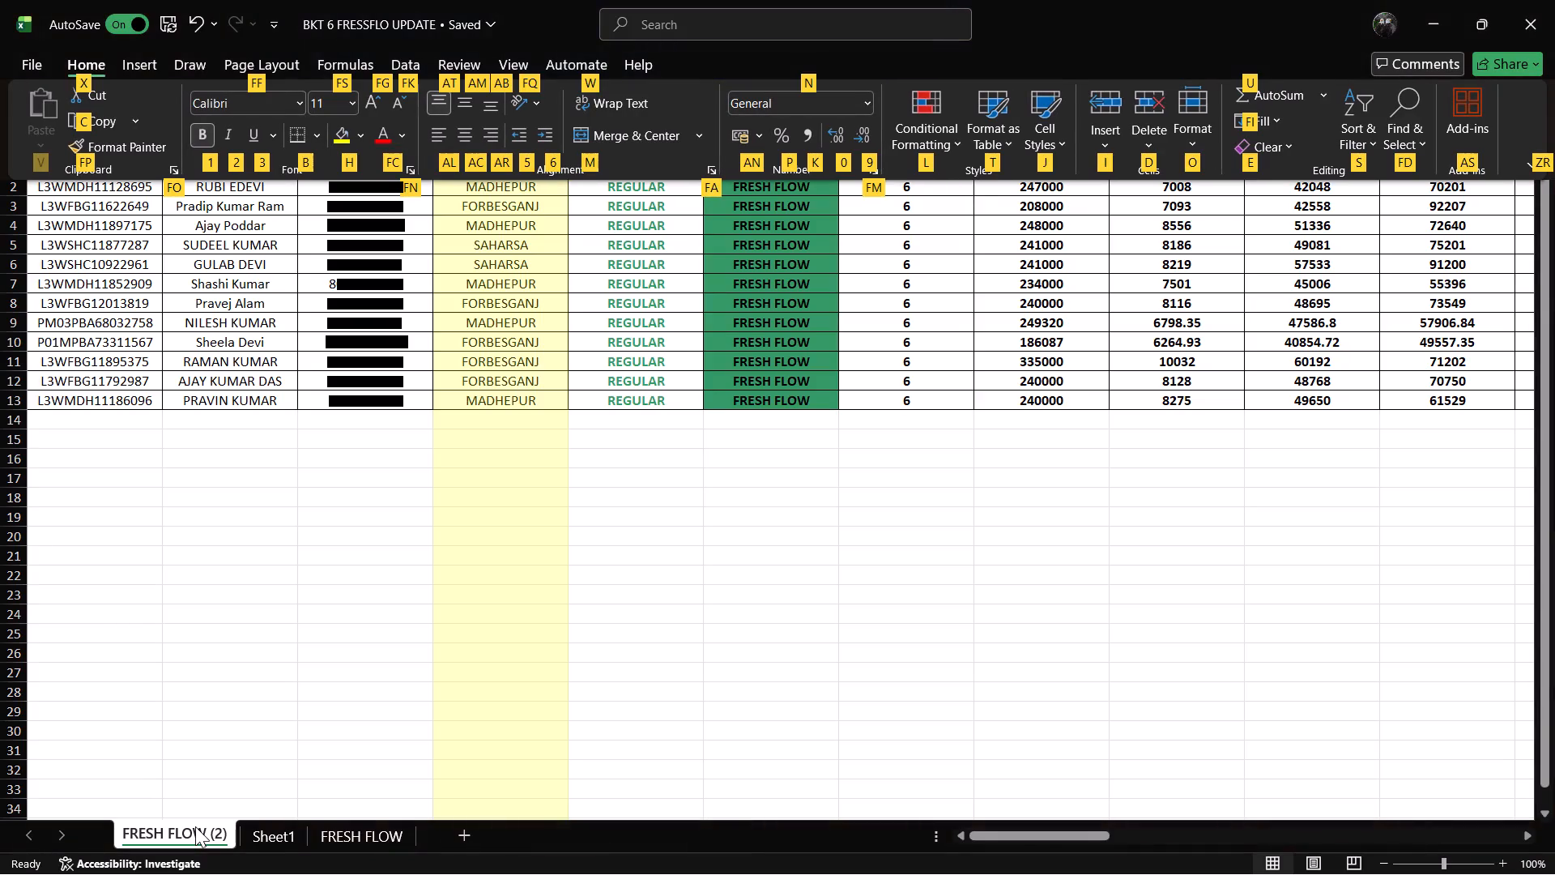
pyautogui.write('DS')
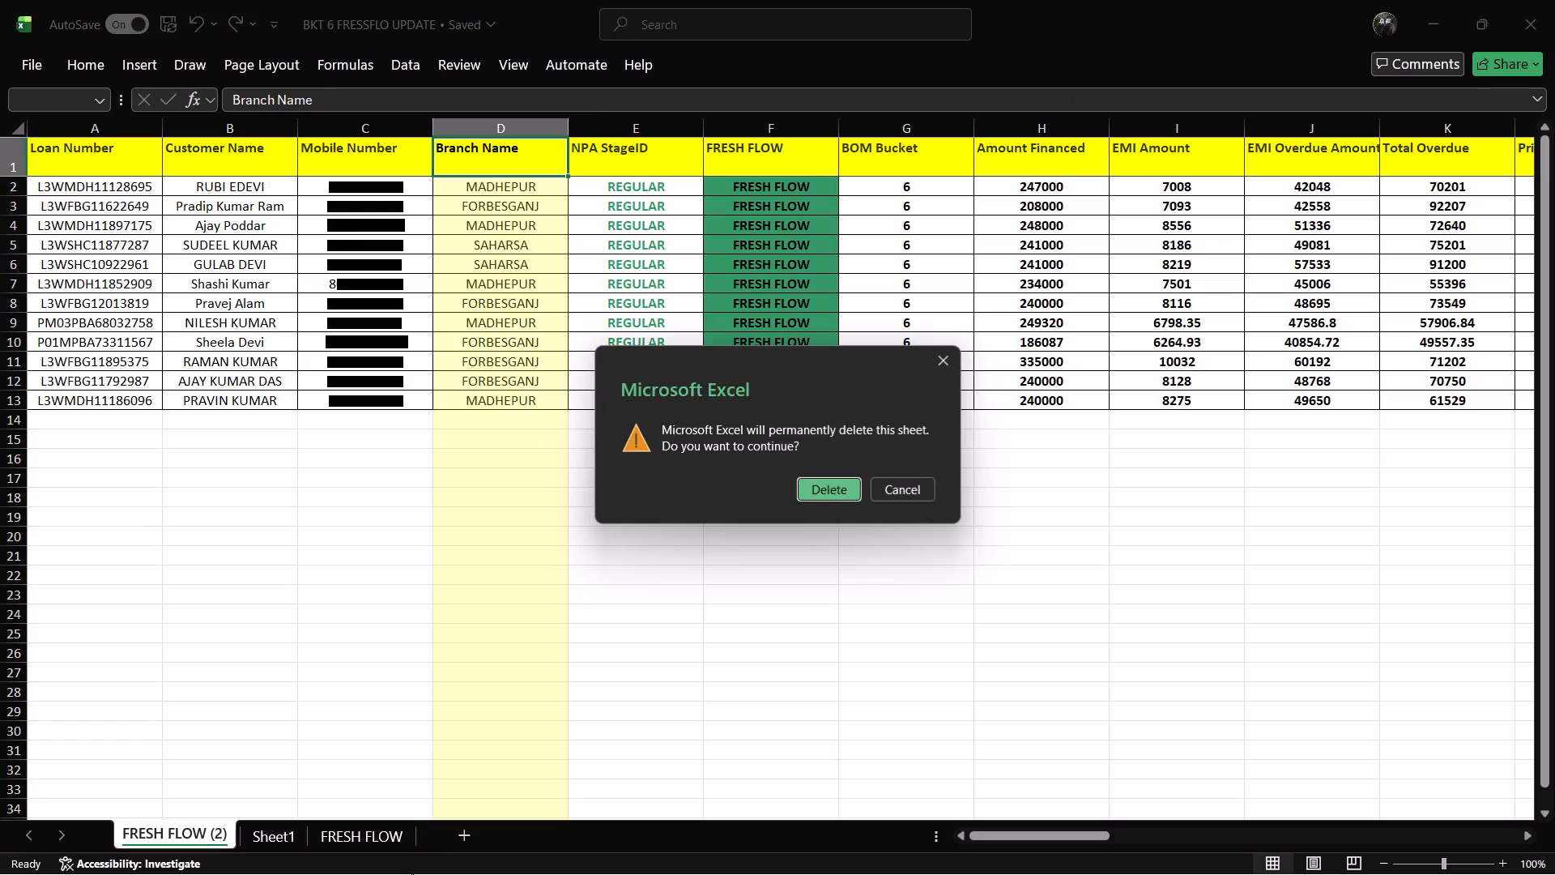
pyautogui.click(829, 496)
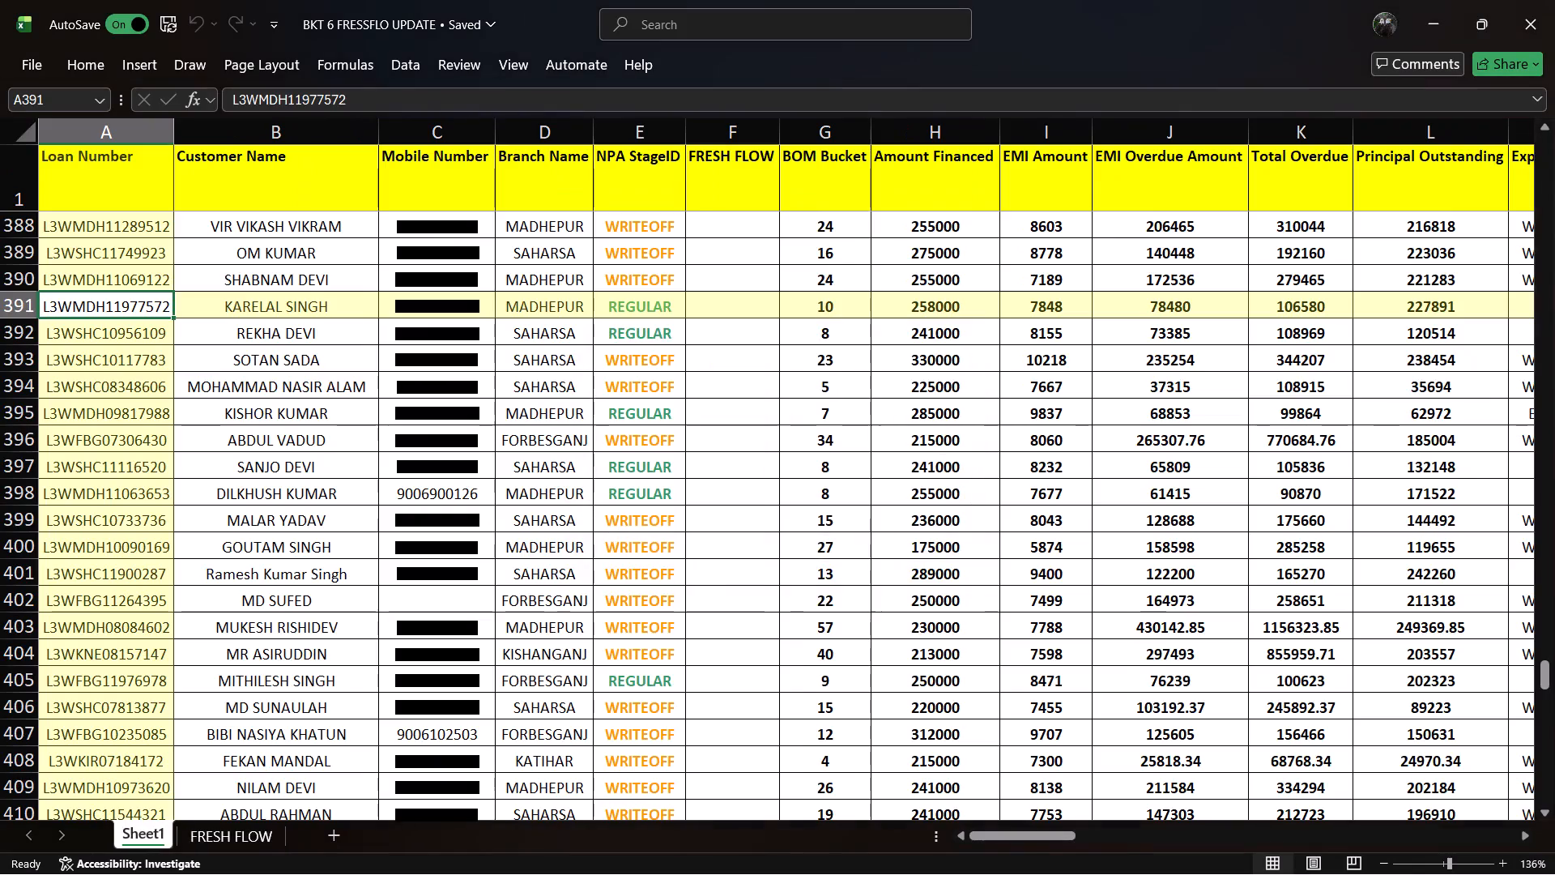
# Check the FRESH FLOW sheet, then review Sheet1's header row from Loan Number across to FEED BACK.
pyautogui.click(232, 836)
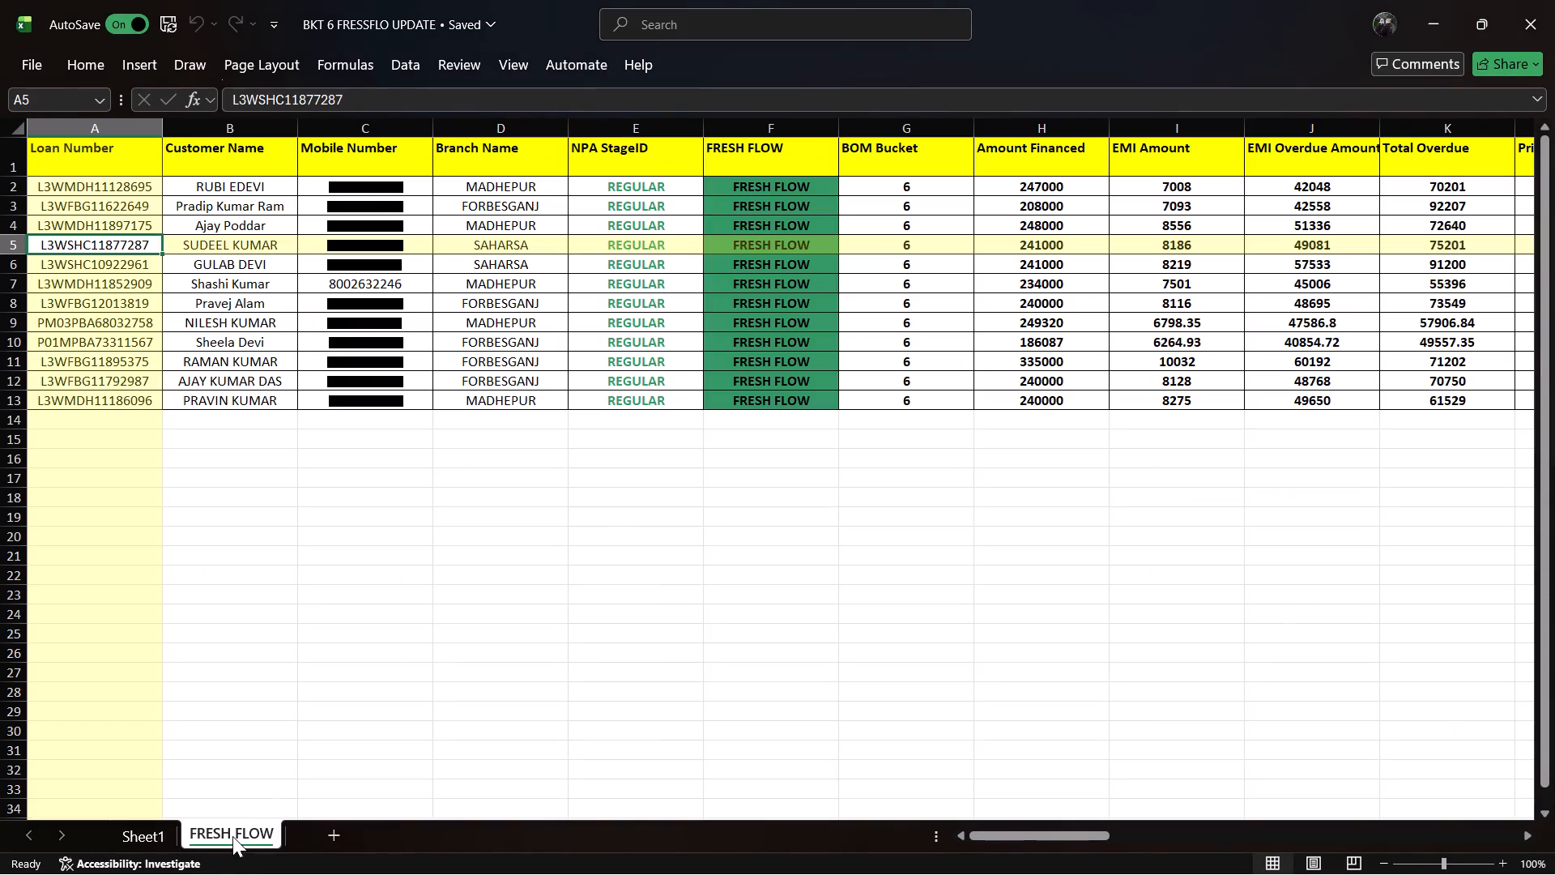
pyautogui.click(157, 828)
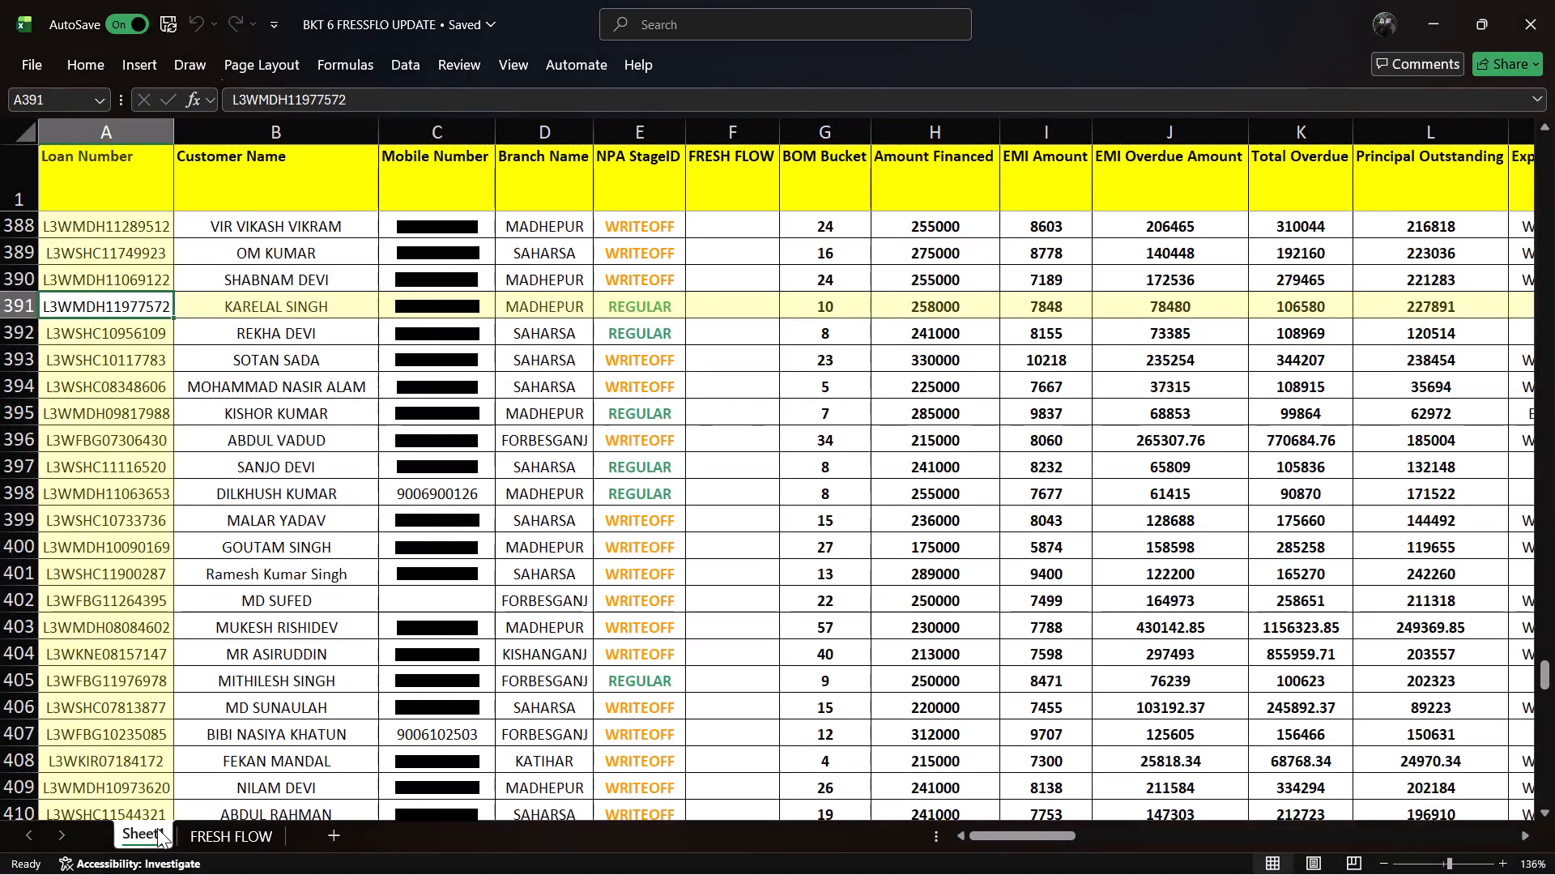
pyautogui.press('Up')
pyautogui.press('Up')
pyautogui.press('Up')
pyautogui.press('Up')
pyautogui.press('Up')
pyautogui.press('Up')
pyautogui.press('Up')
pyautogui.press('Up')
pyautogui.press('Up')
pyautogui.press('Up')
pyautogui.press('Up')
pyautogui.press('Up')
pyautogui.press('Up')
pyautogui.press('Up')
pyautogui.press('Up')
pyautogui.press('Up')
pyautogui.press('Up')
pyautogui.press('Up')
pyautogui.press('Up')
pyautogui.press('Up')
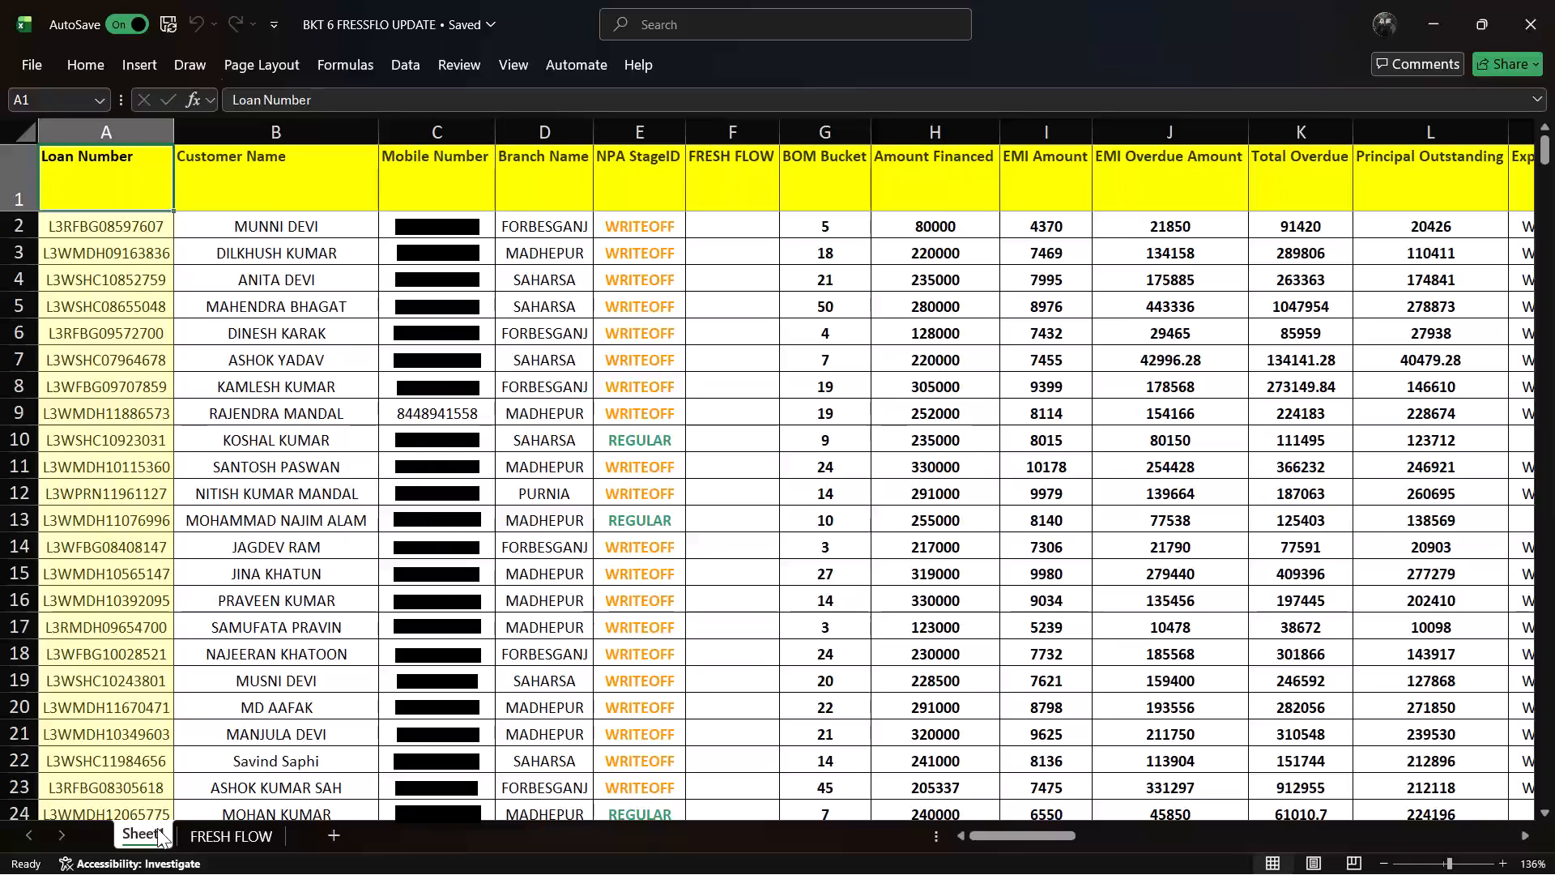
pyautogui.press('Right')
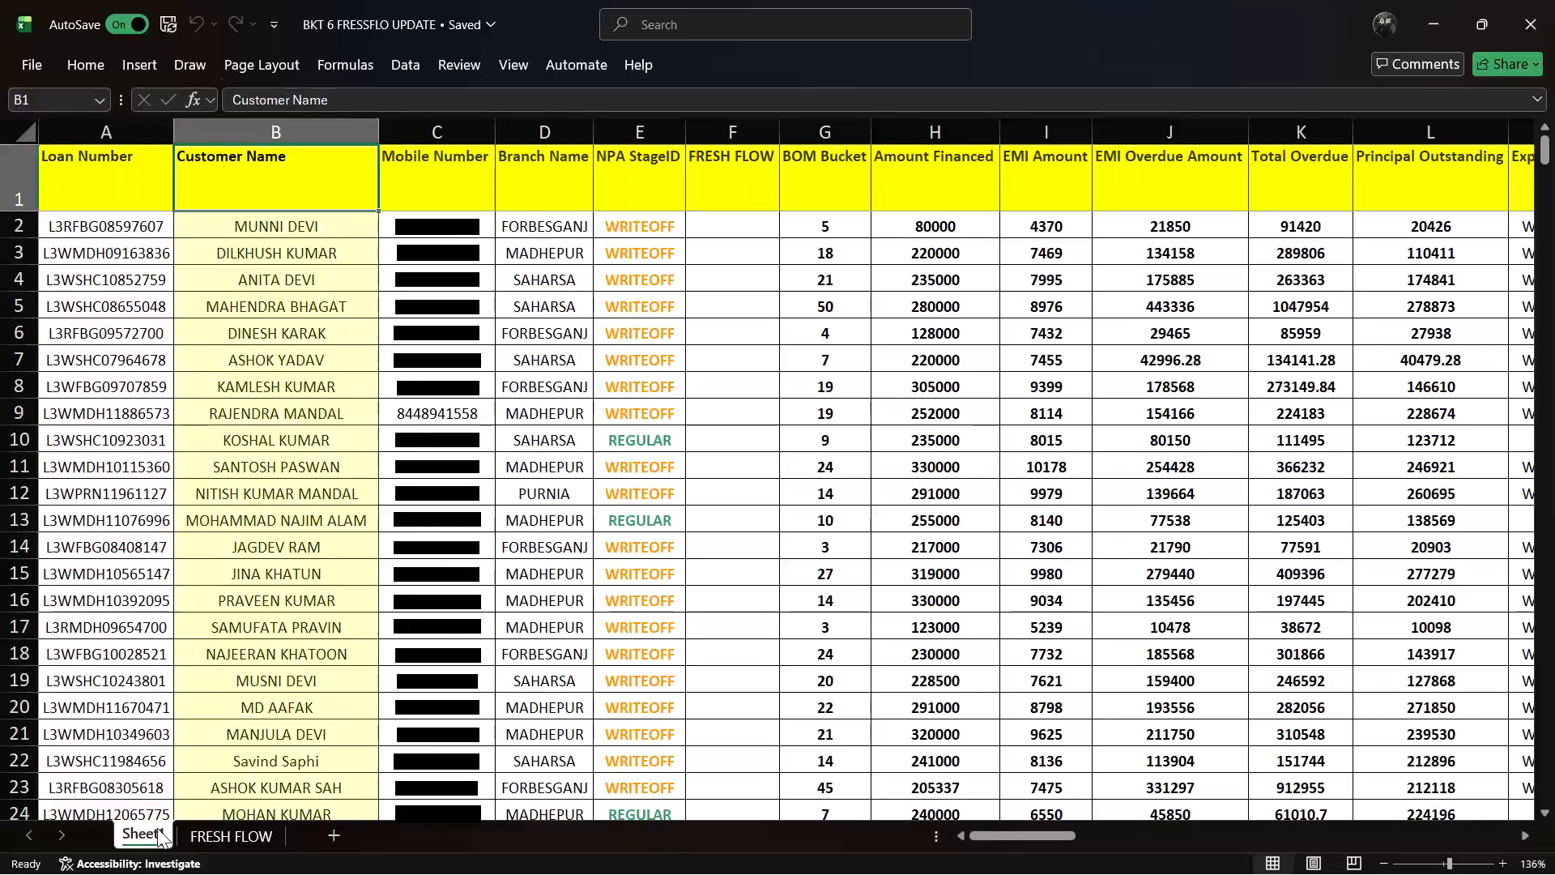
pyautogui.press('Right')
pyautogui.press('Right')
pyautogui.press('Right')
pyautogui.press('Right')
pyautogui.press('Right')
pyautogui.press('Right')
pyautogui.press('Right')
pyautogui.press('Right')
pyautogui.press('Right')
pyautogui.press('Right')
pyautogui.press('Right')
pyautogui.press('Right')
pyautogui.press('Right')
pyautogui.press('Right')
pyautogui.press('Right')
pyautogui.press('Right')
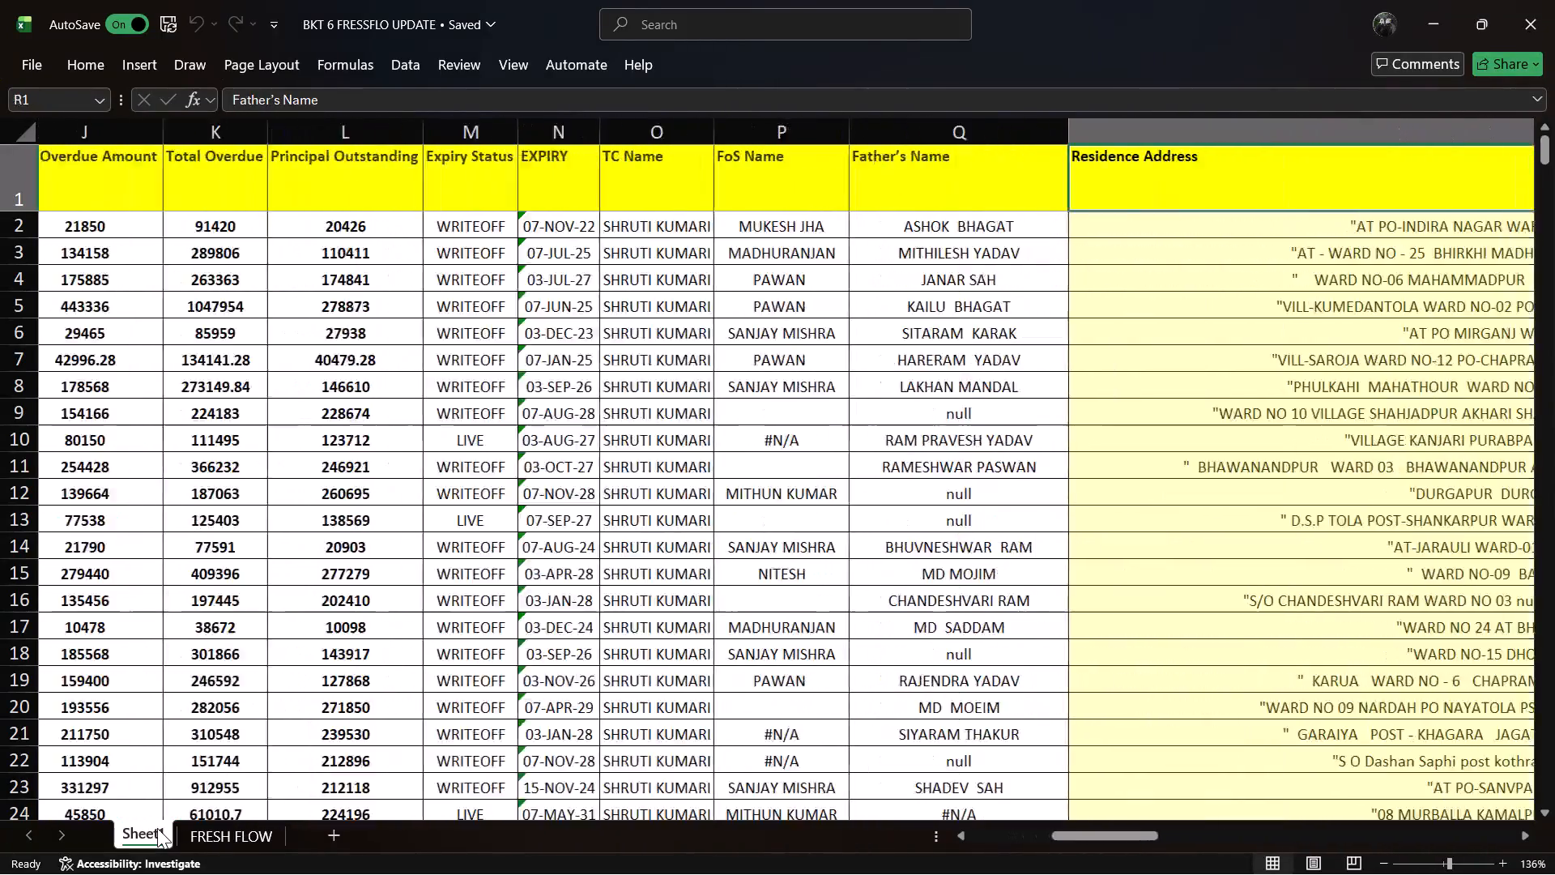
pyautogui.press('Right')
pyautogui.press('Right')
pyautogui.press('Right')
pyautogui.press('Right')
pyautogui.press('Right')
pyautogui.press('Right')
pyautogui.press('Right')
pyautogui.press('Right')
pyautogui.press('Right')
pyautogui.press('Right')
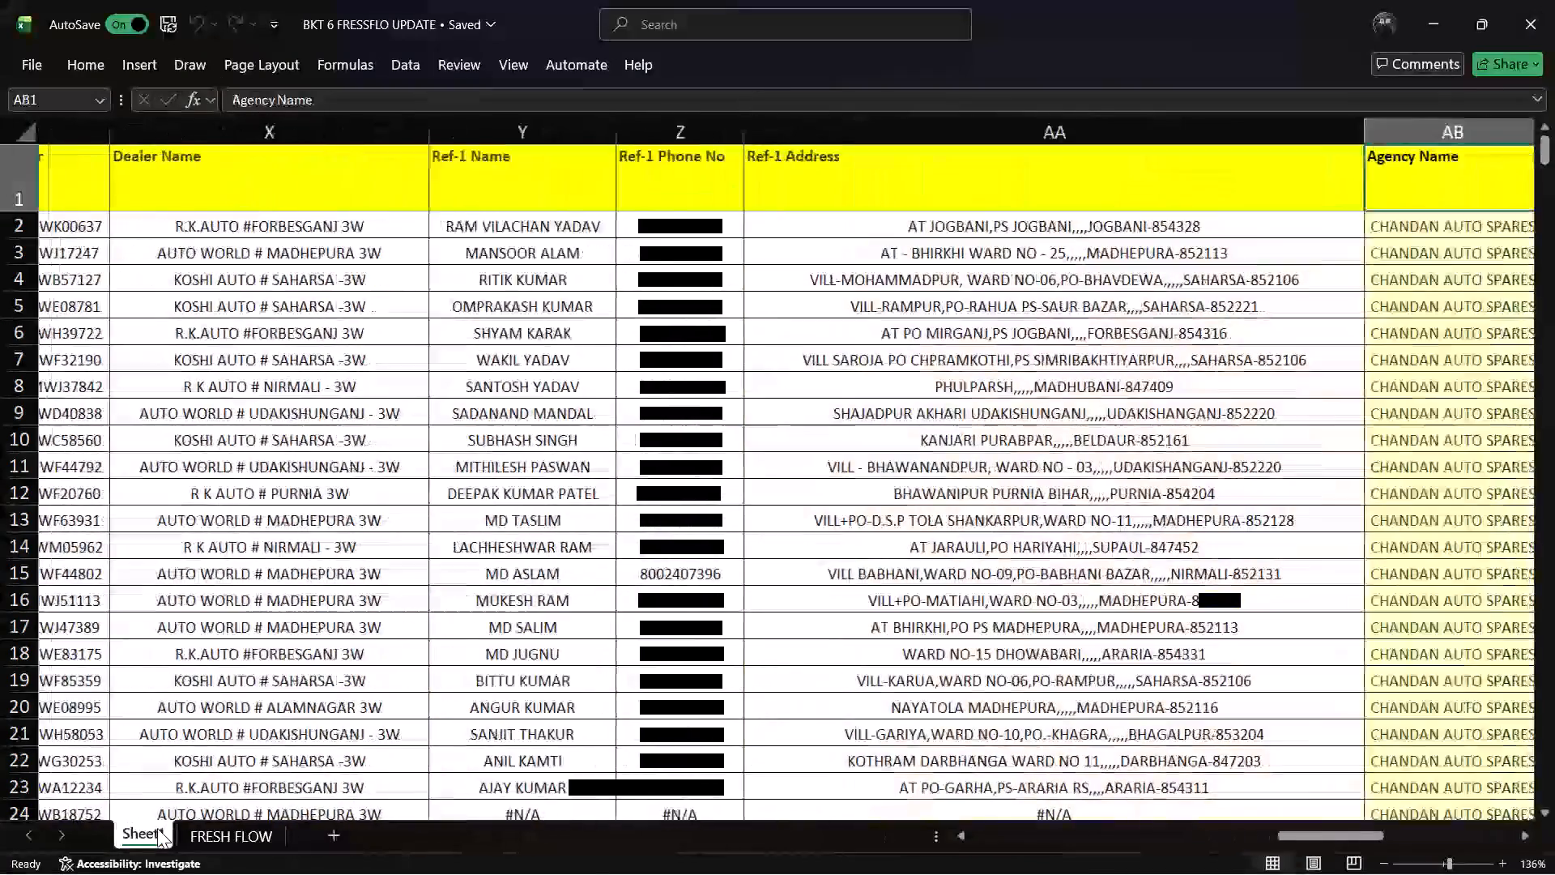
pyautogui.press('Right')
pyautogui.press('Right')
pyautogui.press('Right')
pyautogui.press('Right')
pyautogui.press('Right')
pyautogui.press('Right')
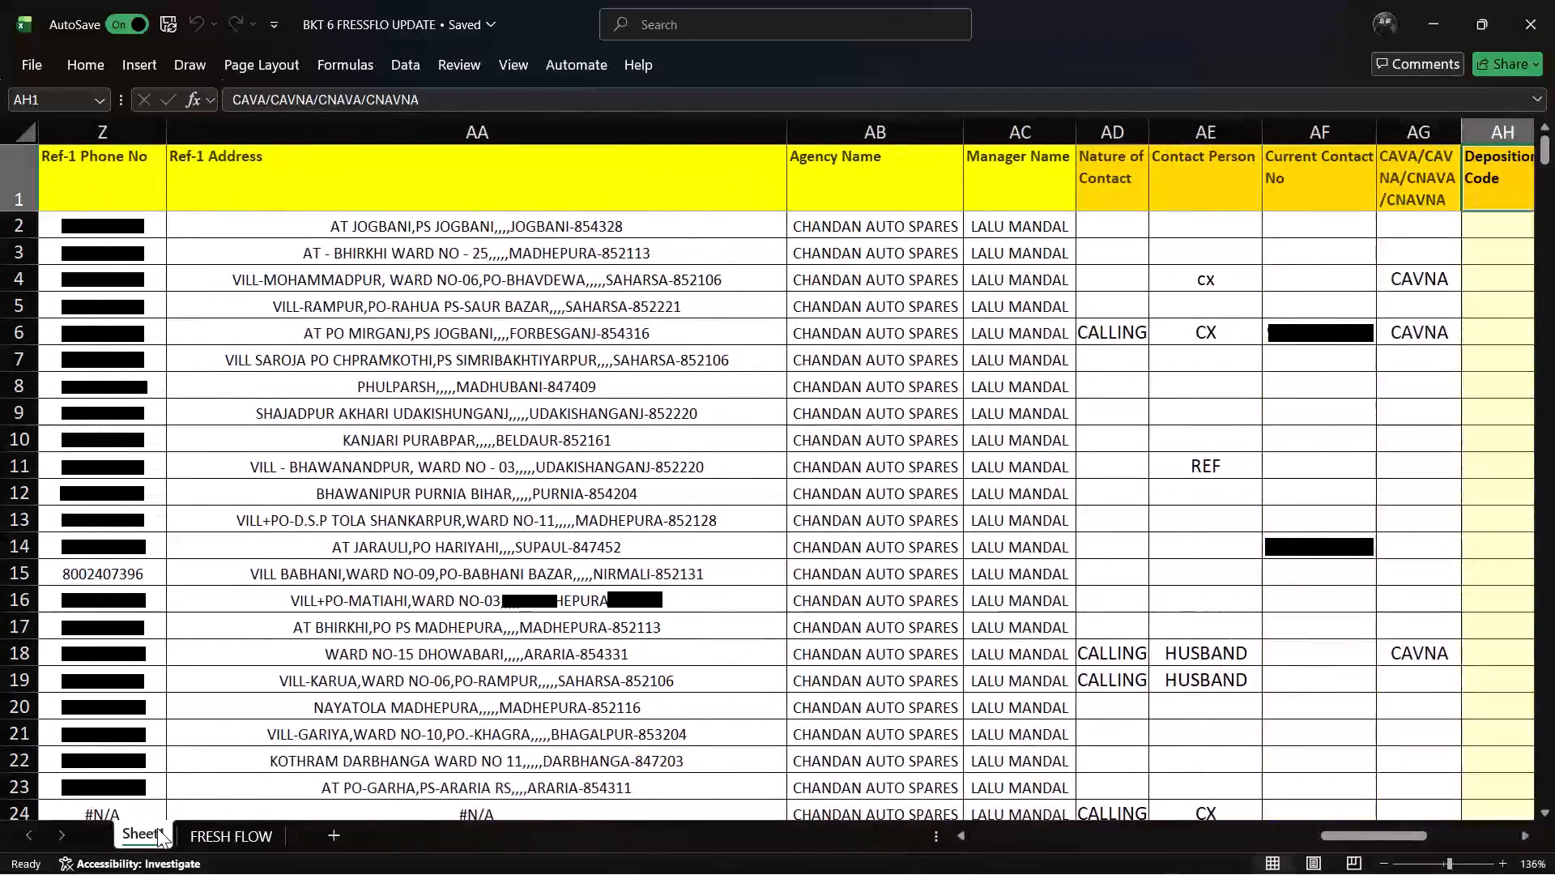
pyautogui.press('Right')
pyautogui.press('Right')
pyautogui.press('Right')
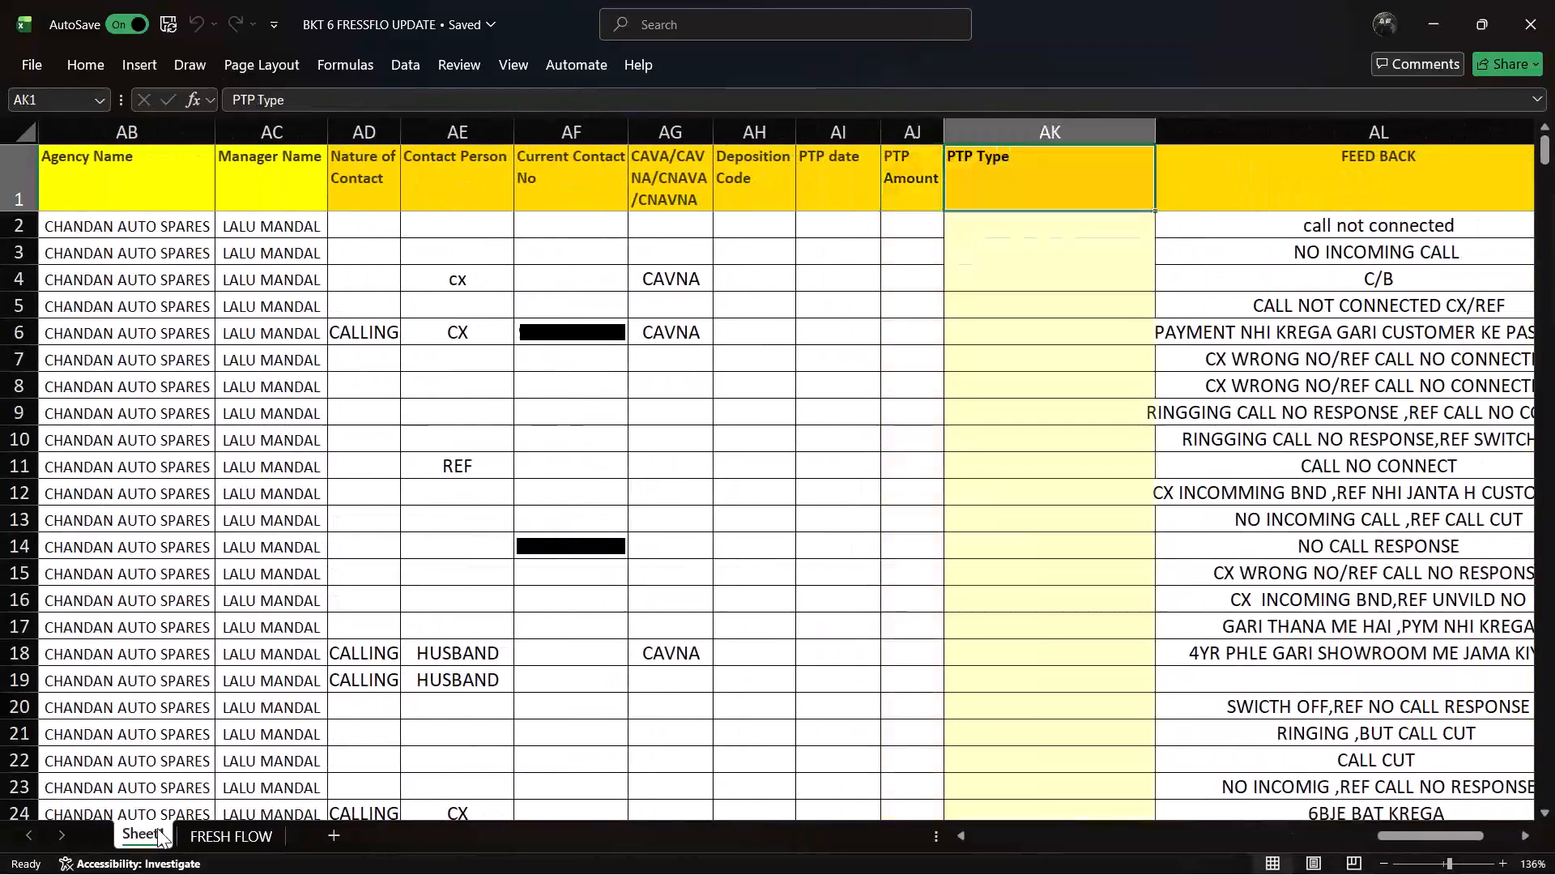
pyautogui.press('Right')
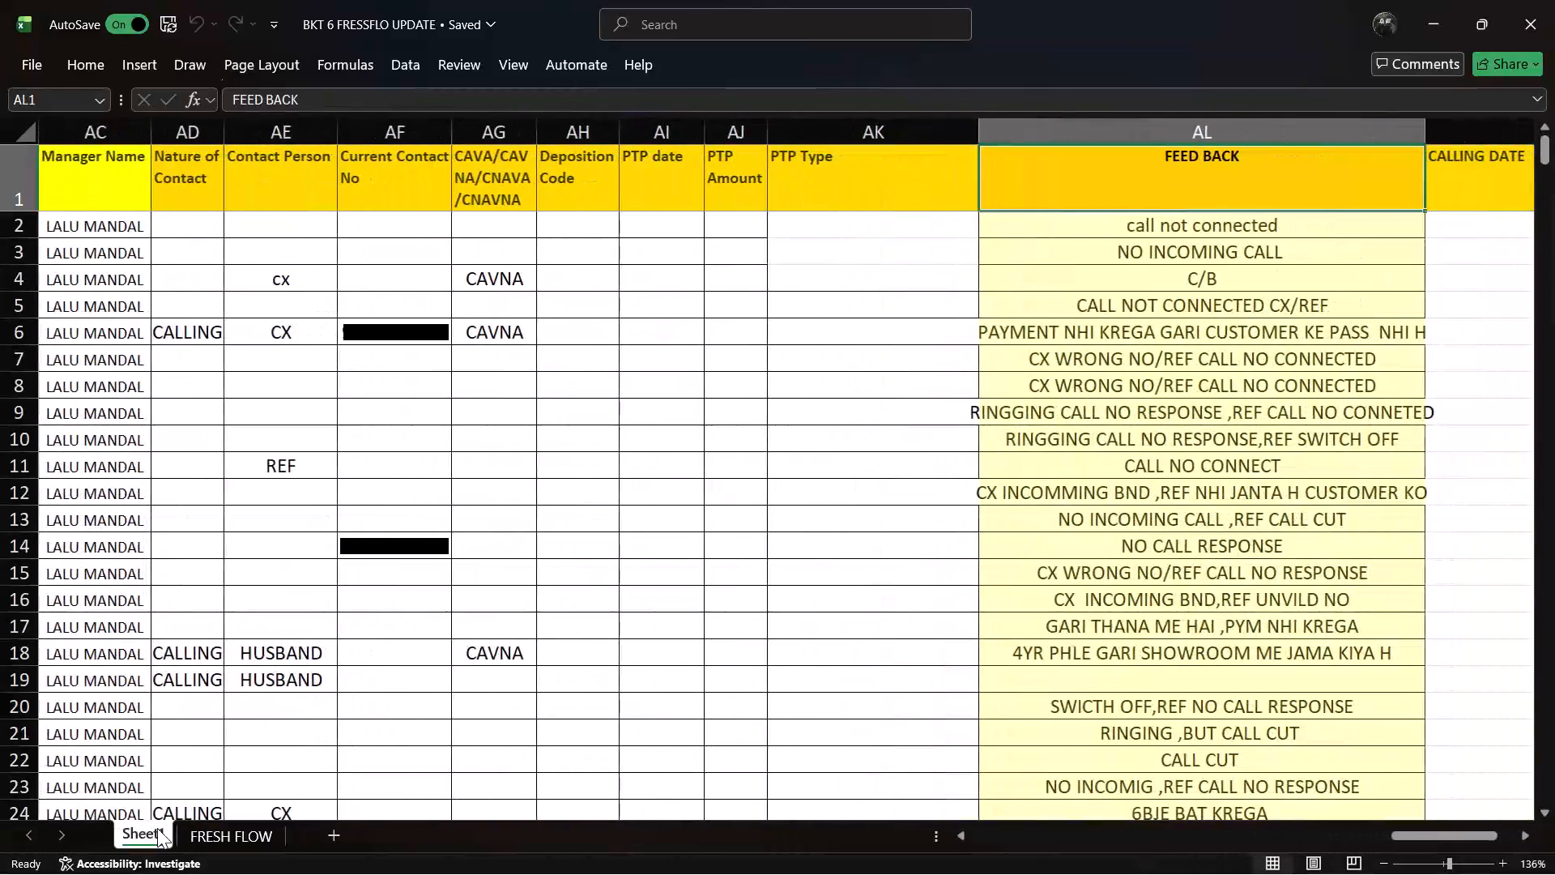
# Look down Sheet1's FEED BACK column for the first customer row without feedback.
pyautogui.click(1056, 228)
pyautogui.press('Down')
pyautogui.press('Down')
pyautogui.press('Down')
pyautogui.press('Down')
pyautogui.press('Down')
pyautogui.press('Down')
pyautogui.press('Down')
pyautogui.press('Down')
pyautogui.press('Down')
pyautogui.press('Down')
pyautogui.press('Down')
pyautogui.press('Down')
pyautogui.press('Down')
pyautogui.press('Down')
pyautogui.press('Down')
pyautogui.press('Down')
pyautogui.press('Down')
pyautogui.press('Down')
pyautogui.press('Down')
pyautogui.press('Down')
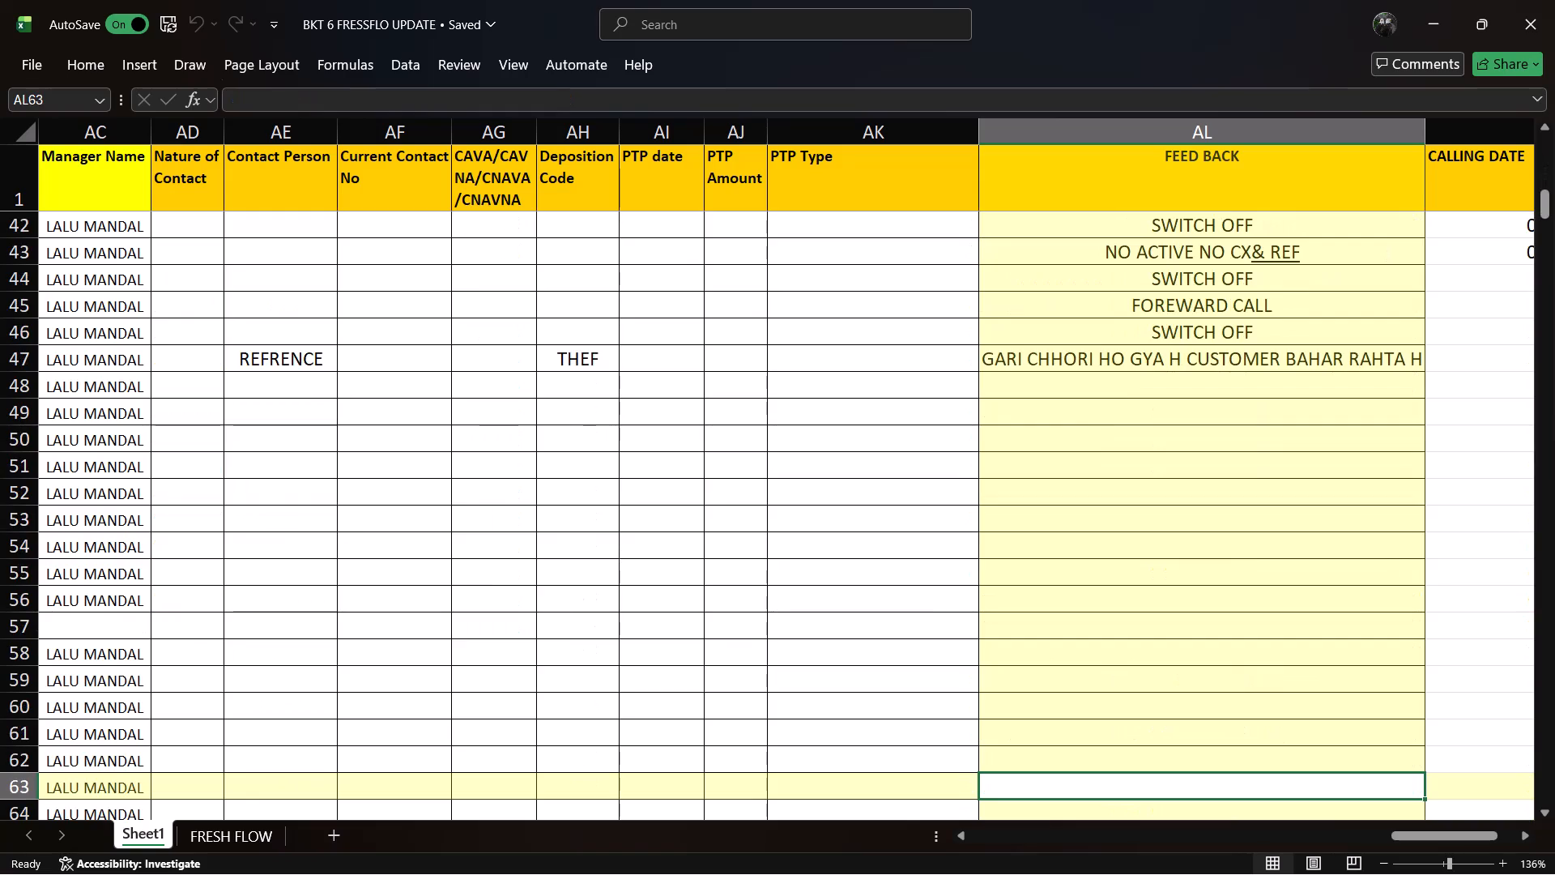
pyautogui.click(1153, 399)
pyautogui.press('Up')
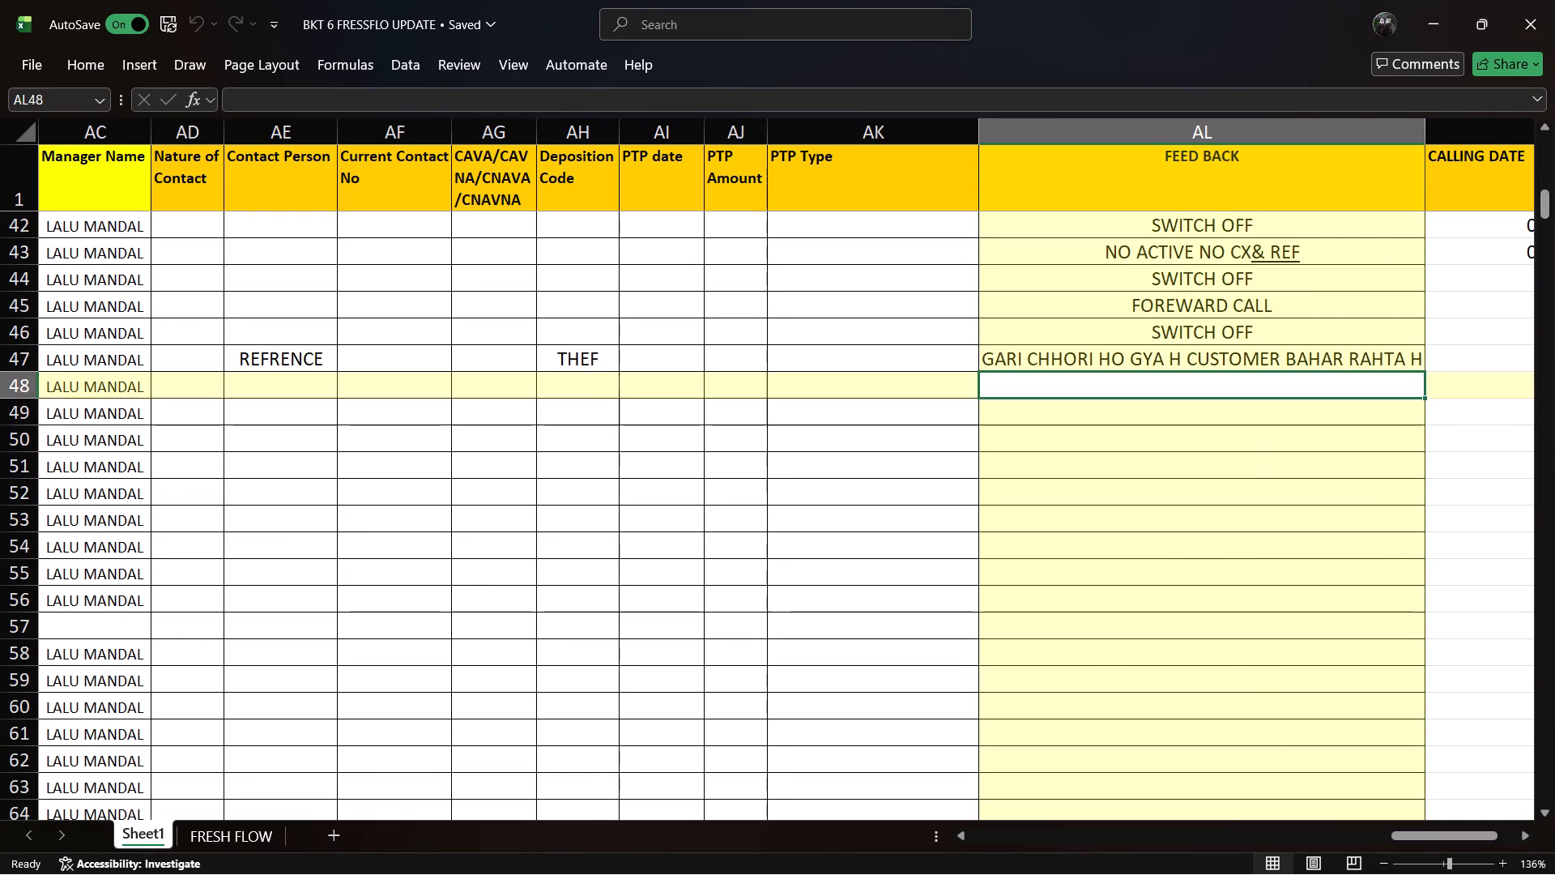
# Examine the loan number, customer name and mobile number in row 48 of Sheet1.
pyautogui.press('Left')
pyautogui.press('Left')
pyautogui.press('Left')
pyautogui.press('Left')
pyautogui.press('Left')
pyautogui.press('Left')
pyautogui.press('Left')
pyautogui.press('Left')
pyautogui.press('Left')
pyautogui.press('Left')
pyautogui.press('Left')
pyautogui.press('Left')
pyautogui.press('Left')
pyautogui.press('Left')
pyautogui.press('Left')
pyautogui.press('Left')
pyautogui.press('Left')
pyautogui.press('Left')
pyautogui.press('Left')
pyautogui.press('Left')
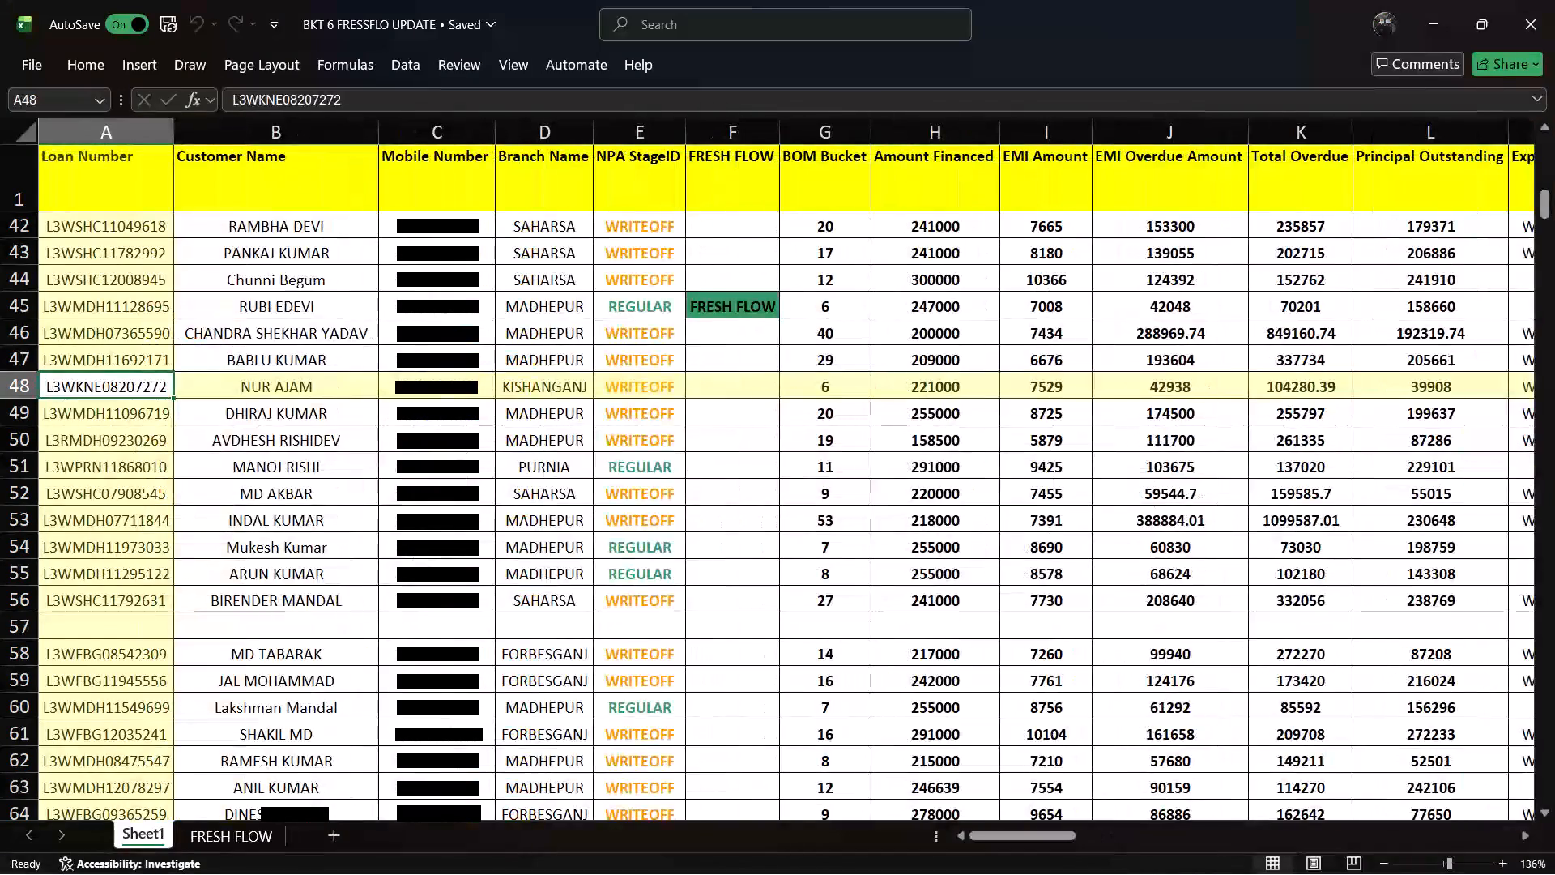
pyautogui.press('Right')
pyautogui.press('Right')
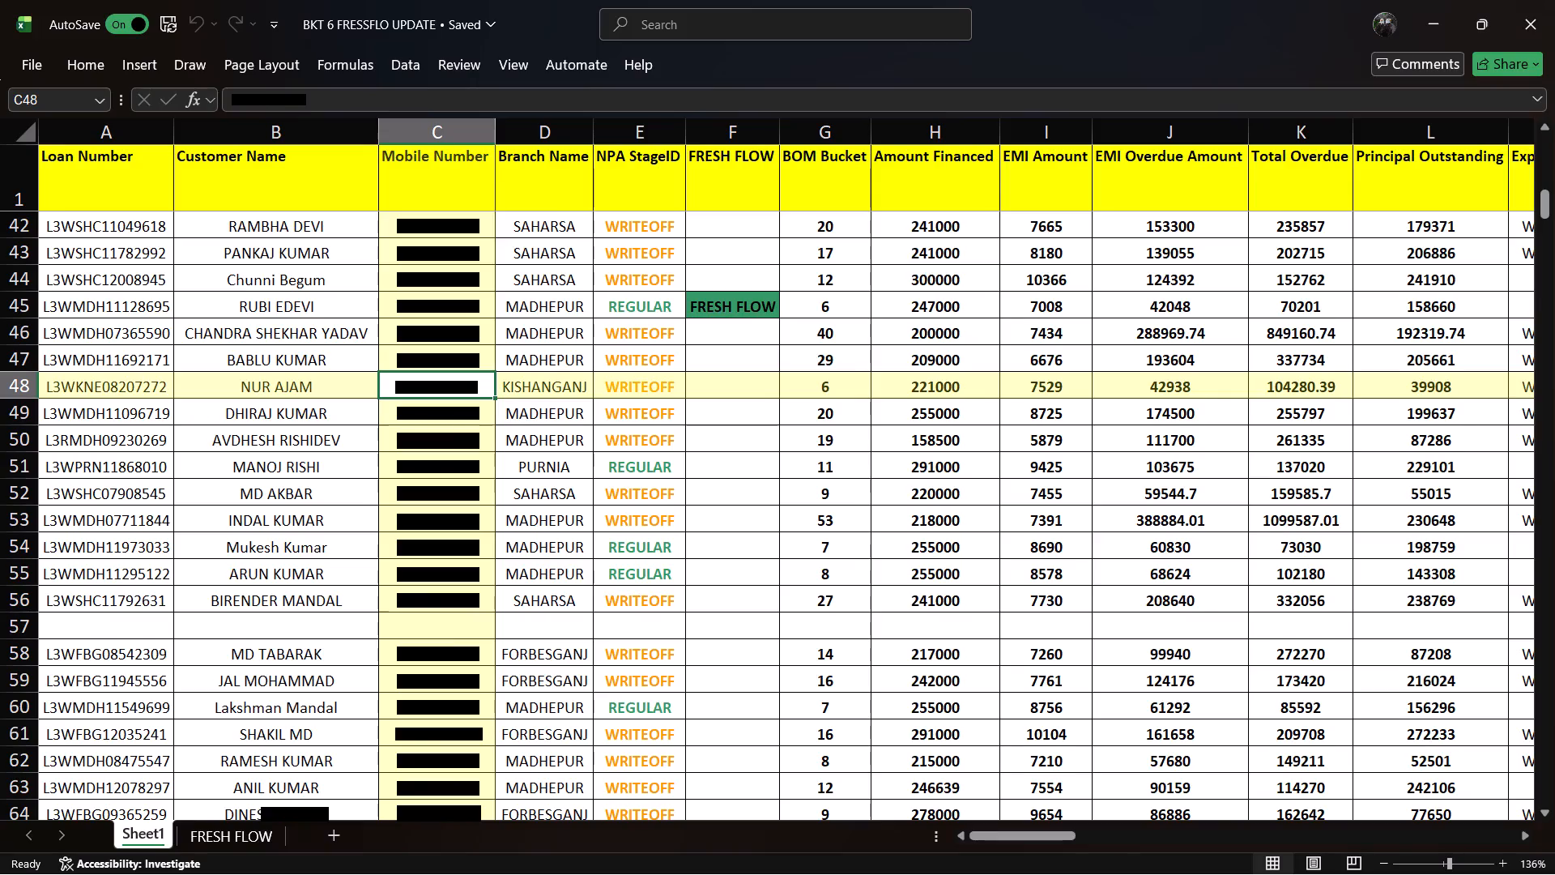
pyautogui.press('Left')
pyautogui.press('Left')
pyautogui.press('Left')
pyautogui.press('Right')
pyautogui.press('Right')
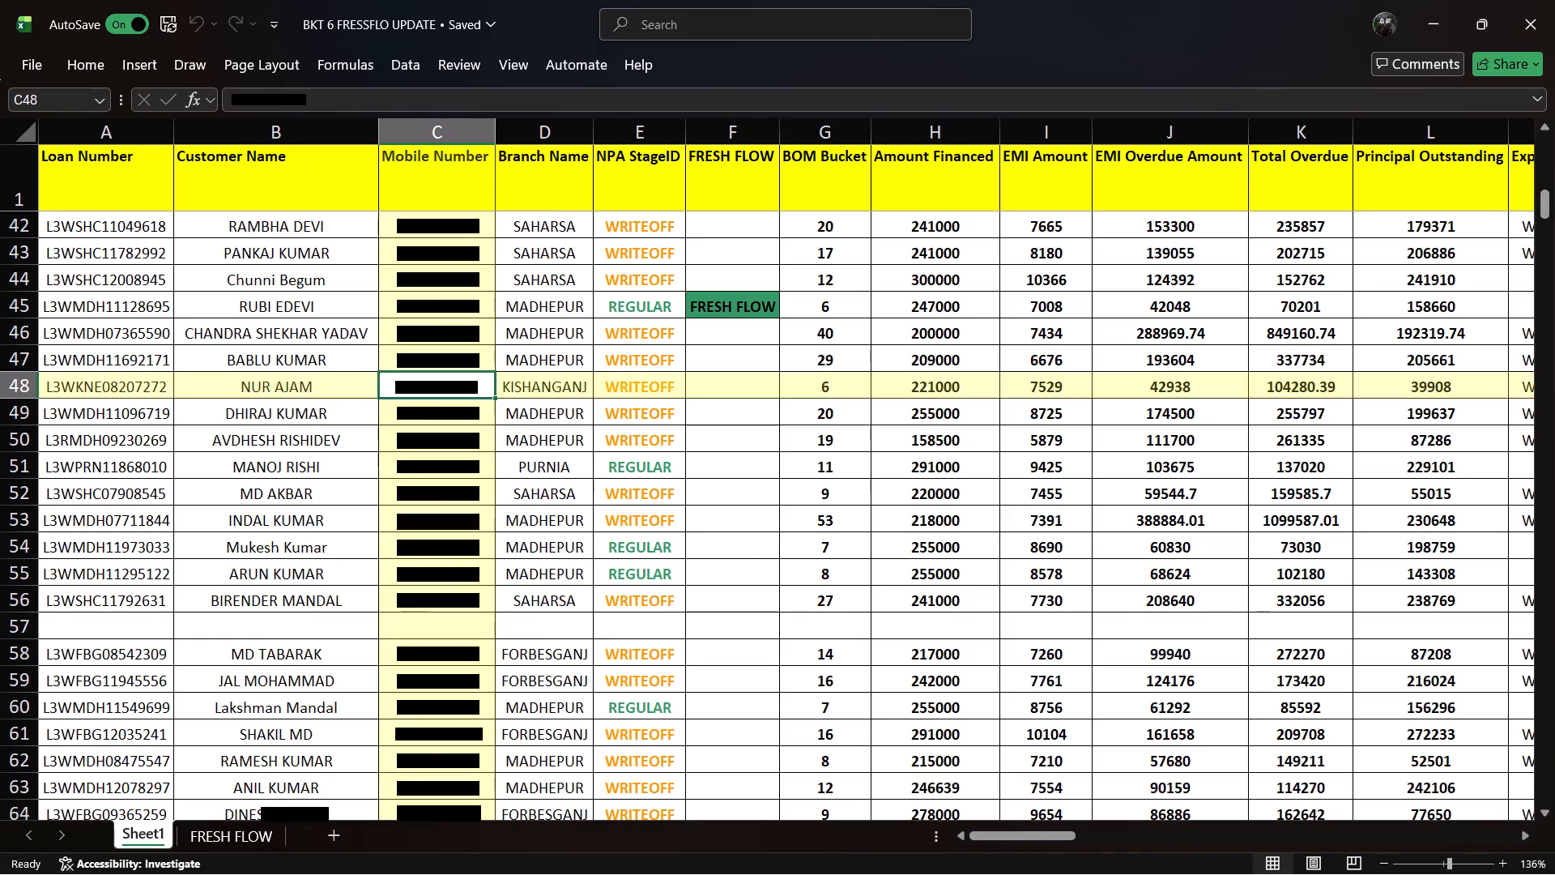
# Enter NTNC as the FEED BACK for the customer in row 48 of Sheet1.
pyautogui.press('Right')
pyautogui.press('Right')
pyautogui.press('Right')
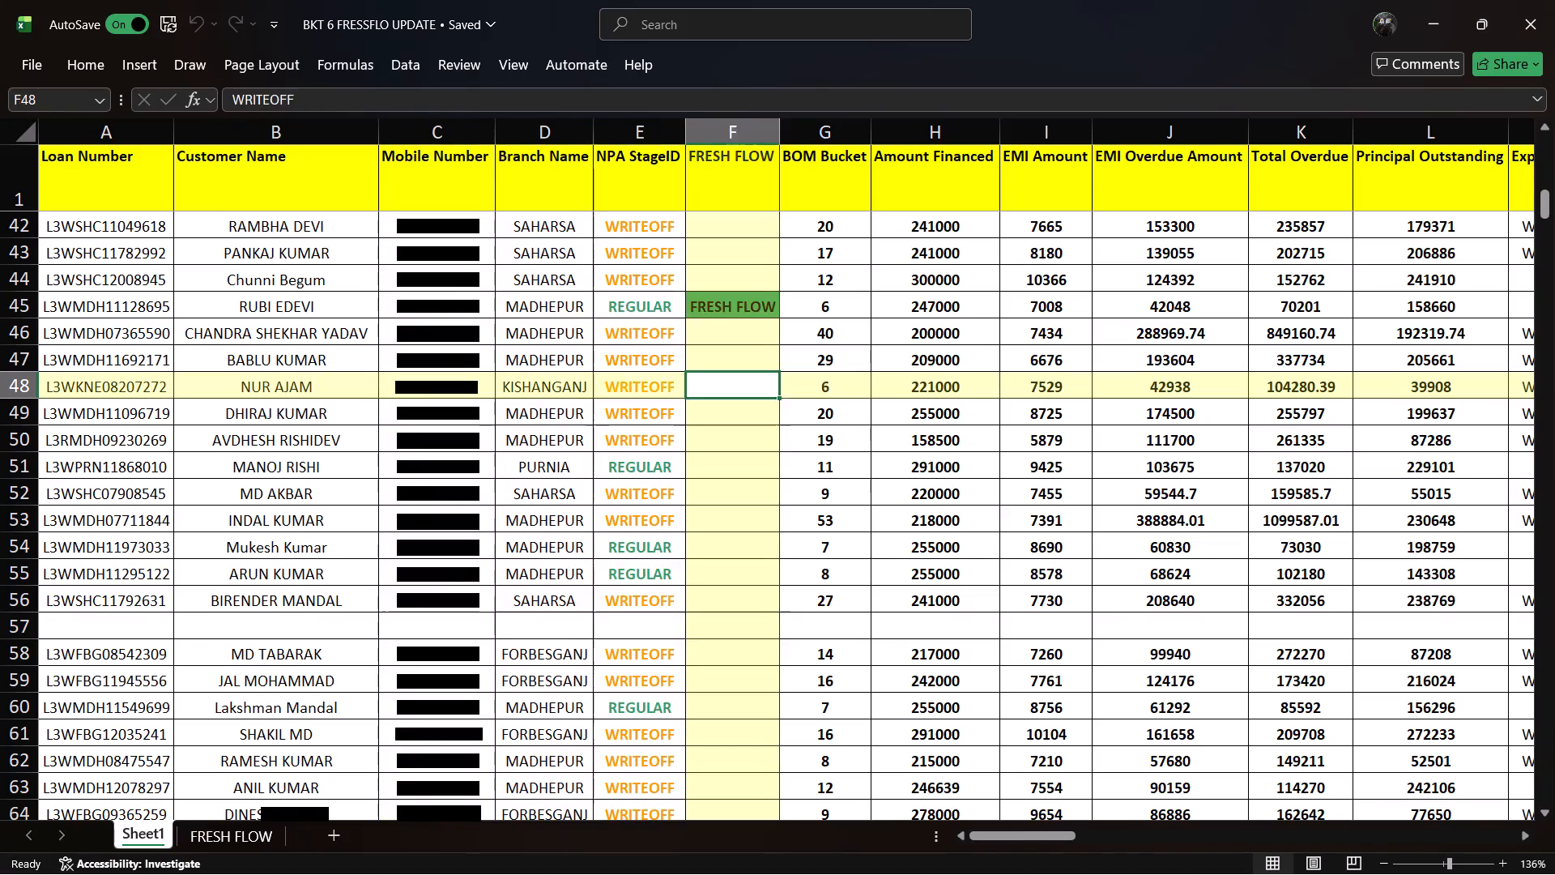
pyautogui.press('Right')
pyautogui.press('Right')
pyautogui.press('Right')
pyautogui.press('Right')
pyautogui.press('Right')
pyautogui.press('Right')
pyautogui.press('Right')
pyautogui.press('Right')
pyautogui.press('Right')
pyautogui.press('Right')
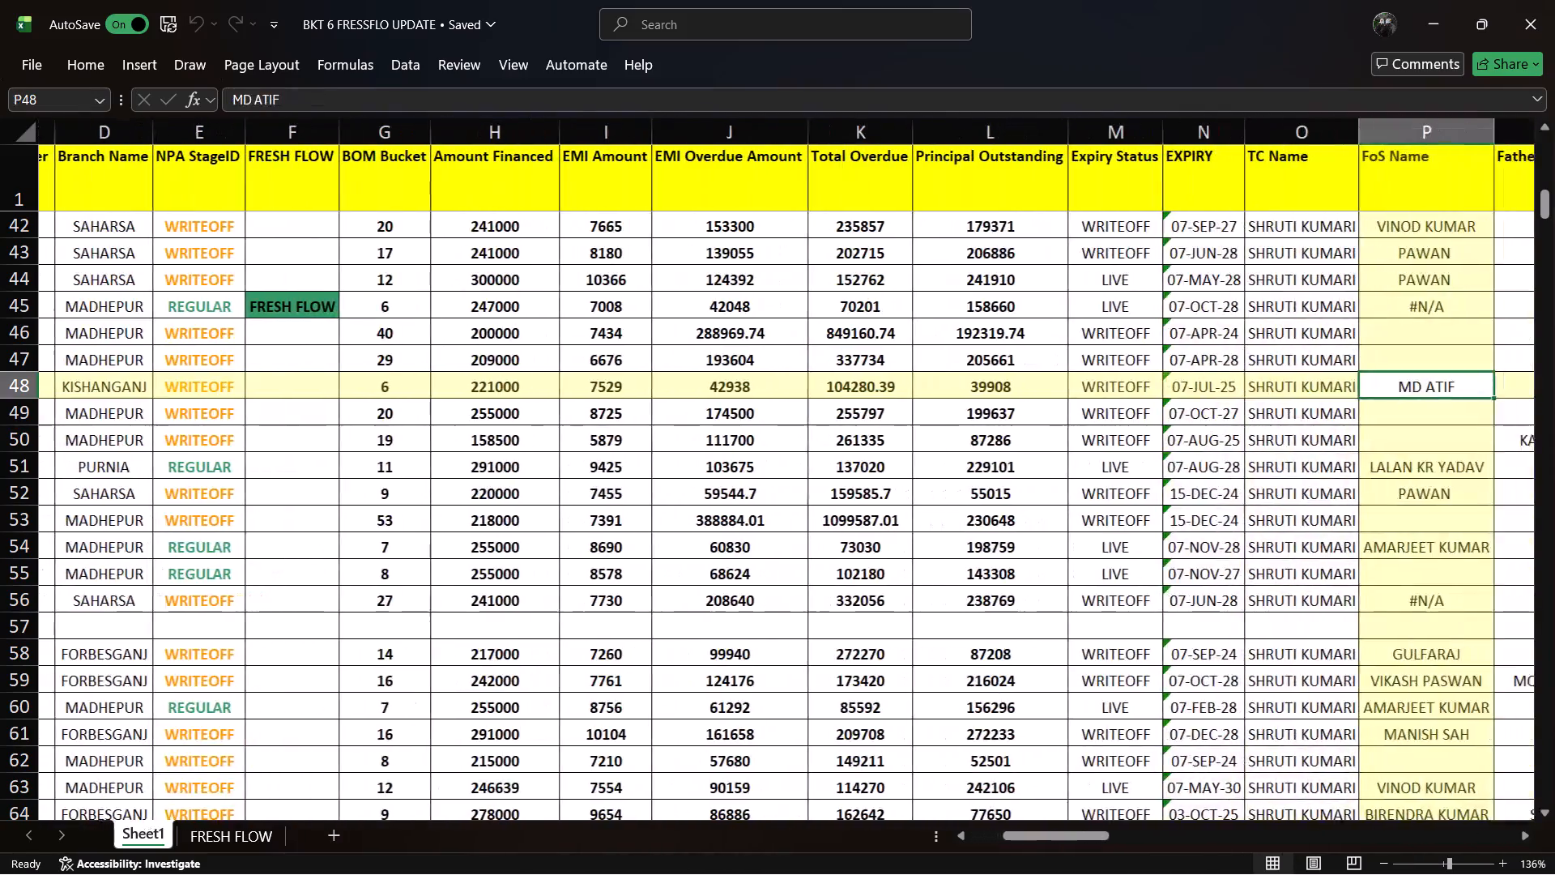
pyautogui.press('Right')
pyautogui.press('Right')
pyautogui.press('Right')
pyautogui.press('Right')
pyautogui.press('Right')
pyautogui.press('Right')
pyautogui.press('Right')
pyautogui.press('Right')
pyautogui.press('Right')
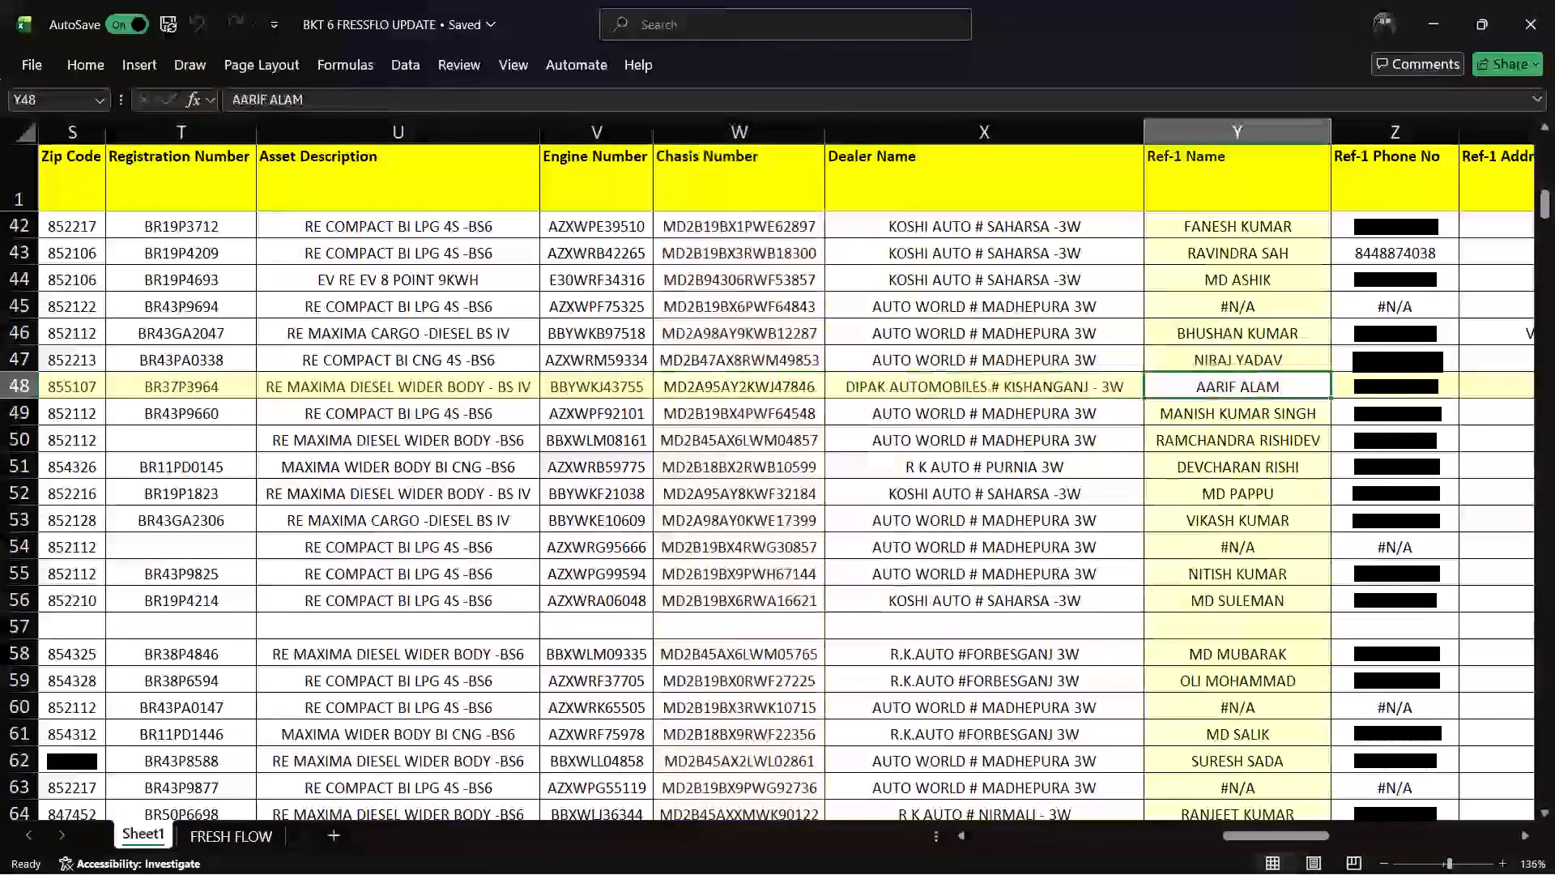
pyautogui.press('Right')
pyautogui.press('Right')
pyautogui.press('Right')
pyautogui.press('Right')
pyautogui.press('Right')
pyautogui.press('Right')
pyautogui.press('Right')
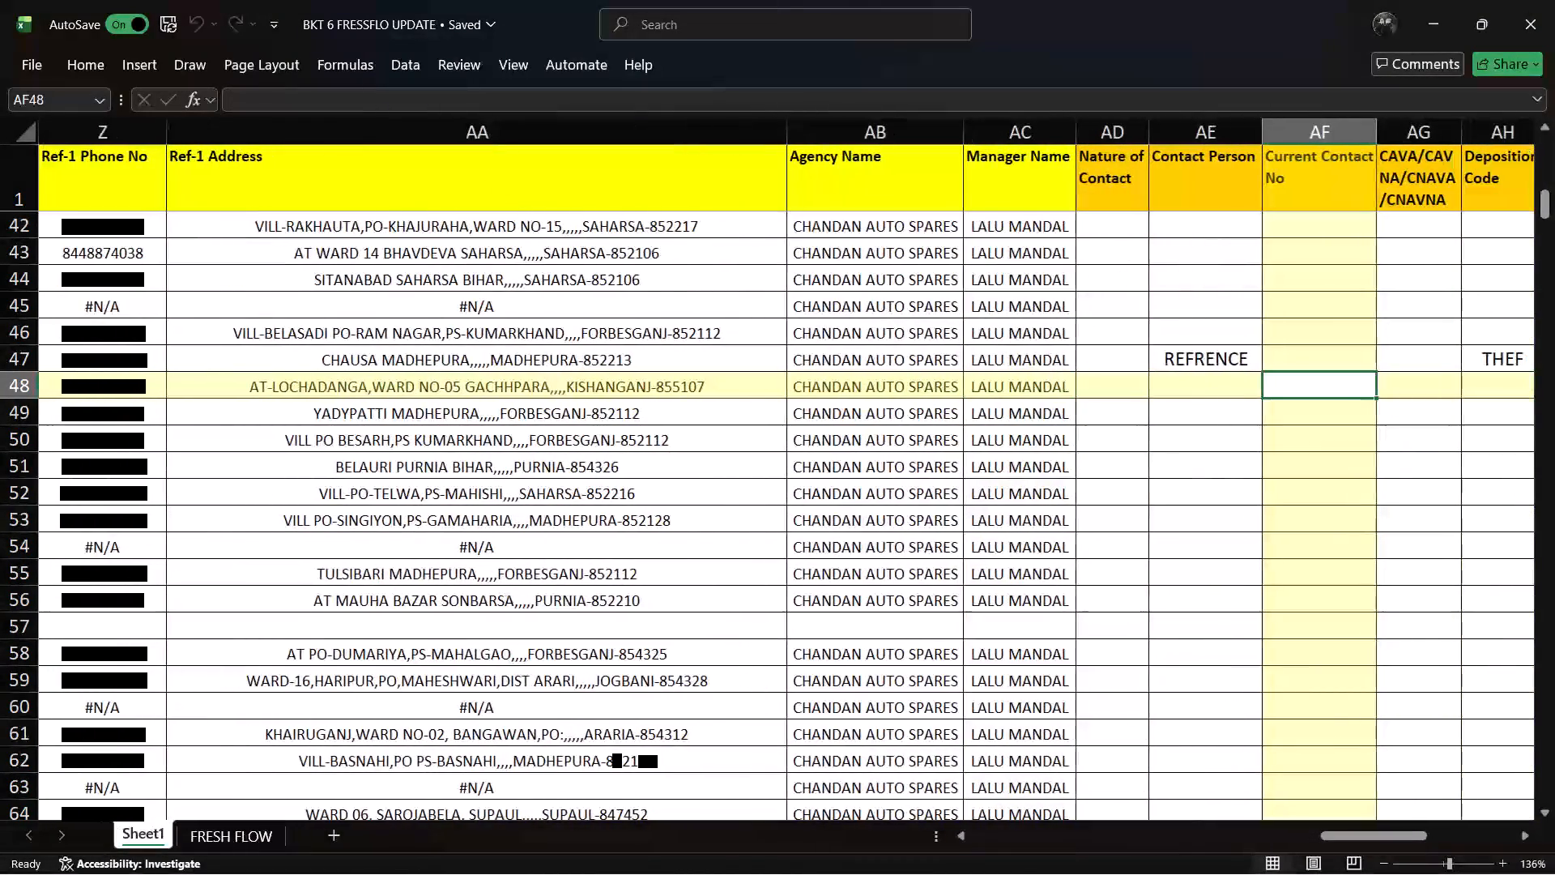
pyautogui.press('Right')
pyautogui.press('Right')
pyautogui.press('Right')
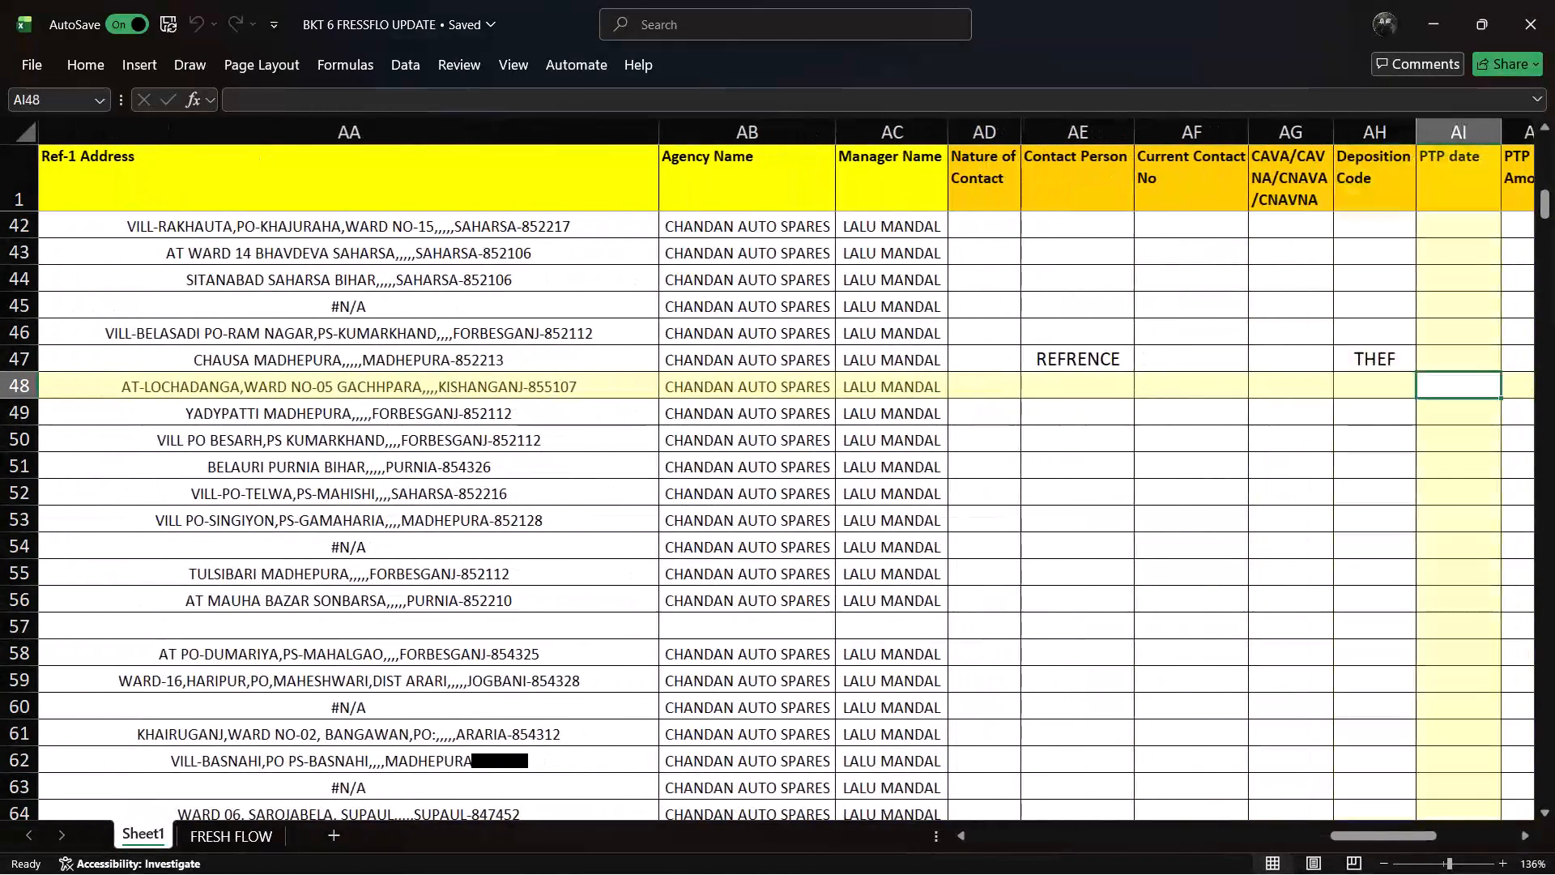
pyautogui.press('Right')
pyautogui.press('Right')
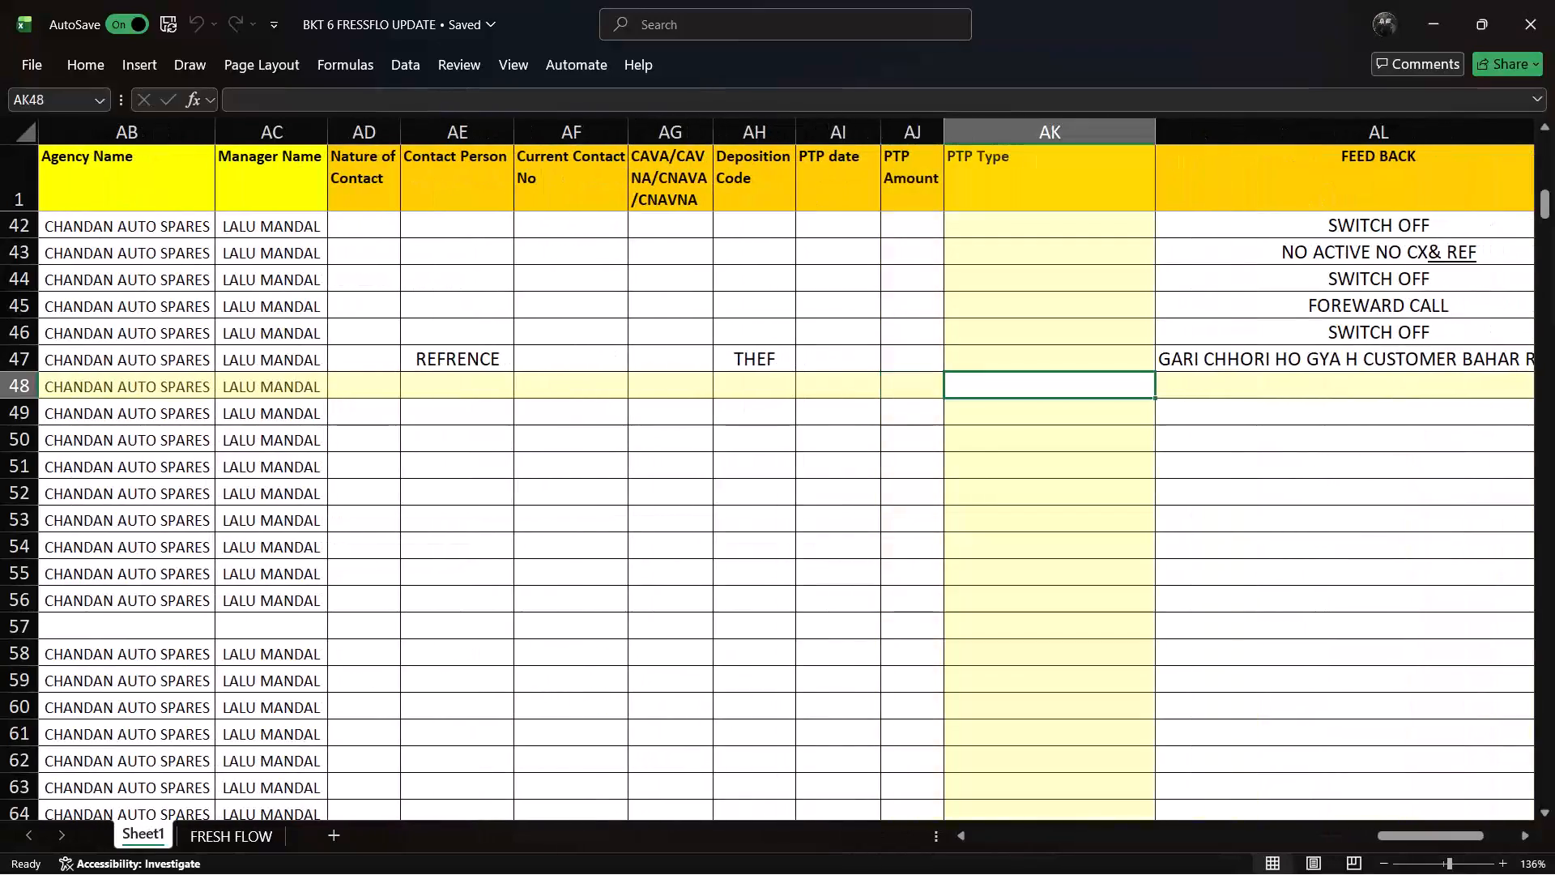
pyautogui.press('Right')
pyautogui.press('Right')
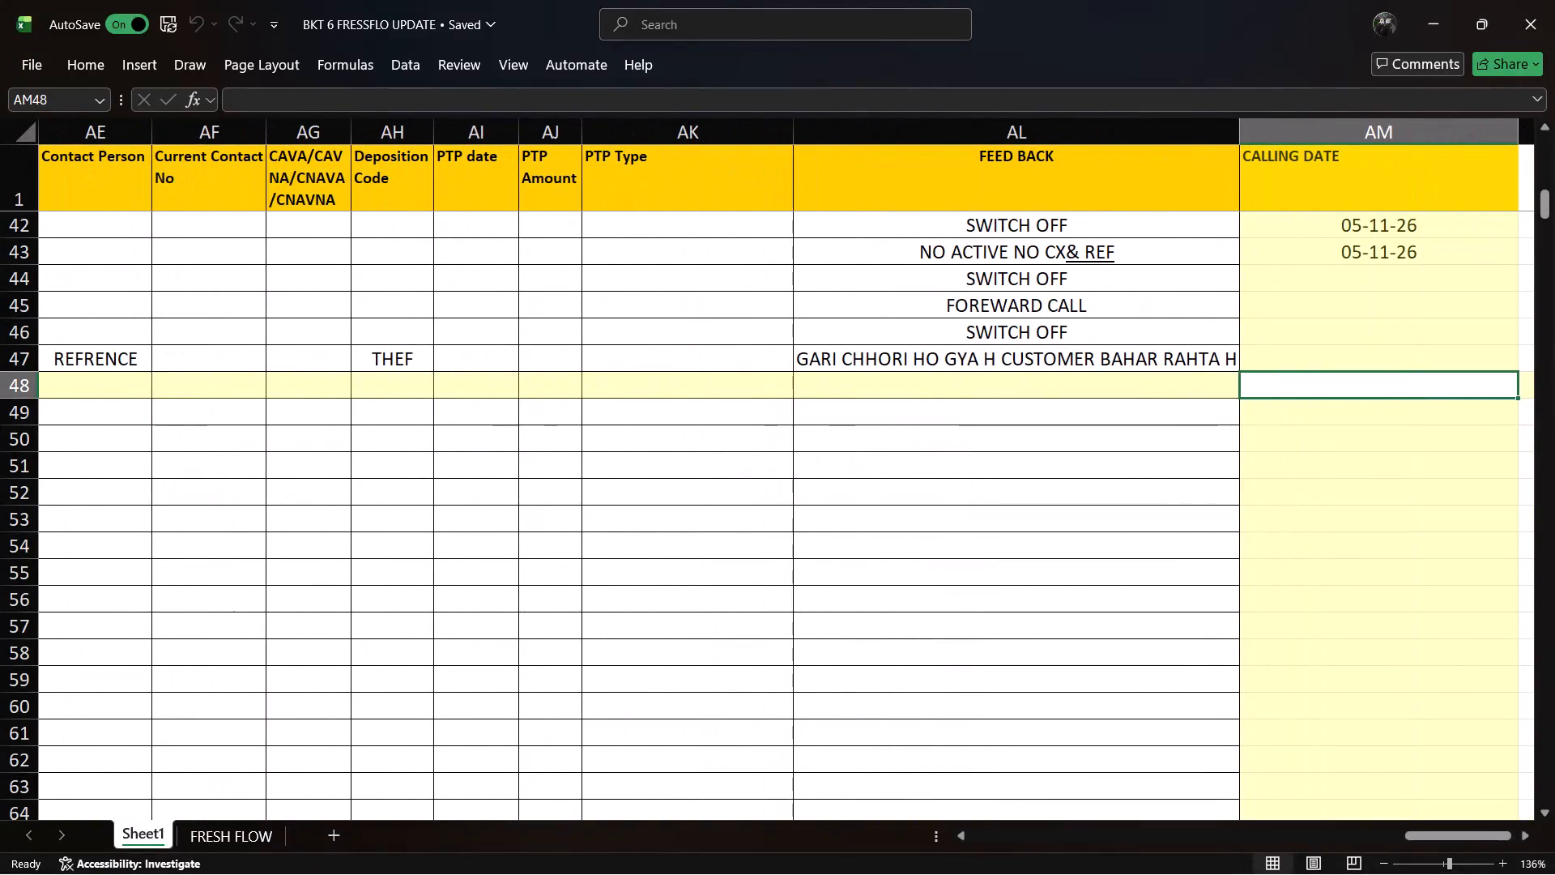
pyautogui.click(996, 383)
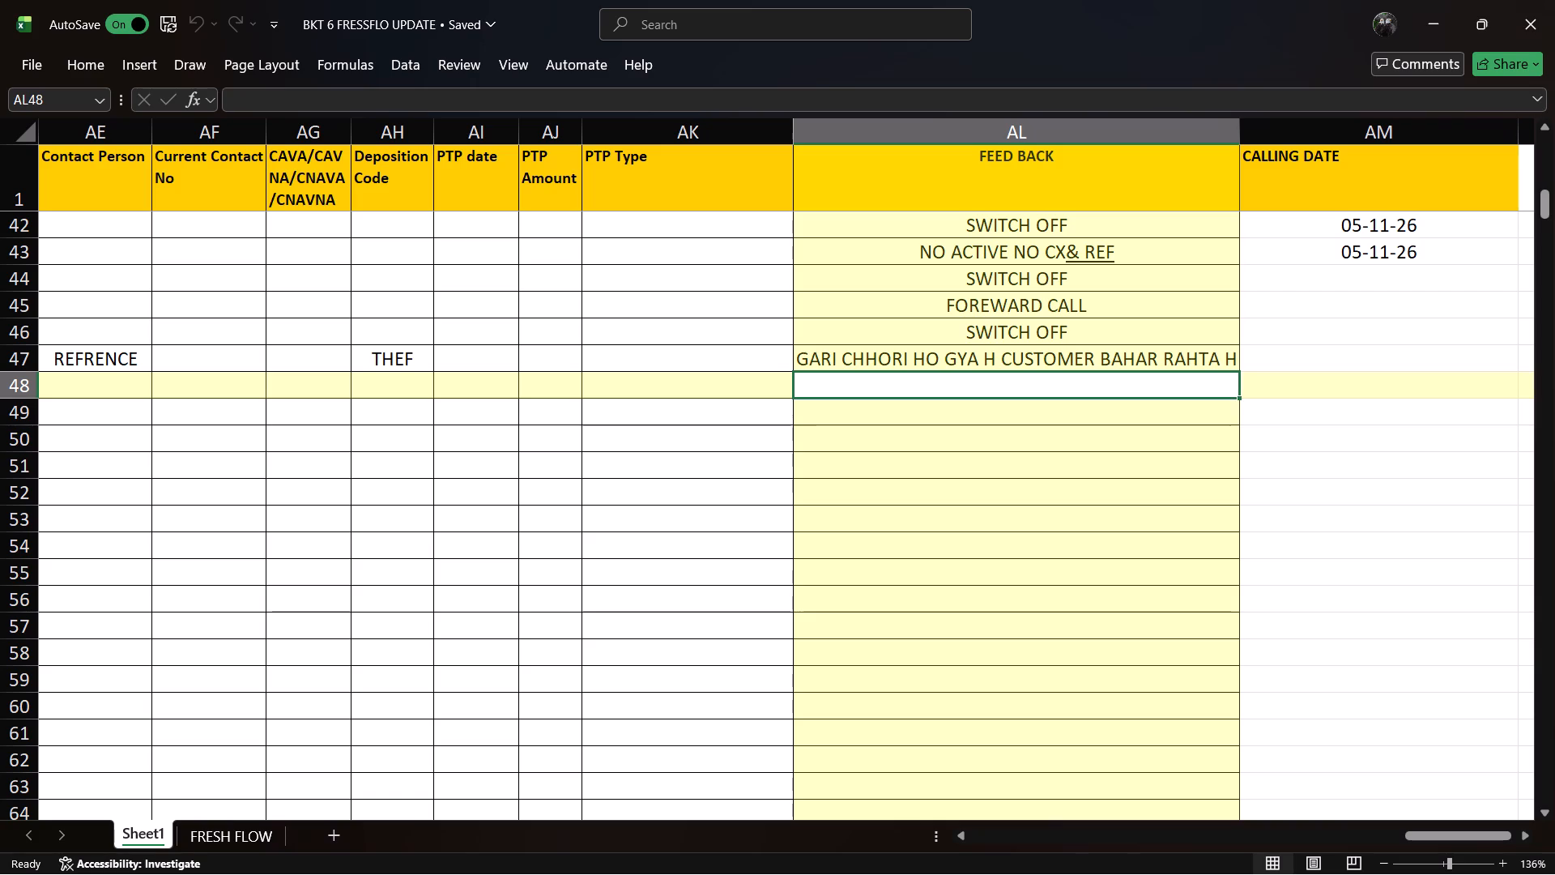
pyautogui.press('n')
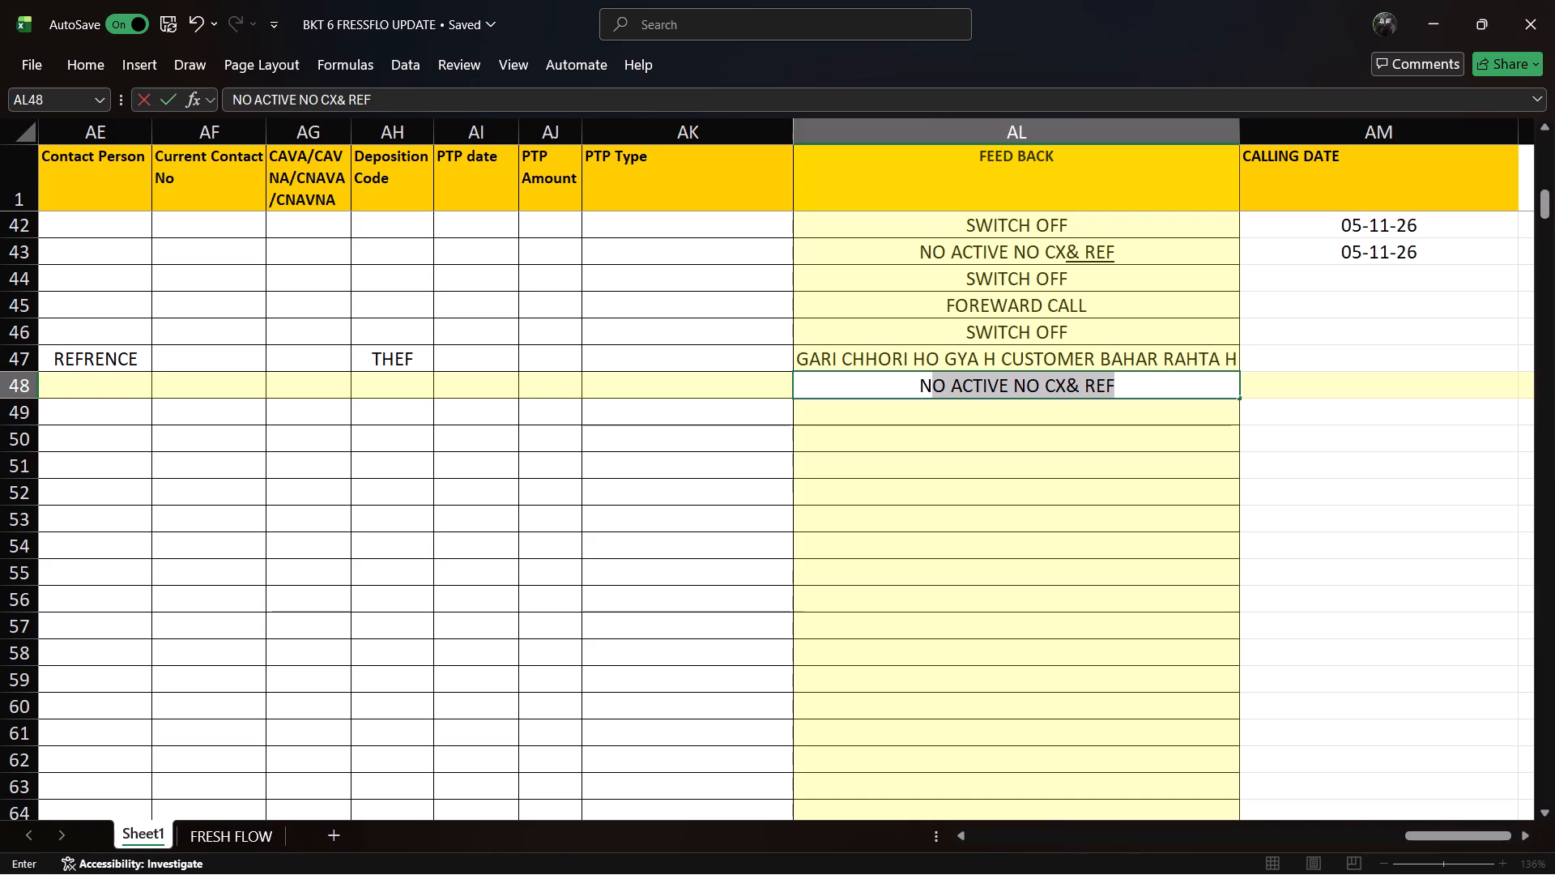
pyautogui.press('BackSpace')
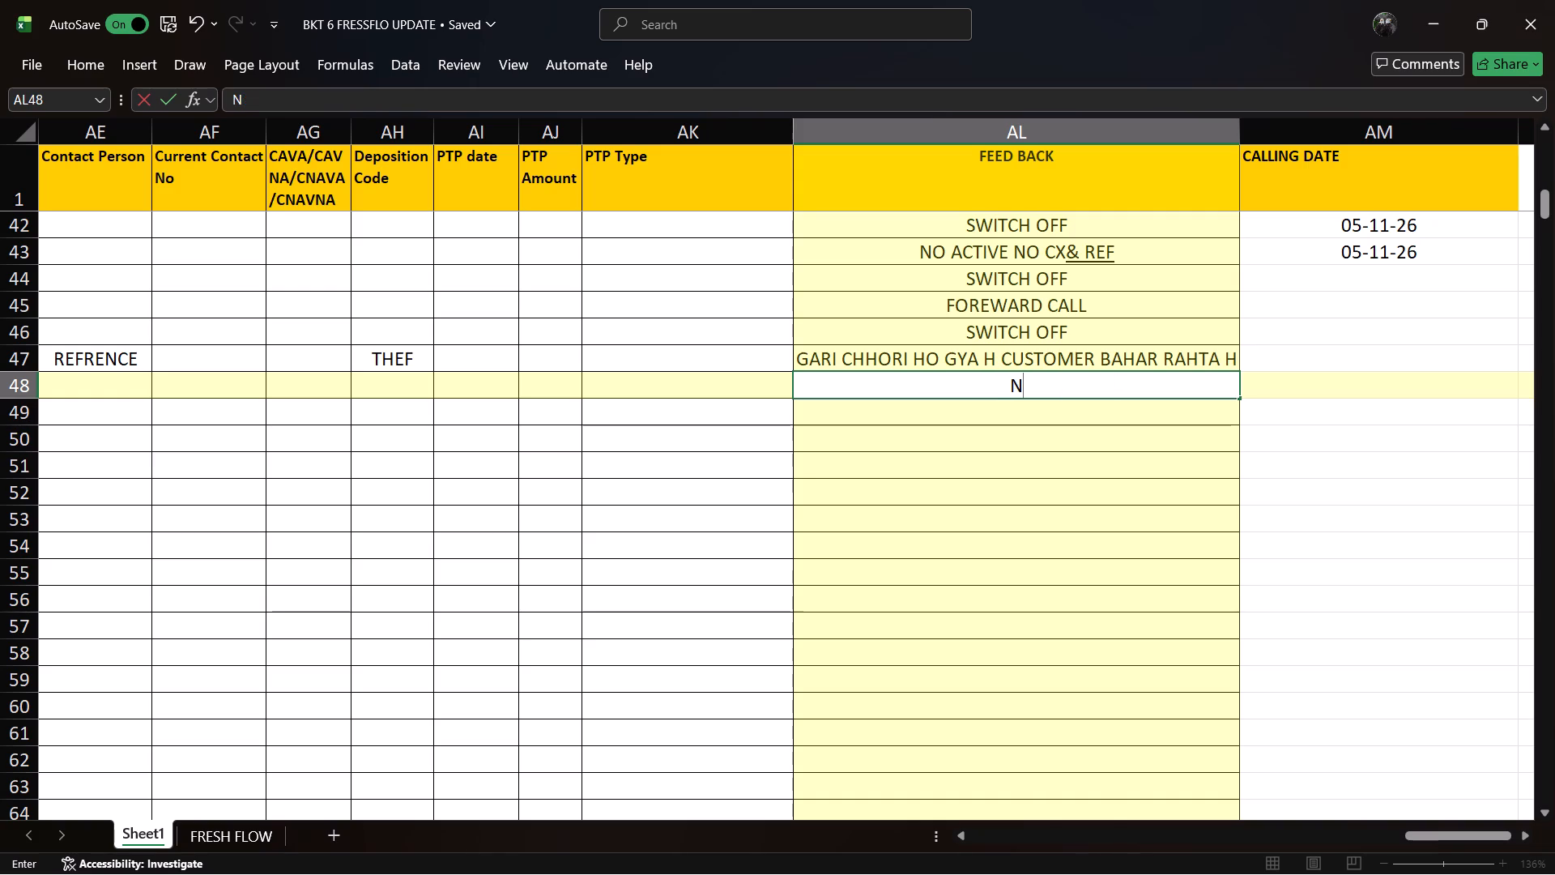
pyautogui.write('TNC')
# Fill in the current date, 05-11-2026, as the CALLING DATE for rows 48 up to 44.
pyautogui.click(1291, 379)
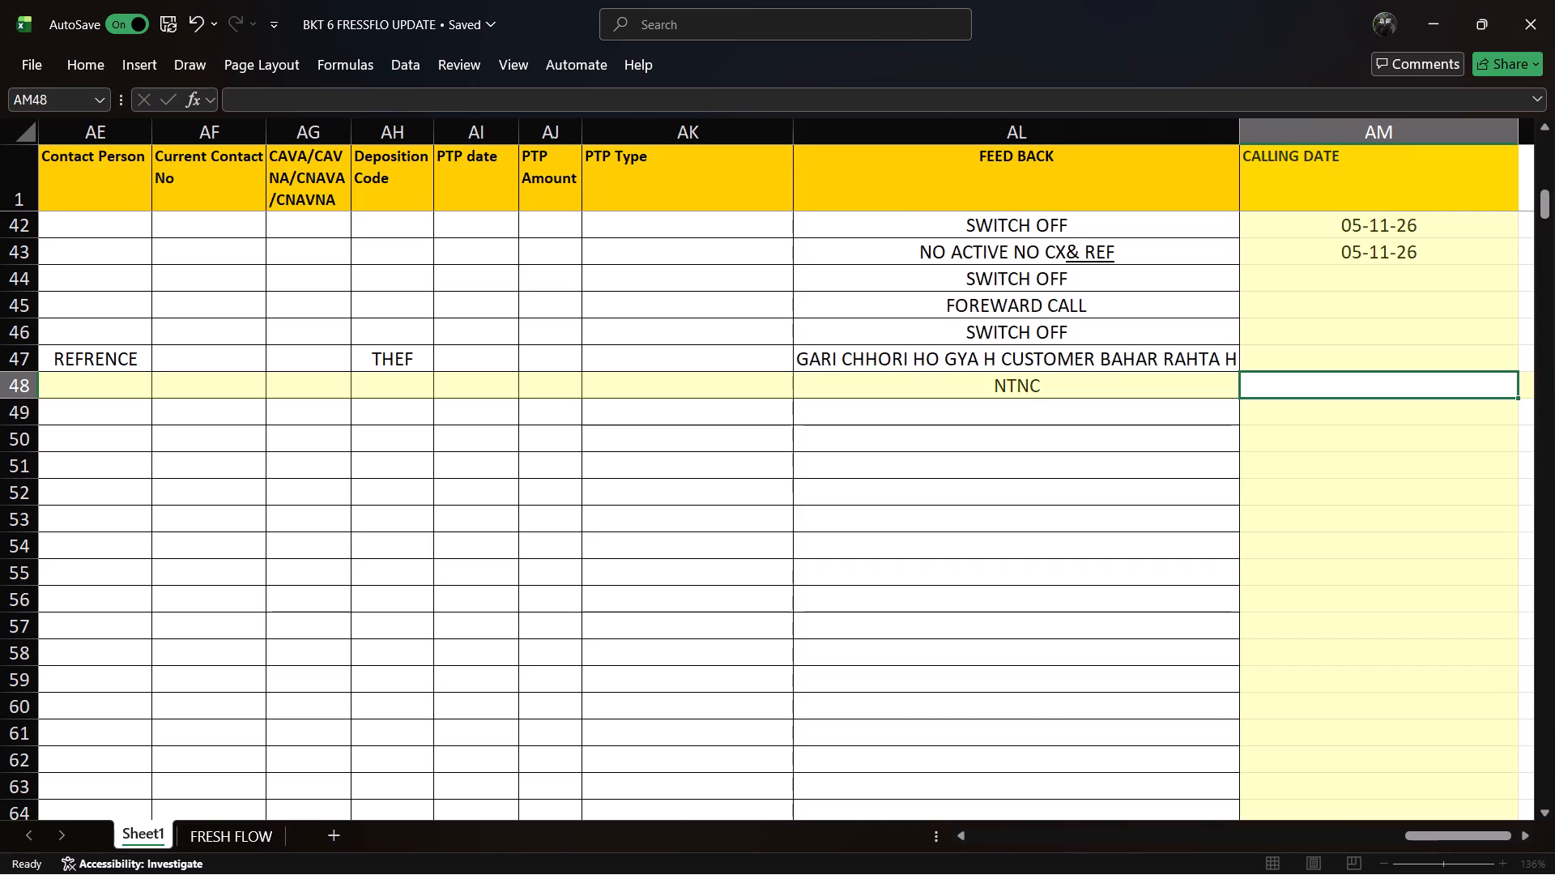
pyautogui.hotkey('ctrl', ';')
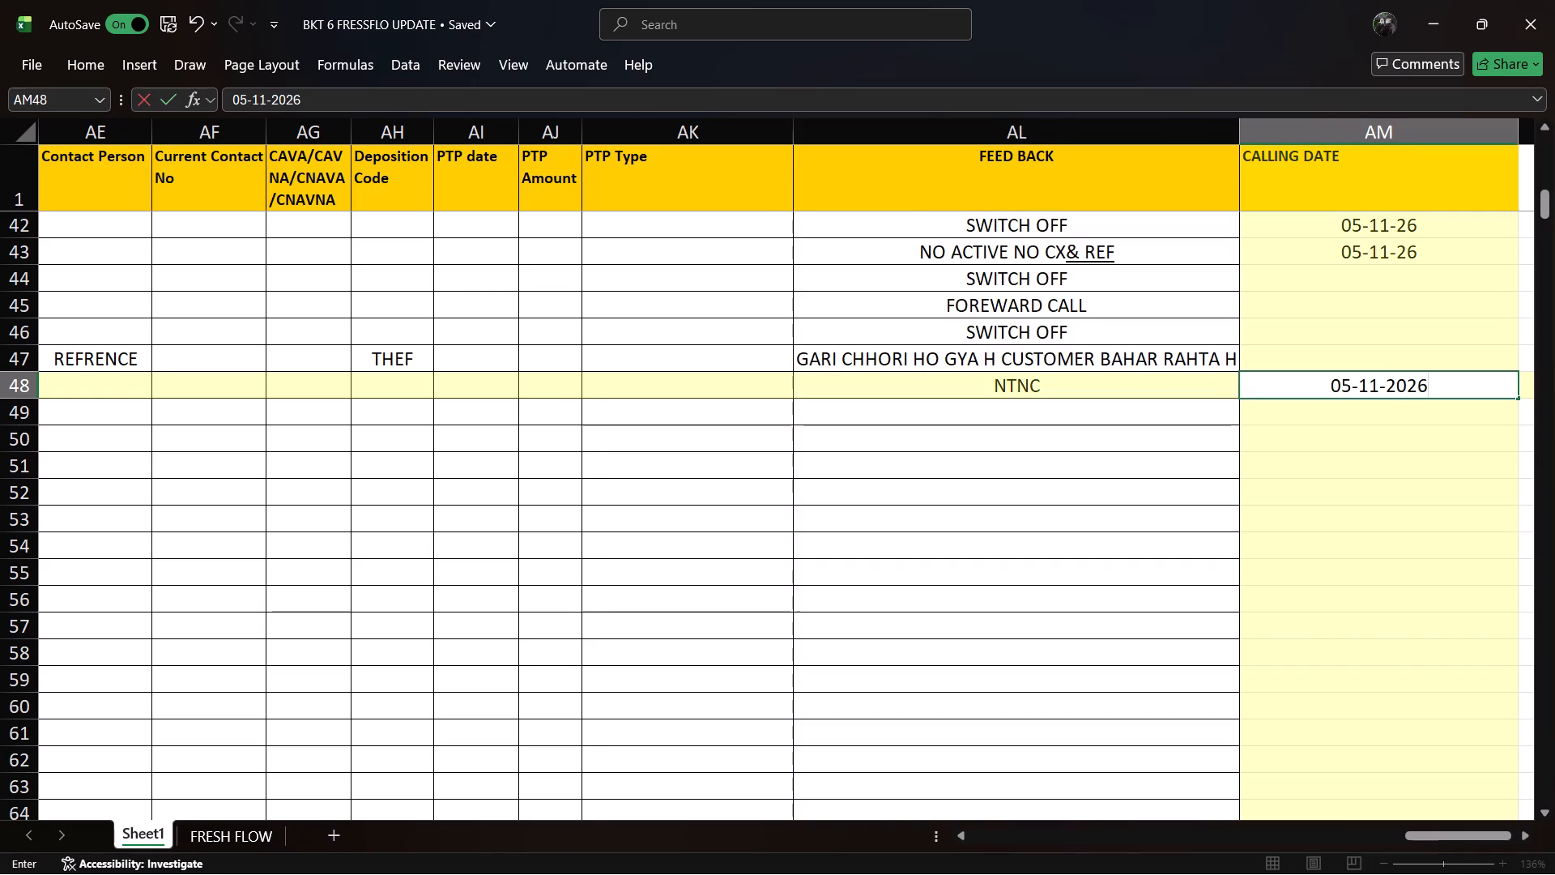
pyautogui.press('Up')
pyautogui.hotkey('ctrl', ';')
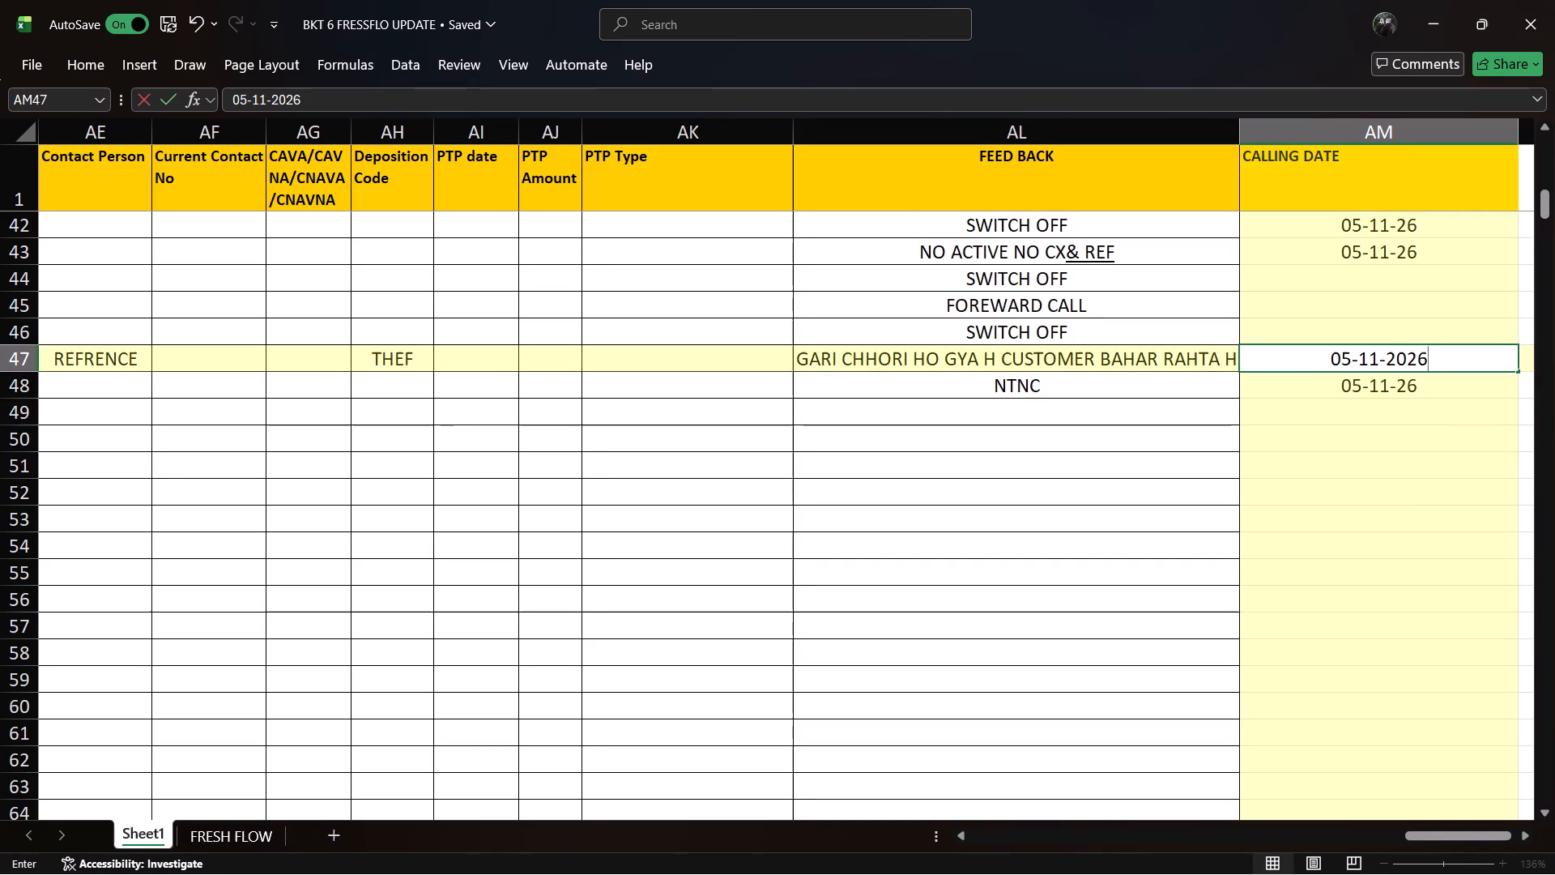
pyautogui.press('Up')
pyautogui.hotkey('ctrl', ';')
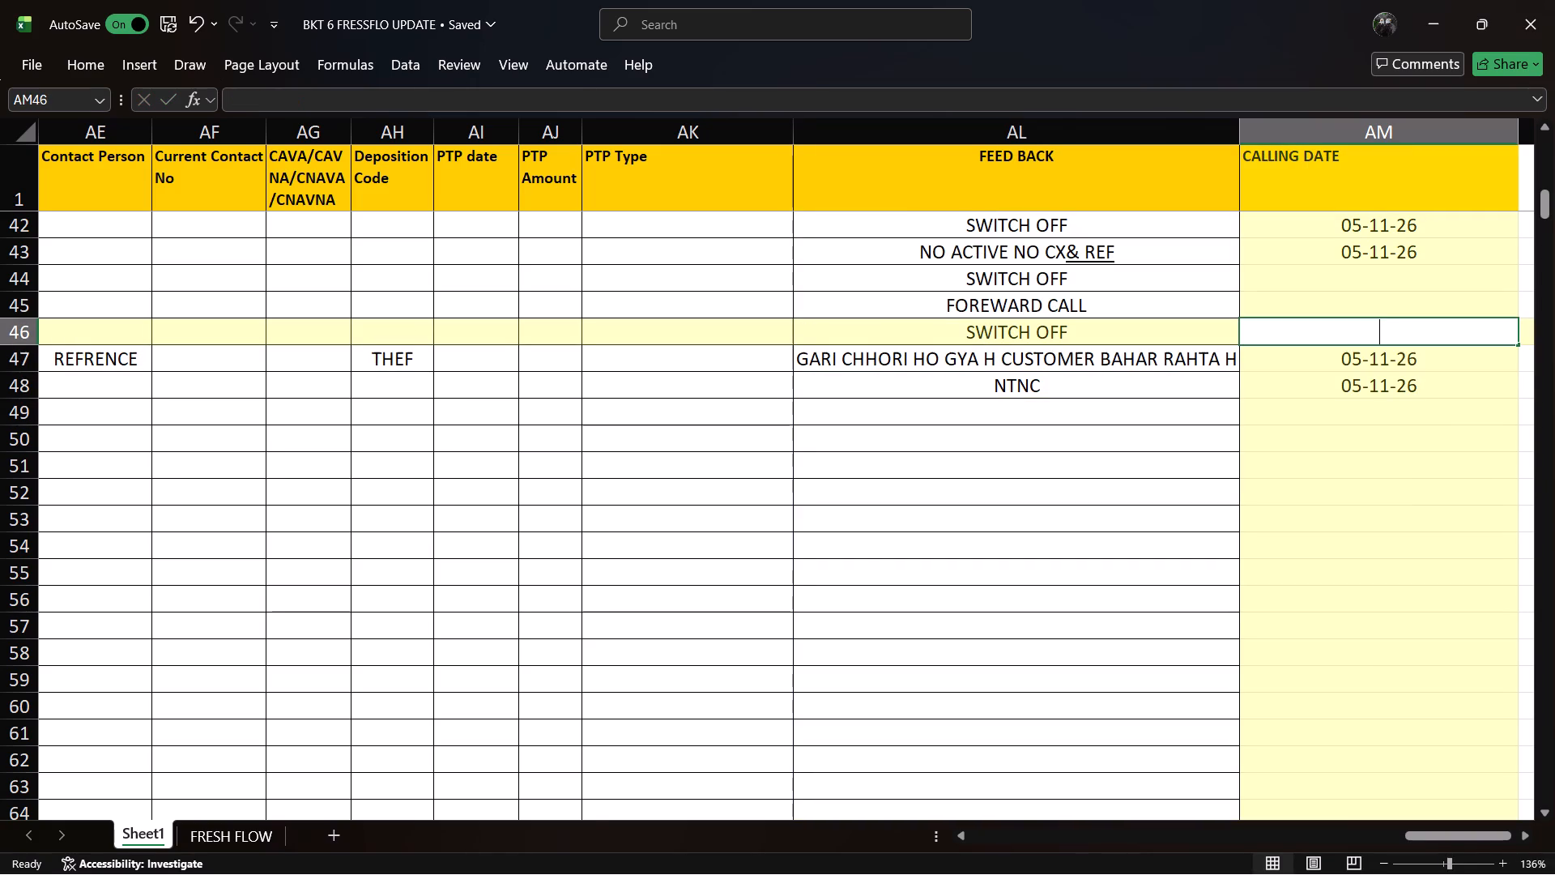
pyautogui.press('Up')
pyautogui.hotkey('ctrl', ';')
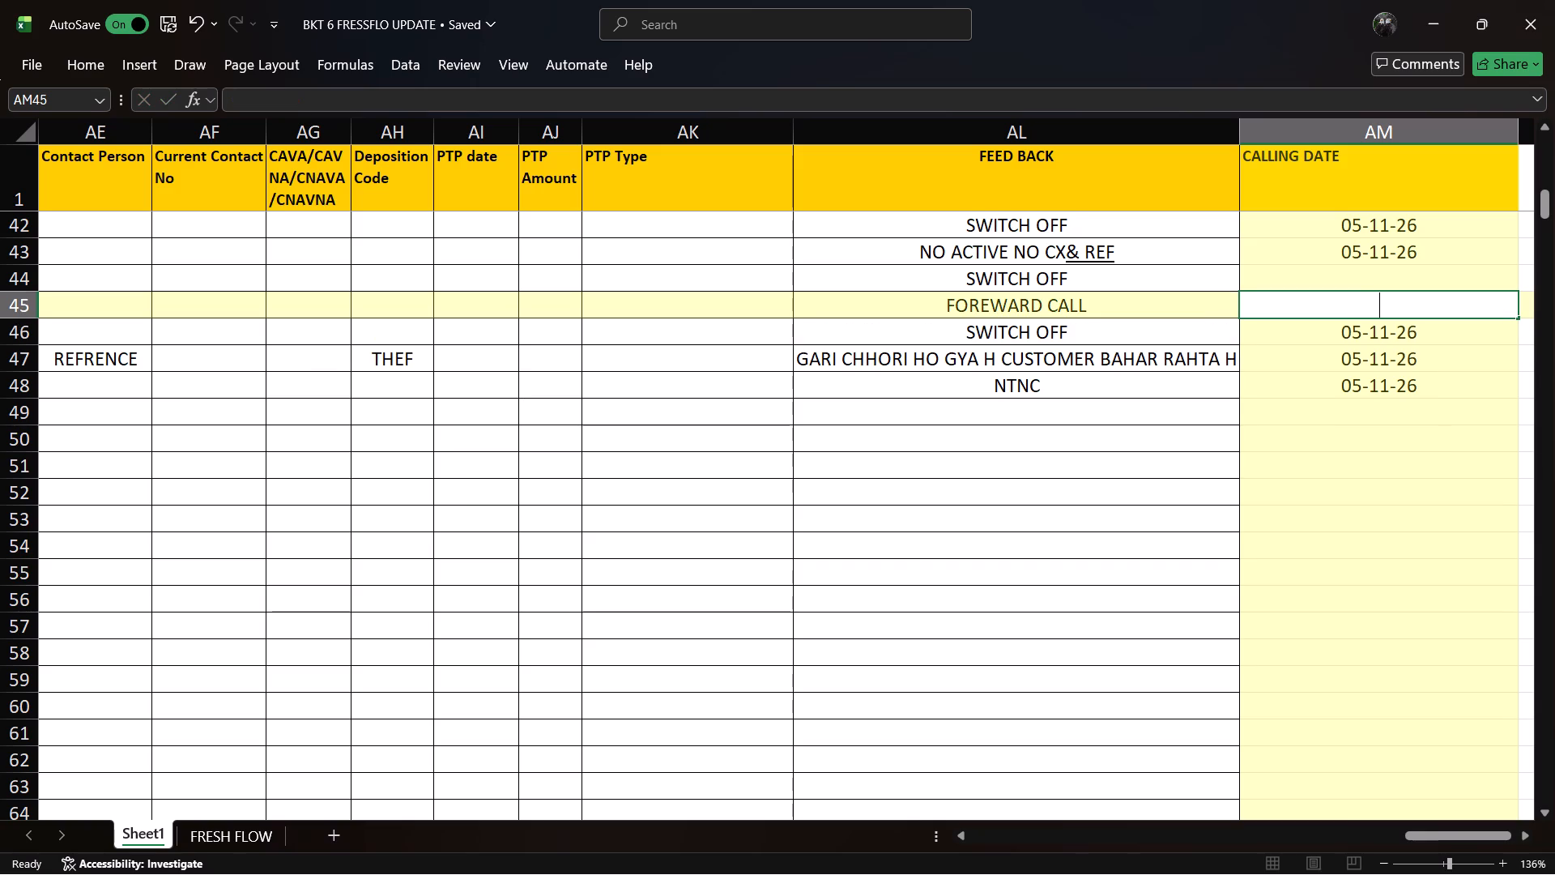
pyautogui.press('Up')
pyautogui.hotkey('ctrl', ';')
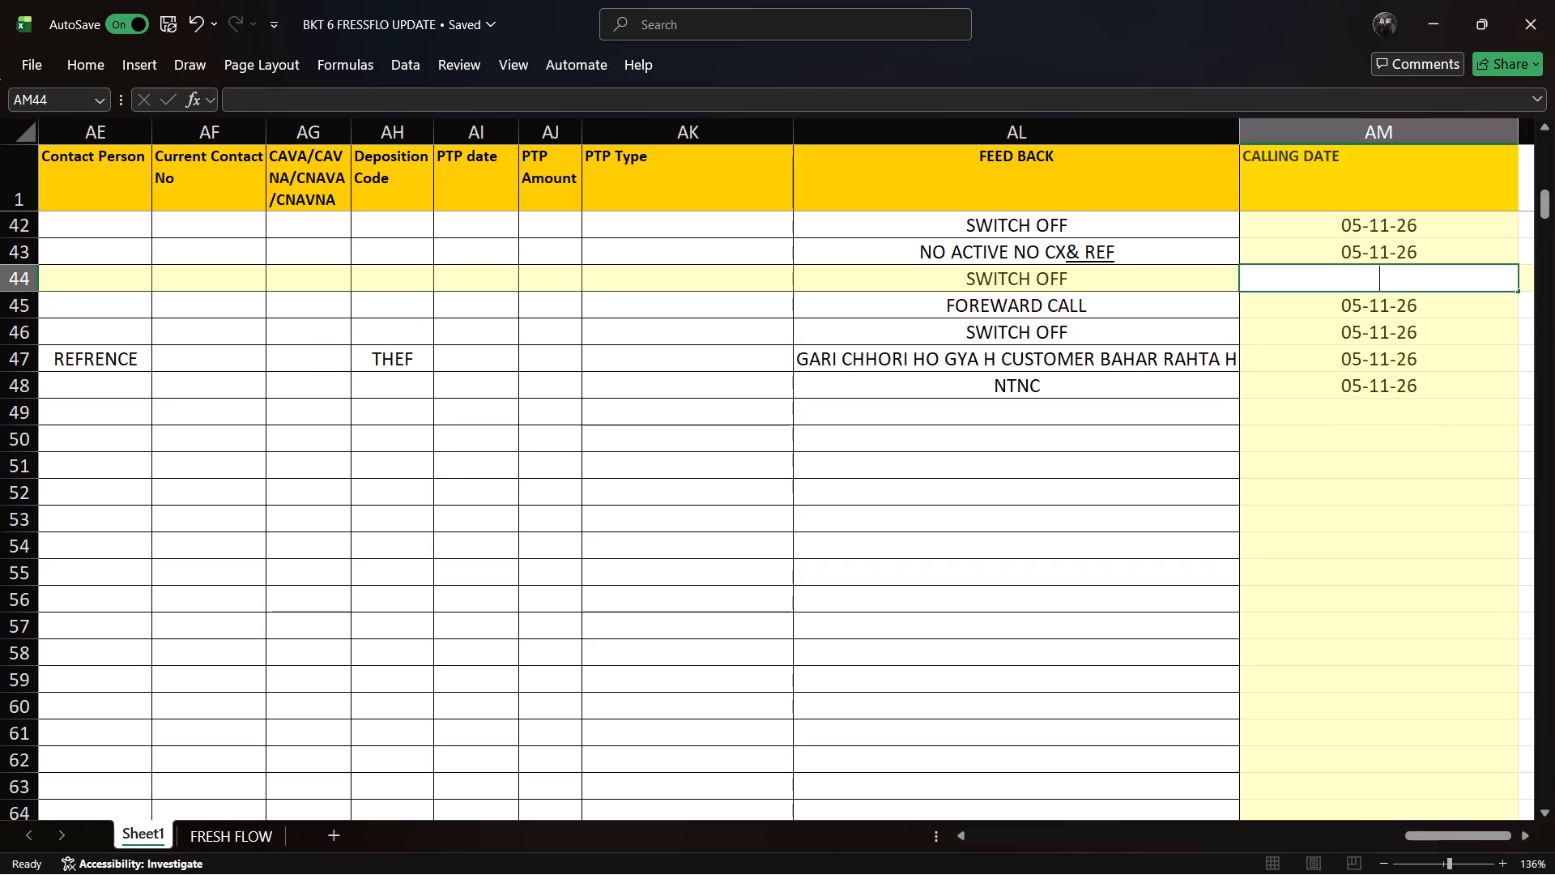
pyautogui.press('Down')
# Examine the loan number, customer name and mobile number in row 49 of Sheet1.
pyautogui.press('Down')
pyautogui.press('Down')
pyautogui.press('Down')
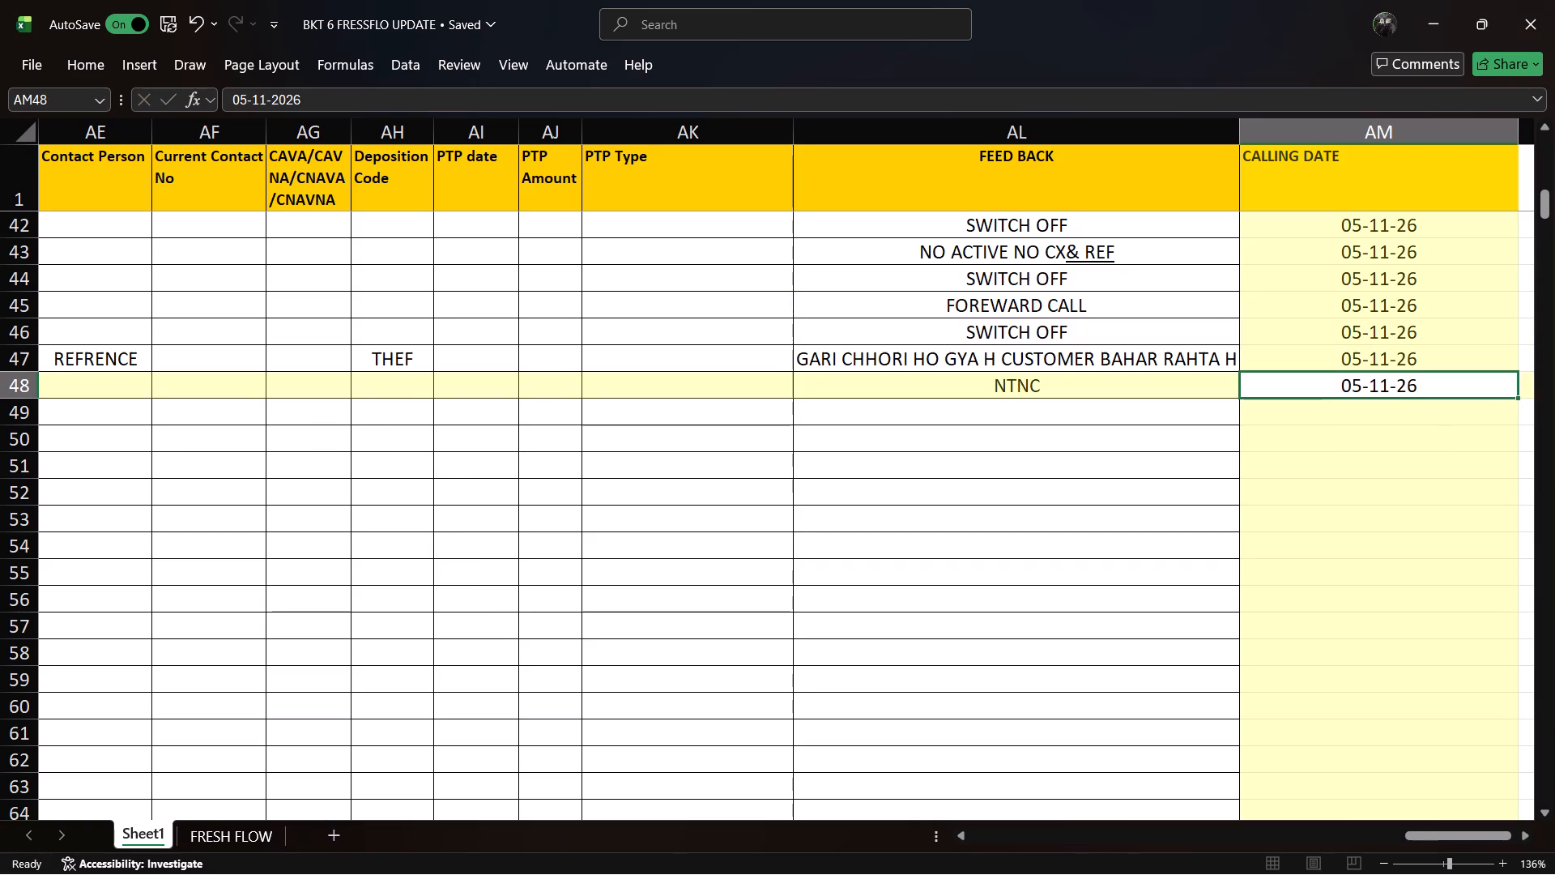
pyautogui.press('Down')
pyautogui.press('Left')
pyautogui.press('Left')
pyautogui.press('Left')
pyautogui.press('Left')
pyautogui.press('Left')
pyautogui.press('Left')
pyautogui.press('Left')
pyautogui.press('Left')
pyautogui.press('Left')
pyautogui.press('Left')
pyautogui.press('Left')
pyautogui.press('Left')
pyautogui.press('Left')
pyautogui.press('Left')
pyautogui.press('Left')
pyautogui.press('Left')
pyautogui.press('Left')
pyautogui.press('Left')
pyautogui.press('Left')
pyautogui.press('Left')
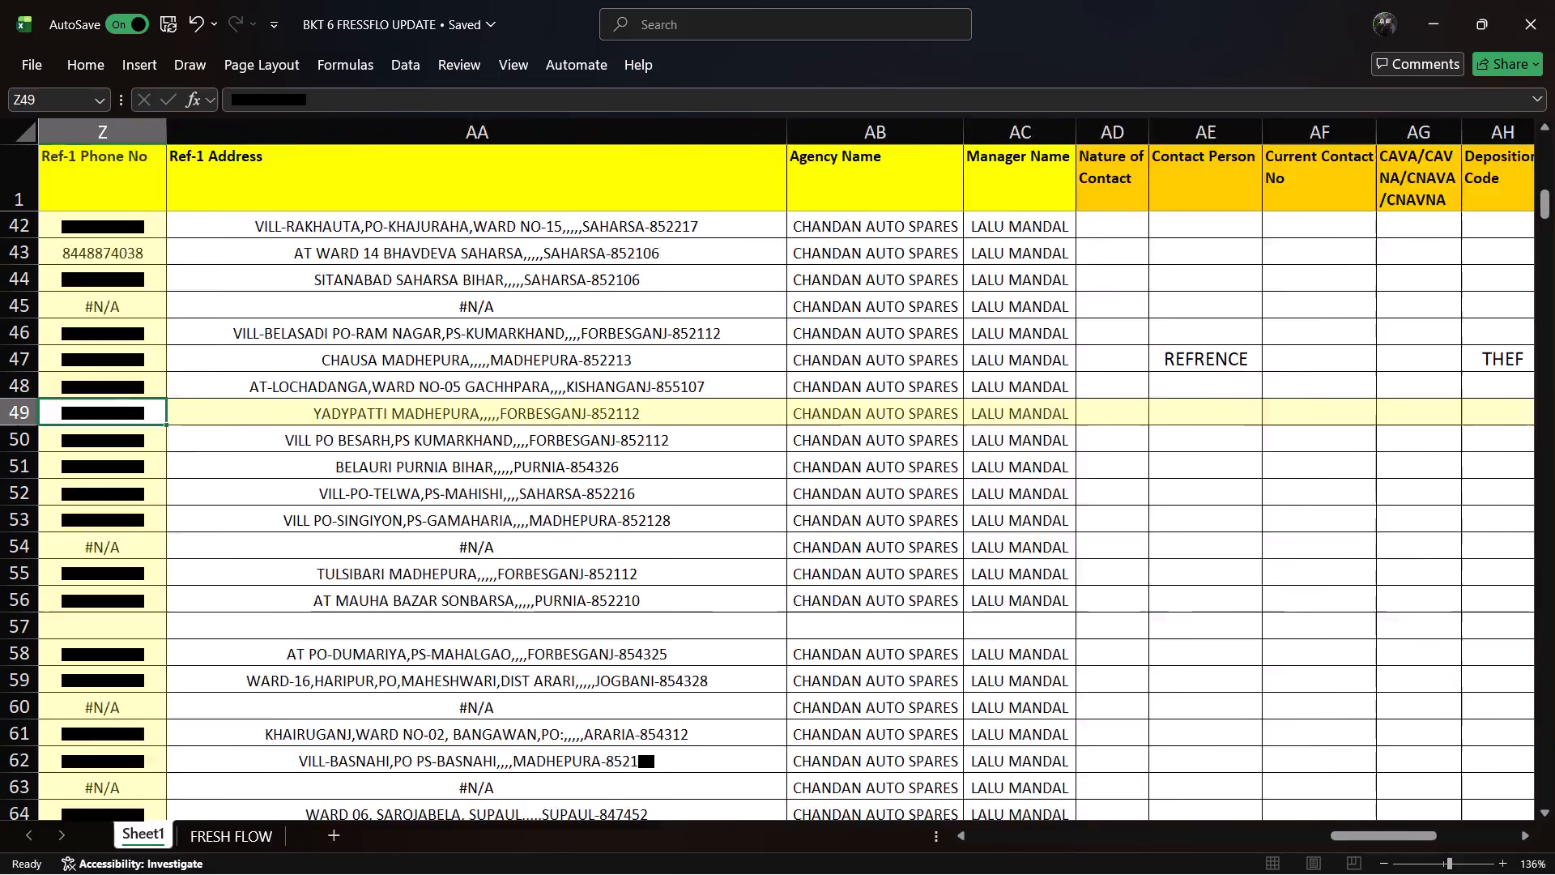
pyautogui.press('Right')
pyautogui.press('Right')
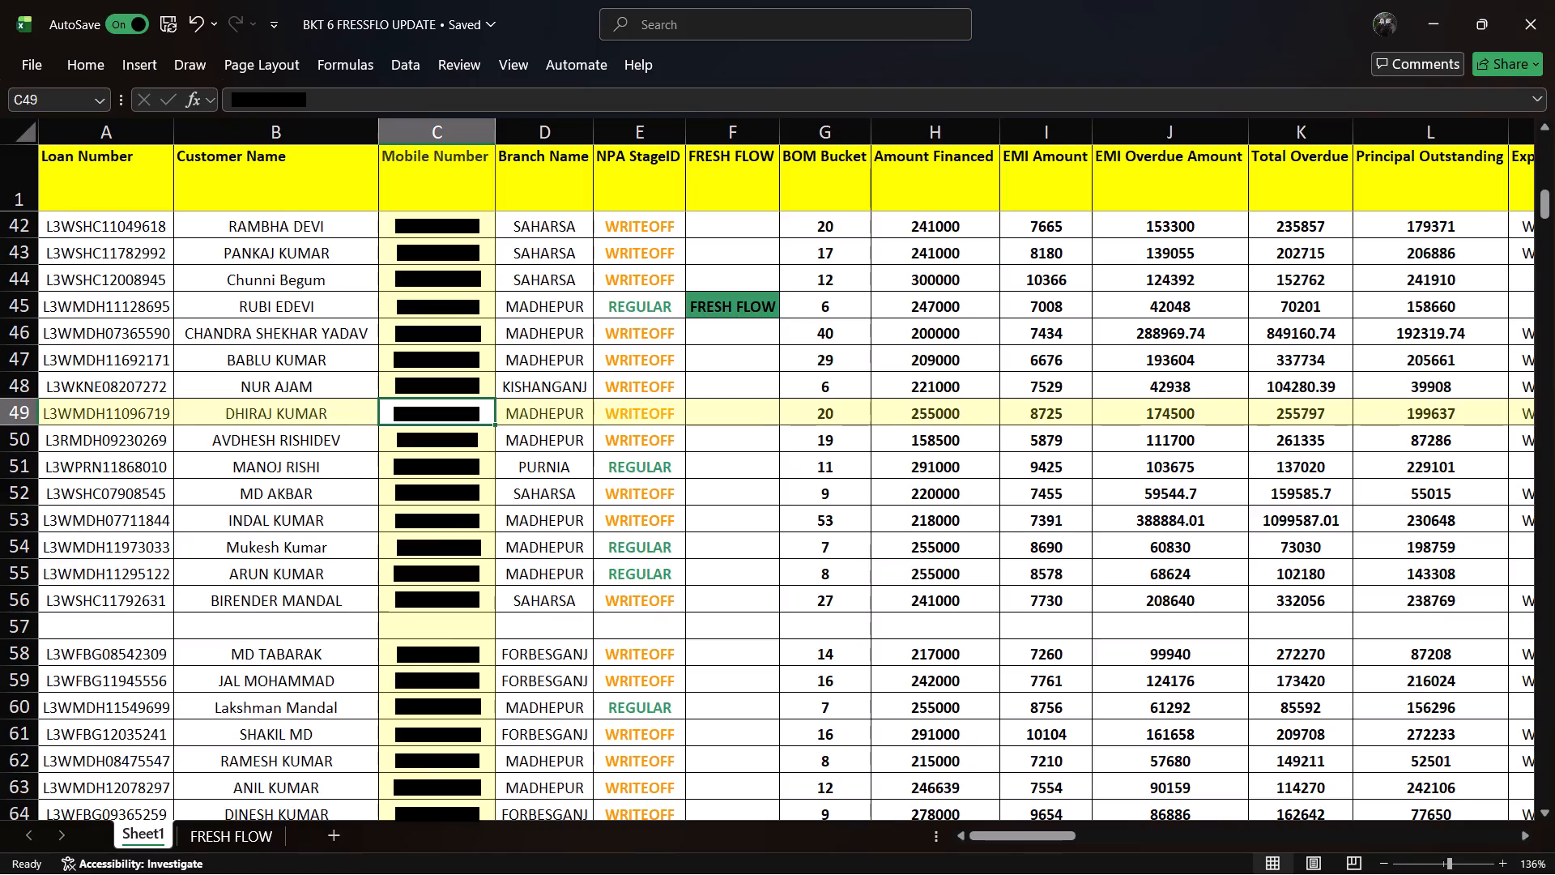
# Copy row 48's FEED BACK entry, NTNC, into the FEED BACK cell of row 49.
pyautogui.press('Right')
pyautogui.press('Right')
pyautogui.press('Right')
pyautogui.press('Right')
pyautogui.press('Right')
pyautogui.press('Right')
pyautogui.press('Right')
pyautogui.press('Right')
pyautogui.press('Right')
pyautogui.press('Right')
pyautogui.press('Right')
pyautogui.press('Right')
pyautogui.press('Right')
pyautogui.press('Right')
pyautogui.press('Right')
pyautogui.press('Right')
pyautogui.press('Right')
pyautogui.press('Right')
pyautogui.press('Right')
pyautogui.press('Right')
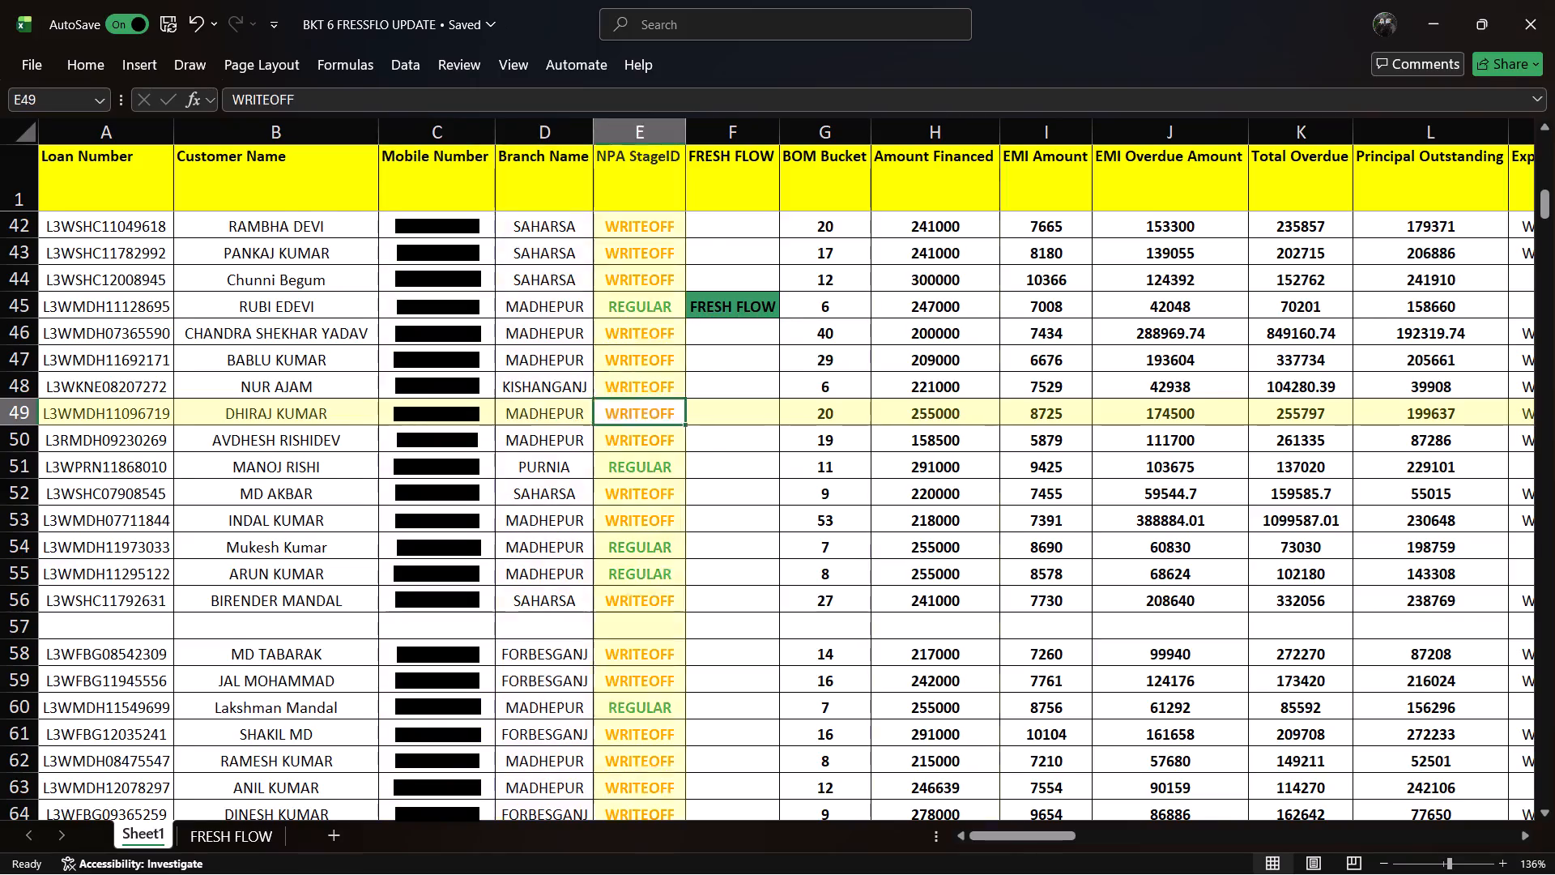
pyautogui.press('Right')
pyautogui.press('Right')
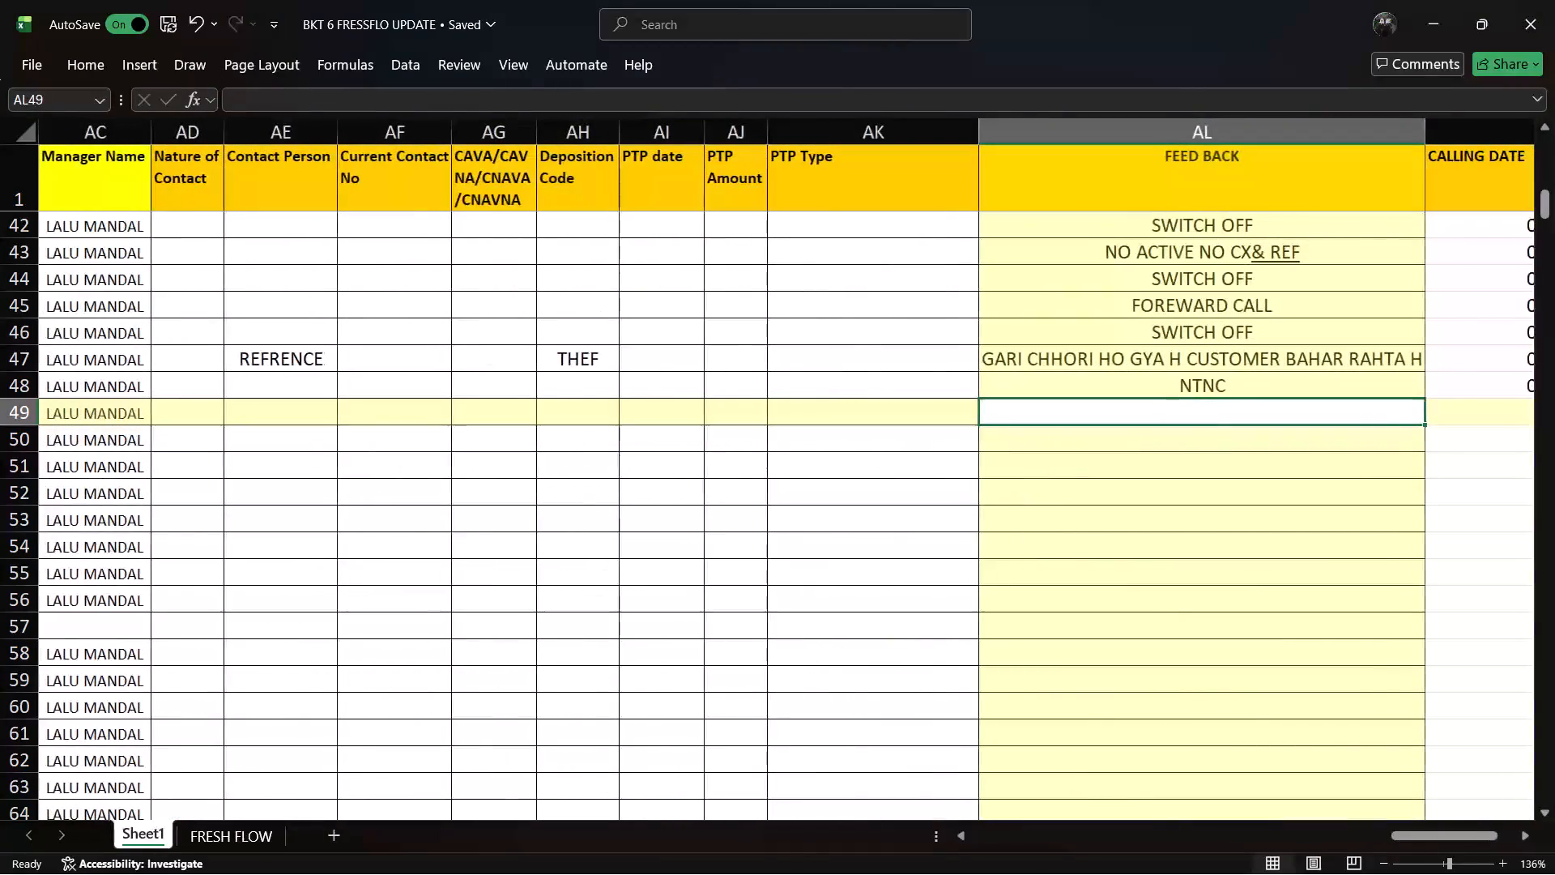
pyautogui.press('Up')
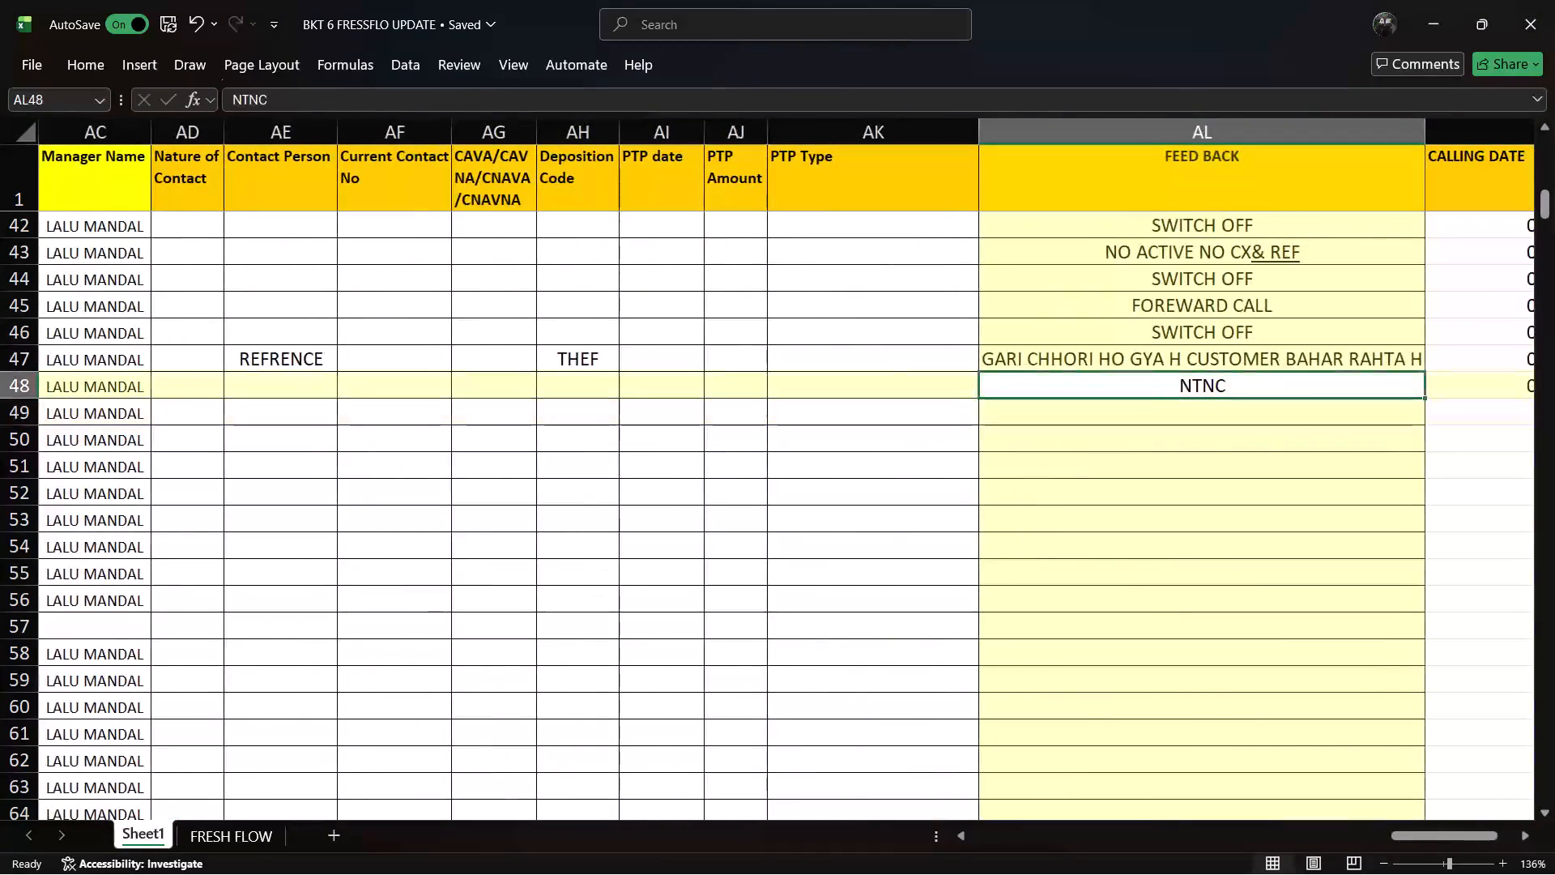
pyautogui.hotkey('ctrl', 'c')
pyautogui.press('Down')
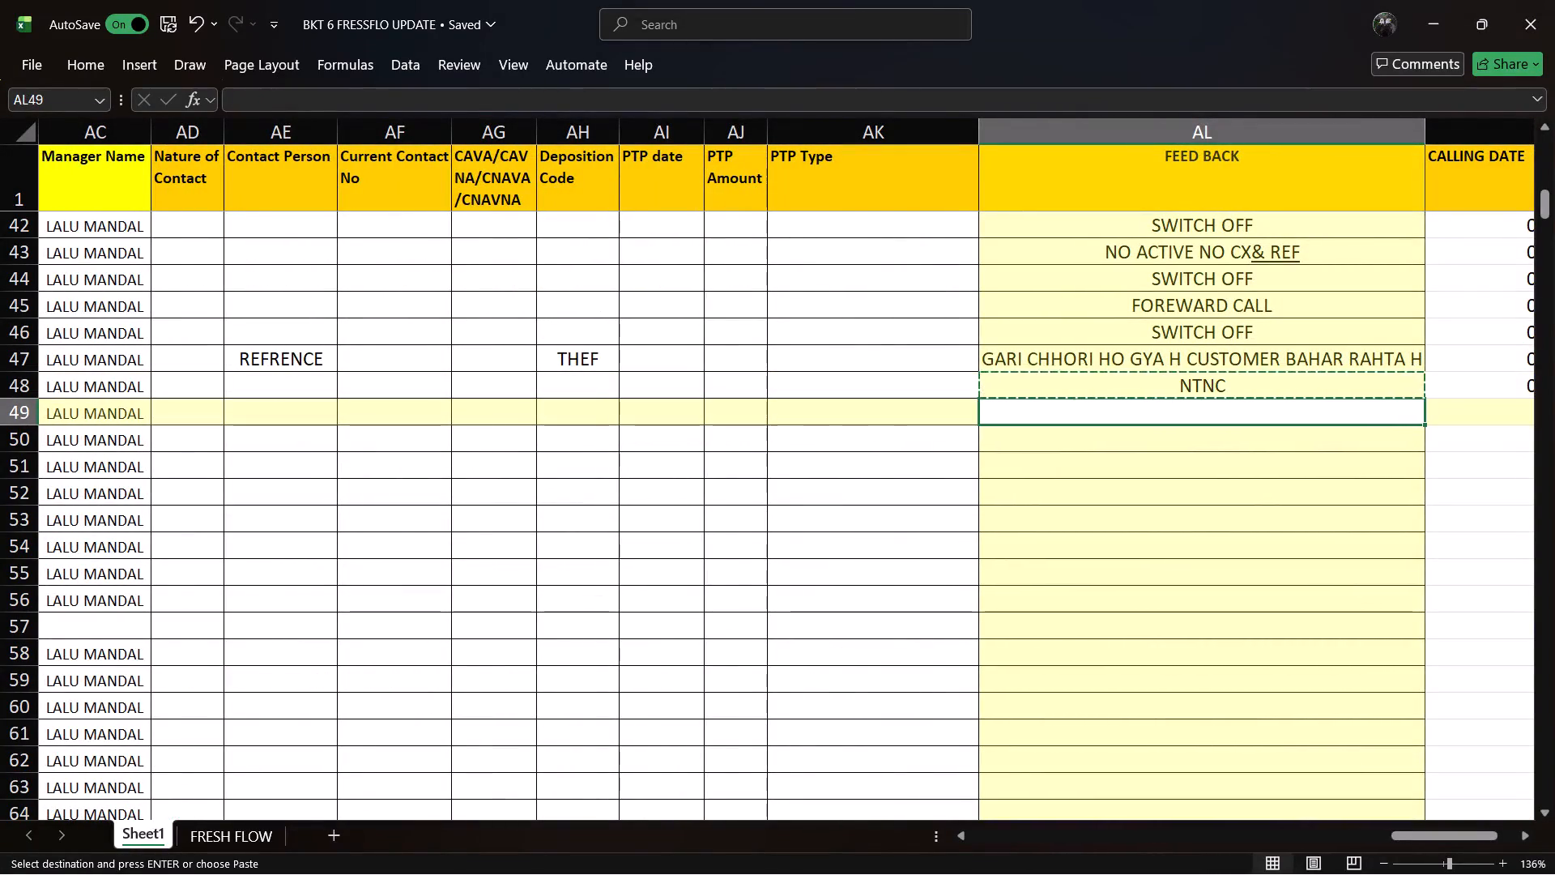
pyautogui.hotkey('ctrl', 'v')
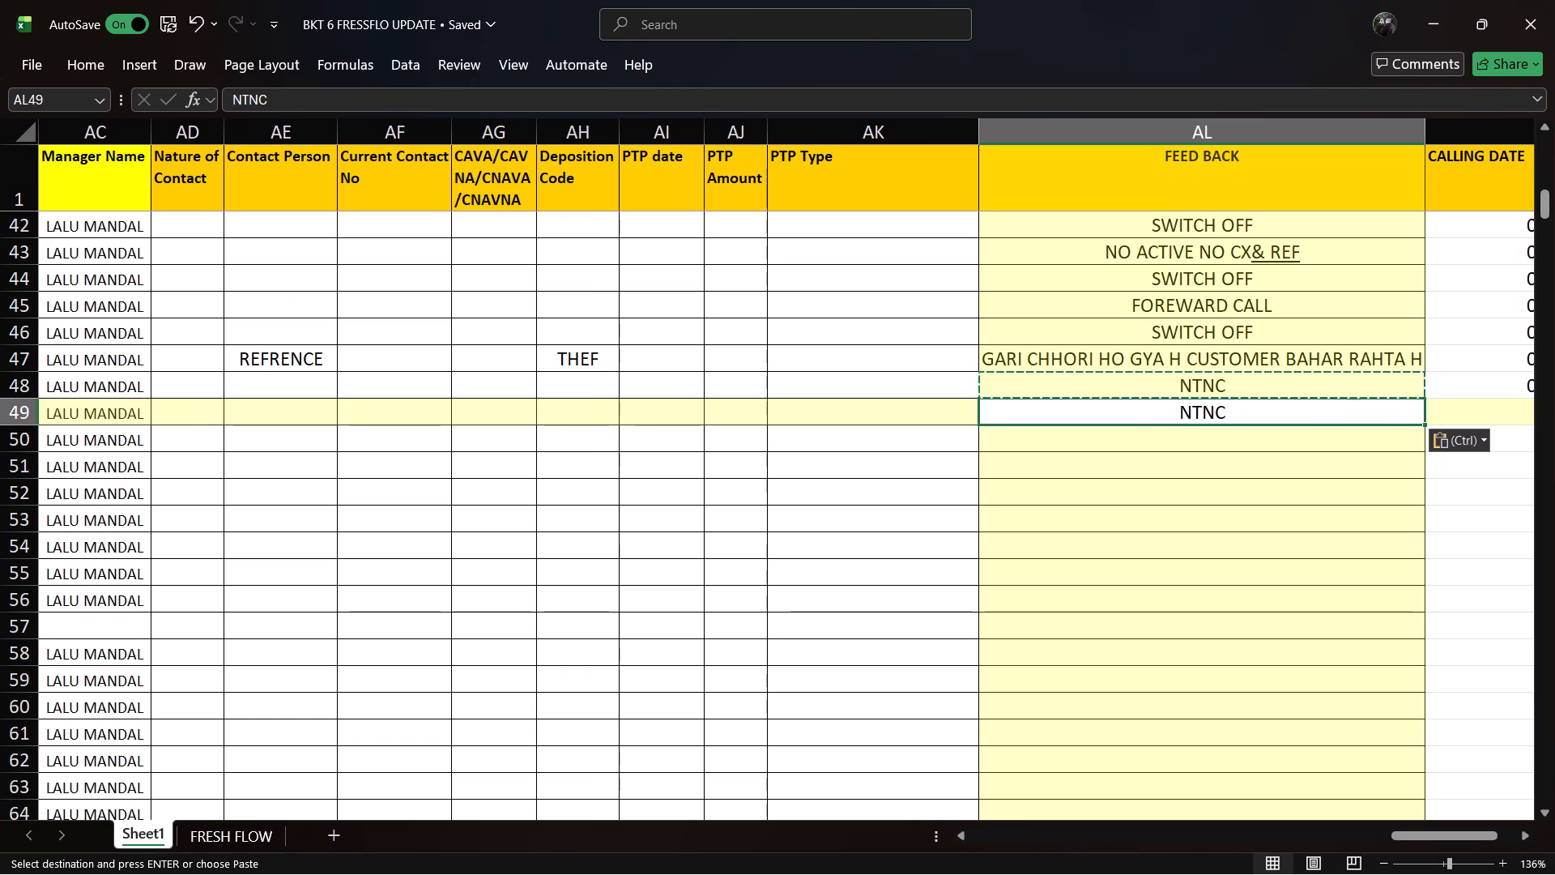
# Correct the FEED BACK entries in rows 48 and 49 to TNC and save the workbook.
pyautogui.doubleClick(1242, 385)
pyautogui.press('Left')
pyautogui.press('Left')
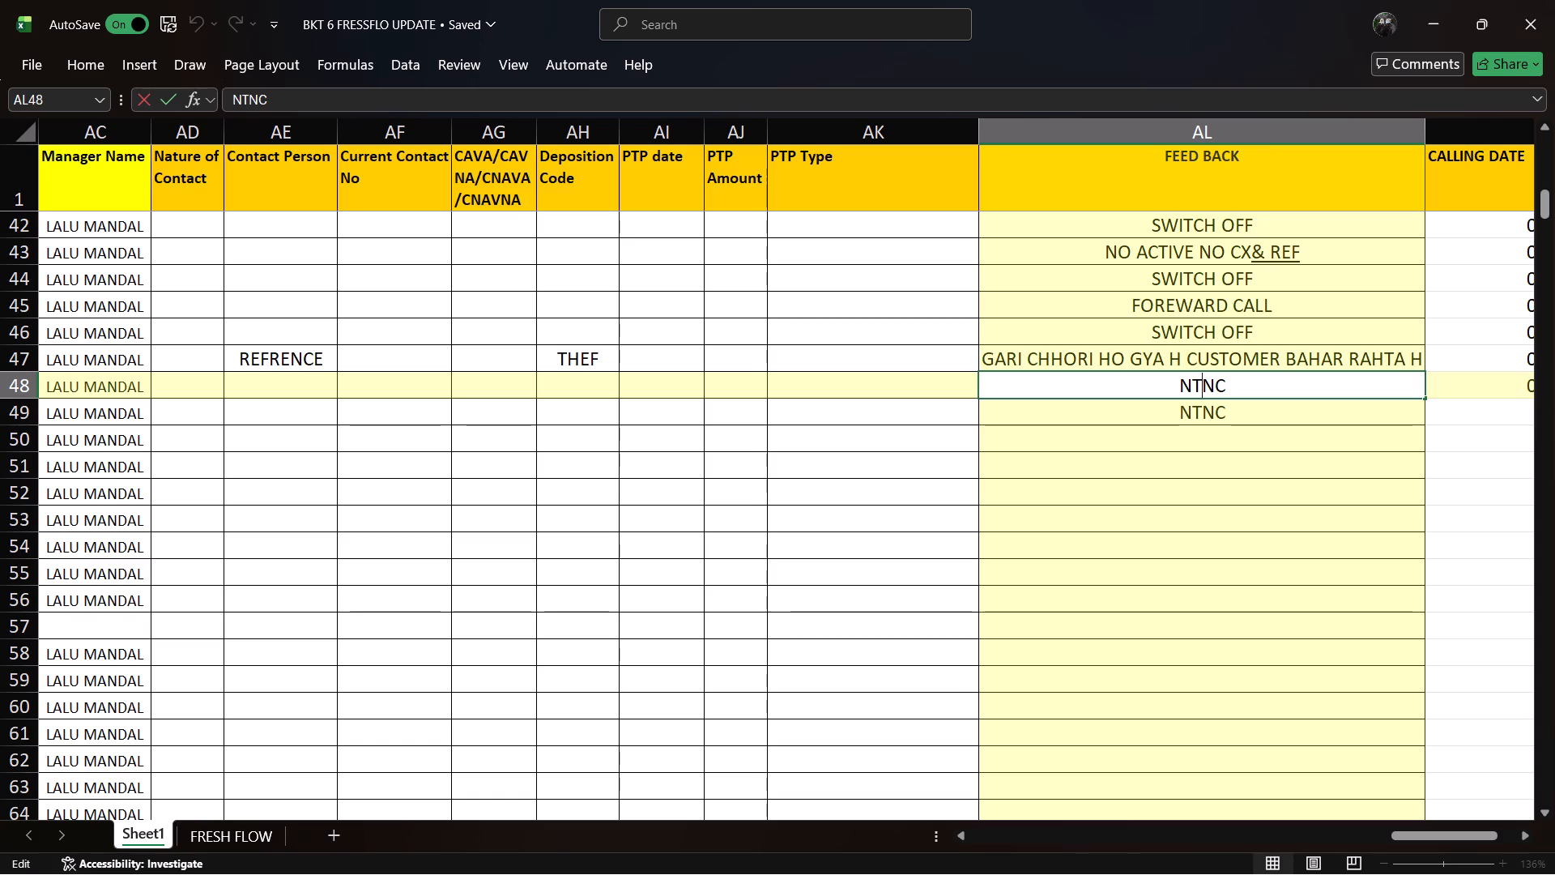
pyautogui.press('Left')
pyautogui.press('BackSpace')
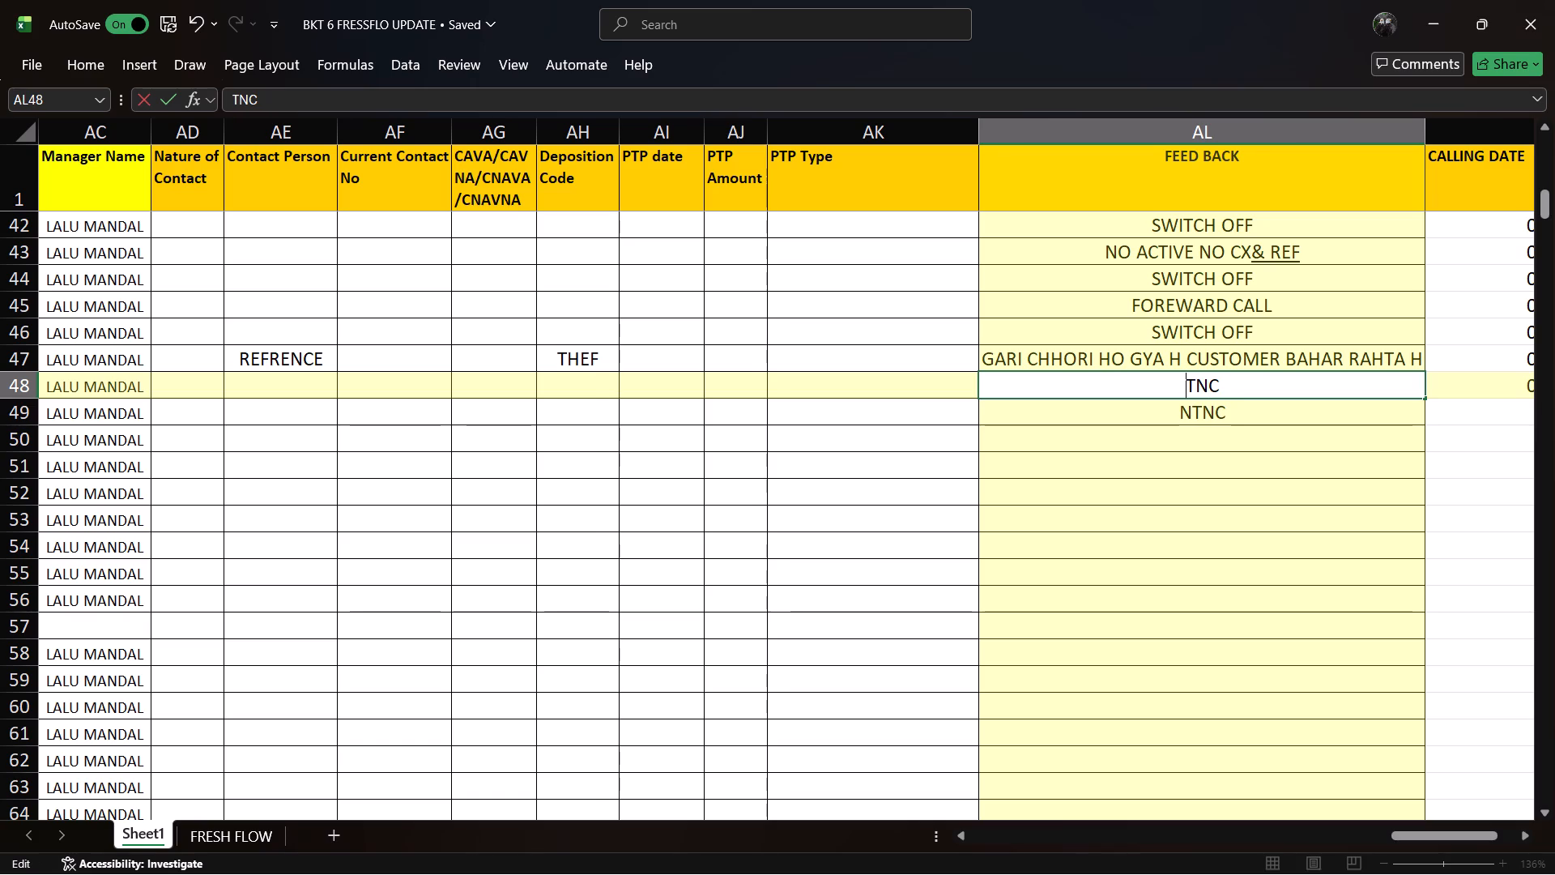
pyautogui.doubleClick(1253, 420)
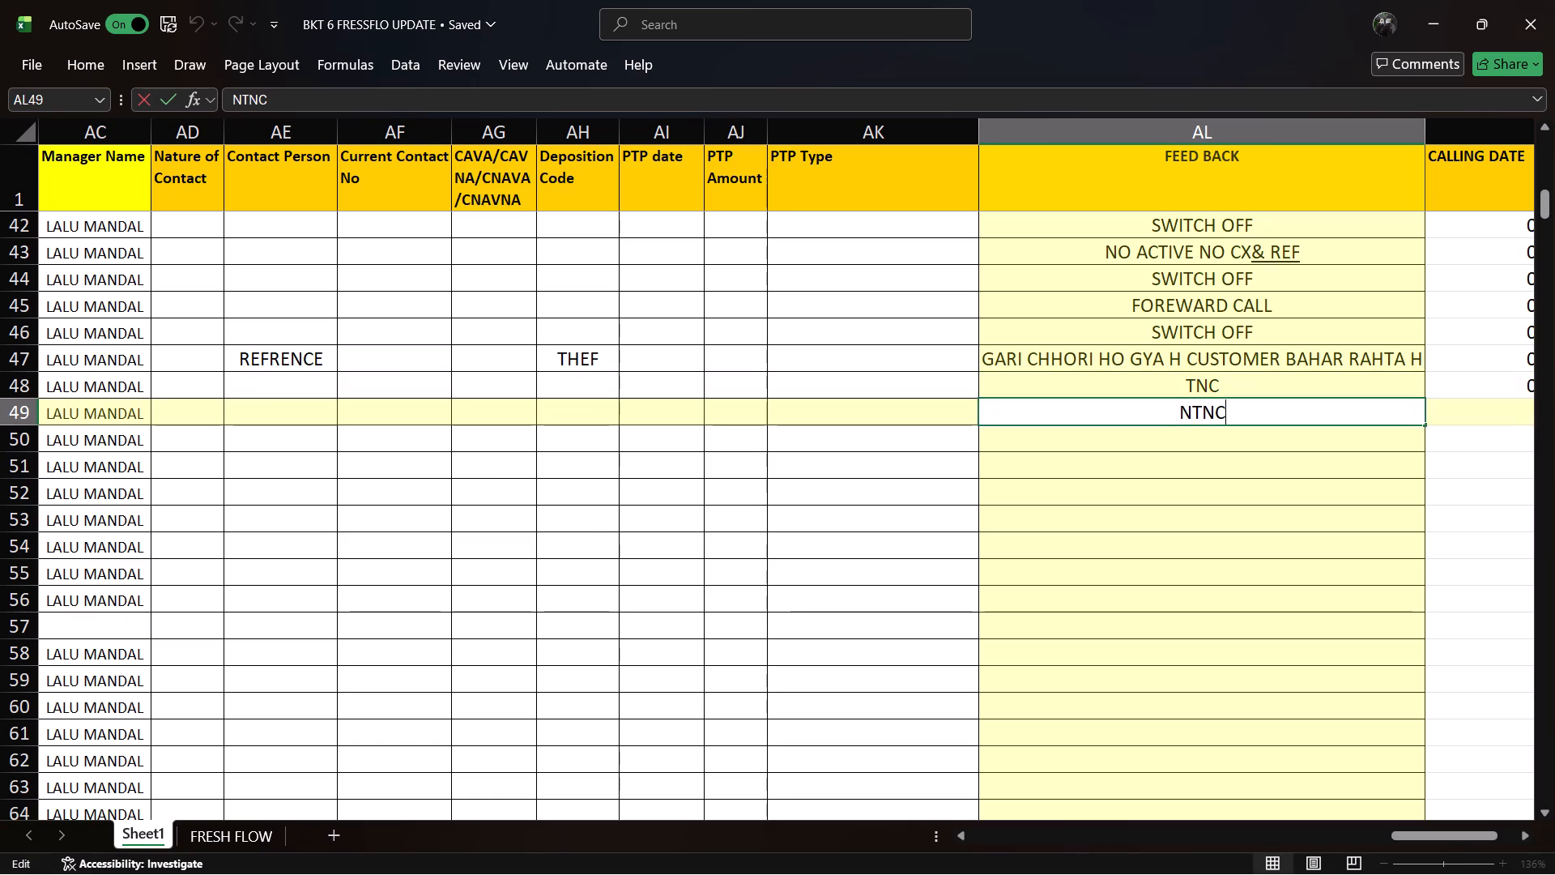
pyautogui.press('Left')
pyautogui.press('Left')
pyautogui.press('Left')
pyautogui.press('BackSpace')
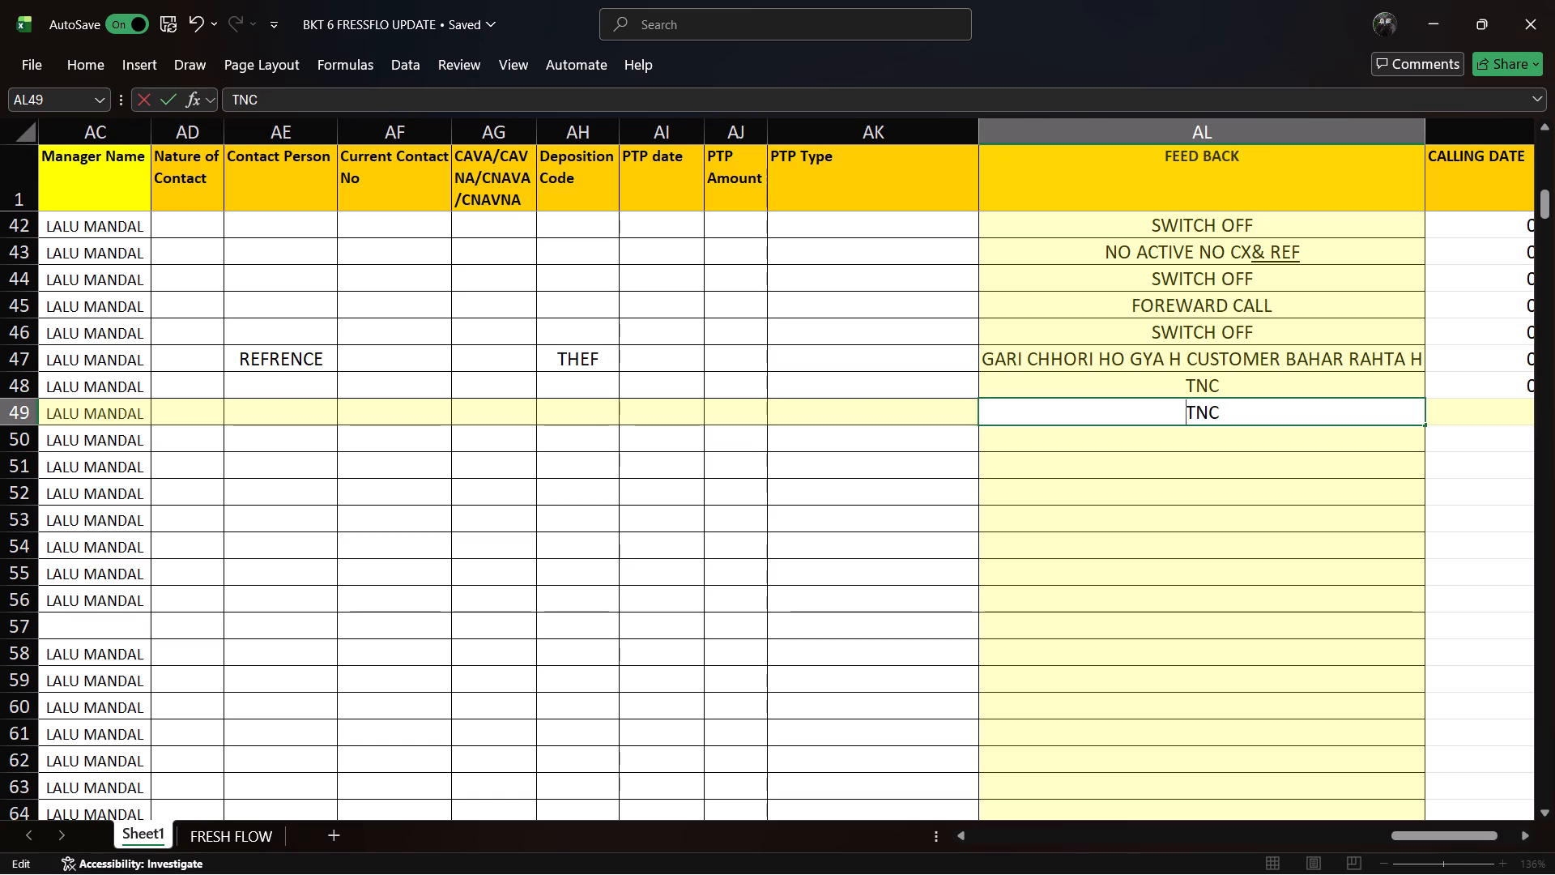
pyautogui.hotkey('ctrl', 's')
# Enter the current date, 05-11-2026, as the CALLING DATE for row 49.
pyautogui.press('Right')
pyautogui.press('Right')
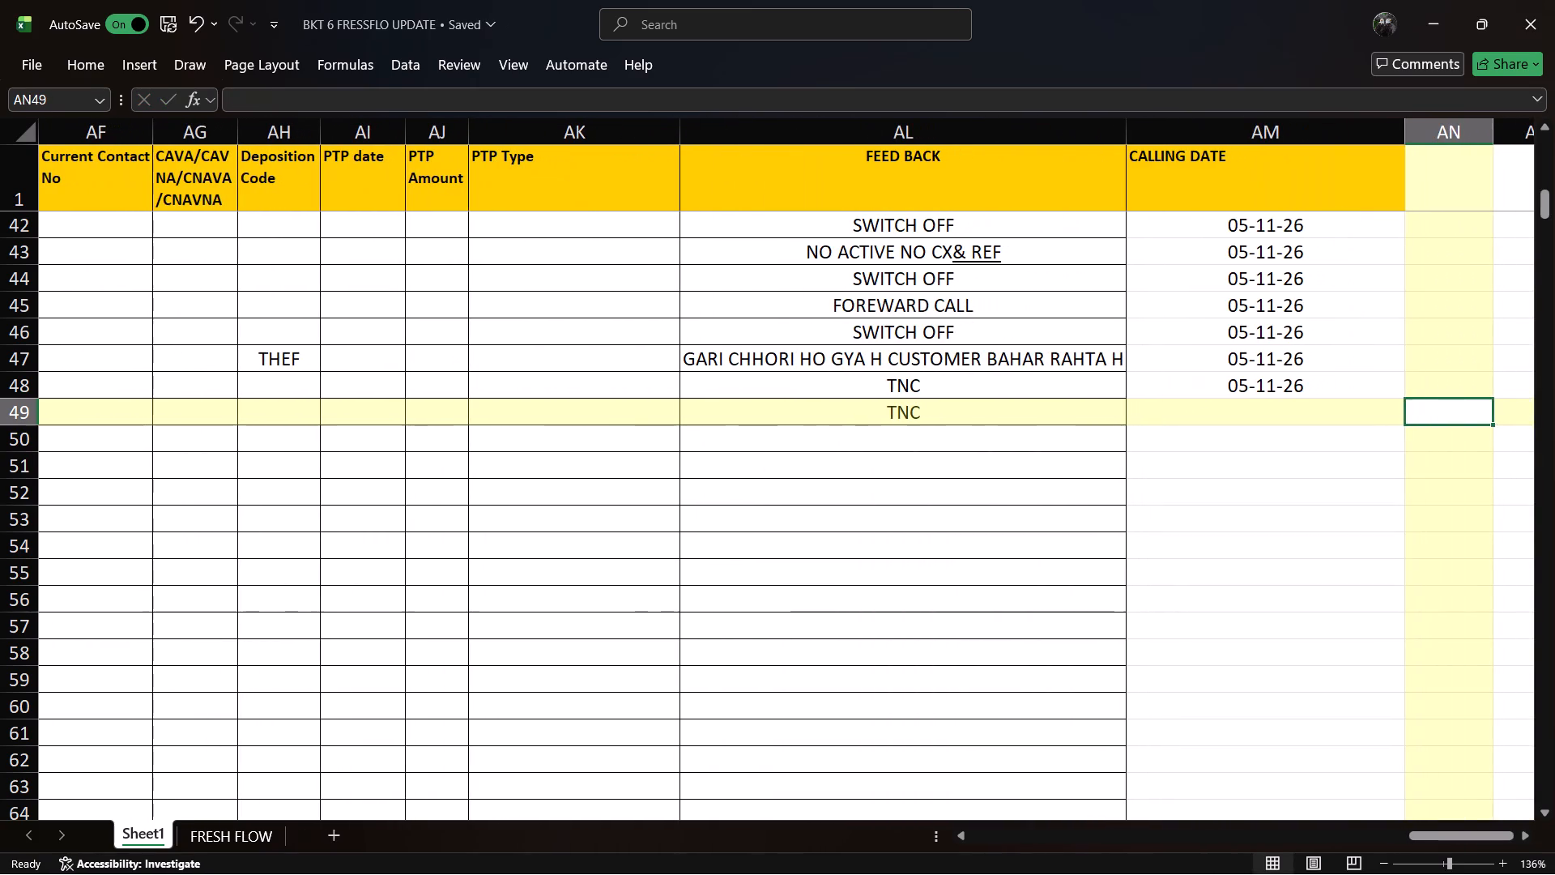
pyautogui.press('Left')
pyautogui.hotkey('ctrl', ';')
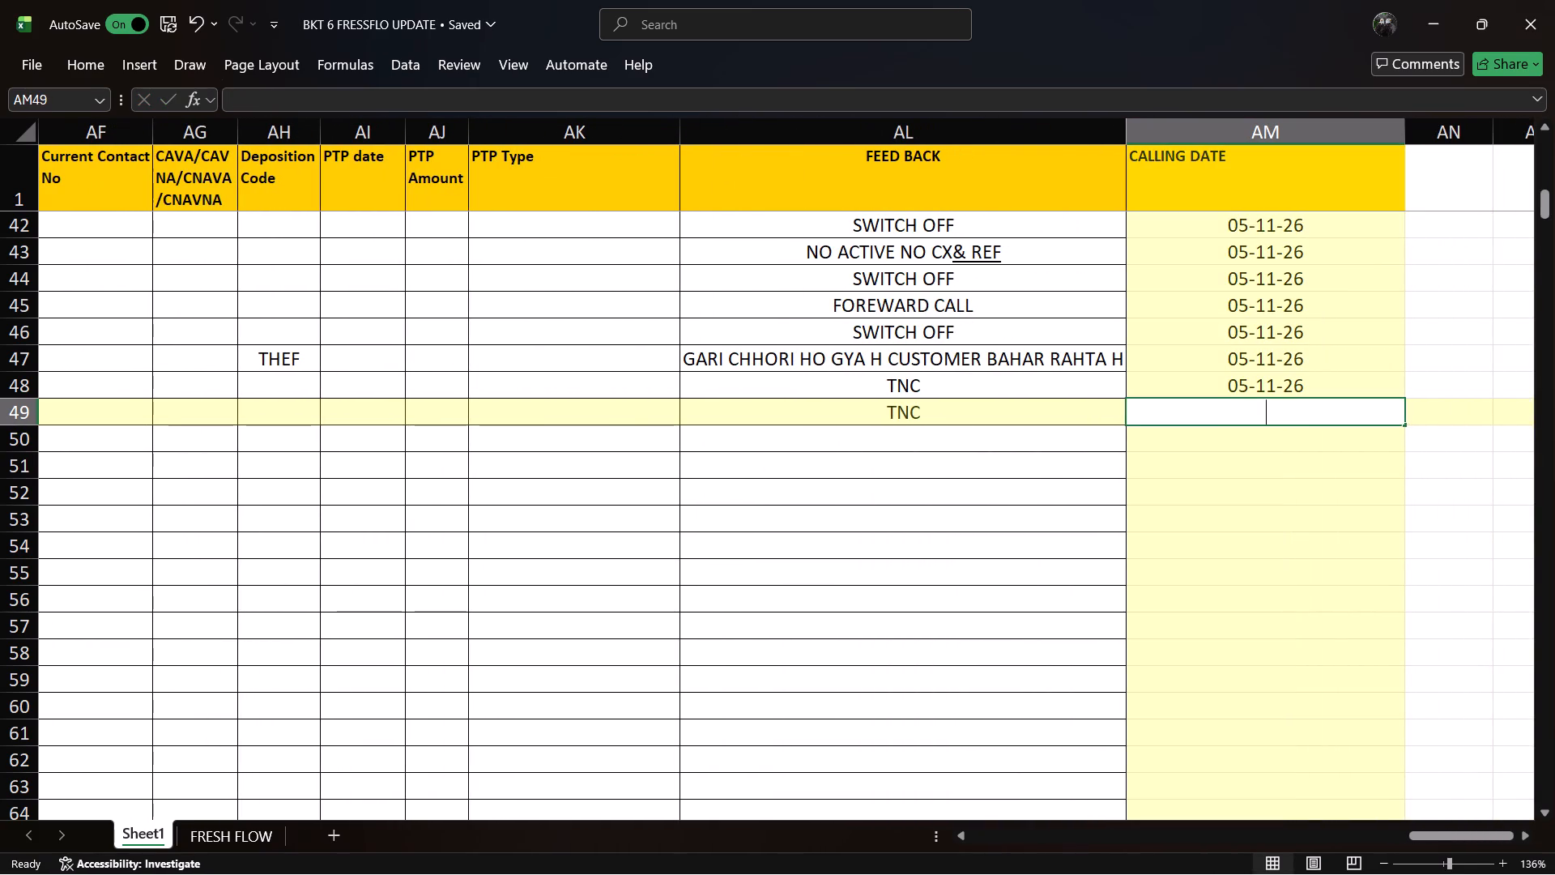
pyautogui.press('Left')
# Examine the loan number, customer name and mobile number in row 50 of Sheet1.
pyautogui.press('Left')
pyautogui.press('Left')
pyautogui.press('Left')
pyautogui.press('Left')
pyautogui.press('Left')
pyautogui.press('Left')
pyautogui.press('Left')
pyautogui.press('Left')
pyautogui.press('Left')
pyautogui.press('Left')
pyautogui.press('Left')
pyautogui.press('Left')
pyautogui.press('Left')
pyautogui.press('Left')
pyautogui.press('Left')
pyautogui.press('Left')
pyautogui.press('Left')
pyautogui.press('Left')
pyautogui.press('Left')
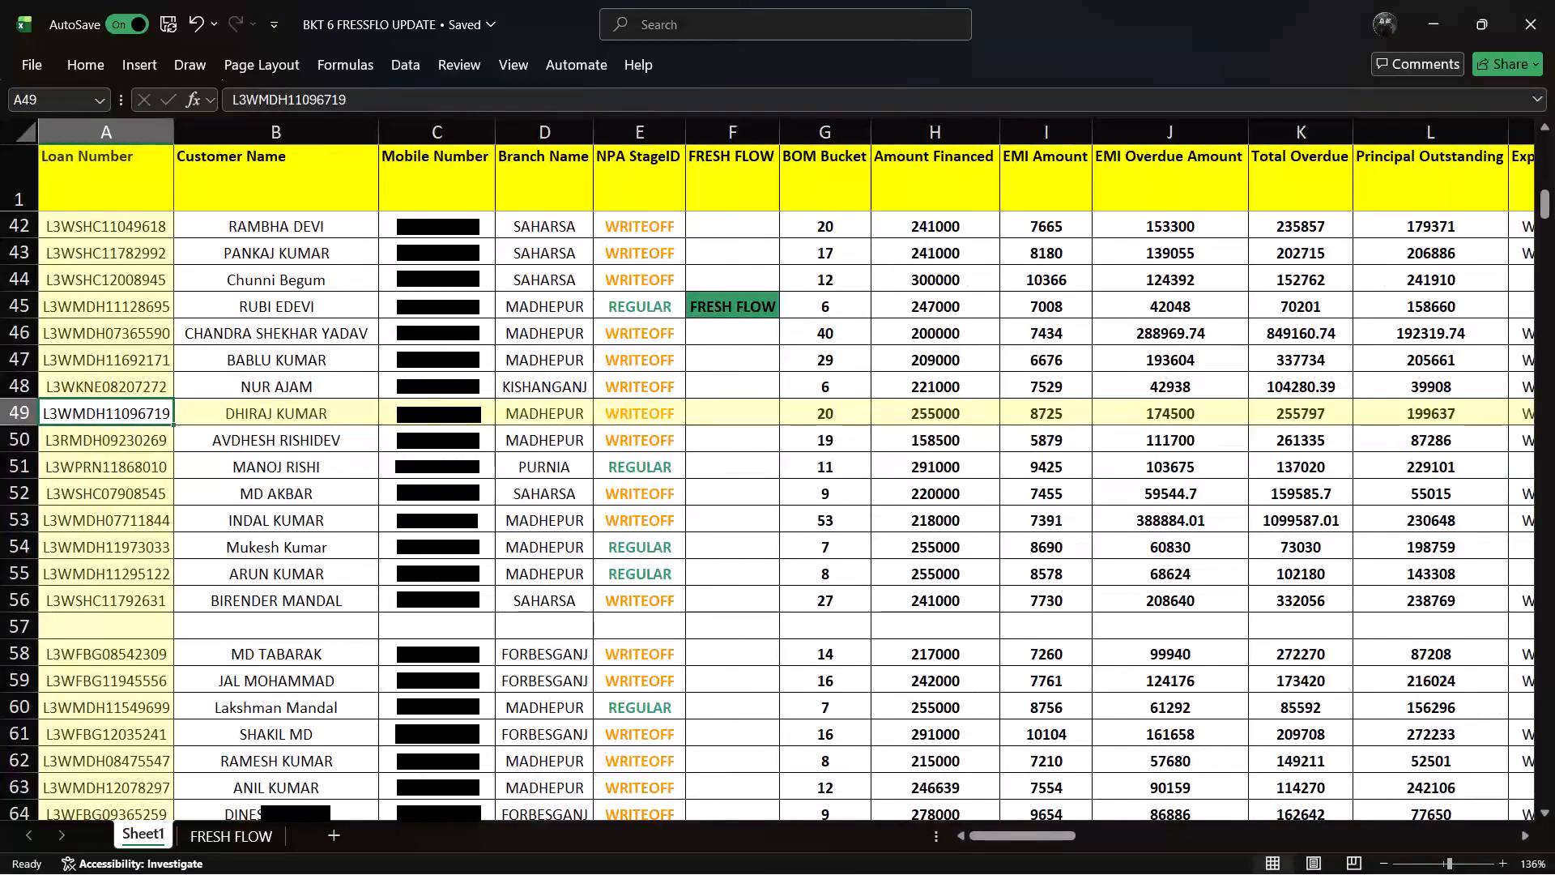
pyautogui.press('Down')
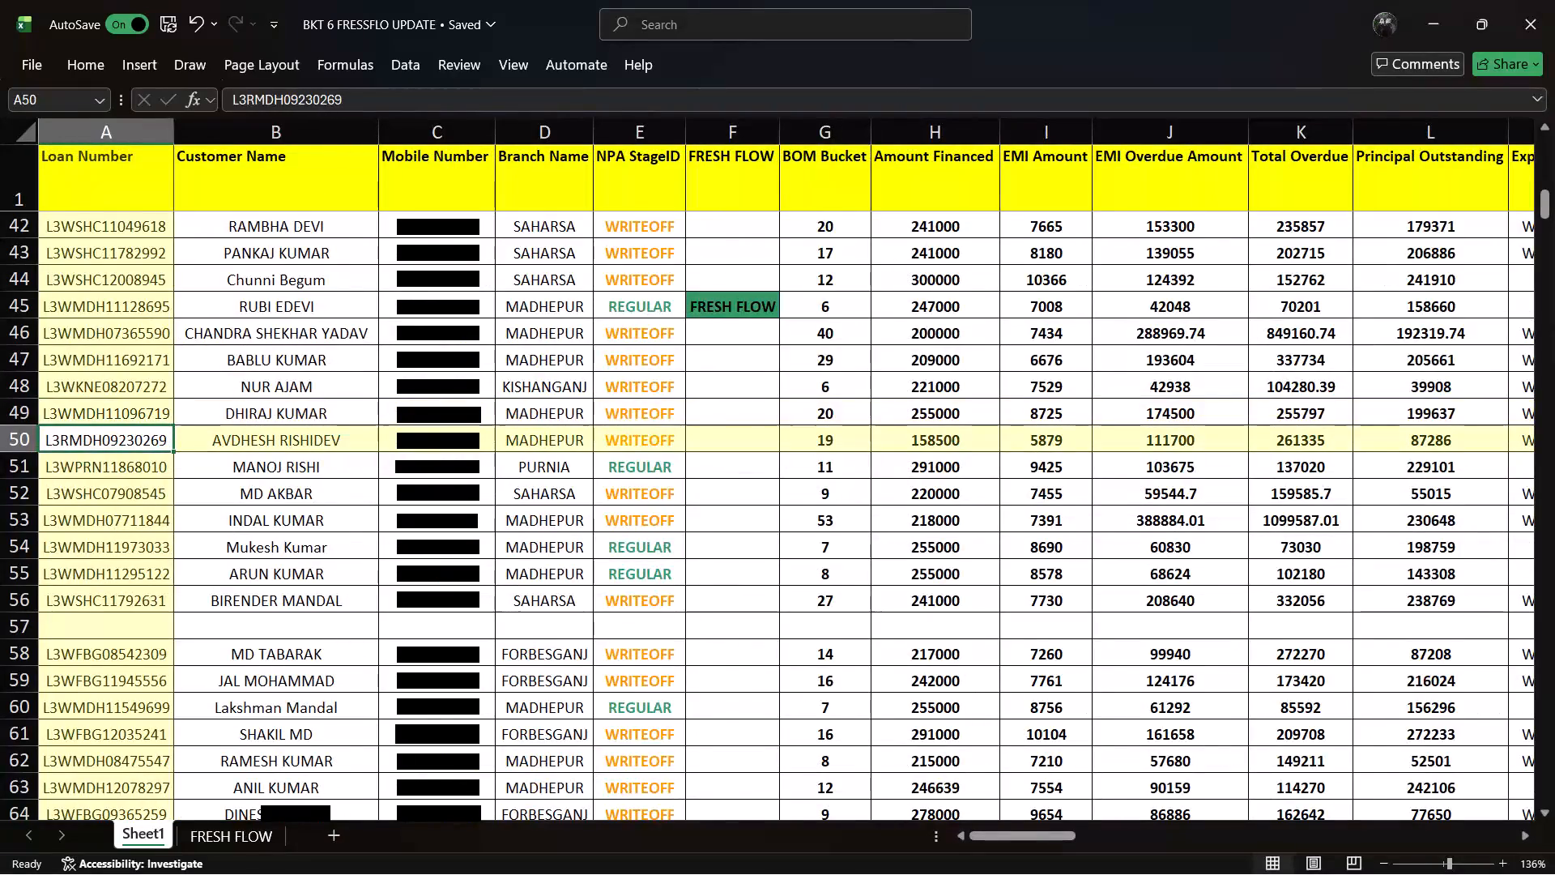
pyautogui.press('Right')
pyautogui.press('Right')
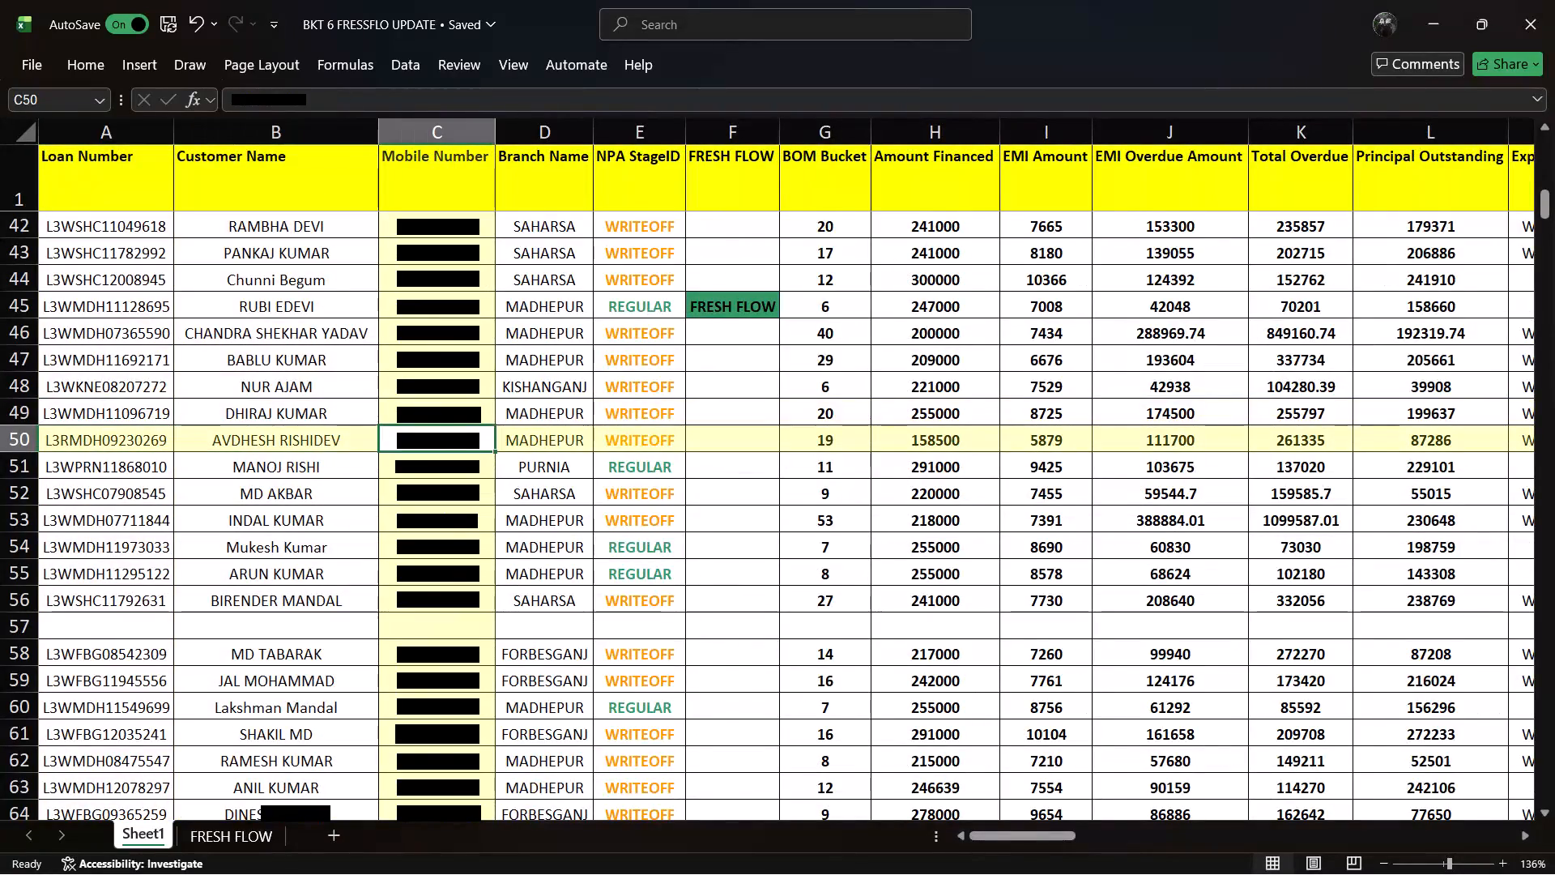
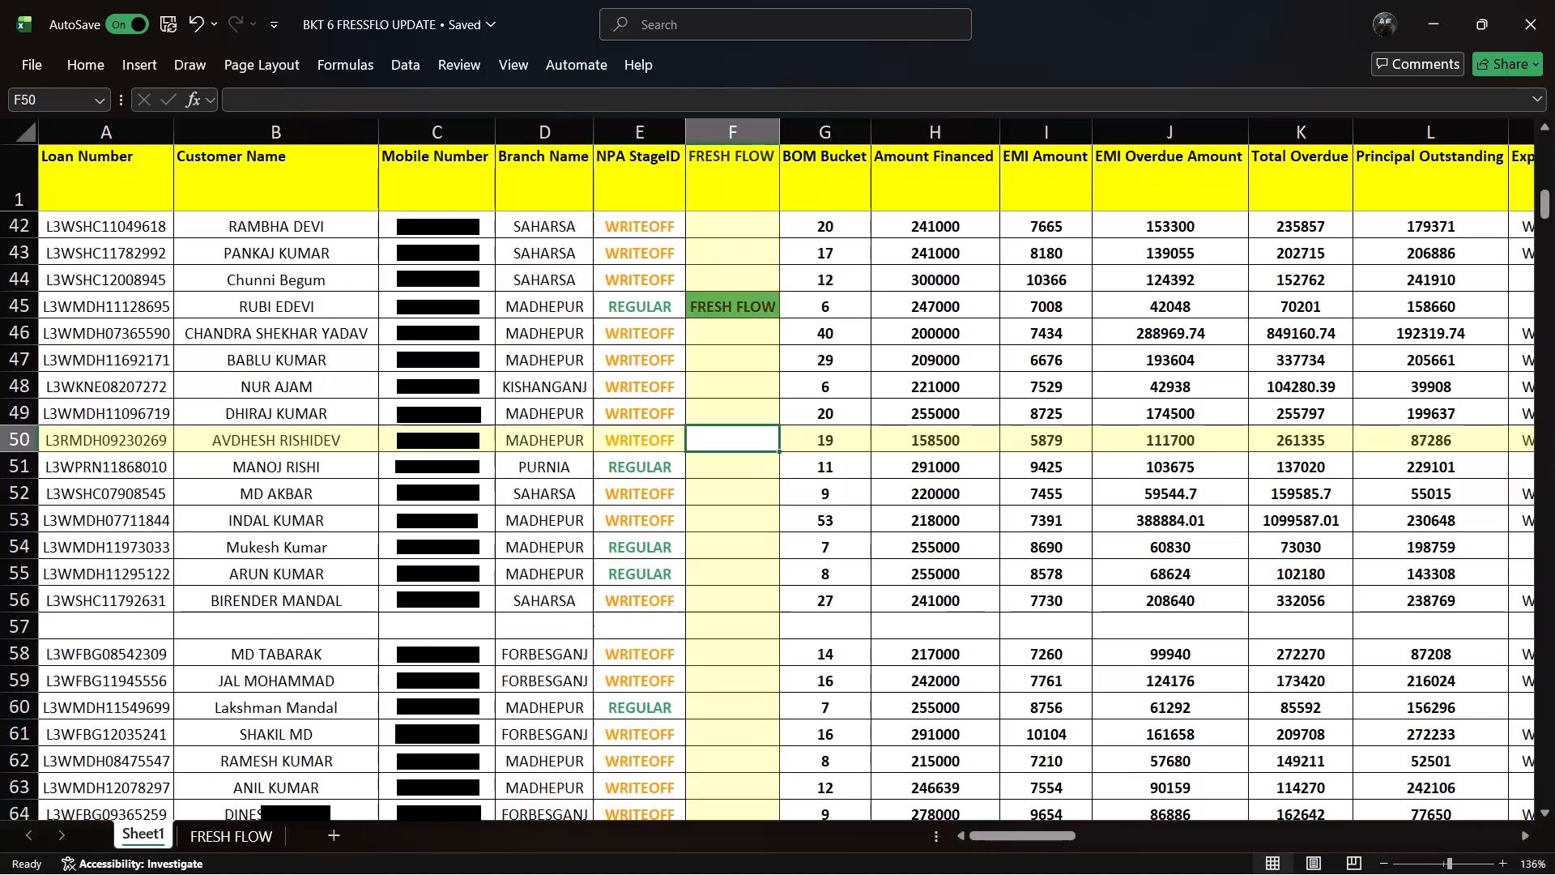
# Copy row 49's FEED BACK entry, TNC, into the FEED BACK cell of row 50 and save the workbook.
pyautogui.press('Right')
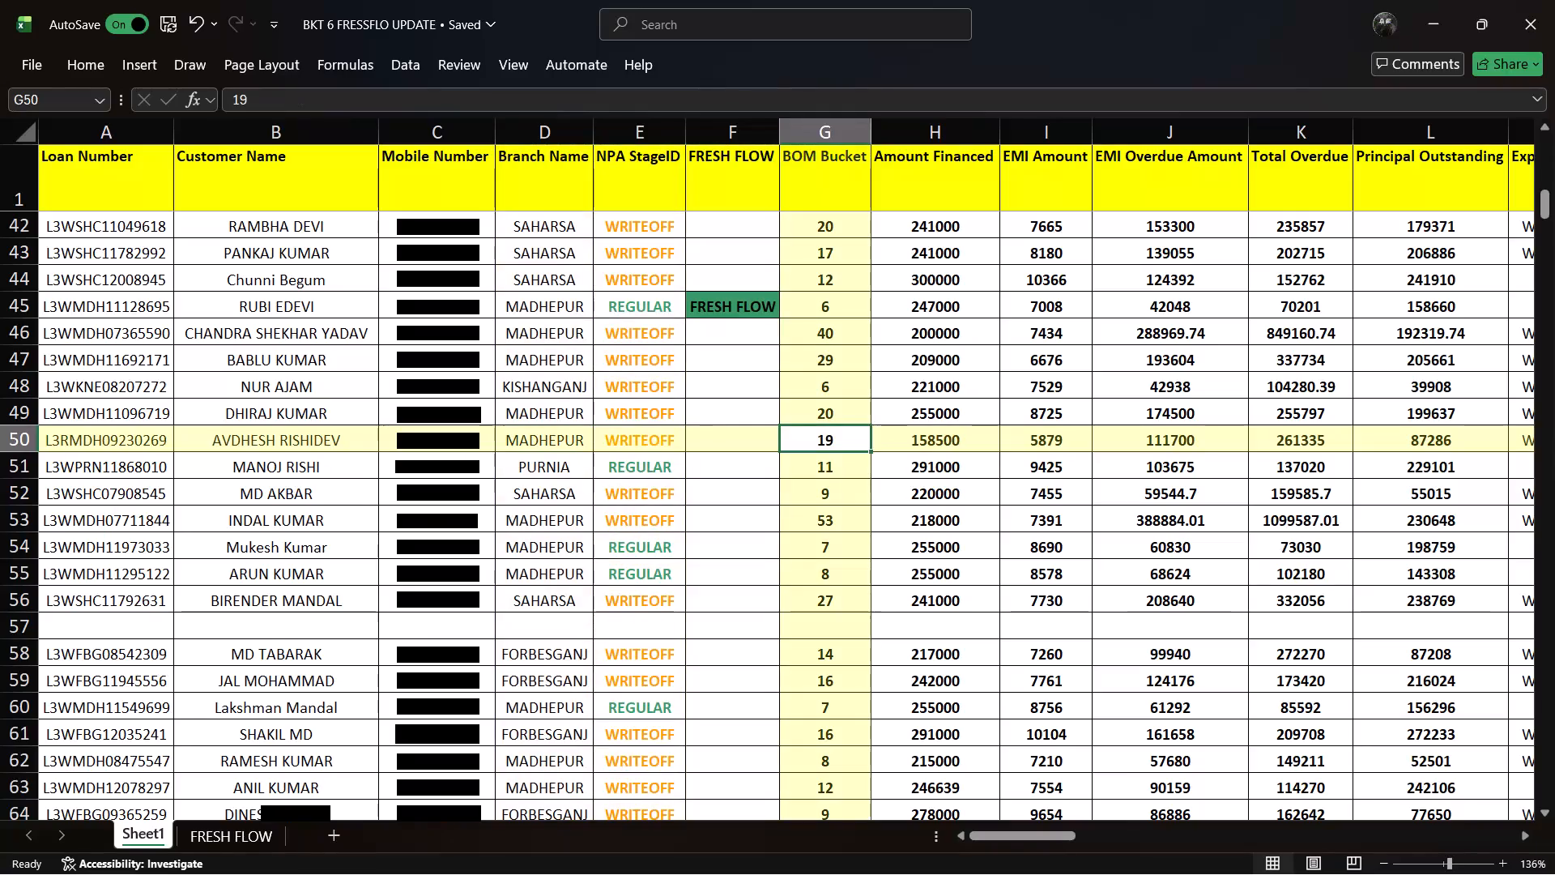
pyautogui.press('Right')
pyautogui.press('Right')
pyautogui.press('Right')
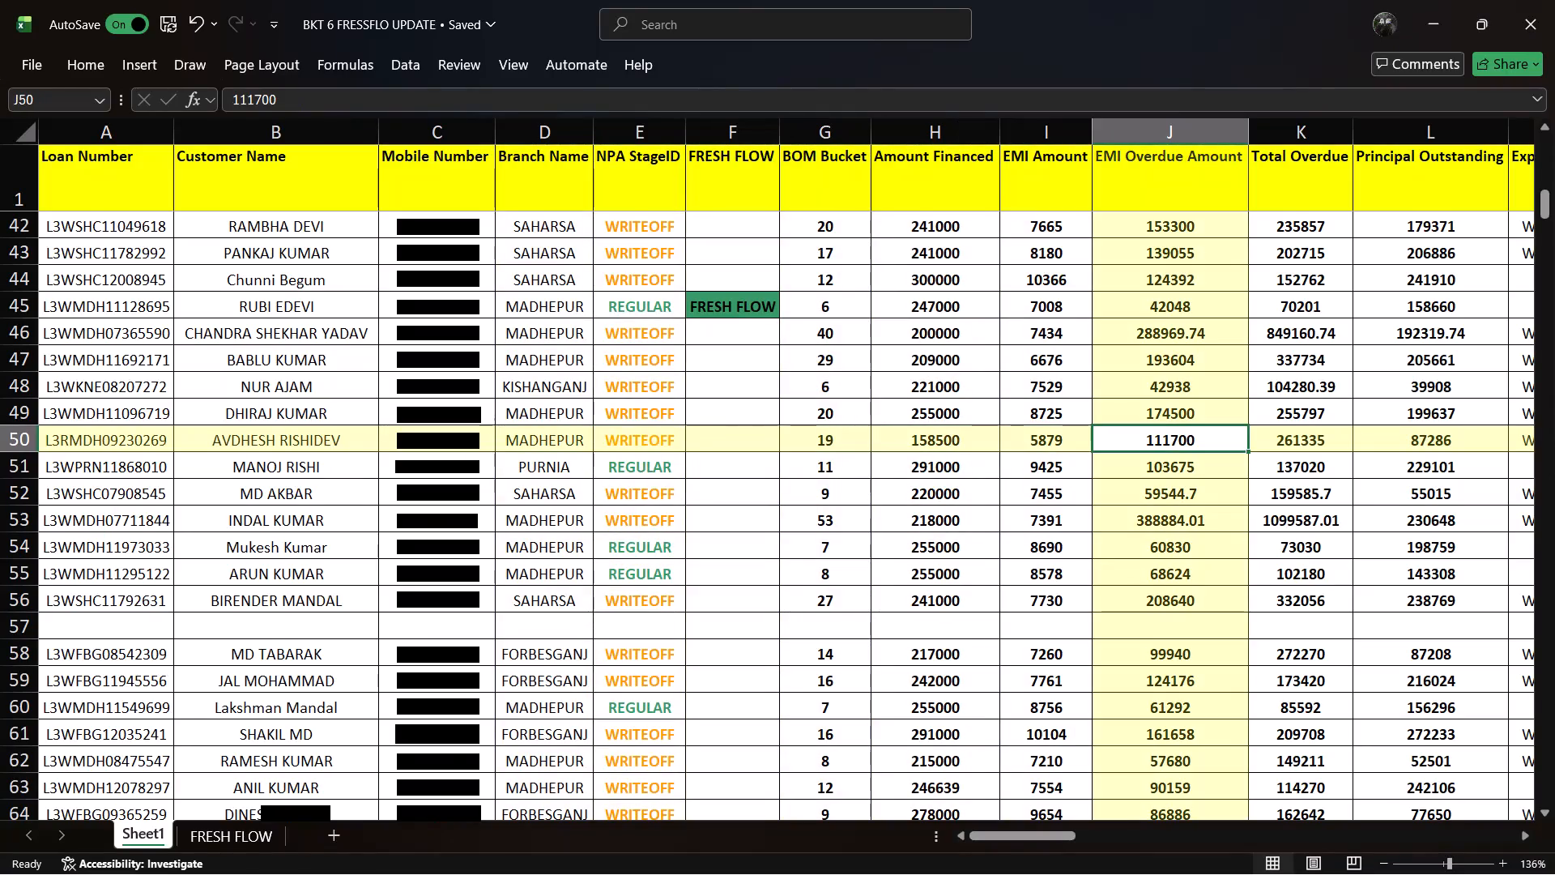
pyautogui.press('Right')
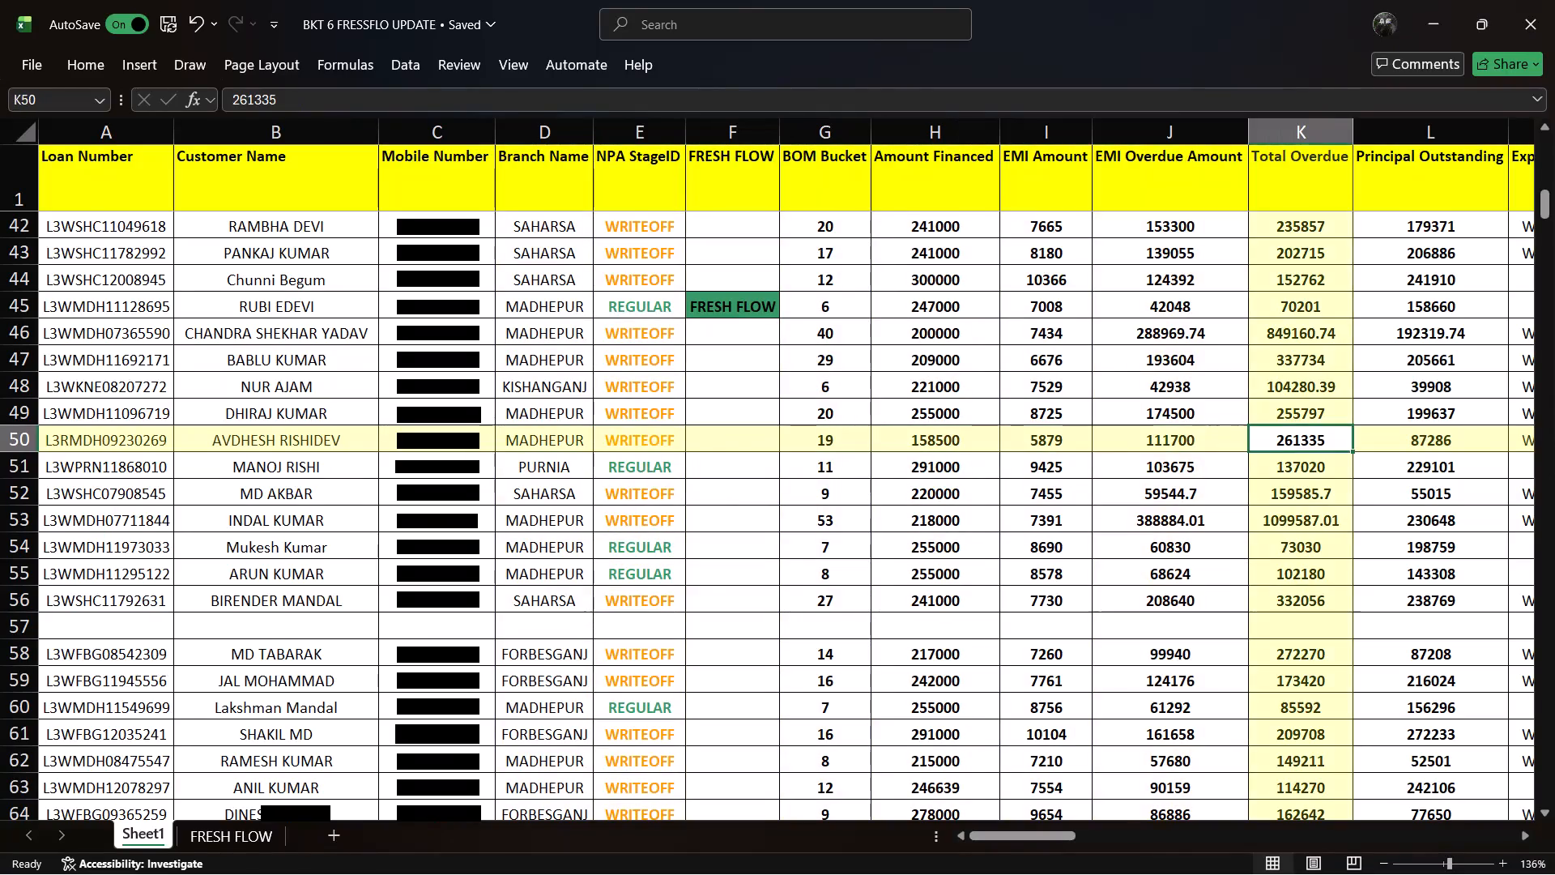
pyautogui.press('Right')
pyautogui.press('Right')
pyautogui.press('Right')
pyautogui.press('Right')
pyautogui.press('Right')
pyautogui.press('Right')
pyautogui.press('Right')
pyautogui.press('Right')
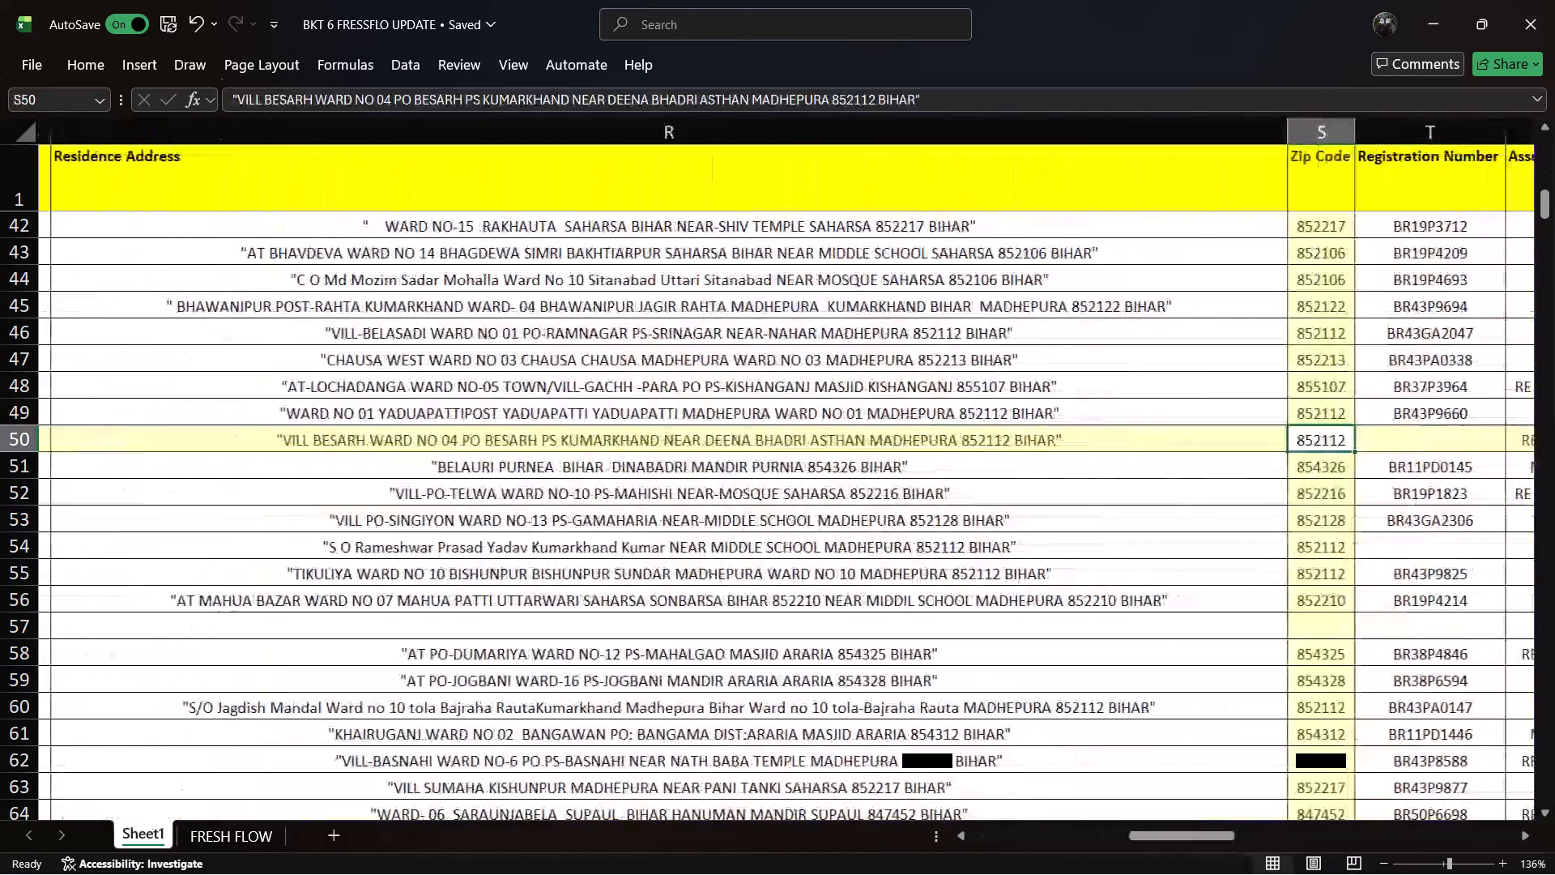
pyautogui.press('Right')
pyautogui.press('Right')
pyautogui.press('Right')
pyautogui.press('Right')
pyautogui.press('Right')
pyautogui.press('Right')
pyautogui.press('Right')
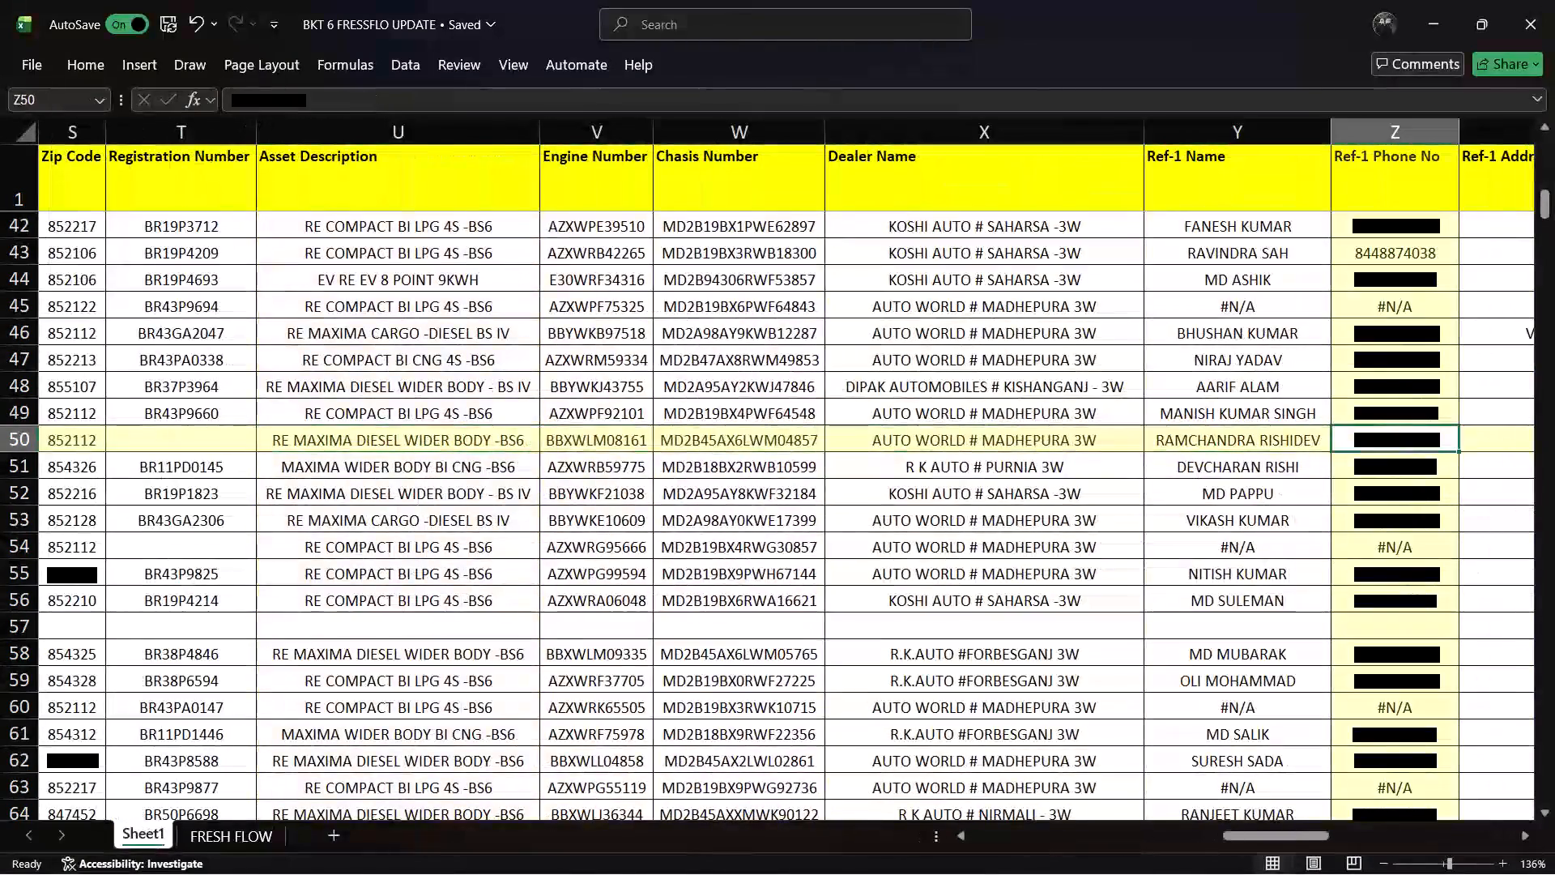
pyautogui.press('Right')
pyautogui.press('Right')
pyautogui.press('Right')
pyautogui.press('Right')
pyautogui.press('Right')
pyautogui.press('Right')
pyautogui.press('Right')
pyautogui.press('Right')
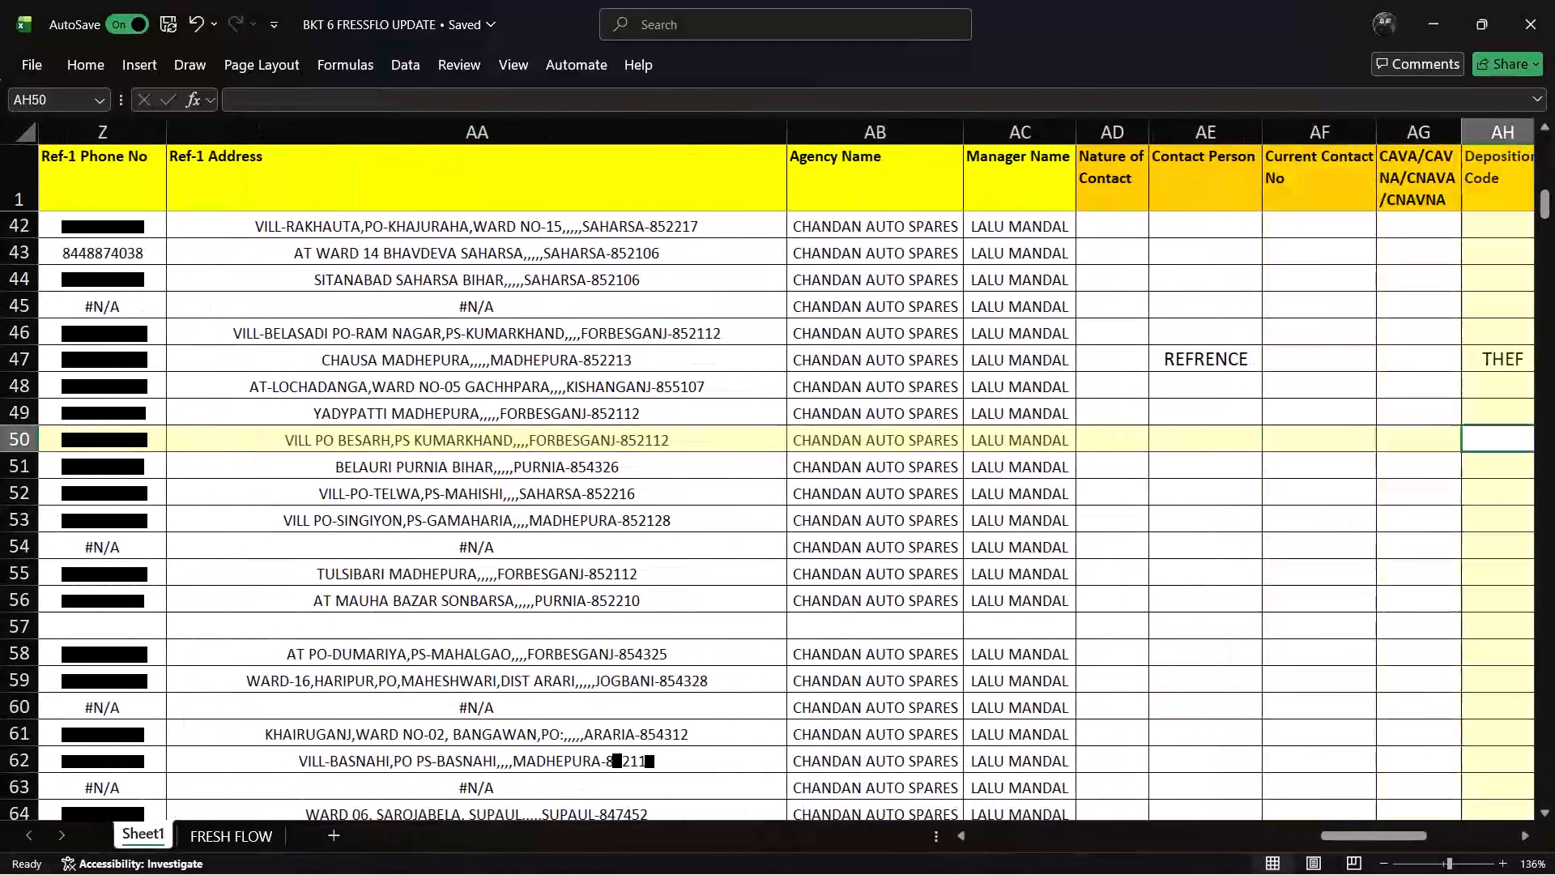
pyautogui.press('Right')
pyautogui.press('Right')
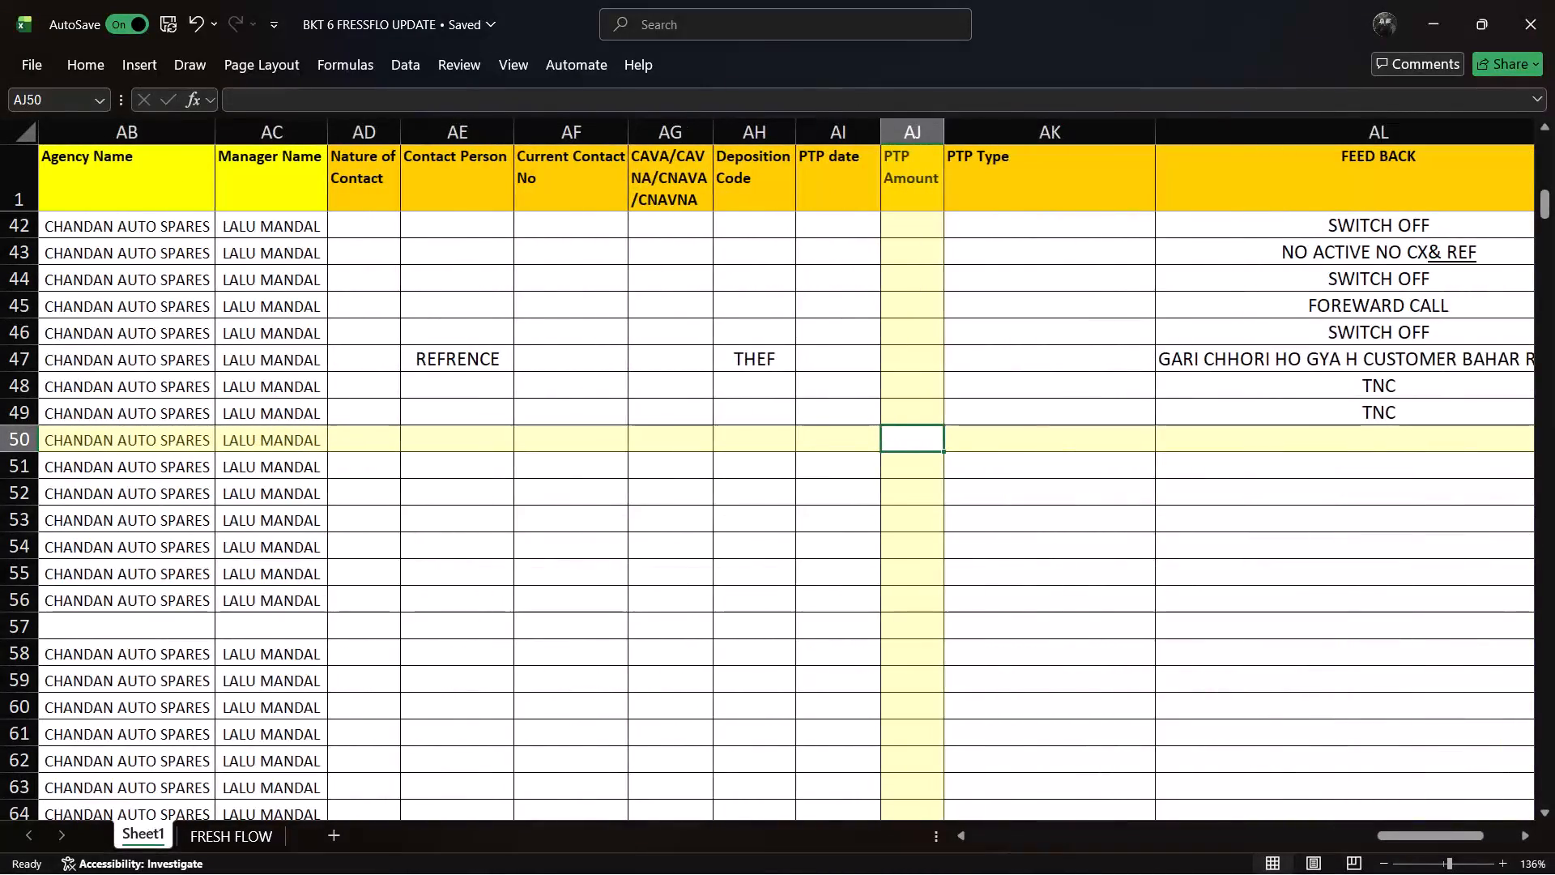
pyautogui.press('Right')
pyautogui.press('Right')
pyautogui.press('Right')
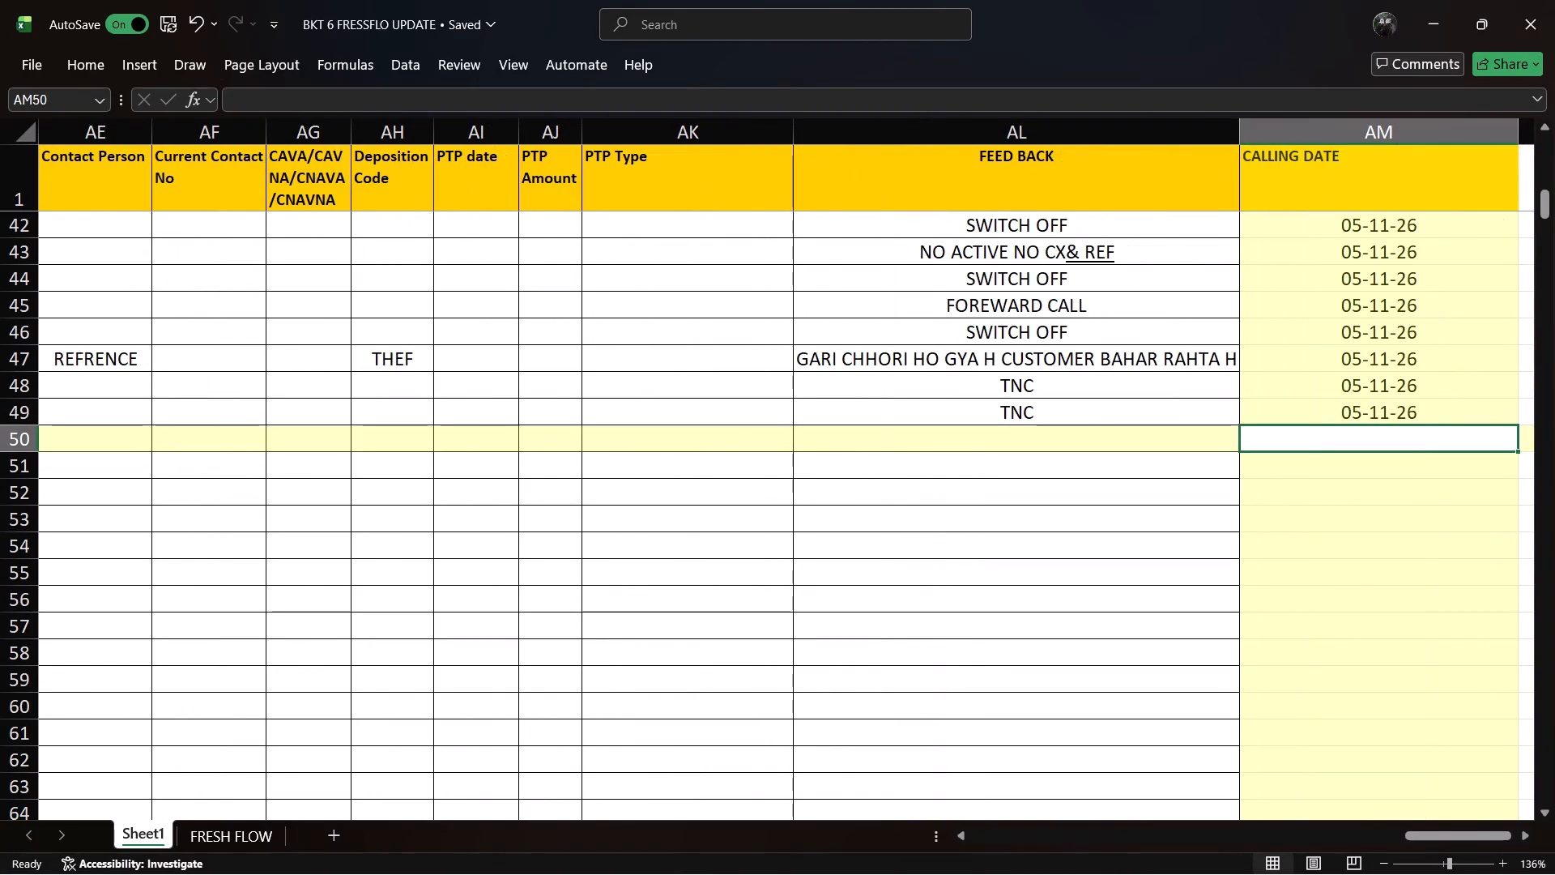
pyautogui.press('Left')
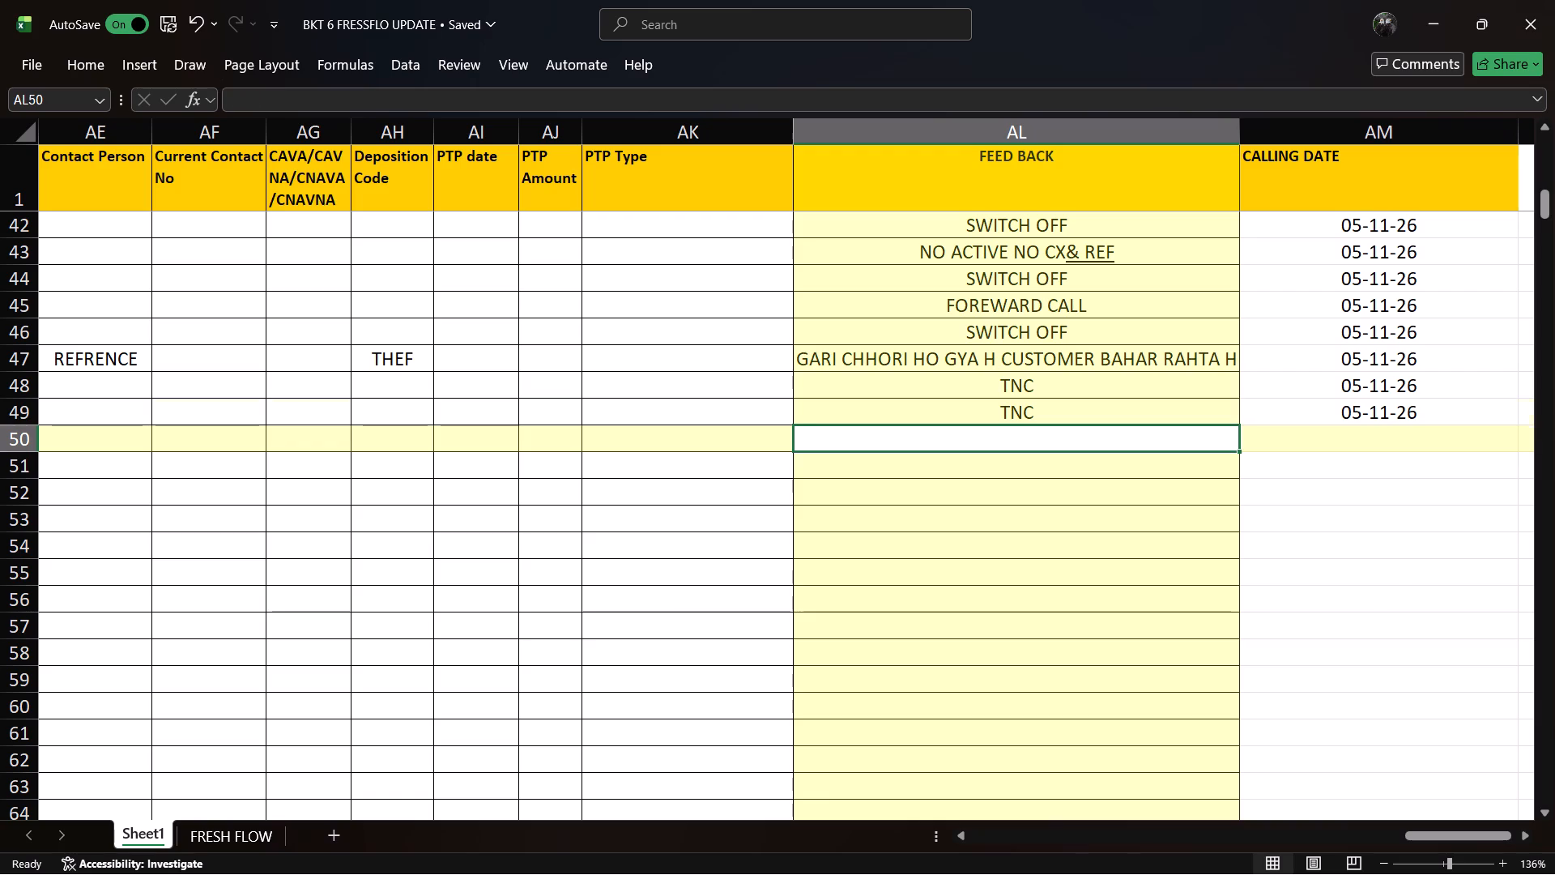
pyautogui.press('Up')
pyautogui.hotkey('ctrl', 'c')
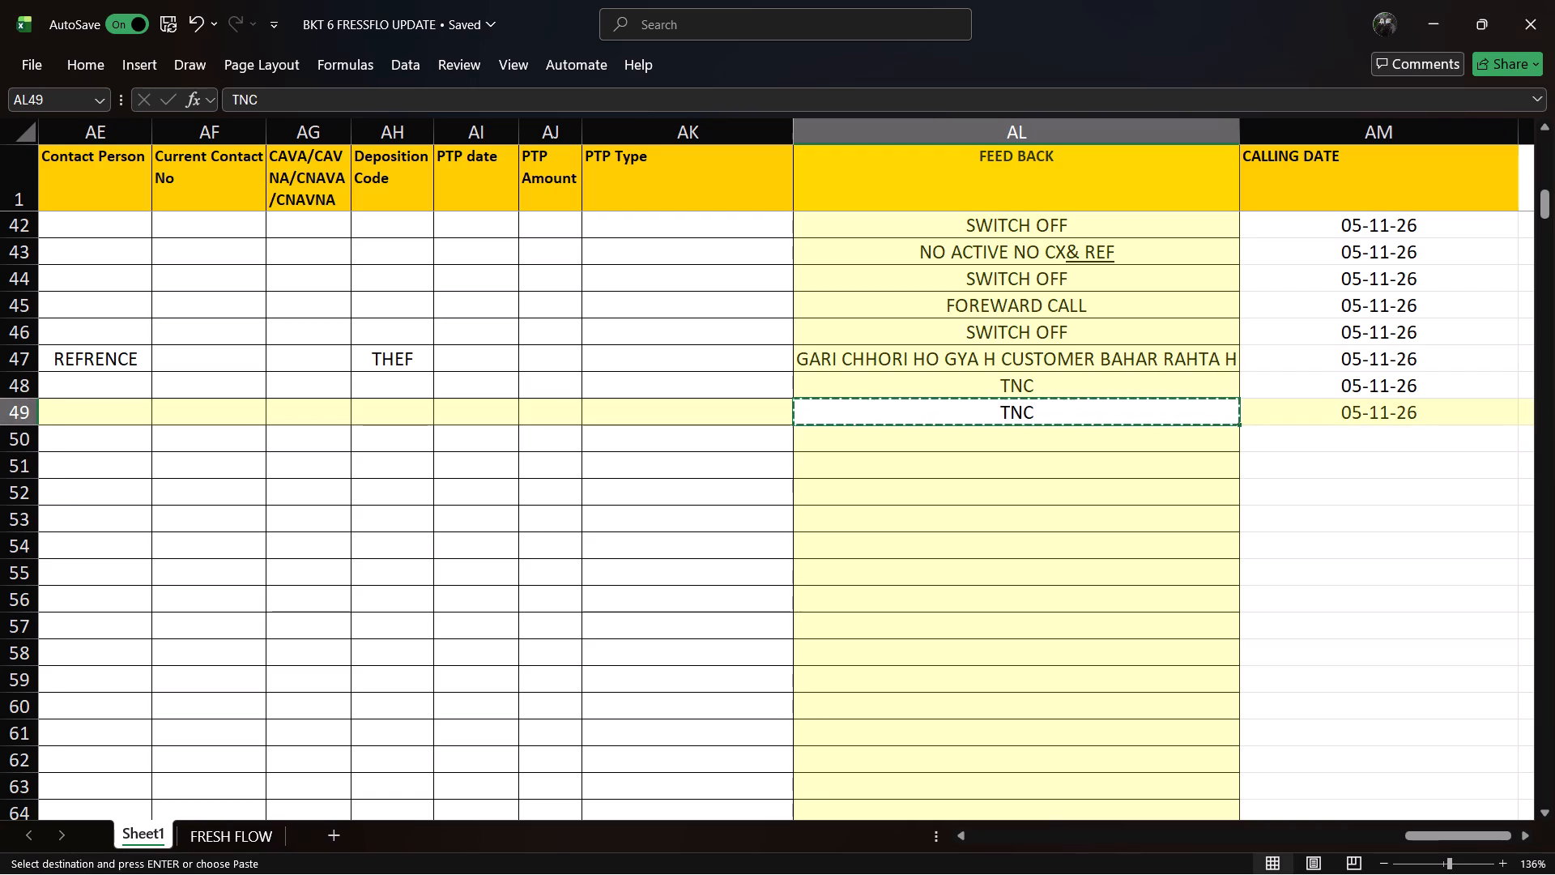
pyautogui.press('Down')
pyautogui.hotkey('ctrl', 'v')
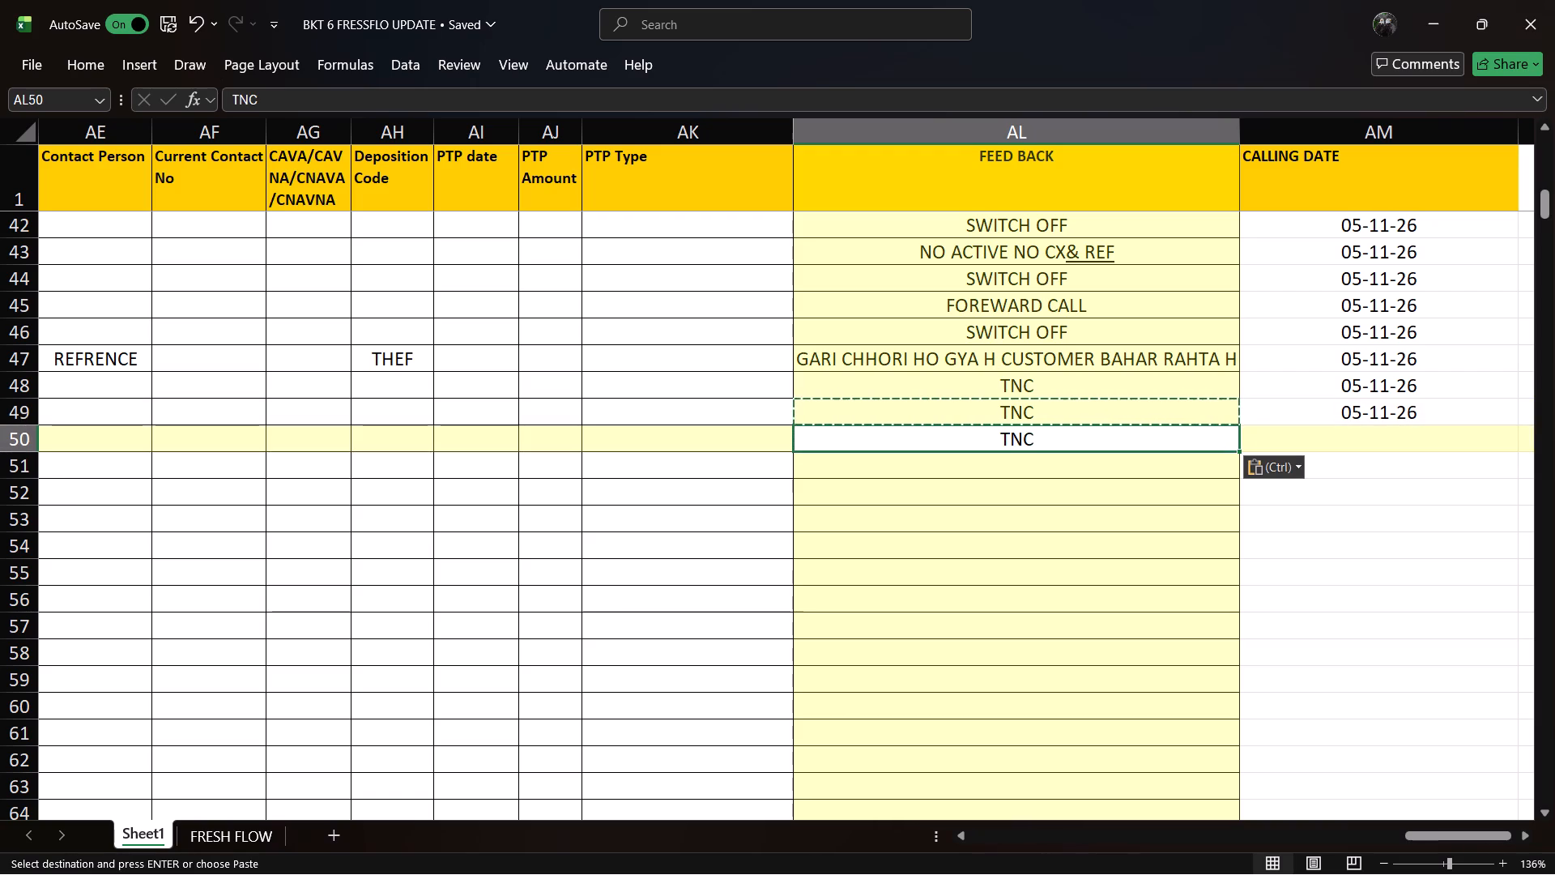
pyautogui.hotkey('ctrl', 's')
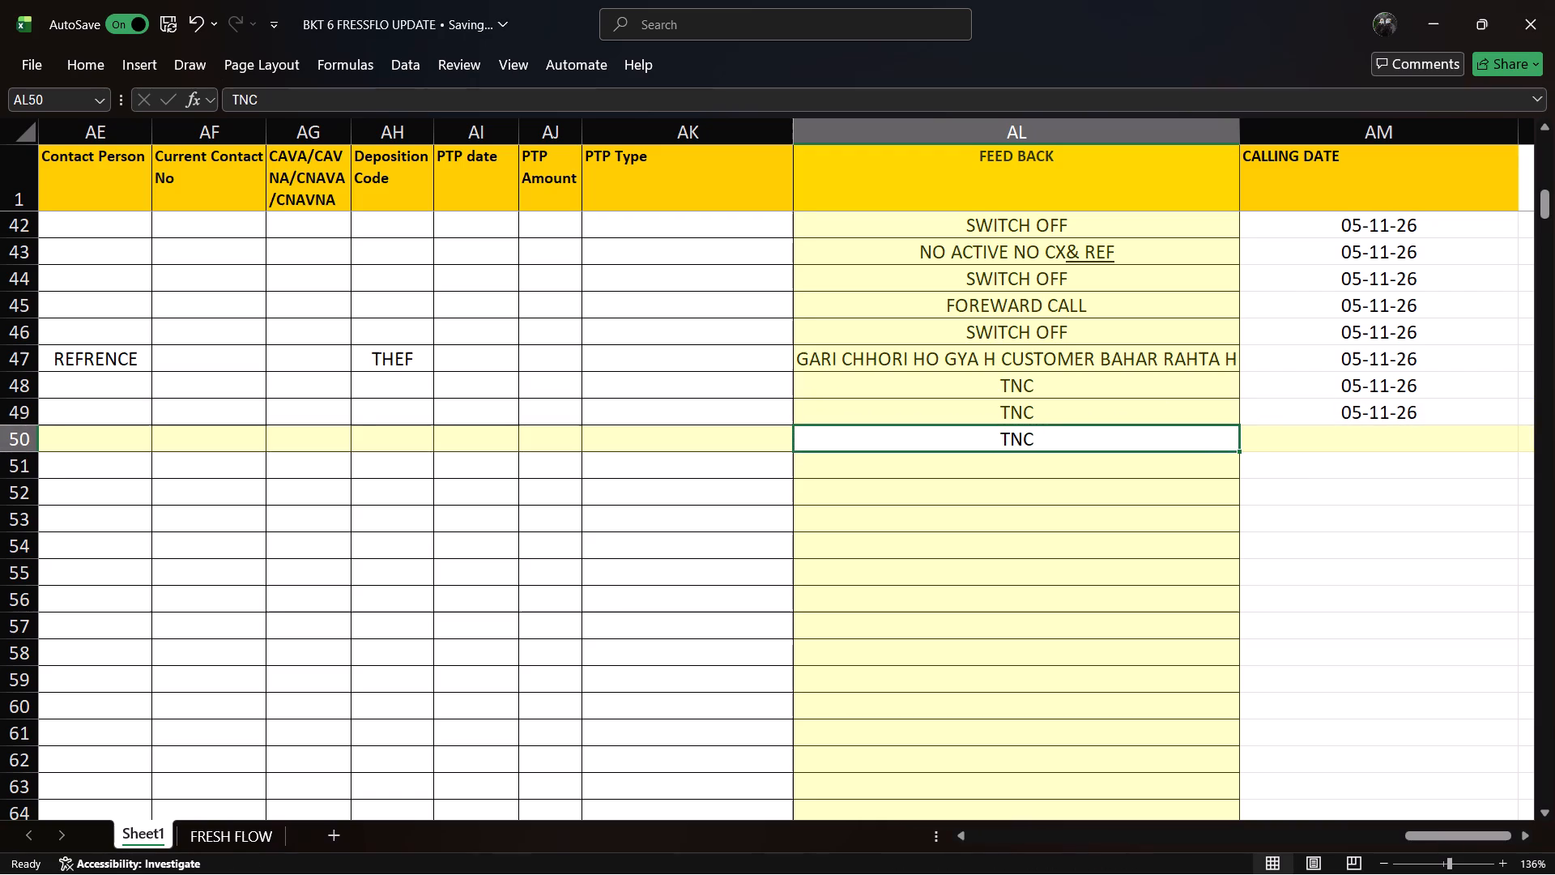
# Enter the current date, 05-11-26, as the CALLING DATE for row 50.
pyautogui.click(1293, 448)
pyautogui.hotkey('ctrl', ';')
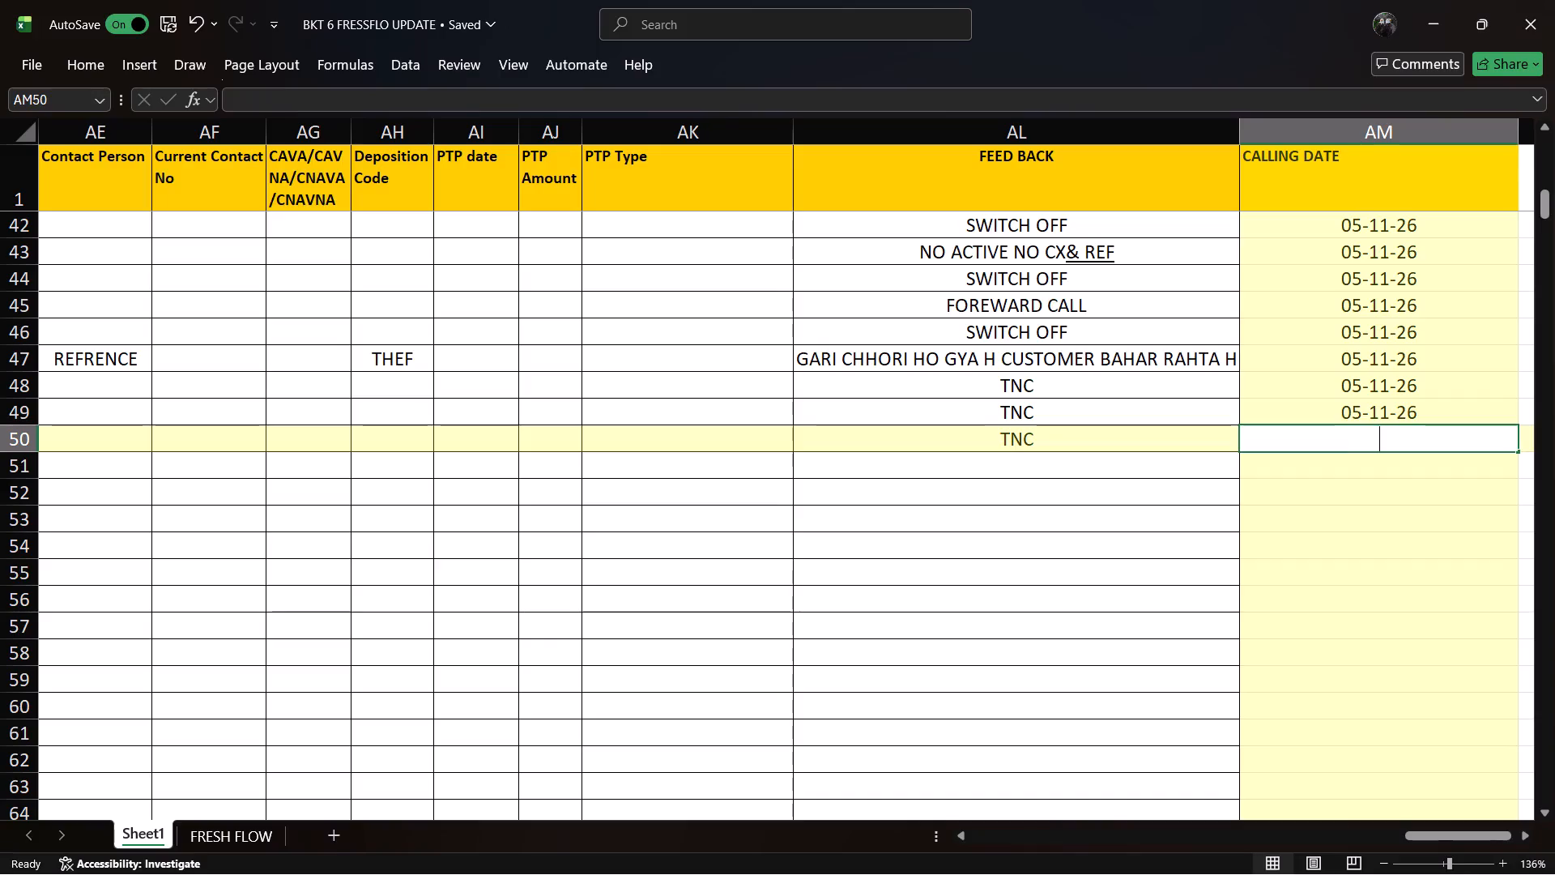
pyautogui.press('Left')
# Examine the loan number, customer name and mobile number in row 51 of Sheet1.
pyautogui.press('Left')
pyautogui.press('Left')
pyautogui.press('Left')
pyautogui.press('Left')
pyautogui.press('Left')
pyautogui.press('Left')
pyautogui.press('Left')
pyautogui.press('Left')
pyautogui.press('Left')
pyautogui.press('Left')
pyautogui.press('Left')
pyautogui.press('Left')
pyautogui.press('Left')
pyautogui.press('Left')
pyautogui.press('Left')
pyautogui.press('Left')
pyautogui.press('Left')
pyautogui.press('Left')
pyautogui.press('Left')
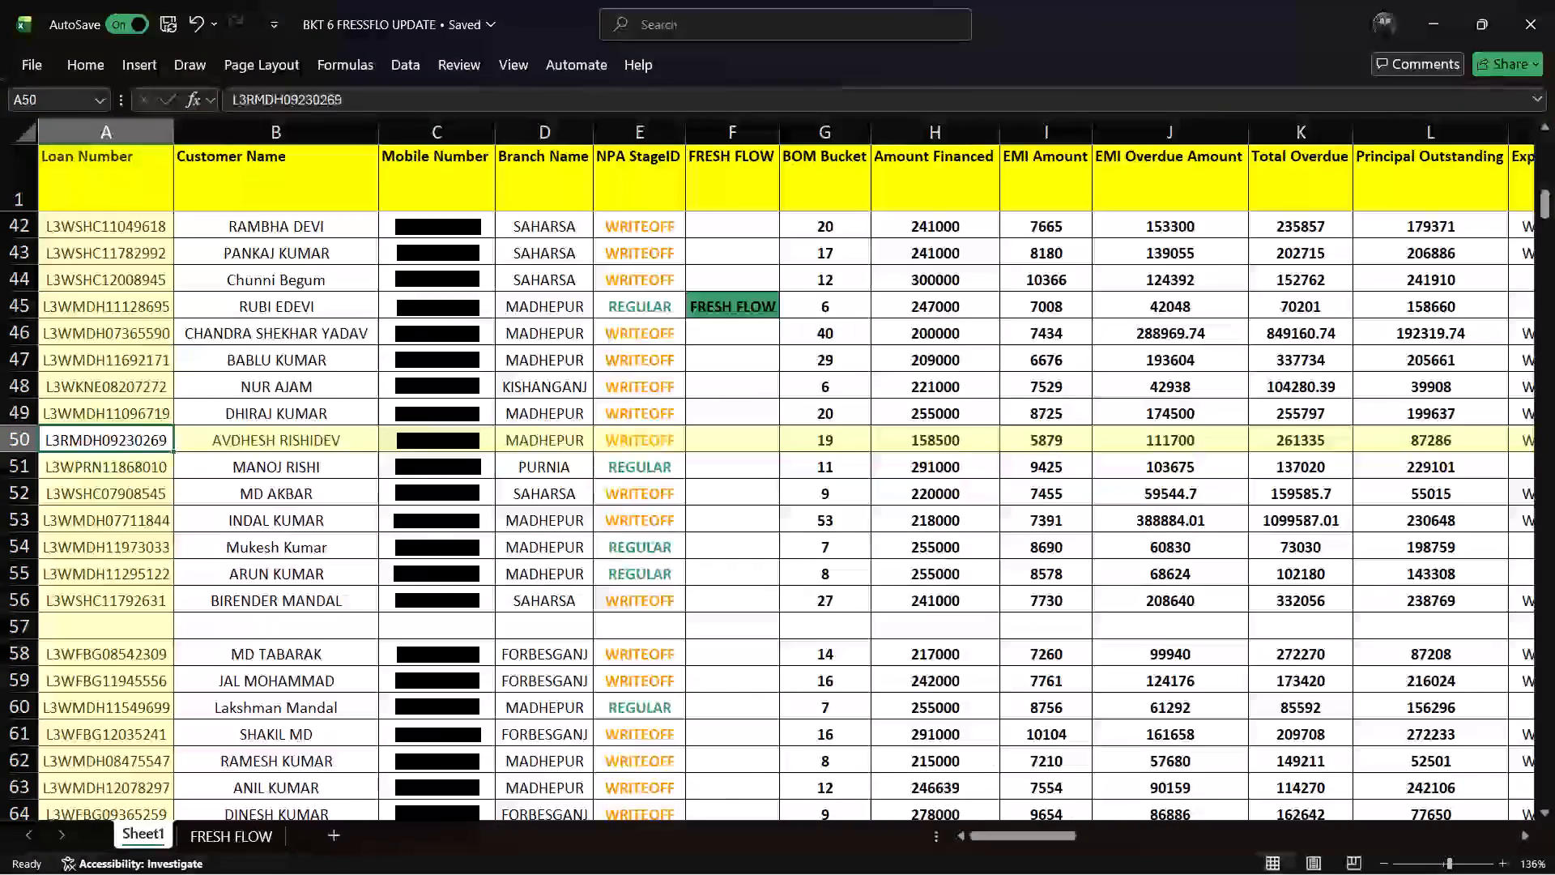
pyautogui.press('Down')
pyautogui.press('Right')
pyautogui.press('Right')
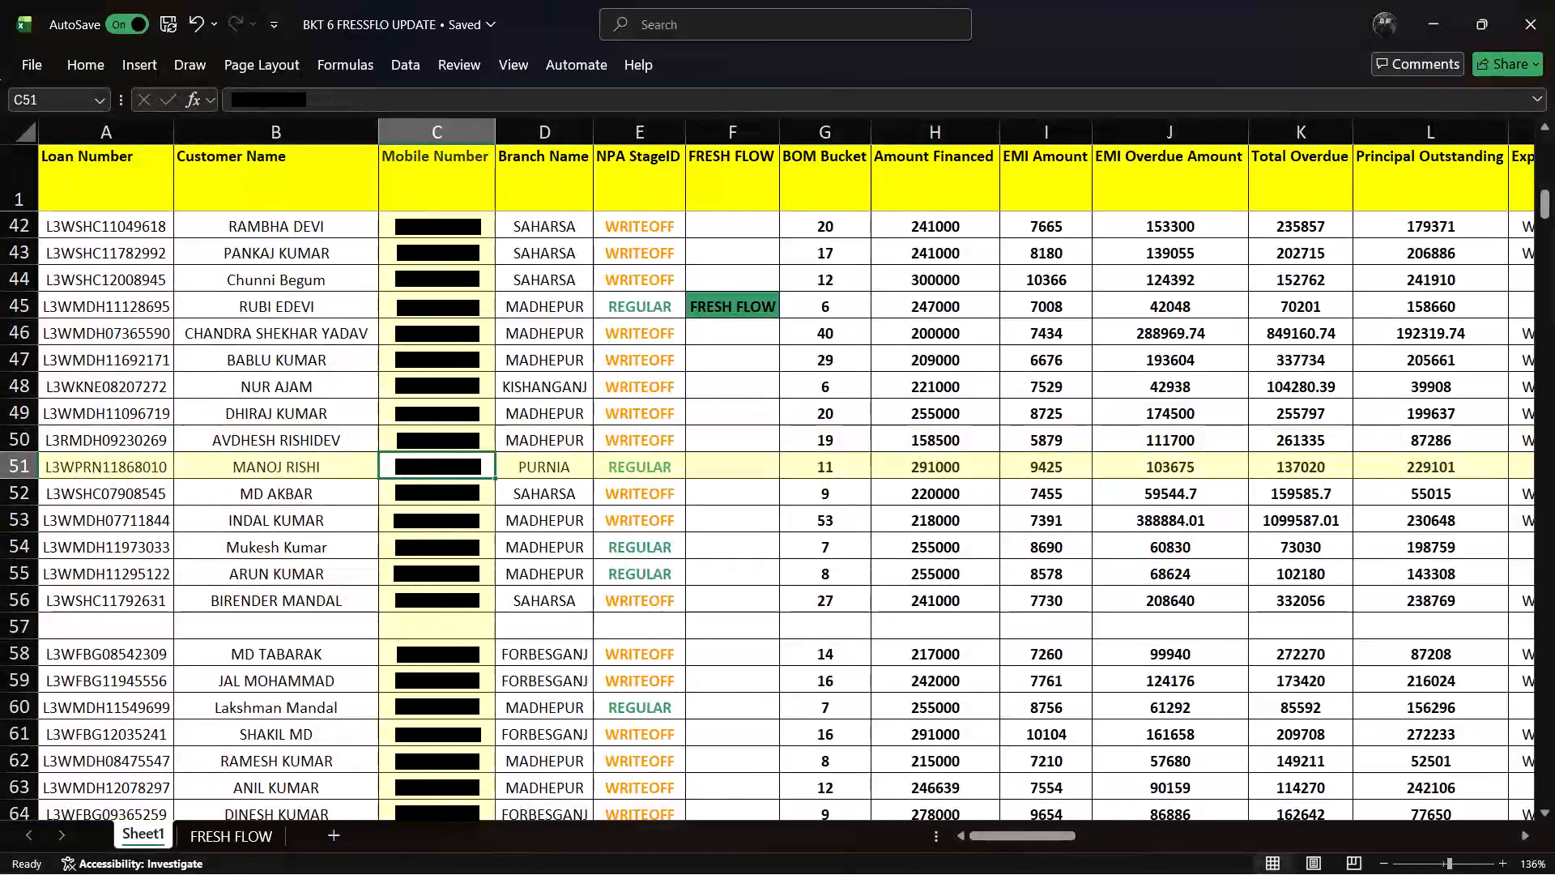
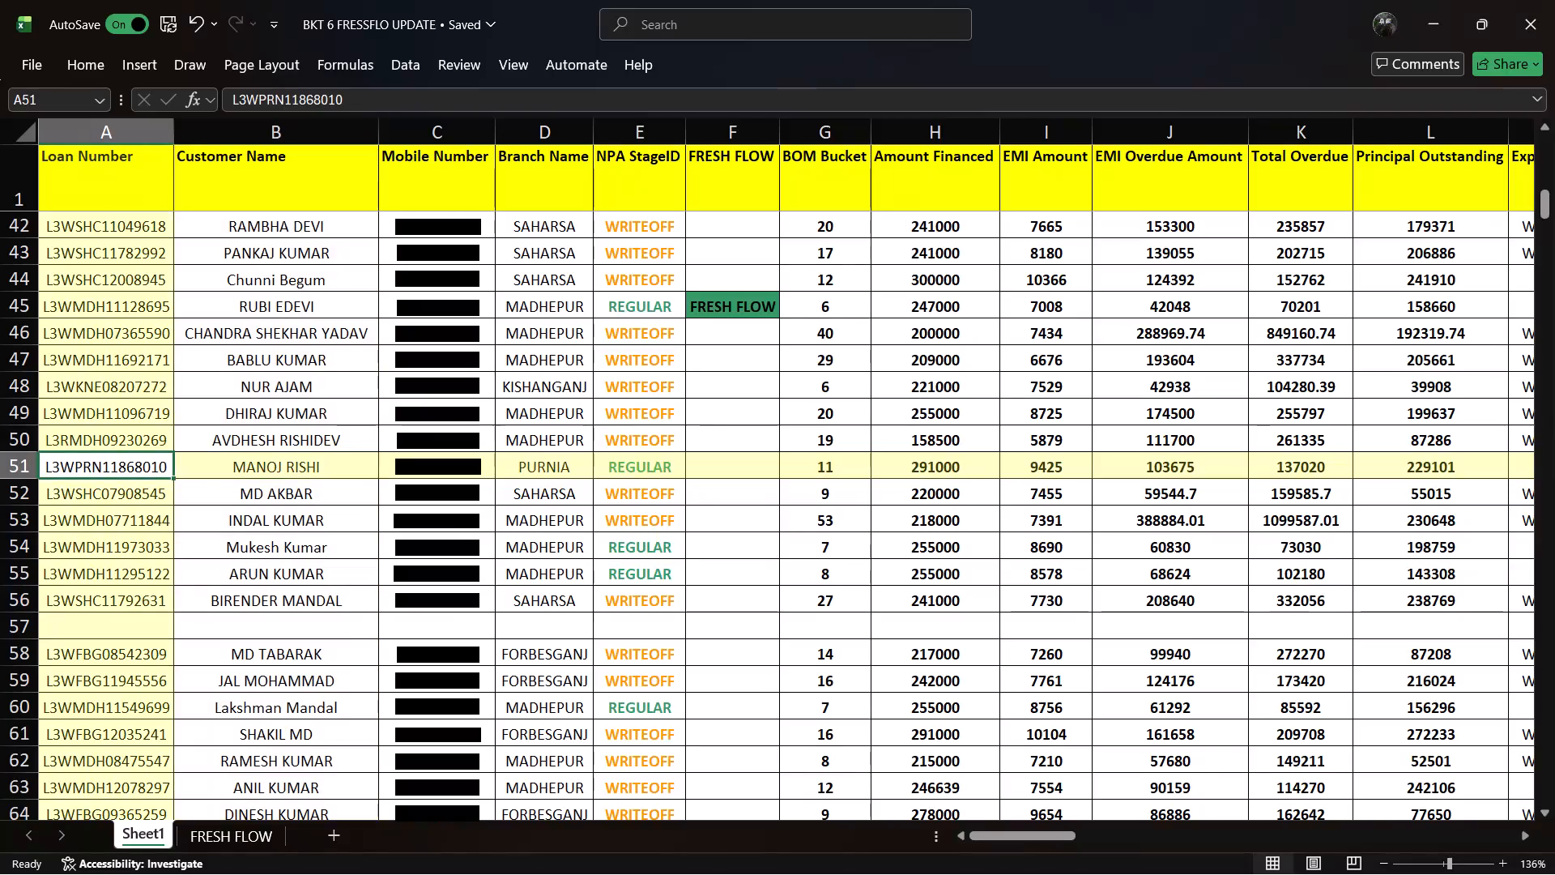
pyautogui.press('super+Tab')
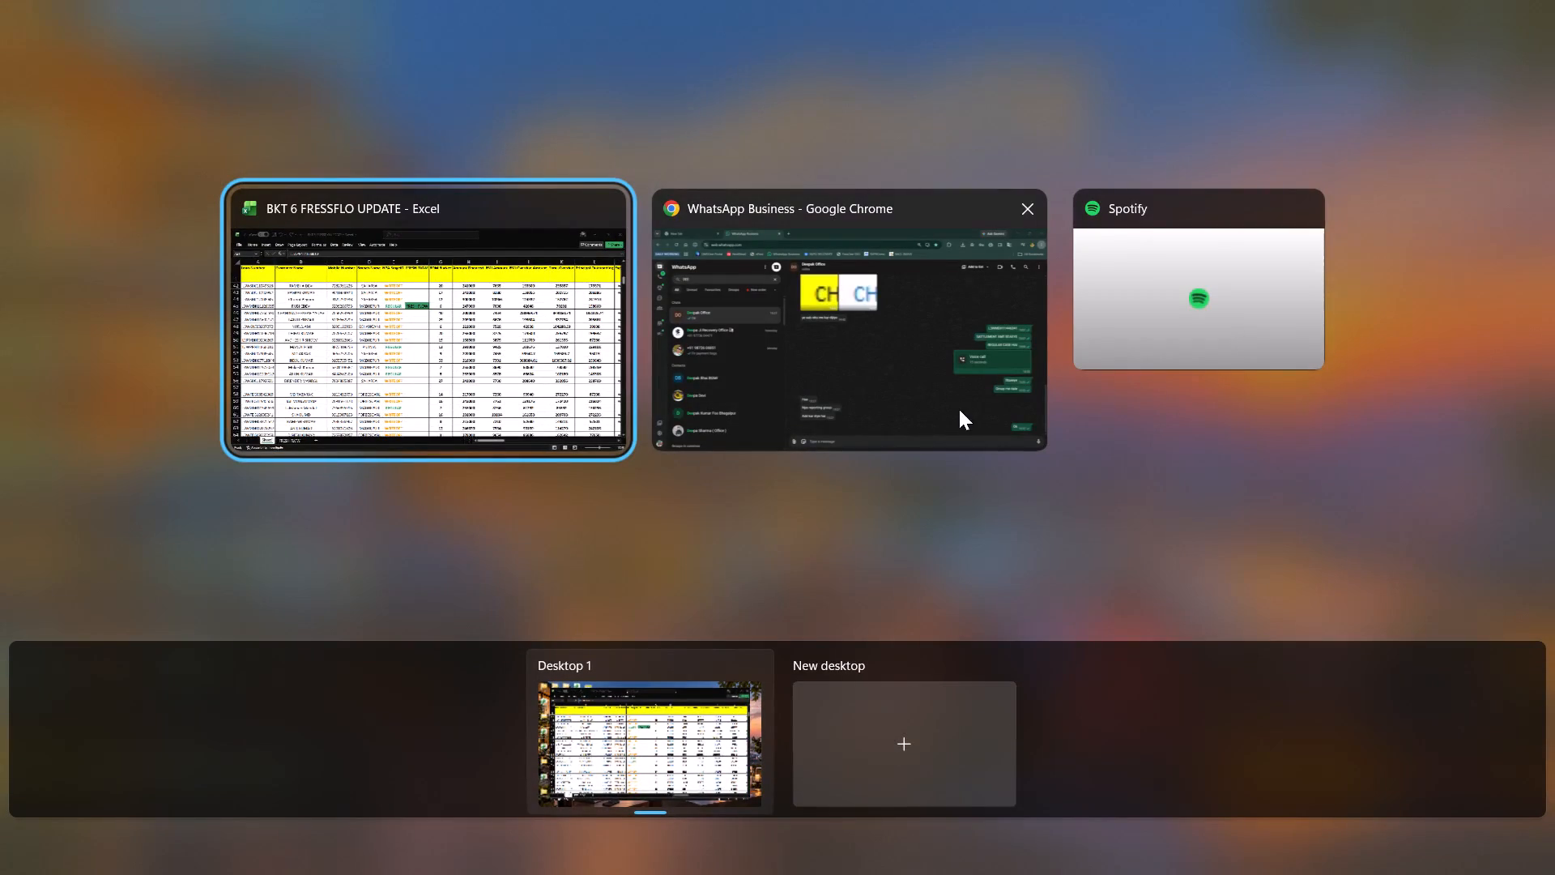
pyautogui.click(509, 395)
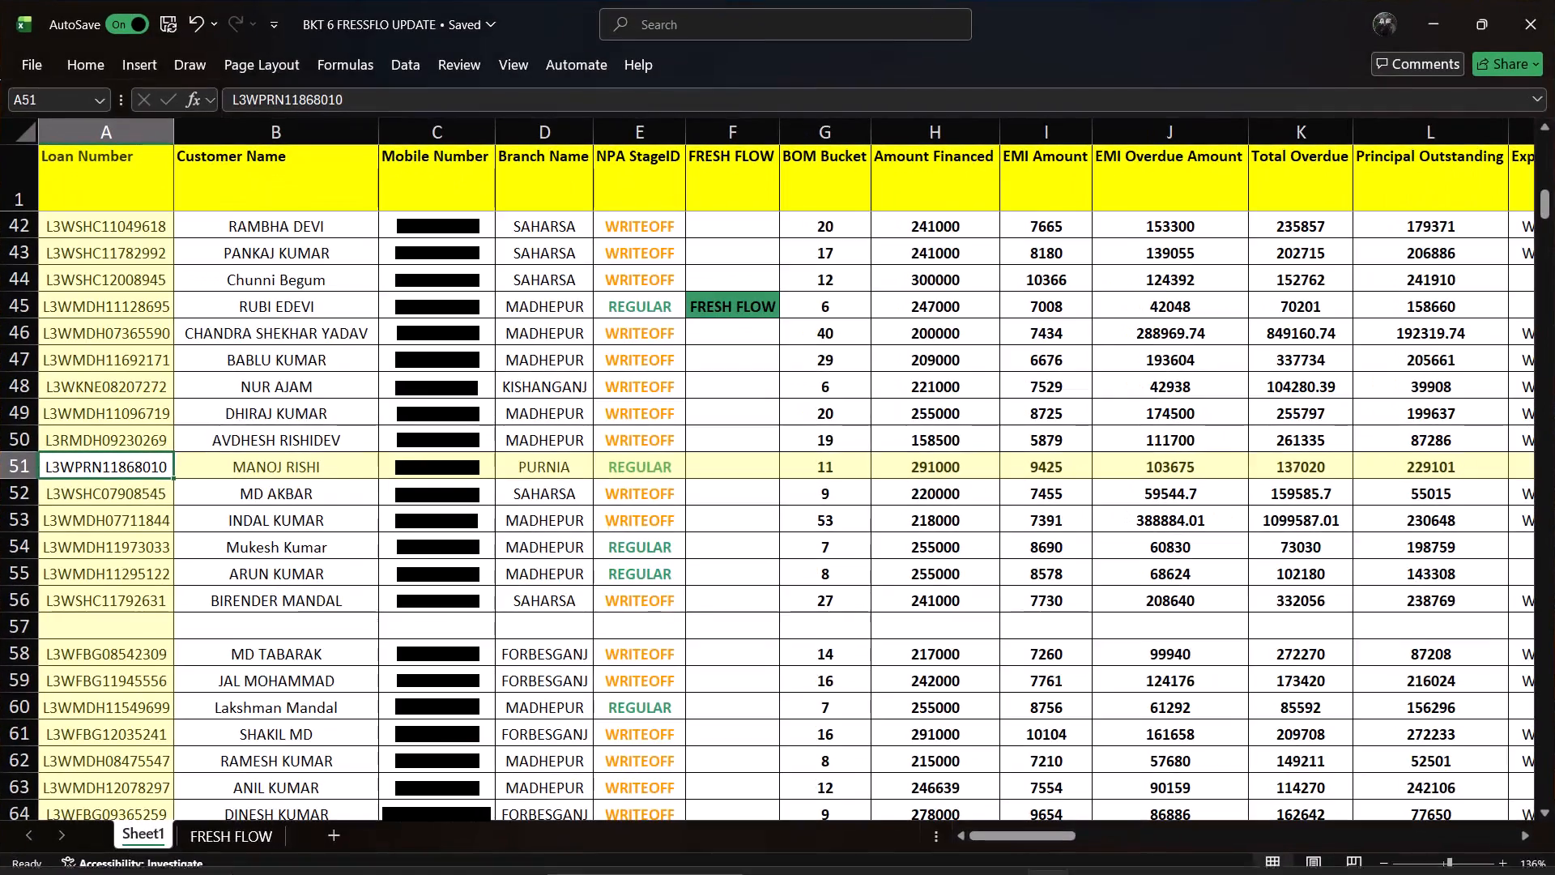
# Switch to the FRESH FLOW sheet and open the workbook's save, print and export options.
pyautogui.click(238, 831)
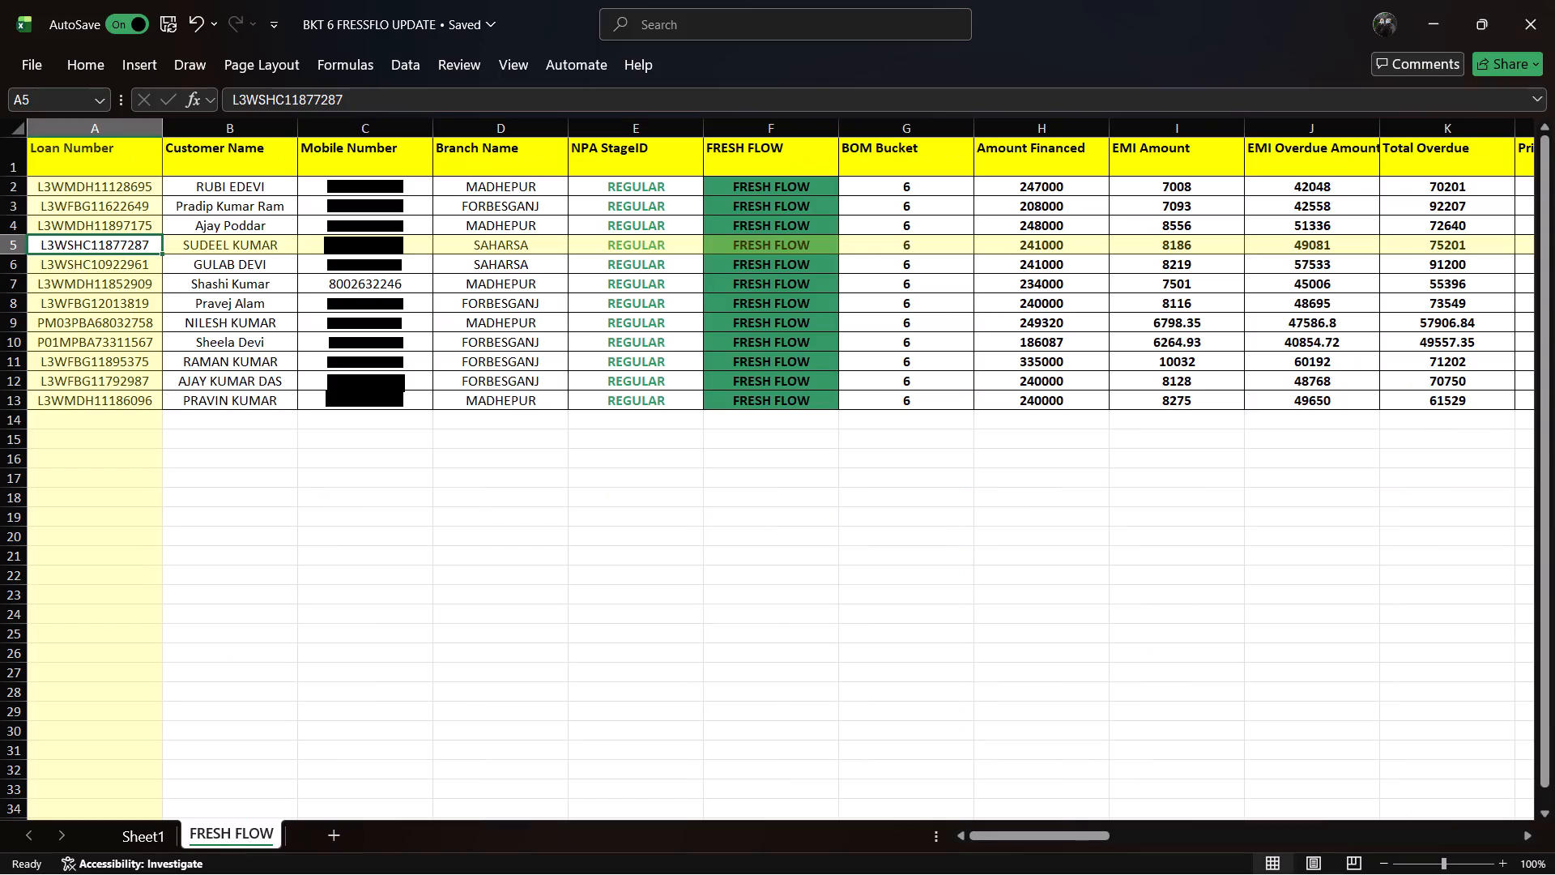
pyautogui.click(36, 66)
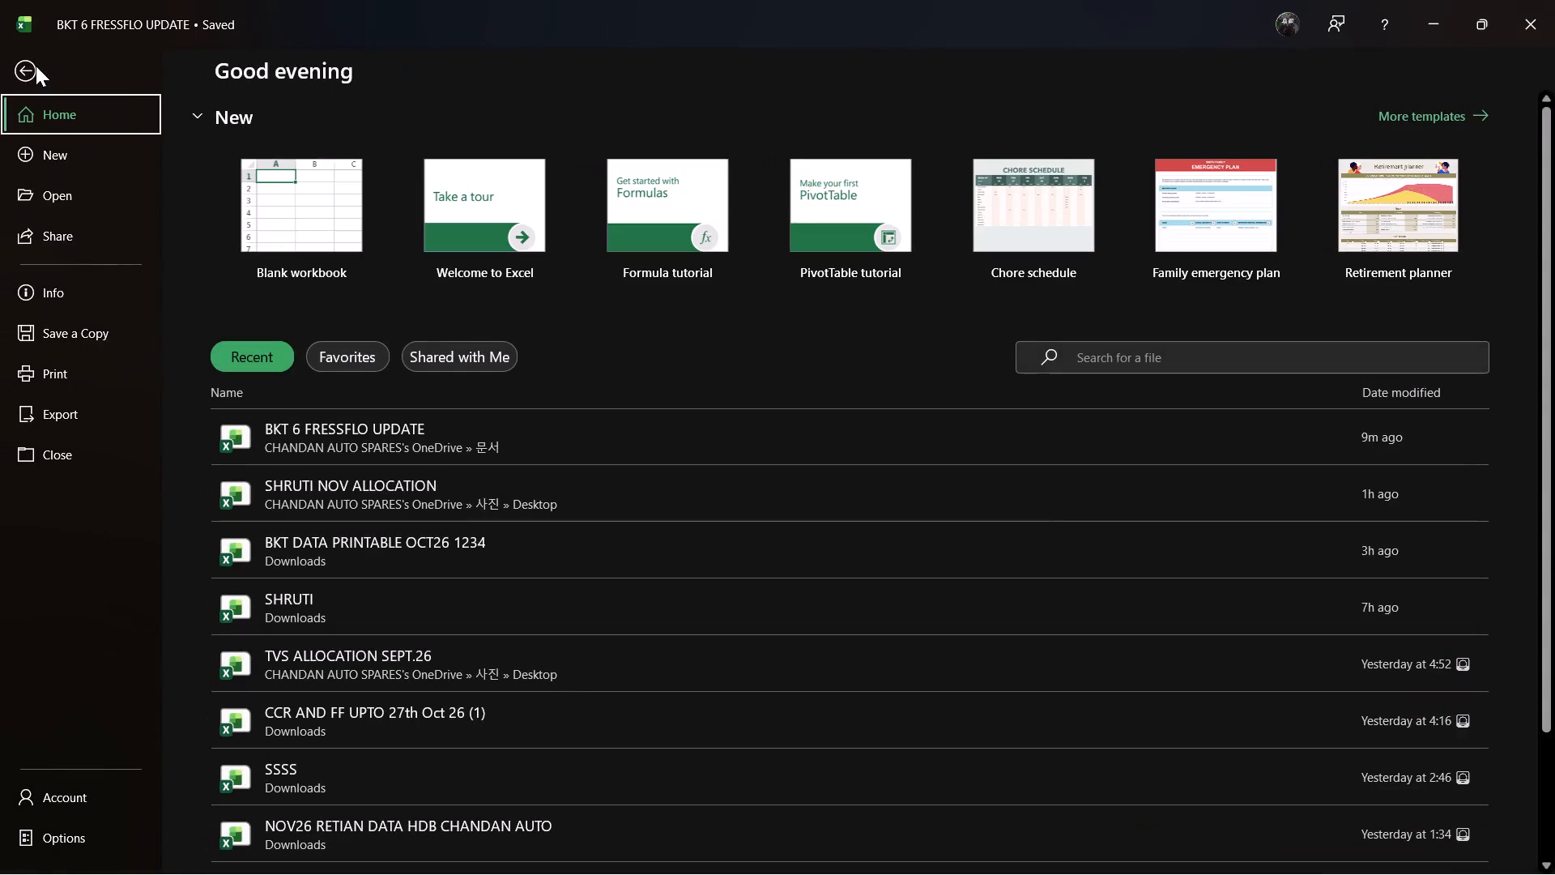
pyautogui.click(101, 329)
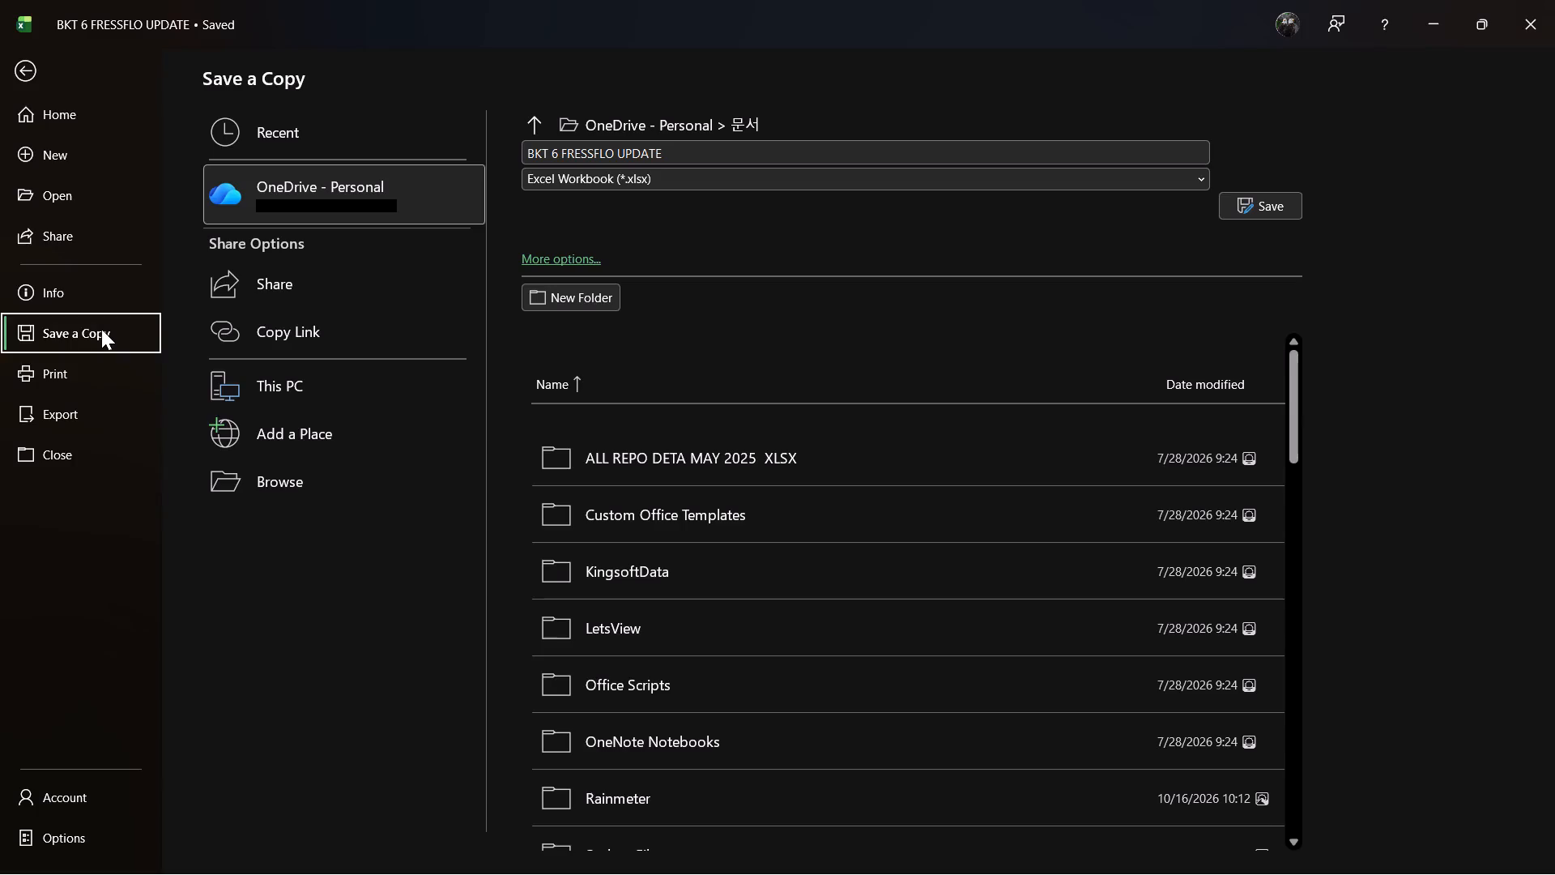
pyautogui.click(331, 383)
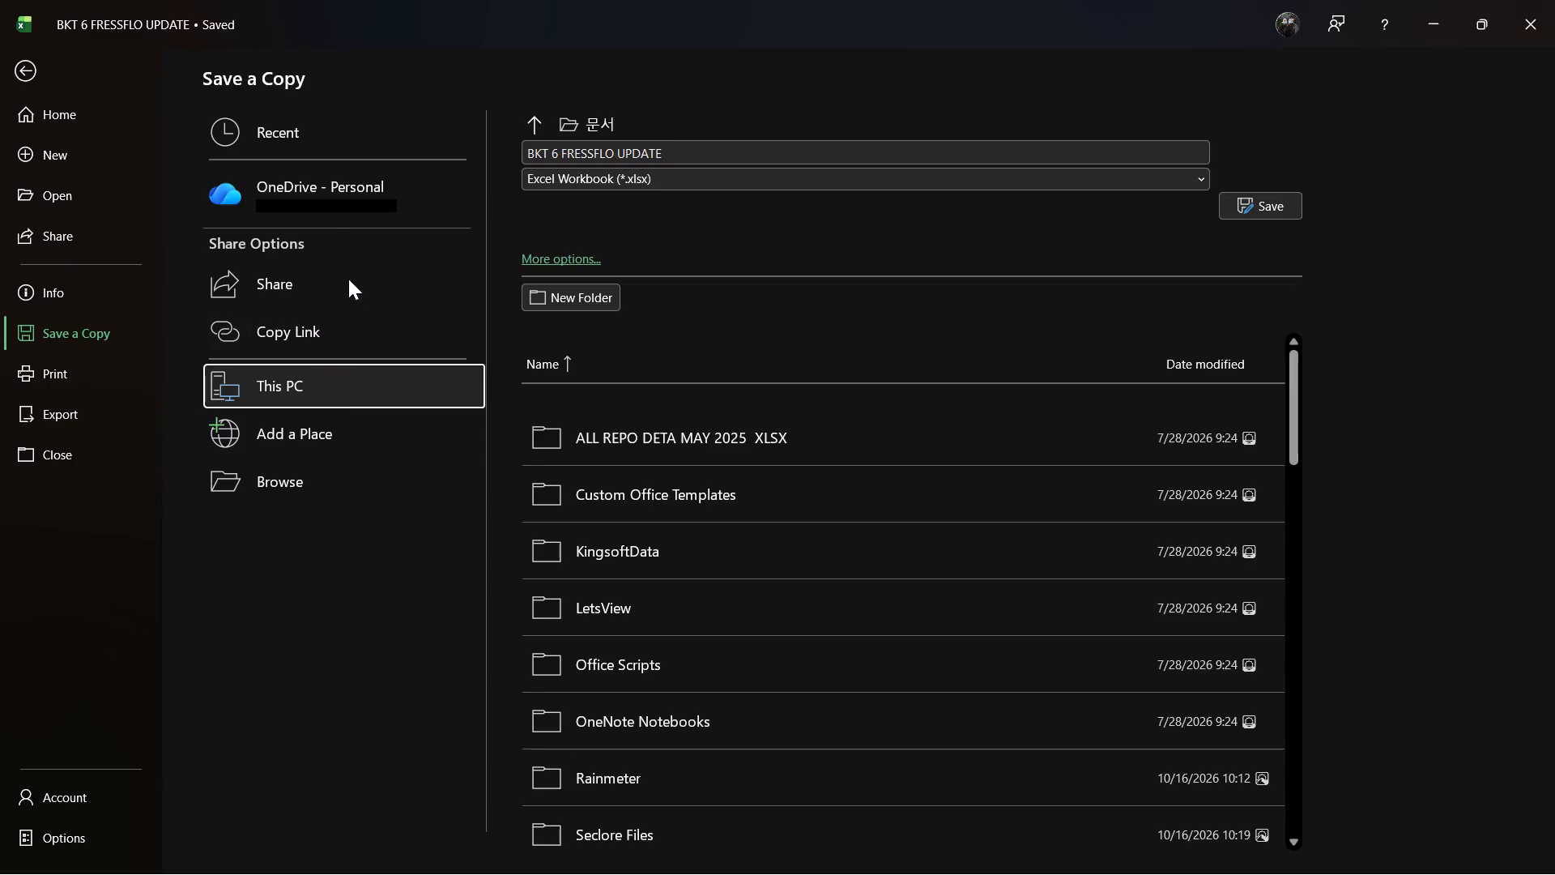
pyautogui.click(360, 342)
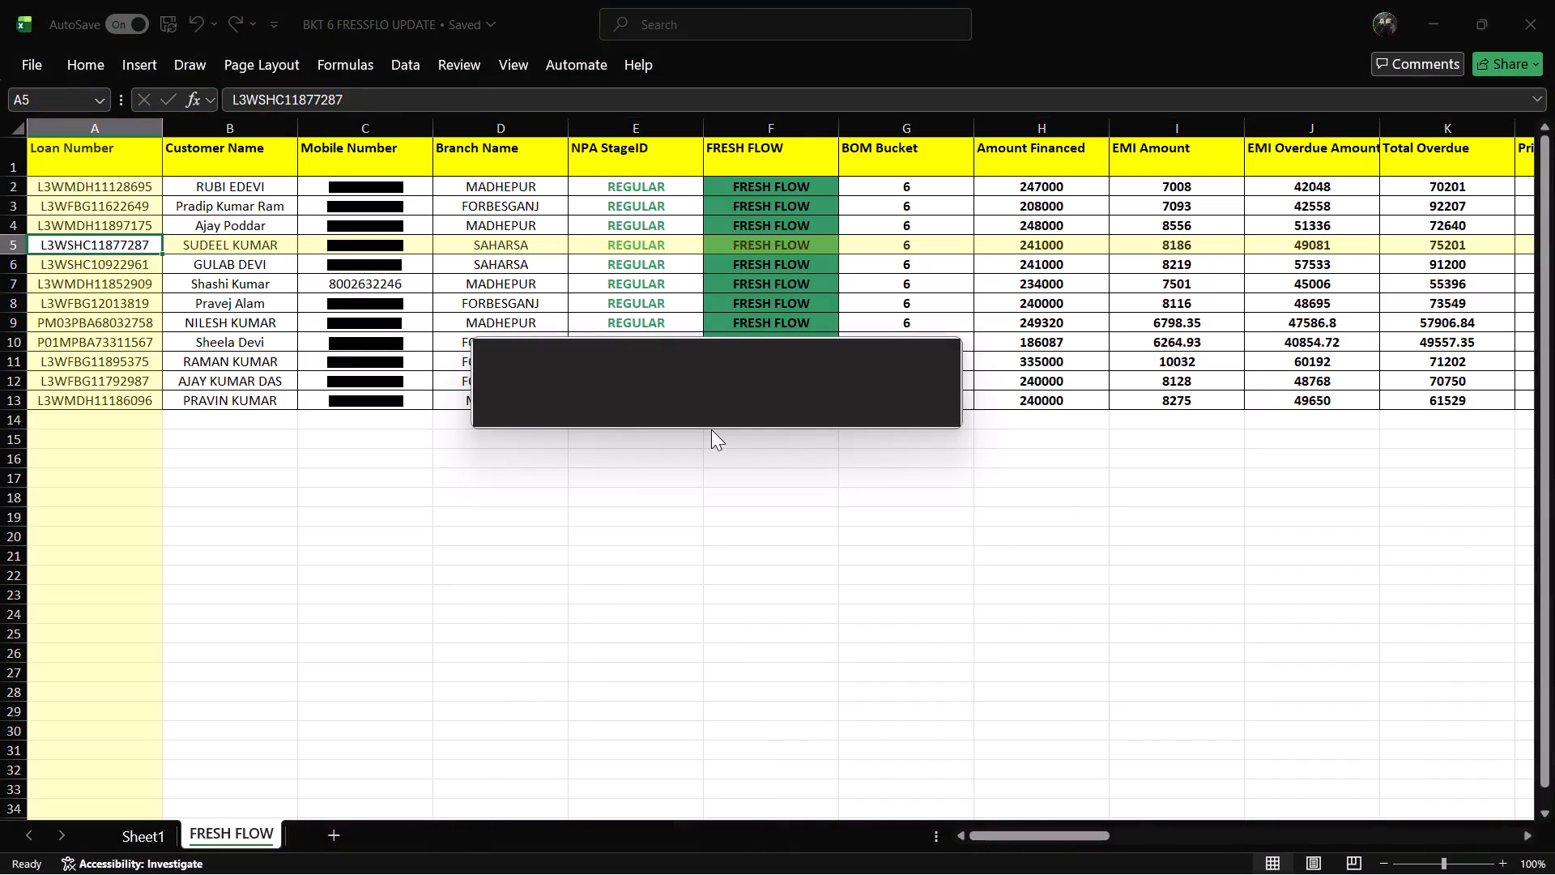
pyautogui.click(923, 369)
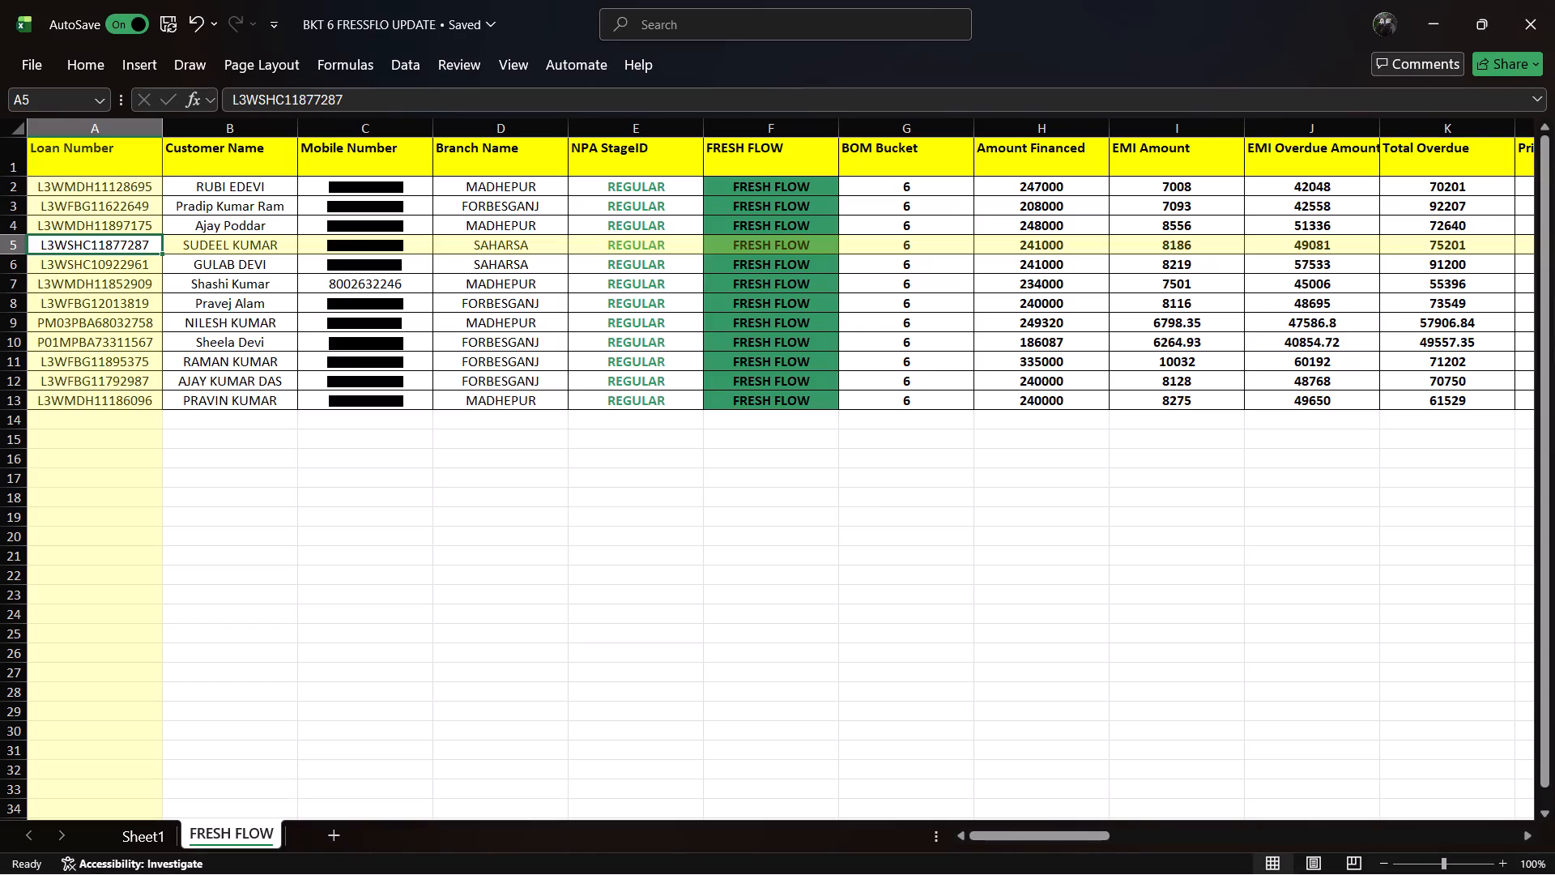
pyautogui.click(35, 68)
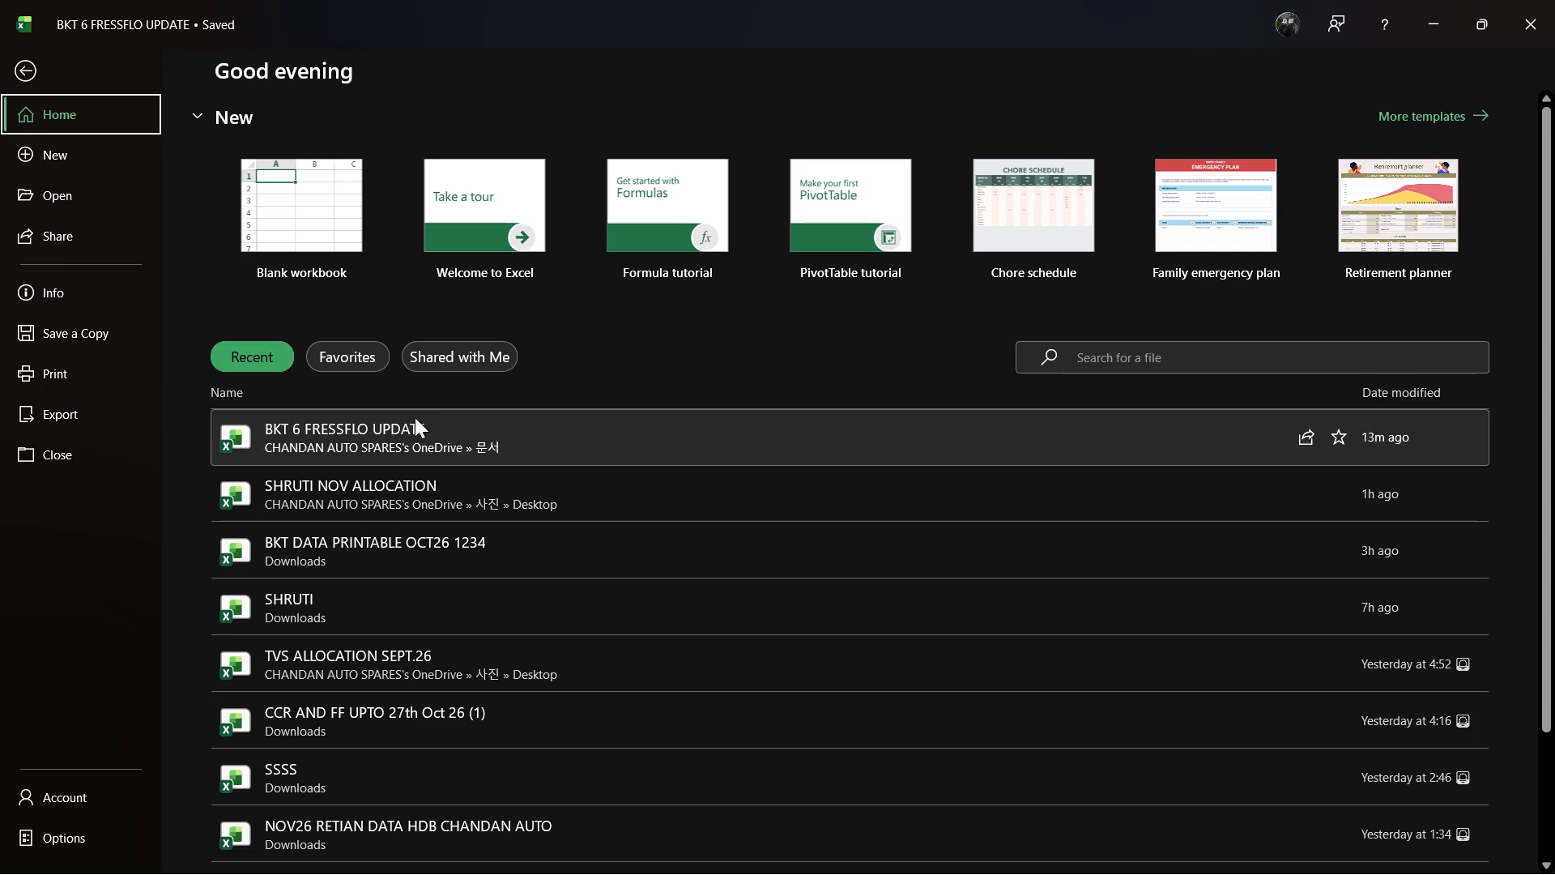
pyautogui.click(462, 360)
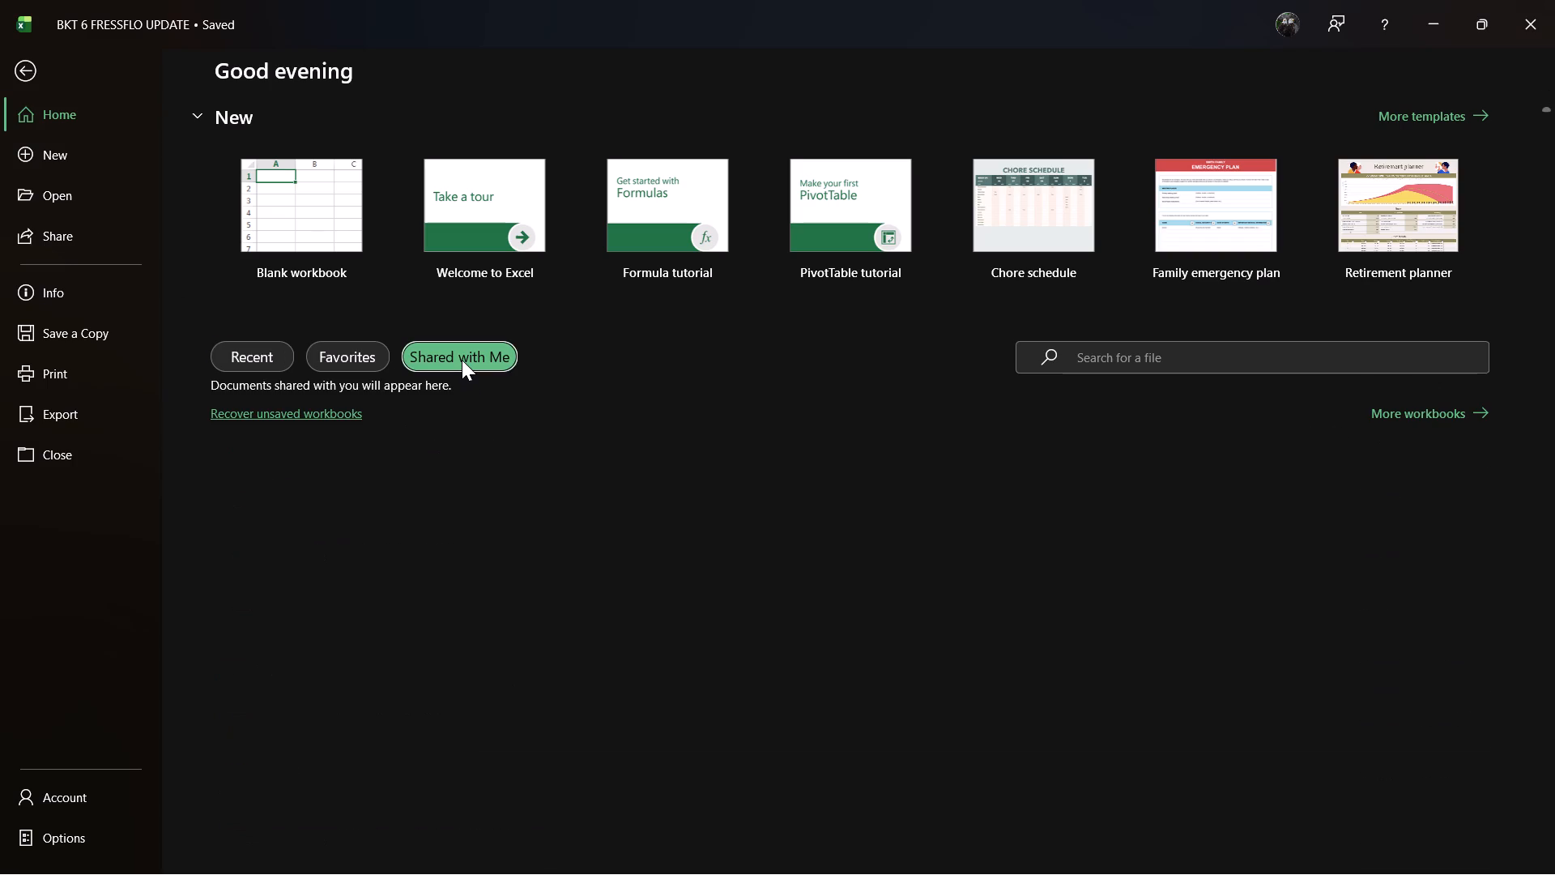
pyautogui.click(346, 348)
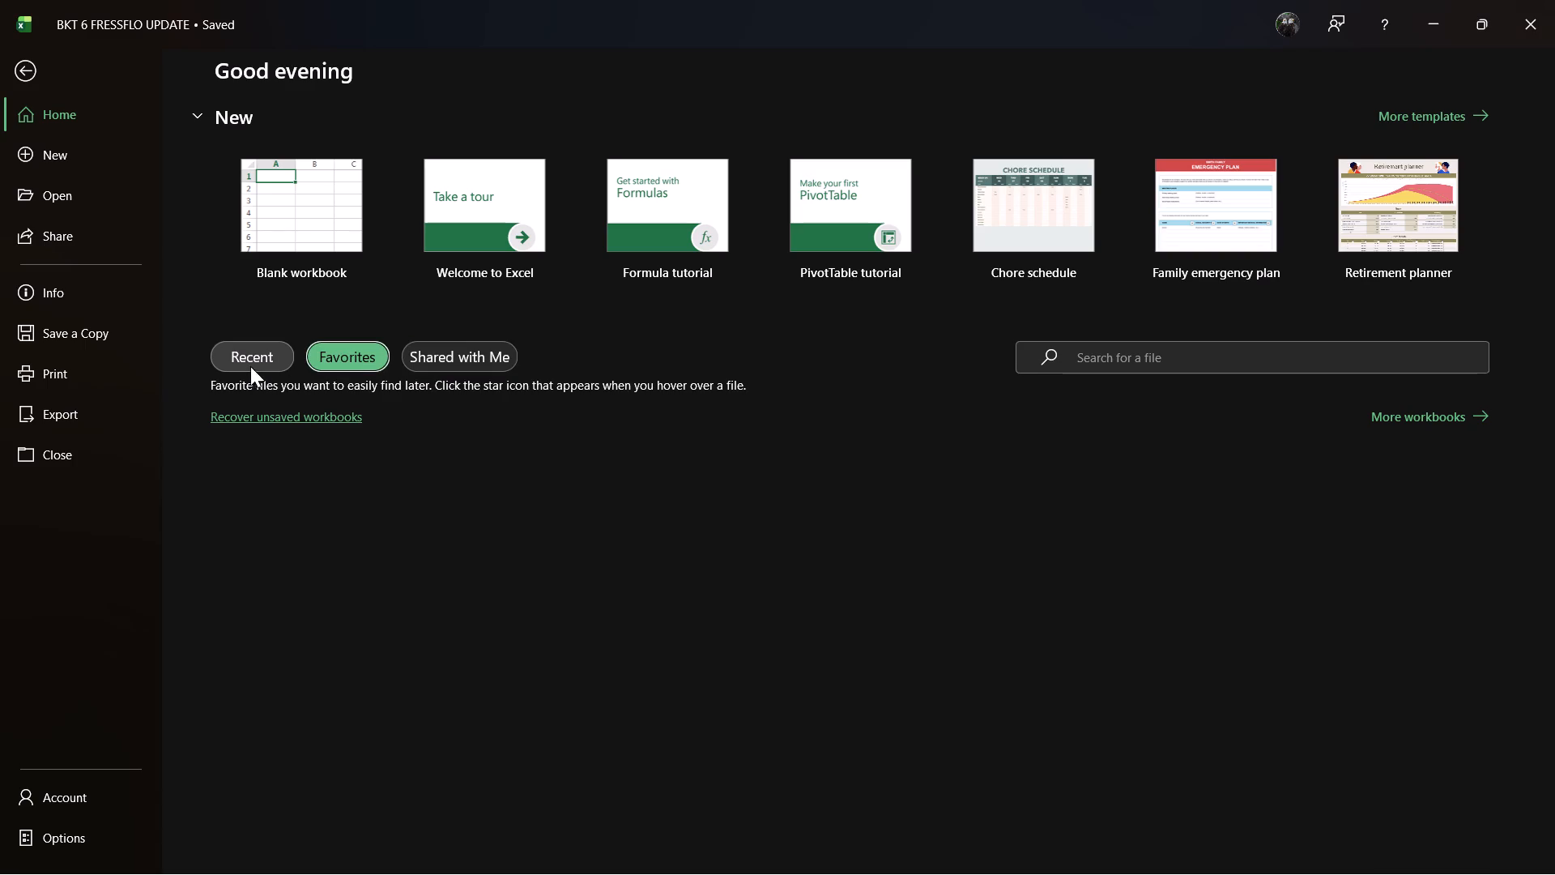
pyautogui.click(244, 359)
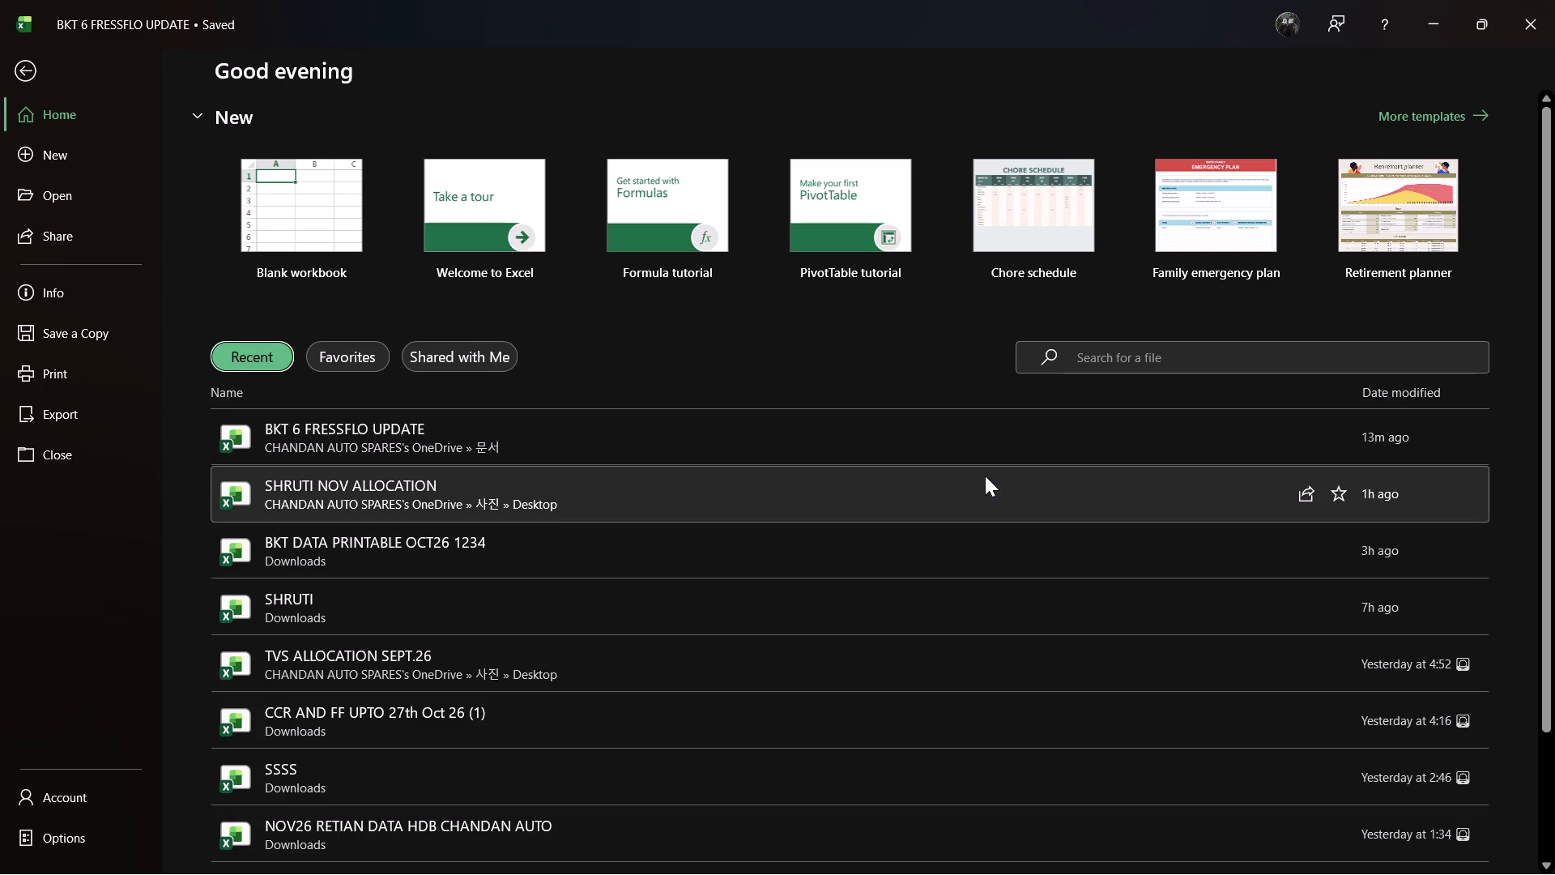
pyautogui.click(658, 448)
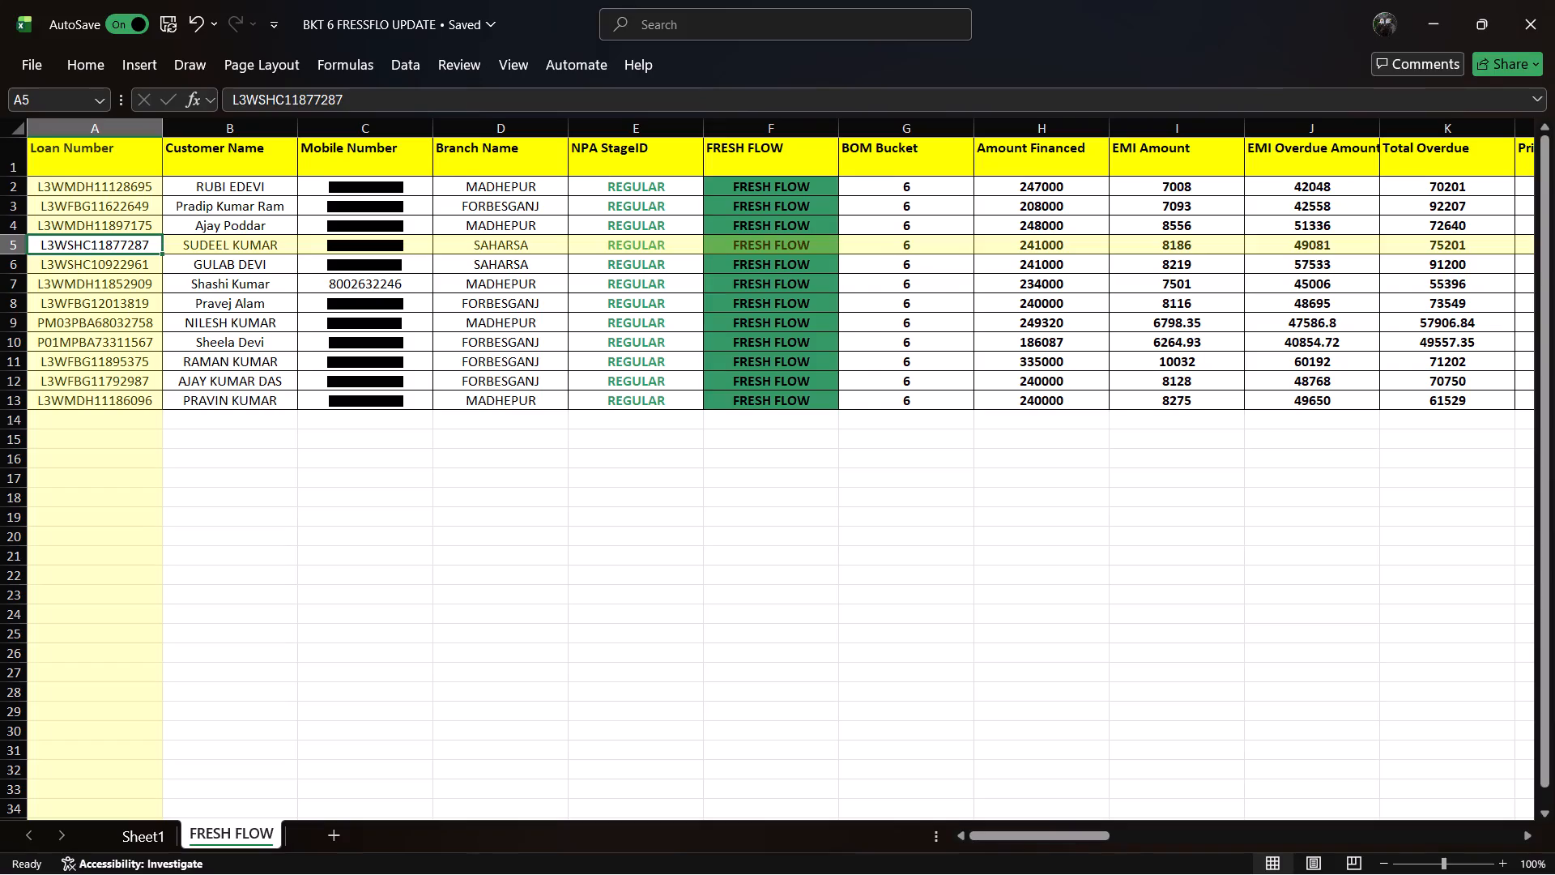
# In Sheet1, copy row 50's FEED BACK entry, TNC, into the FEED BACK cell of row 51.
pyautogui.click(152, 836)
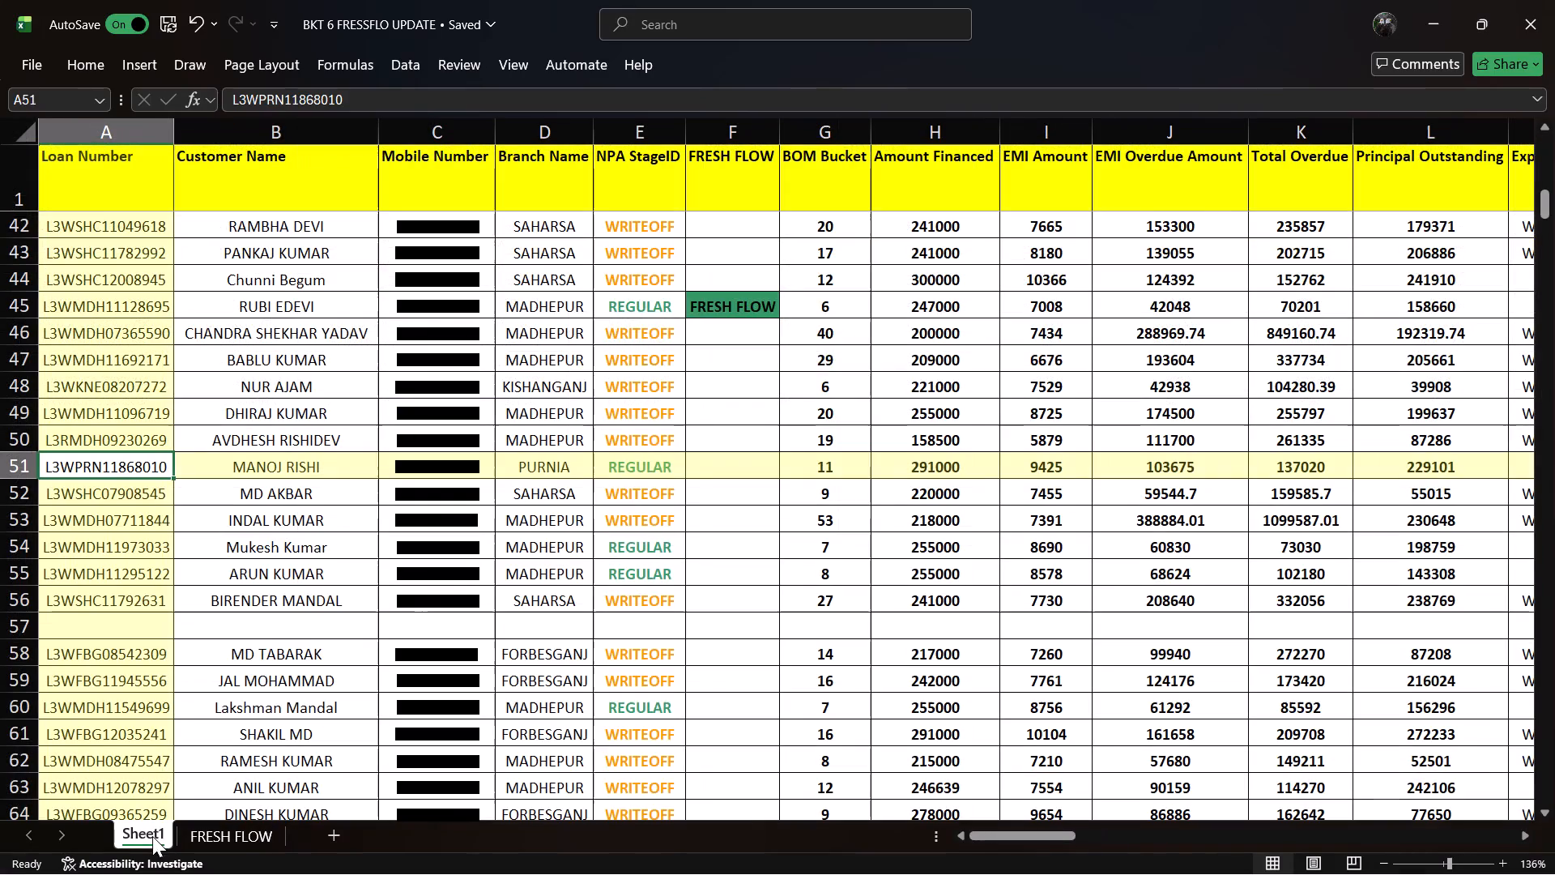
pyautogui.click(633, 463)
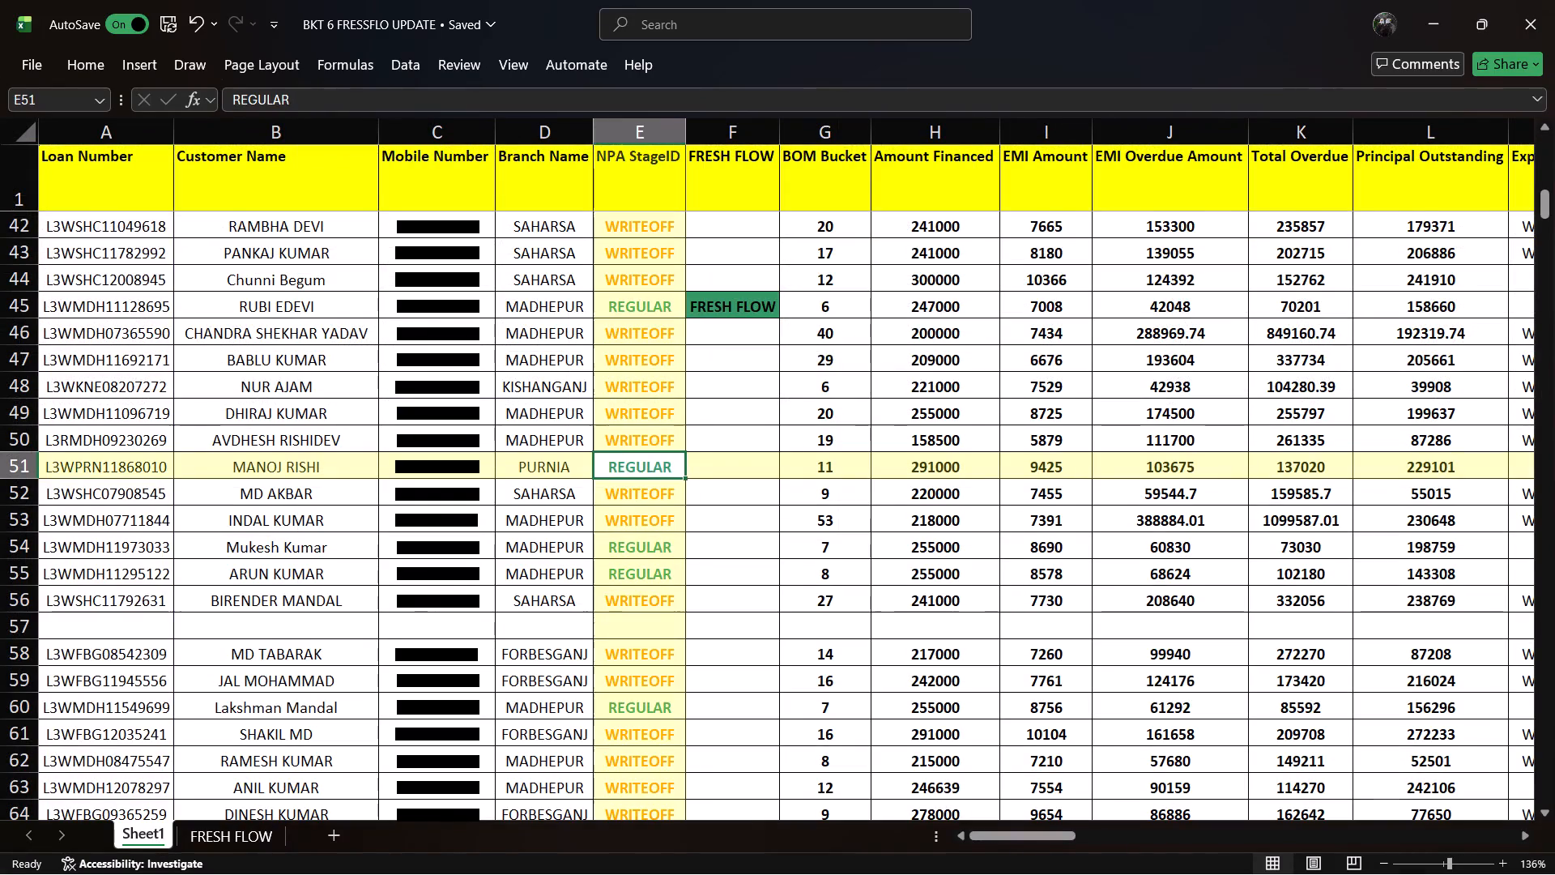
pyautogui.press('Right')
pyautogui.press('Right')
pyautogui.press('Right')
pyautogui.press('Right')
pyautogui.press('Right')
pyautogui.press('Right')
pyautogui.press('Right')
pyautogui.press('Right')
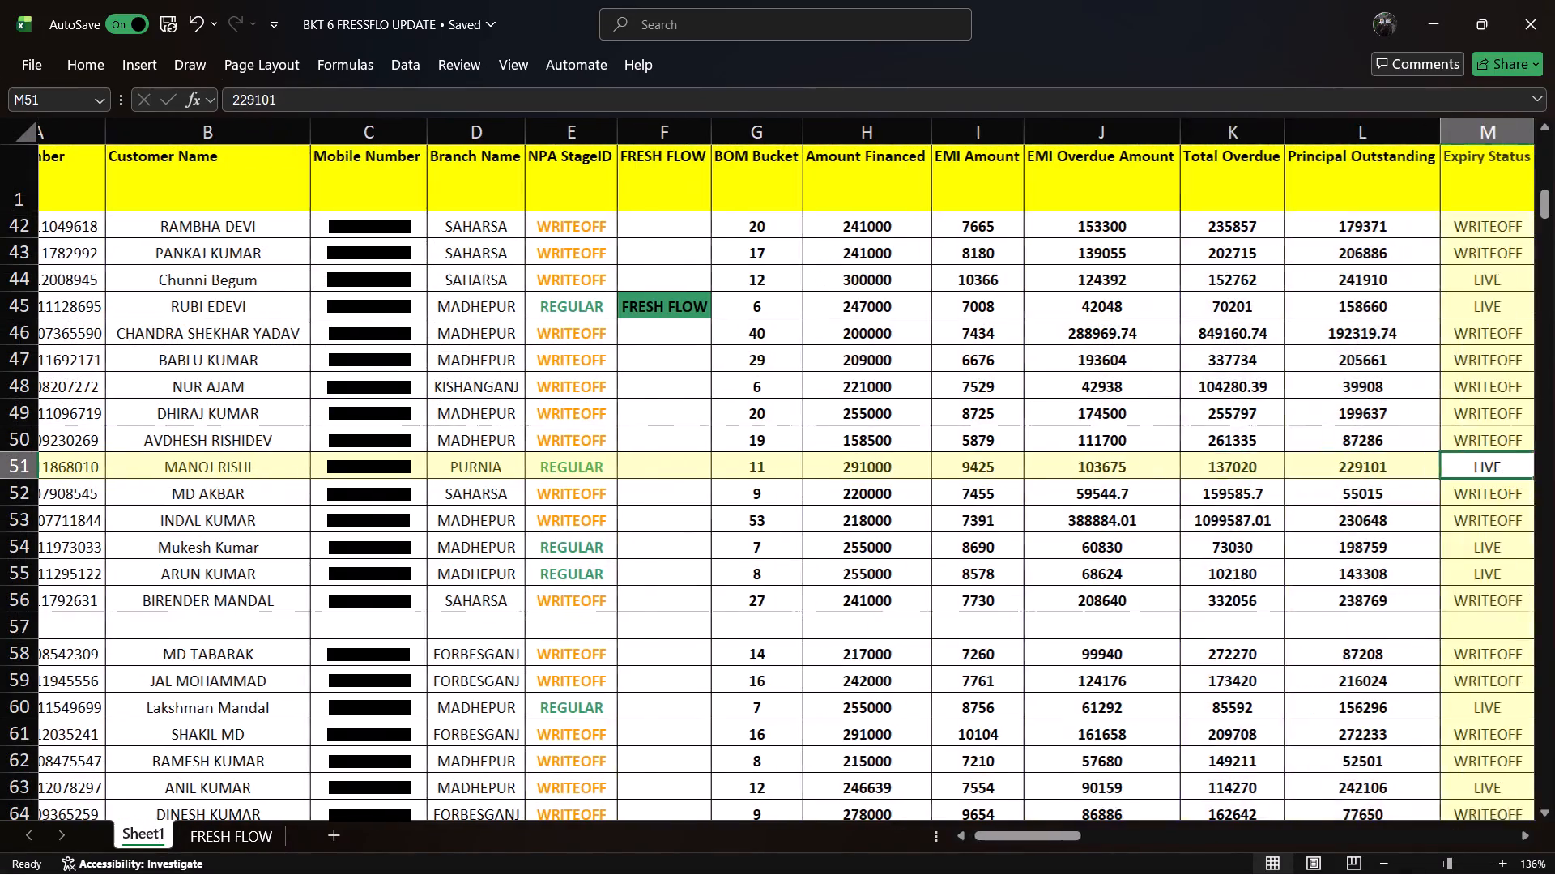
pyautogui.press('Right')
pyautogui.press('Right')
pyautogui.press('Right')
pyautogui.press('Right')
pyautogui.press('Right')
pyautogui.press('Right')
pyautogui.press('Right')
pyautogui.press('Right')
pyautogui.press('Right')
pyautogui.press('Right')
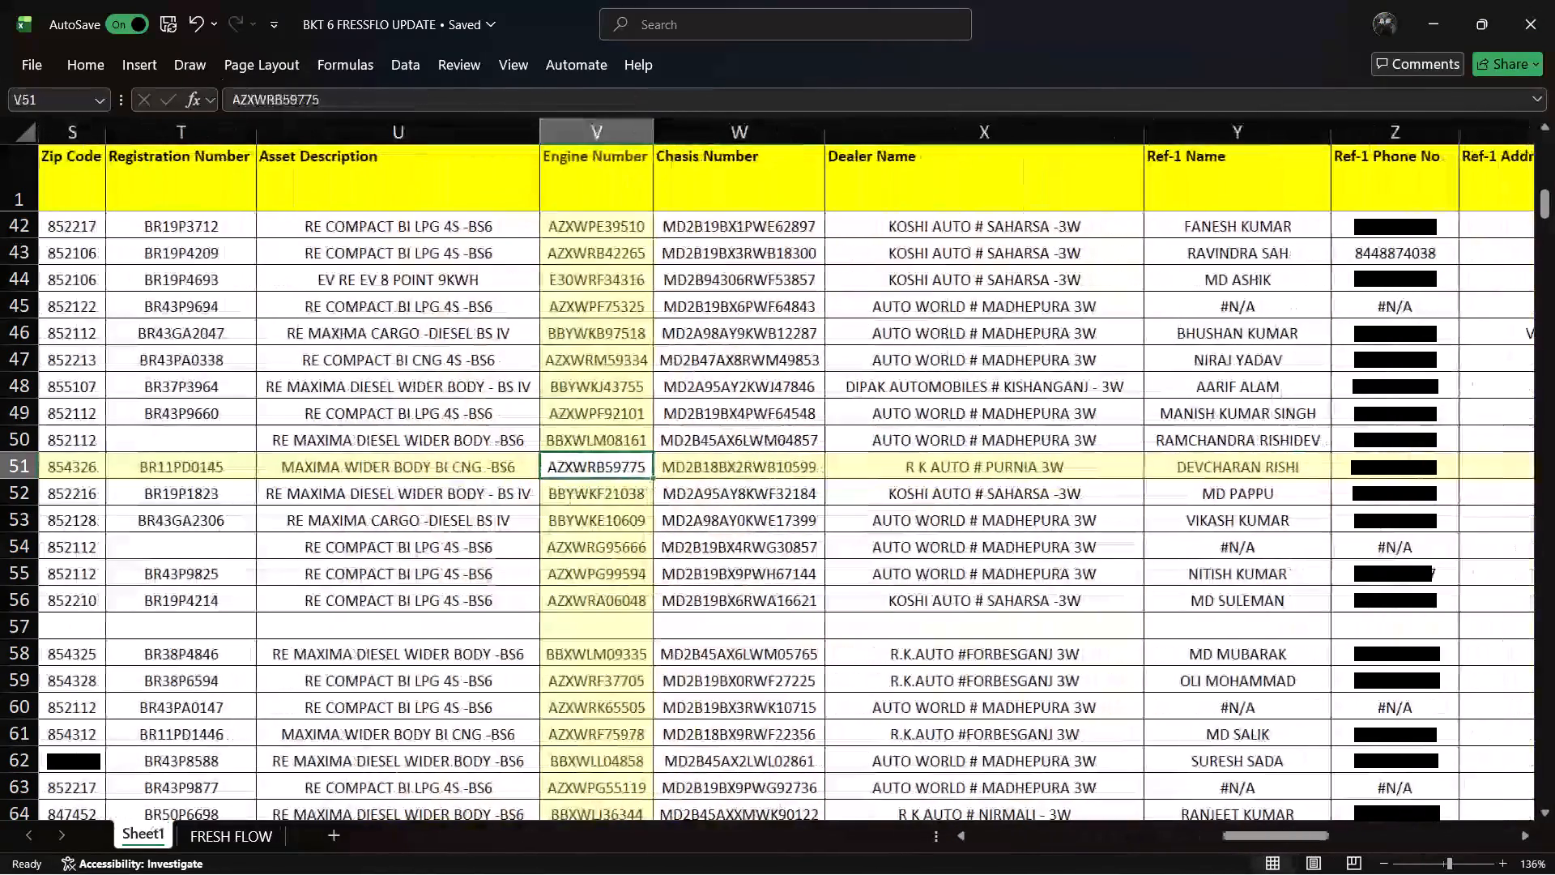
pyautogui.press('Right')
pyautogui.press('Right')
pyautogui.press('Right')
pyautogui.press('Right')
pyautogui.press('Right')
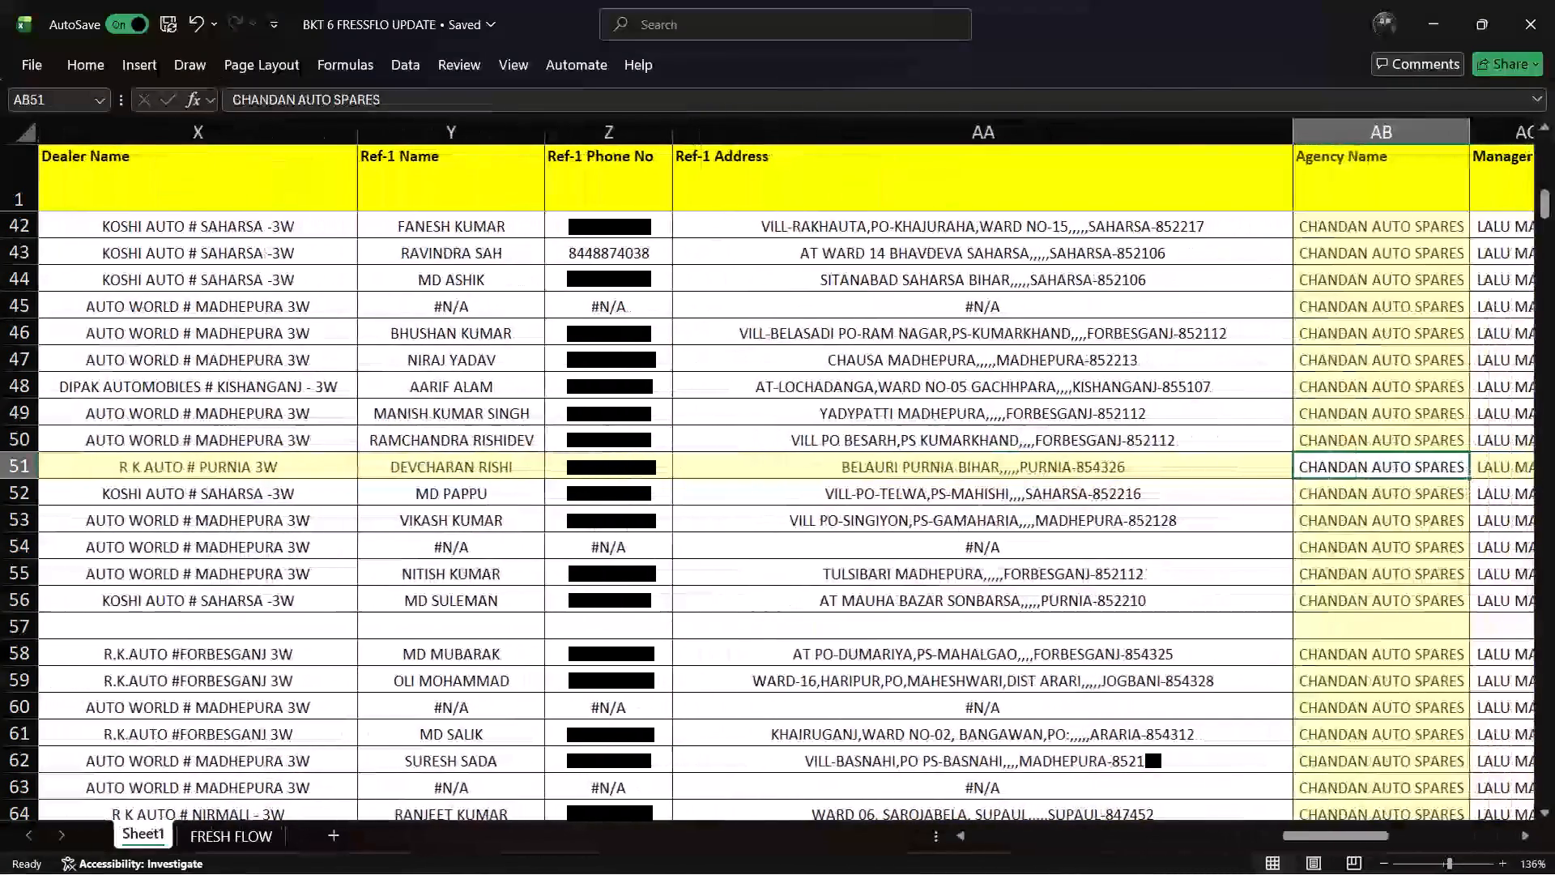
pyautogui.press('Right')
pyautogui.press('Right')
pyautogui.press('Right')
pyautogui.press('Right')
pyautogui.press('Right')
pyautogui.press('Right')
pyautogui.press('Right')
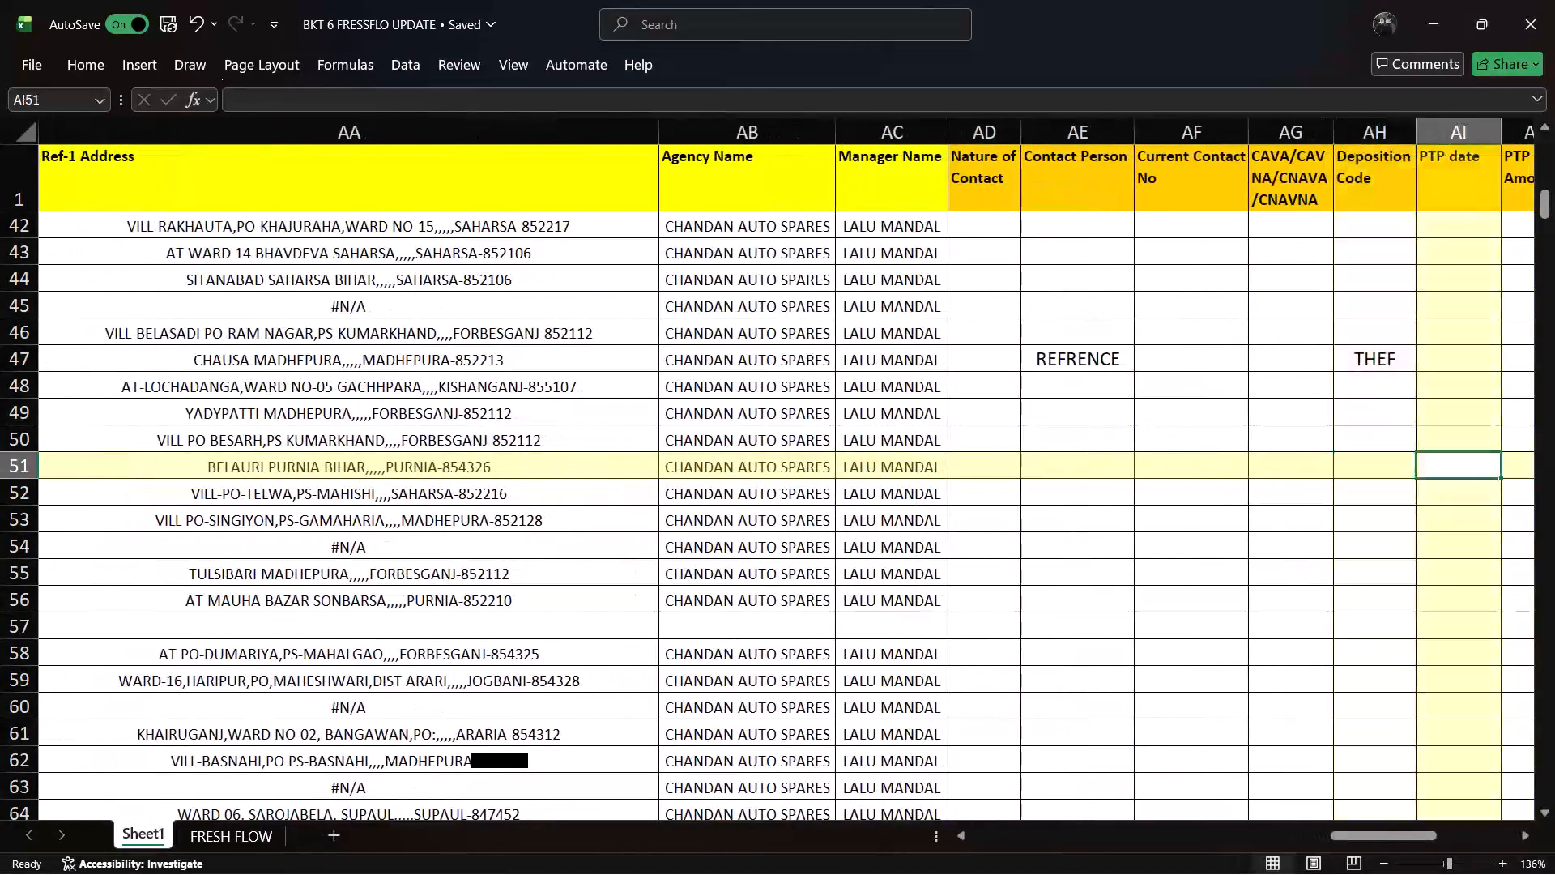
pyautogui.press('Right')
pyautogui.press('Right')
pyautogui.press('Right')
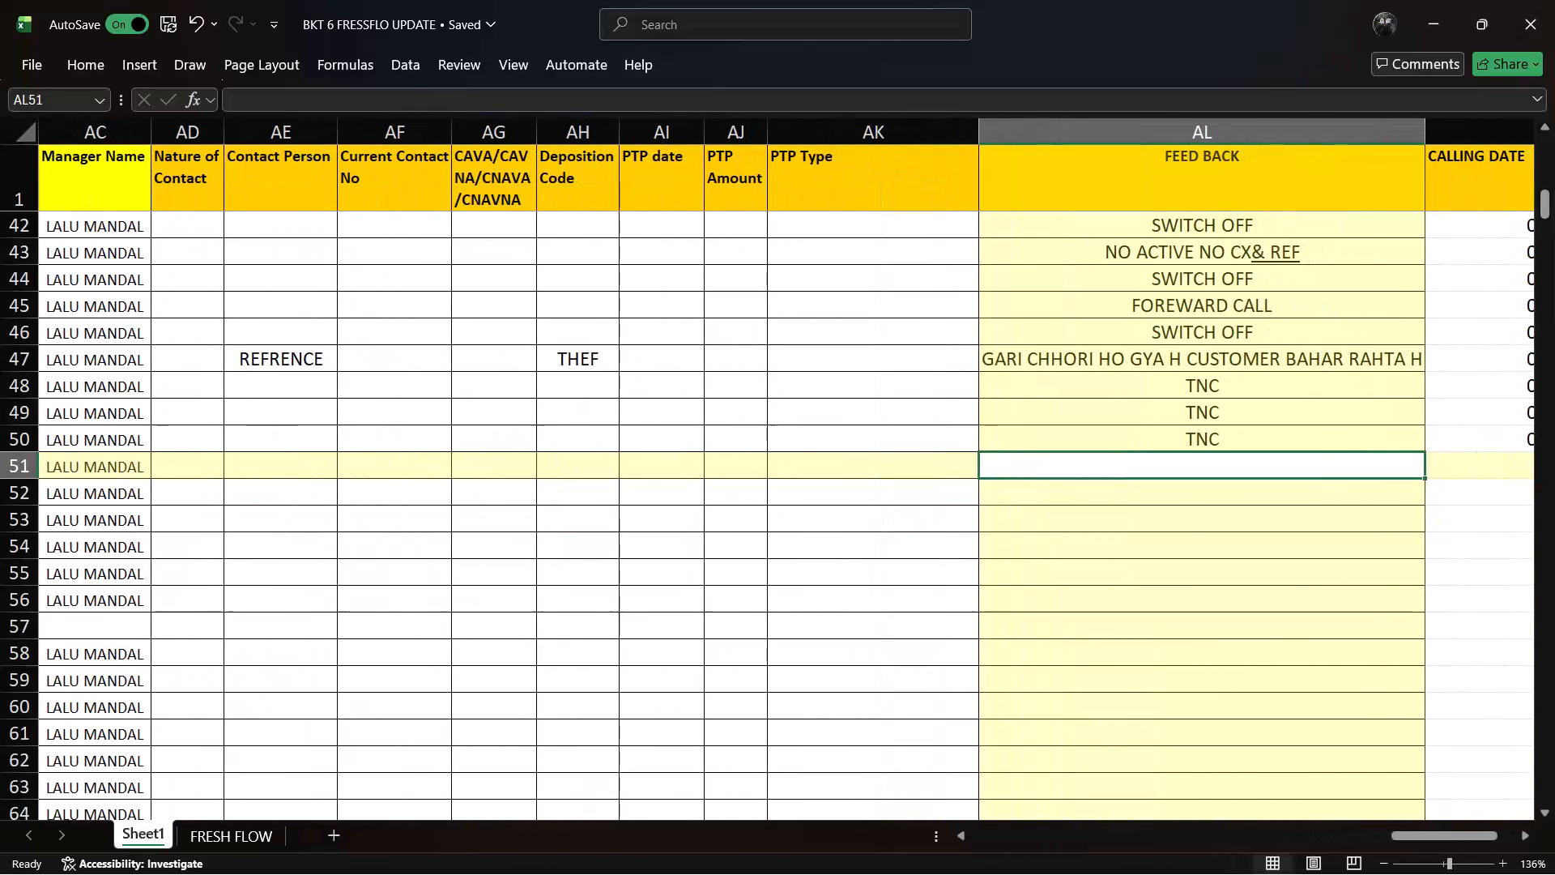
pyautogui.press('Up')
pyautogui.hotkey('ctrl', 'c')
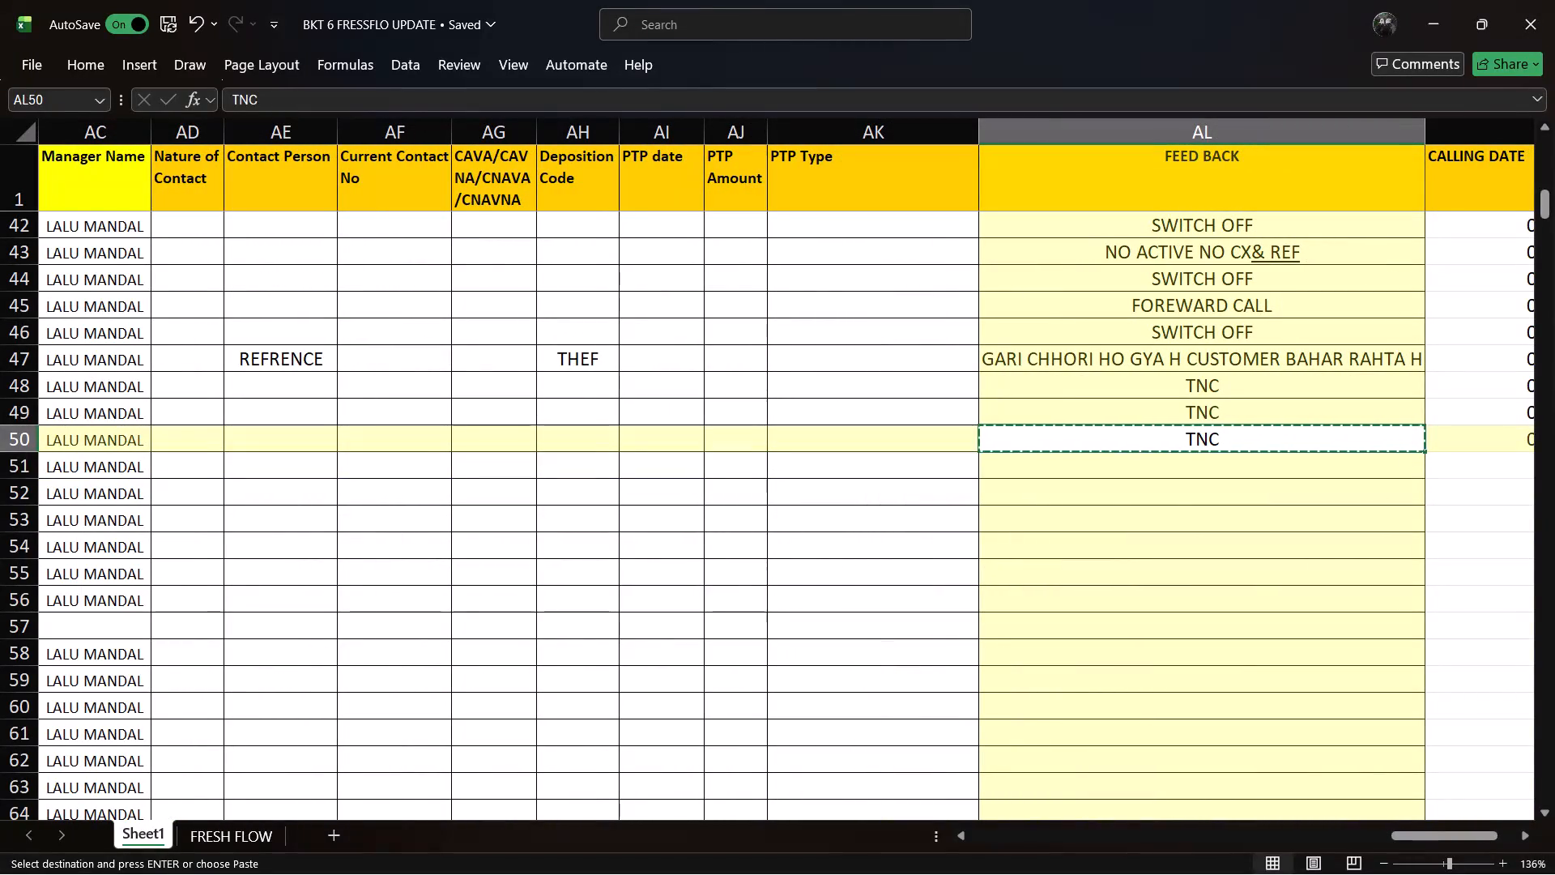
pyautogui.press('Down')
pyautogui.hotkey('ctrl', 'v')
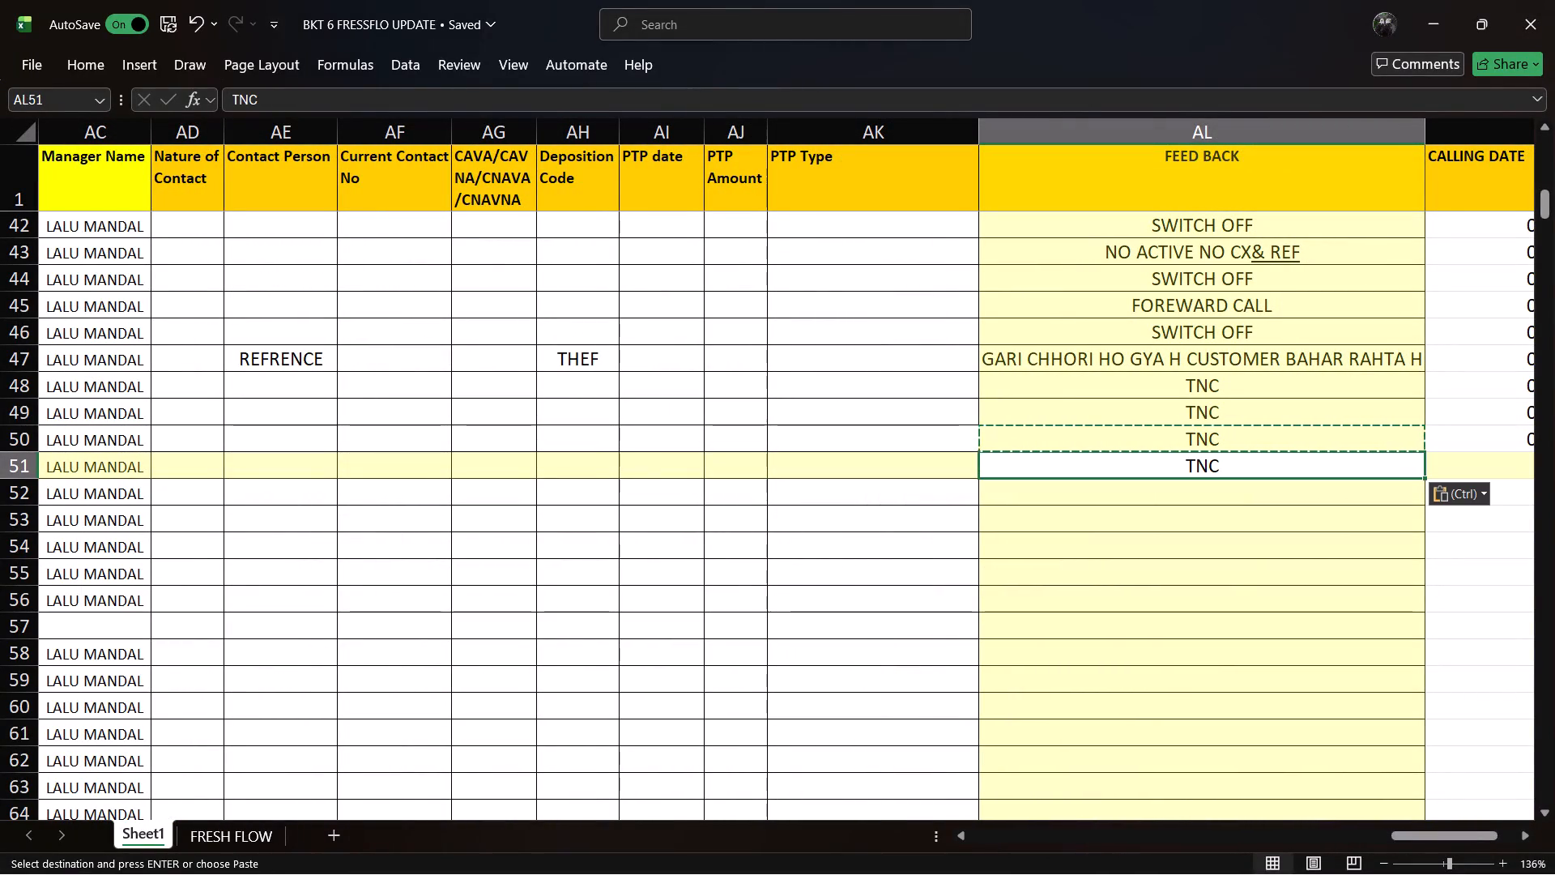
# Enter the current date, 05-11-26, as the CALLING DATE for row 51.
pyautogui.press('Right')
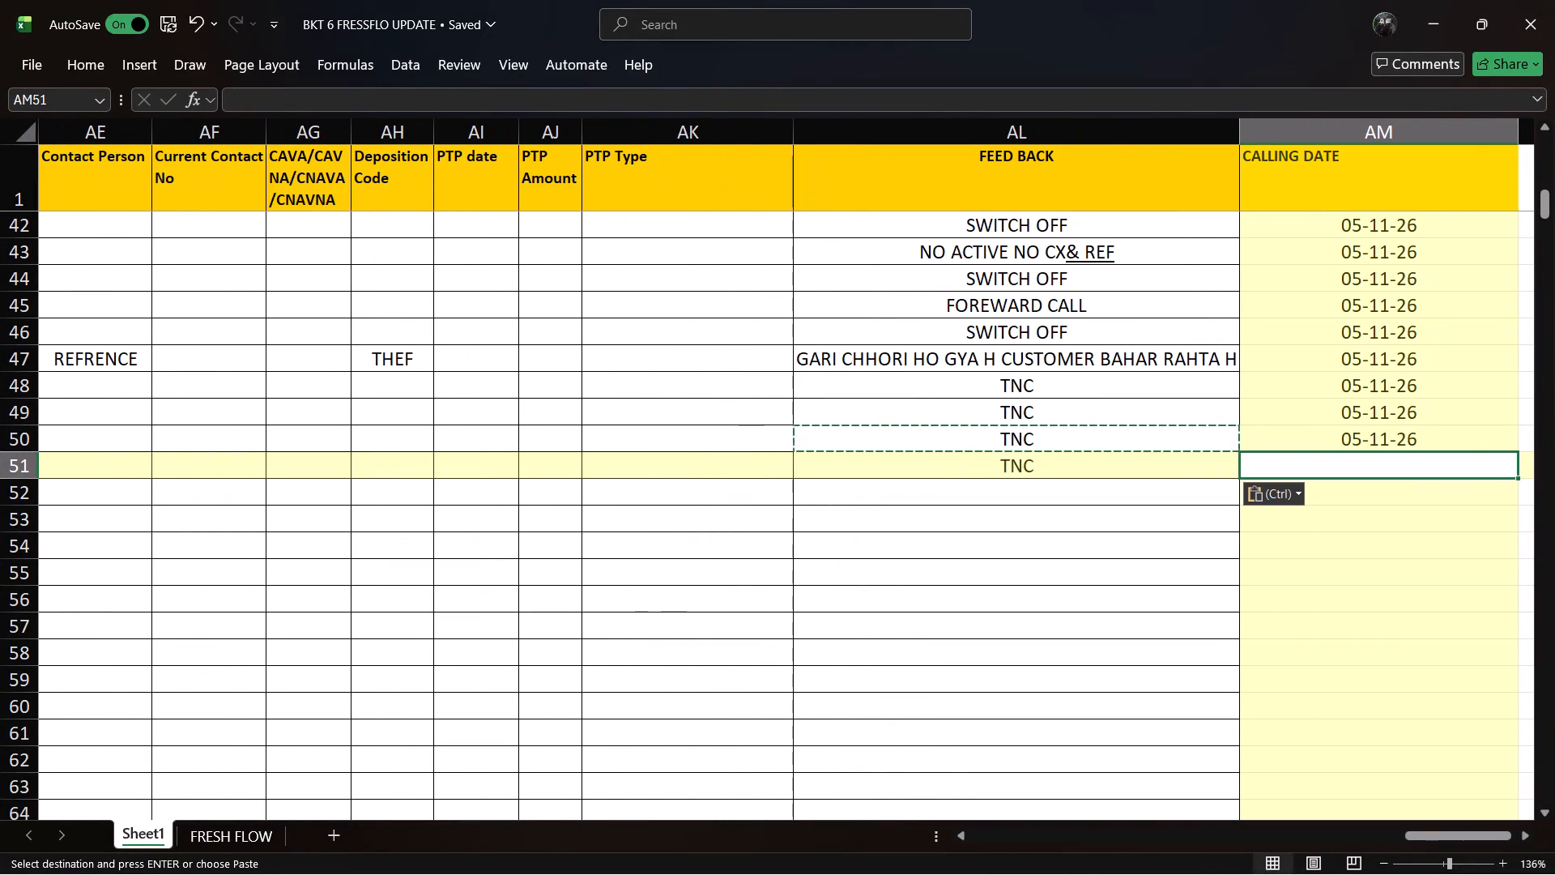
pyautogui.hotkey('ctrl', ';')
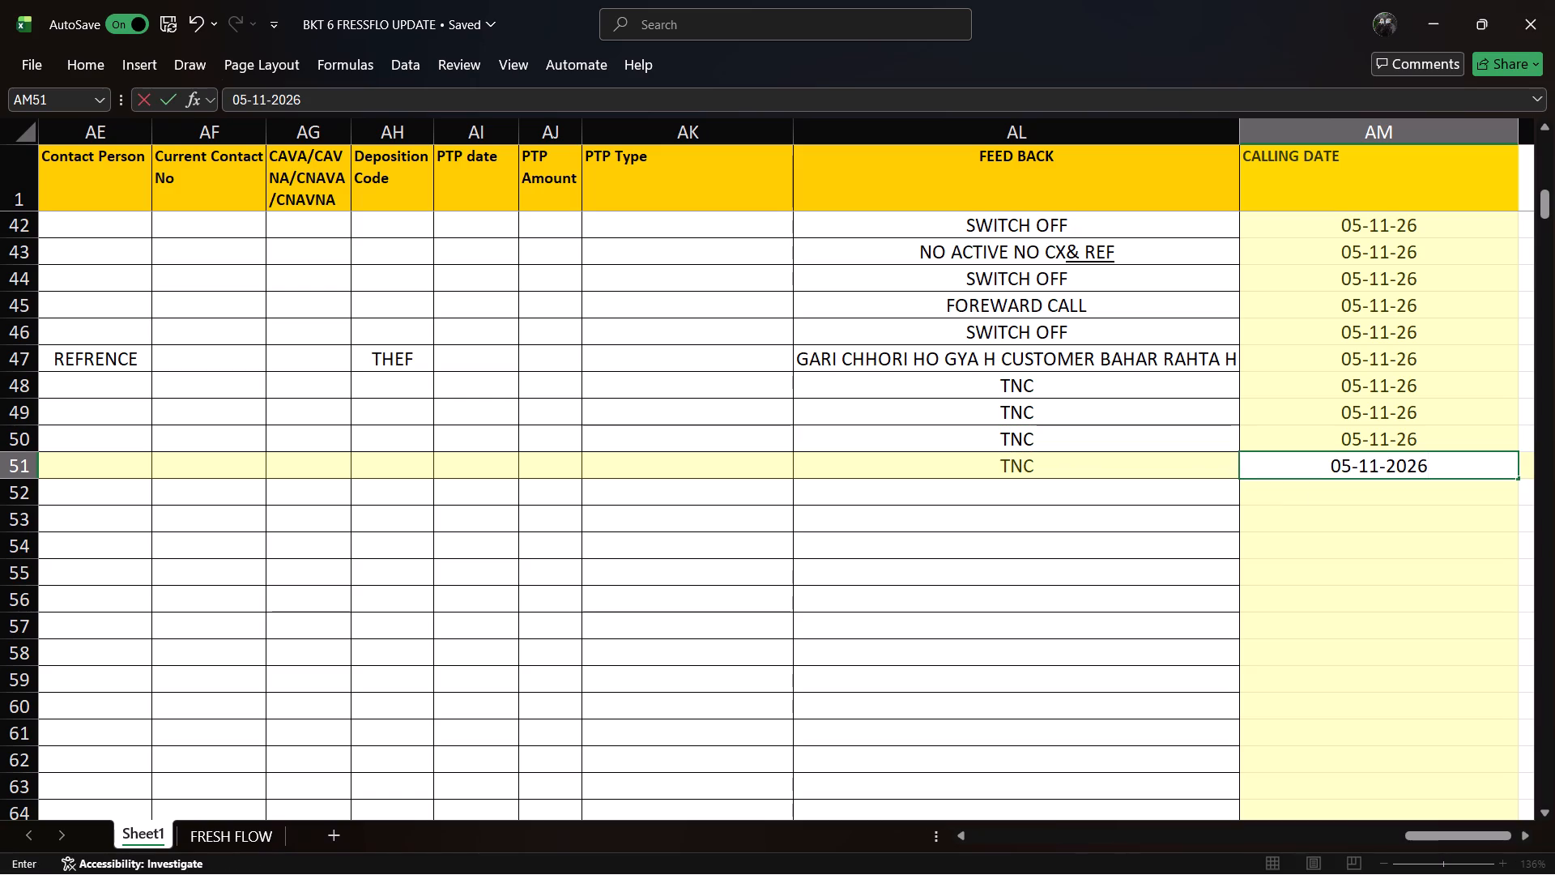
pyautogui.press('Down')
# Examine the customer name and mobile number in row 52 of Sheet1.
pyautogui.press('Left')
pyautogui.press('Left')
pyautogui.press('Left')
pyautogui.press('Left')
pyautogui.press('Left')
pyautogui.press('Left')
pyautogui.press('Left')
pyautogui.press('Left')
pyautogui.press('Left')
pyautogui.press('Left')
pyautogui.press('Left')
pyautogui.press('Left')
pyautogui.press('Left')
pyautogui.press('Left')
pyautogui.press('Left')
pyautogui.press('Left')
pyautogui.press('Left')
pyautogui.press('Left')
pyautogui.press('Left')
pyautogui.press('Left')
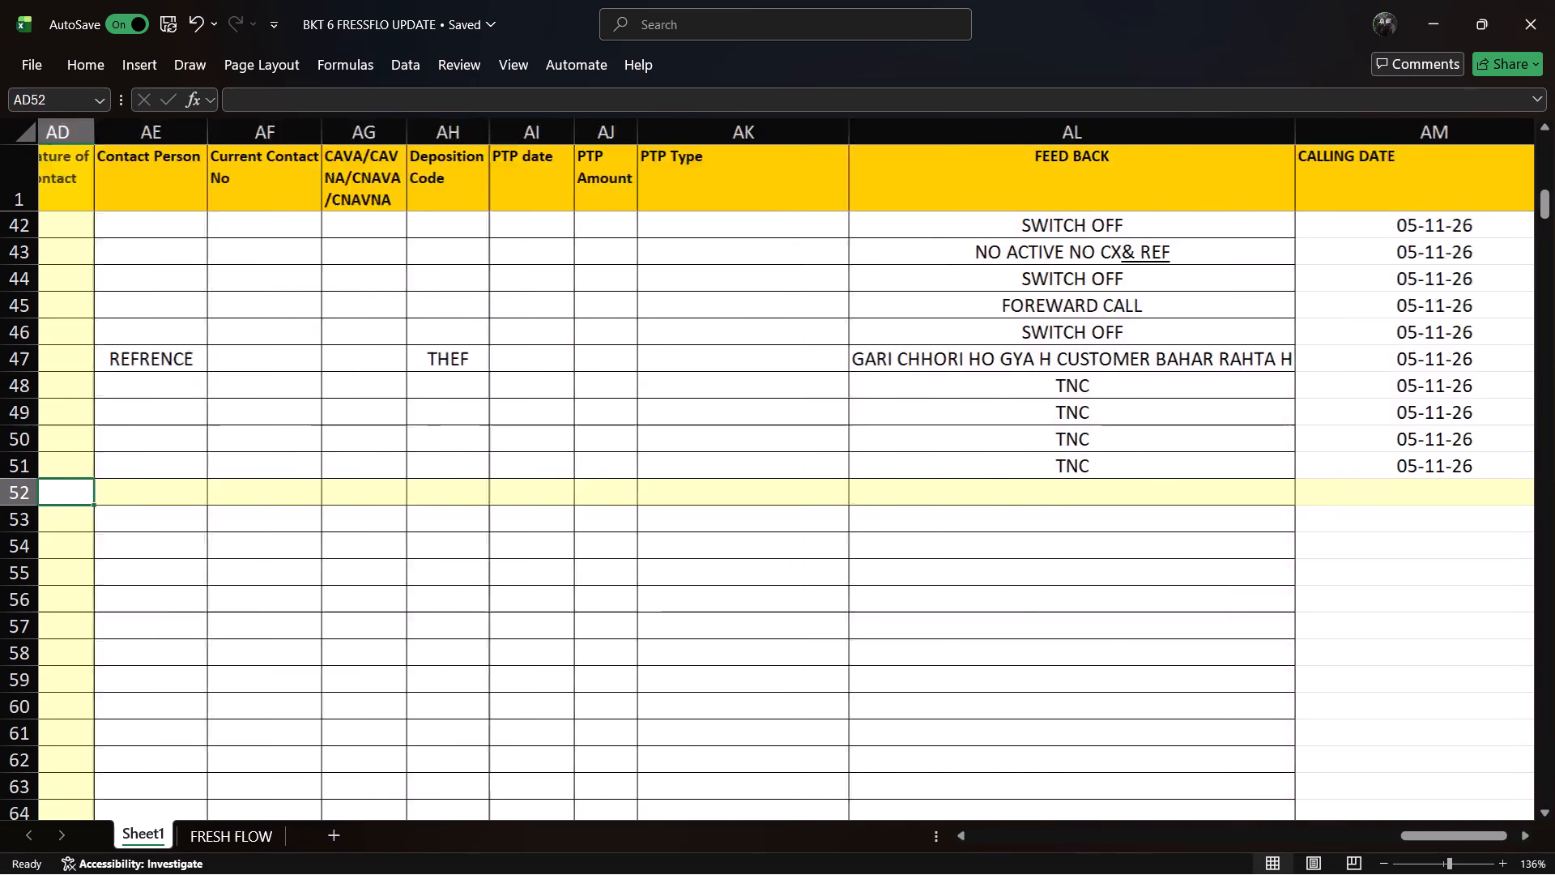
pyautogui.press('Right')
pyautogui.press('Right')
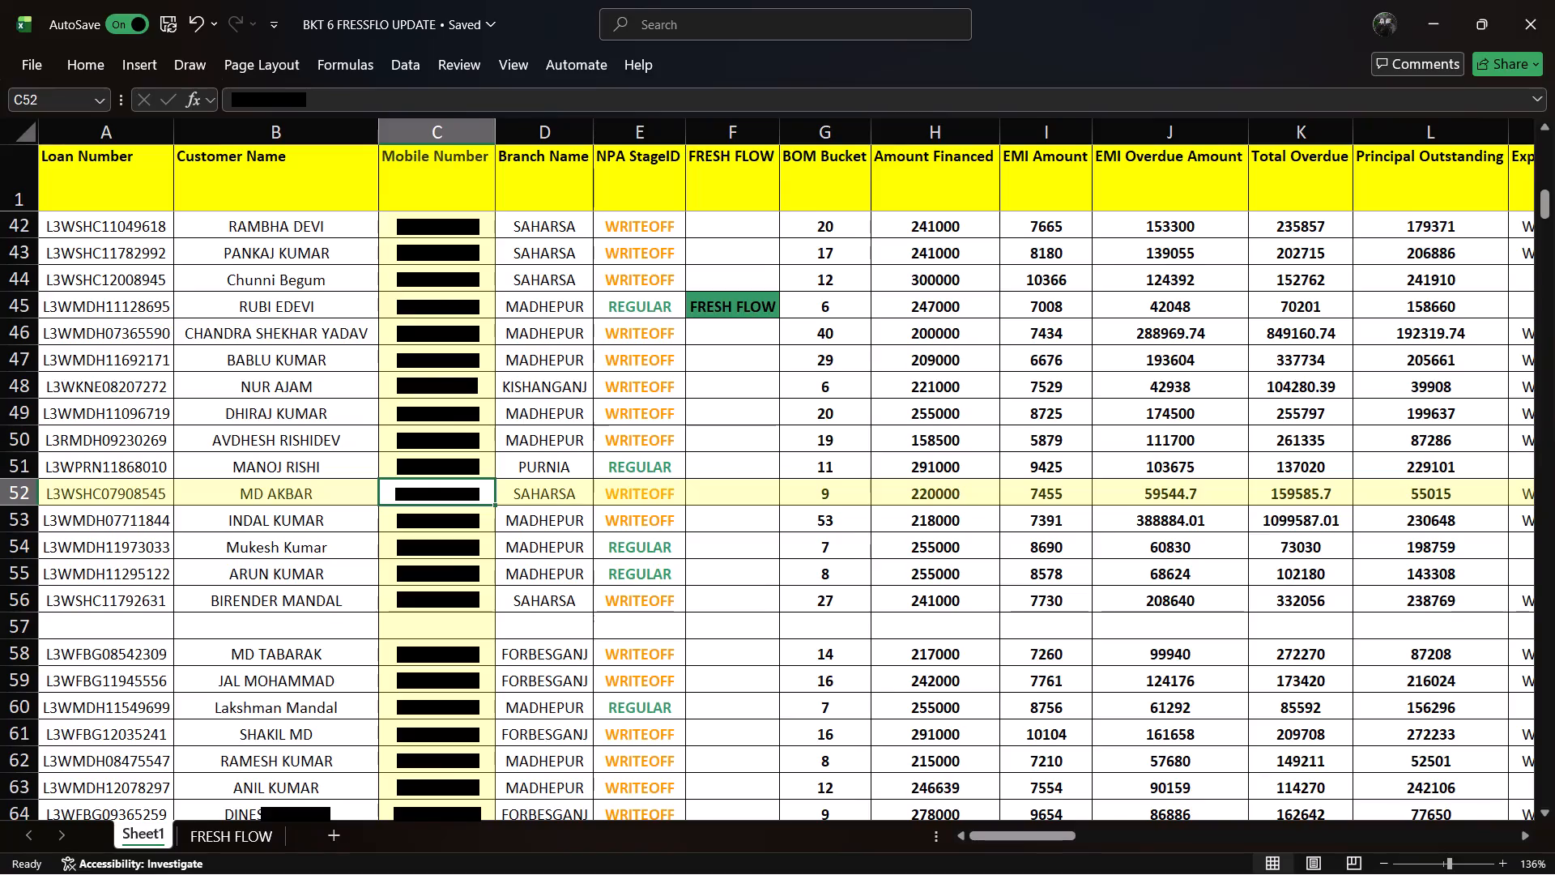
# Copy row 51's FEED BACK entry, TNC, into the FEED BACK cell of row 52.
pyautogui.press('Right')
pyautogui.press('Right')
pyautogui.press('Right')
pyautogui.press('Right')
pyautogui.press('Right')
pyautogui.press('Right')
pyautogui.press('Right')
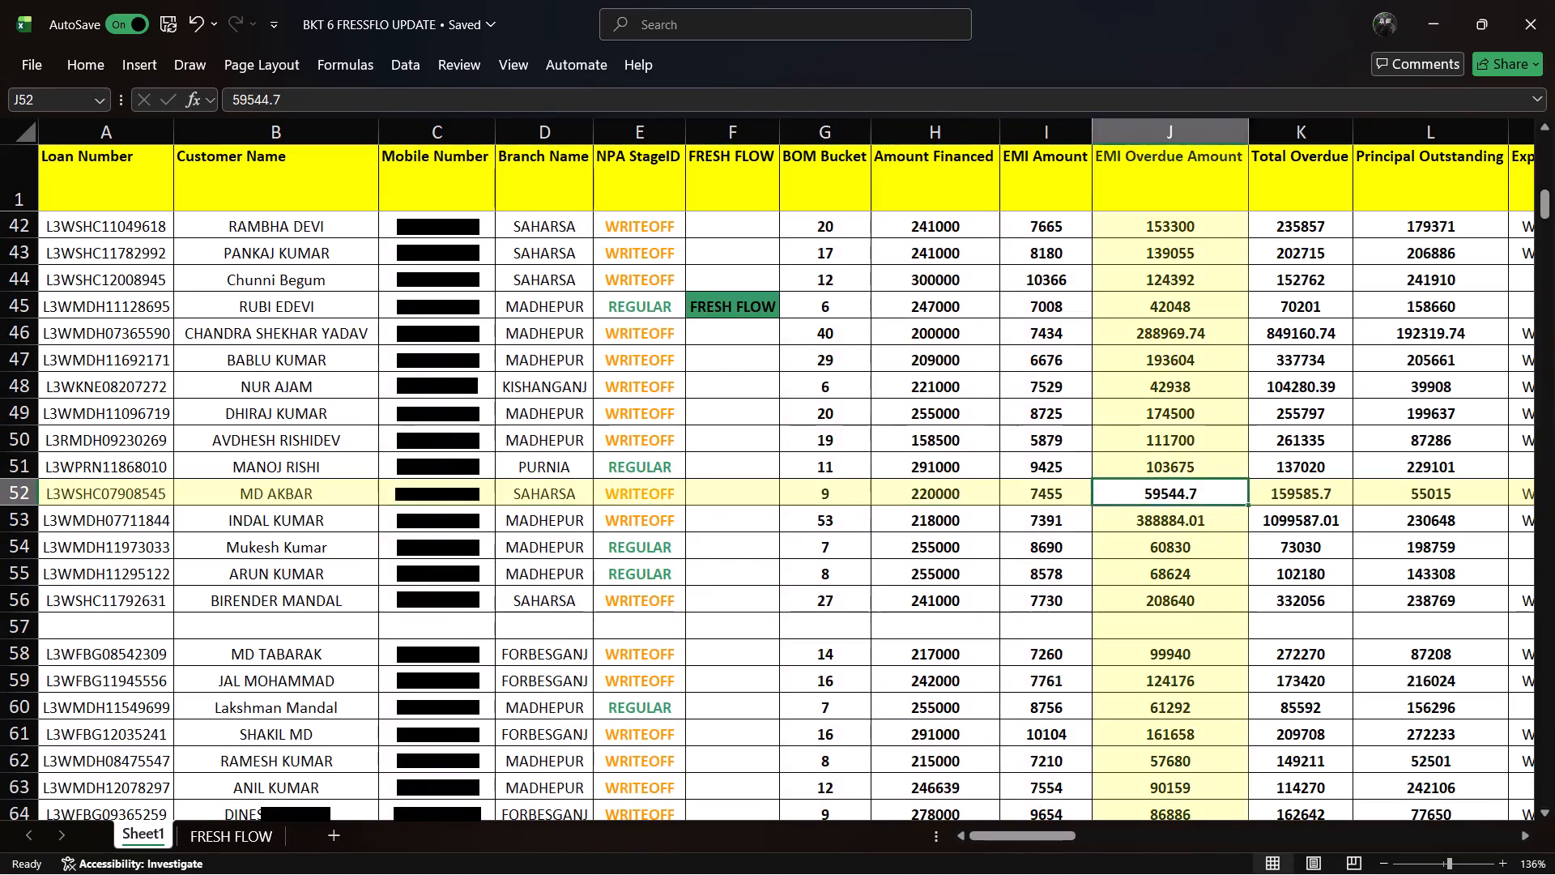
pyautogui.press('Right')
pyautogui.press('Right')
pyautogui.press('Right')
pyautogui.press('Right')
pyautogui.press('Right')
pyautogui.press('Right')
pyautogui.press('Right')
pyautogui.press('Right')
pyautogui.press('Right')
pyautogui.press('Right')
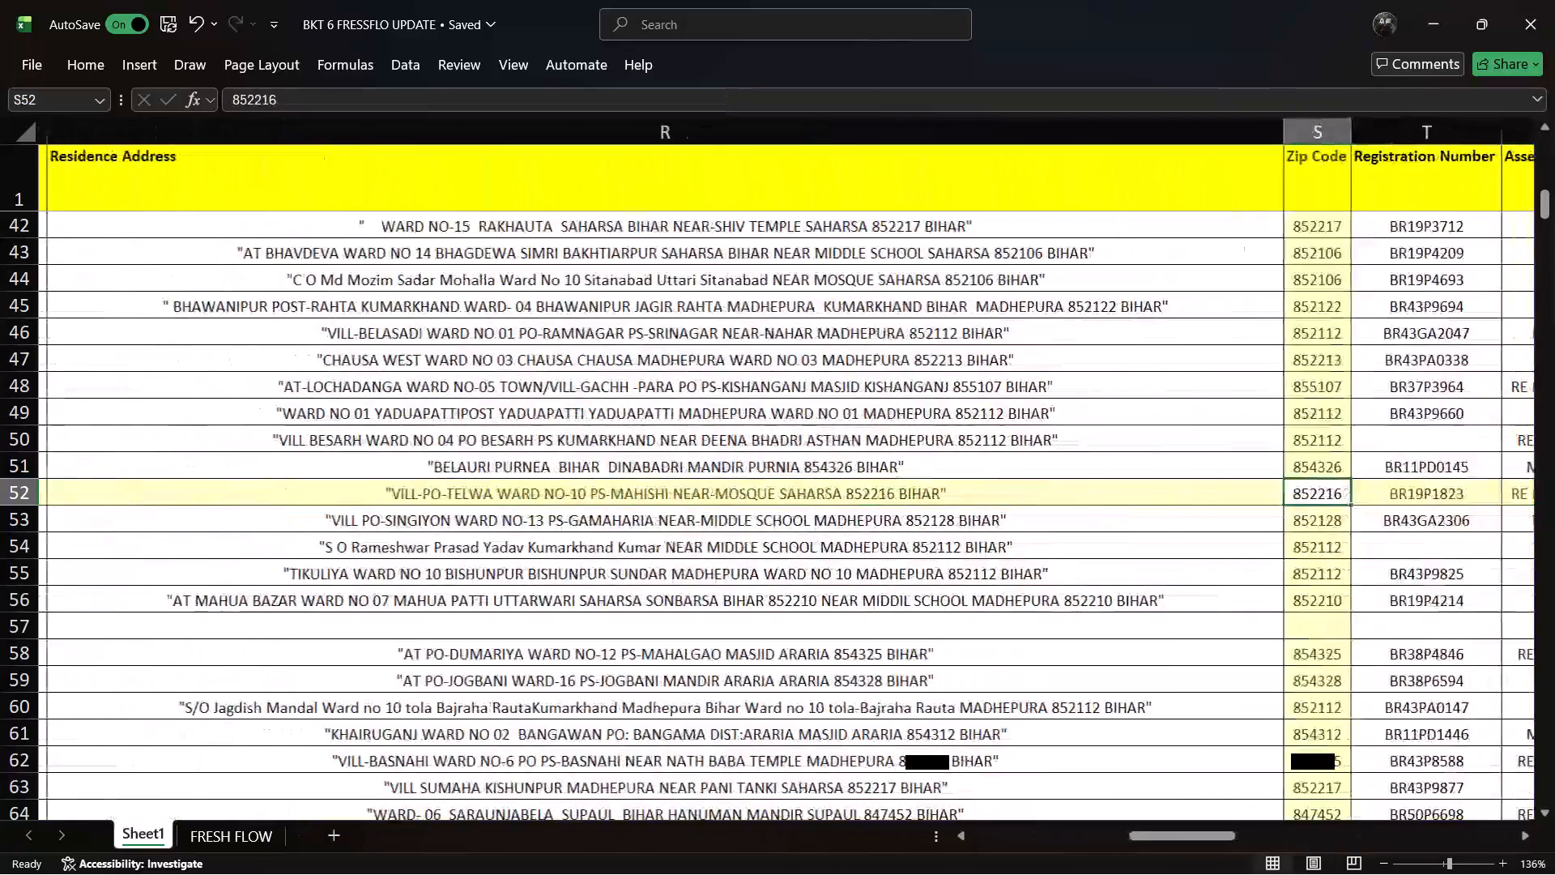
pyautogui.press('Right')
pyautogui.press('Right')
pyautogui.press('Right')
pyautogui.press('Right')
pyautogui.press('Right')
pyautogui.press('Right')
pyautogui.press('Right')
pyautogui.press('Right')
pyautogui.press('Right')
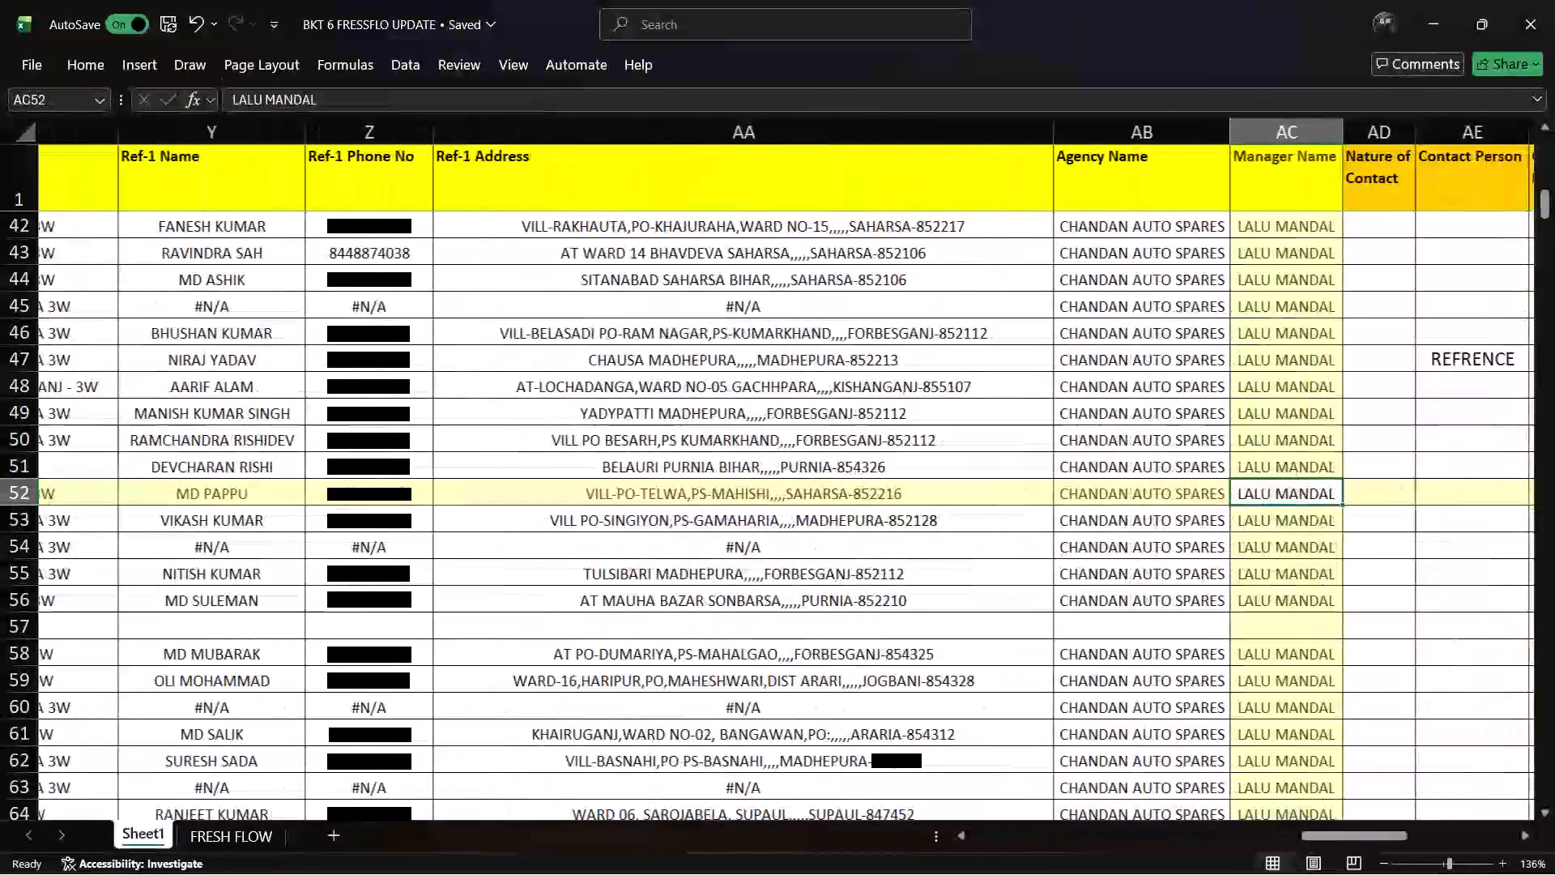
pyautogui.press('Right')
pyautogui.press('Right')
pyautogui.press('Right')
pyautogui.press('Right')
pyautogui.press('Right')
pyautogui.press('Right')
pyautogui.press('Right')
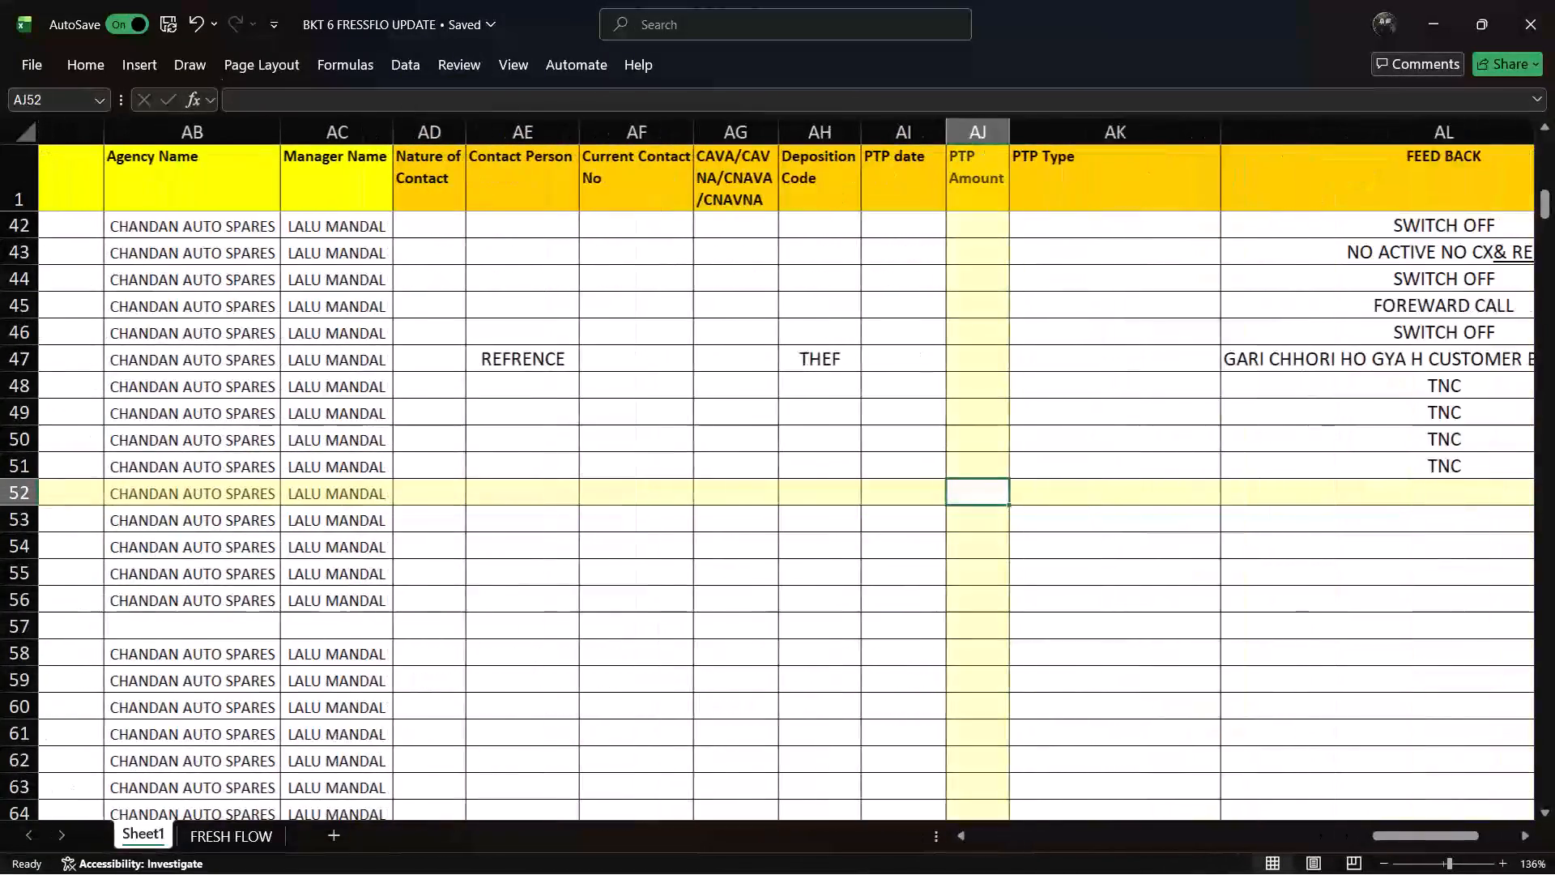
pyautogui.press('Right')
pyautogui.press('Right')
pyautogui.press('Right')
pyautogui.press('Left')
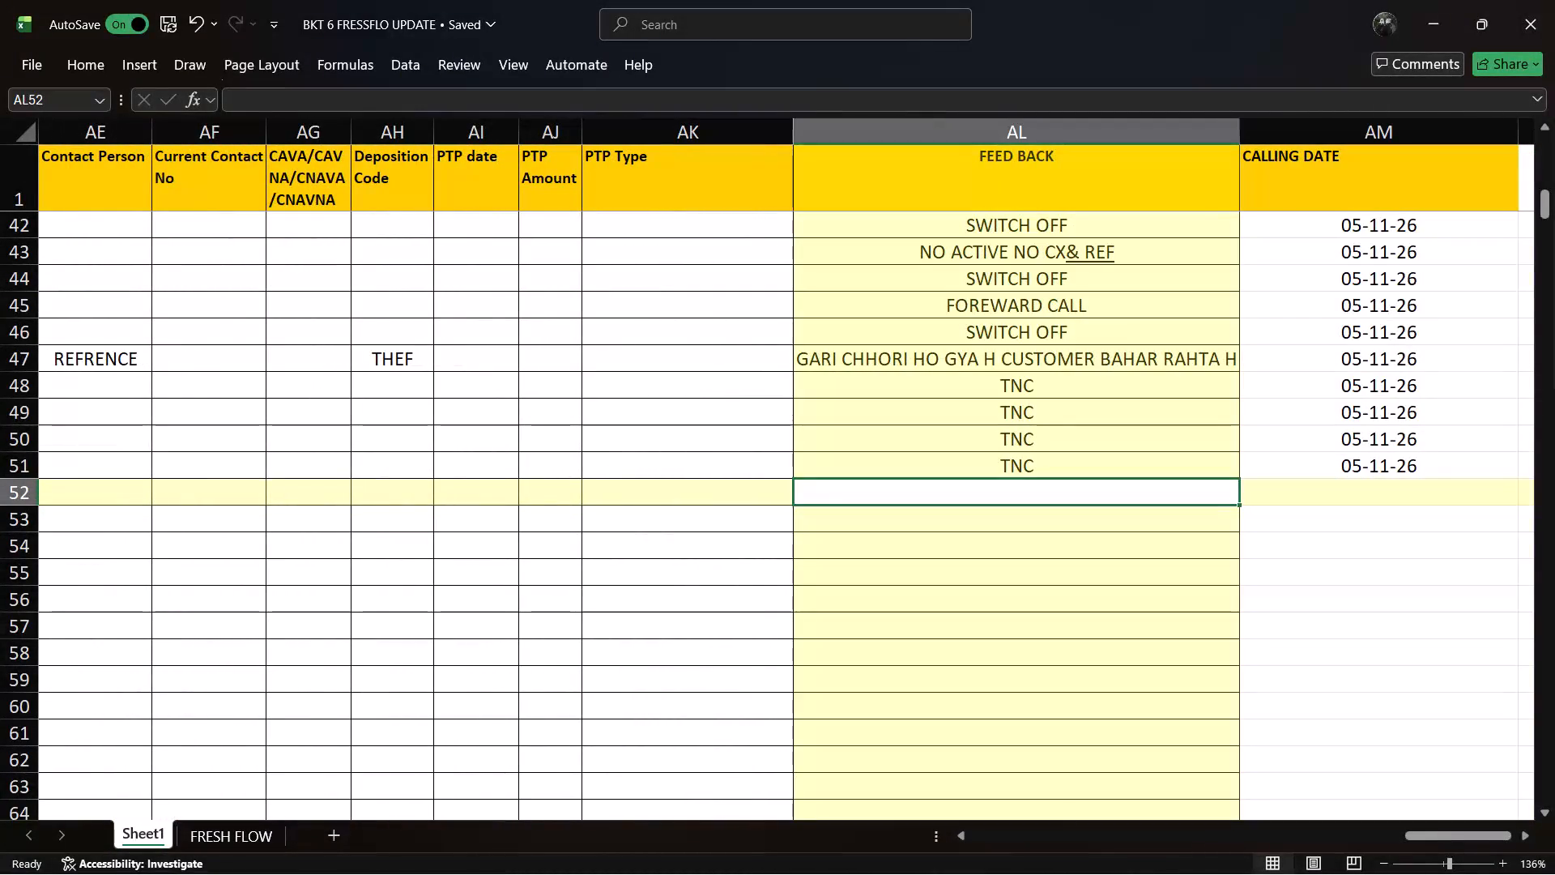
pyautogui.hotkey('ctrl', 'v')
pyautogui.click(905, 477)
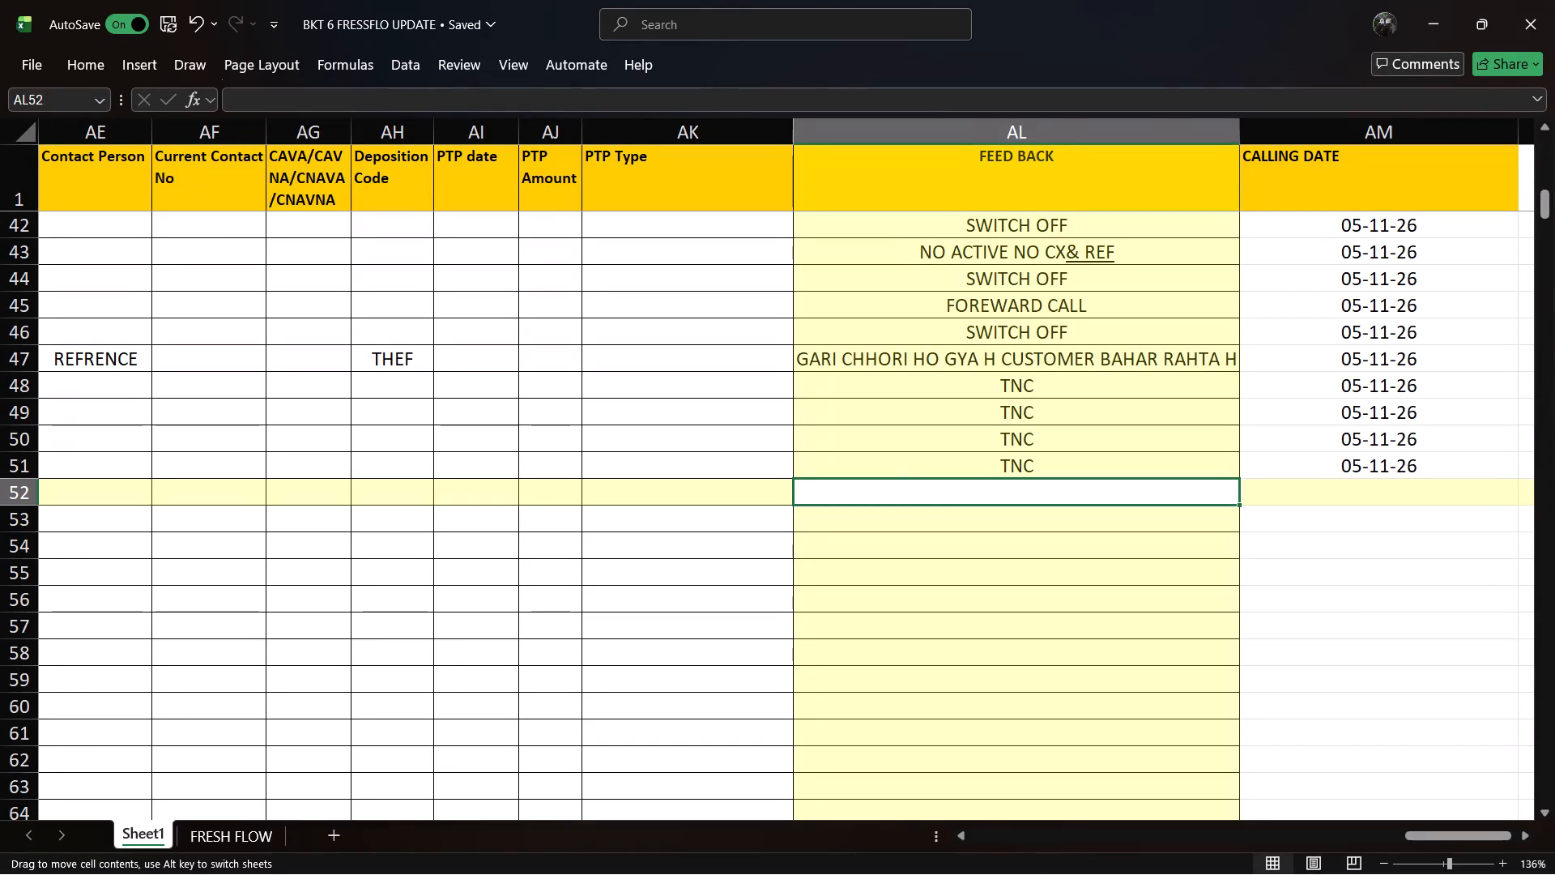
pyautogui.click(905, 470)
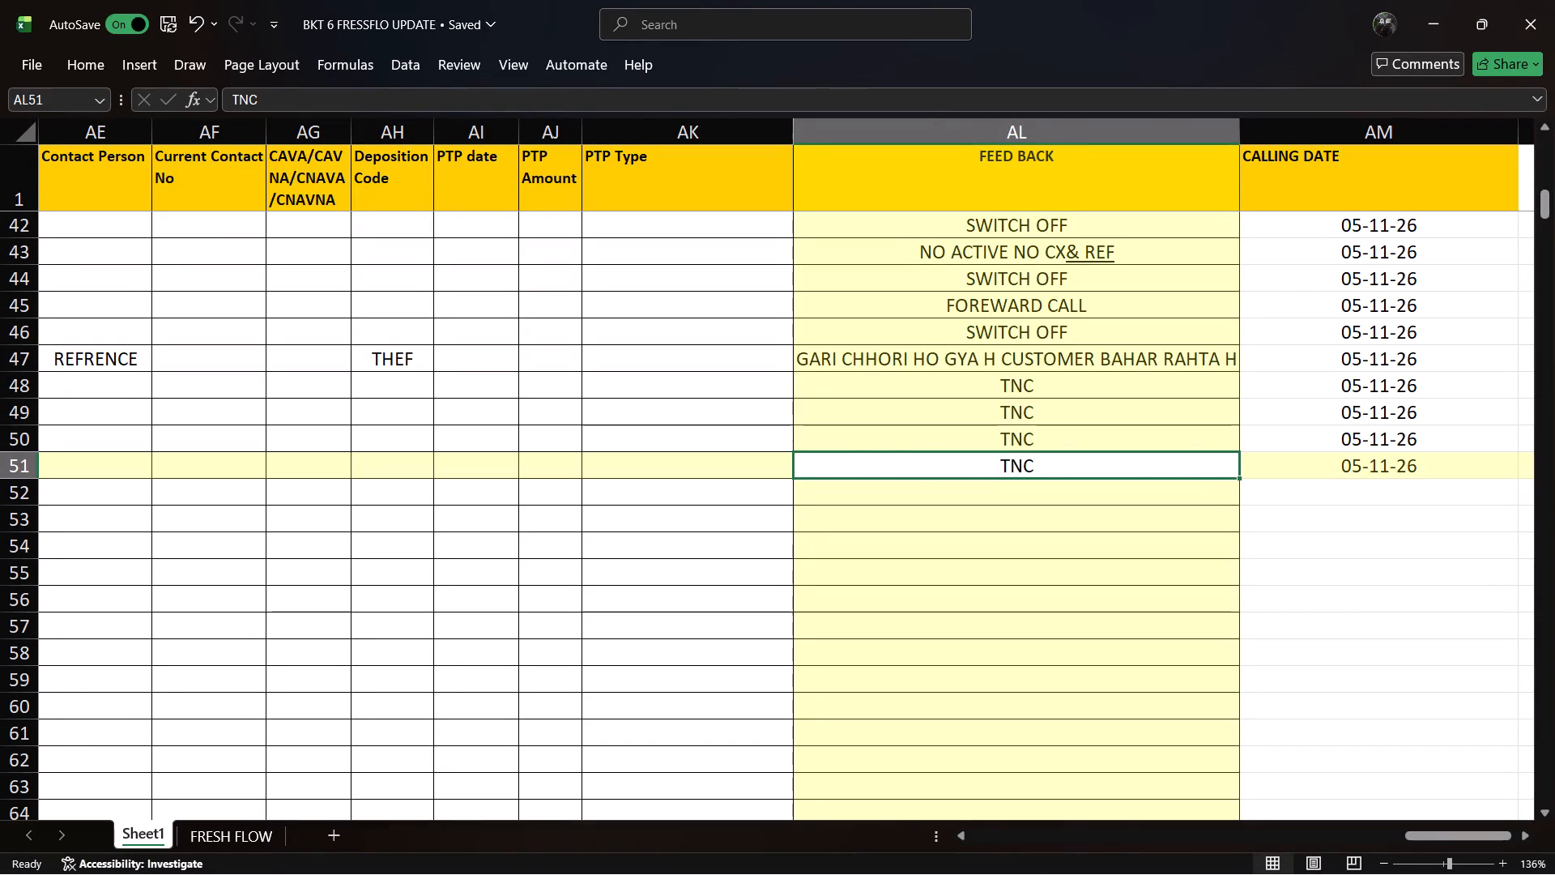
pyautogui.hotkey('ctrl', 'c')
pyautogui.keyDown('ctrl'); pyautogui.click(905, 470); pyautogui.keyUp('ctrl')
pyautogui.press('Down')
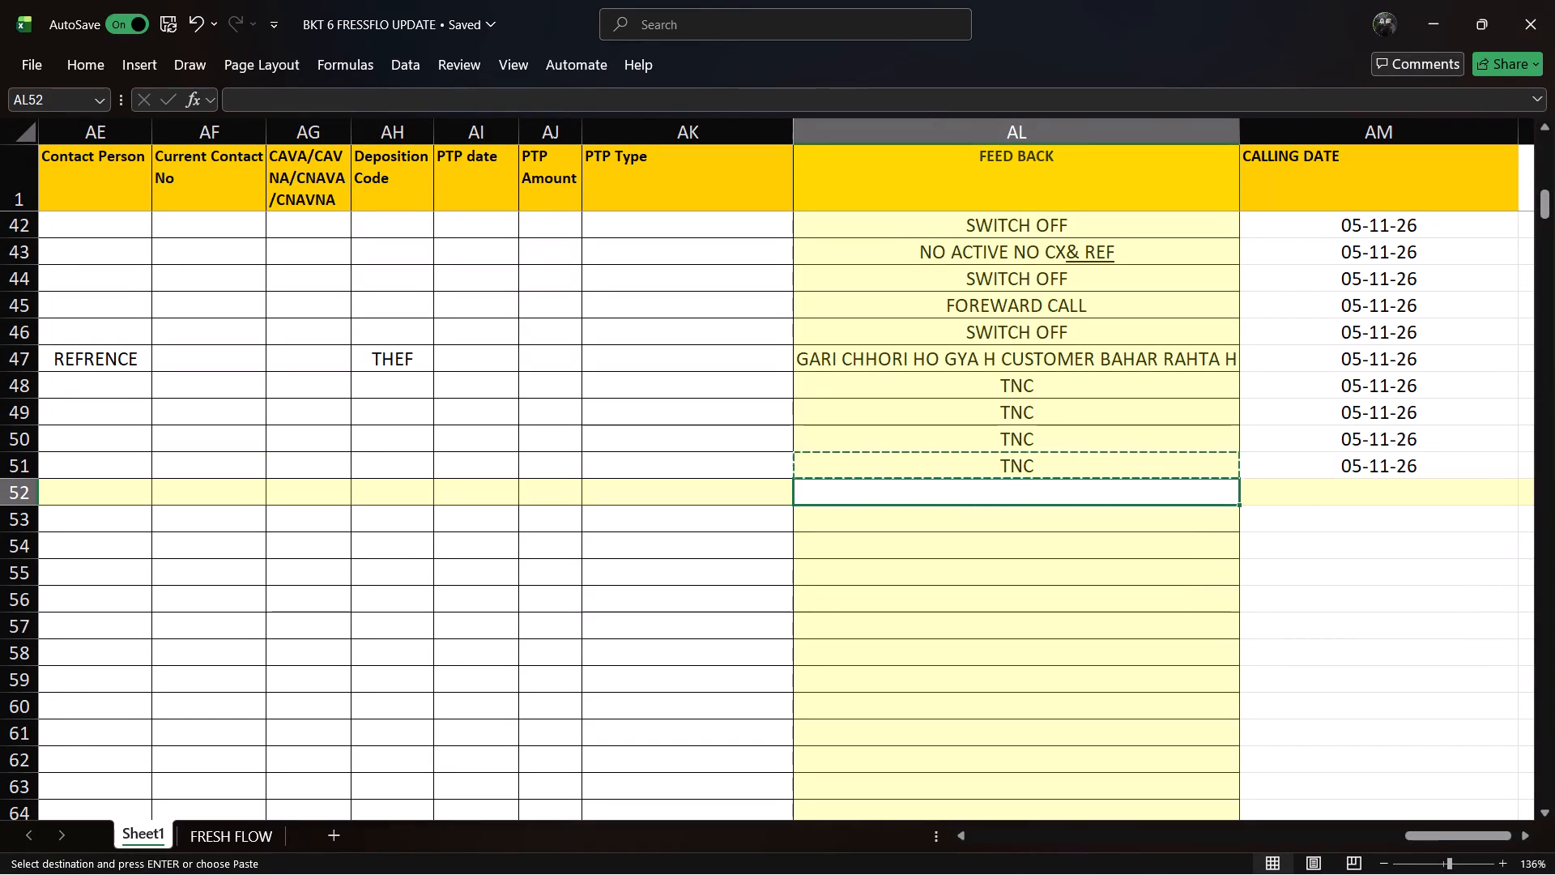
pyautogui.hotkey('ctrl', 'v')
# Enter the current date, 05-11-26, as the CALLING DATE for row 52 and save the workbook.
pyautogui.press('Right')
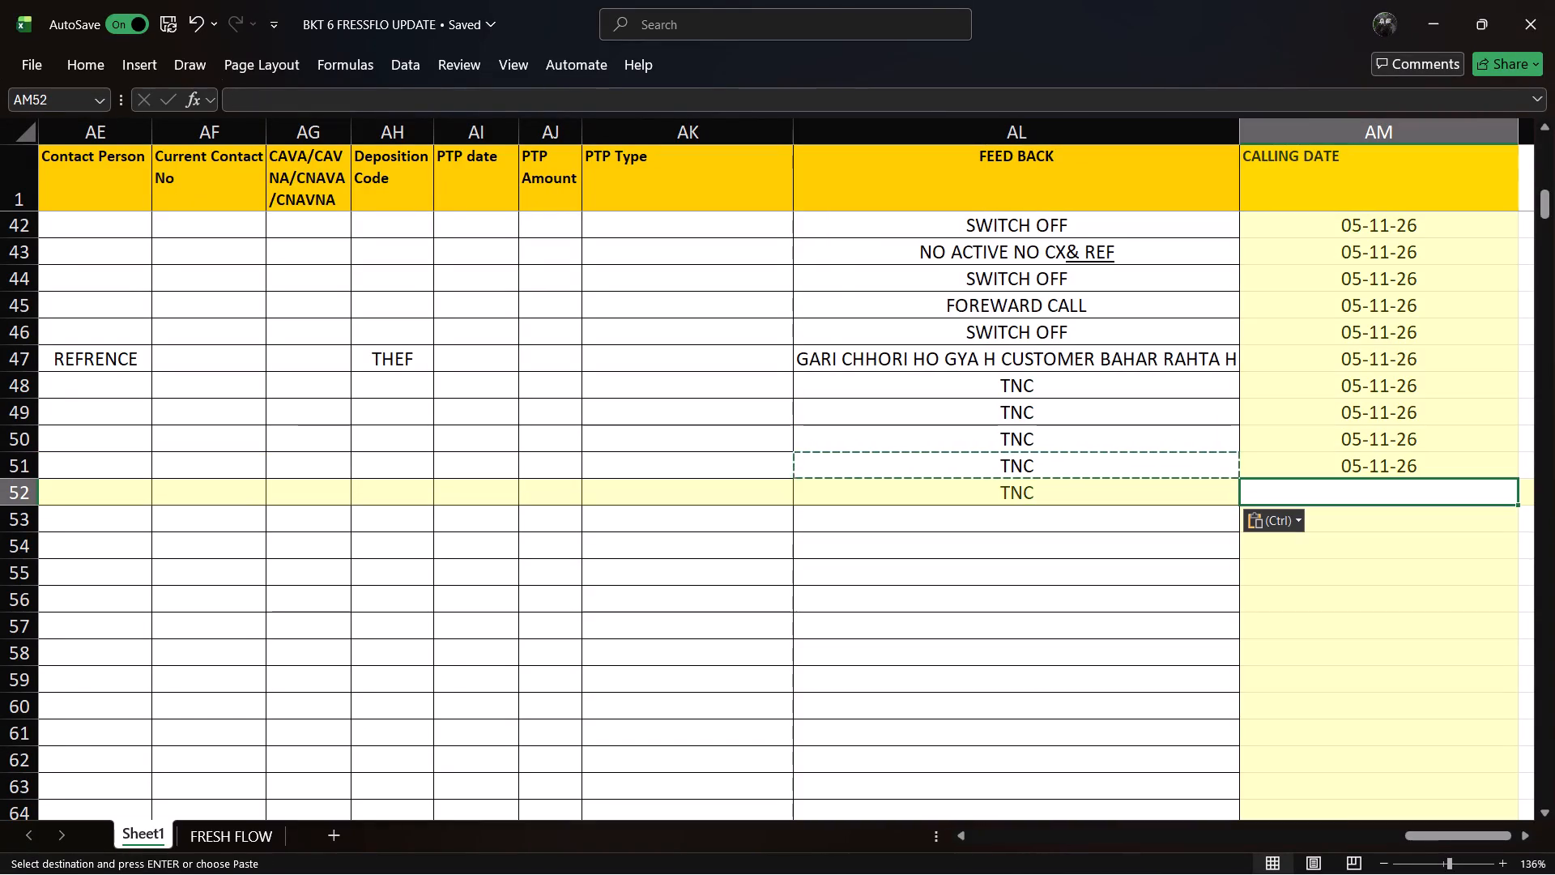
pyautogui.hotkey('ctrl', ';')
pyautogui.press('Left')
pyautogui.press('Left')
pyautogui.press('Left')
pyautogui.press('Left')
pyautogui.press('Left')
pyautogui.press('Left')
pyautogui.press('Left')
pyautogui.press('Left')
pyautogui.press('Left')
pyautogui.press('Left')
pyautogui.press('Left')
pyautogui.press('Left')
pyautogui.press('Left')
pyautogui.press('Left')
pyautogui.press('Left')
pyautogui.press('Left')
pyautogui.press('Left')
pyautogui.press('Left')
pyautogui.press('Left')
pyautogui.press('Left')
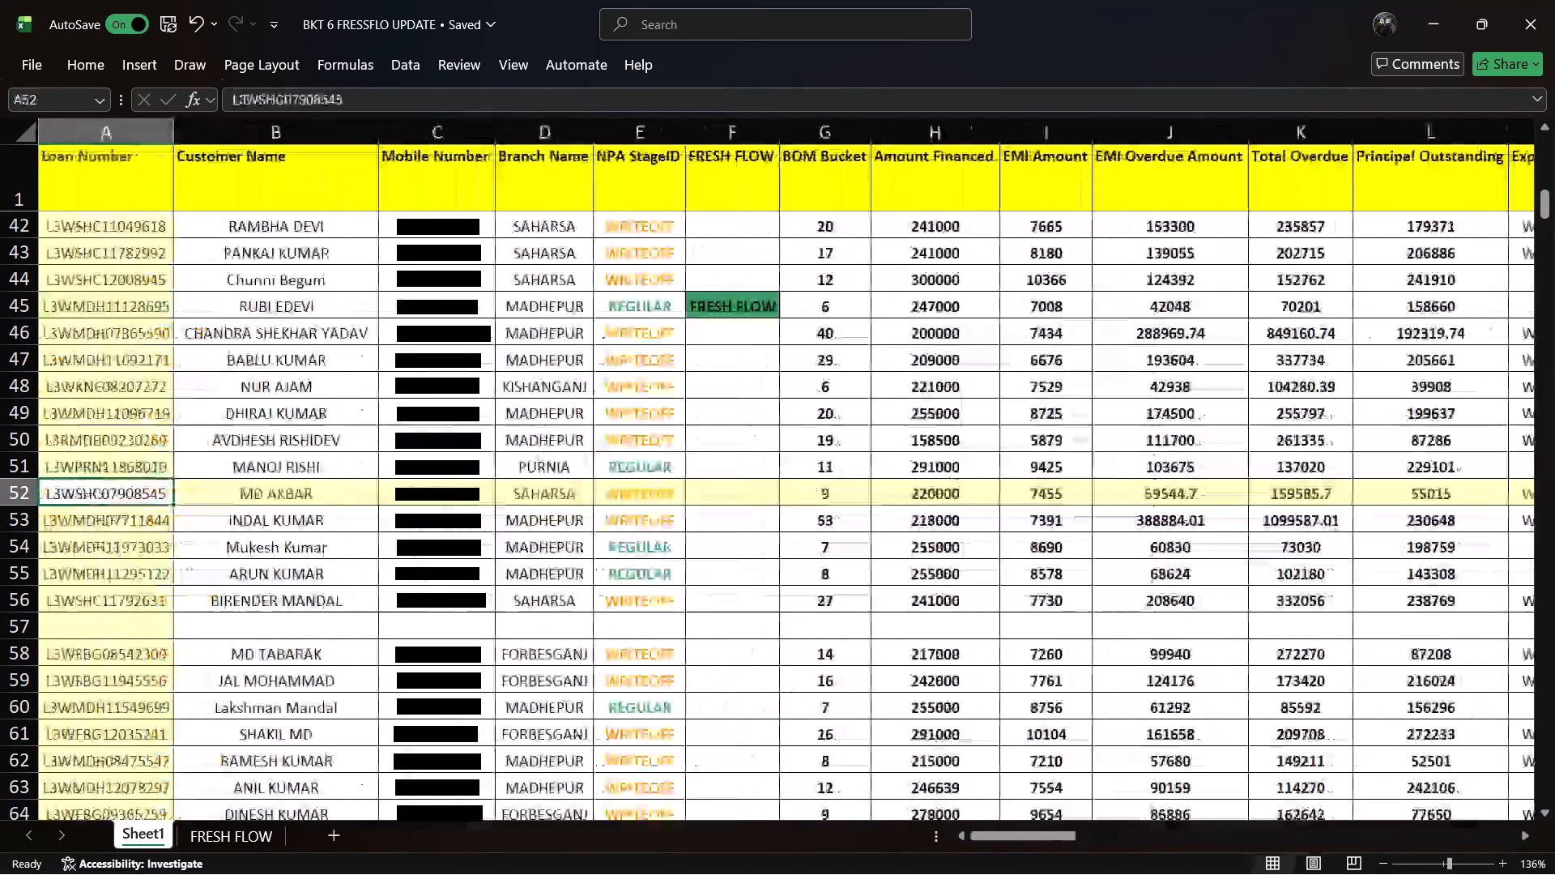
pyautogui.hotkey('ctrl', 's')
pyautogui.press('Down')
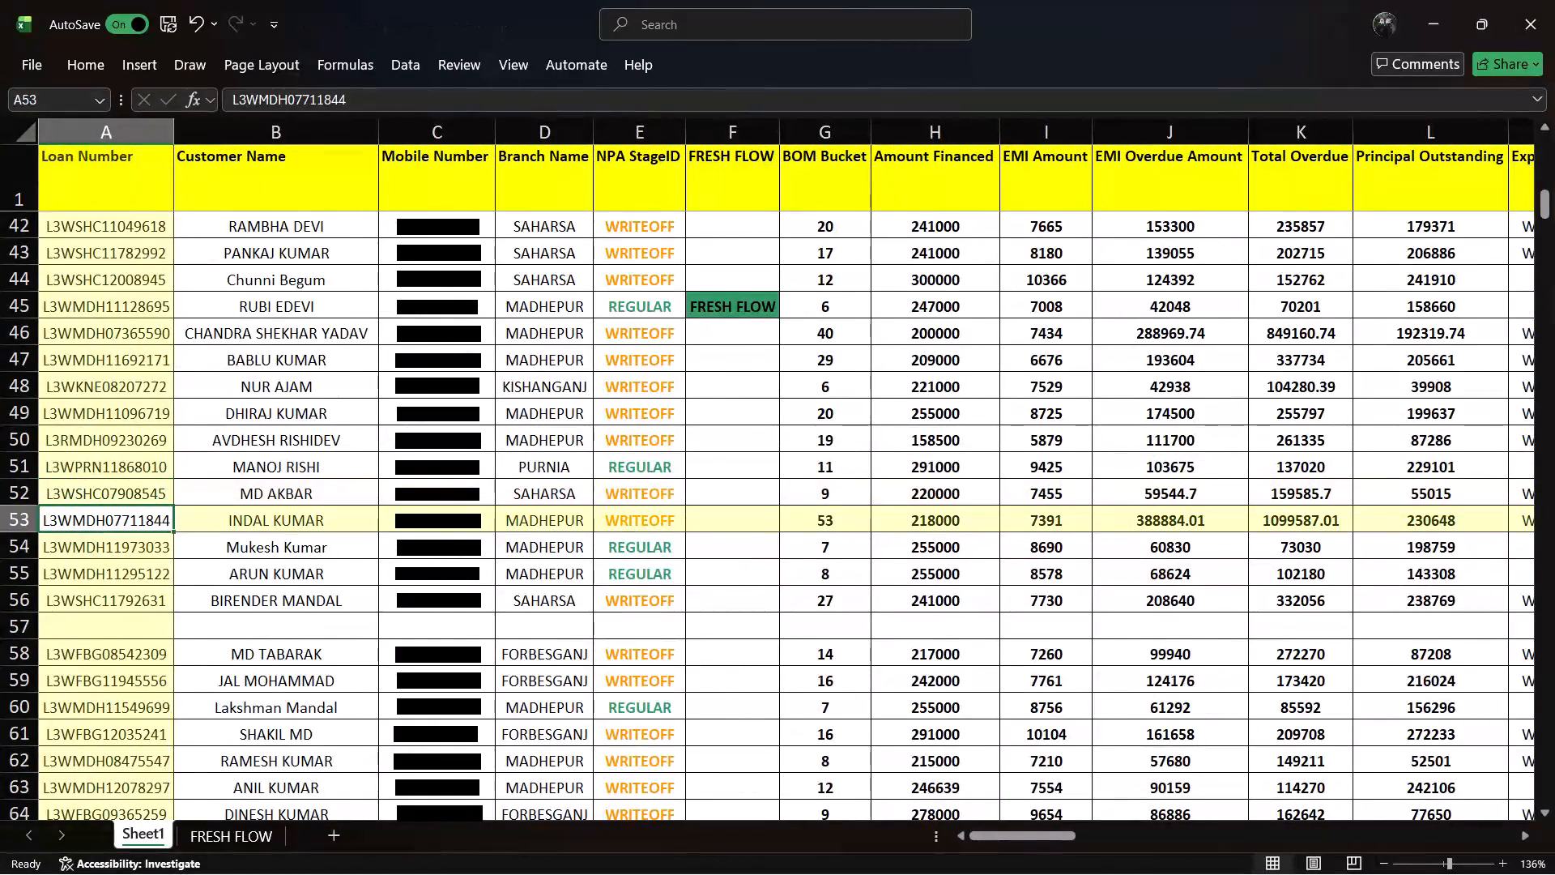
# Go to the Mobile Number cell in row 53 of Sheet1 to check the customer's number, and save the workbook.
pyautogui.press('Right')
pyautogui.press('Right')
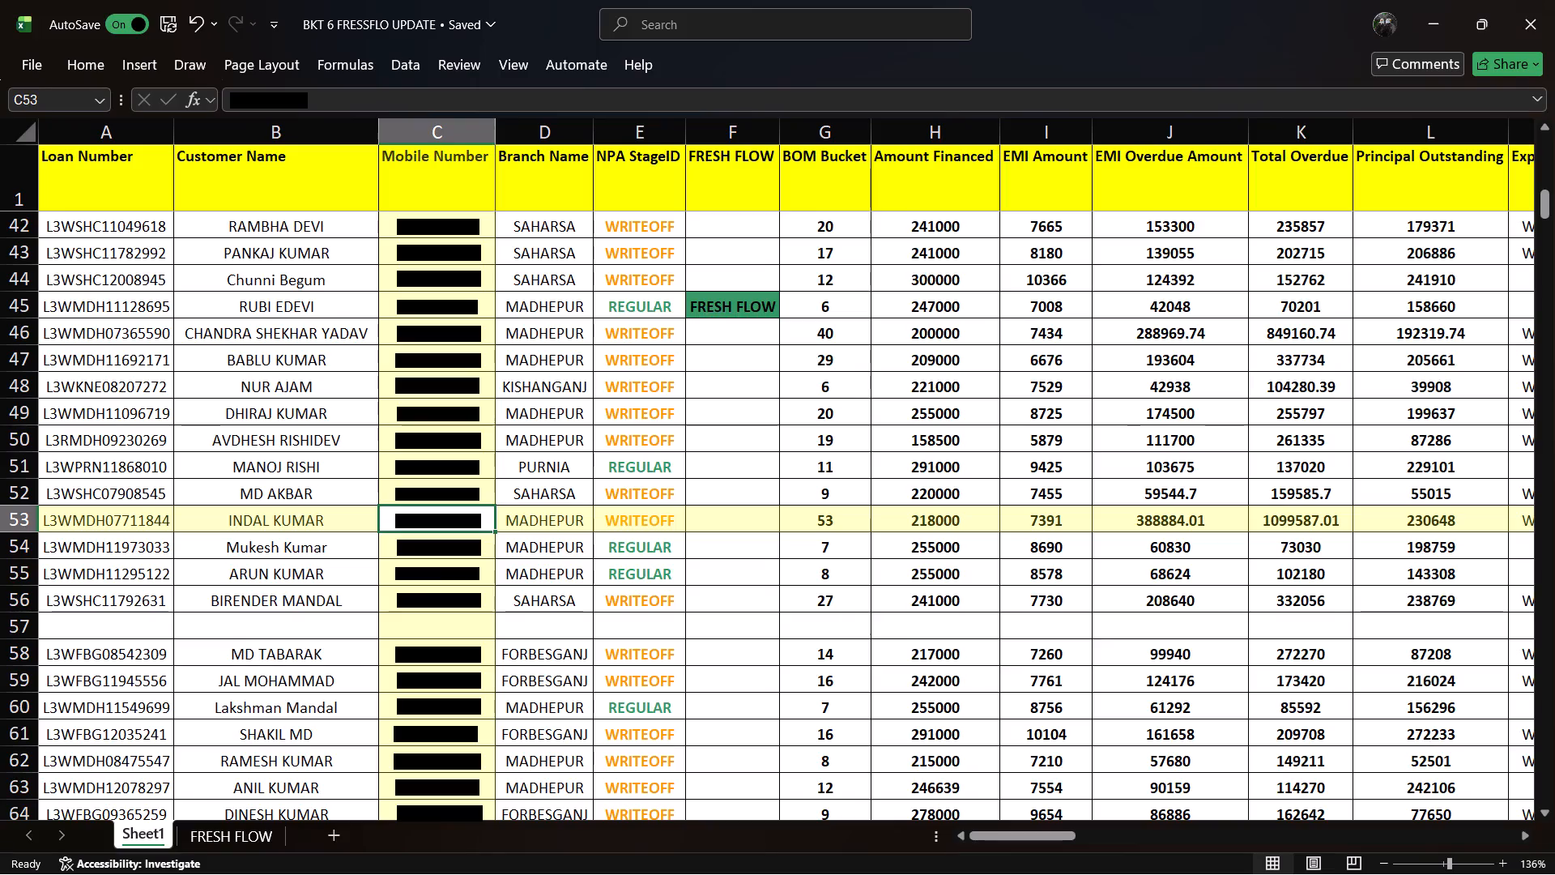
pyautogui.hotkey('ctrl', 's')
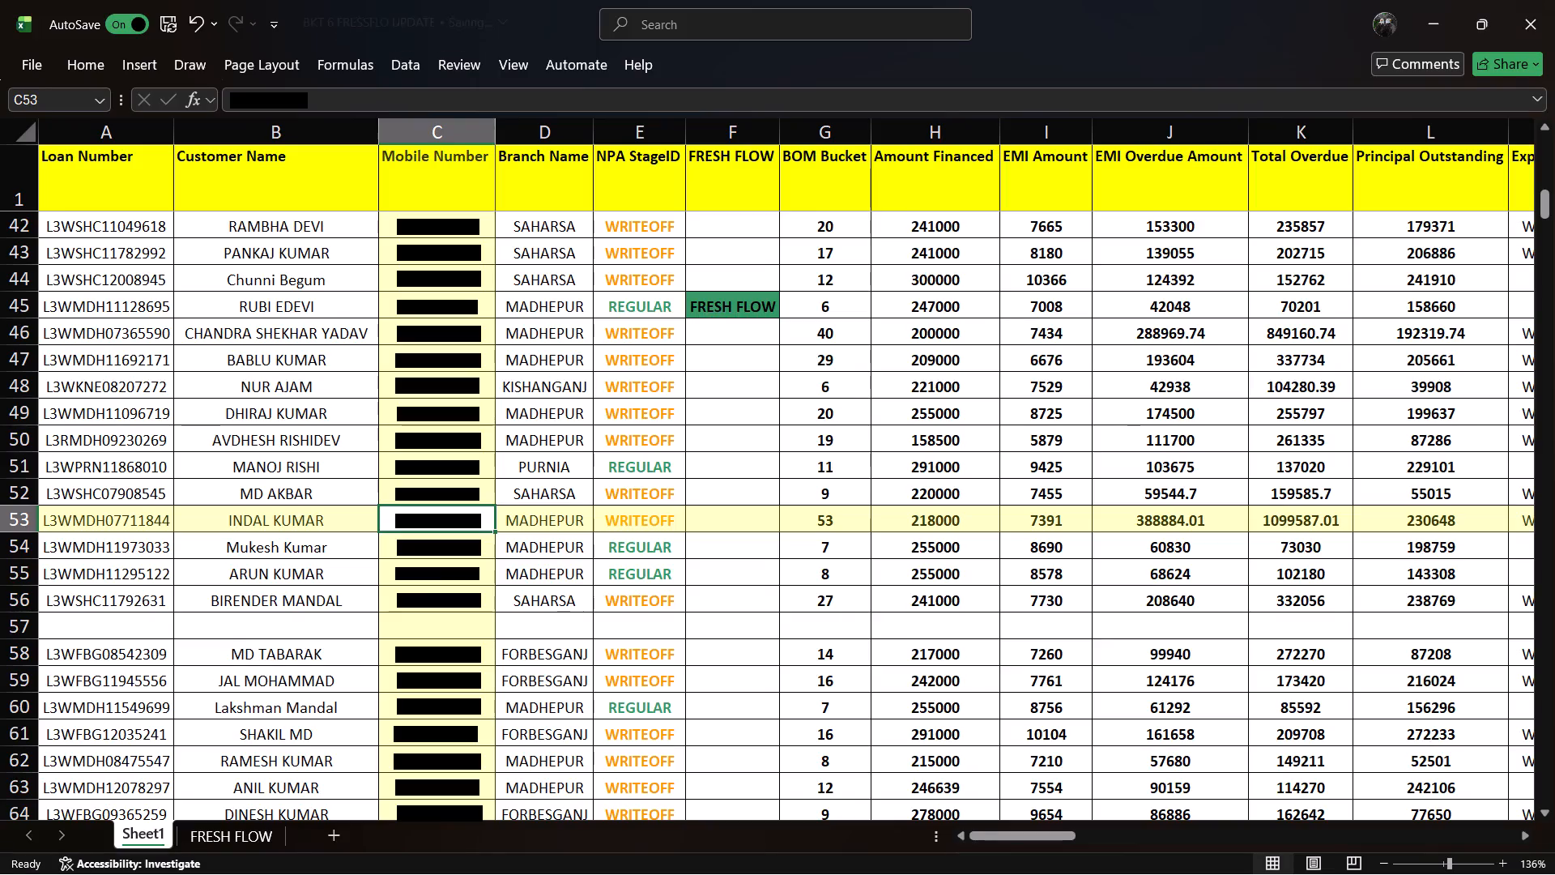
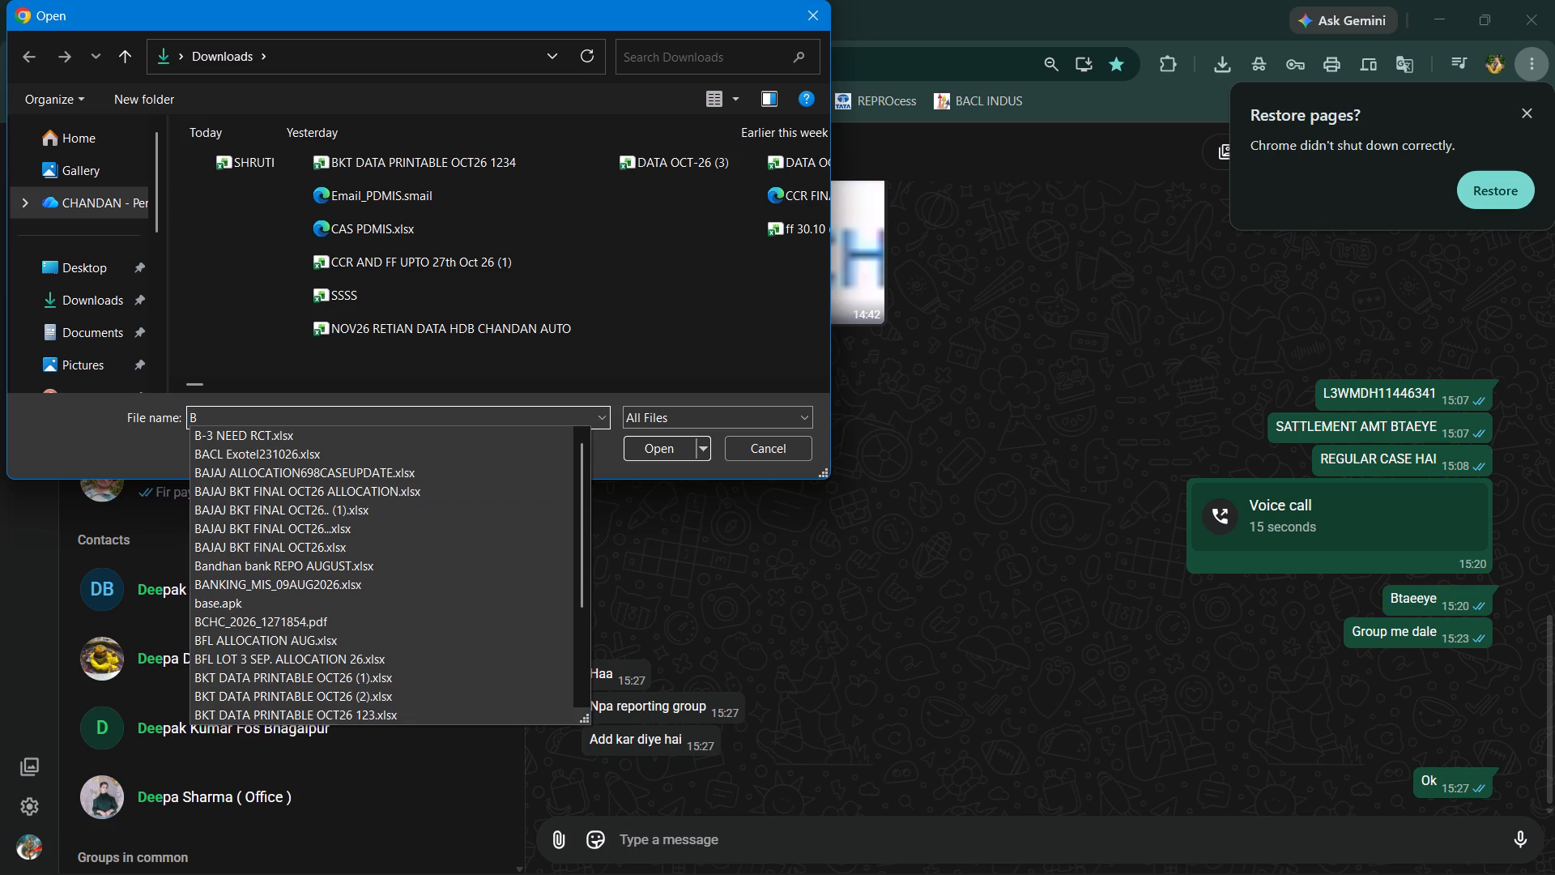
# Enter BKT as the file name to find the workbook in Downloads for attaching to the WhatsApp chat.
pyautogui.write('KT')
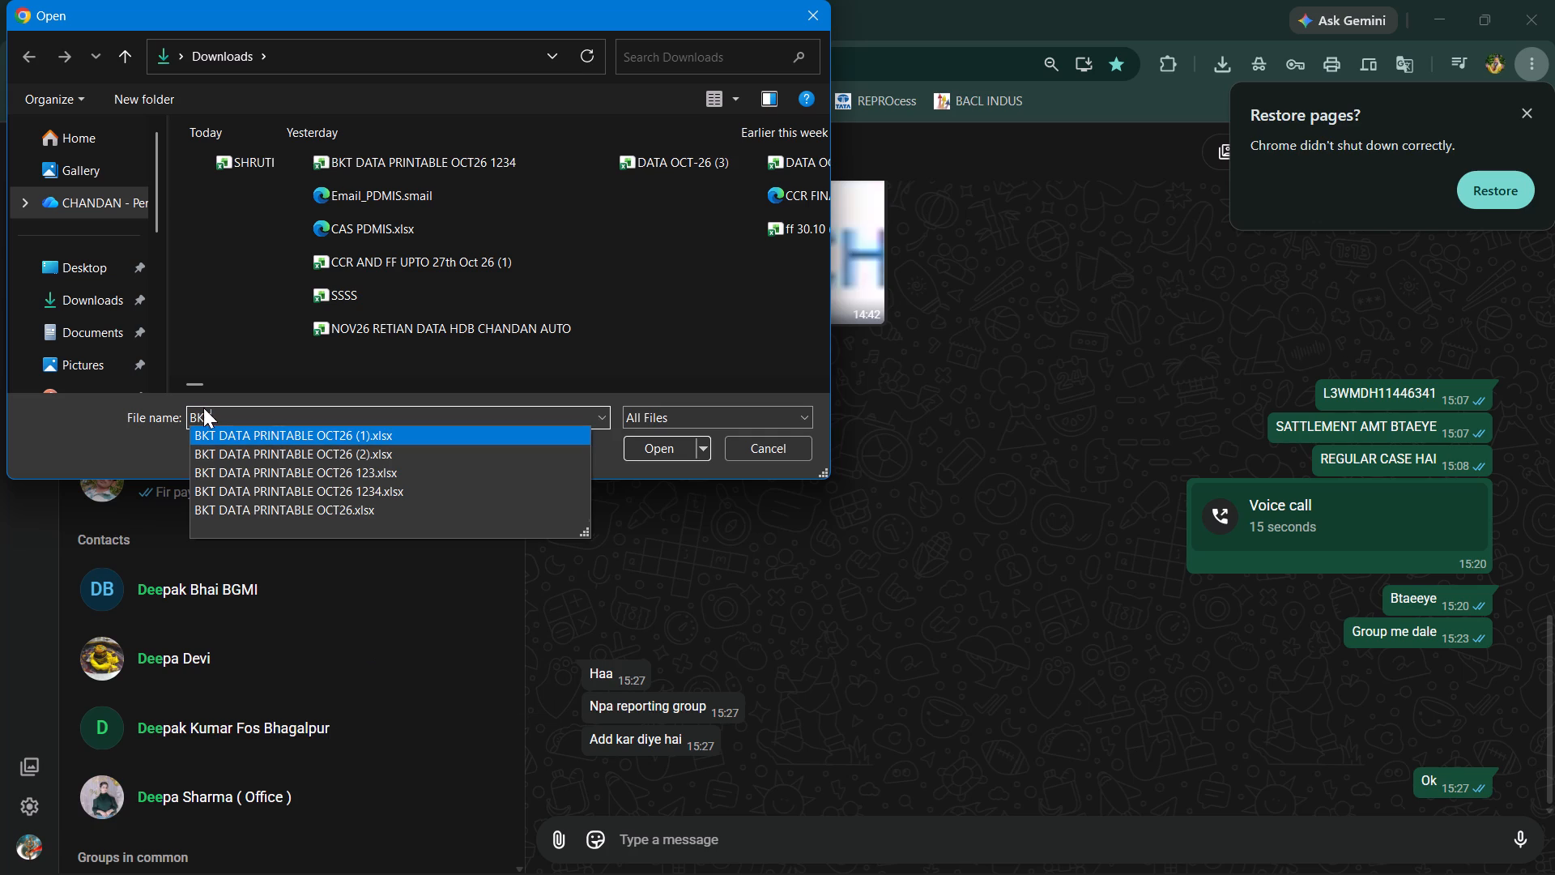
# In the Open dialog, search the Downloads folder for the file to attach, using FR instead of BKT as the file name.
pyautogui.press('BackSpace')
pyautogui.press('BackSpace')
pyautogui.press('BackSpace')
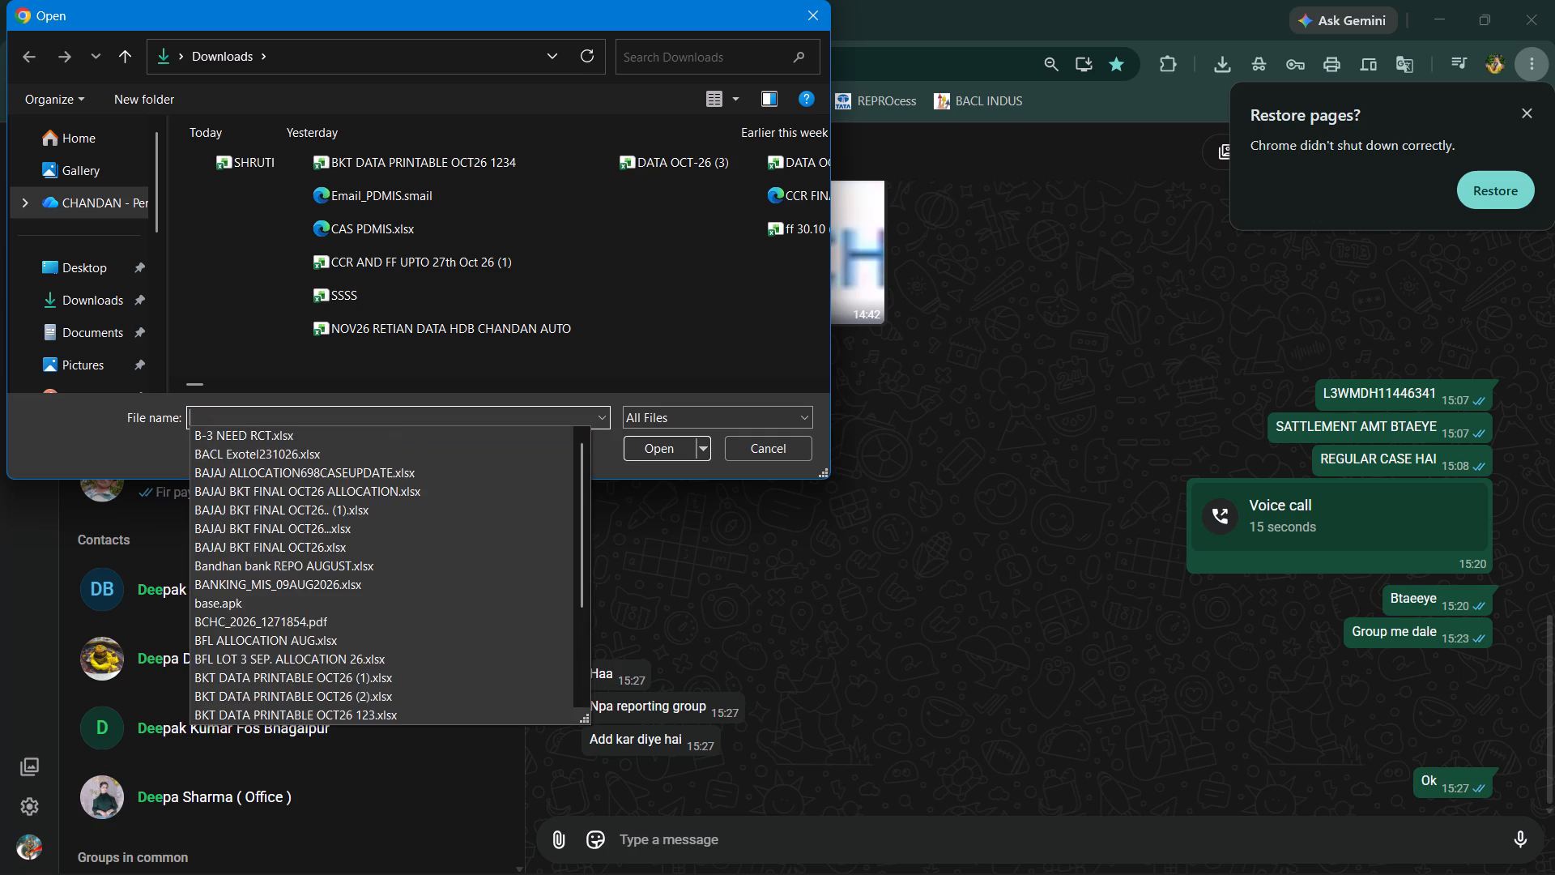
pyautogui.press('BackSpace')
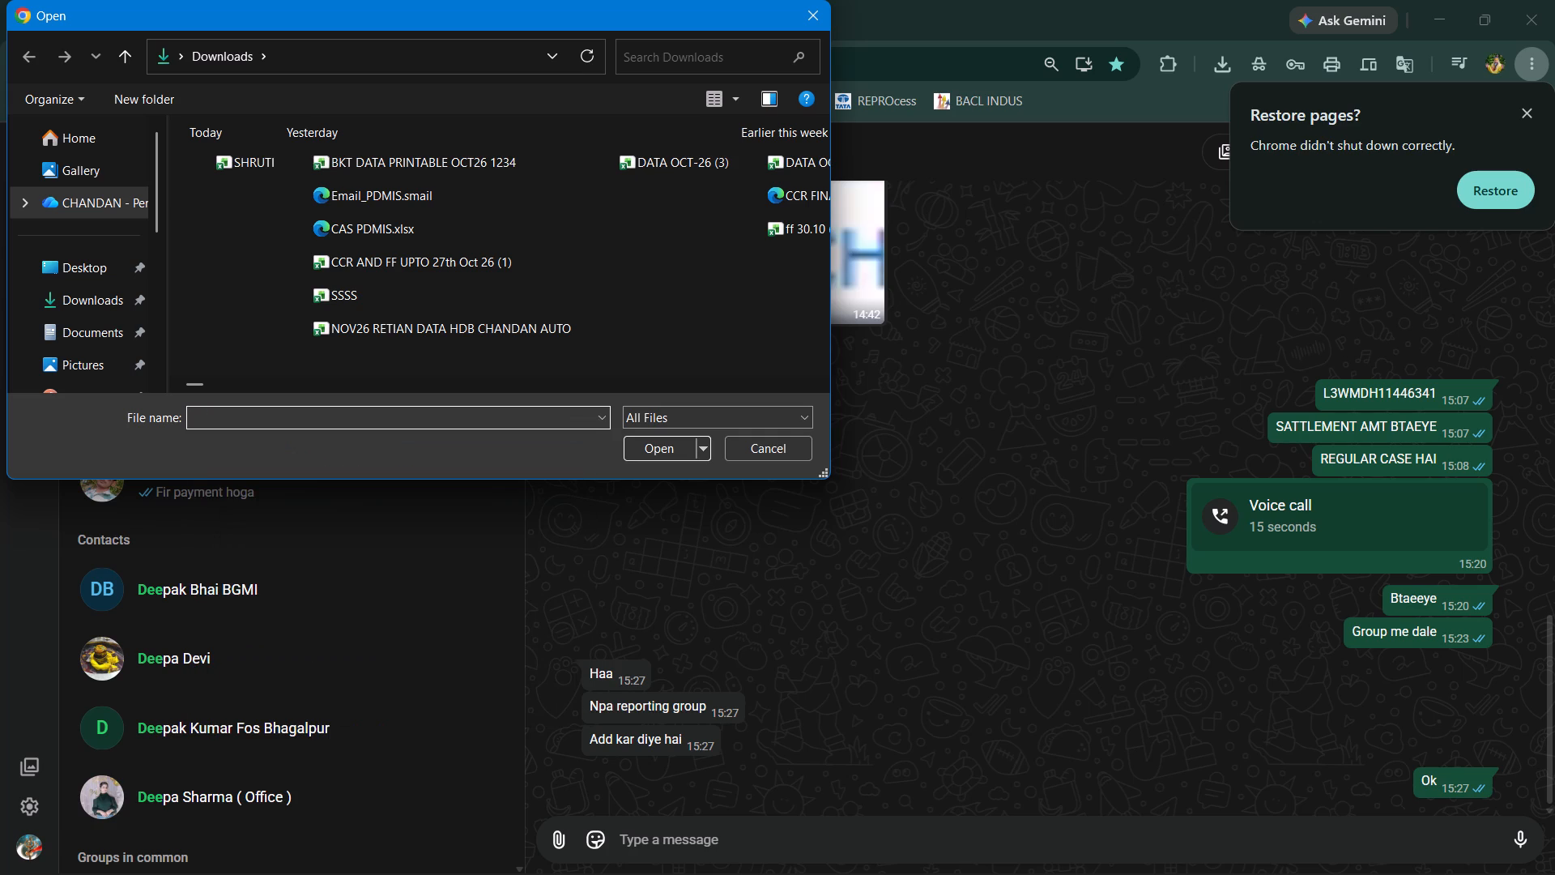
pyautogui.write('FR')
pyautogui.press('BackSpace')
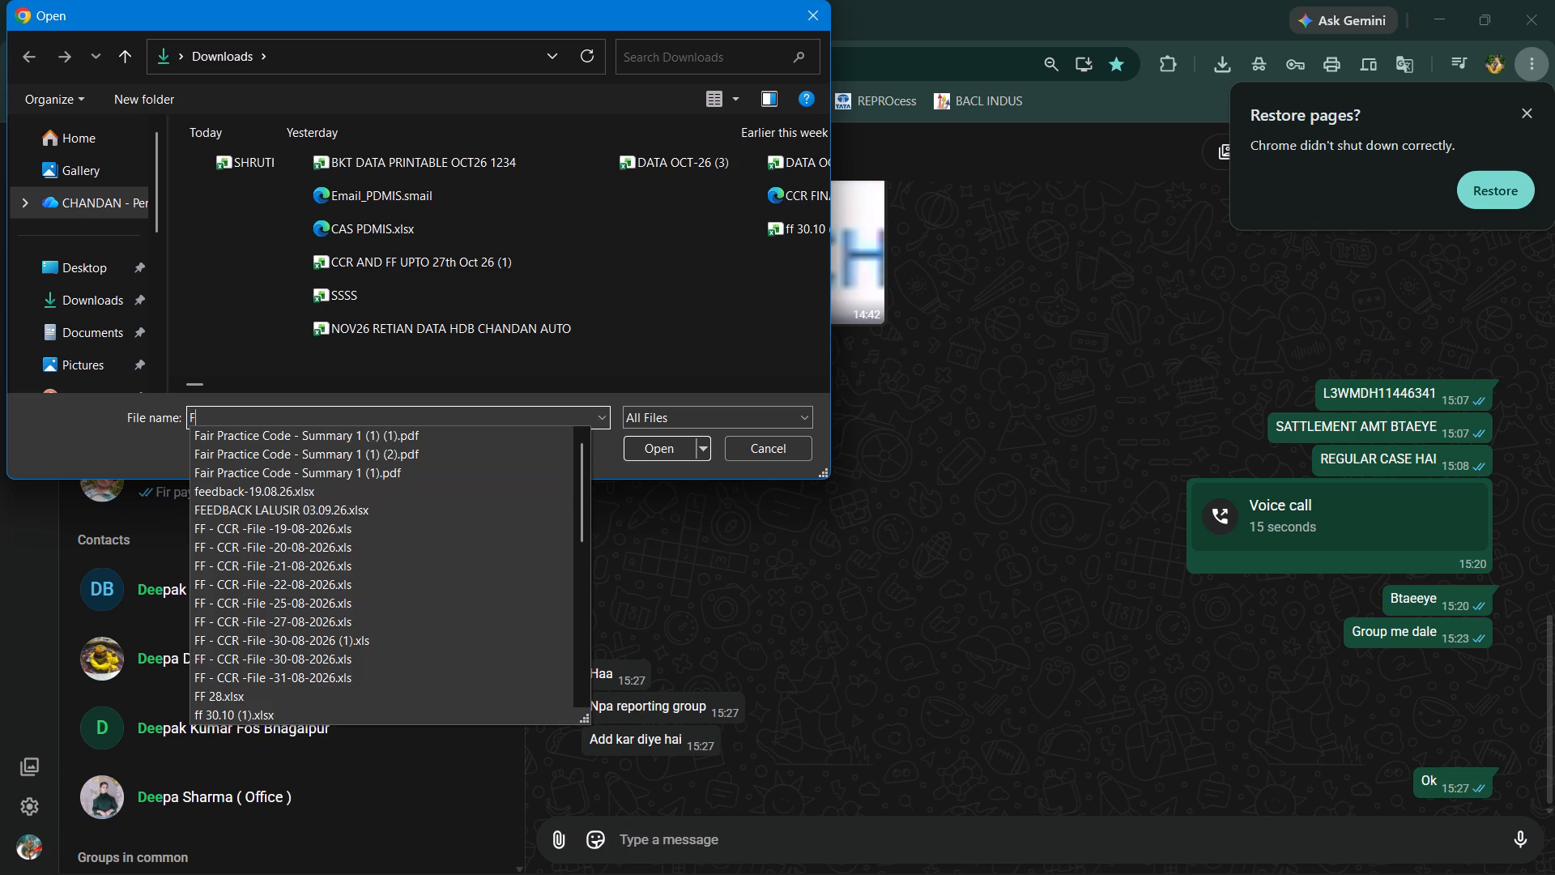
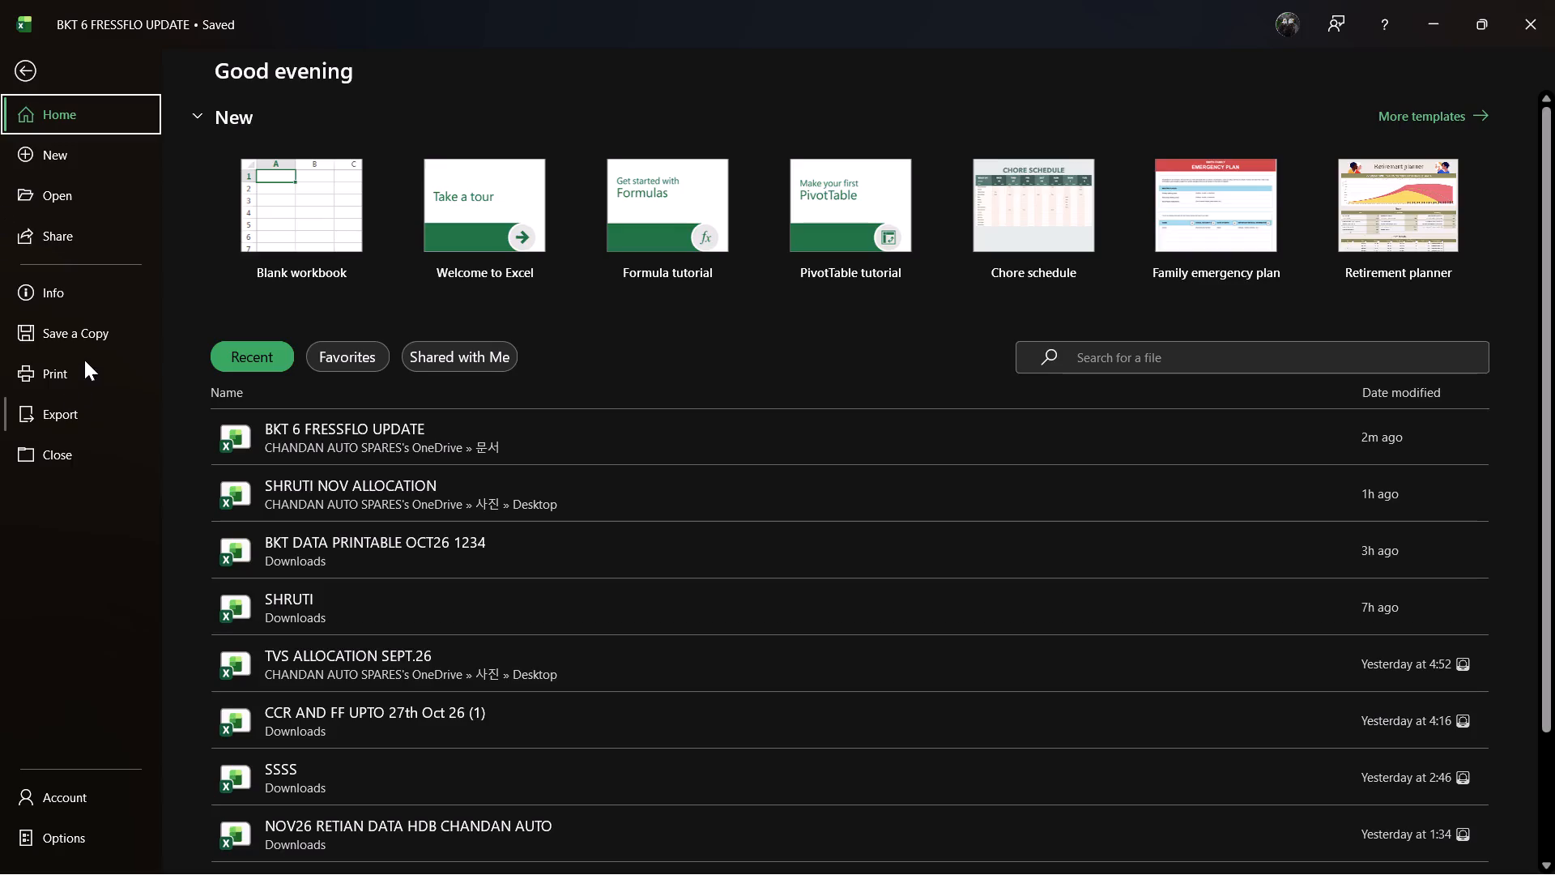
# Start saving a copy of the BKT 6 FRESSFLO UPDATE workbook and look for a location to store it.
pyautogui.click(82, 332)
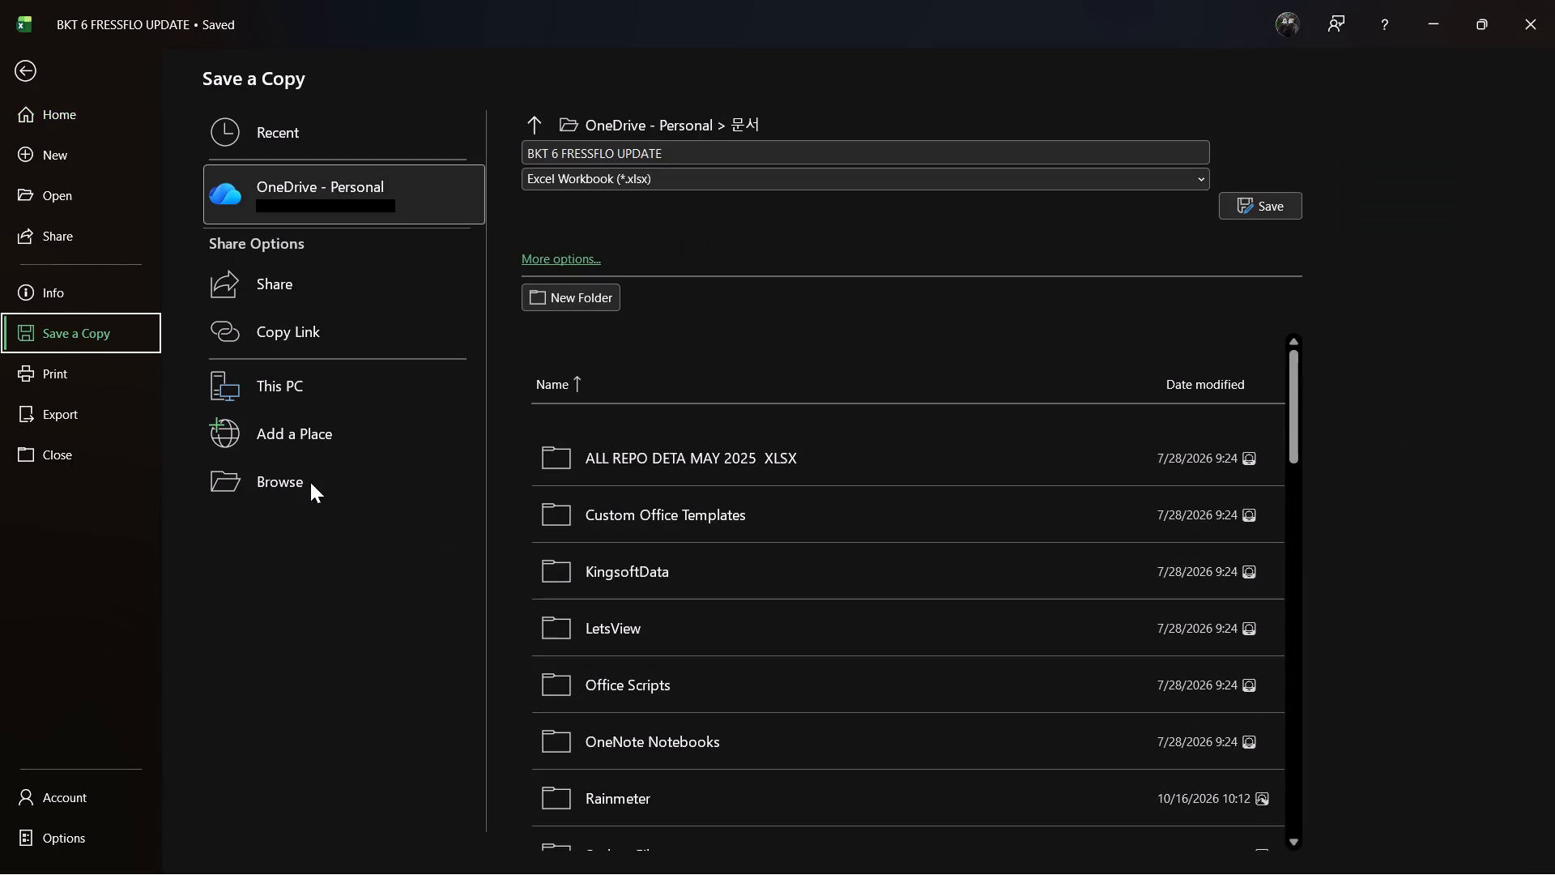
pyautogui.click(310, 439)
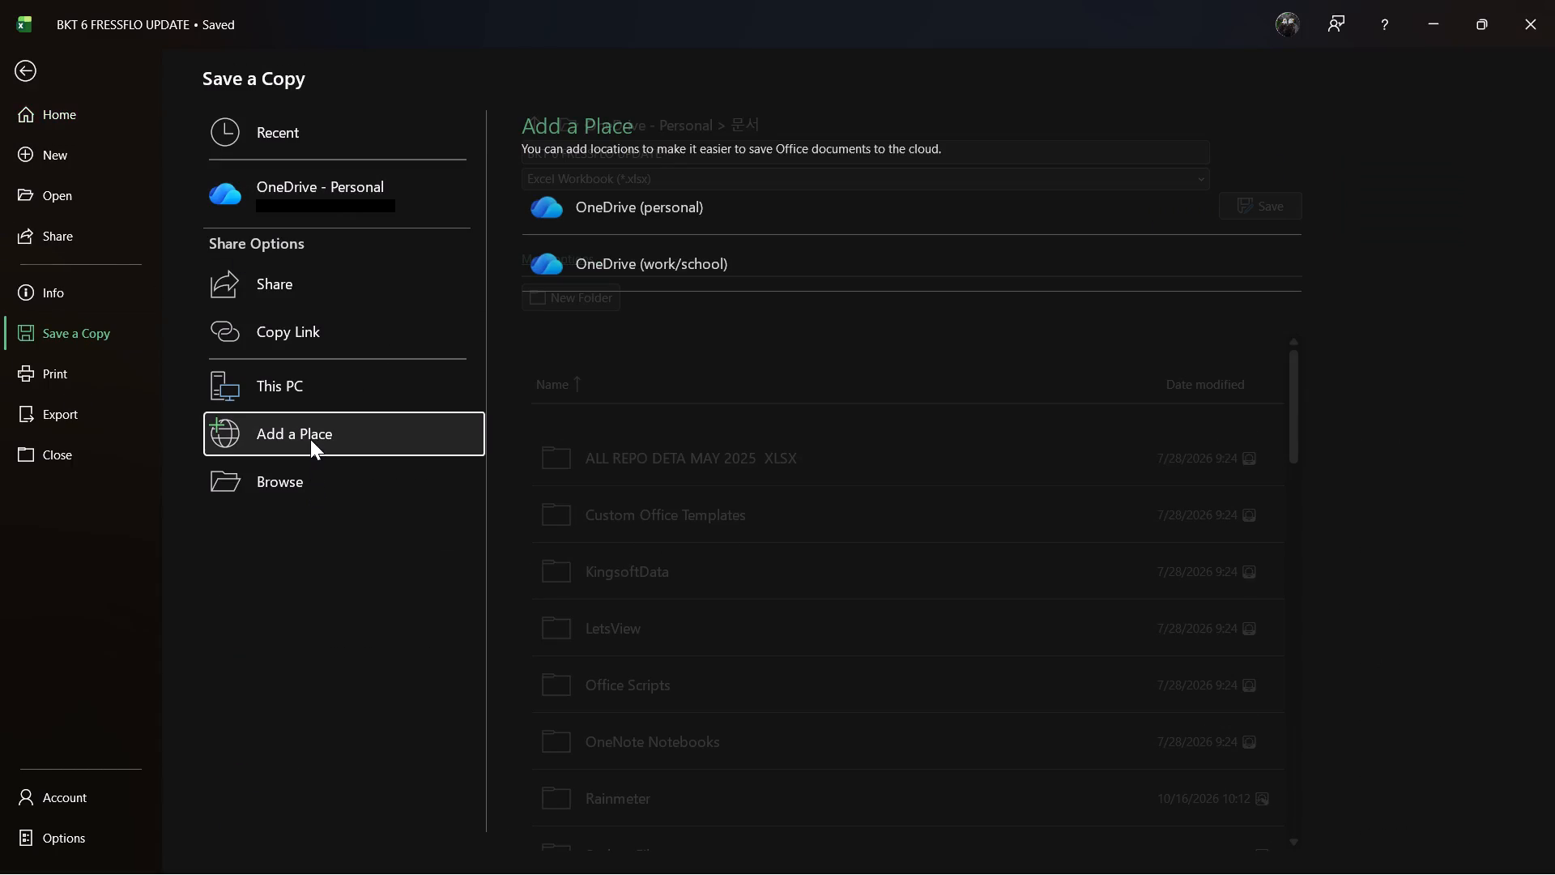
# Save the workbook copy to the Desktop folder as an Excel Workbook, keeping the file name BKT 6 FRESSFLO UPDATE.
pyautogui.click(310, 475)
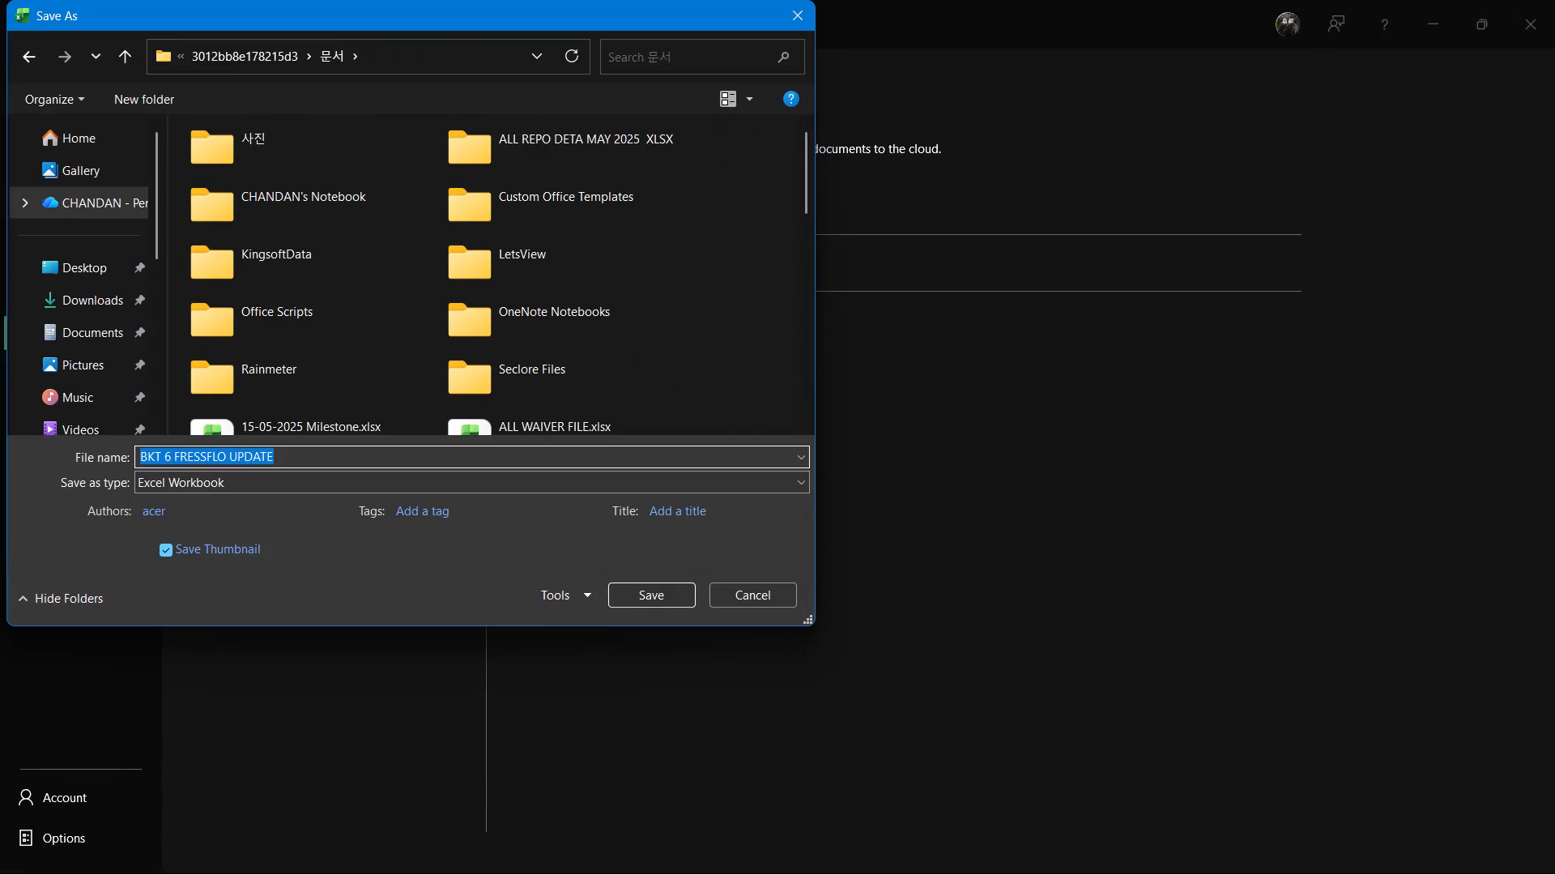
pyautogui.click(108, 255)
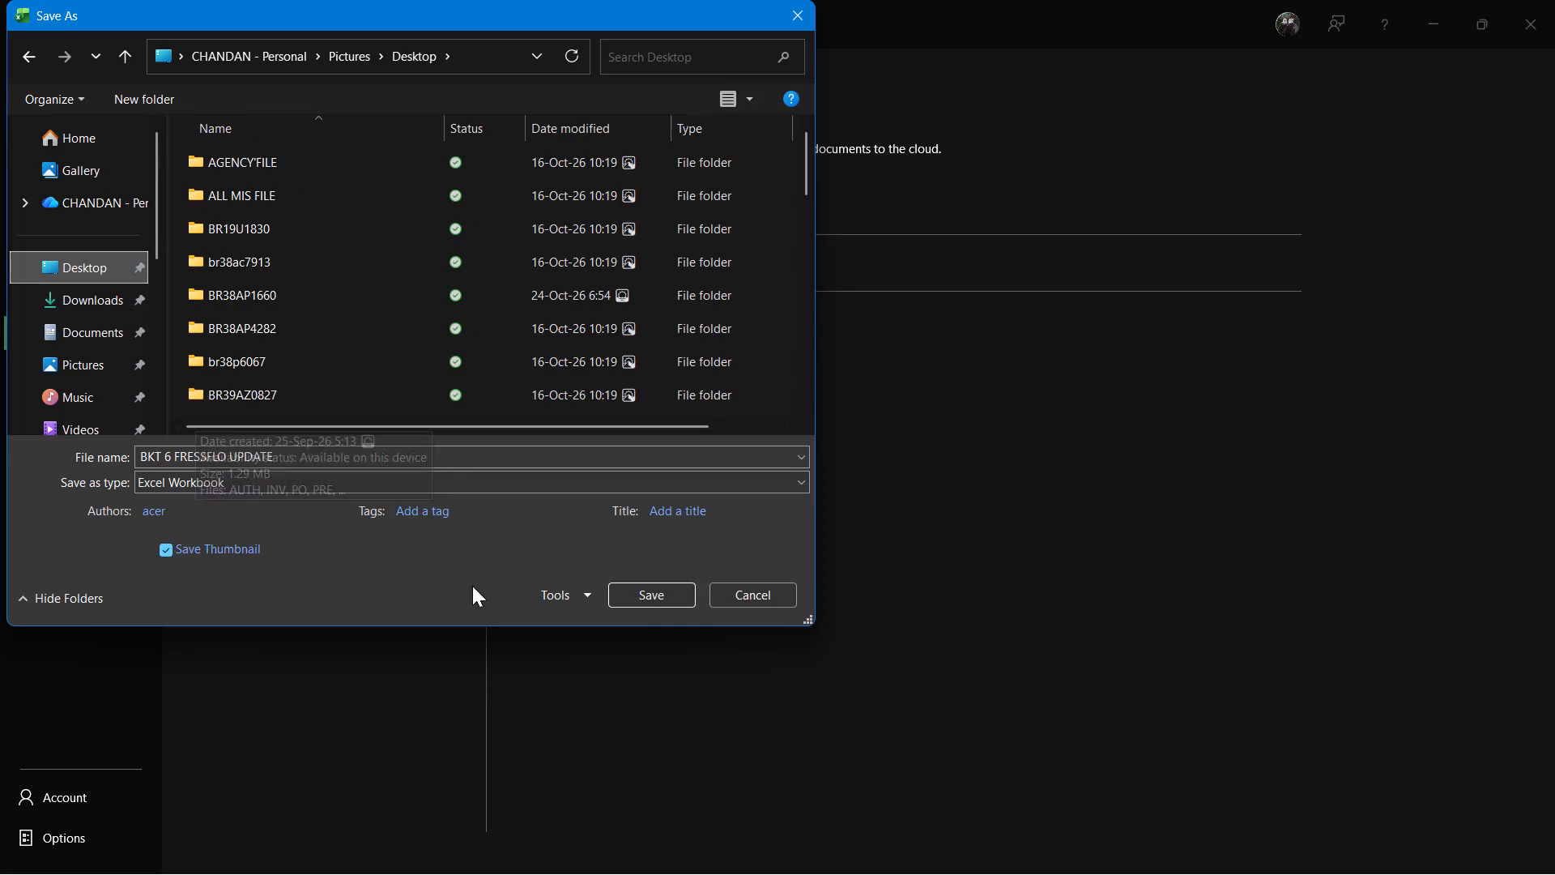
pyautogui.click(650, 594)
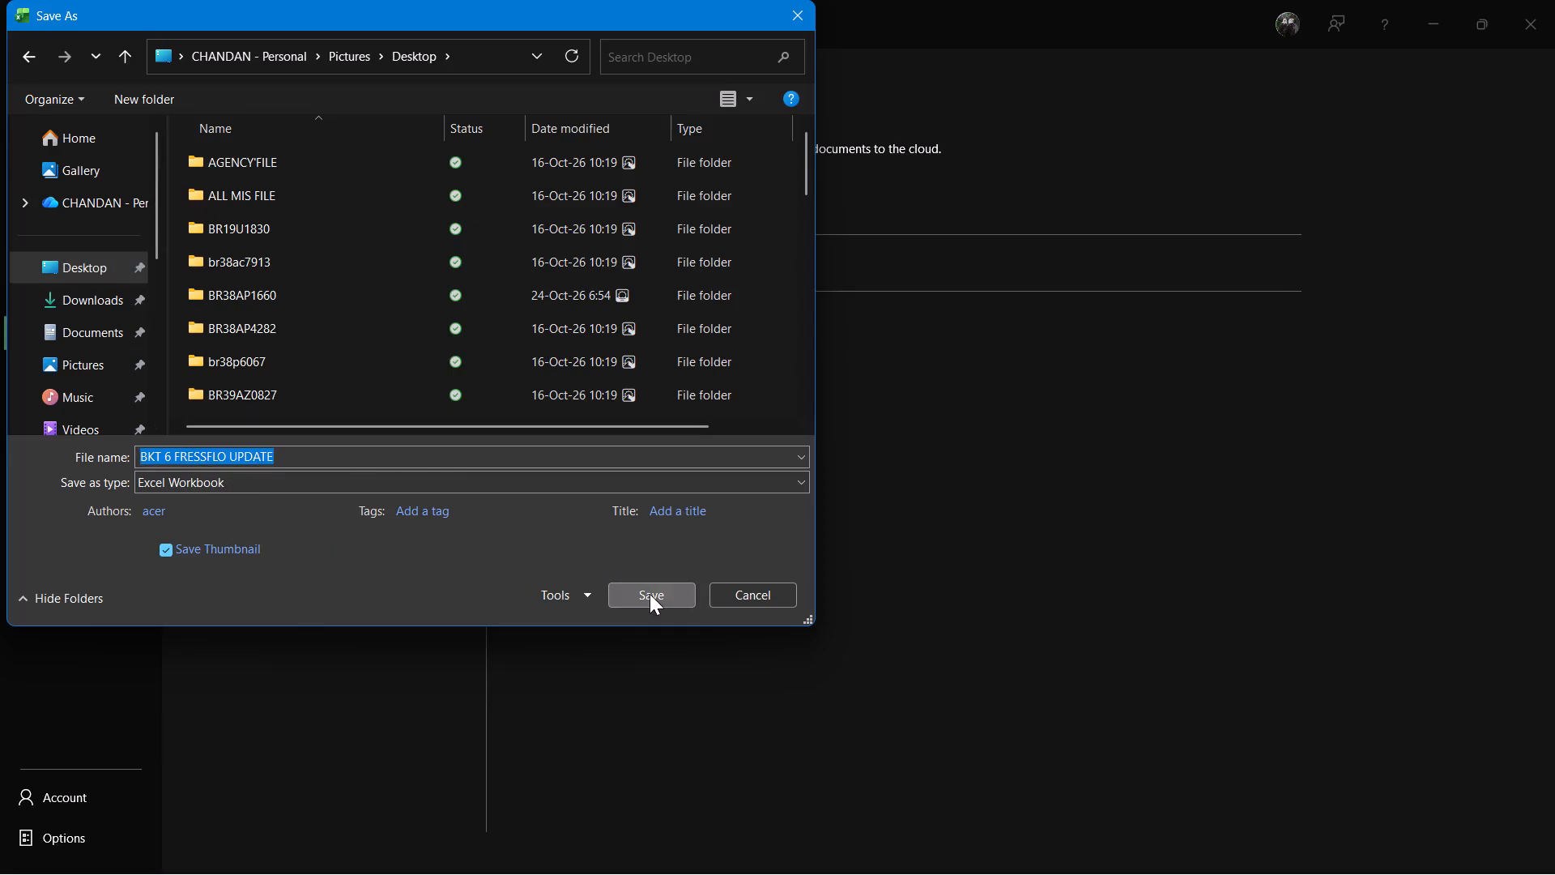
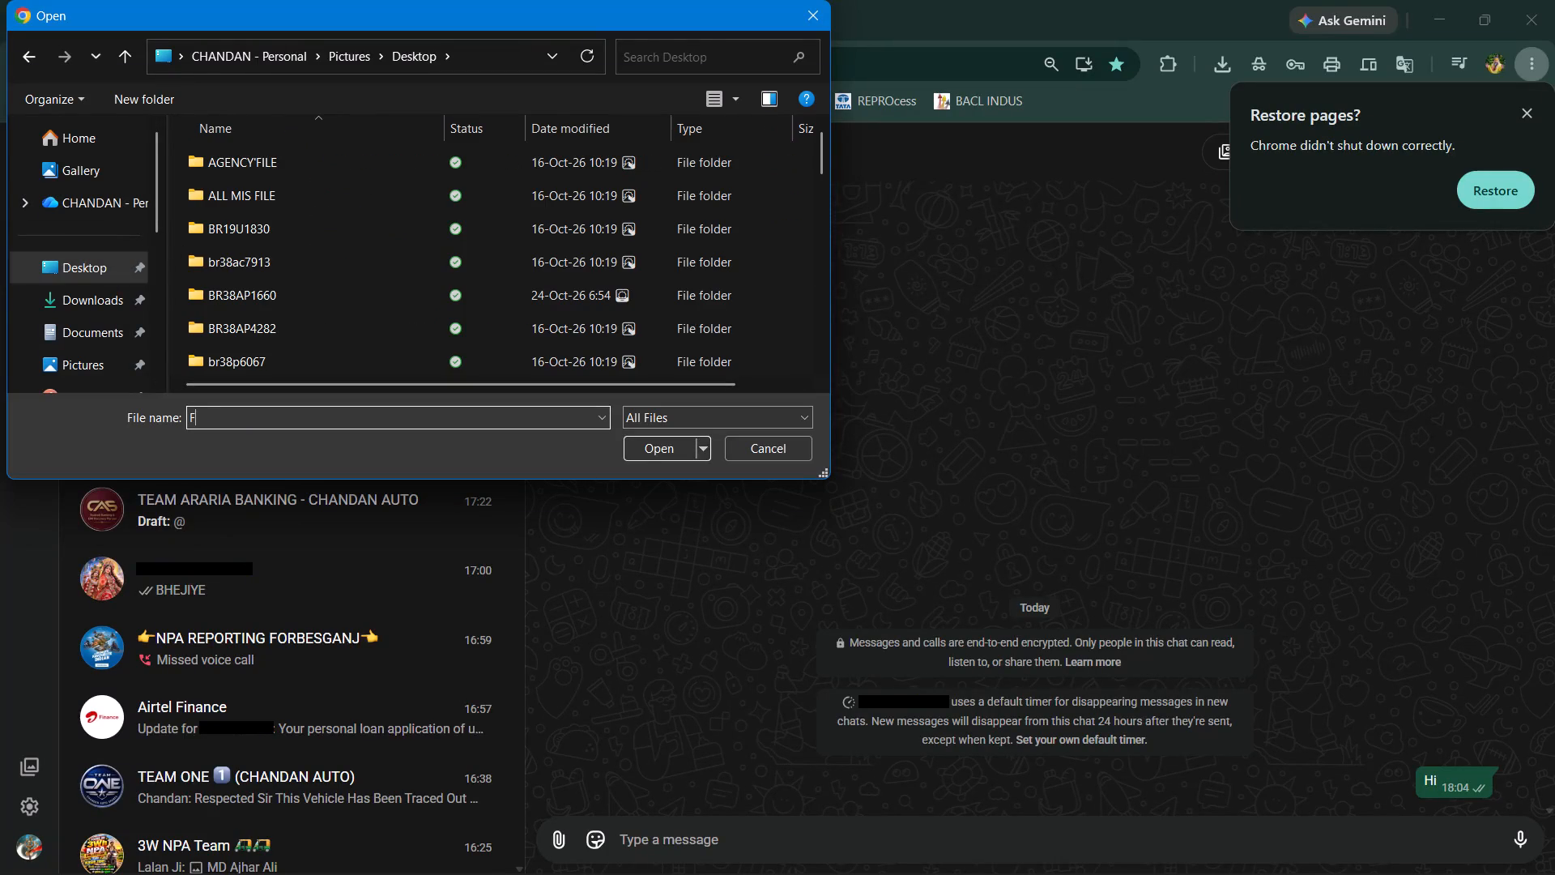
# Try to attach BKT 6 FRESSFLO UPDATE.xlsx from the Desktop folder to the WhatsApp chat.
pyautogui.press('BackSpace')
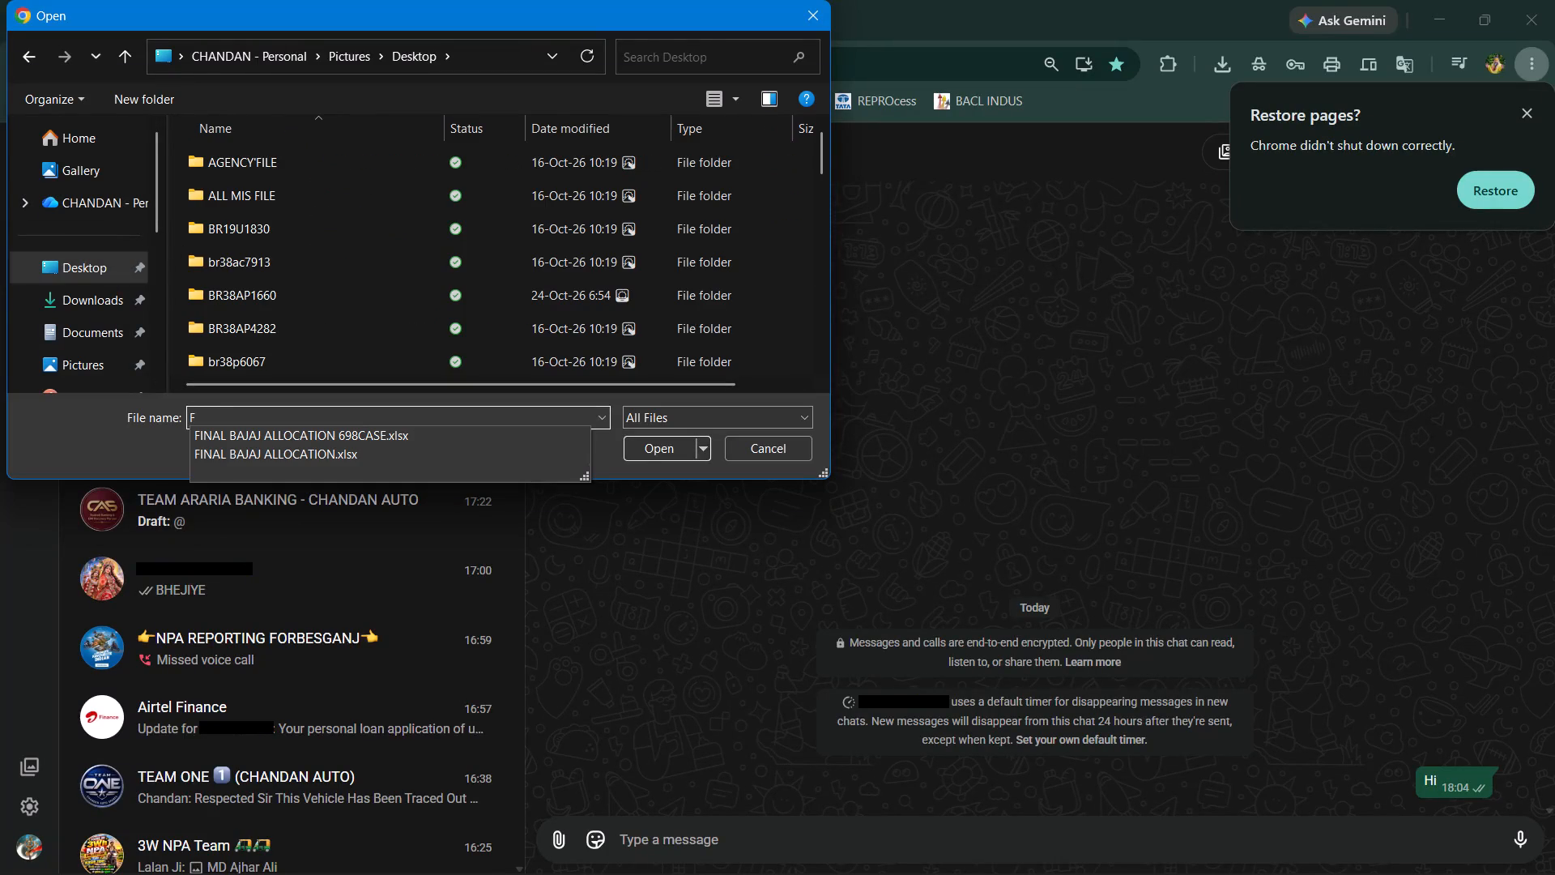
pyautogui.press('BackSpace')
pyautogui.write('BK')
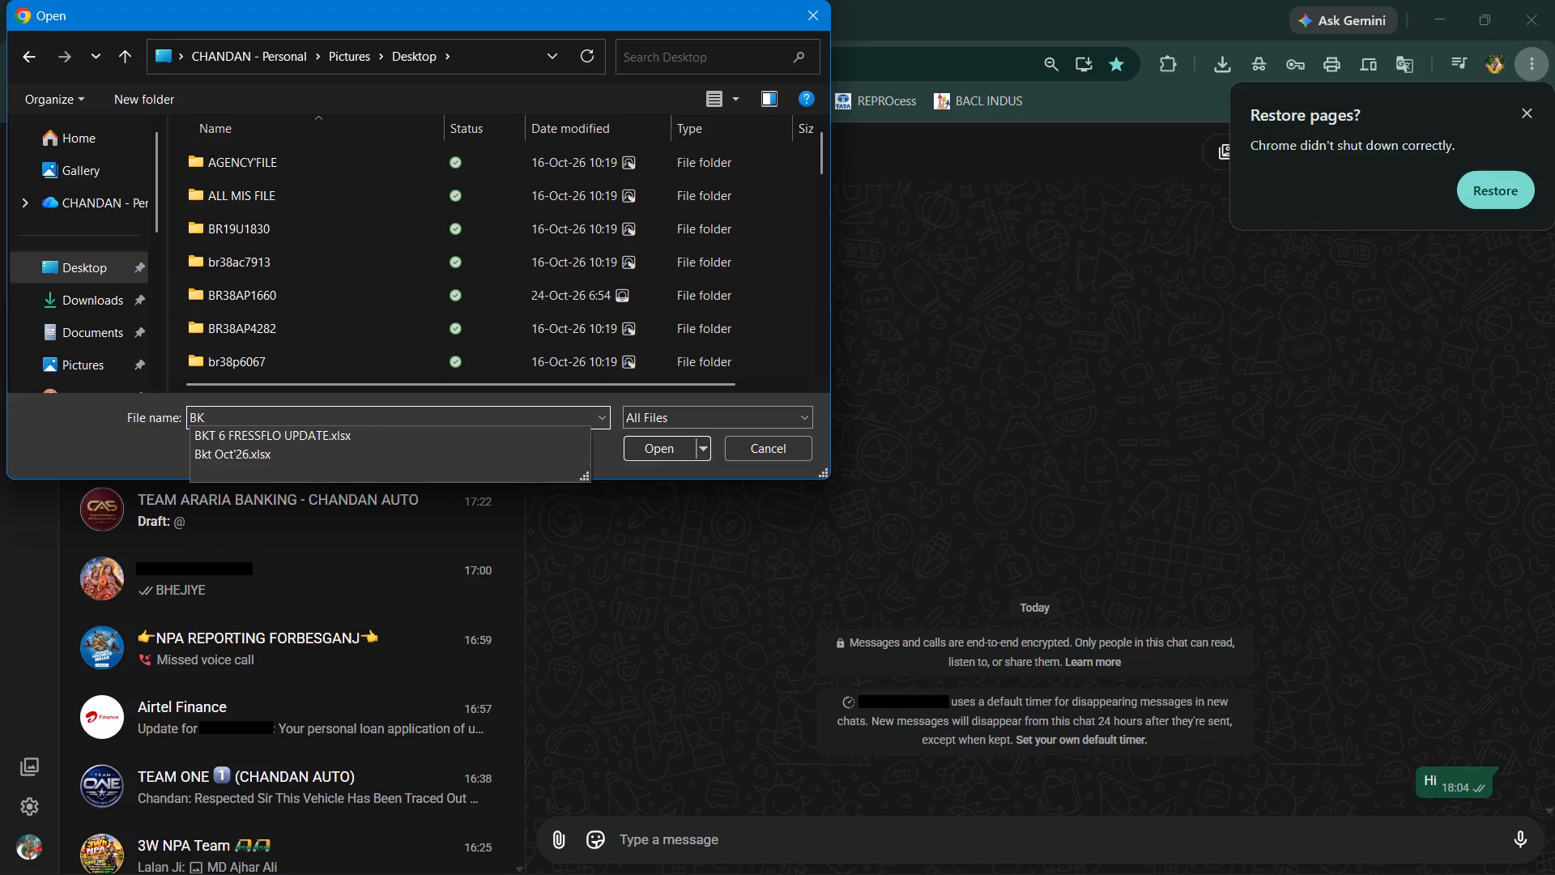
pyautogui.click(252, 433)
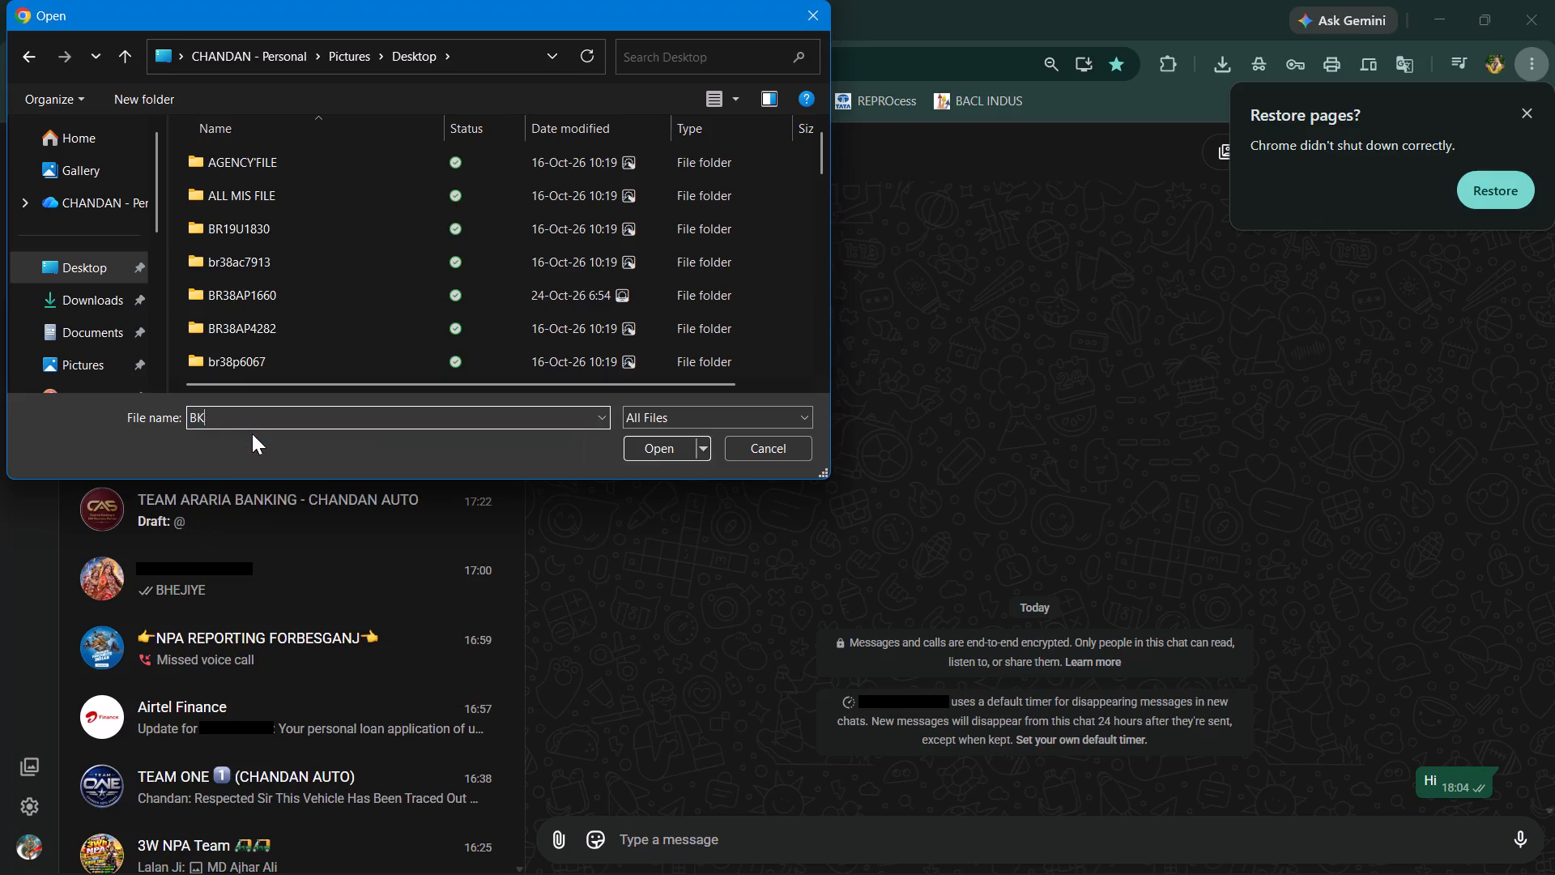
pyautogui.click(667, 445)
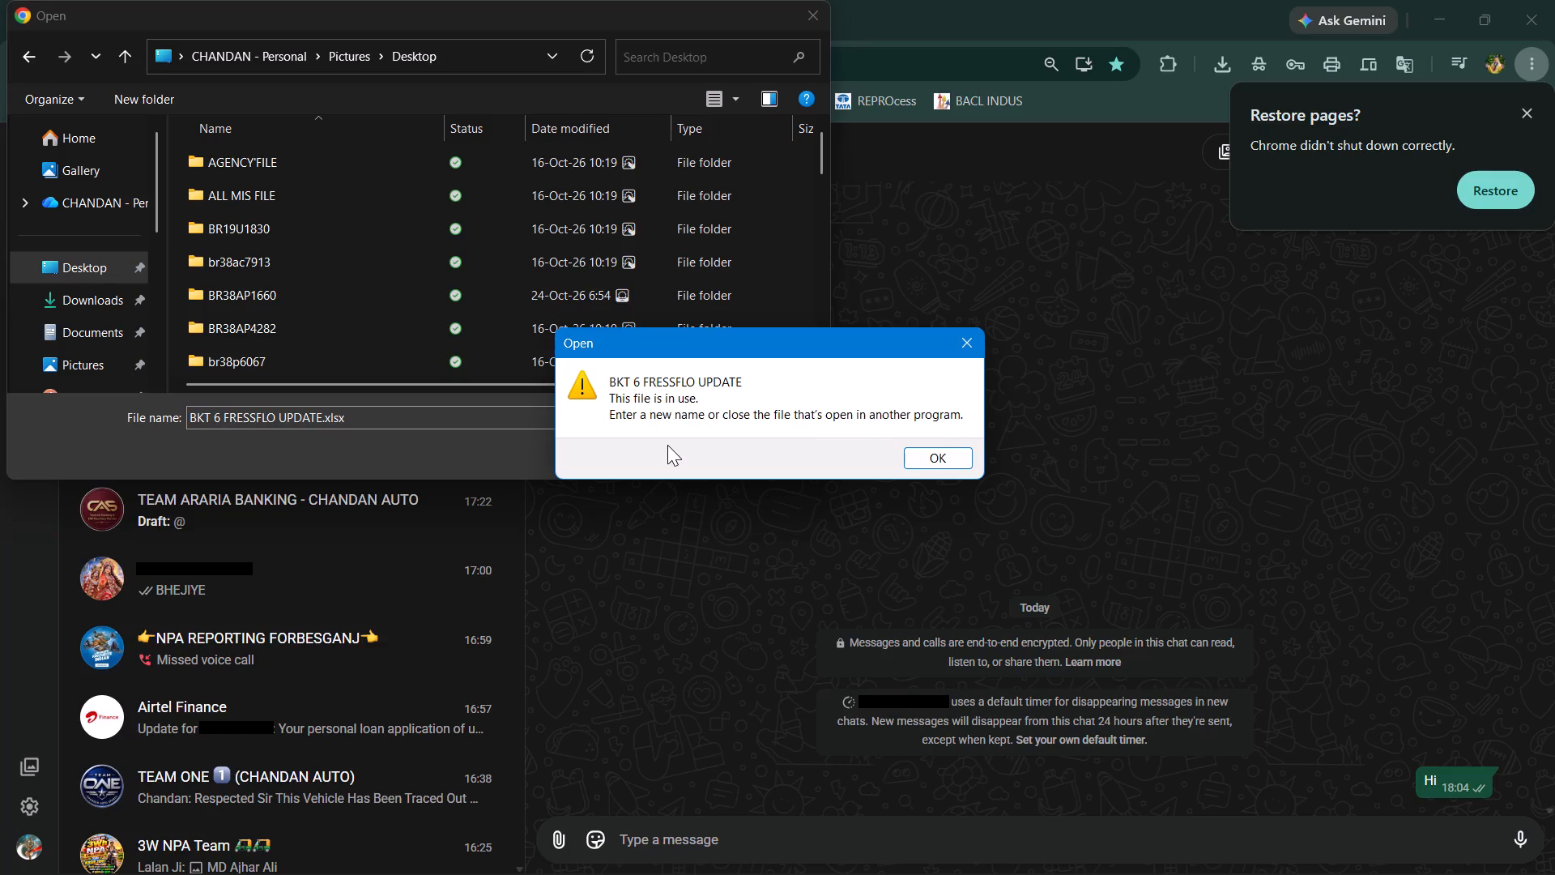
pyautogui.click(960, 452)
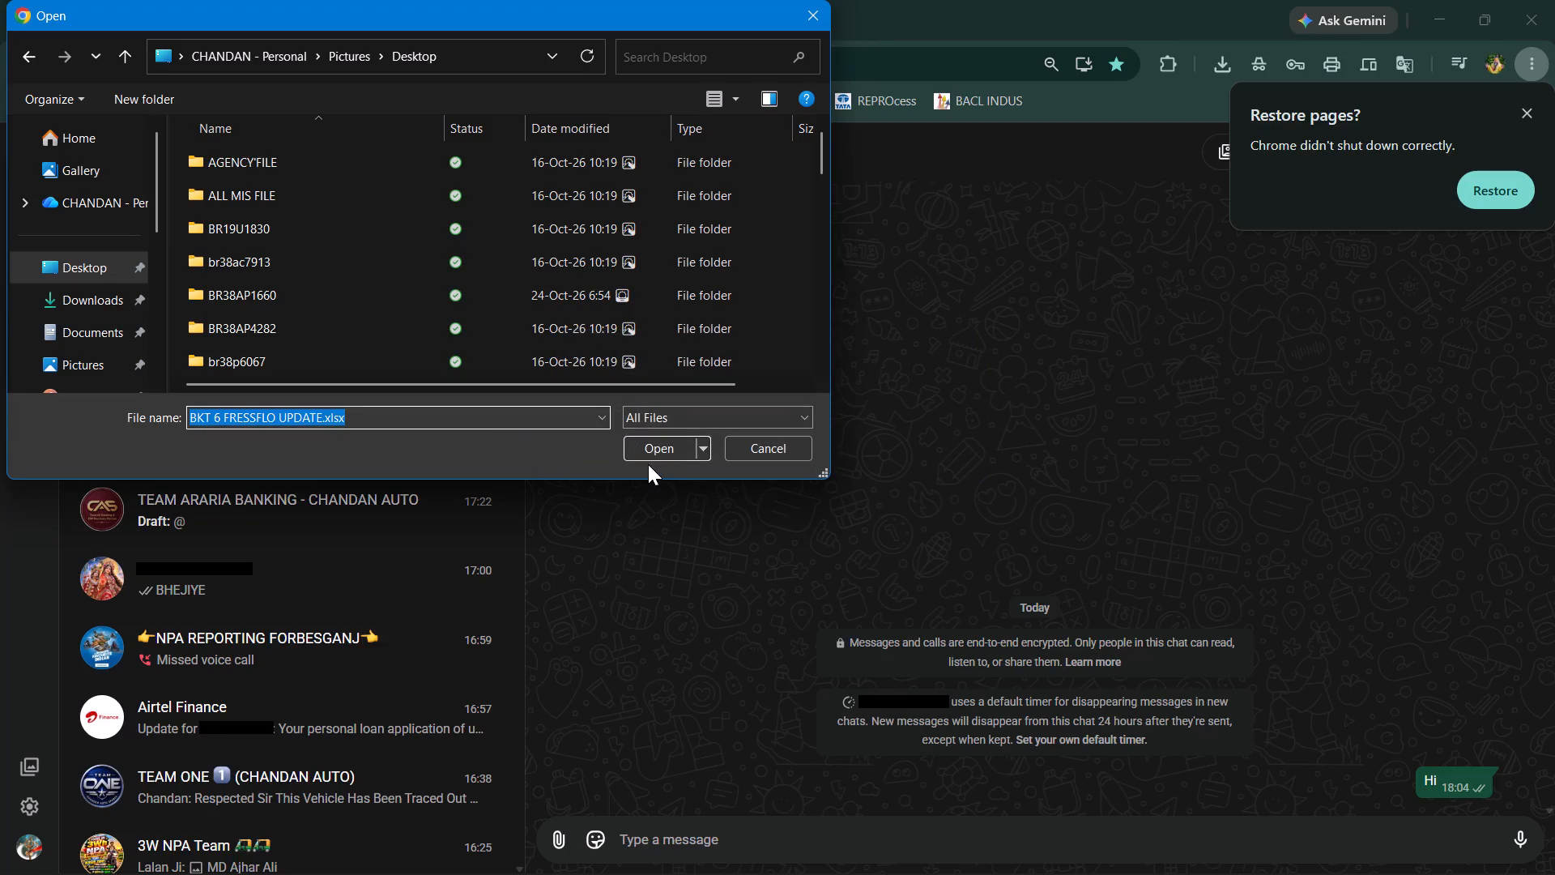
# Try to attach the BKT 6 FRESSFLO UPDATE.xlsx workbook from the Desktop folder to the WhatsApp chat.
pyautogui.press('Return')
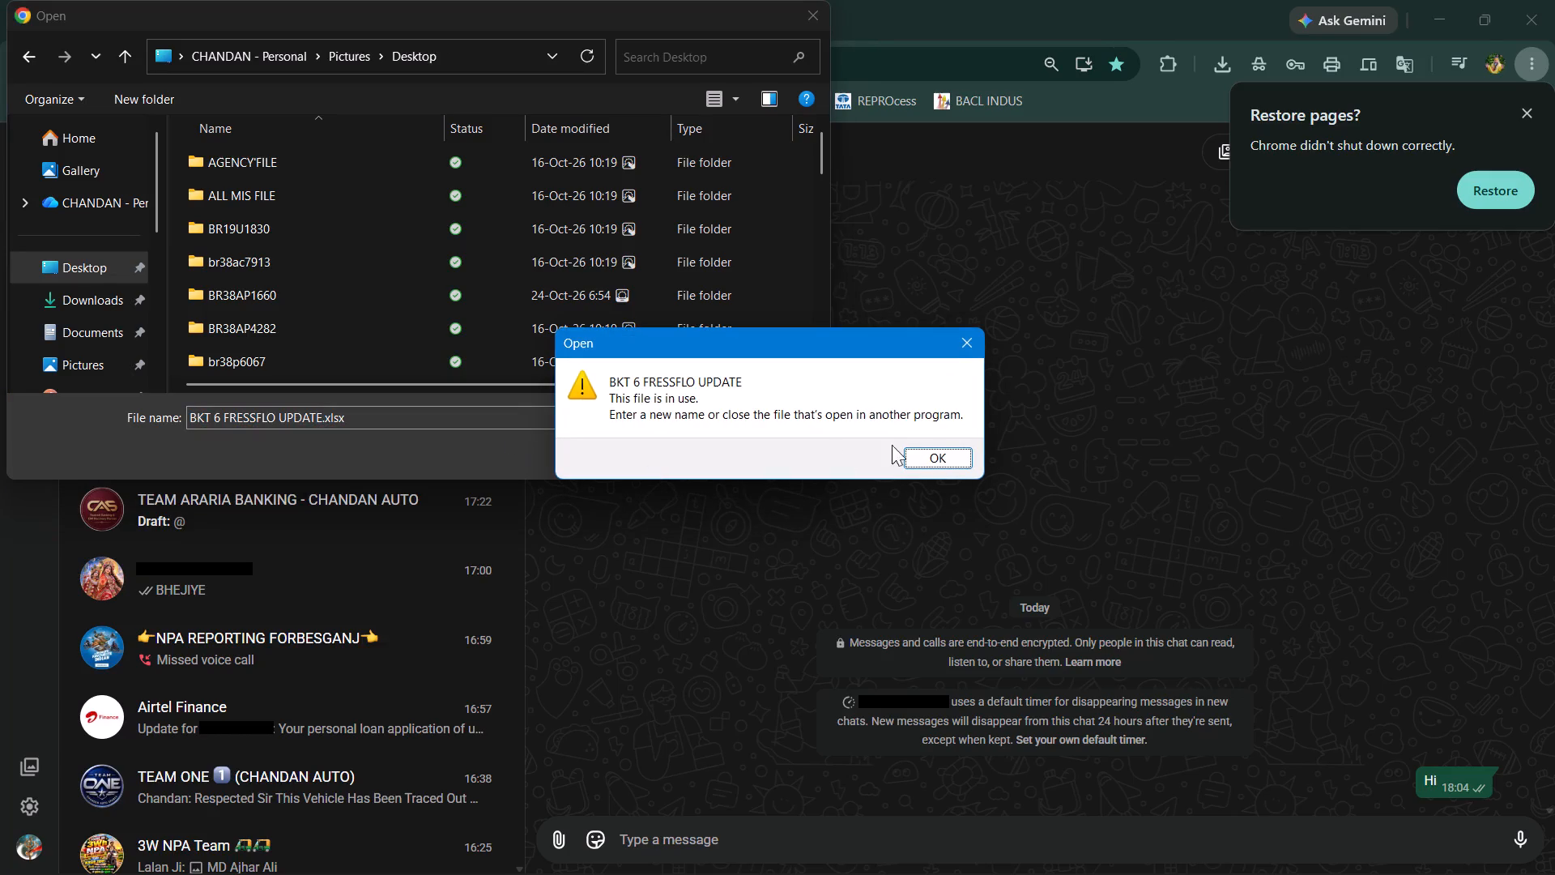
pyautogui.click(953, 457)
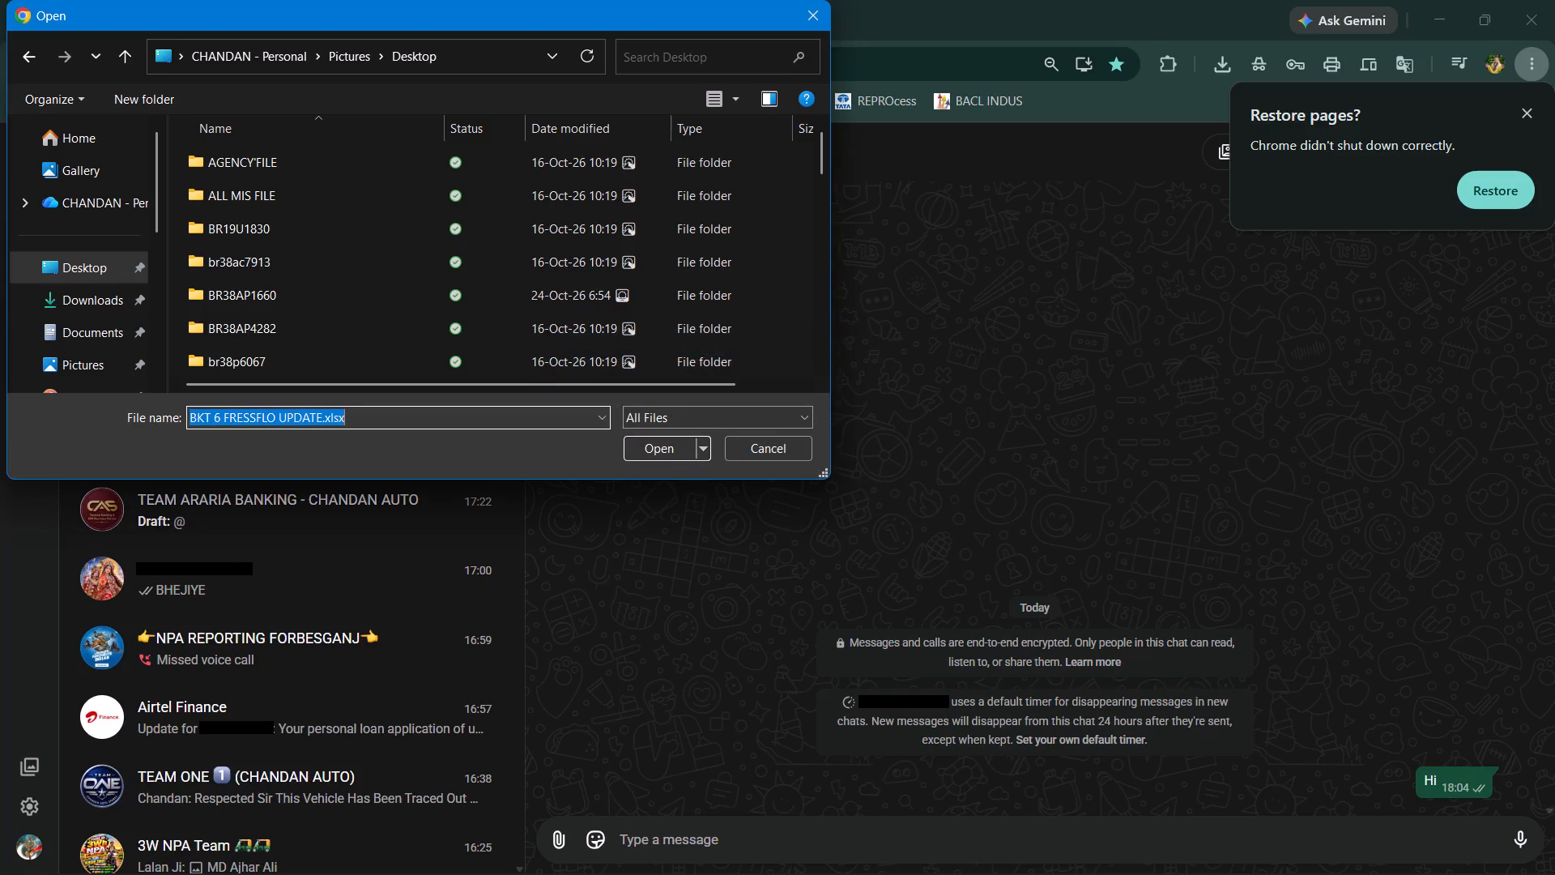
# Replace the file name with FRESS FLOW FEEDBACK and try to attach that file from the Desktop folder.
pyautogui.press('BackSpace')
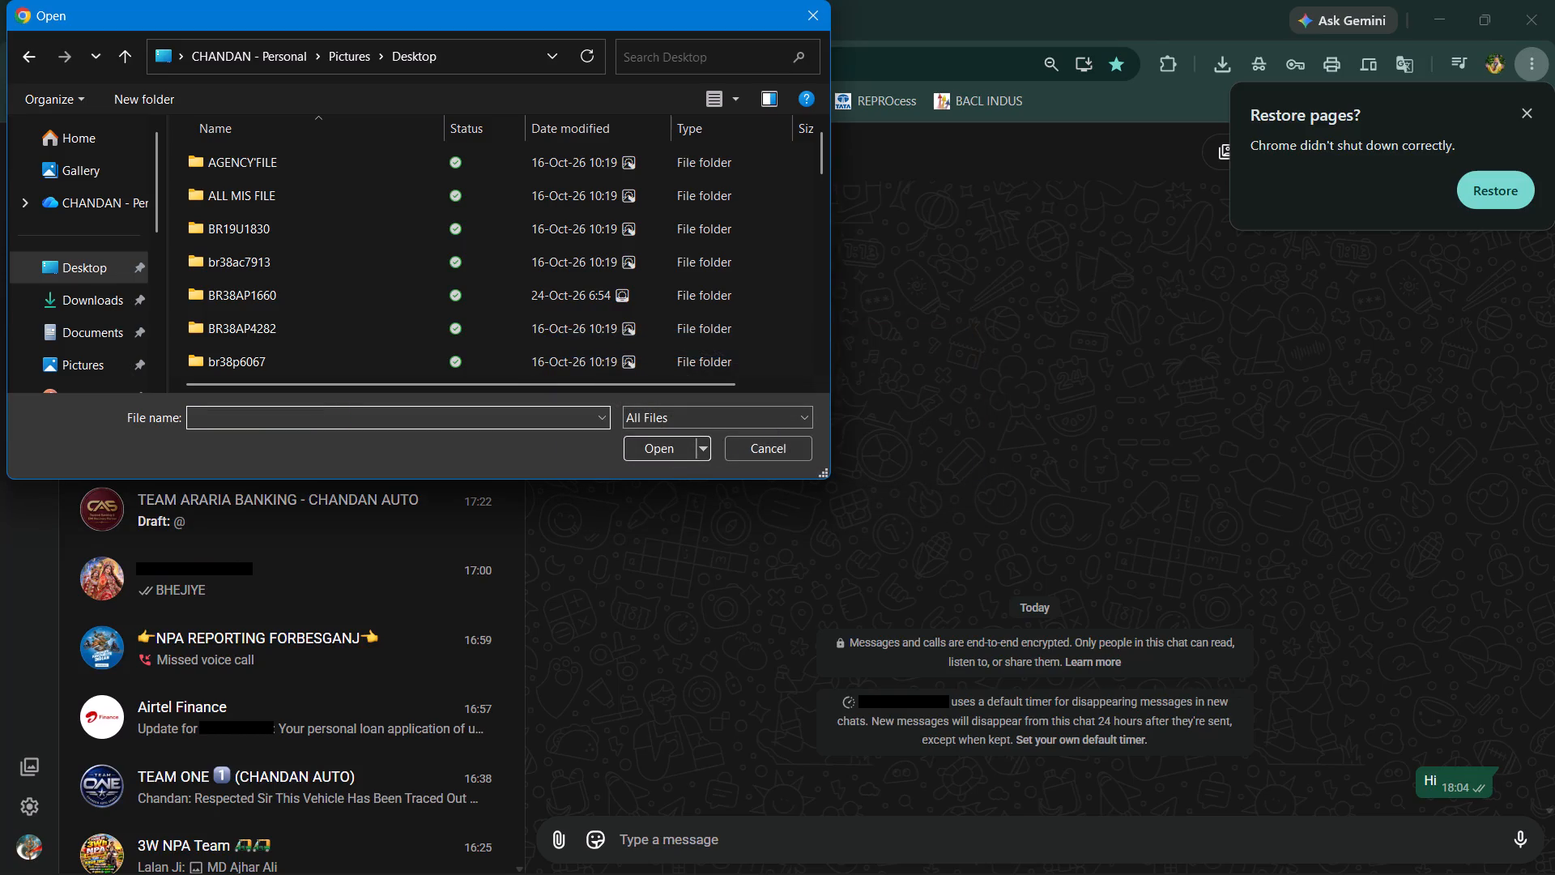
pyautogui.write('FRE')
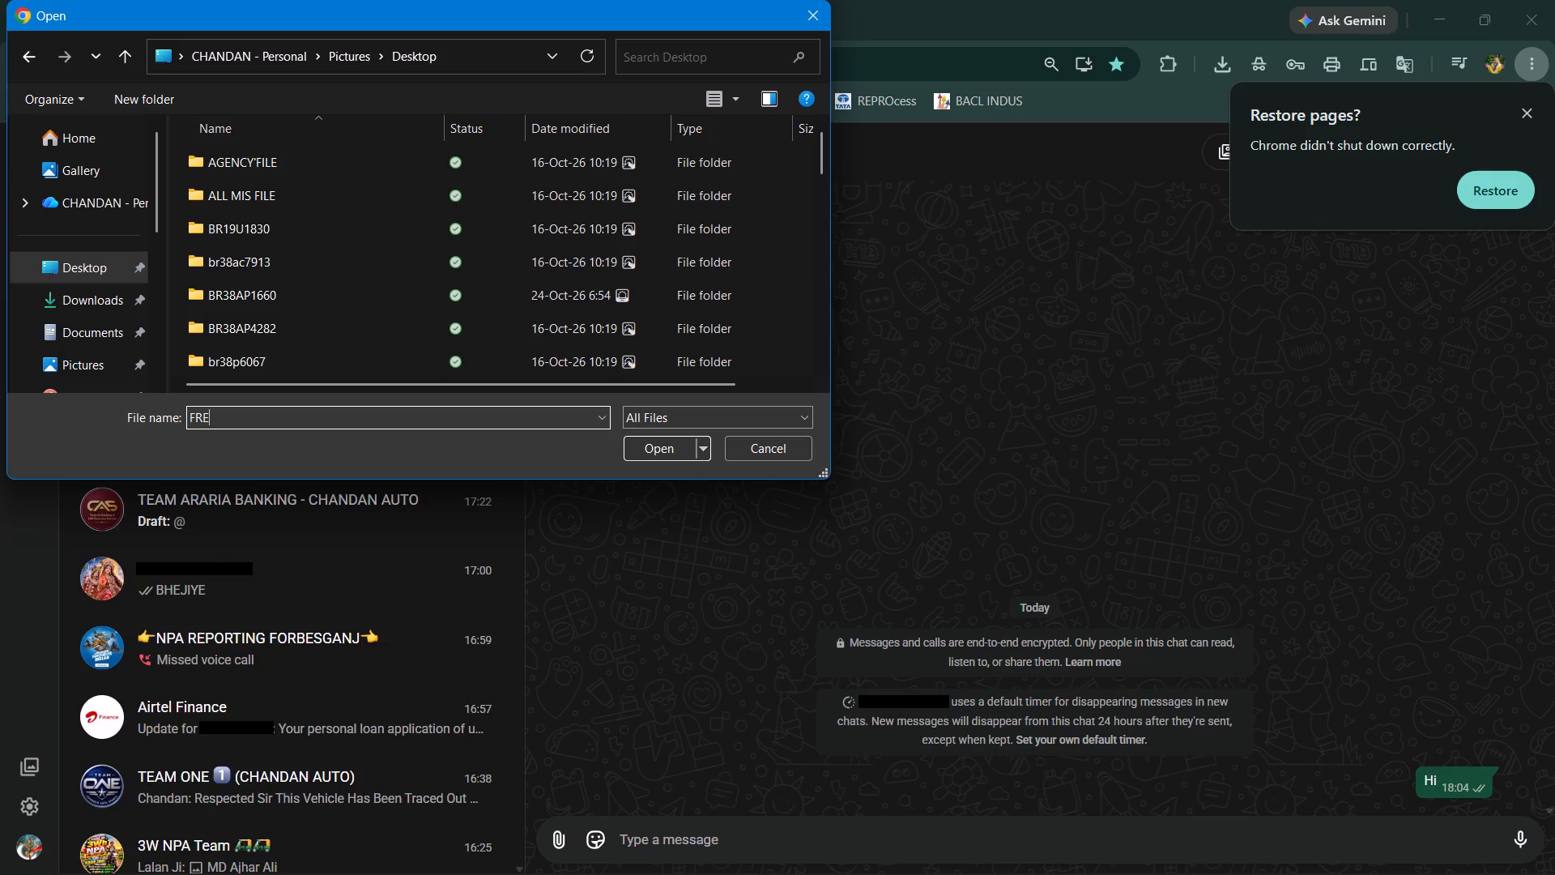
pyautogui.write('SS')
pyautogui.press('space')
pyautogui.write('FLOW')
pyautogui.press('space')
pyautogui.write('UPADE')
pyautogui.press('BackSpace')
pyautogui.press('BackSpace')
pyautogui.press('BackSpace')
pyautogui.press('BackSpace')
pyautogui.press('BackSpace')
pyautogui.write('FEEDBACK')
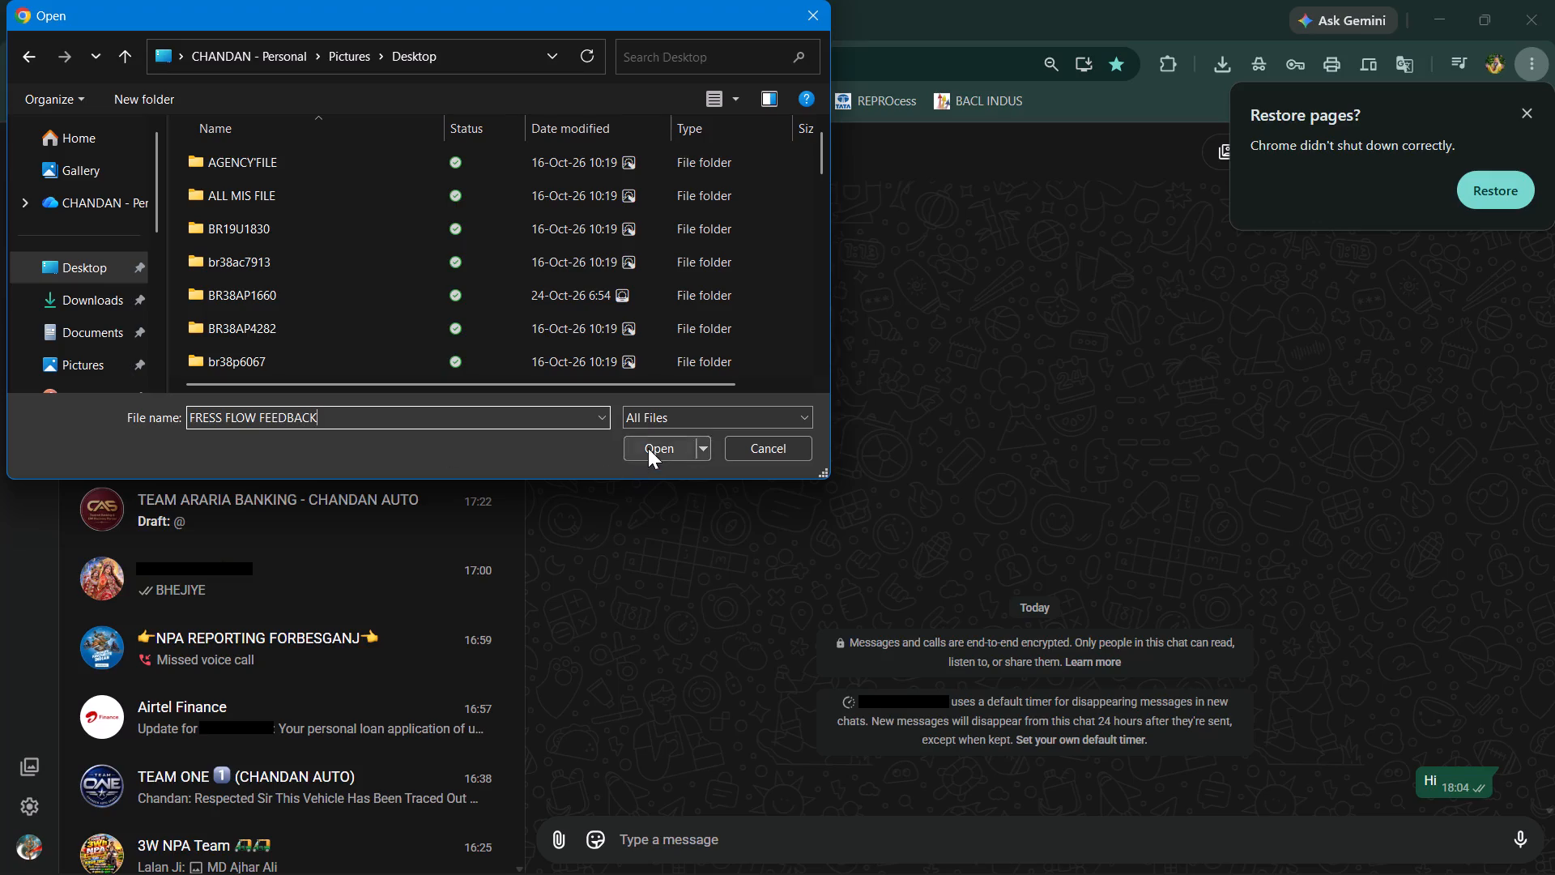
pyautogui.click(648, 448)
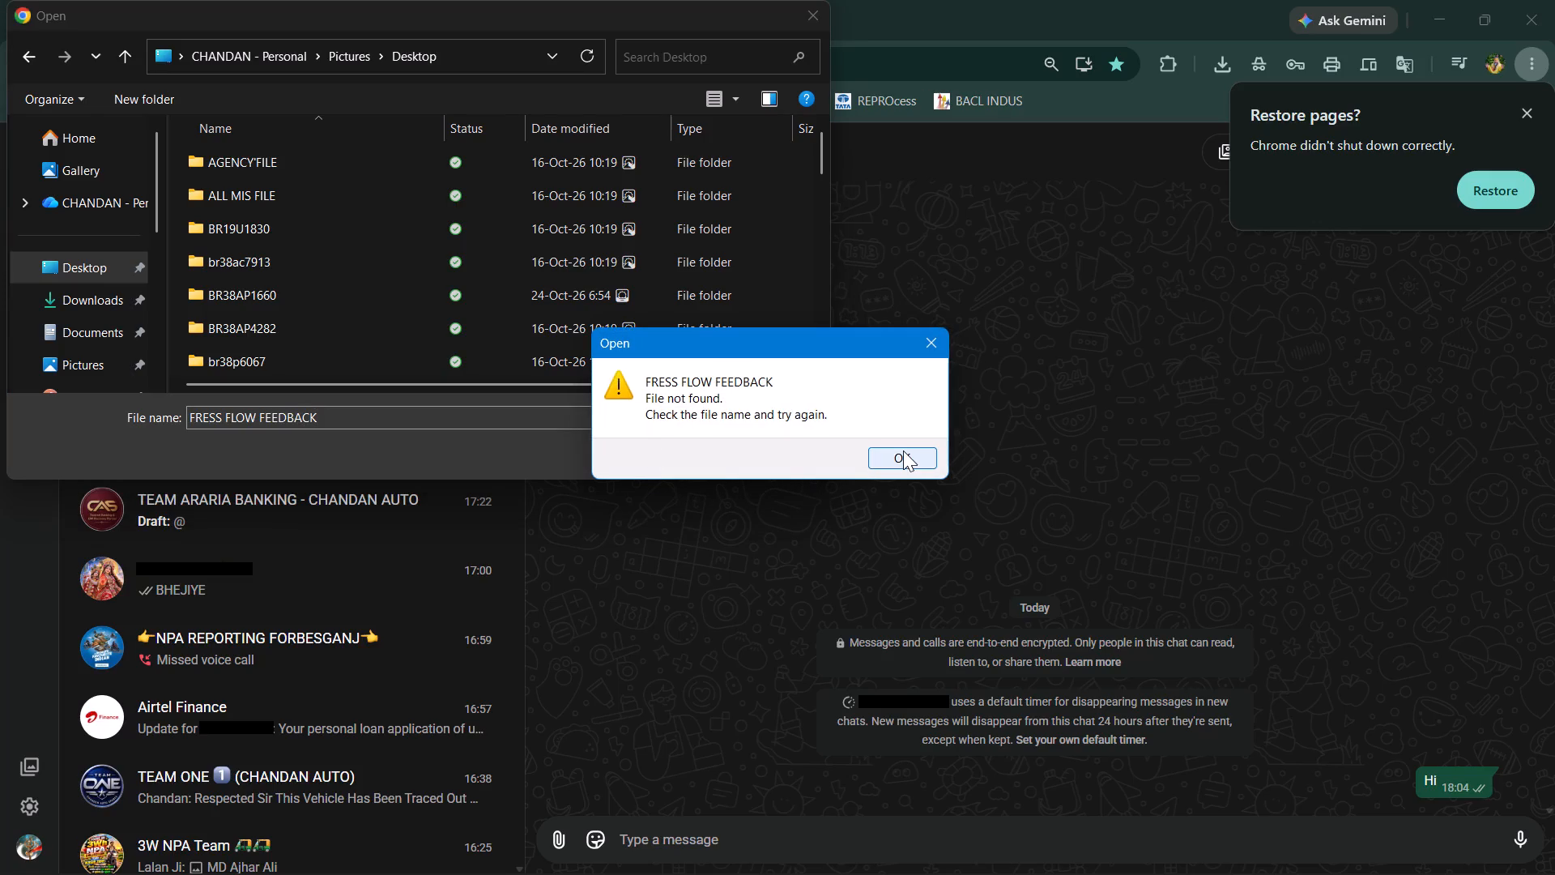
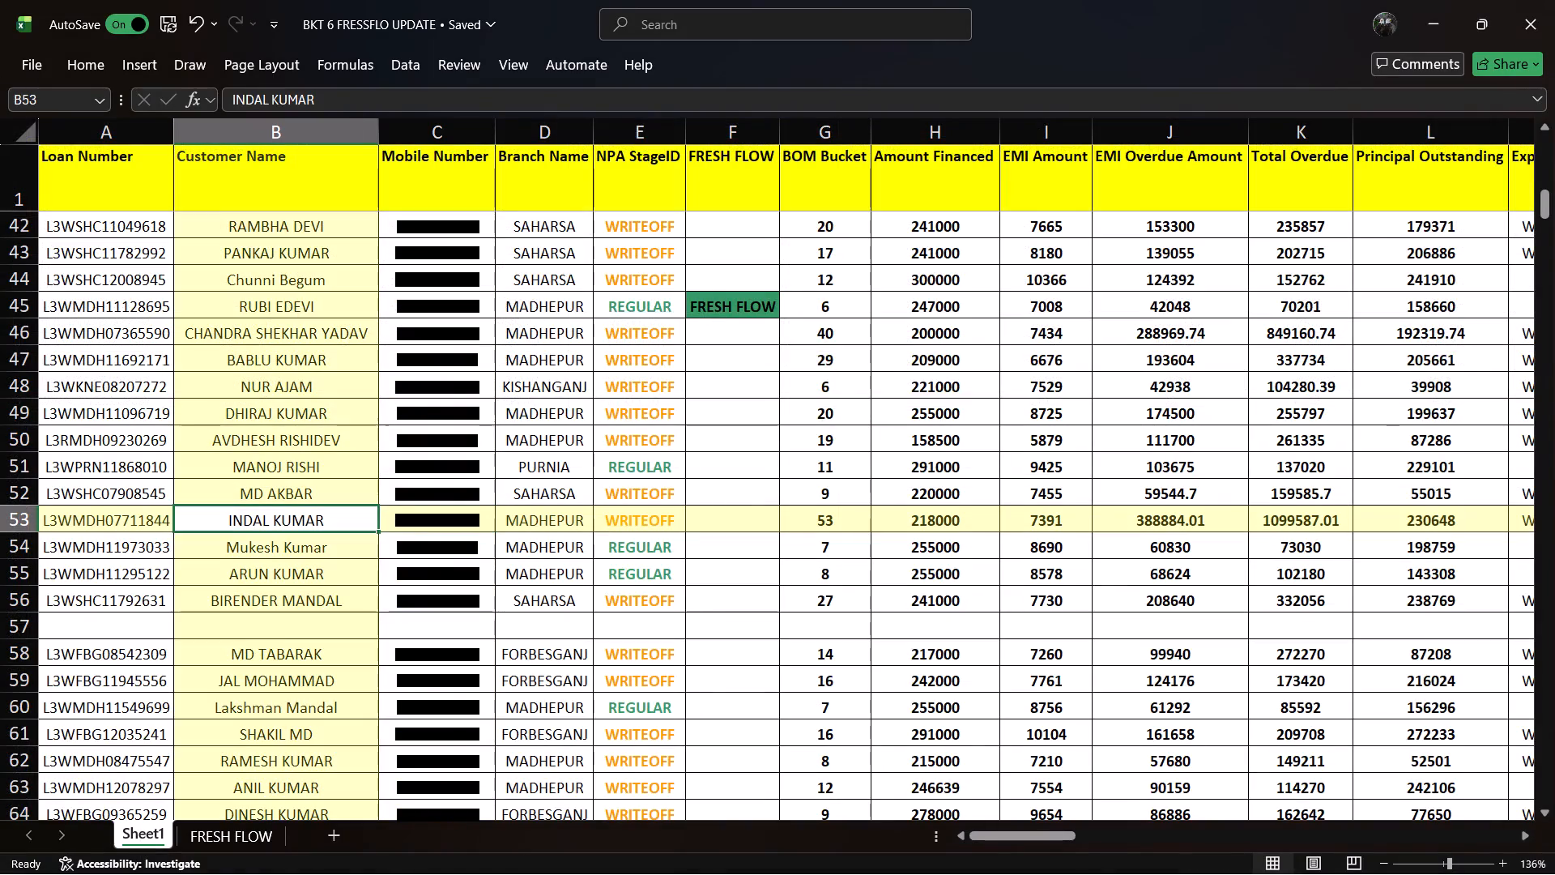
# Enter TNC as the feedback for the customer in row 53.
pyautogui.press('Right')
pyautogui.press('Right')
pyautogui.press('Right')
pyautogui.press('Right')
pyautogui.press('Right')
pyautogui.press('Right')
pyautogui.press('Right')
pyautogui.press('Right')
pyautogui.press('Right')
pyautogui.press('Right')
pyautogui.press('Right')
pyautogui.press('Right')
pyautogui.press('Right')
pyautogui.press('Right')
pyautogui.press('Right')
pyautogui.press('Right')
pyautogui.press('Right')
pyautogui.press('Right')
pyautogui.press('Right')
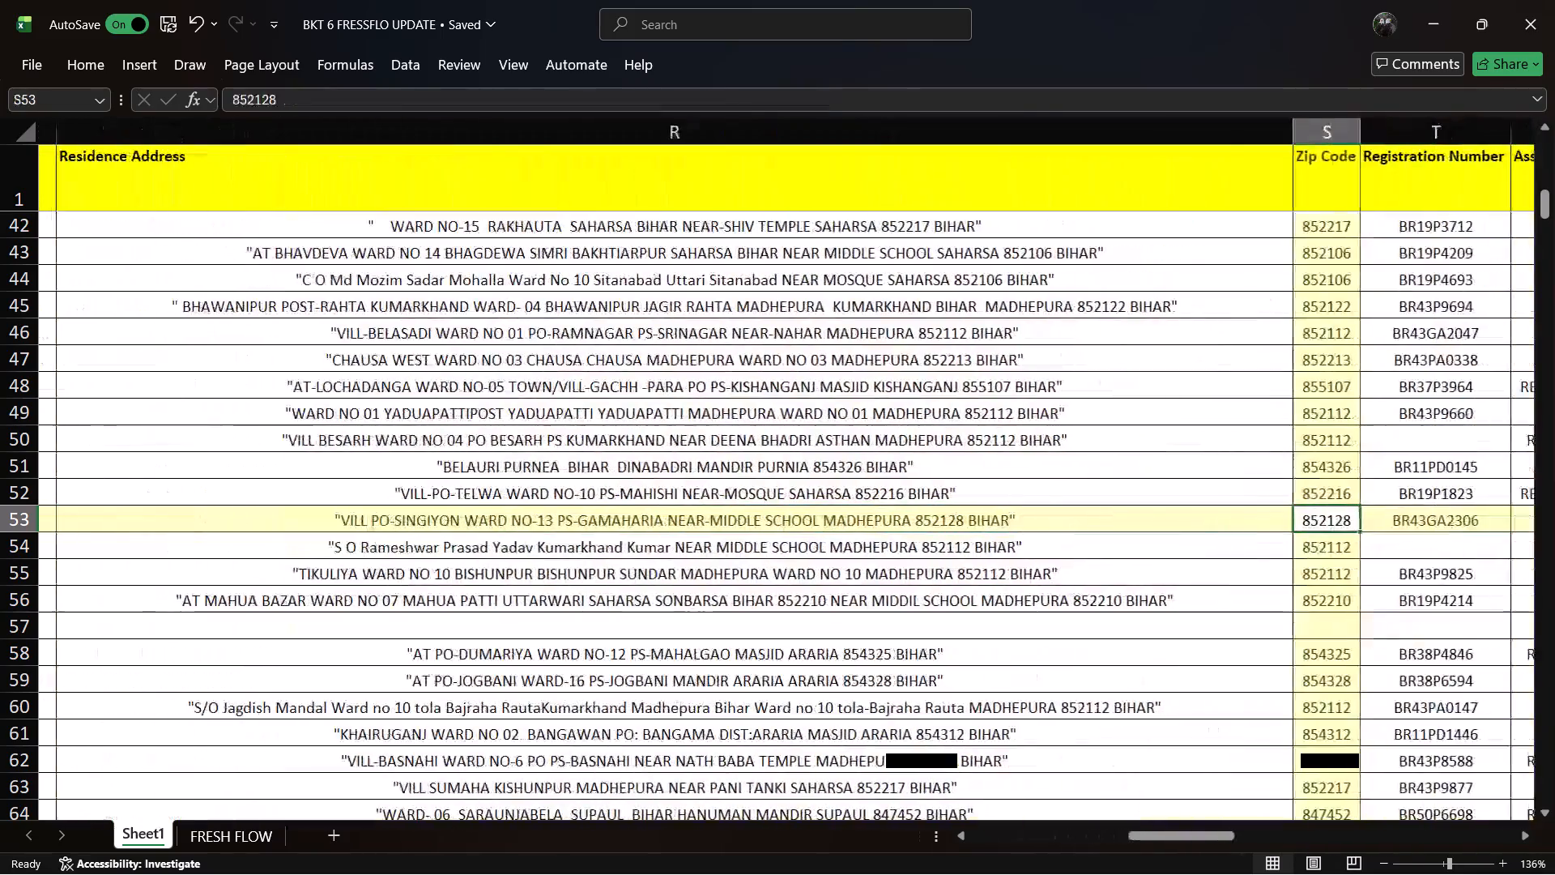
pyautogui.press('Right')
pyautogui.press('Right')
pyautogui.press('Right')
pyautogui.press('Right')
pyautogui.press('Right')
pyautogui.press('Right')
pyautogui.press('Right')
pyautogui.press('Right')
pyautogui.press('Right')
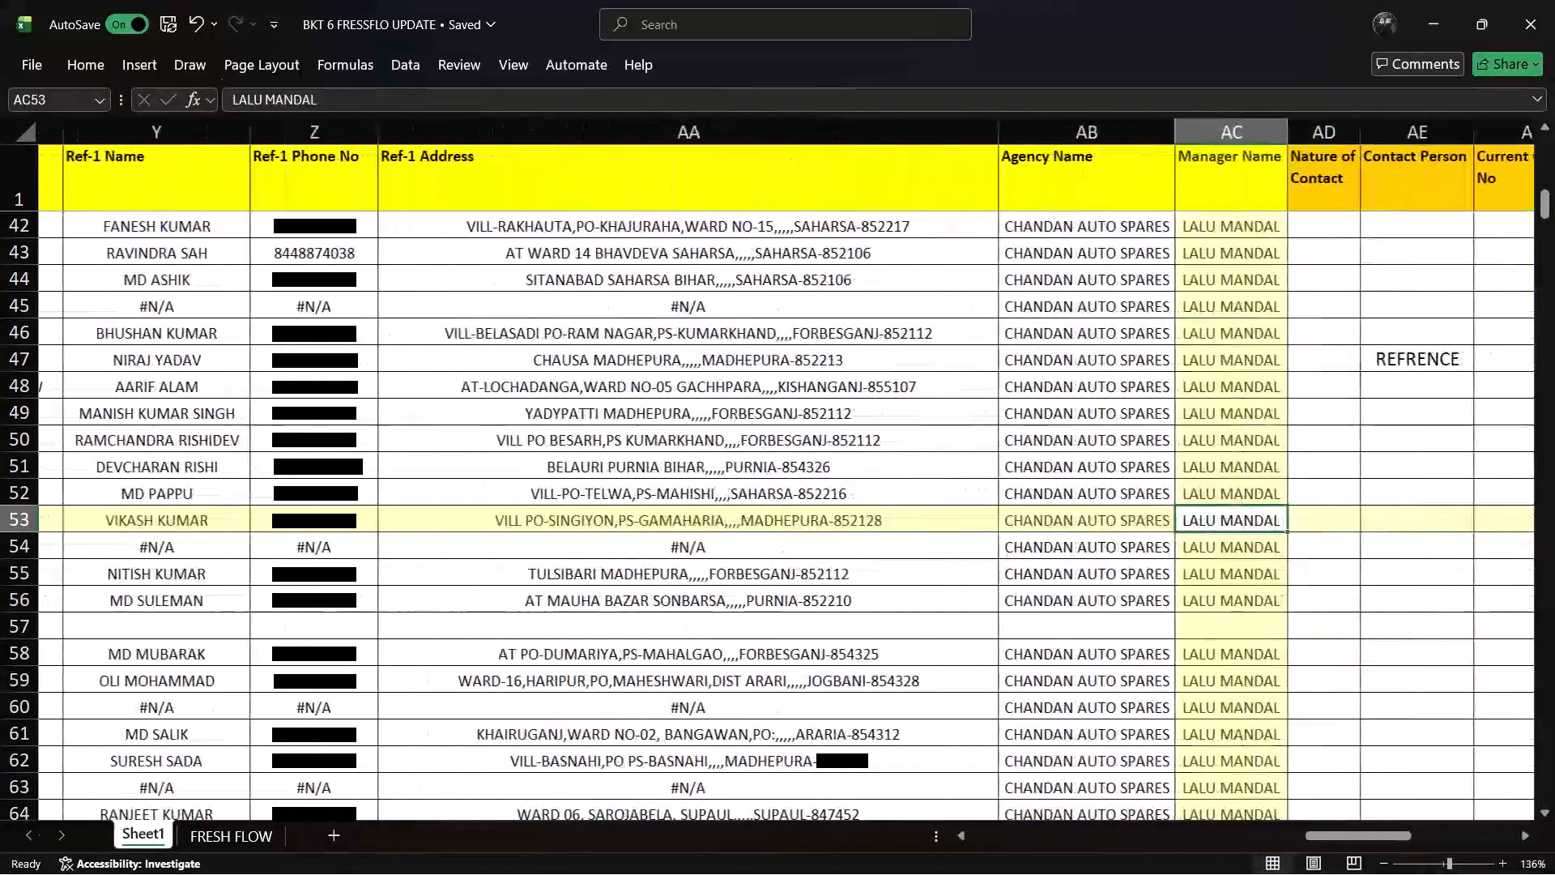
pyautogui.press('Right')
pyautogui.press('Right')
pyautogui.press('Right')
pyautogui.press('Right')
pyautogui.press('Right')
pyautogui.press('Right')
pyautogui.press('Right')
pyautogui.press('Right')
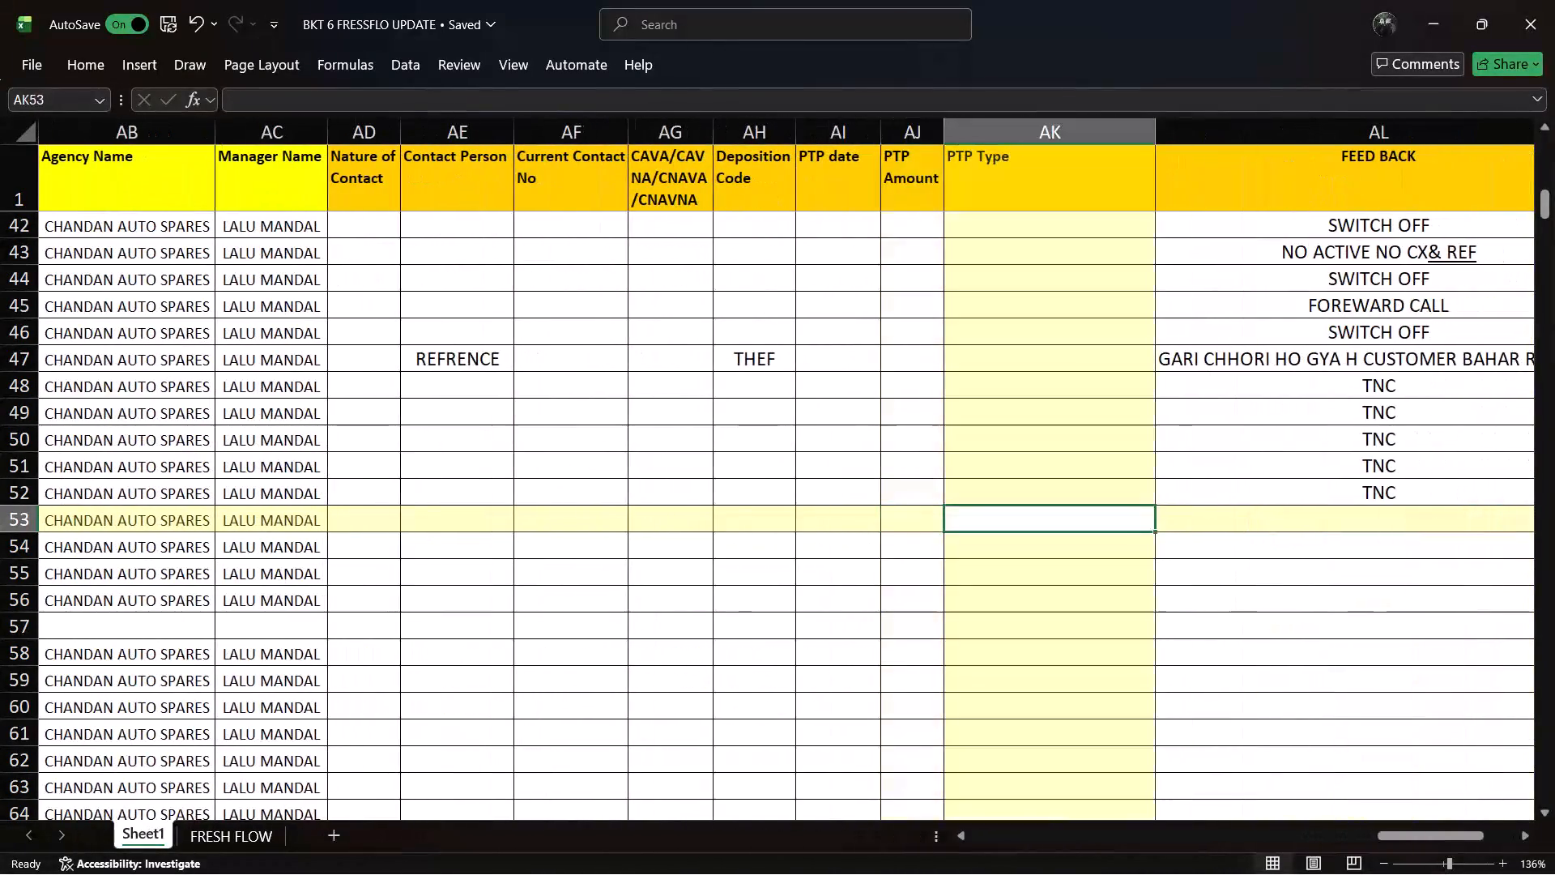
pyautogui.press('Right')
pyautogui.press('t')
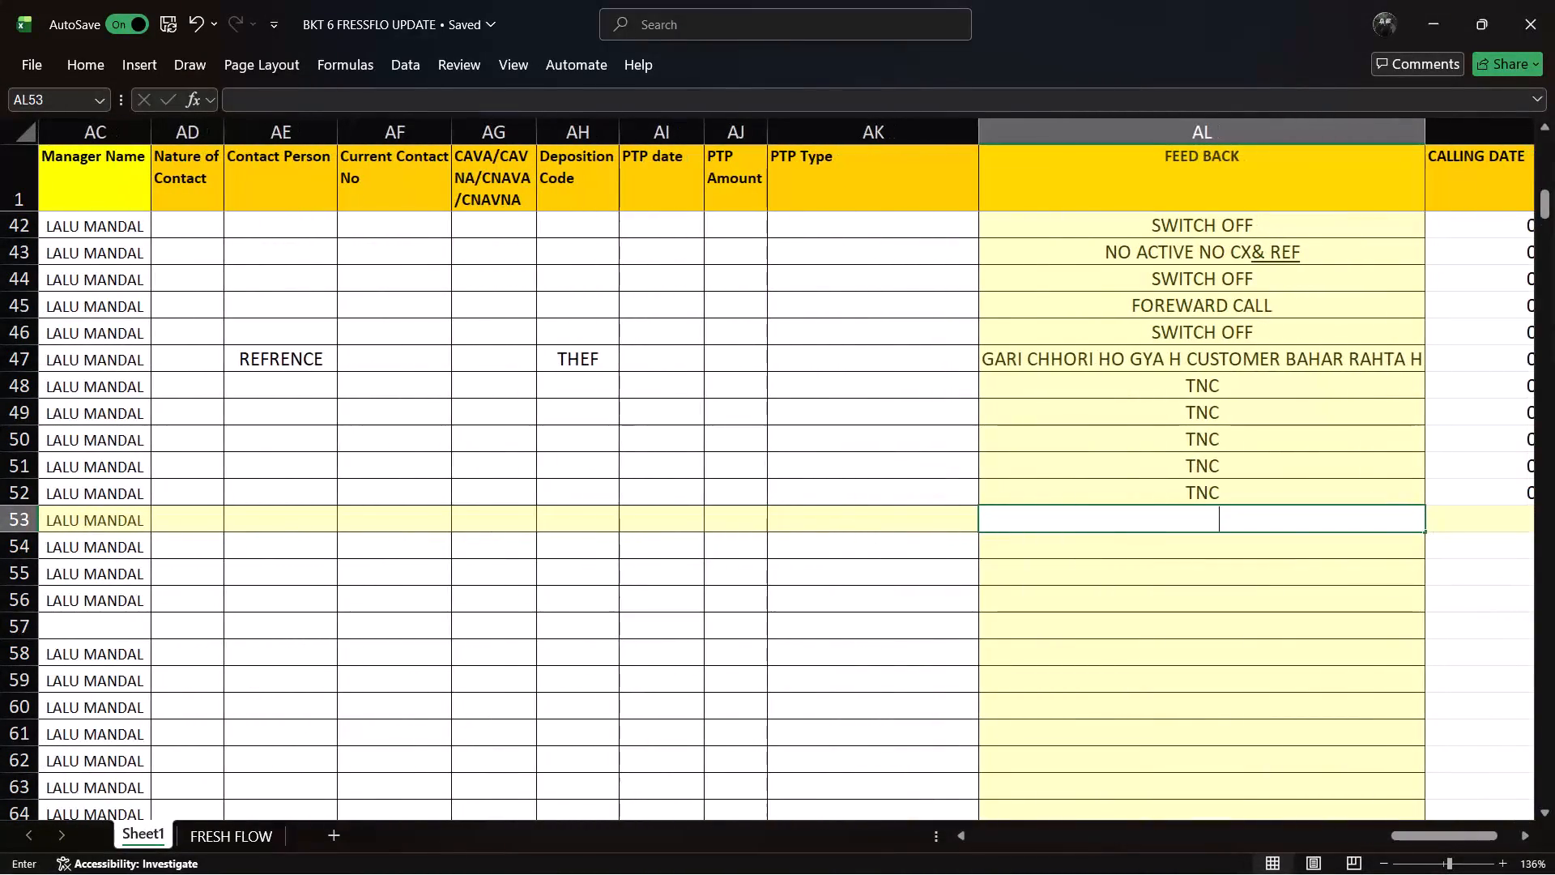
pyautogui.press('Right')
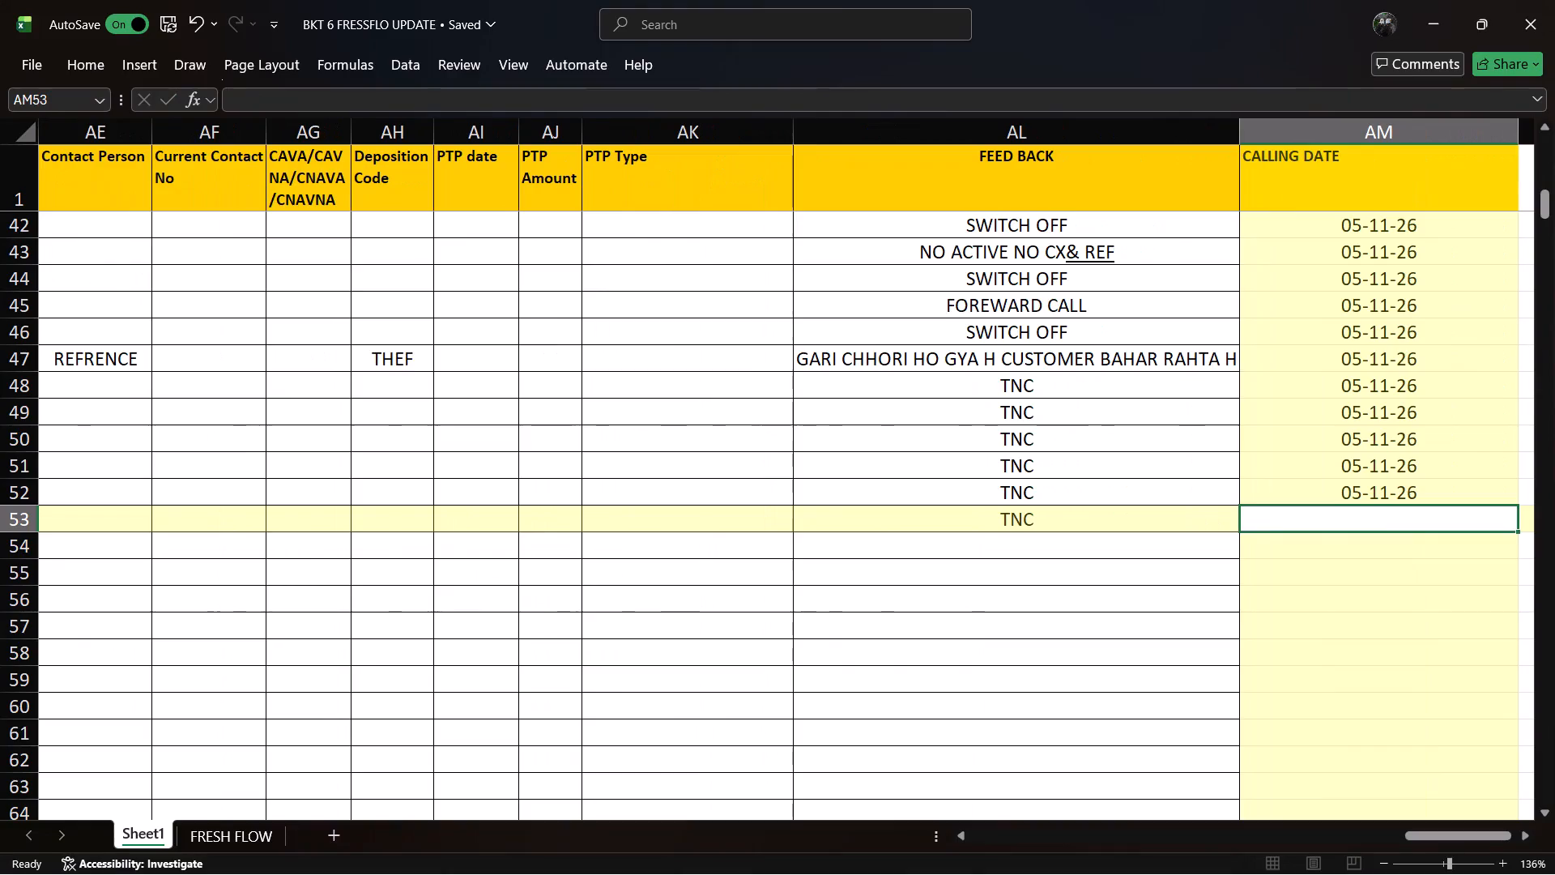
# Fill in 05-11-26 as the calling date in row 53 and save the workbook.
pyautogui.hotkey('ctrl', ';')
pyautogui.press('Left')
pyautogui.press('Left')
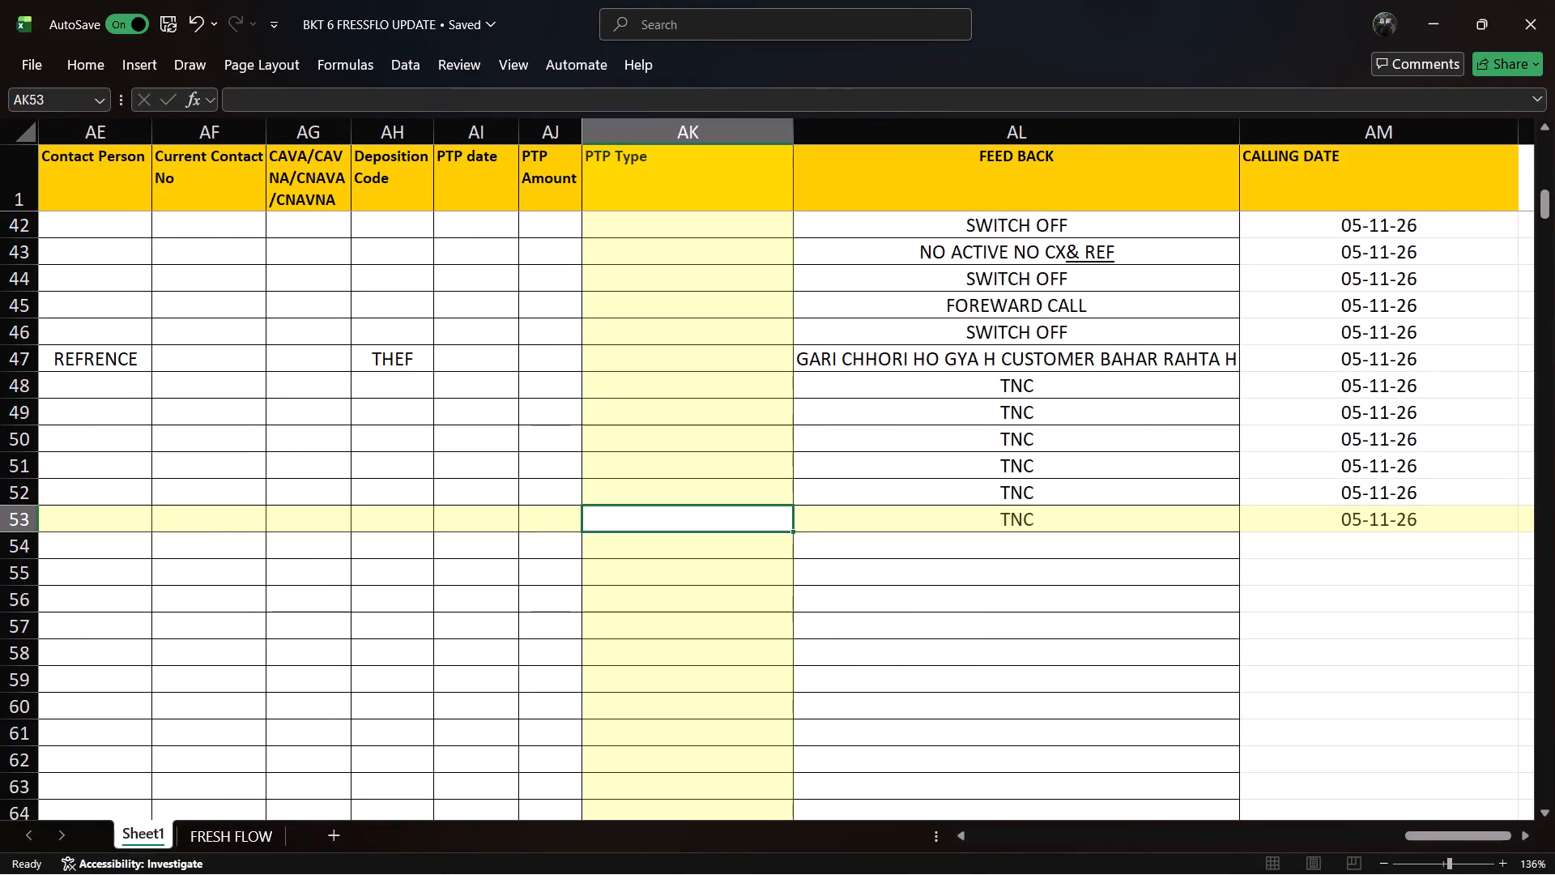
pyautogui.hotkey('ctrl', 's')
# Review the row 54 customer's loan number, mobile number, and EMI and overdue amounts.
pyautogui.press('Down')
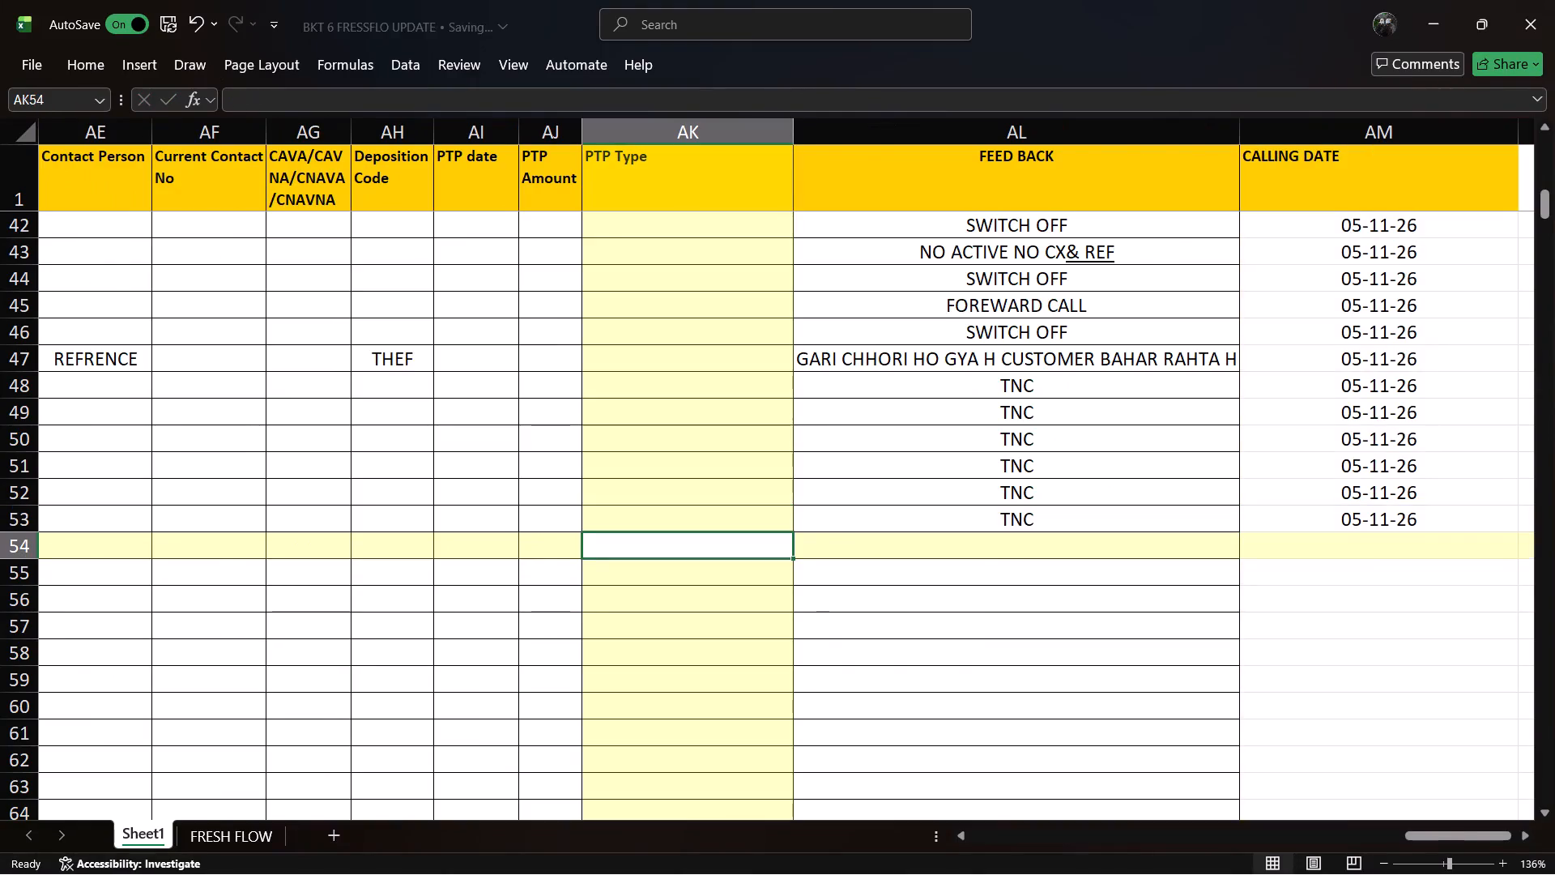
pyautogui.press('Left')
pyautogui.press('Left')
pyautogui.press('Left')
pyautogui.press('Left')
pyautogui.press('Left')
pyautogui.press('Left')
pyautogui.press('Left')
pyautogui.press('Left')
pyautogui.press('Left')
pyautogui.press('Left')
pyautogui.press('Left')
pyautogui.press('Left')
pyautogui.press('Left')
pyautogui.press('Left')
pyautogui.press('Left')
pyautogui.press('Left')
pyautogui.press('Left')
pyautogui.press('Left')
pyautogui.press('Left')
pyautogui.press('Left')
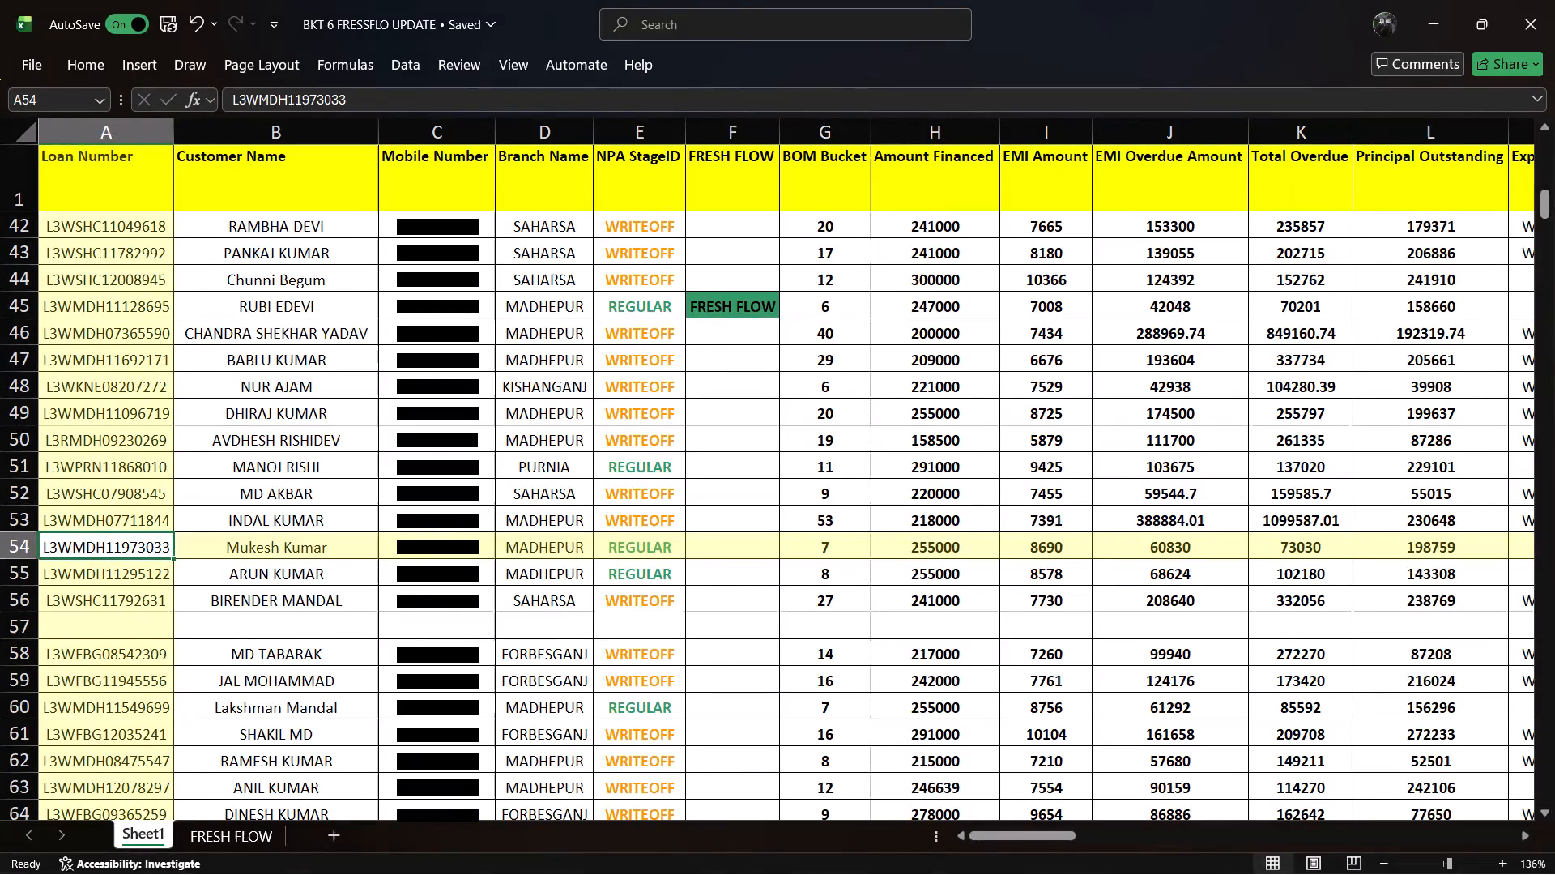
pyautogui.press('Right')
pyautogui.press('Right')
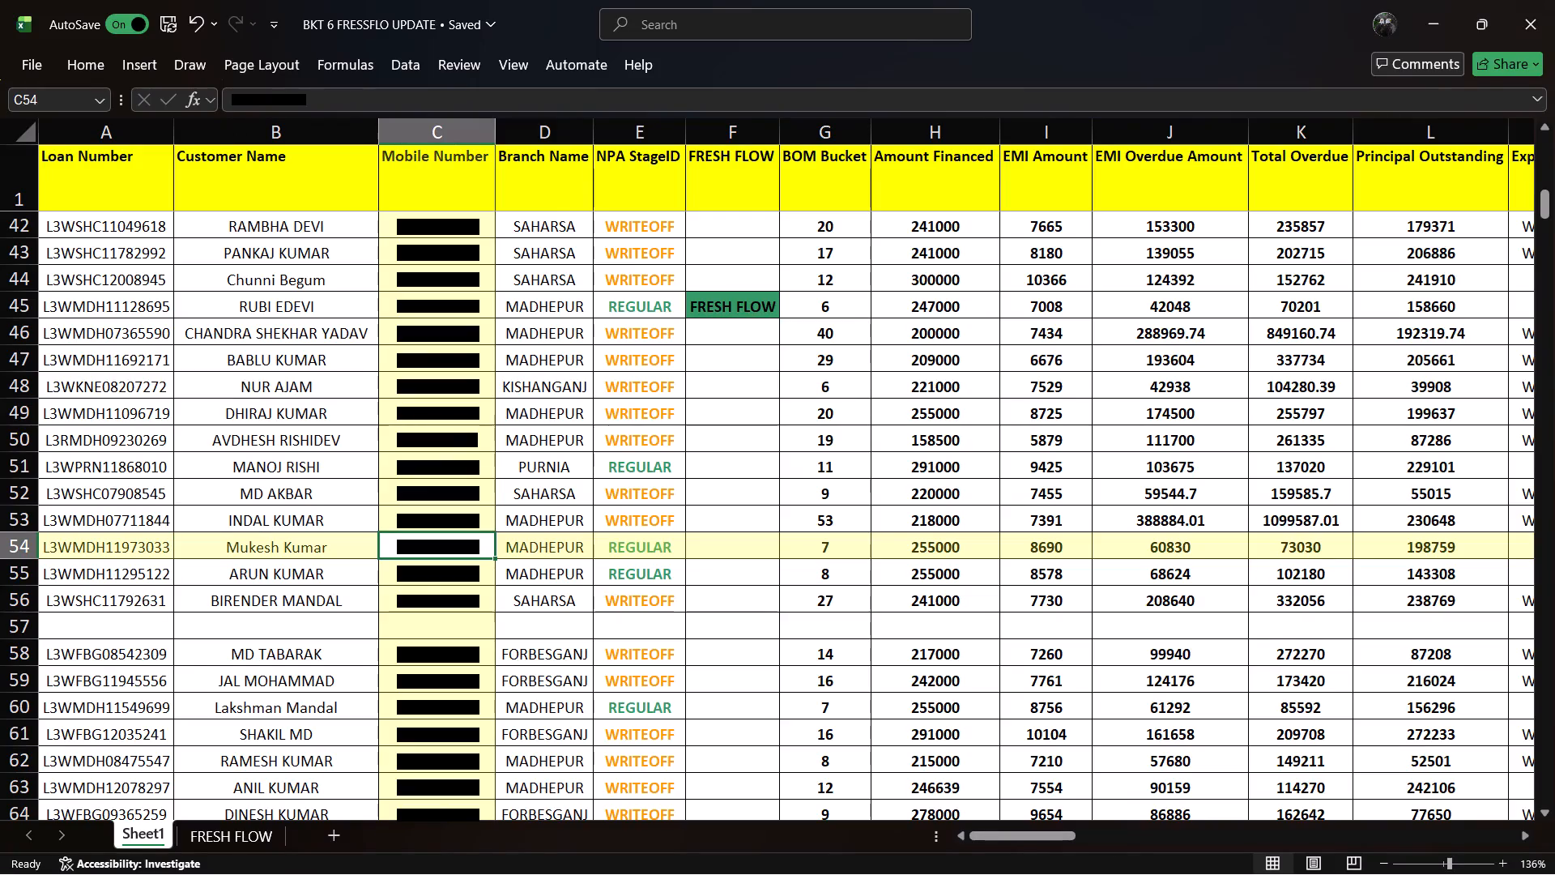
pyautogui.press('Right')
pyautogui.press('Right')
pyautogui.press('Right')
pyautogui.press('Right')
pyautogui.press('Right')
pyautogui.press('Right')
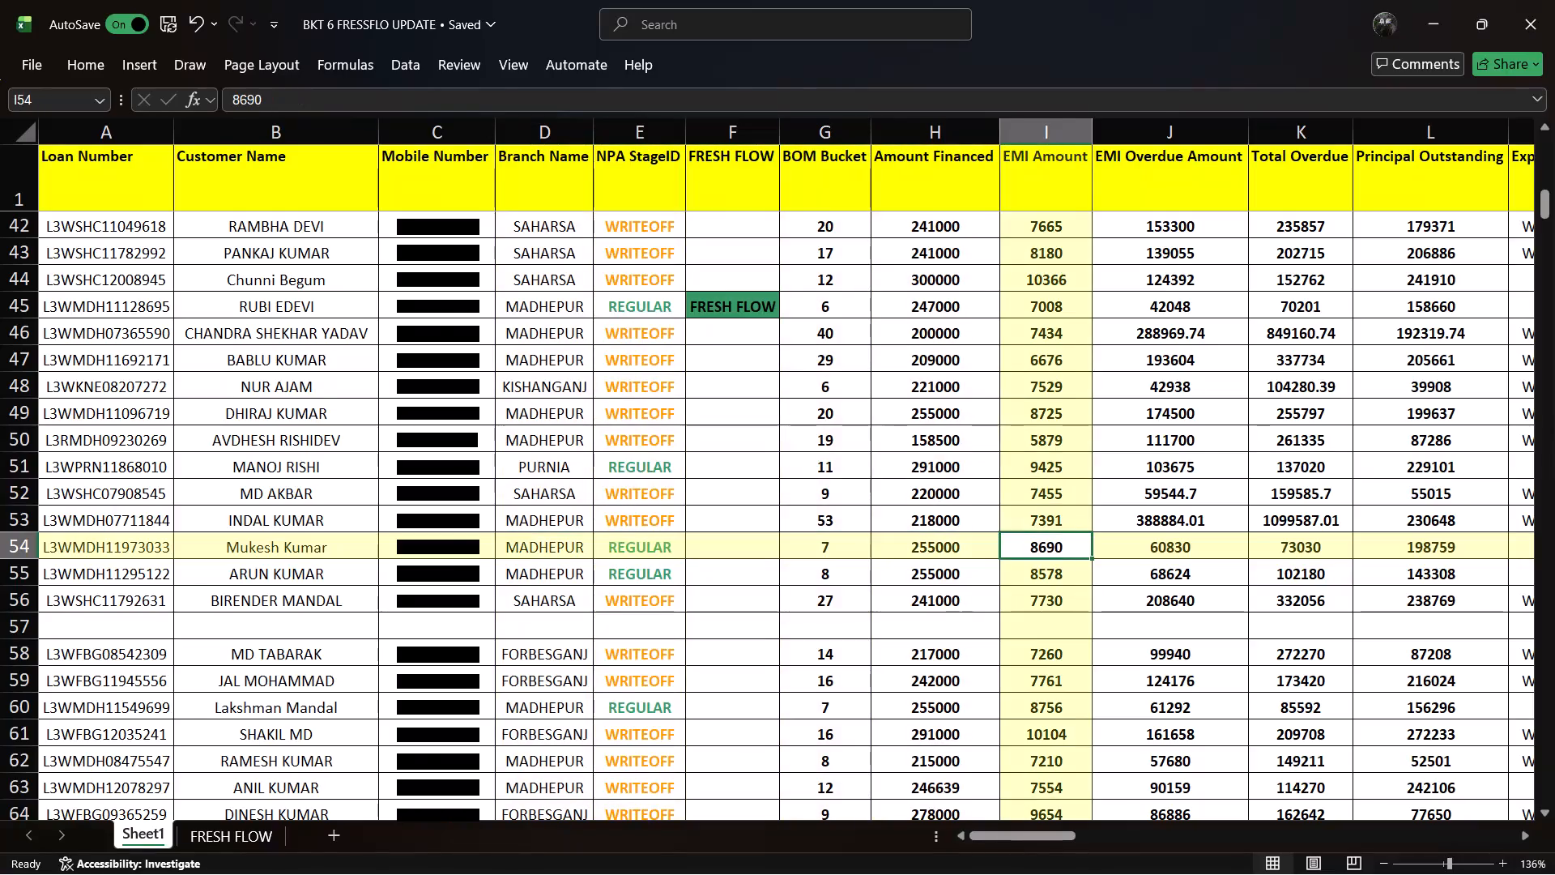
pyautogui.press('Right')
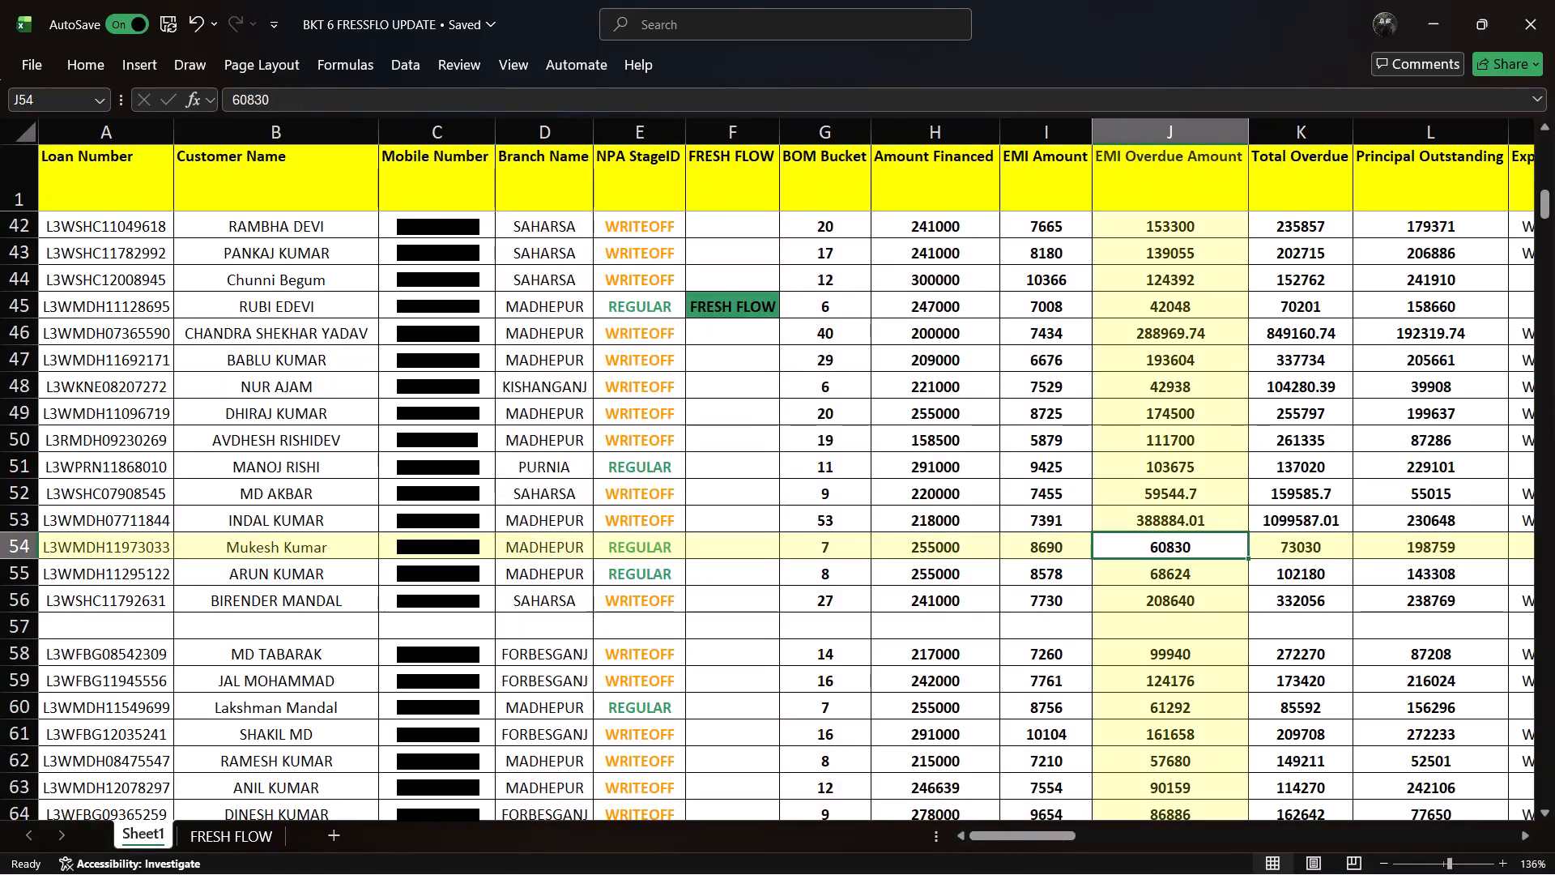
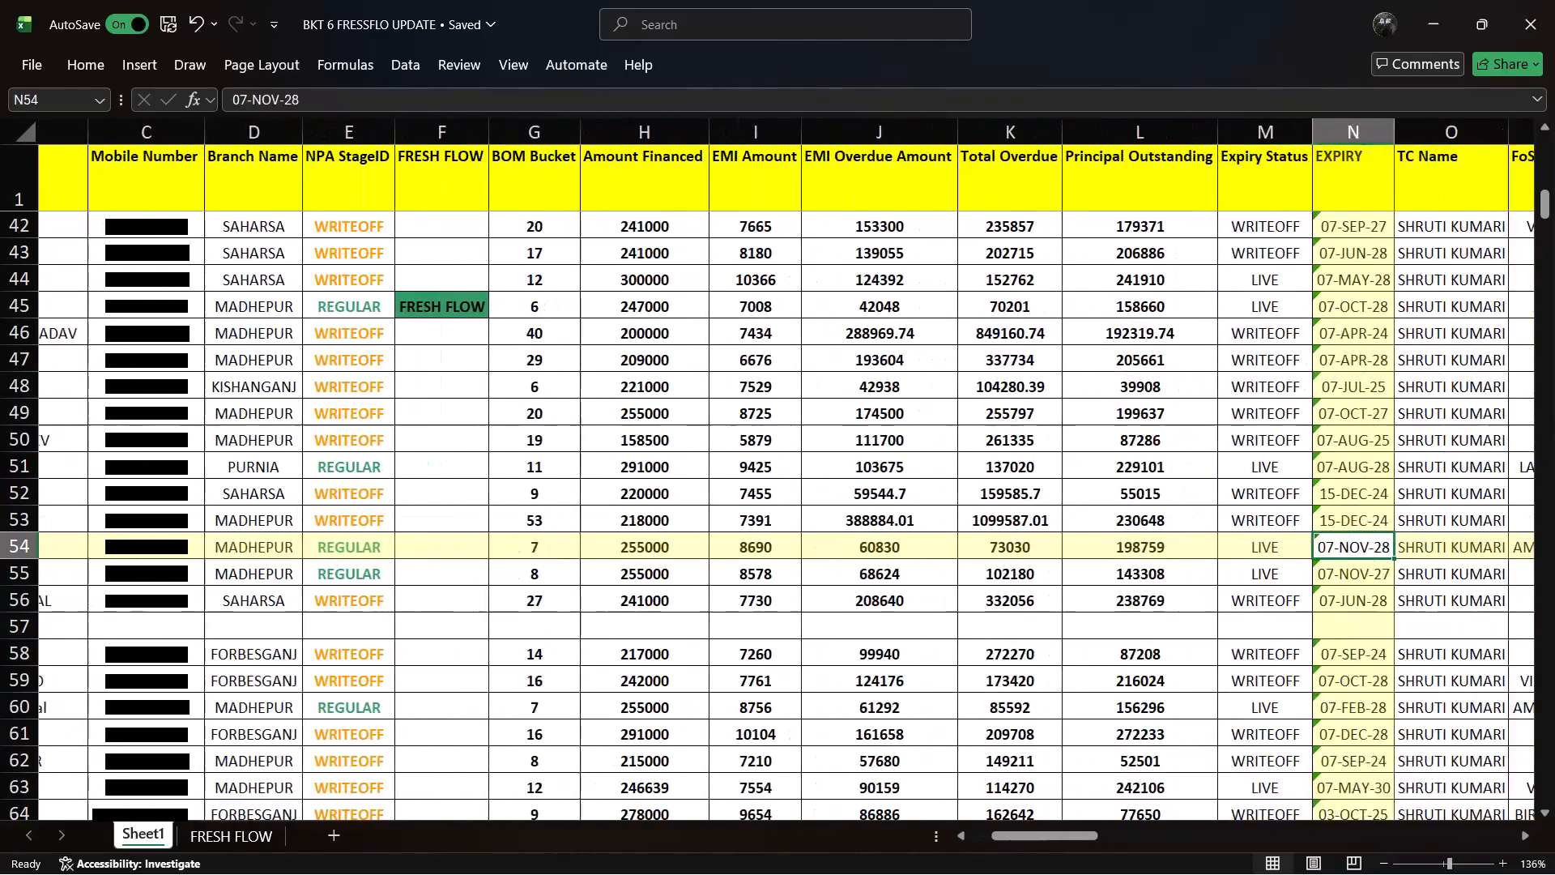
# Enter TNC as the feedback for the customer in row 54.
pyautogui.press('Right')
pyautogui.press('Right')
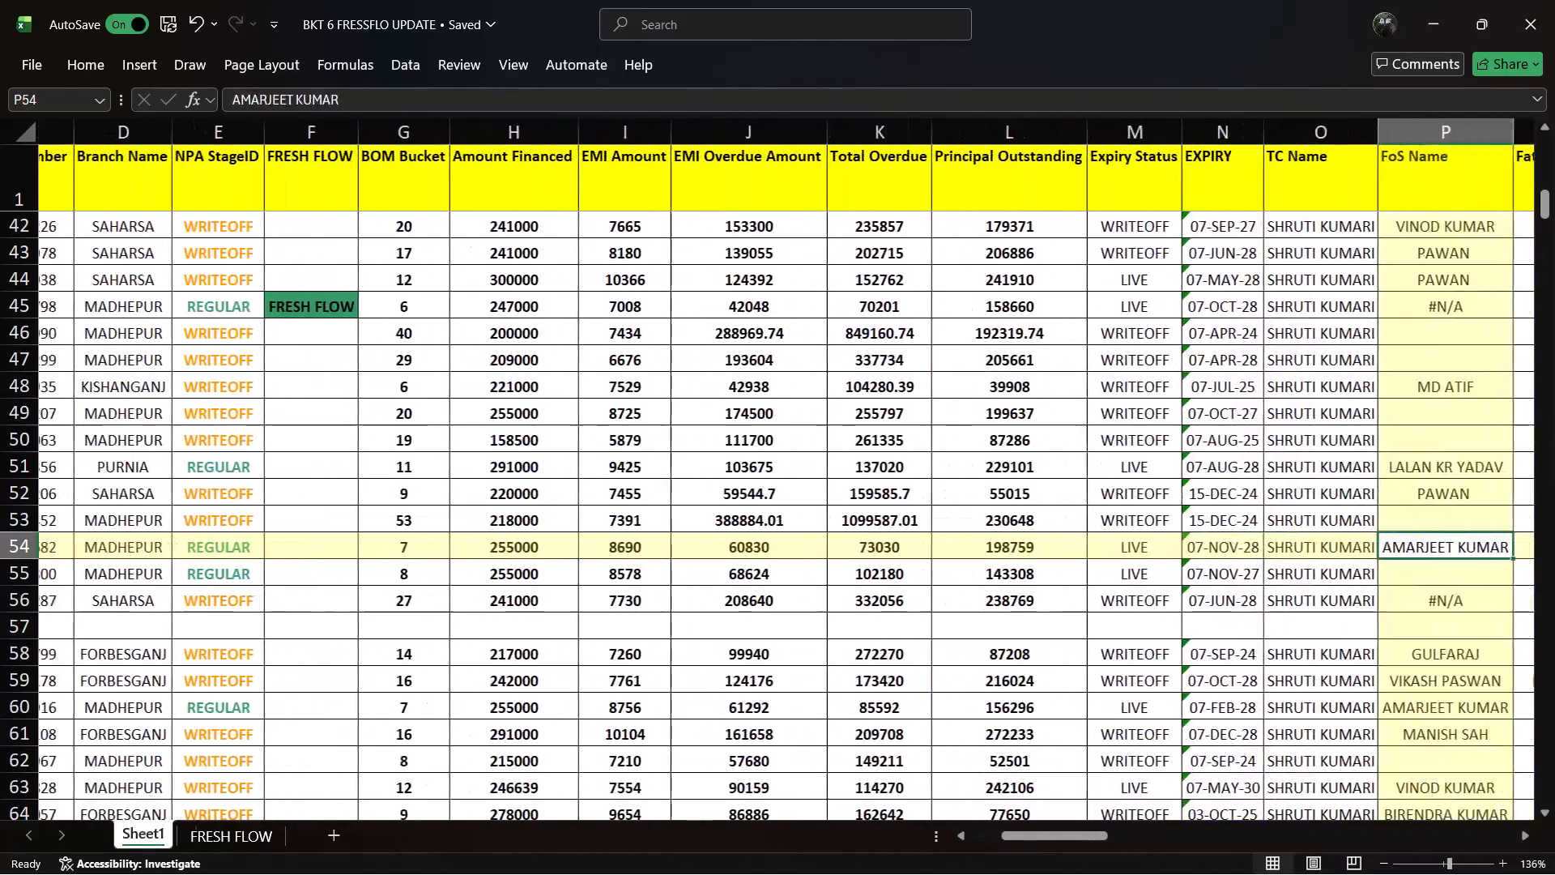
pyautogui.press('Right')
pyautogui.press('Right')
pyautogui.press('Right')
pyautogui.press('Right')
pyautogui.press('Right')
pyautogui.press('Right')
pyautogui.press('Right')
pyautogui.press('Right')
pyautogui.press('Right')
pyautogui.press('Right')
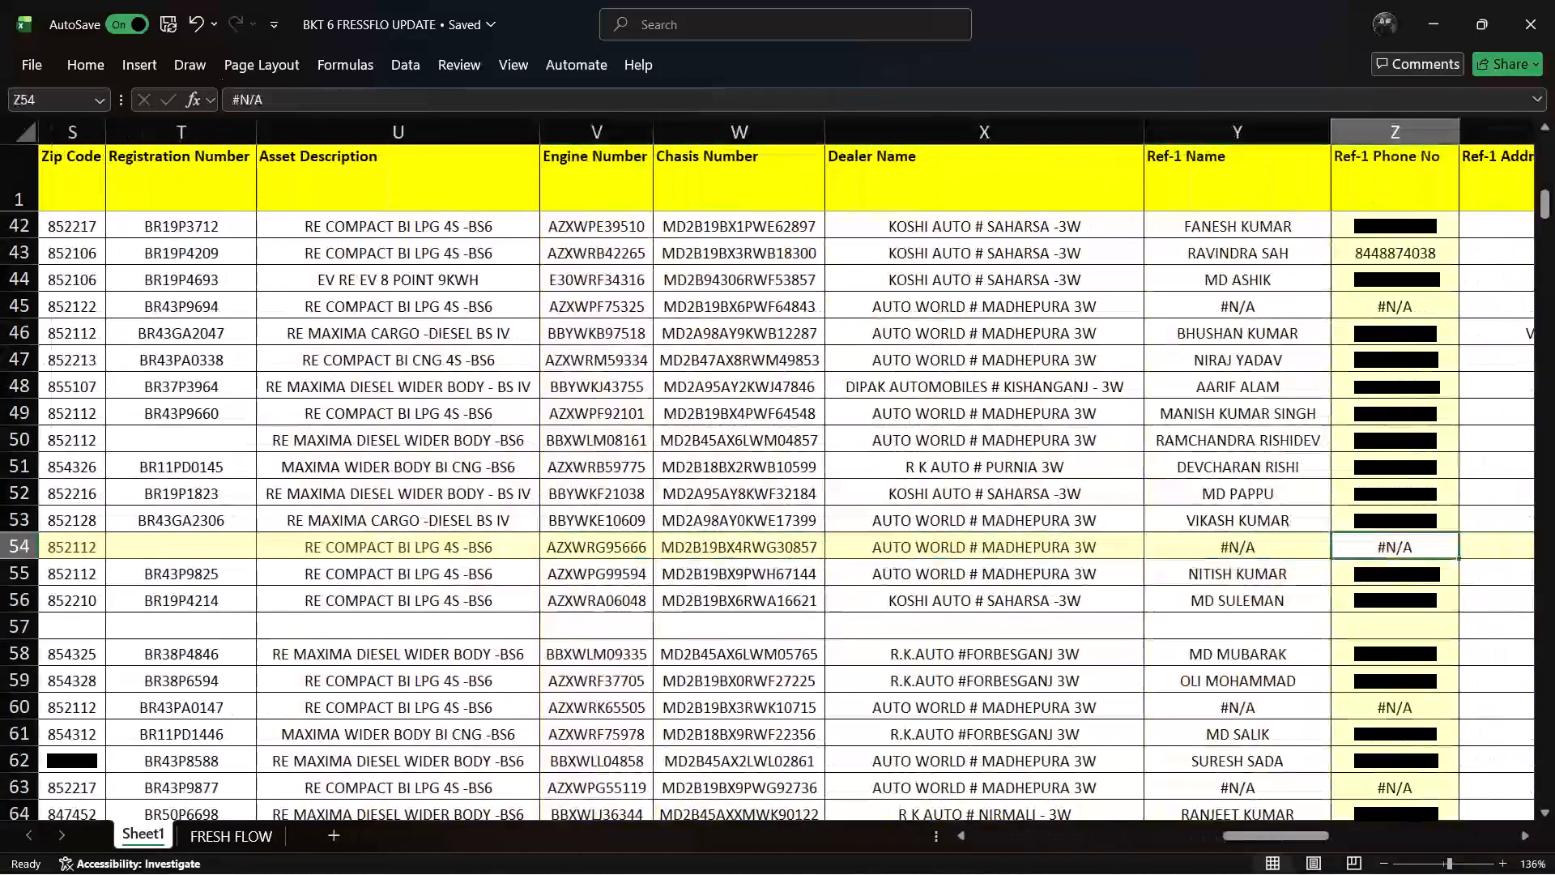
pyautogui.press('Right')
pyautogui.press('Right')
pyautogui.press('Right')
pyautogui.press('Right')
pyautogui.press('Right')
pyautogui.press('Right')
pyautogui.press('Right')
pyautogui.press('Right')
pyautogui.press('Right')
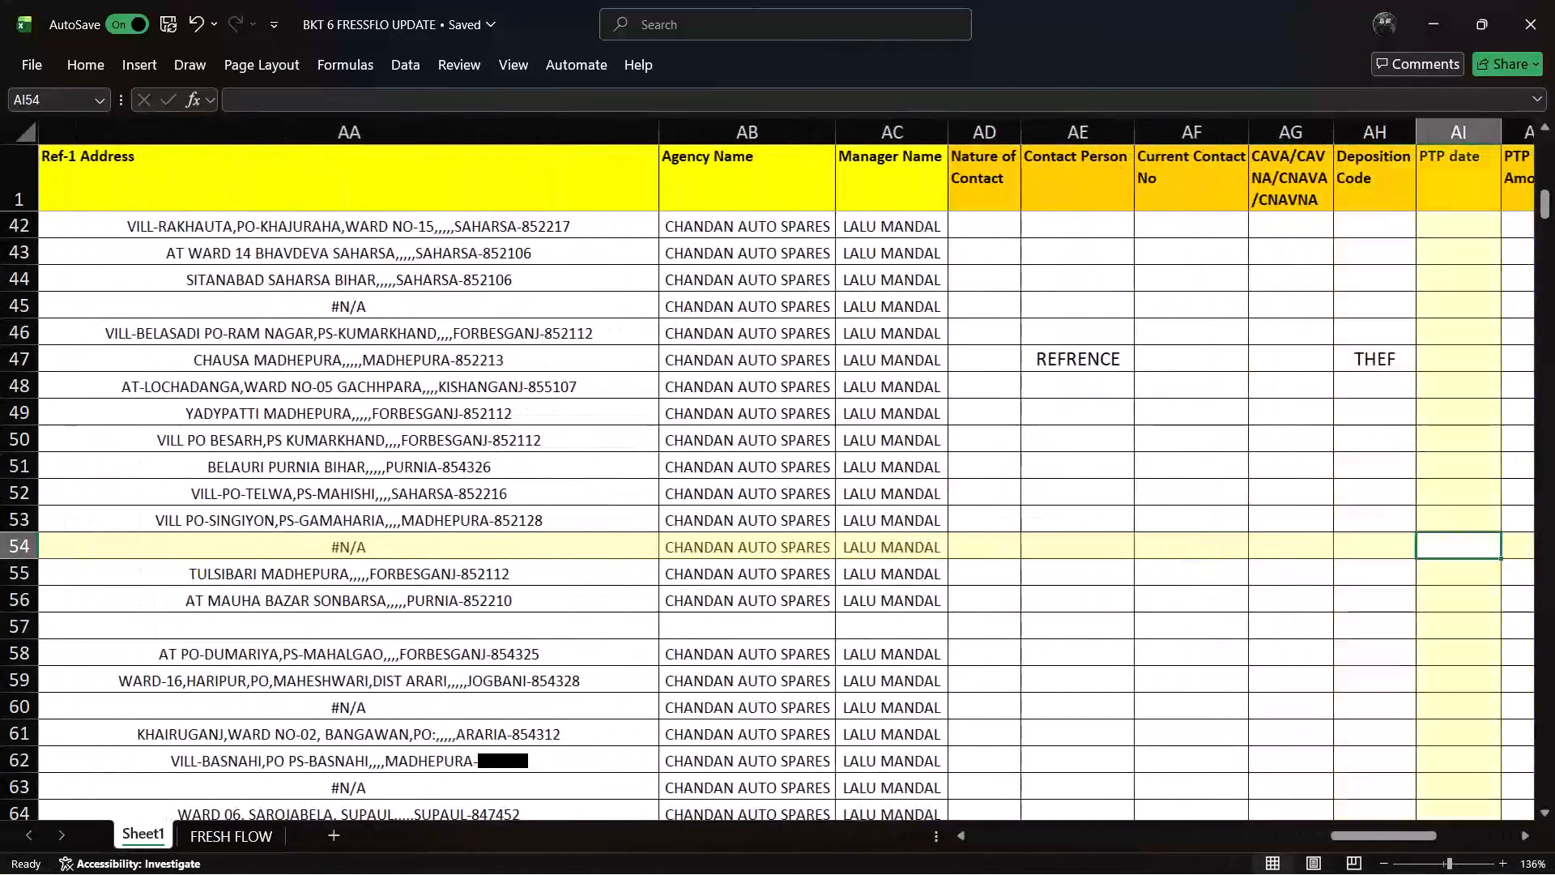
pyautogui.press('Right')
pyautogui.press('Right')
pyautogui.press('Right')
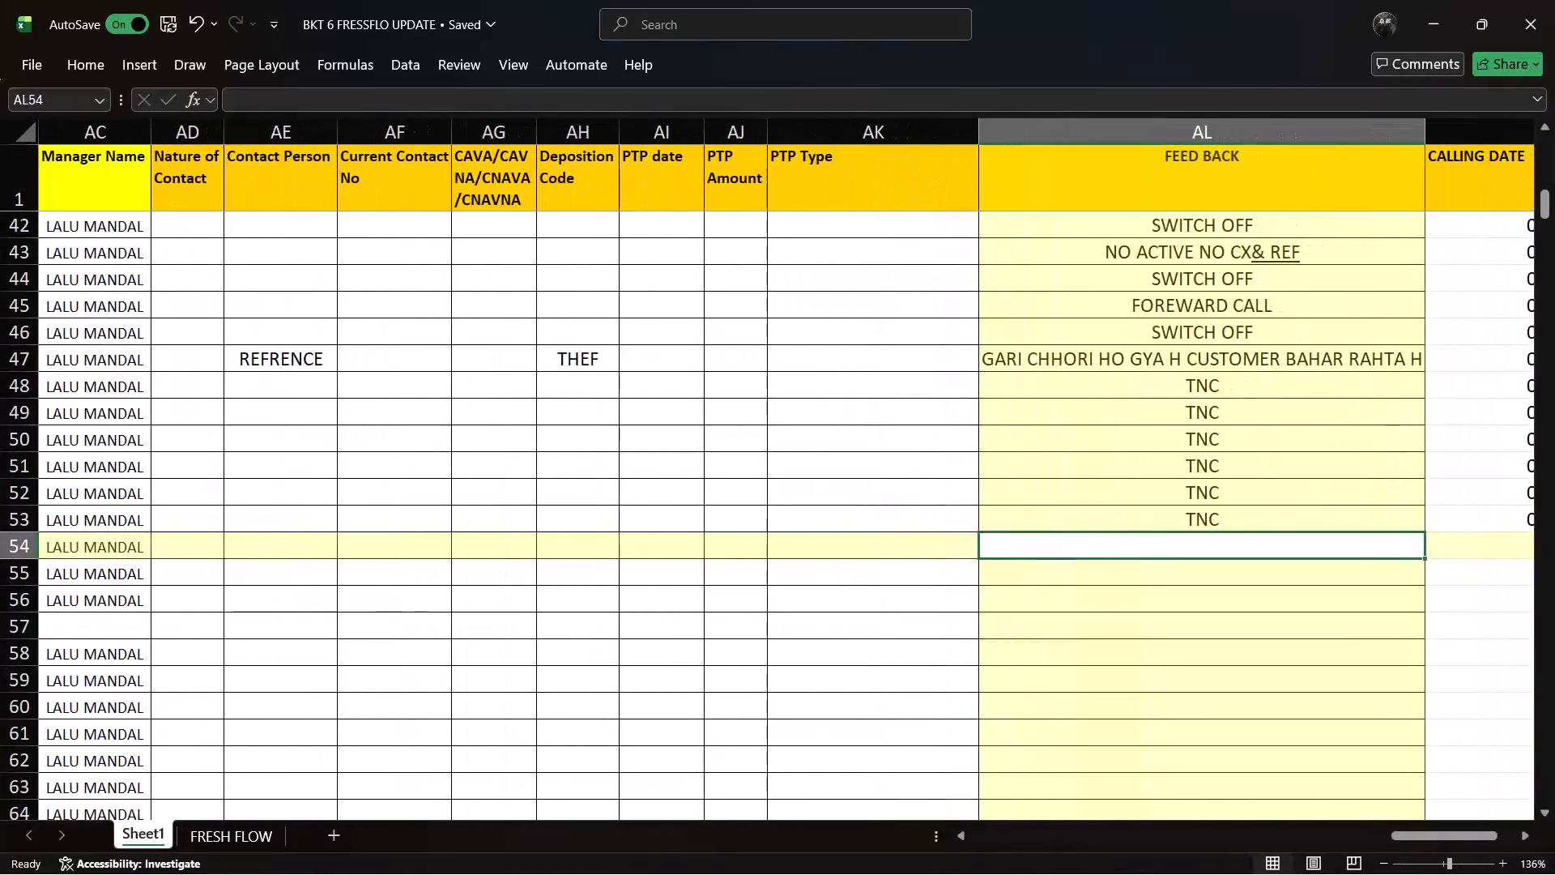
pyautogui.press('t')
pyautogui.press('Right')
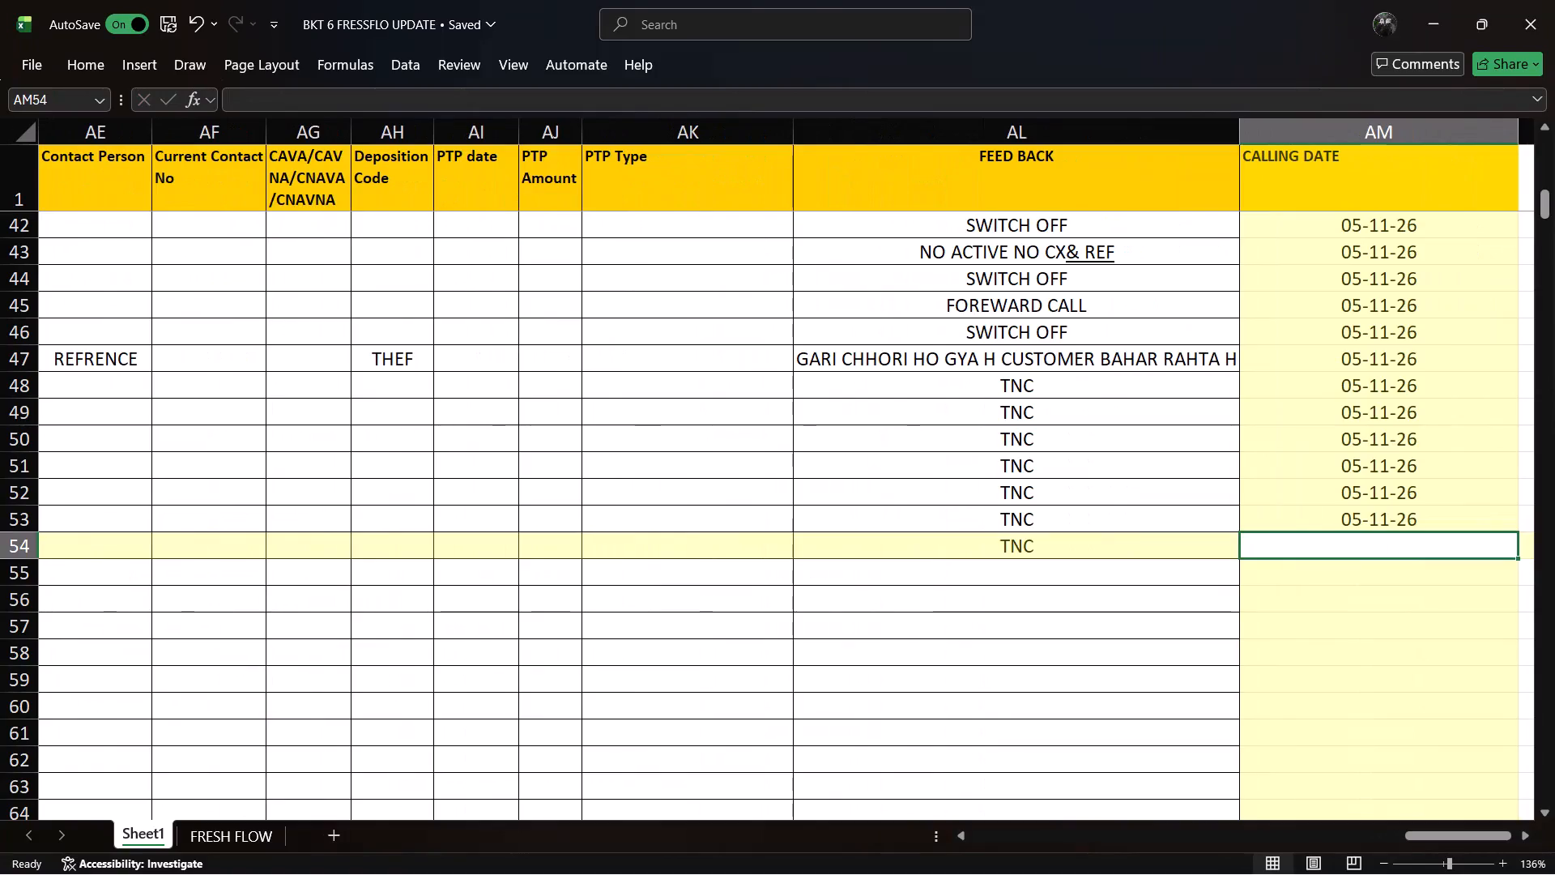
# Fill in 05-11-26 as the calling date in row 54.
pyautogui.hotkey('ctrl', ';')
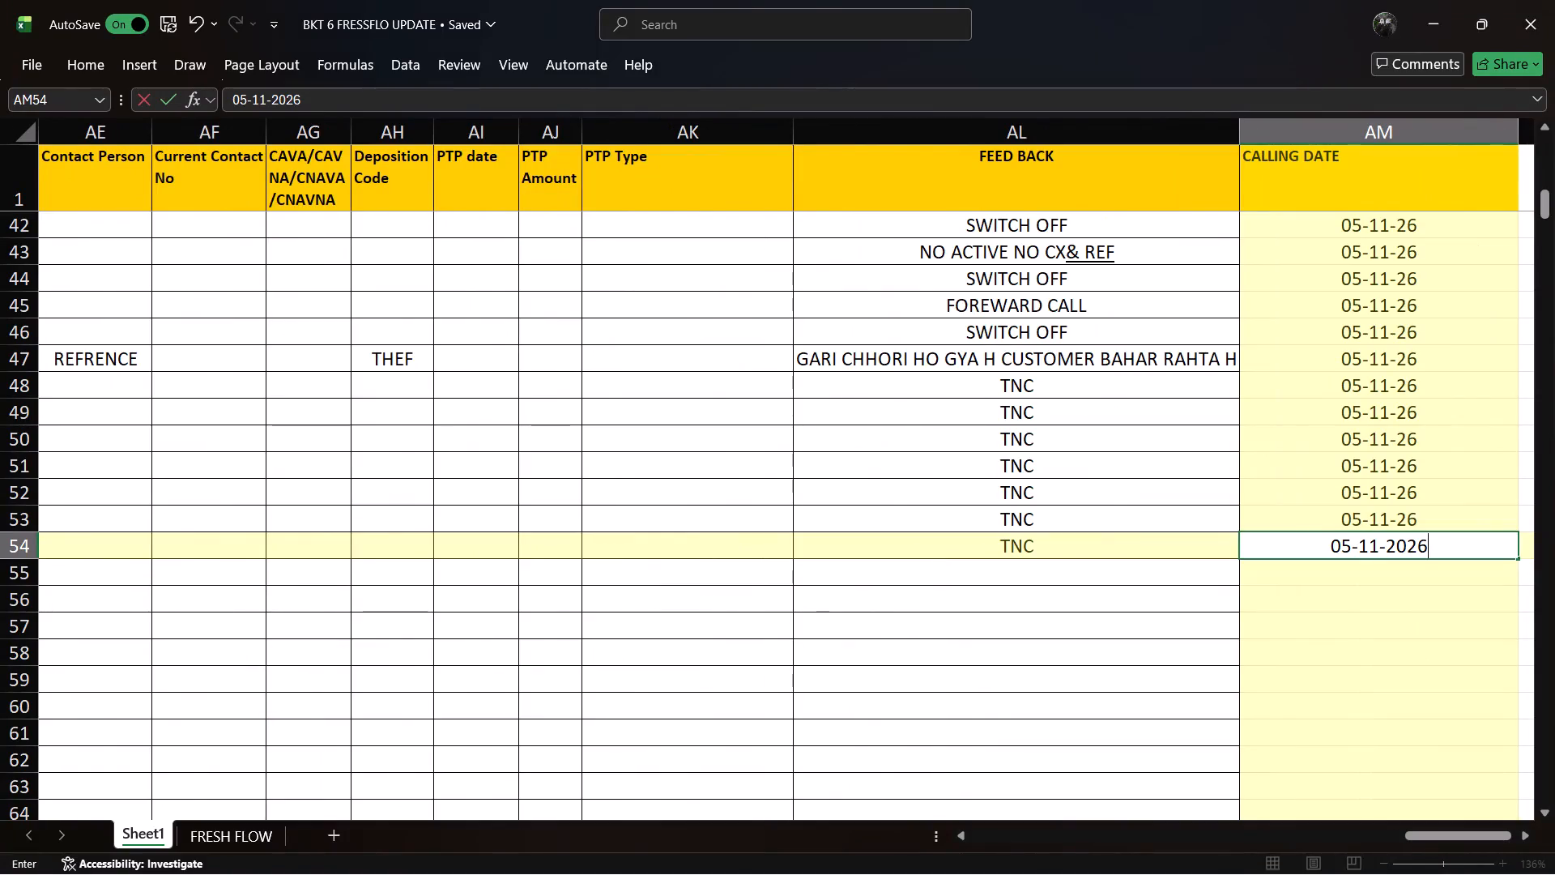
pyautogui.press('Down')
# Go back to the start of row 55 and check that customer's loan number, name and mobile number.
pyautogui.press('Left')
pyautogui.press('Left')
pyautogui.press('Left')
pyautogui.press('Left')
pyautogui.press('Left')
pyautogui.press('Left')
pyautogui.press('Left')
pyautogui.press('Left')
pyautogui.press('Left')
pyautogui.press('Left')
pyautogui.press('Left')
pyautogui.press('Left')
pyautogui.press('Left')
pyautogui.press('Left')
pyautogui.press('Left')
pyautogui.press('Left')
pyautogui.press('Left')
pyautogui.press('Left')
pyautogui.press('Left')
pyautogui.press('Left')
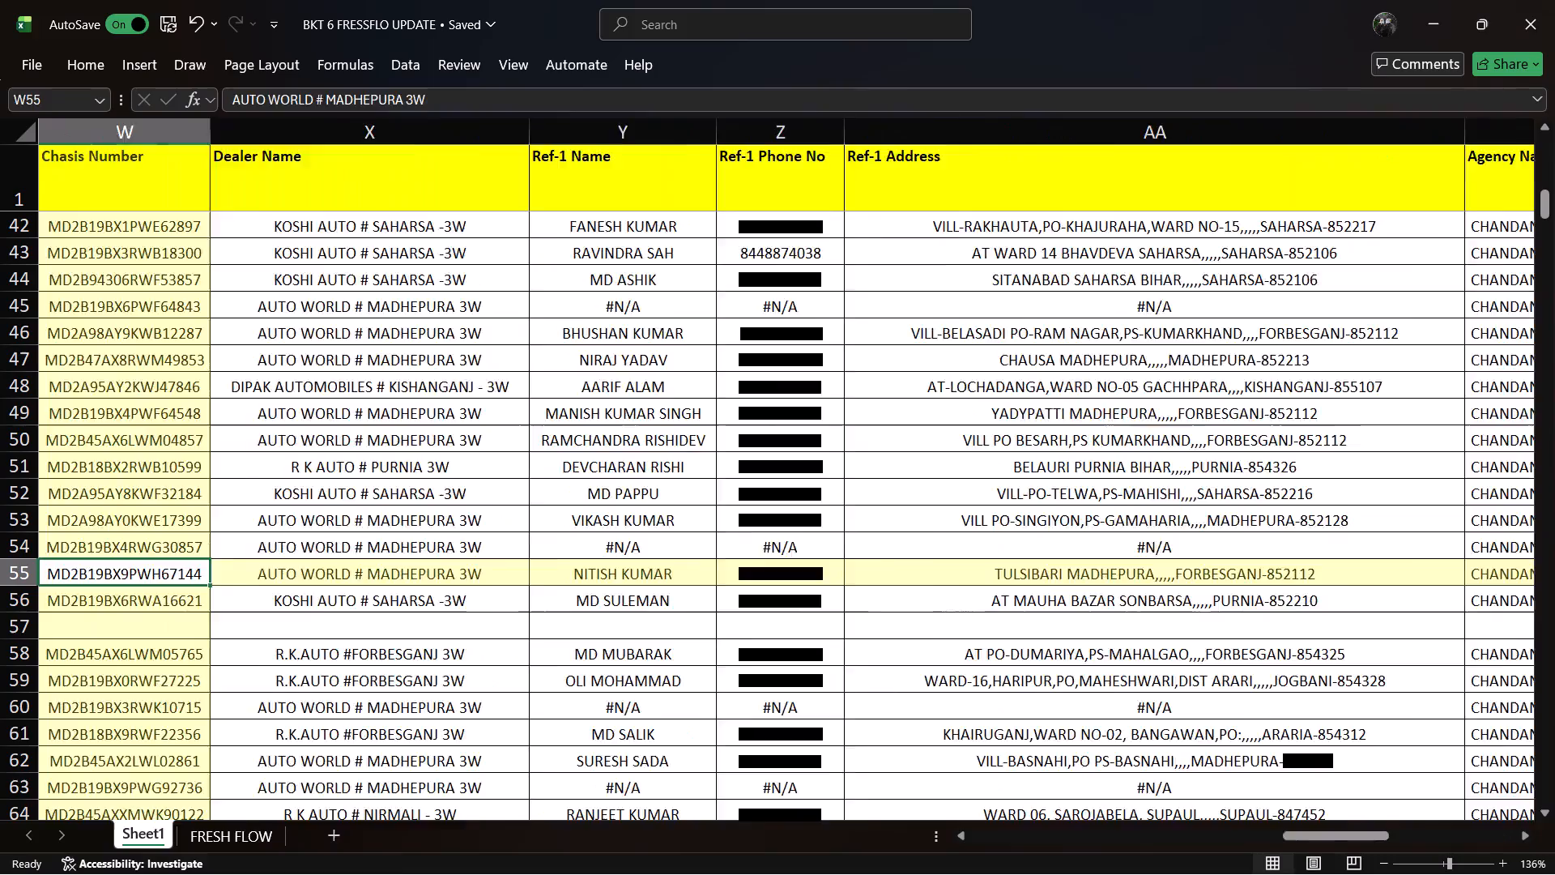
pyautogui.press('Right')
pyautogui.press('Right')
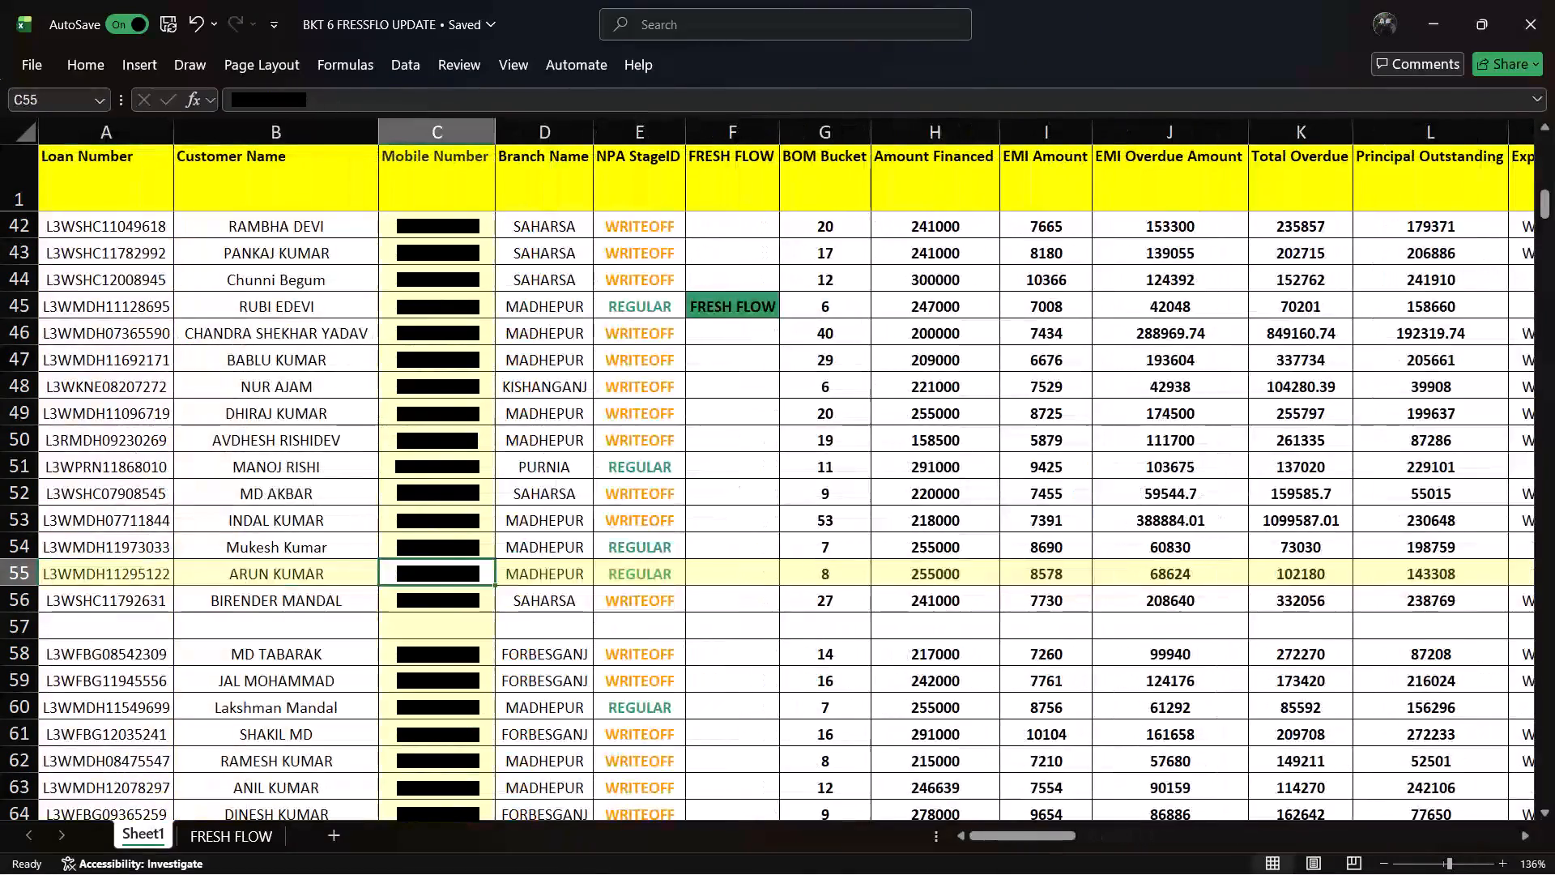
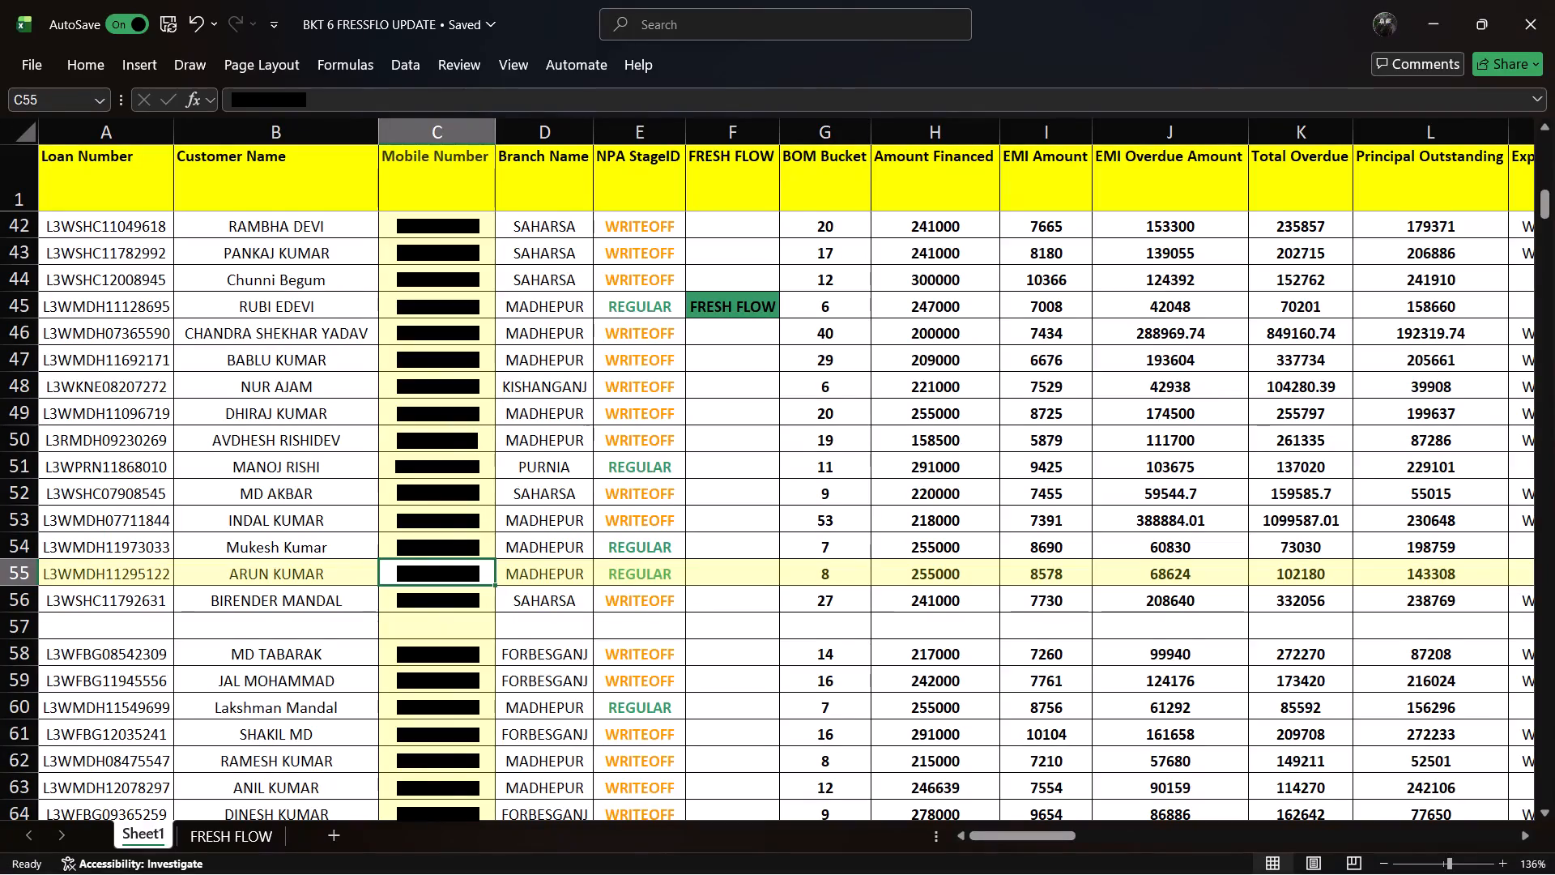
# Enter TNC as the feedback for the customer in row 55.
pyautogui.click(100, 572)
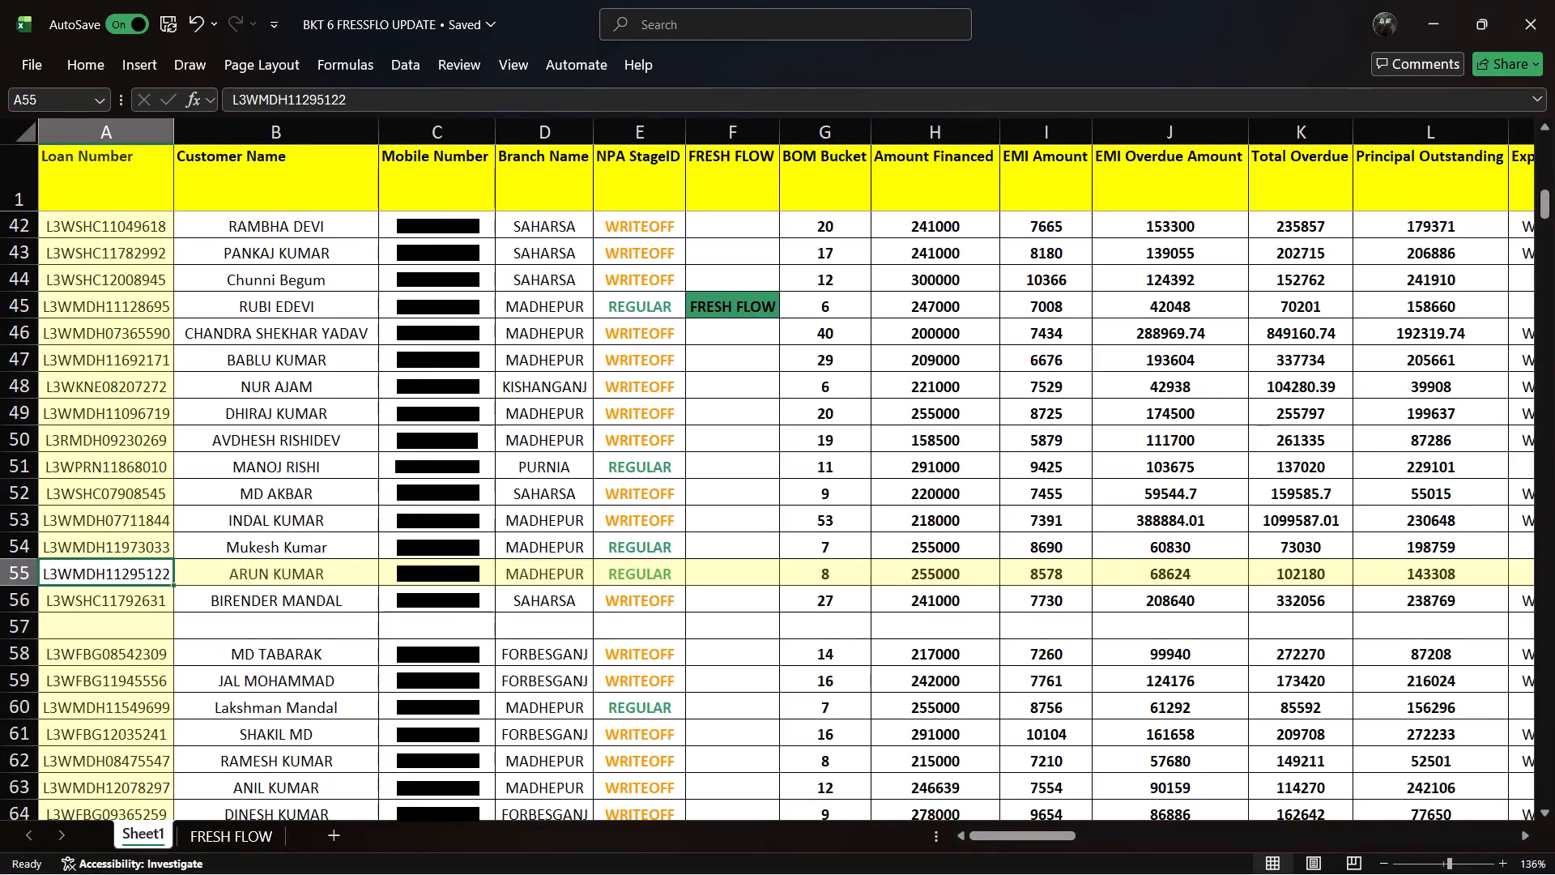
pyautogui.click(69, 617)
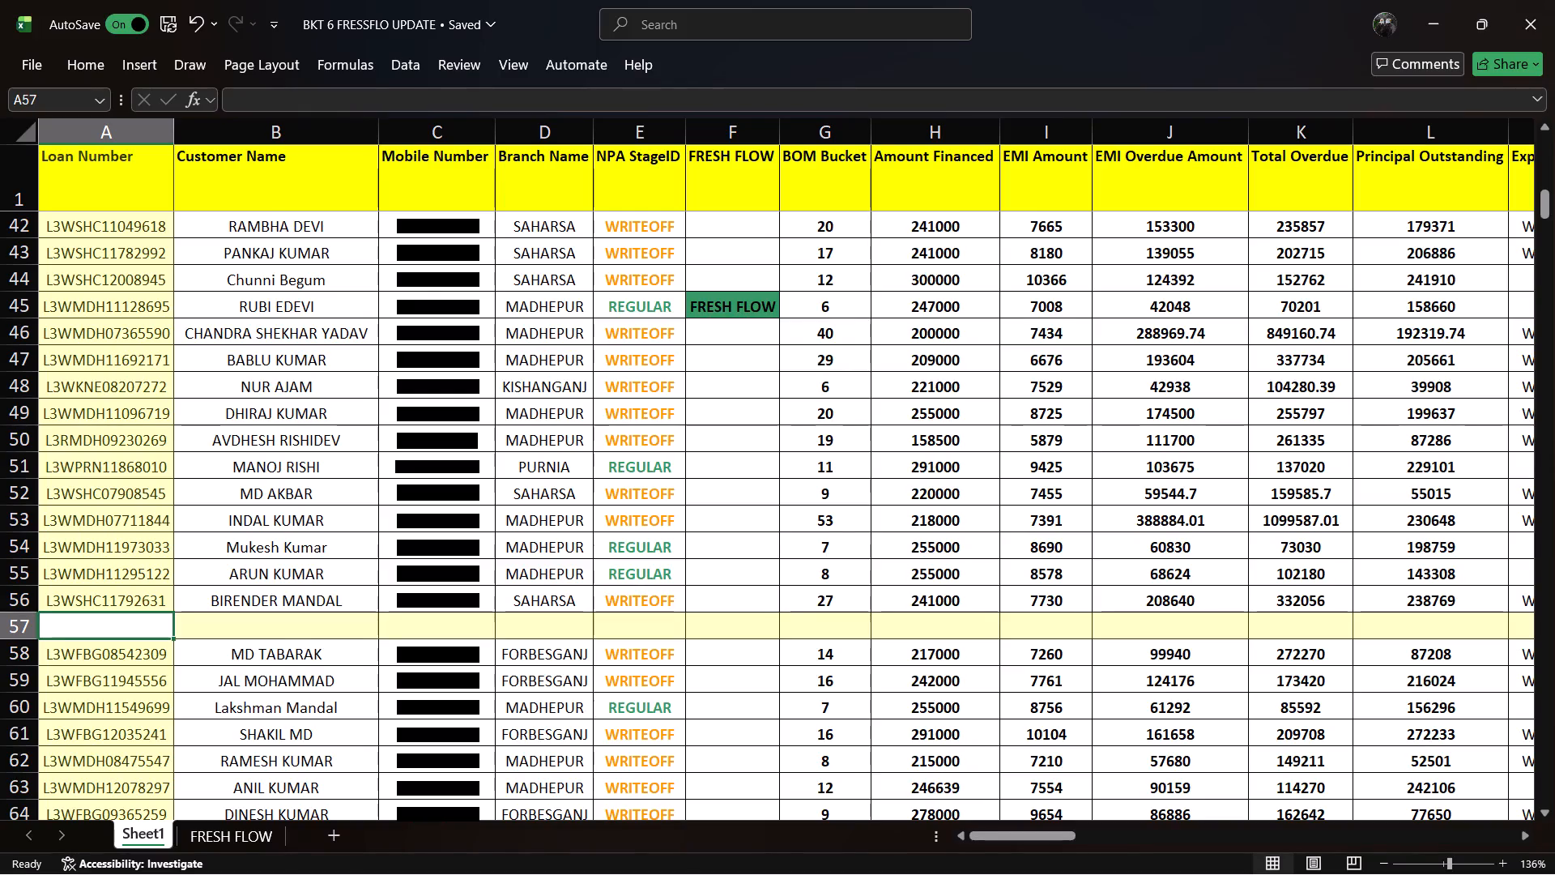
pyautogui.click(237, 579)
pyautogui.press('Right')
pyautogui.press('Right')
pyautogui.press('Right')
pyautogui.press('Right')
pyautogui.press('Right')
pyautogui.press('Right')
pyautogui.press('Right')
pyautogui.press('Right')
pyautogui.press('Right')
pyautogui.press('Right')
pyautogui.press('Right')
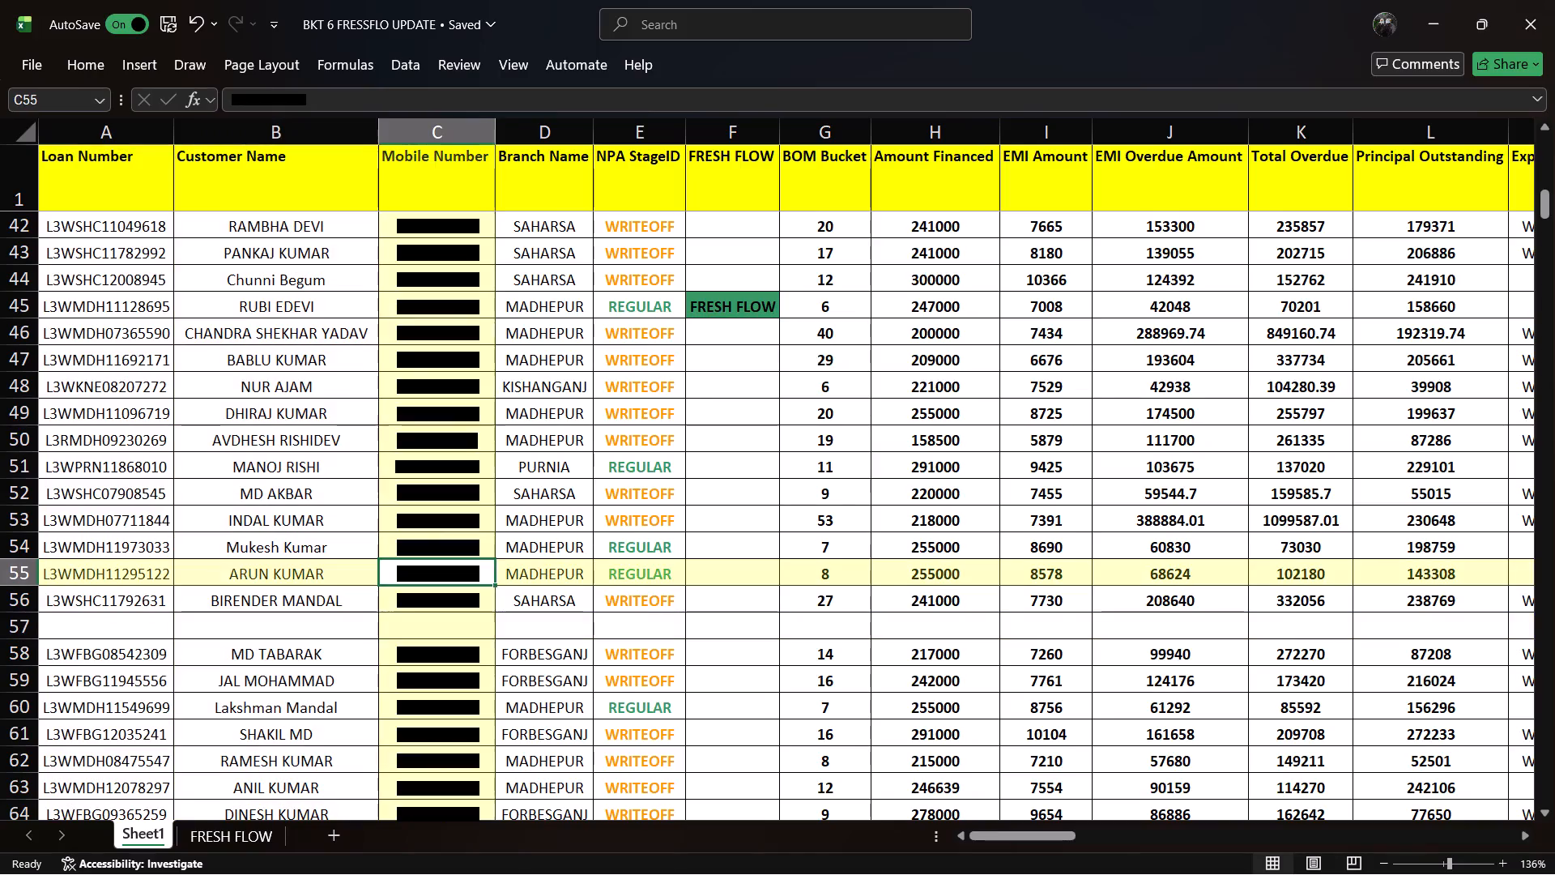
pyautogui.press('Right')
pyautogui.press('Right')
pyautogui.press('Right')
pyautogui.press('Right')
pyautogui.press('Right')
pyautogui.press('Right')
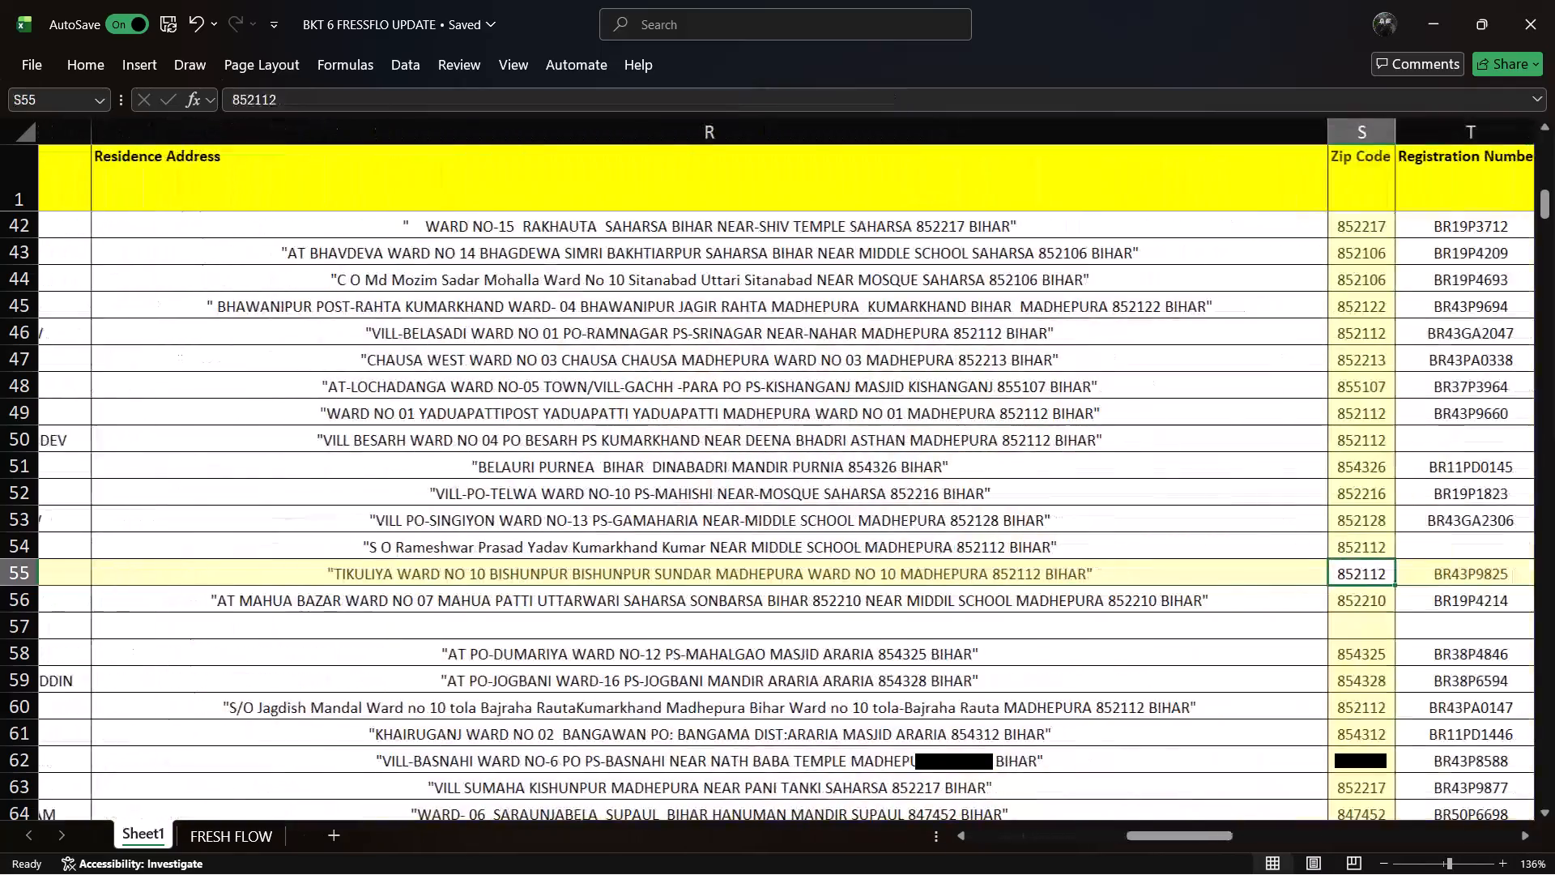
pyautogui.press('Right')
pyautogui.press('Right')
pyautogui.press('Right')
pyautogui.press('Right')
pyautogui.press('Right')
pyautogui.press('Right')
pyautogui.press('Right')
pyautogui.press('Right')
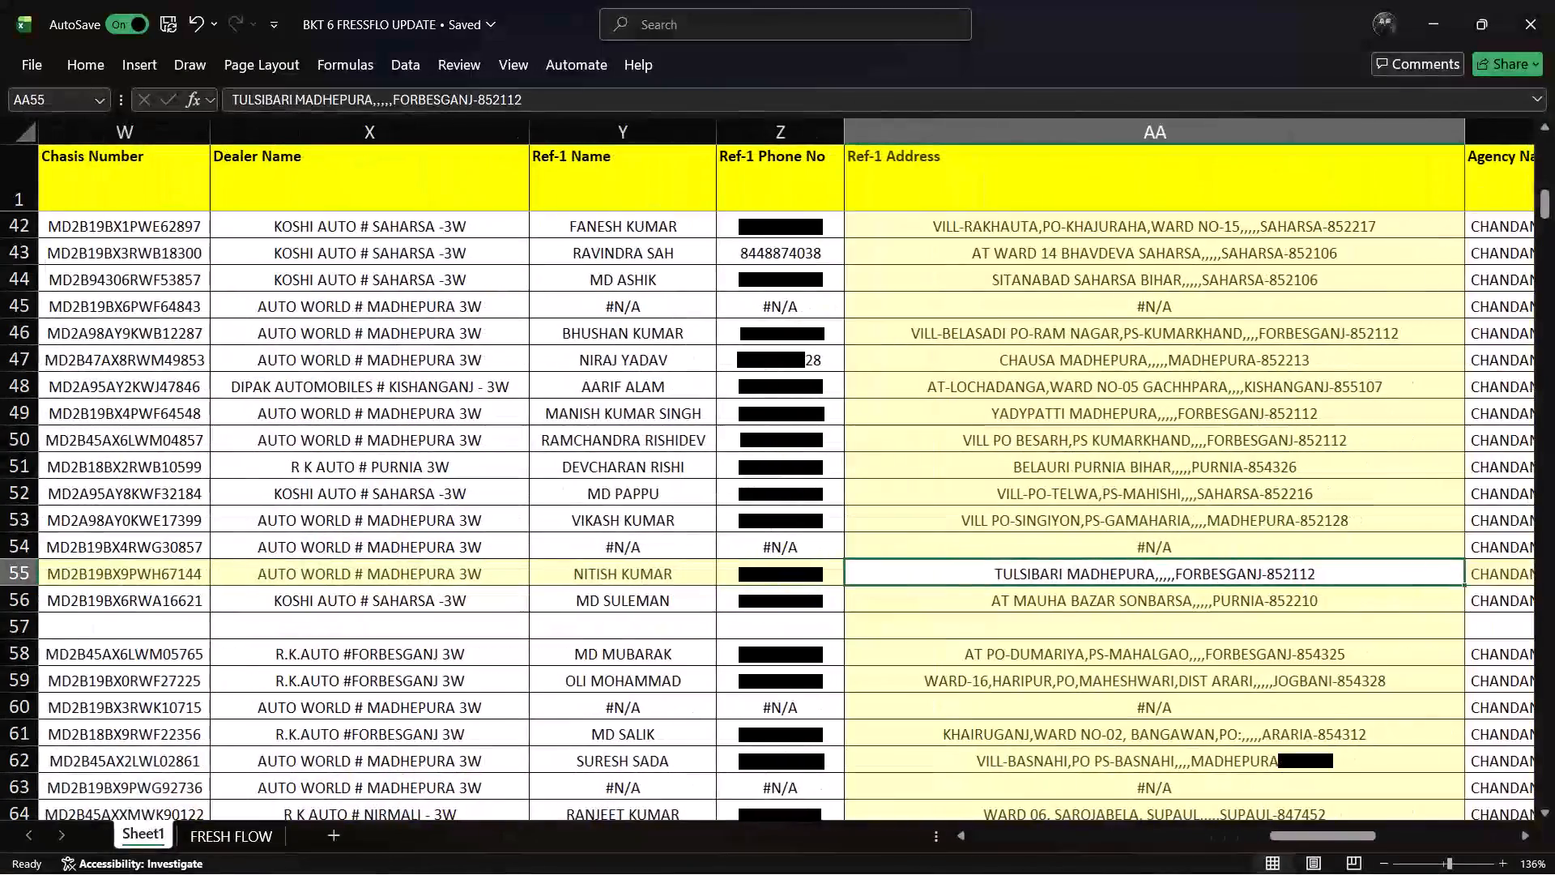
pyautogui.press('Right')
pyautogui.press('Right')
pyautogui.press('Right')
pyautogui.press('Right')
pyautogui.press('Right')
pyautogui.press('Right')
pyautogui.press('Right')
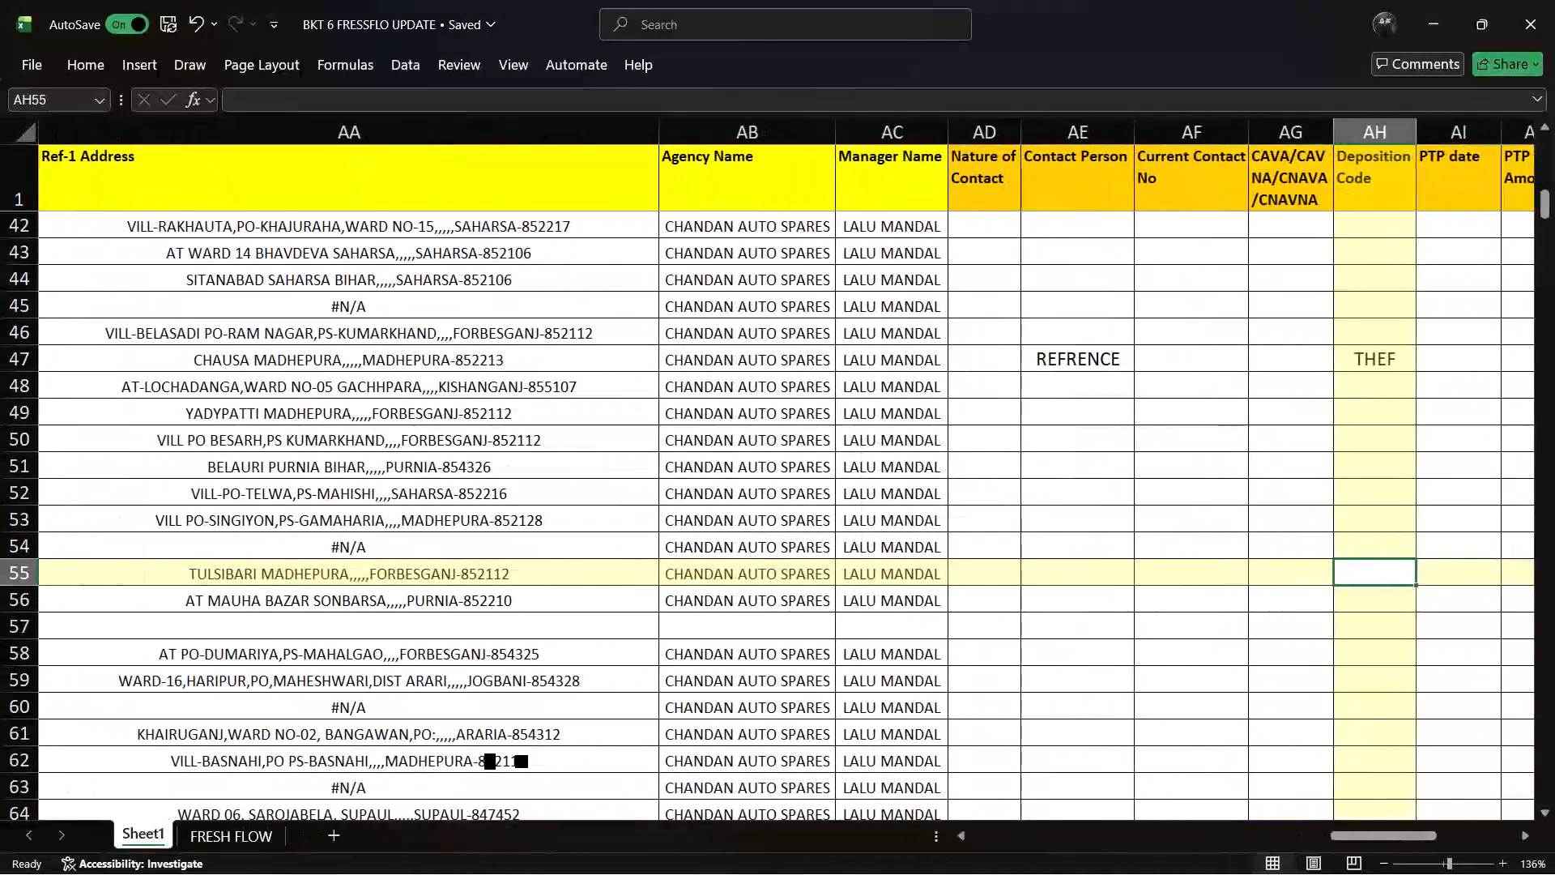
pyautogui.press('Right')
pyautogui.press('Right')
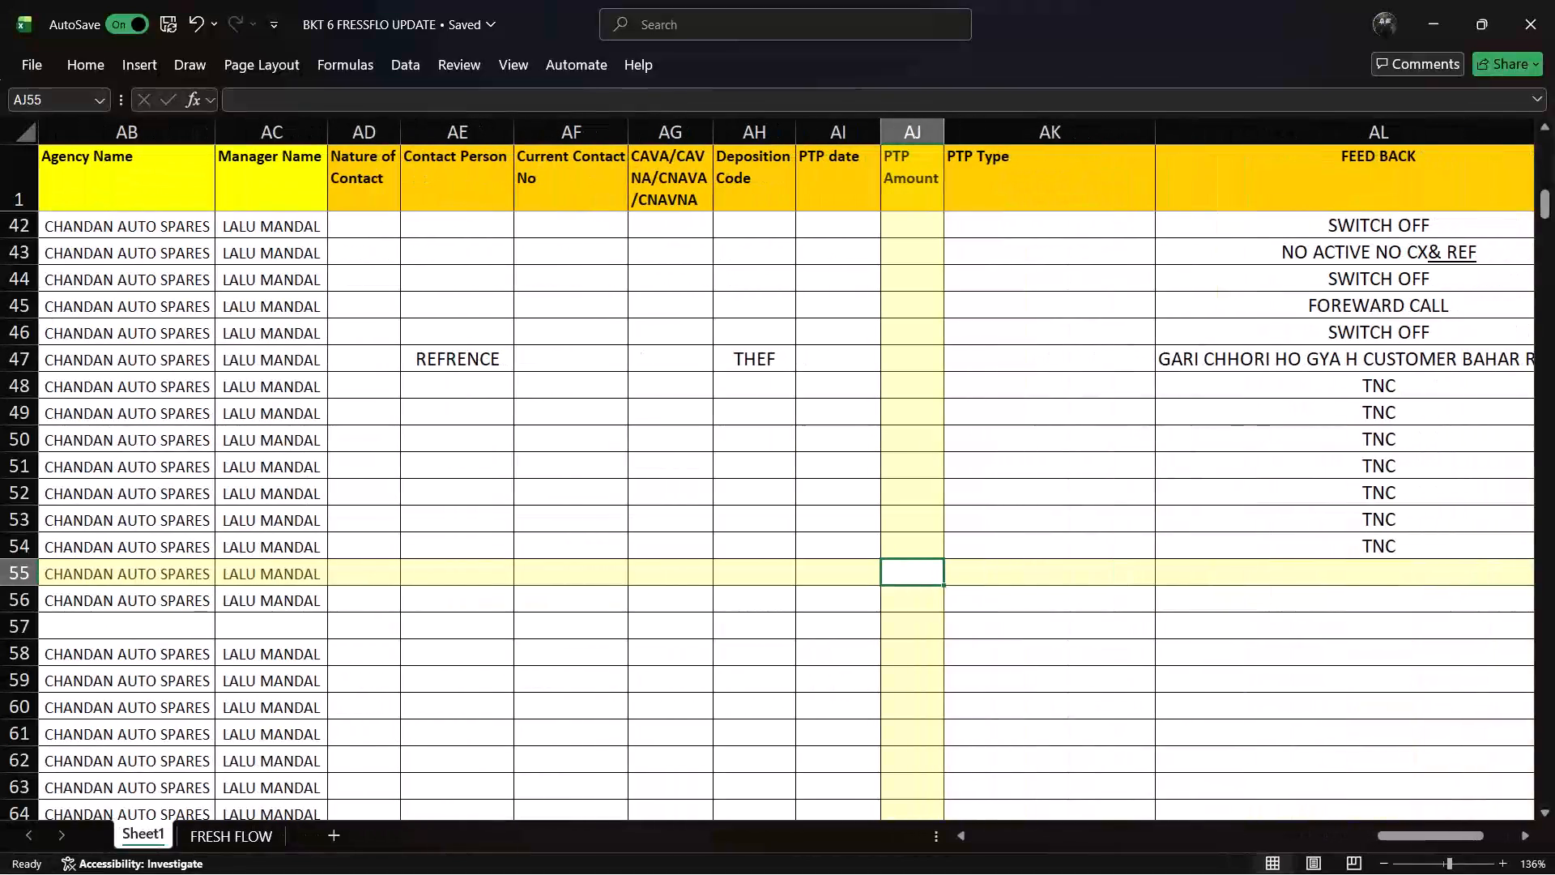
pyautogui.press('Right')
pyautogui.press('Right')
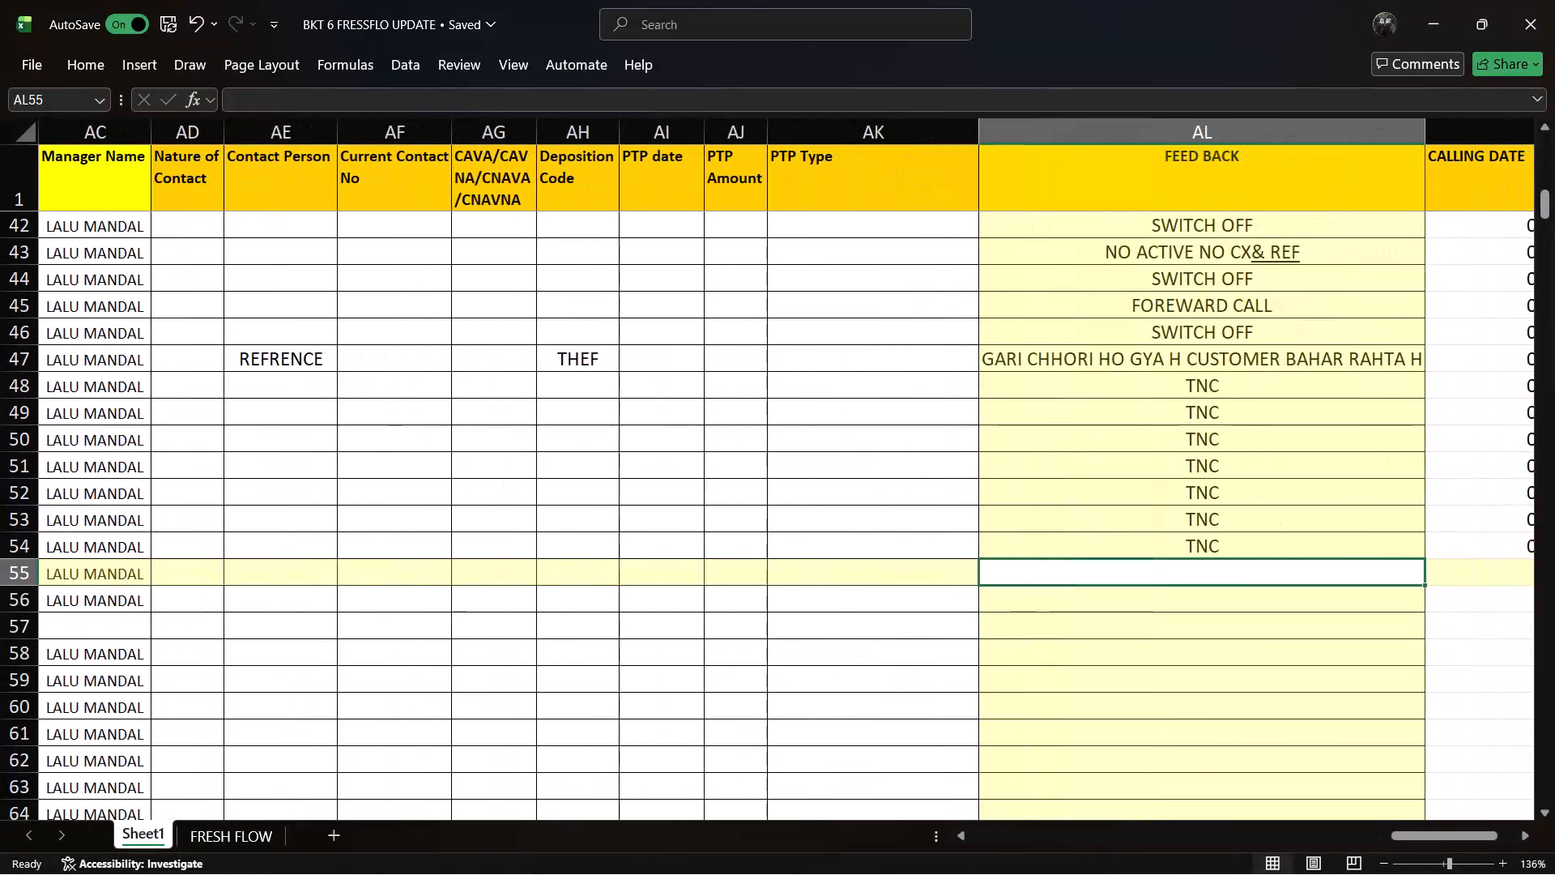
pyautogui.write('TN')
# Fill in 05-11-26 as the calling date in row 55 and save the workbook.
pyautogui.press('Right')
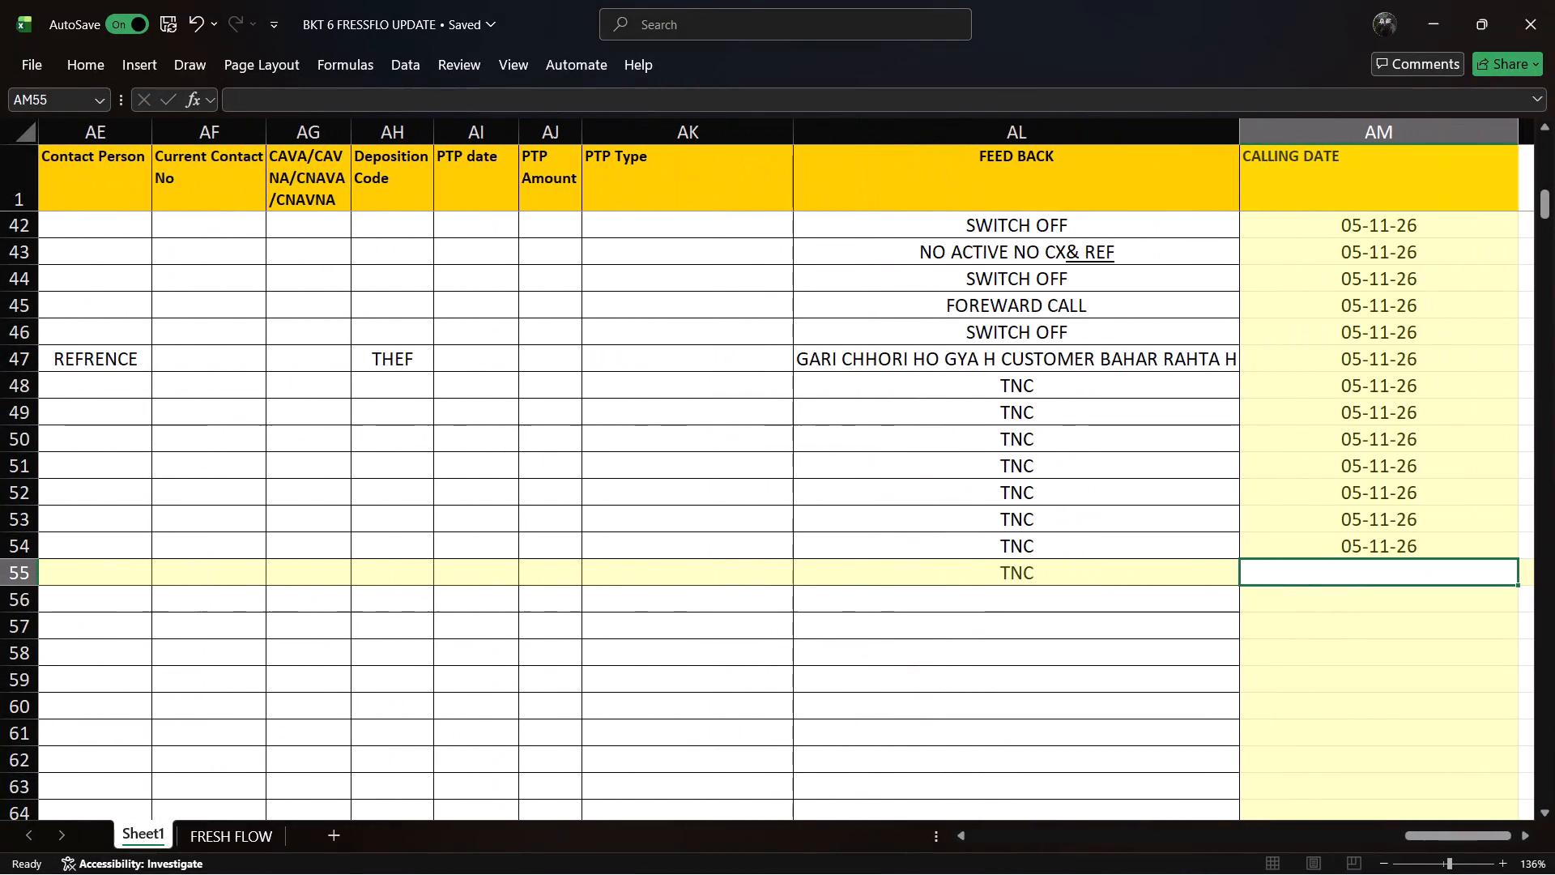
pyautogui.hotkey('ctrl', ';')
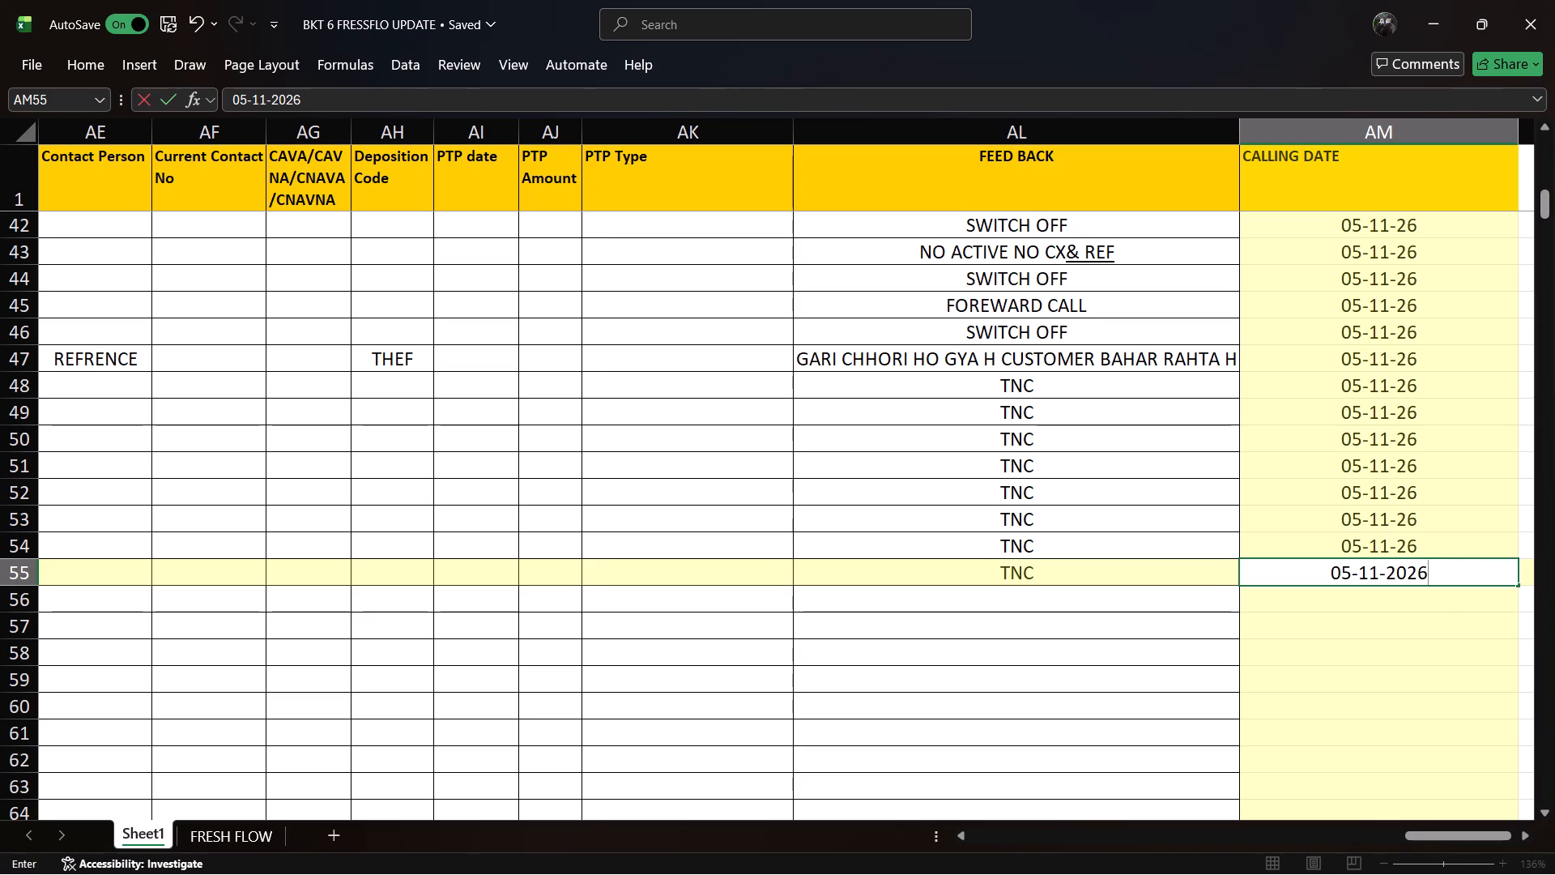
pyautogui.hotkey('ctrl', 's')
# Go back to the loan number column and look through the customer records from the header row down to row 59.
pyautogui.press('Left')
pyautogui.press('Left')
pyautogui.press('Left')
pyautogui.press('Left')
pyautogui.press('Left')
pyautogui.press('Left')
pyautogui.press('Left')
pyautogui.press('Left')
pyautogui.press('Left')
pyautogui.press('Left')
pyautogui.press('Left')
pyautogui.press('Left')
pyautogui.press('Left')
pyautogui.press('Left')
pyautogui.press('Left')
pyautogui.press('Left')
pyautogui.press('Left')
pyautogui.press('Left')
pyautogui.press('Left')
pyautogui.press('Left')
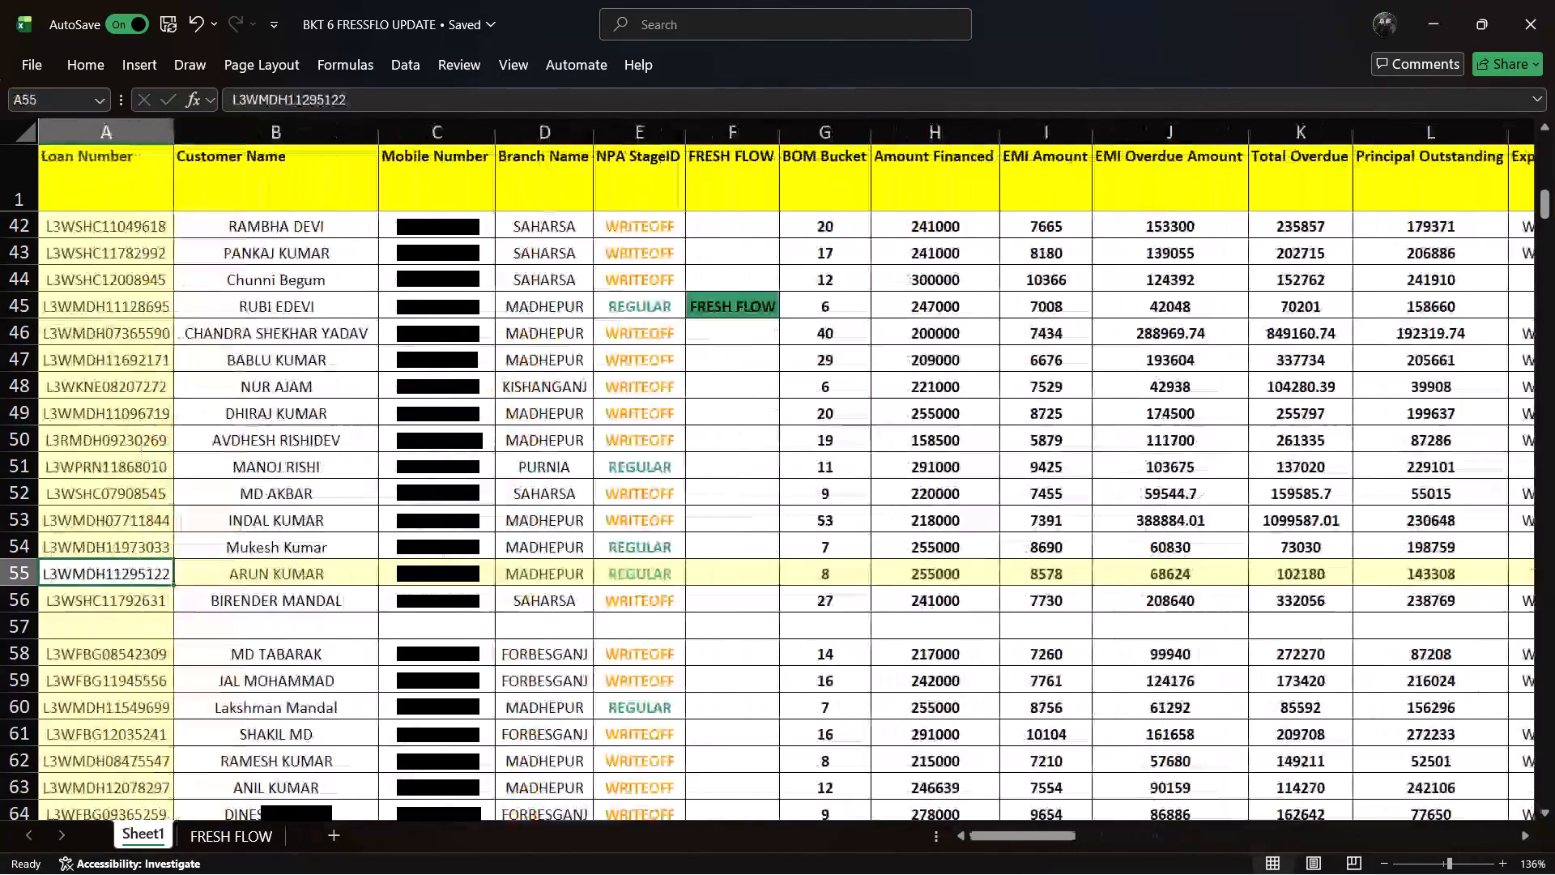
pyautogui.press('Up')
pyautogui.press('Up')
pyautogui.press('Up')
pyautogui.press('Up')
pyautogui.press('Up')
pyautogui.press('Up')
pyautogui.press('Up')
pyautogui.press('Up')
pyautogui.press('Up')
pyautogui.press('Up')
pyautogui.press('Up')
pyautogui.press('Up')
pyautogui.press('Up')
pyautogui.press('Up')
pyautogui.press('Up')
pyautogui.press('Up')
pyautogui.press('Up')
pyautogui.press('Up')
pyautogui.press('Up')
pyautogui.press('Up')
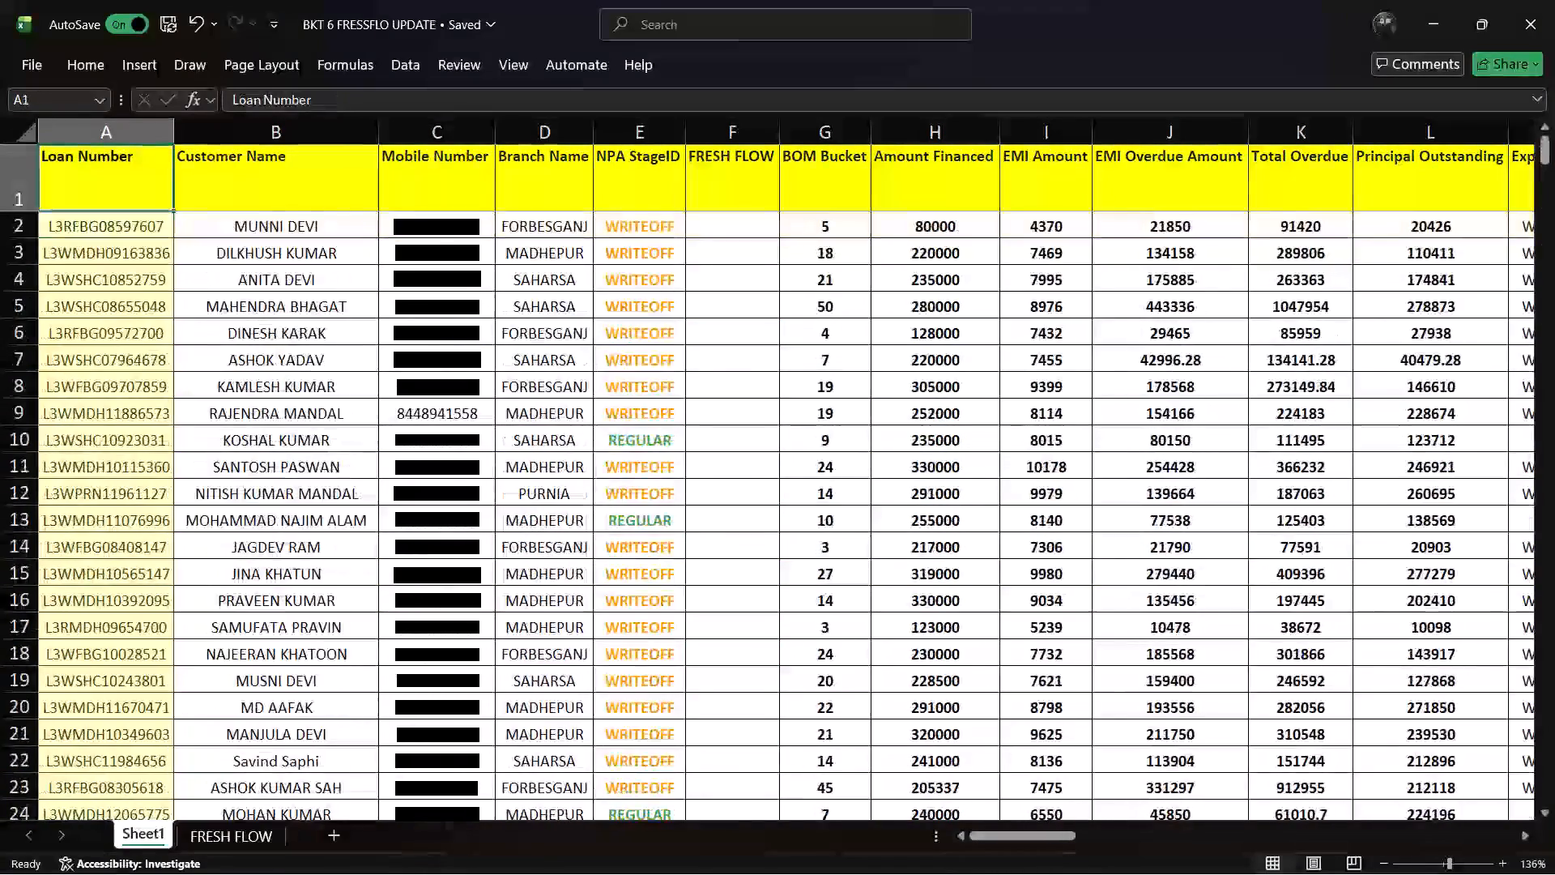
pyautogui.press('Down')
pyautogui.press('Down')
pyautogui.press('Down')
pyautogui.press('Down')
pyautogui.press('Down')
pyautogui.press('Down')
pyautogui.press('Down')
pyautogui.press('Down')
pyautogui.press('Down')
pyautogui.press('Down')
pyautogui.press('Down')
pyautogui.press('Down')
pyautogui.press('Down')
pyautogui.press('Down')
pyautogui.press('Down')
pyautogui.press('Down')
pyautogui.press('Down')
pyautogui.press('Down')
pyautogui.press('Down')
pyautogui.press('Down')
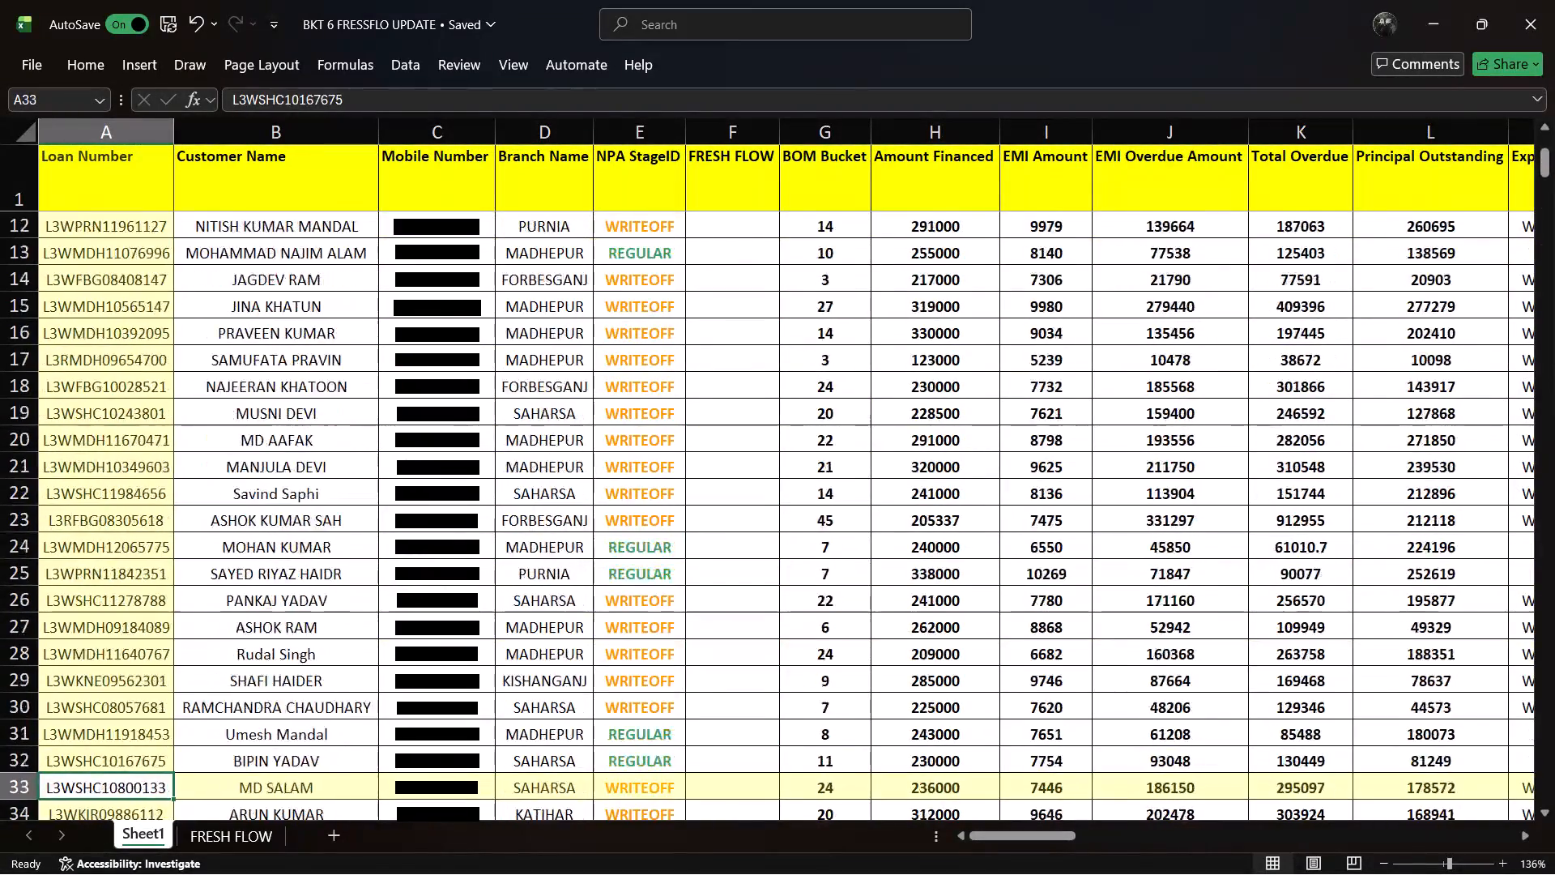
pyautogui.press('Down')
pyautogui.press('Down')
pyautogui.press('Down')
pyautogui.press('Down')
pyautogui.press('Down')
pyautogui.press('Down')
pyautogui.press('Down')
pyautogui.press('Down')
pyautogui.press('Down')
pyautogui.press('Down')
pyautogui.press('Down')
pyautogui.press('Down')
pyautogui.press('Down')
pyautogui.press('Down')
pyautogui.press('Down')
pyautogui.press('Down')
pyautogui.press('Down')
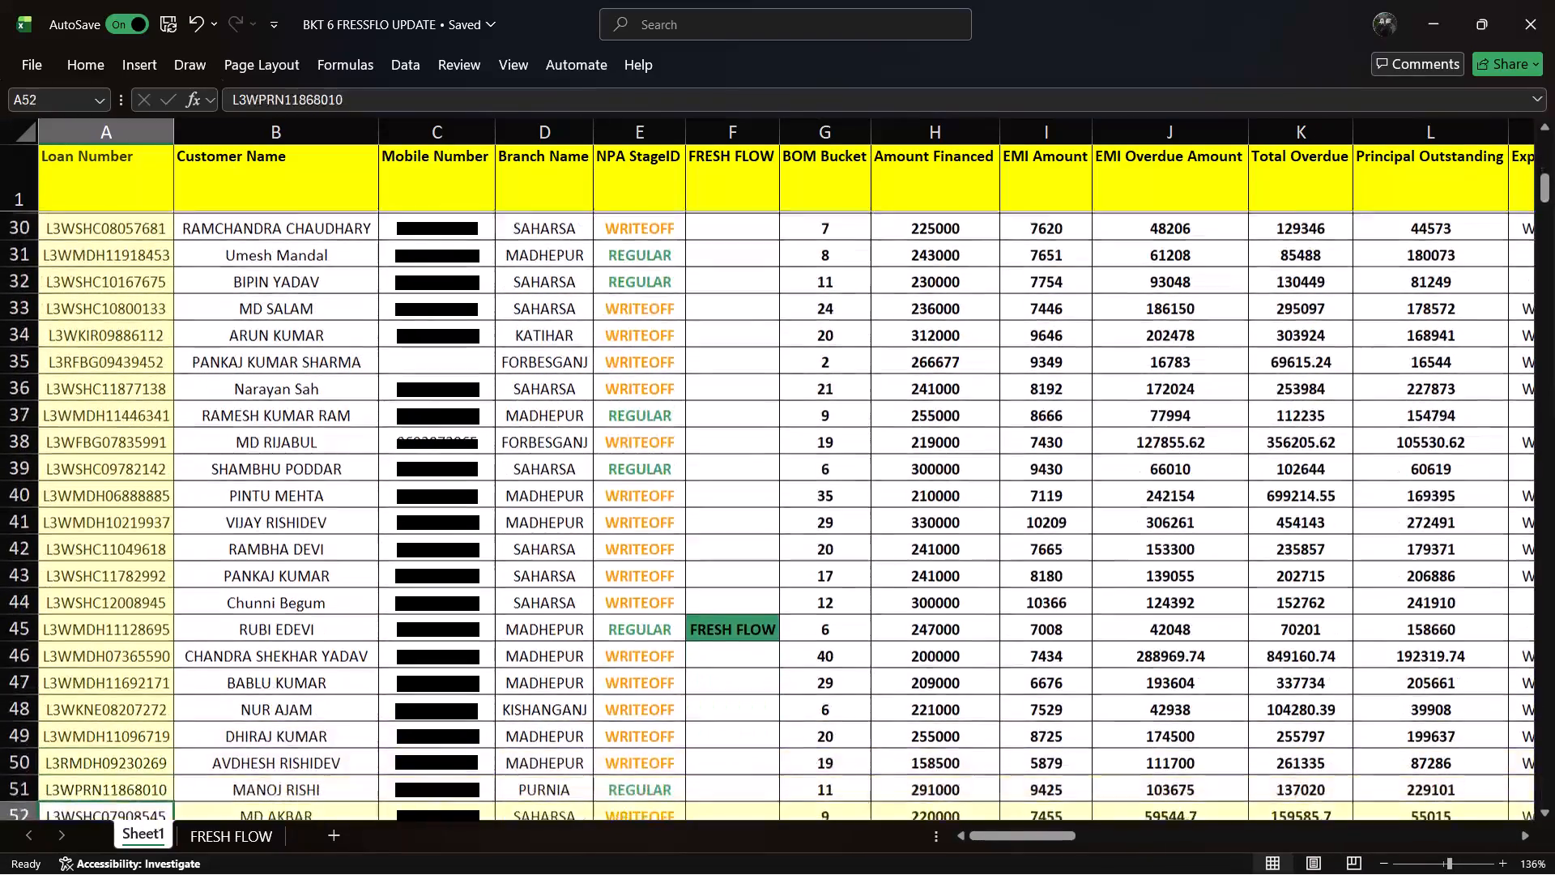
pyautogui.press('Down')
pyautogui.press('Down')
pyautogui.press('Down')
pyautogui.press('Down')
pyautogui.press('Down')
pyautogui.press('Down')
pyautogui.press('Down')
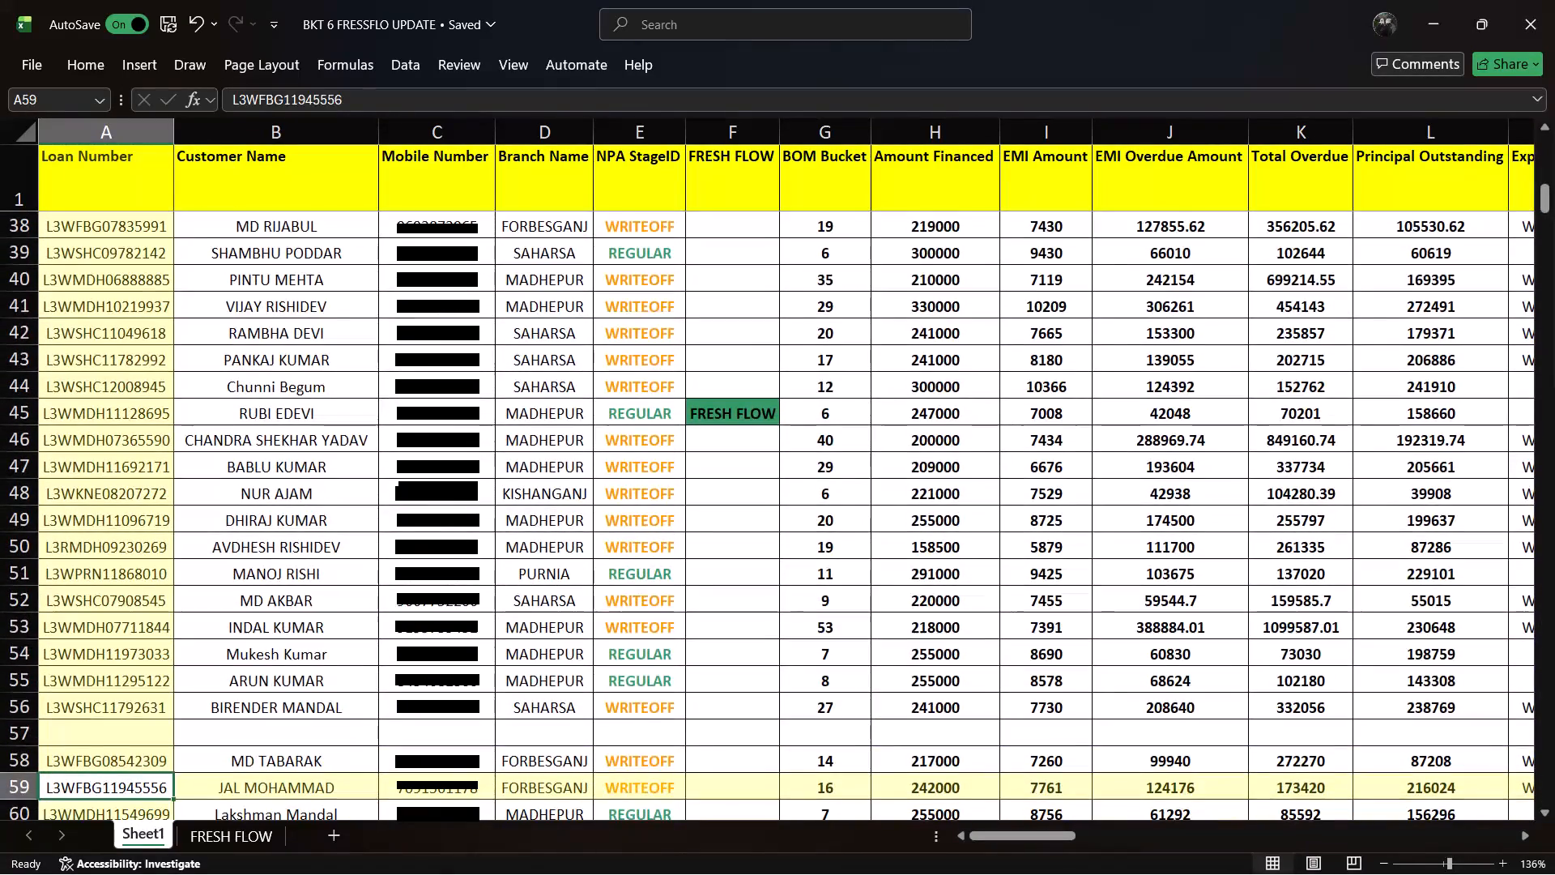
# Look through the customer records from the blank row 57 down to row 305.
pyautogui.click(122, 727)
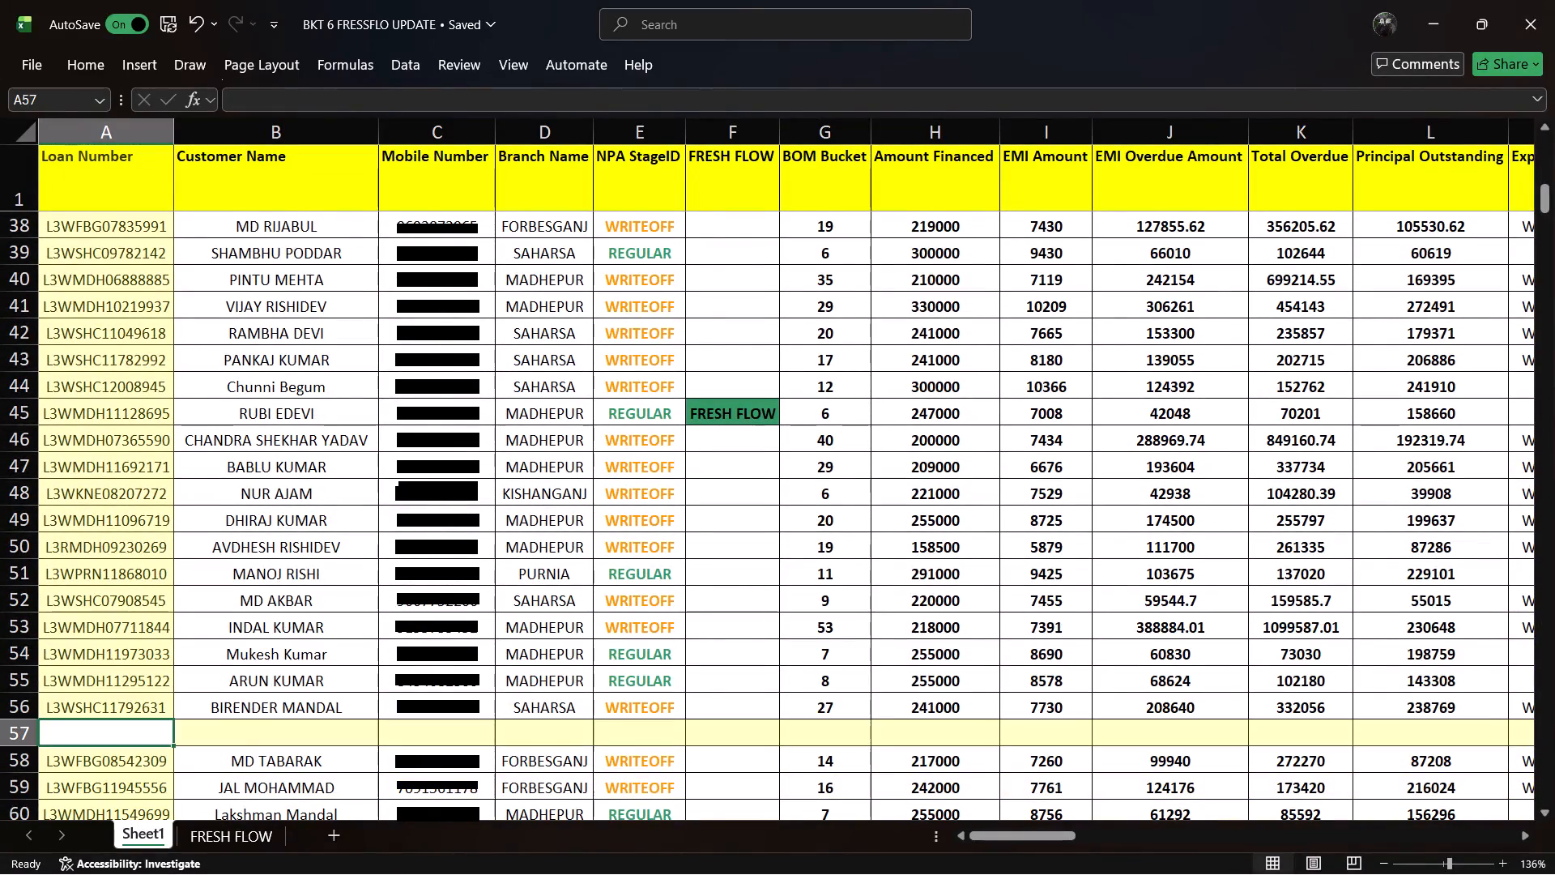
pyautogui.press('Down')
pyautogui.press('Down')
pyautogui.press('Down')
pyautogui.press('Down')
pyautogui.press('Down')
pyautogui.press('Down')
pyautogui.press('Down')
pyautogui.press('Down')
pyautogui.press('Down')
pyautogui.press('Down')
pyautogui.press('Down')
pyautogui.press('Down')
pyautogui.press('Down')
pyautogui.press('Down')
pyautogui.press('Down')
pyautogui.press('Down')
pyautogui.press('Down')
pyautogui.press('Down')
pyautogui.press('Down')
pyautogui.press('Down')
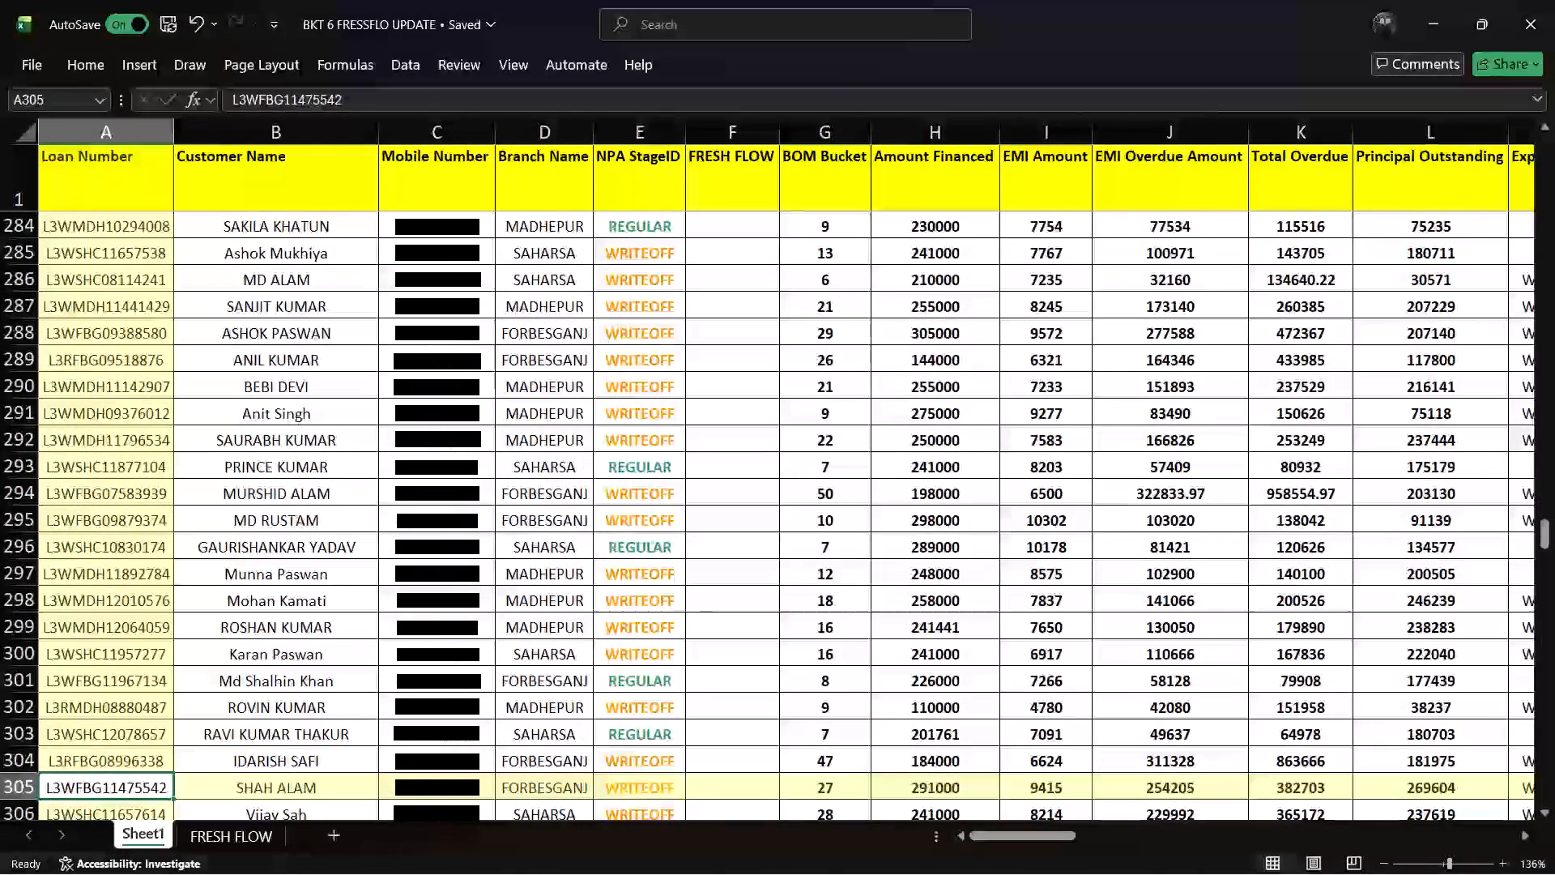
# Extend the loan number selection from row 305 to check where the customer list ends, and return to row 304.
pyautogui.hotkey('ctrl', 'shift', 'Down')
pyautogui.hotkey('ctrl', 'shift', 'Down')
pyautogui.hotkey('ctrl', 'shift', 'Down')
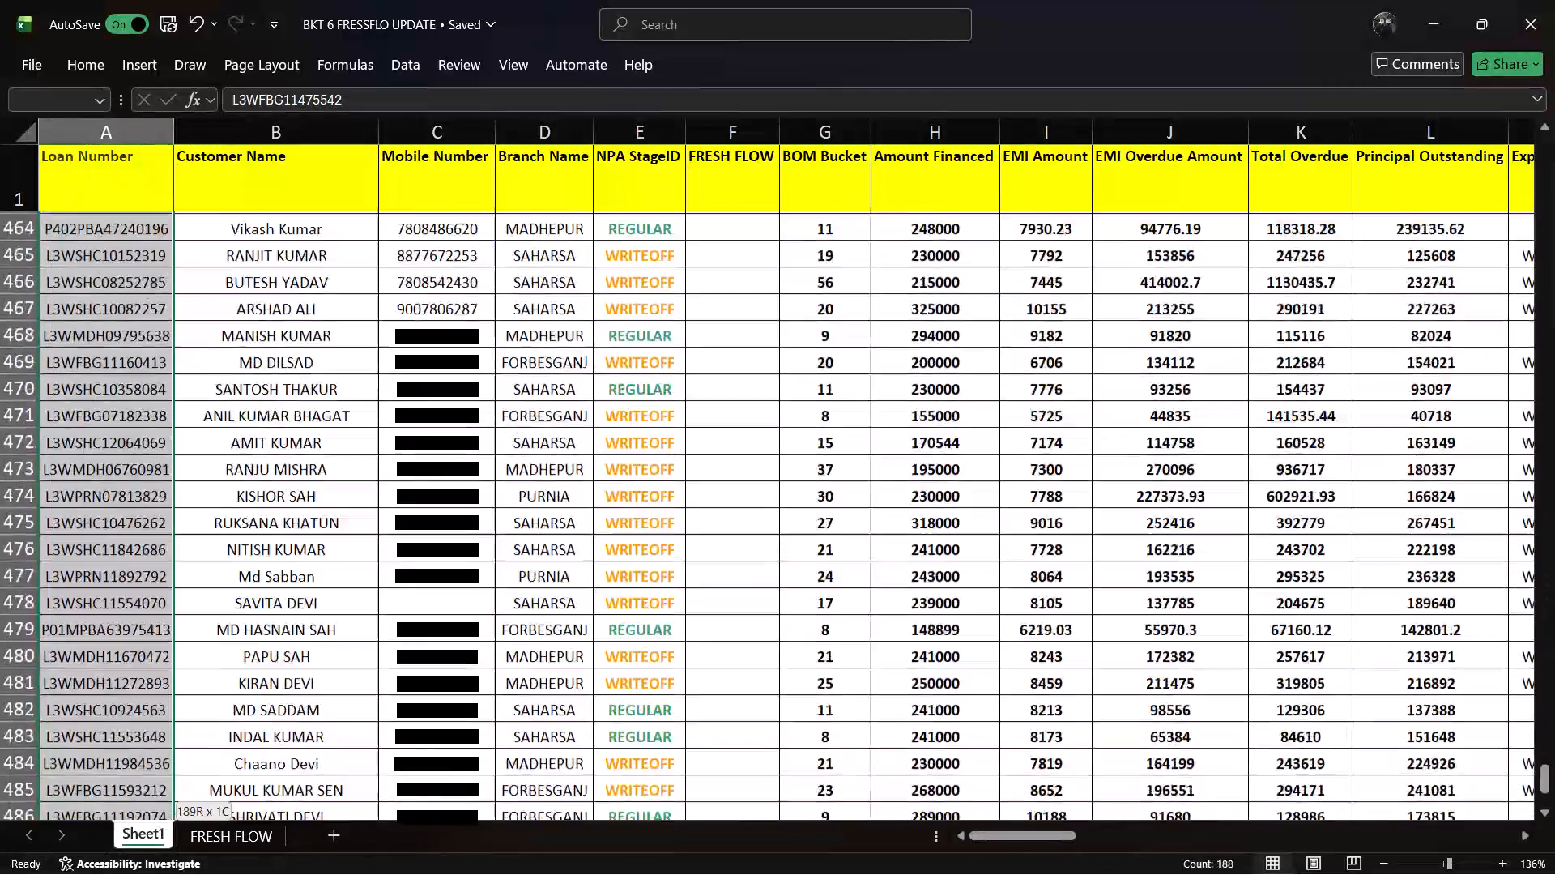
pyautogui.hotkey('ctrl', 'shift', 'Down')
pyautogui.hotkey('ctrl', 'shift', 'Up')
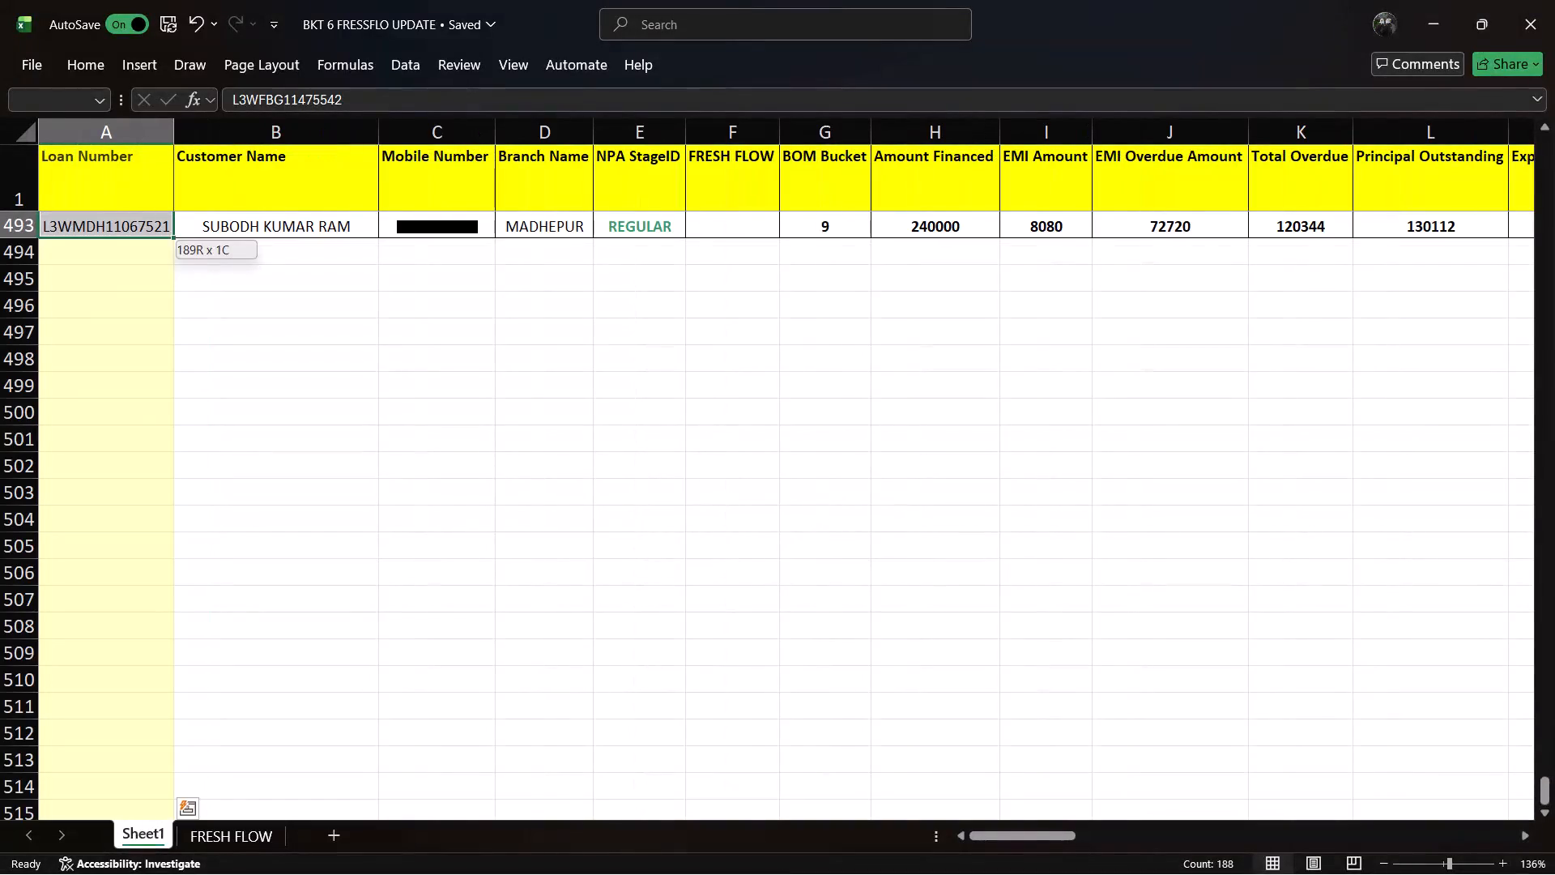
pyautogui.press('Up')
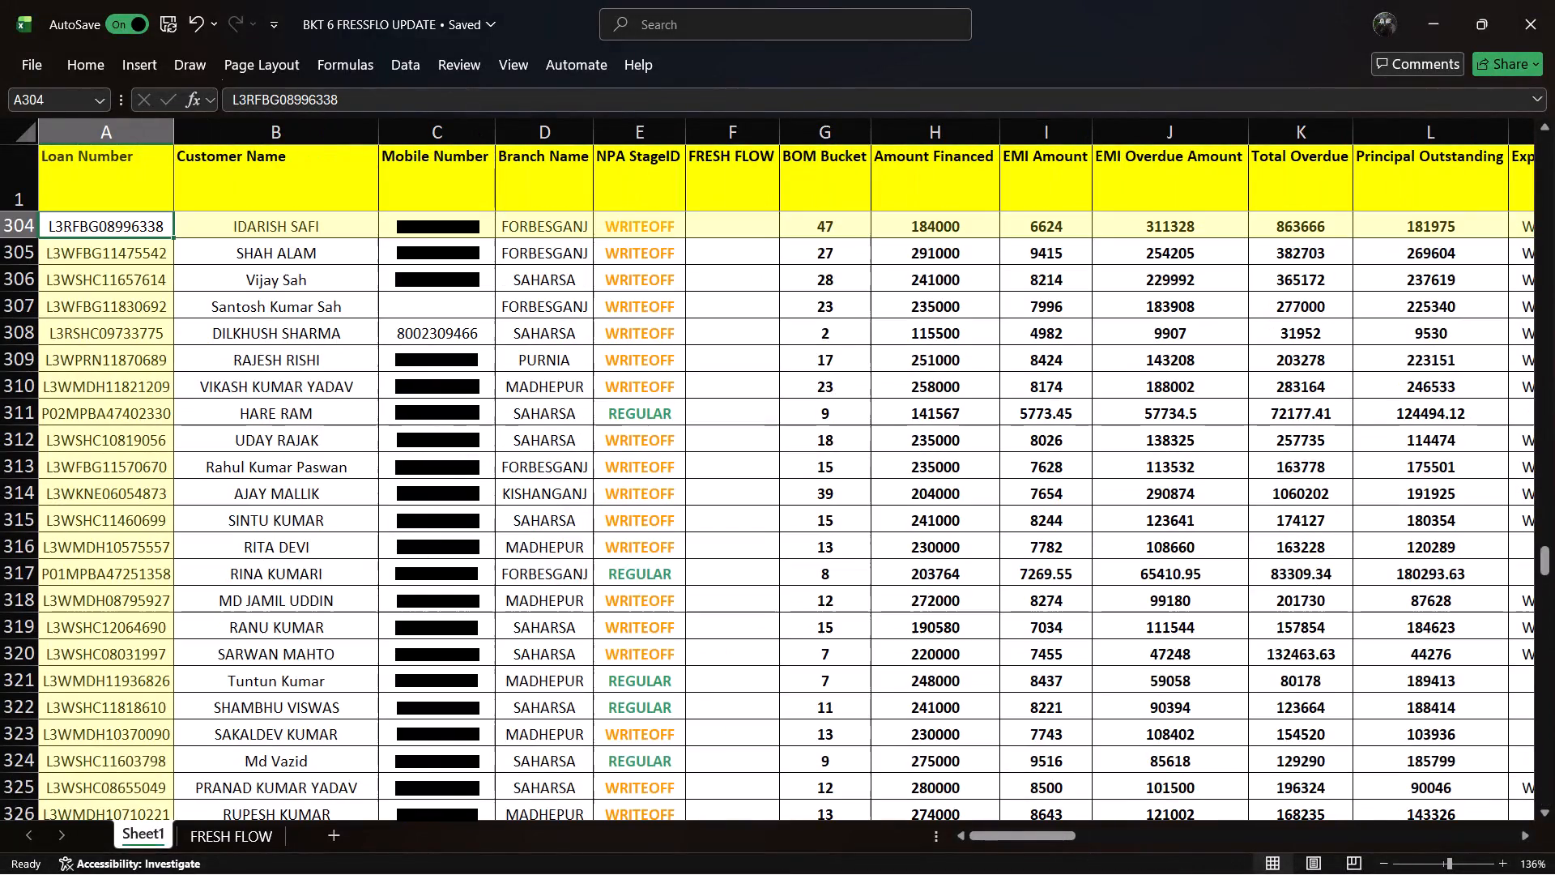
# Look through the remaining customer records from row 304 down past the end of the list to row 504.
pyautogui.press('Down')
pyautogui.press('Down')
pyautogui.press('Down')
pyautogui.press('Down')
pyautogui.press('Down')
pyautogui.press('Down')
pyautogui.press('Down')
pyautogui.press('Down')
pyautogui.press('Down')
pyautogui.press('Down')
pyautogui.press('Down')
pyautogui.press('Down')
pyautogui.press('Down')
pyautogui.press('Down')
pyautogui.press('Down')
pyautogui.press('Down')
pyautogui.press('Down')
pyautogui.press('Down')
pyautogui.press('Down')
pyautogui.press('Down')
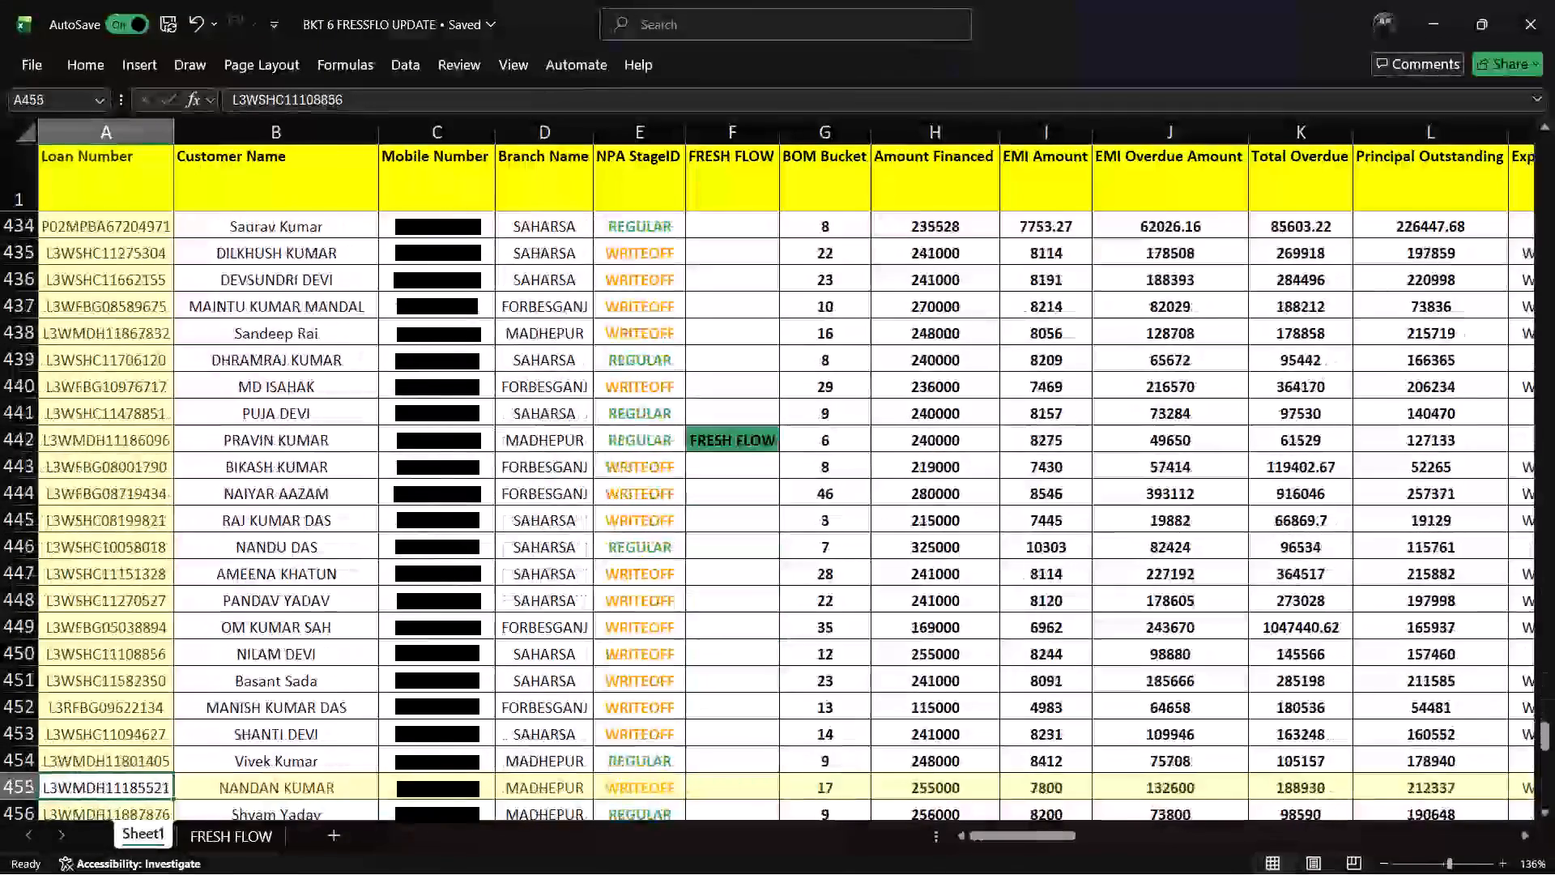
pyautogui.press('Down')
pyautogui.press('Down')
pyautogui.press('Down')
pyautogui.press('Down')
pyautogui.press('Down')
pyautogui.press('Down')
pyautogui.press('Down')
pyautogui.press('Down')
pyautogui.press('Down')
pyautogui.press('Down')
pyautogui.press('Down')
pyautogui.press('Down')
pyautogui.press('Down')
pyautogui.press('Down')
pyautogui.press('Down')
pyautogui.press('Down')
pyautogui.press('Down')
pyautogui.press('Down')
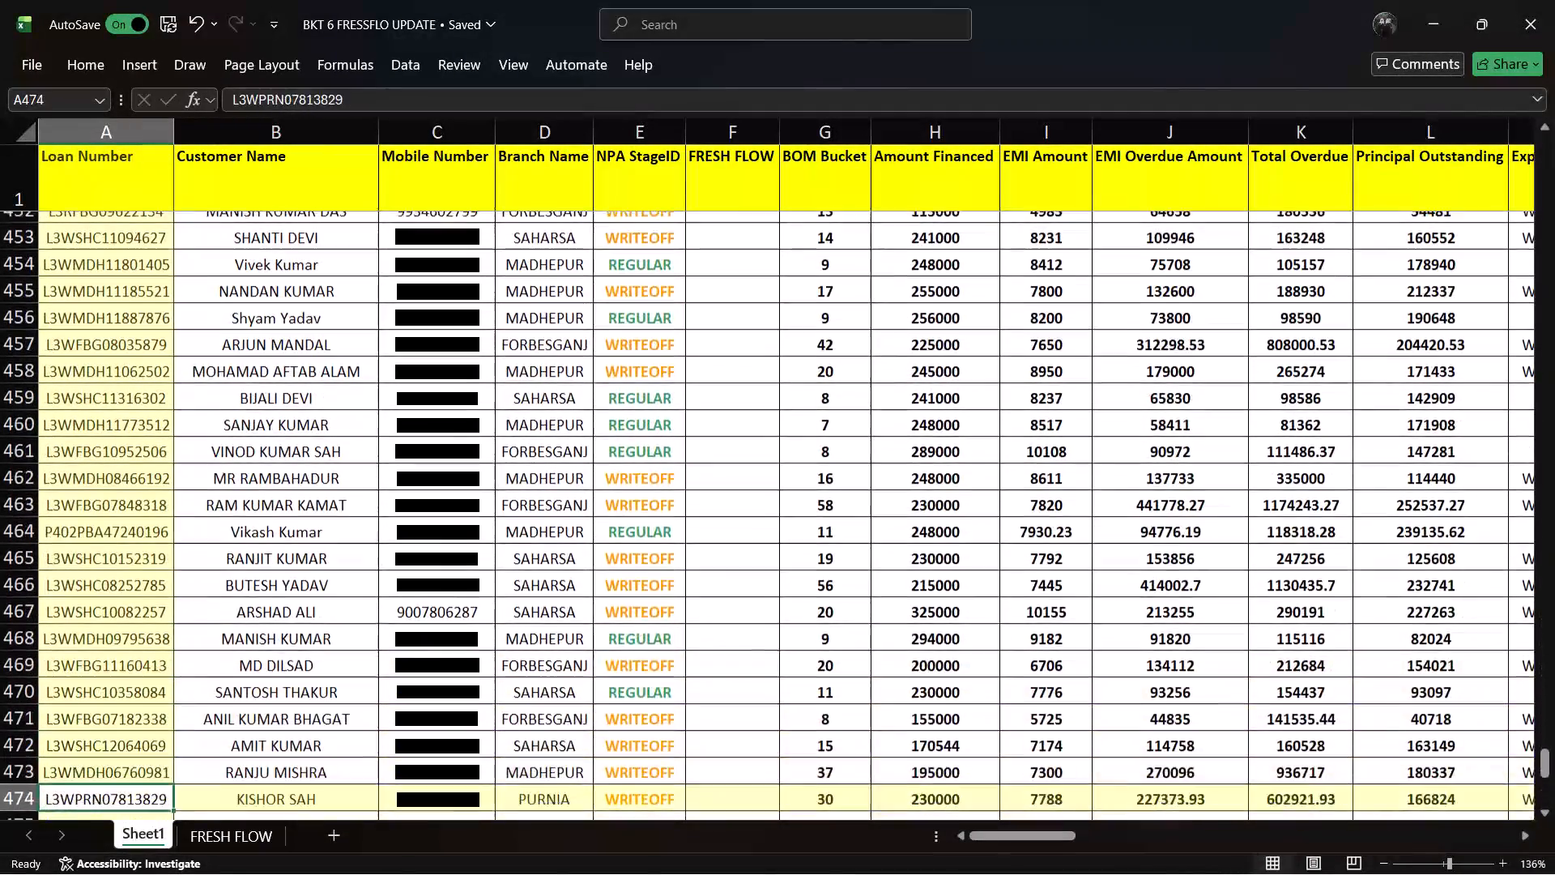
pyautogui.press('Down')
pyautogui.press('Down')
pyautogui.press('Down')
pyautogui.press('Down')
pyautogui.press('Down')
pyautogui.press('Down')
pyautogui.press('Down')
pyautogui.press('Down')
pyautogui.press('Down')
pyautogui.press('Down')
pyautogui.press('Down')
pyautogui.press('Down')
pyautogui.press('Down')
pyautogui.press('Down')
pyautogui.press('Down')
pyautogui.press('Down')
pyautogui.press('Down')
pyautogui.press('Down')
pyautogui.press('Down')
pyautogui.press('Down')
pyautogui.press('Down')
pyautogui.press('Down')
pyautogui.press('Down')
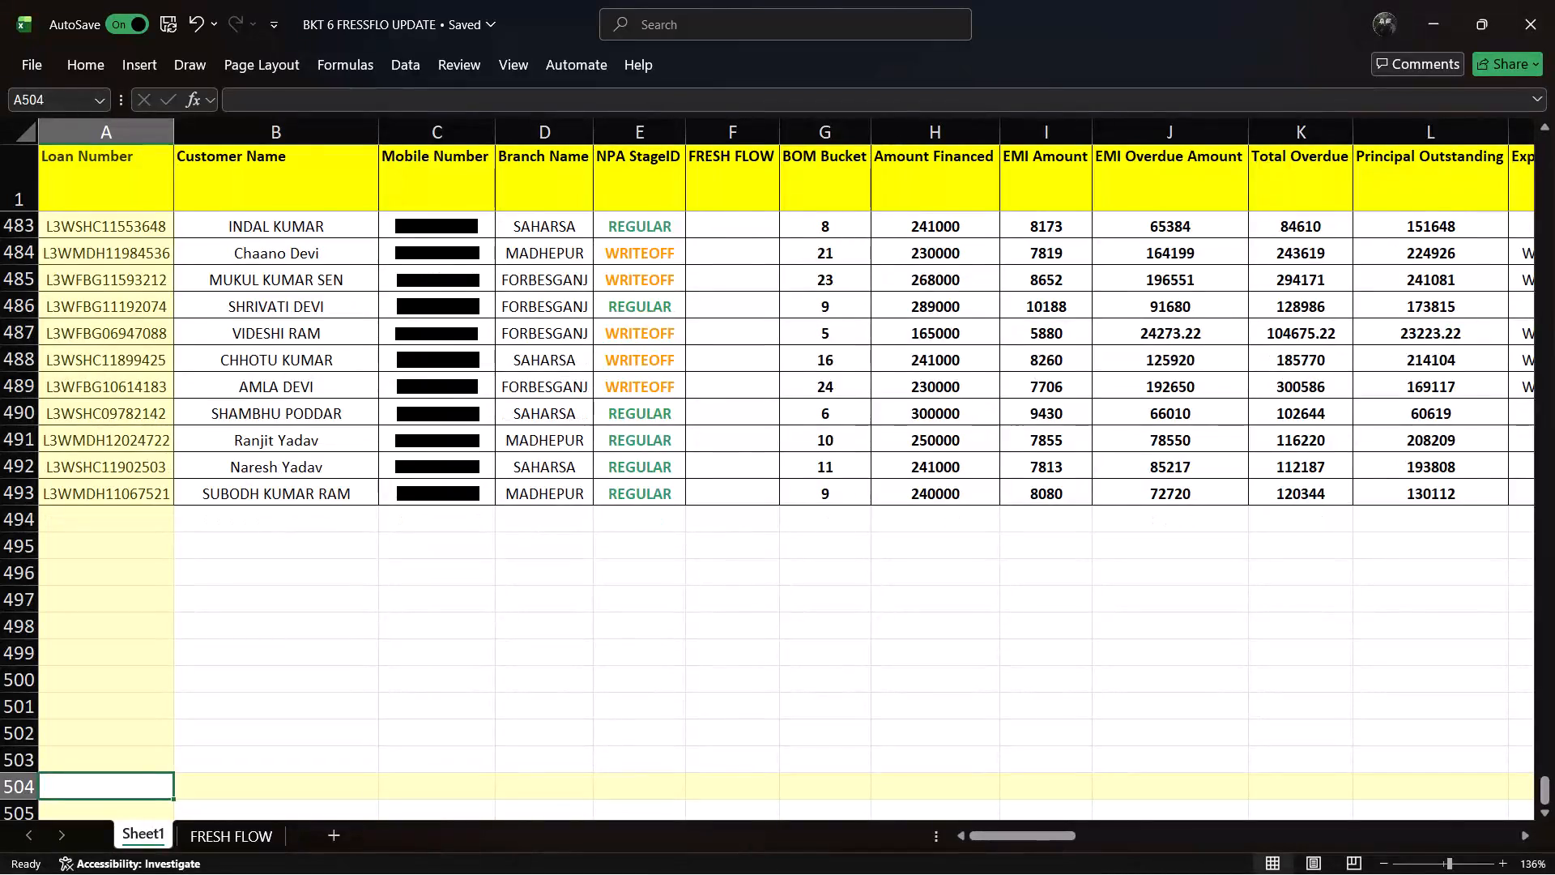
# Extend a selection of the NPA StageID column from row 491 upward to row 56 to get back to the blank row 57.
pyautogui.click(637, 412)
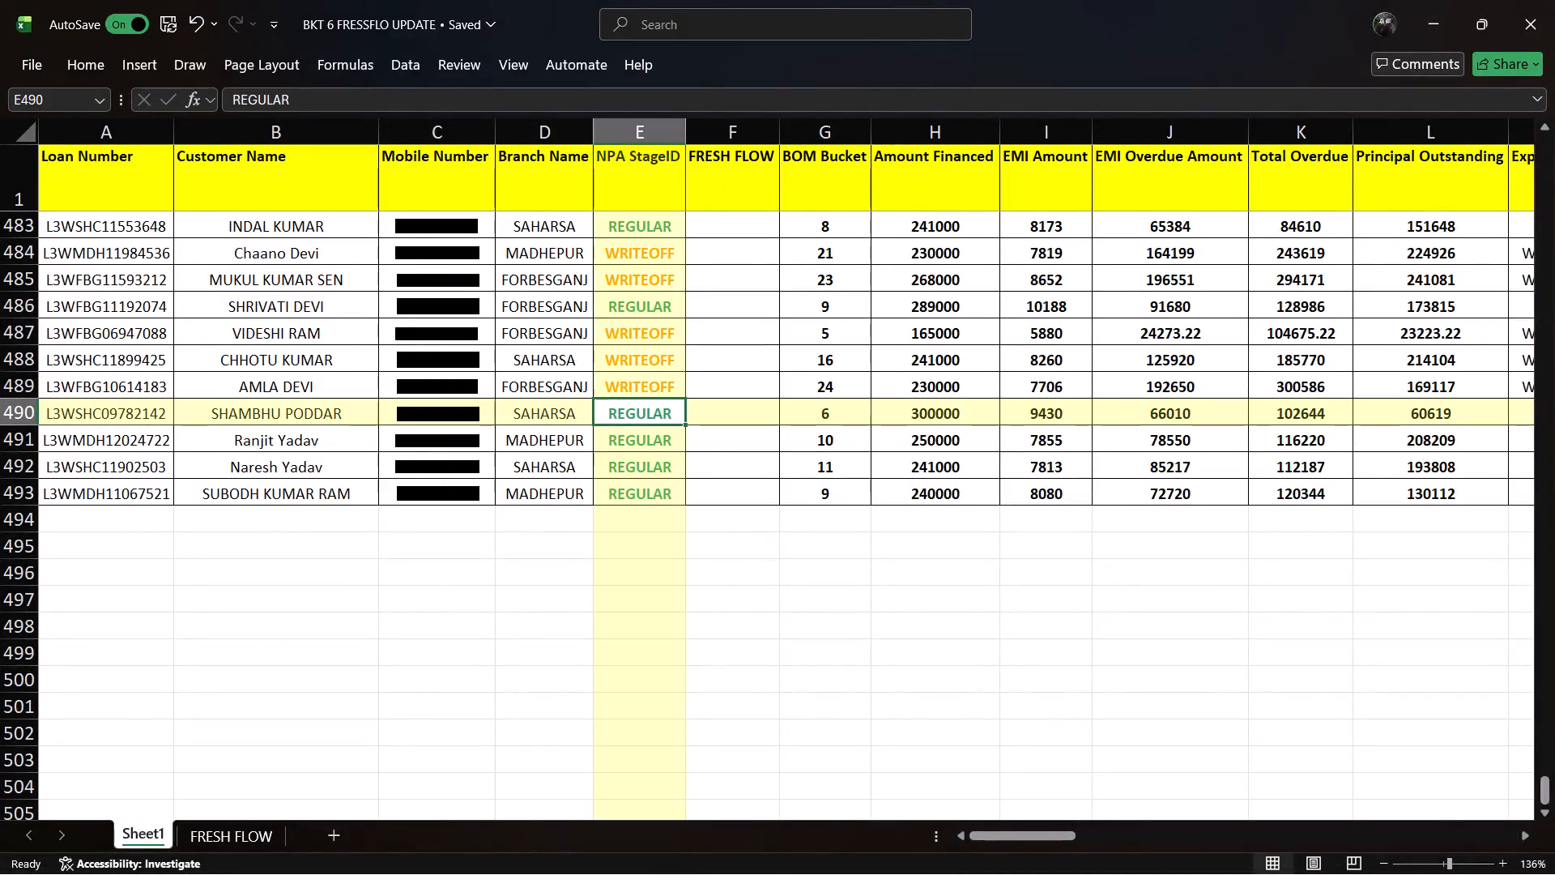
pyautogui.press('Down')
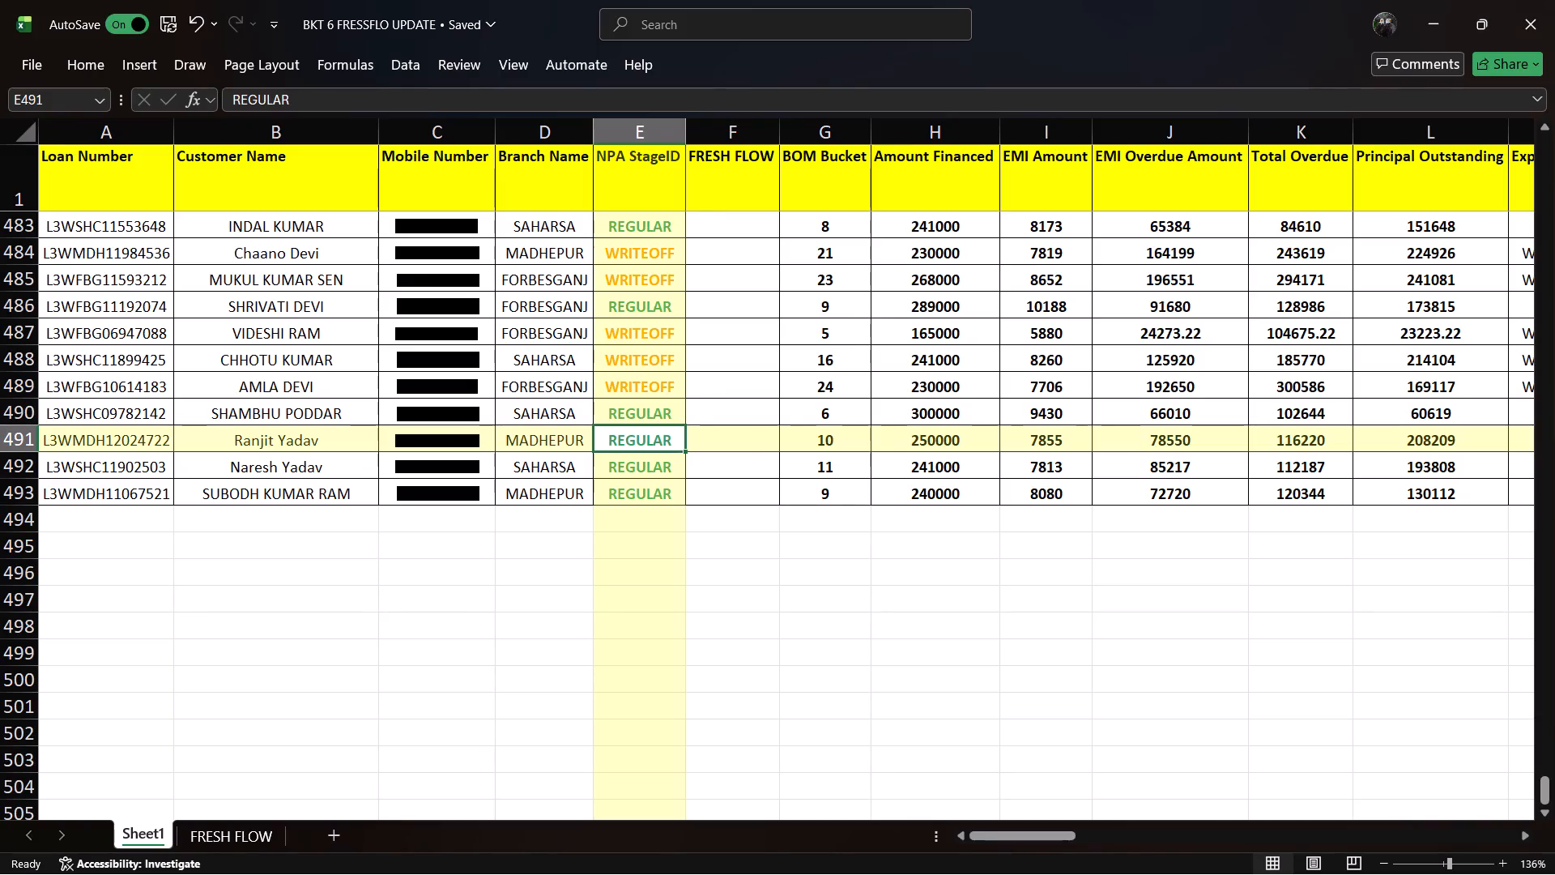
pyautogui.hotkey('ctrl', 'shift', 'Up')
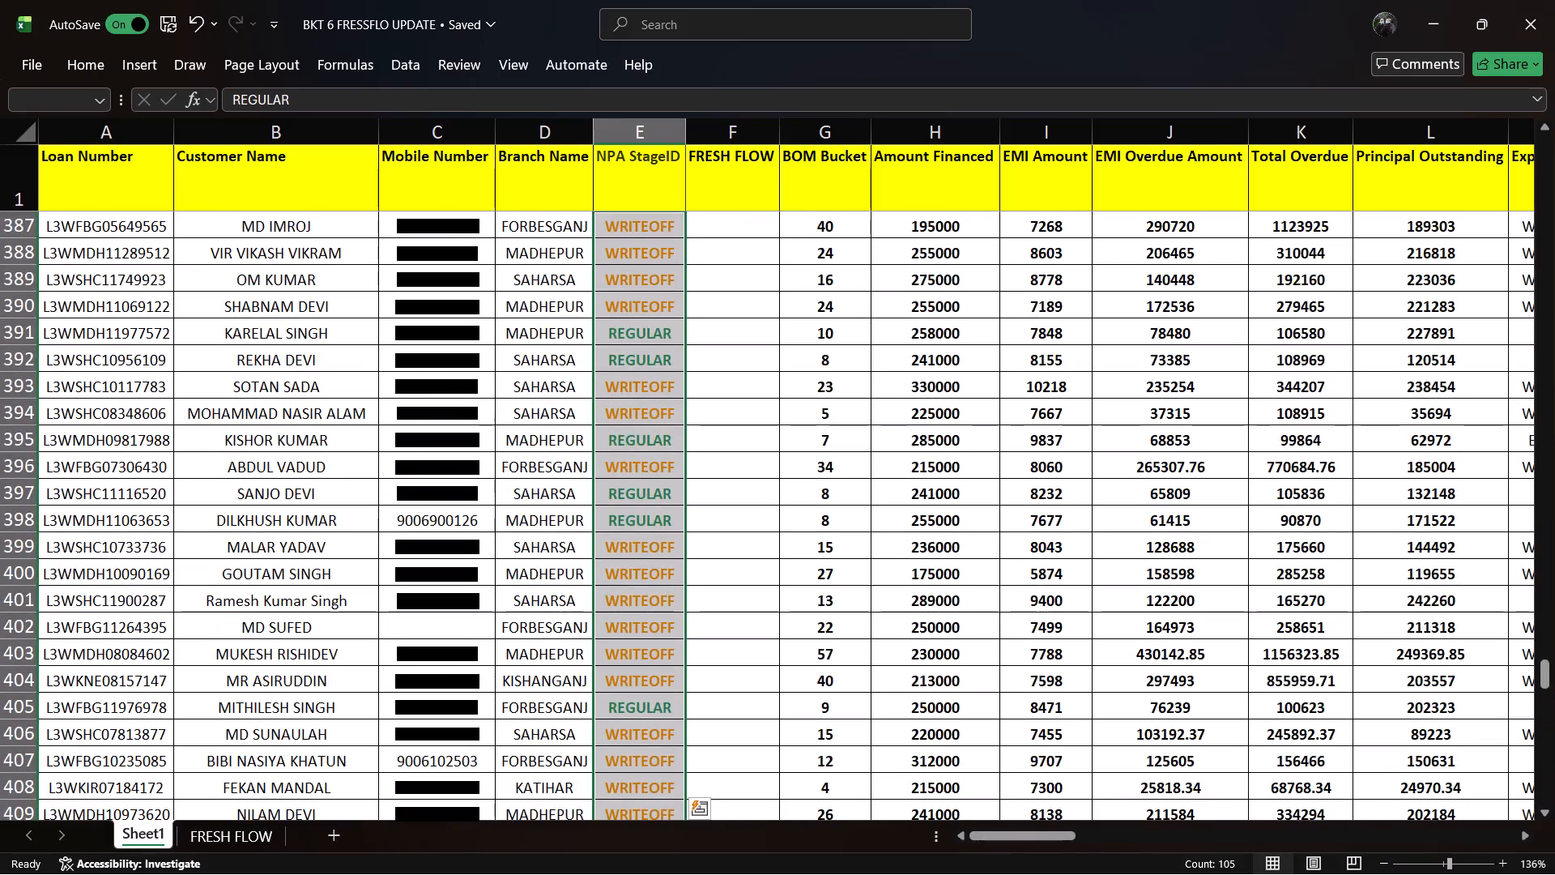
pyautogui.hotkey('ctrl', 'shift', 'Up')
pyautogui.hotkey('ctrl', 'shift', 'Up')
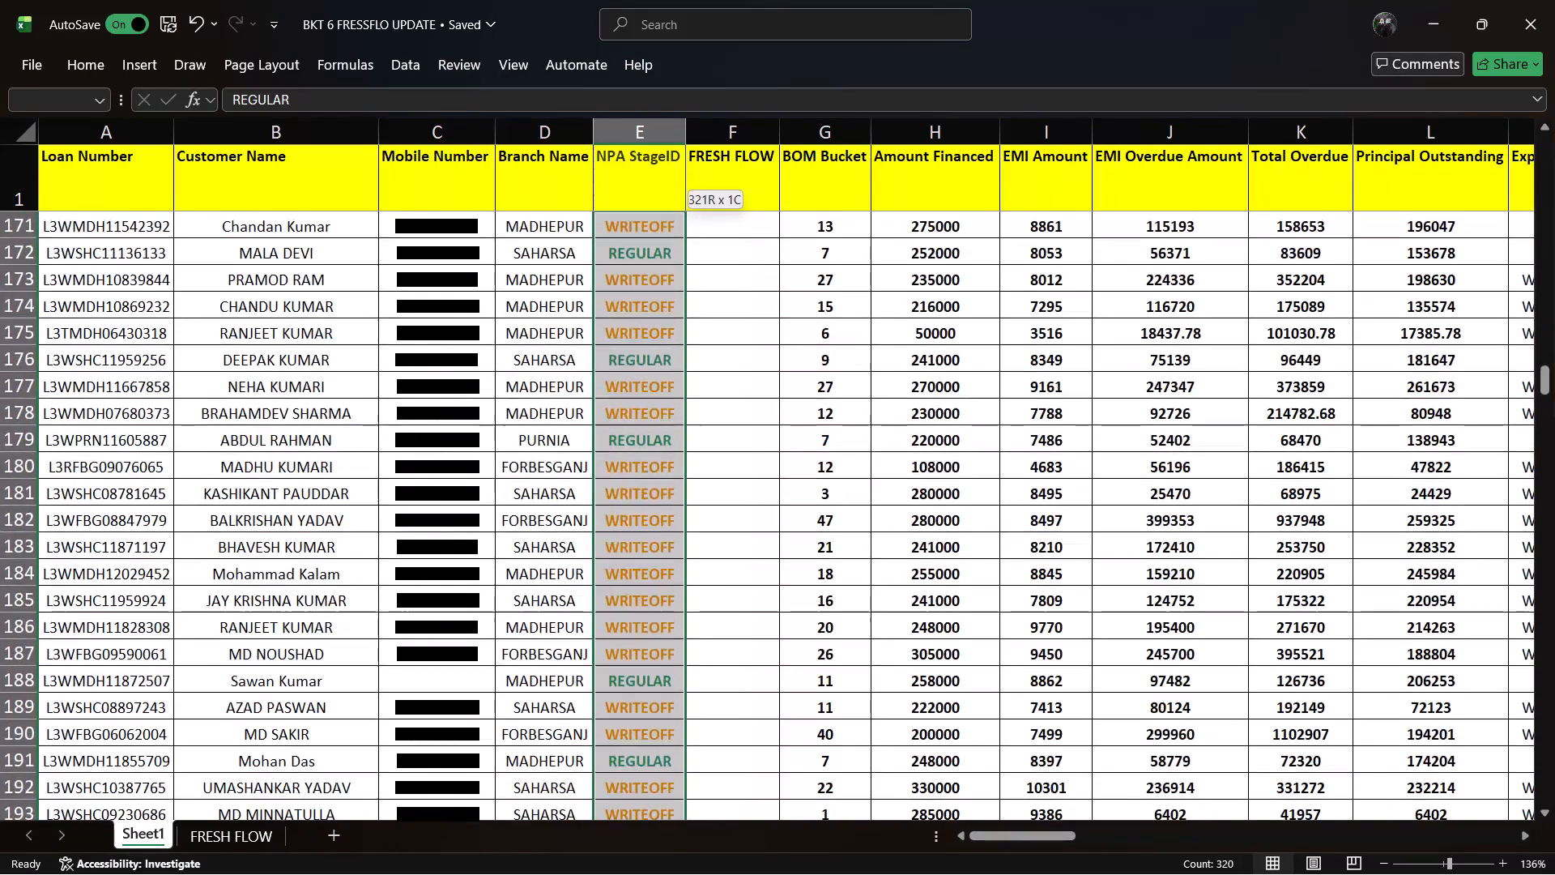
pyautogui.hotkey('ctrl', 'shift', 'Up')
pyautogui.hotkey('ctrl', 'shift', 'Up')
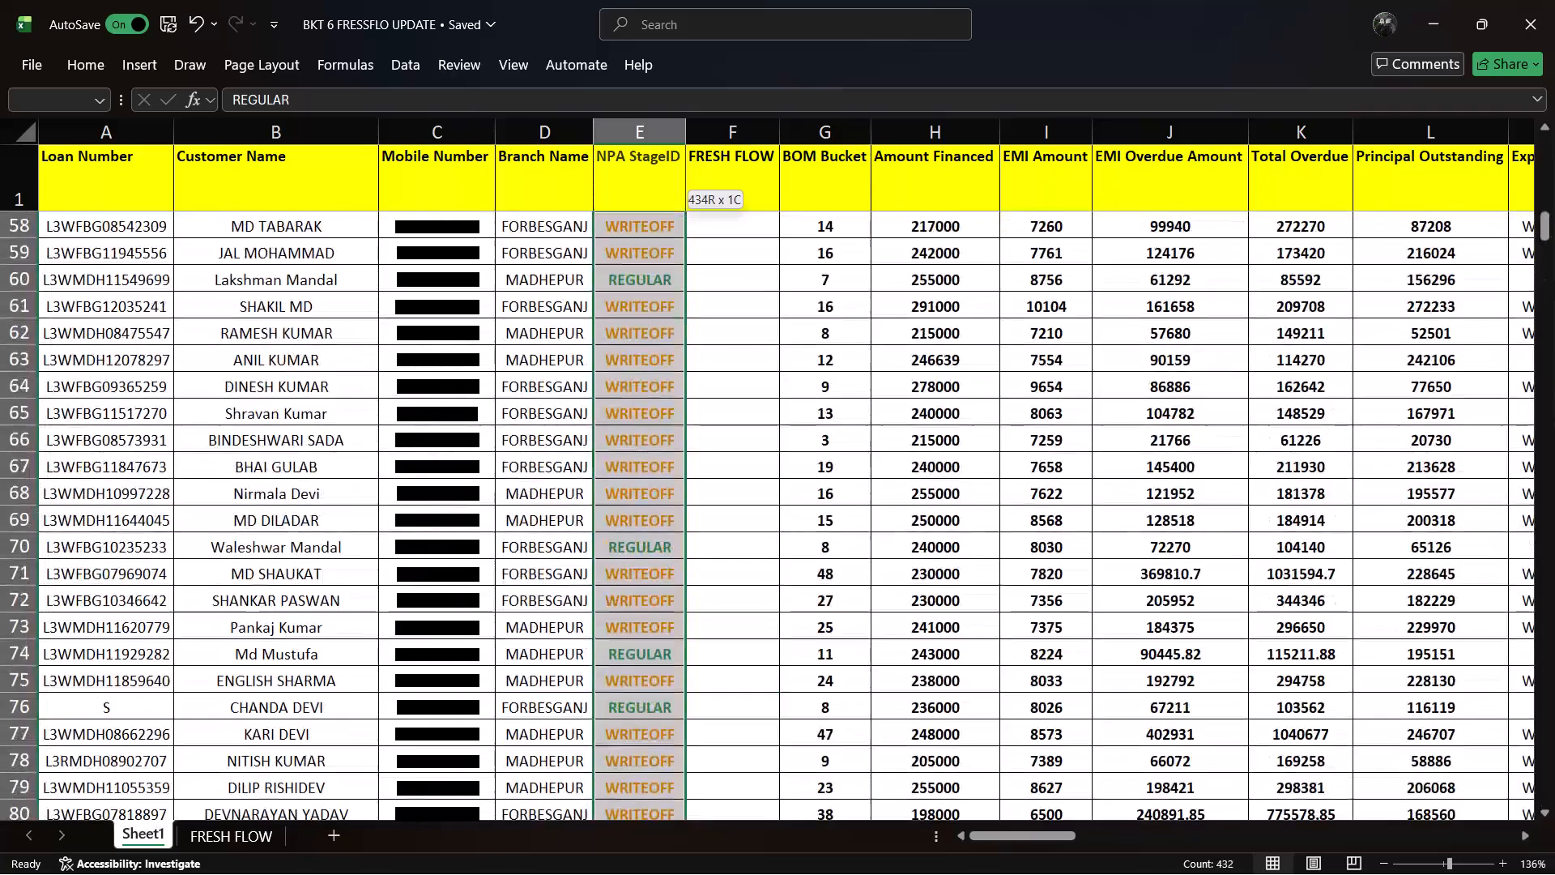
pyautogui.hotkey('ctrl', 'shift', 'Up')
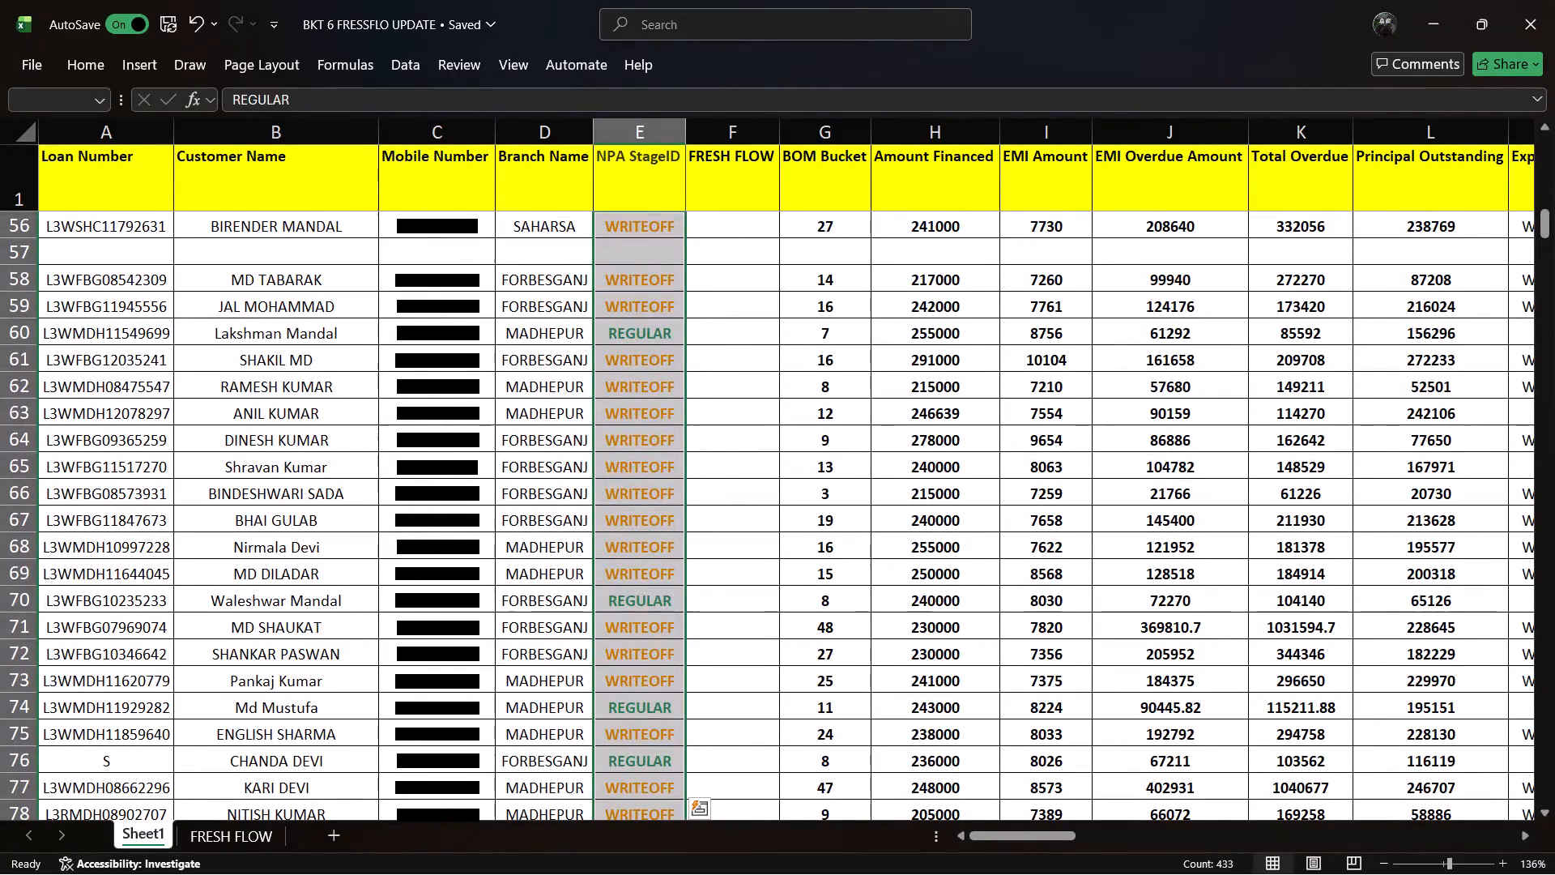
# Check the customer names from the blank row 57 up to row 50, and go to the mobile number in row 56.
pyautogui.click(540, 255)
pyautogui.click(266, 262)
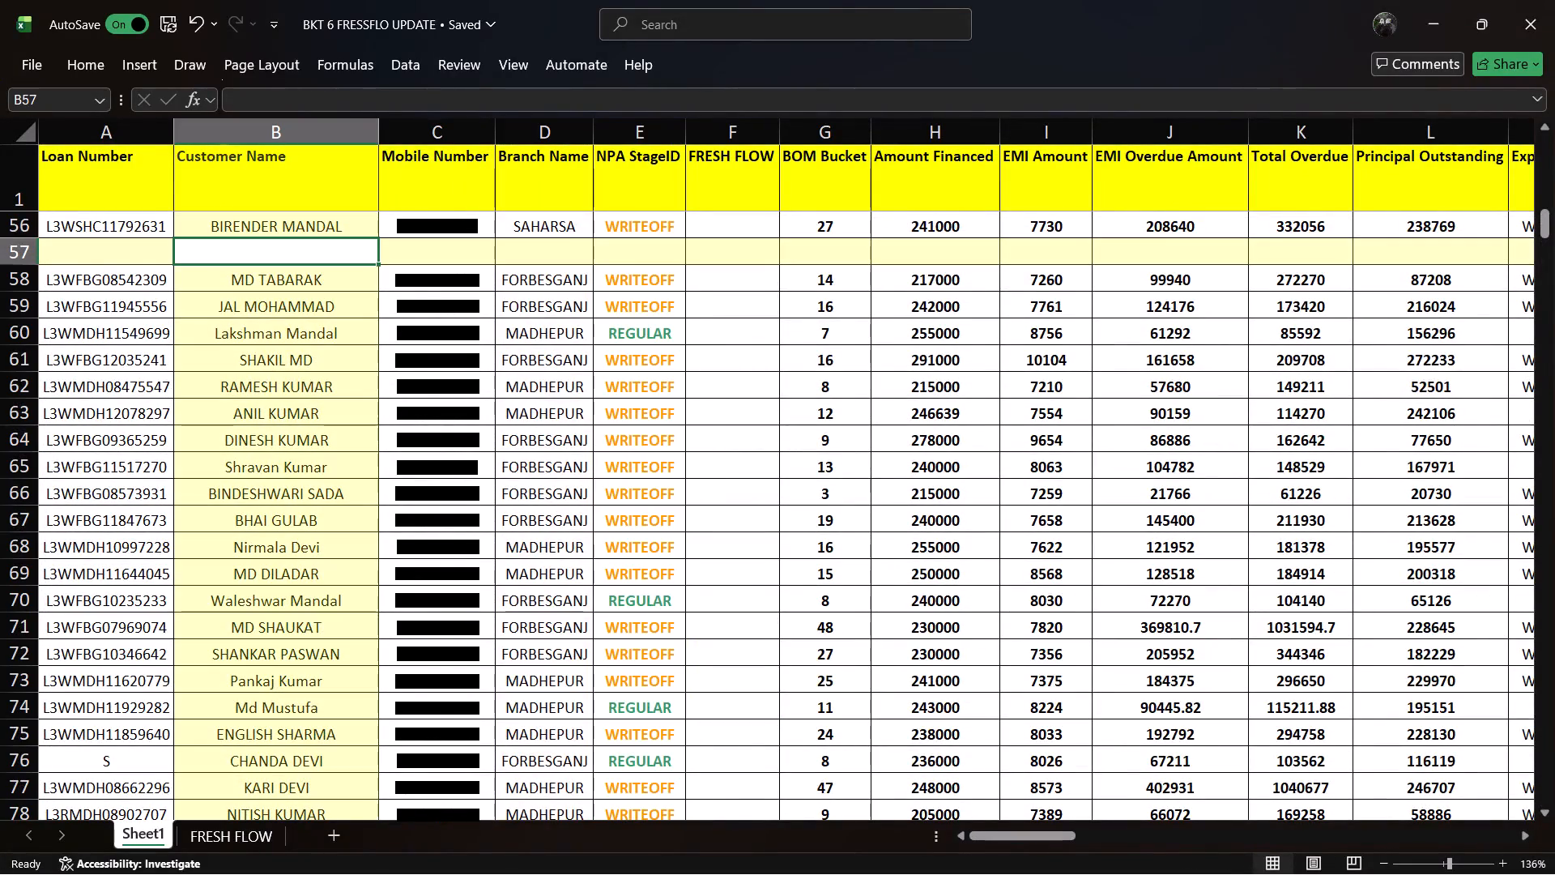
pyautogui.press('Up')
pyautogui.press('Up')
pyautogui.press('Up')
pyautogui.press('Up')
pyautogui.press('Up')
pyautogui.press('Up')
pyautogui.press('Up')
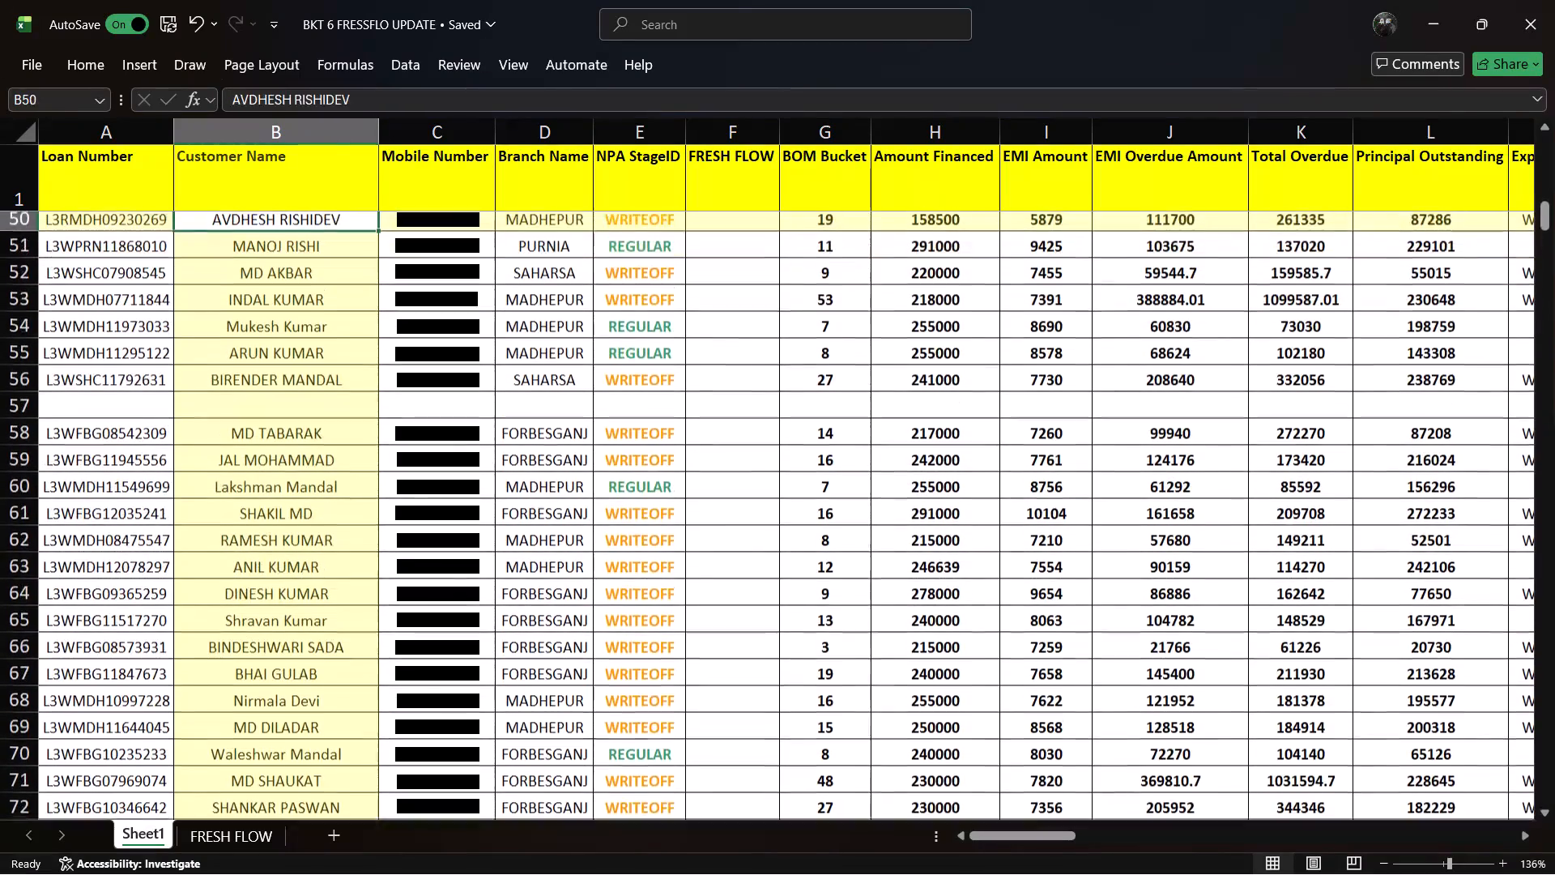
pyautogui.click(275, 361)
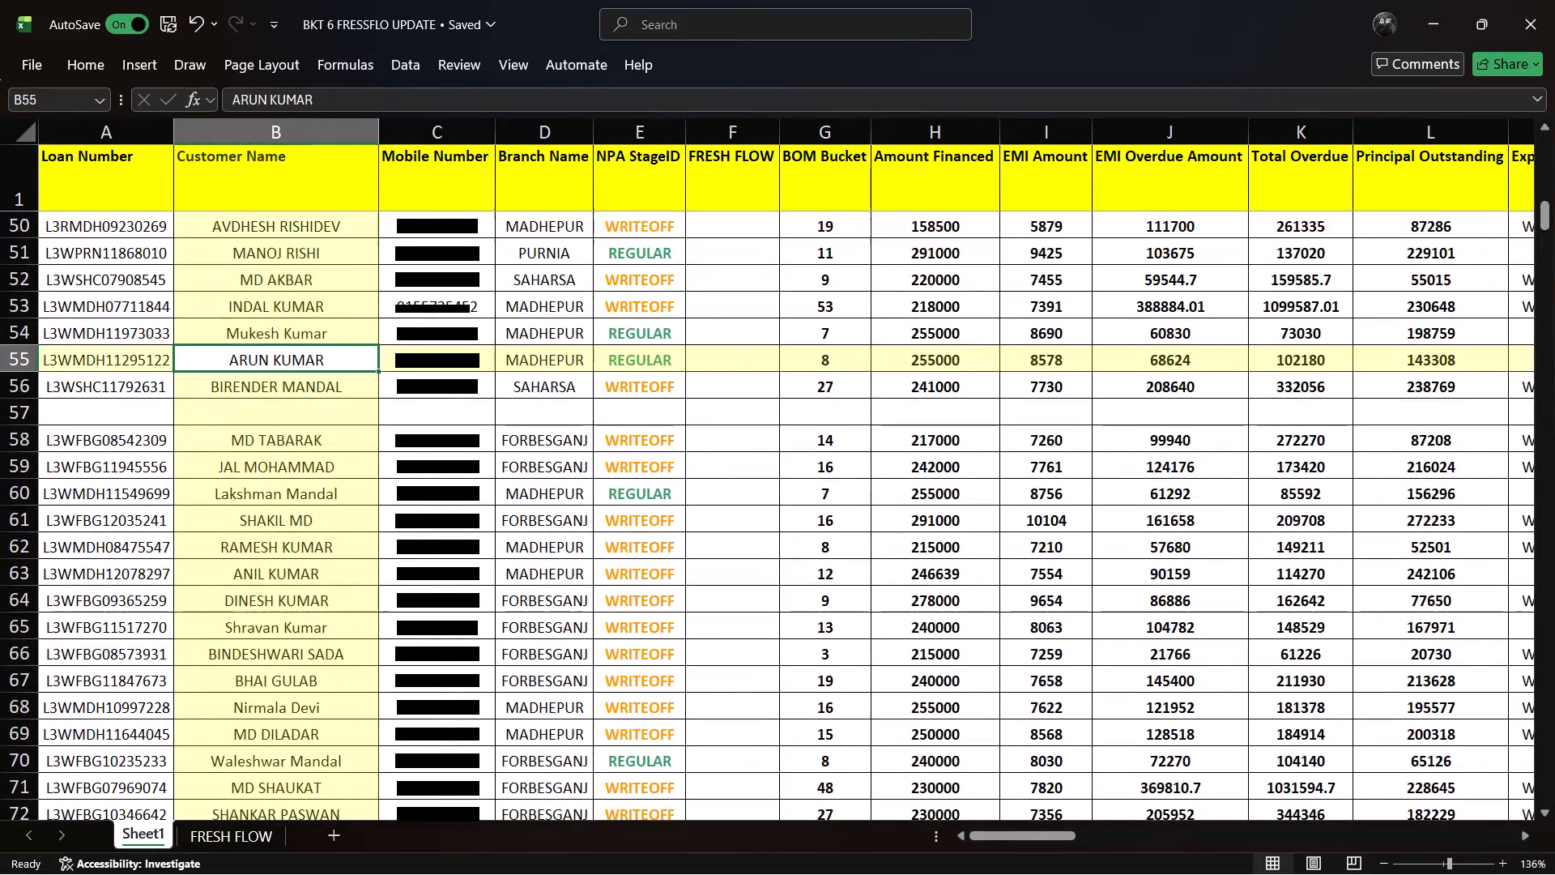
pyautogui.click(278, 383)
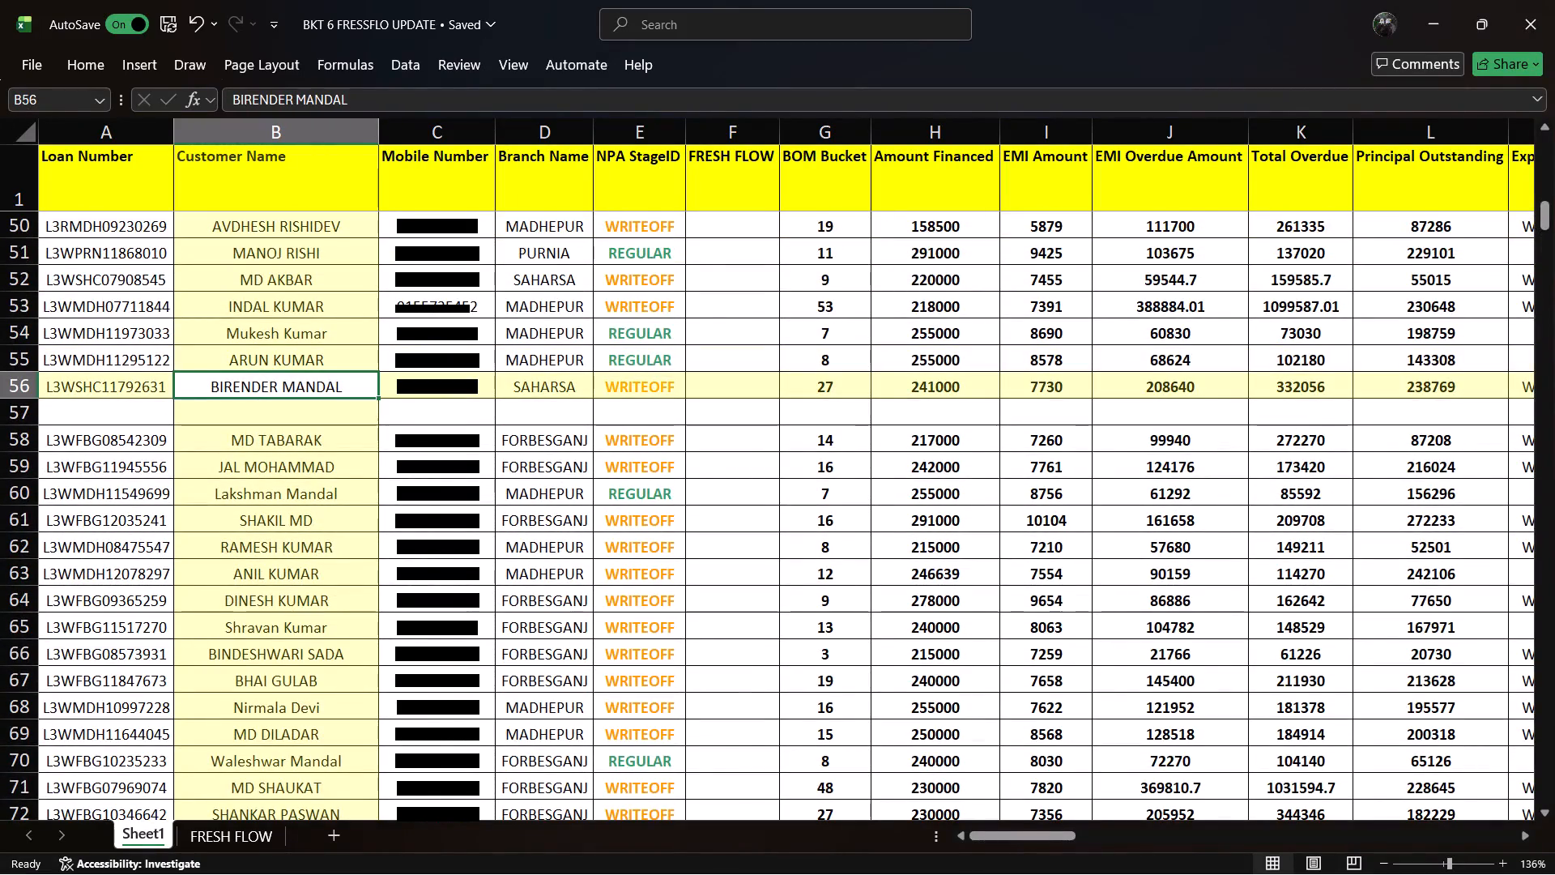
pyautogui.press('Right')
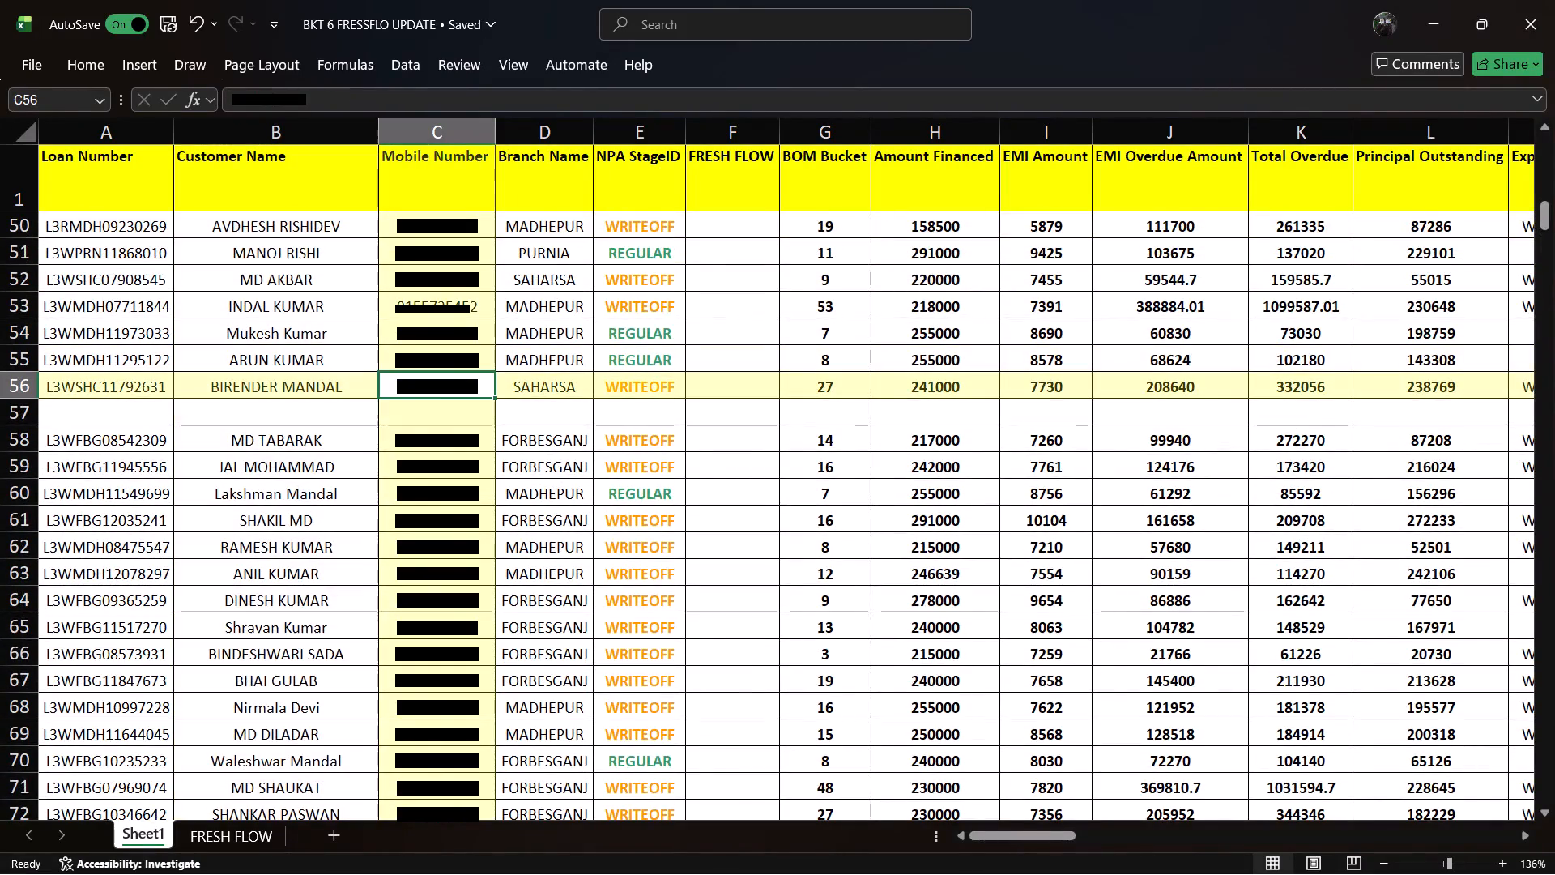
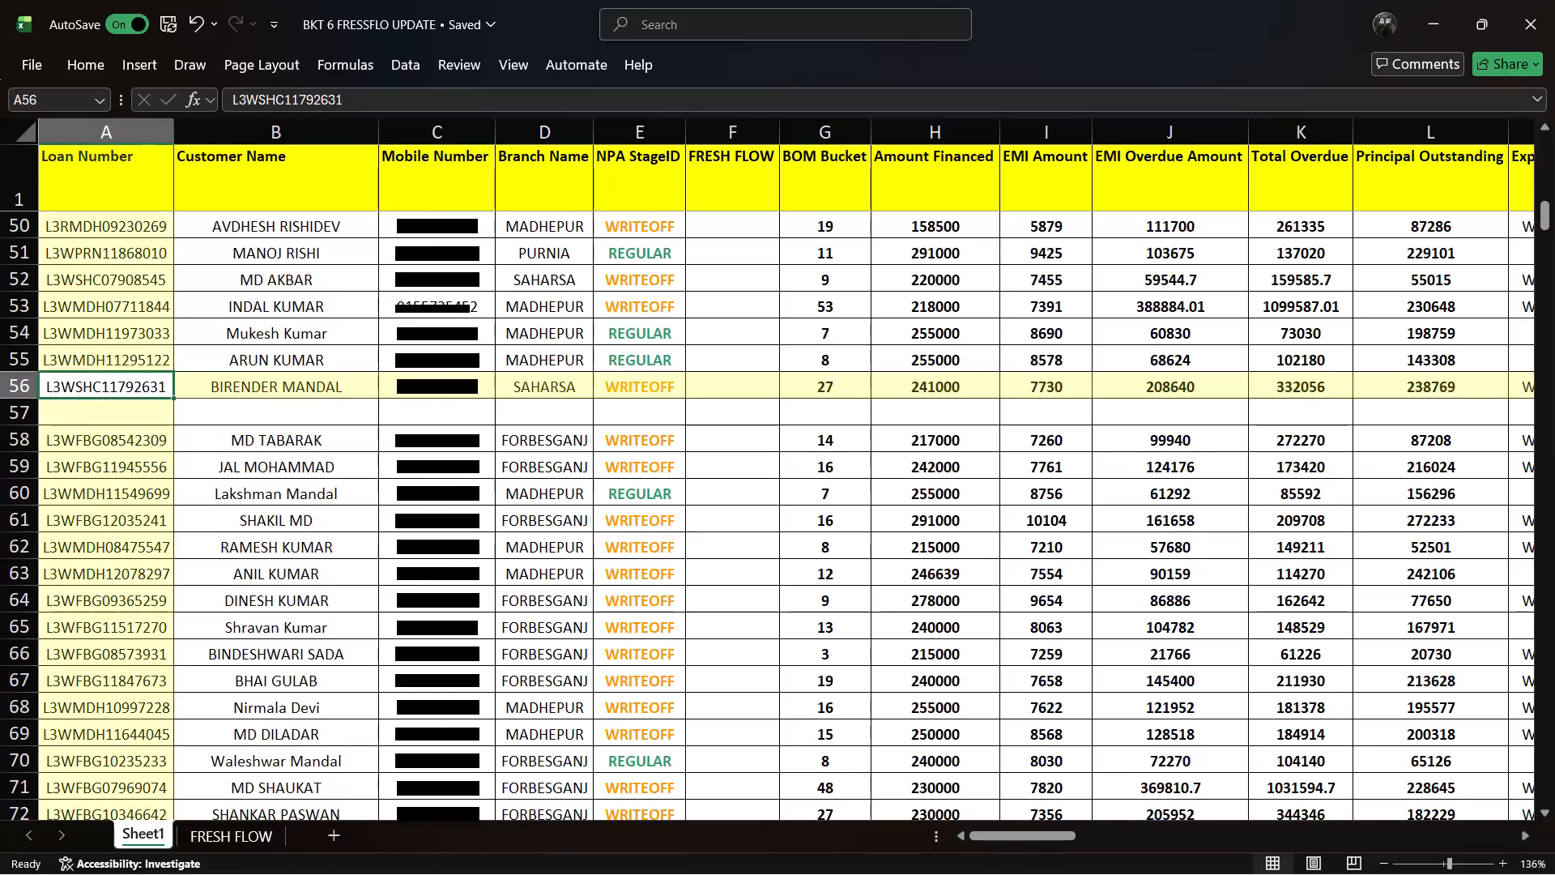
# Review the customer record in row 56 from the loan number across to the residence address and zip code.
pyautogui.press('Left')
pyautogui.press('Right')
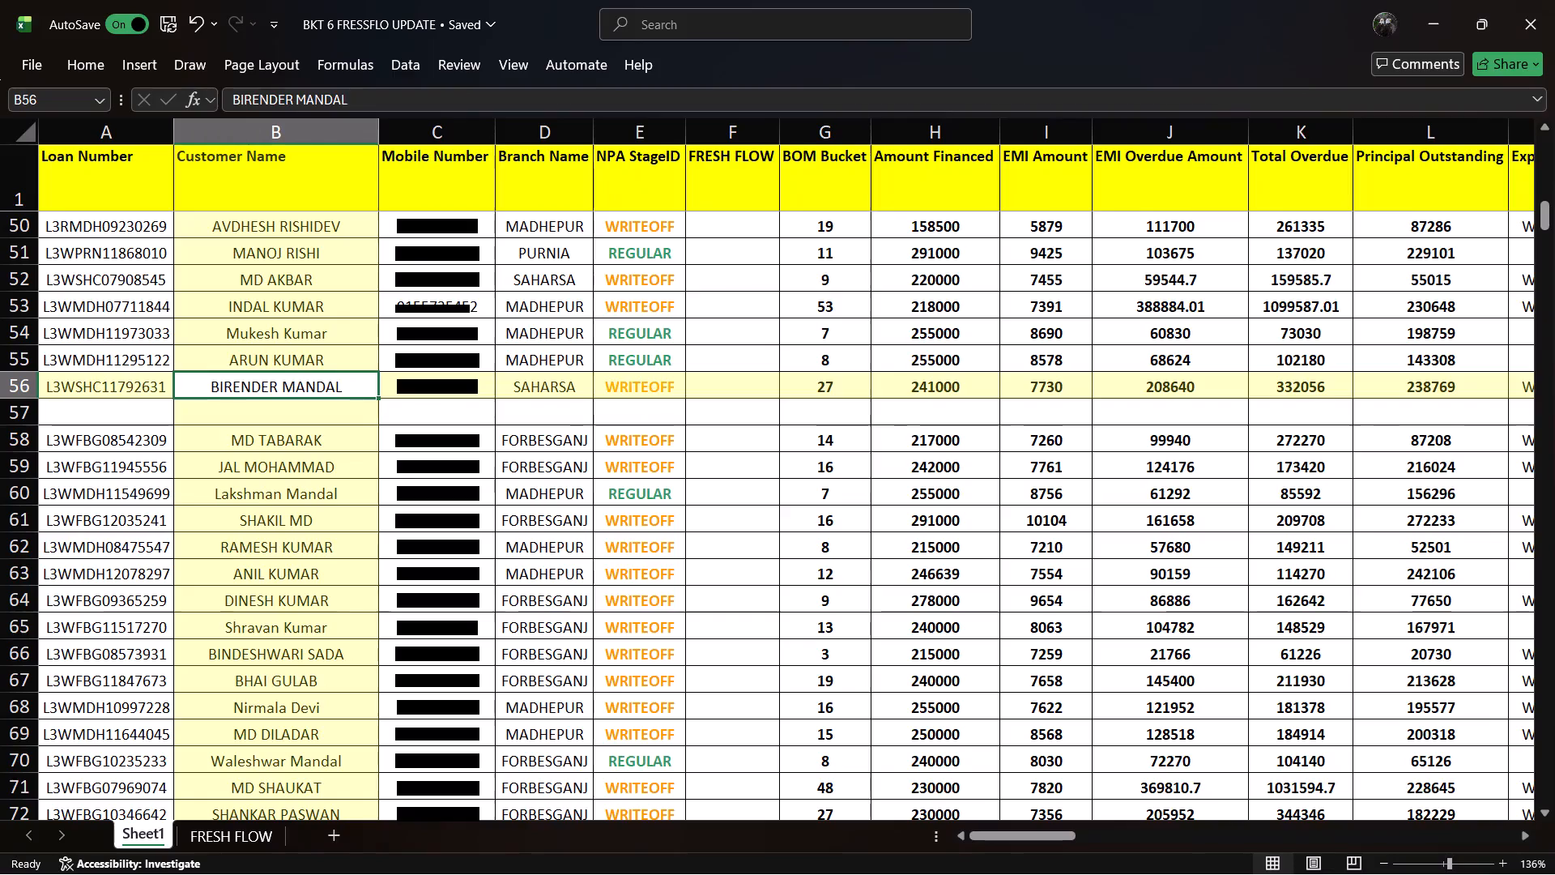
pyautogui.click(1088, 746)
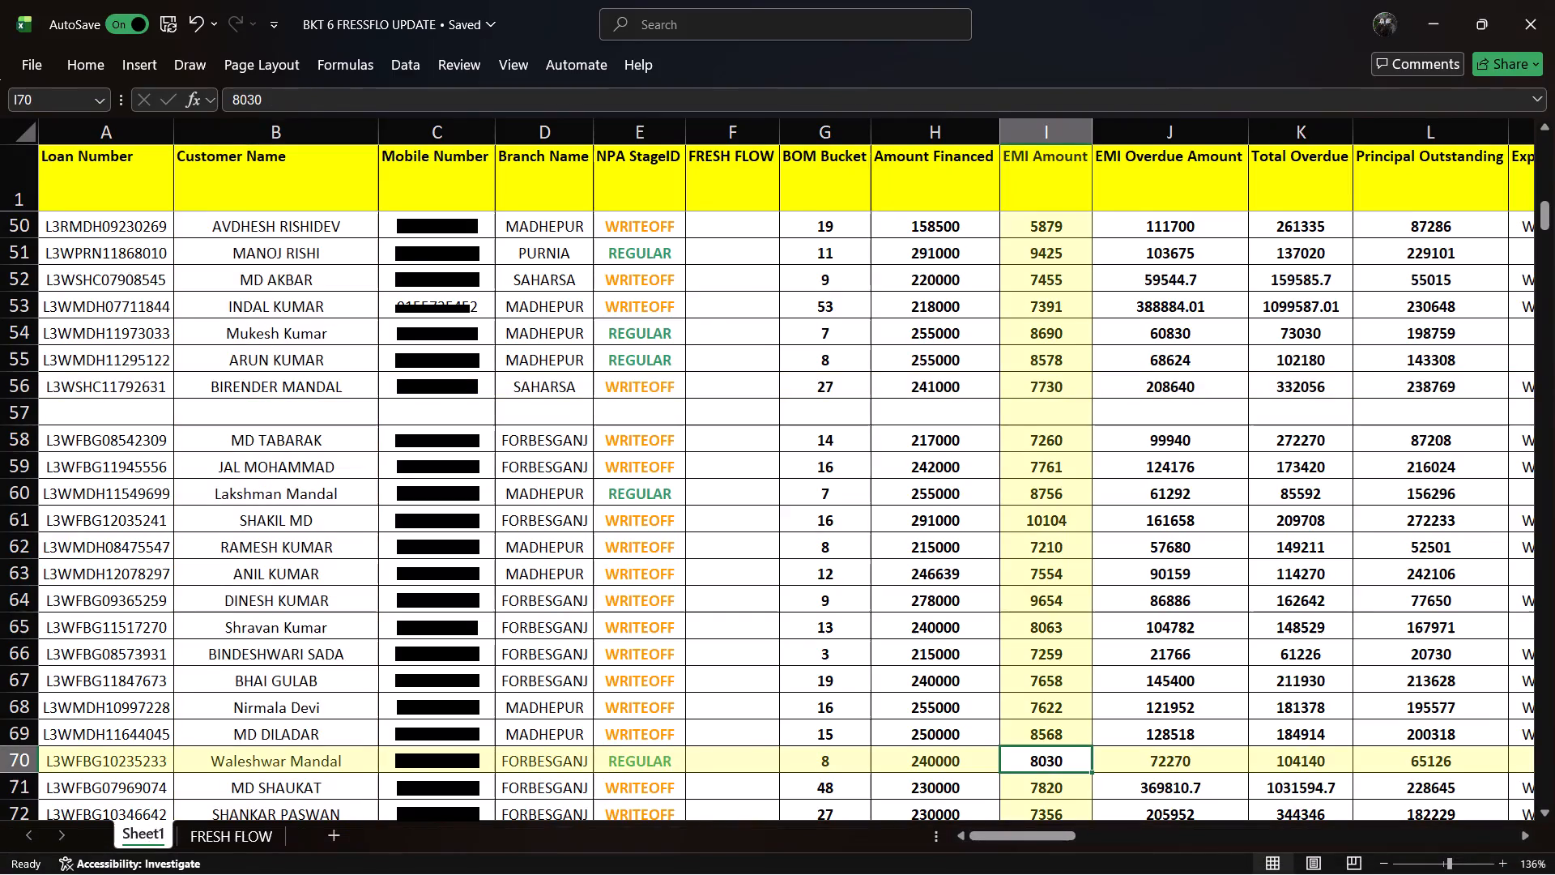
pyautogui.click(134, 378)
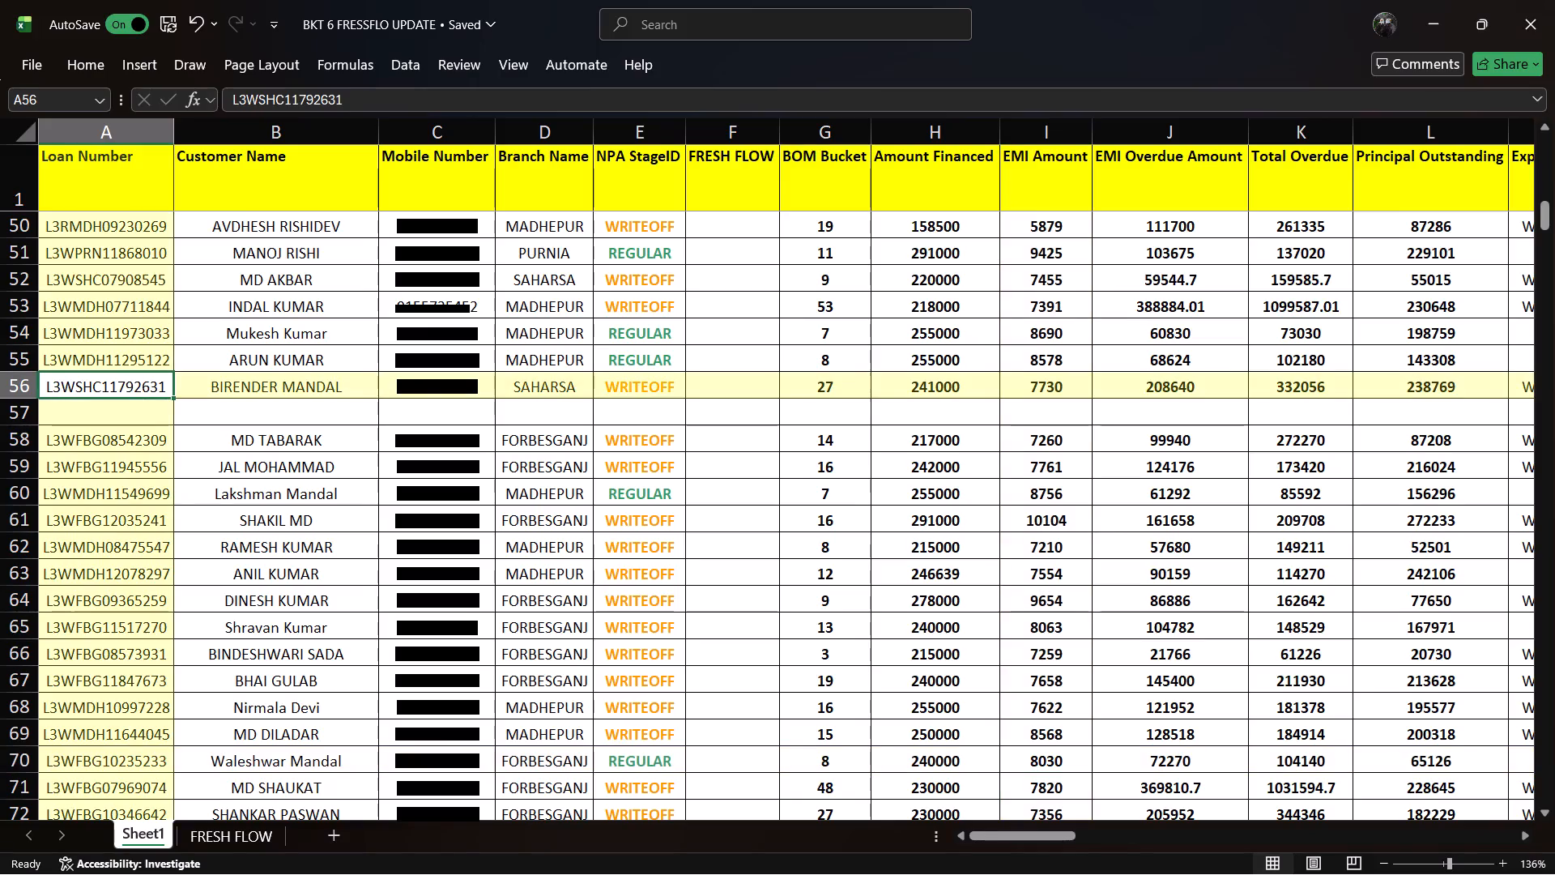
pyautogui.press('Right')
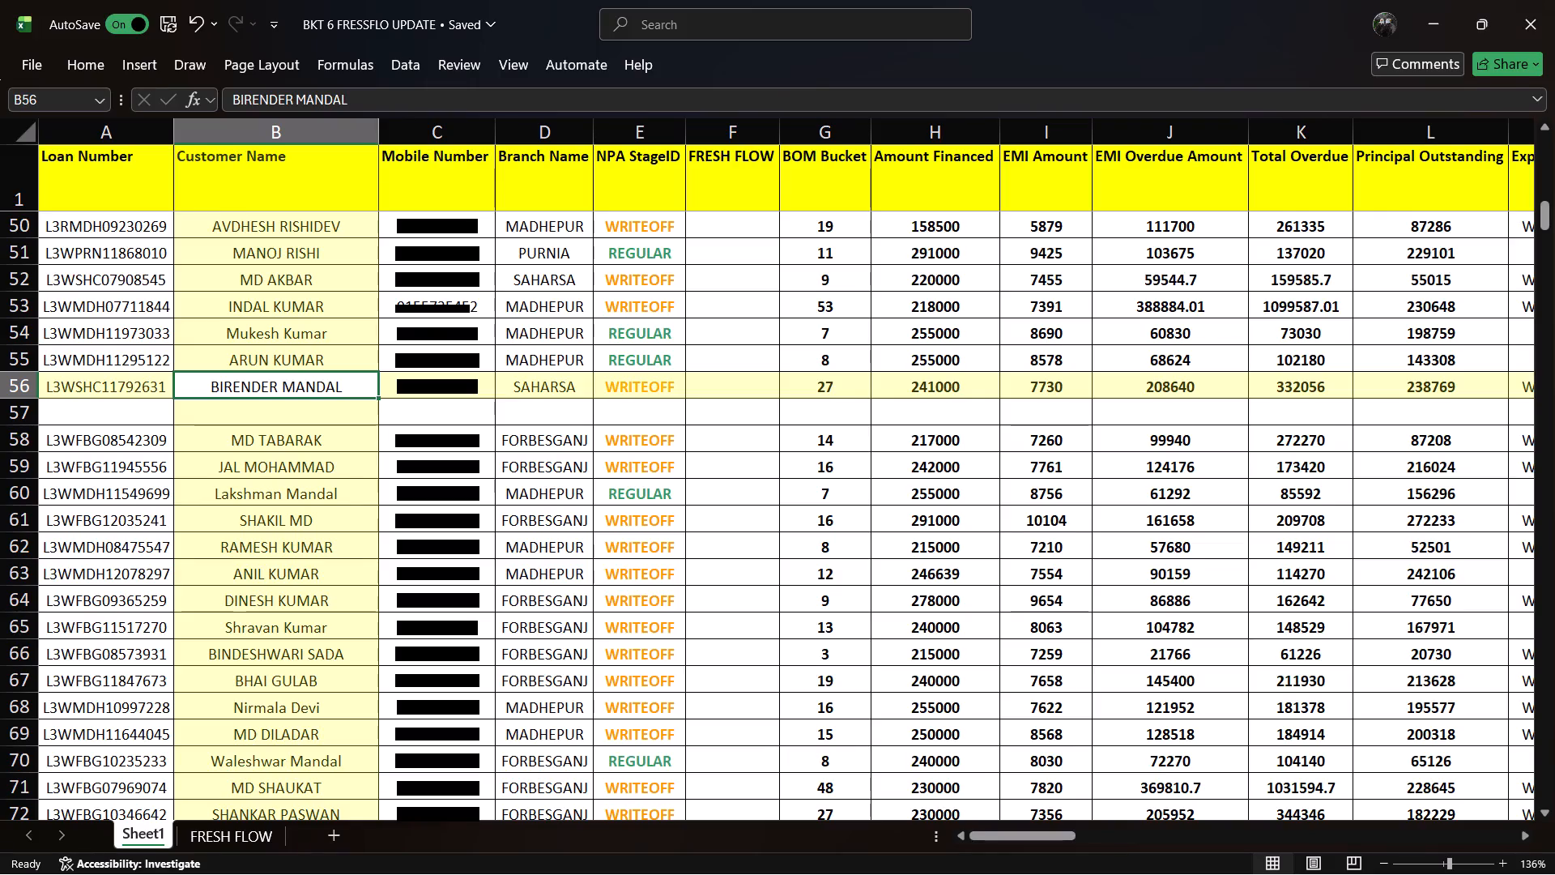
pyautogui.press('Right')
pyautogui.press('Right')
pyautogui.press('Right')
pyautogui.press('Right')
pyautogui.press('Right')
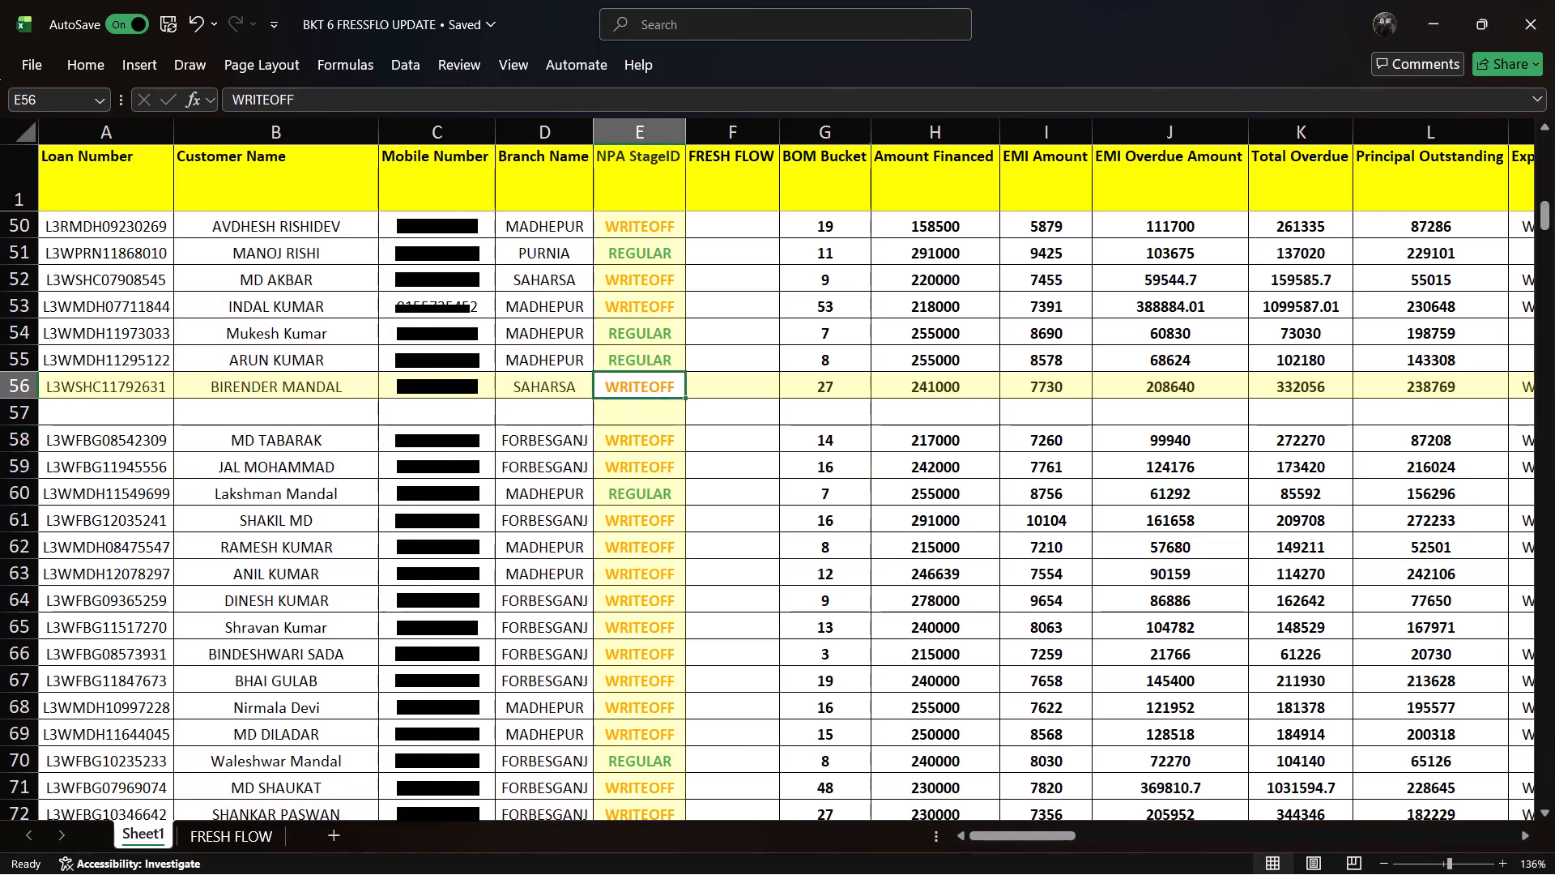
pyautogui.press('Right')
pyautogui.press('Right')
pyautogui.press('Right')
pyautogui.press('Right')
pyautogui.press('Right')
pyautogui.press('Right')
pyautogui.press('Right')
pyautogui.press('Right')
pyautogui.press('Right')
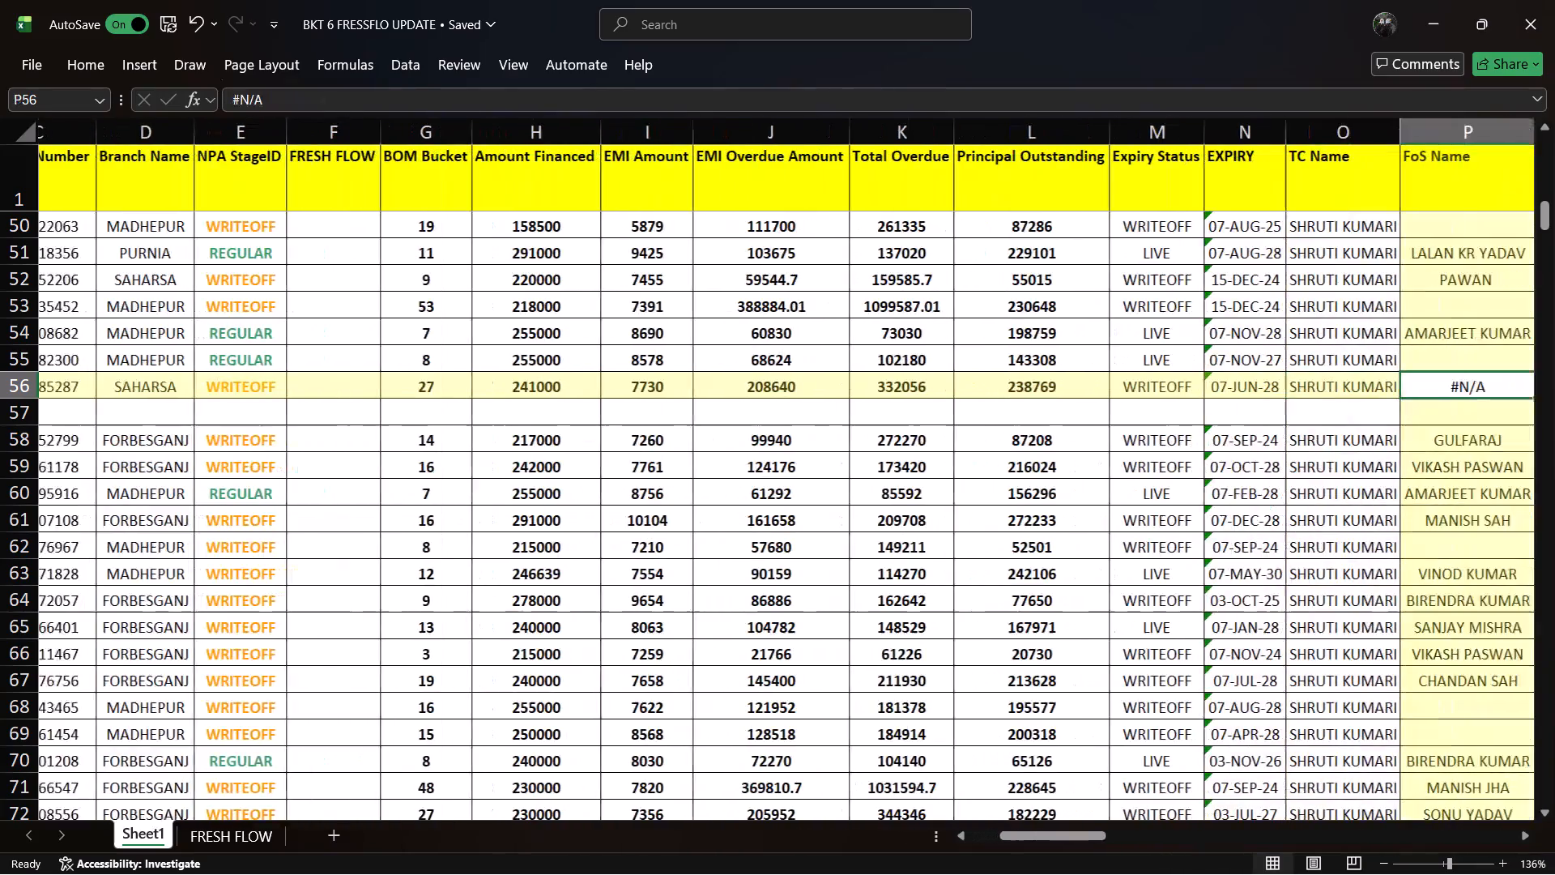
pyautogui.press('Right')
pyautogui.press('Right')
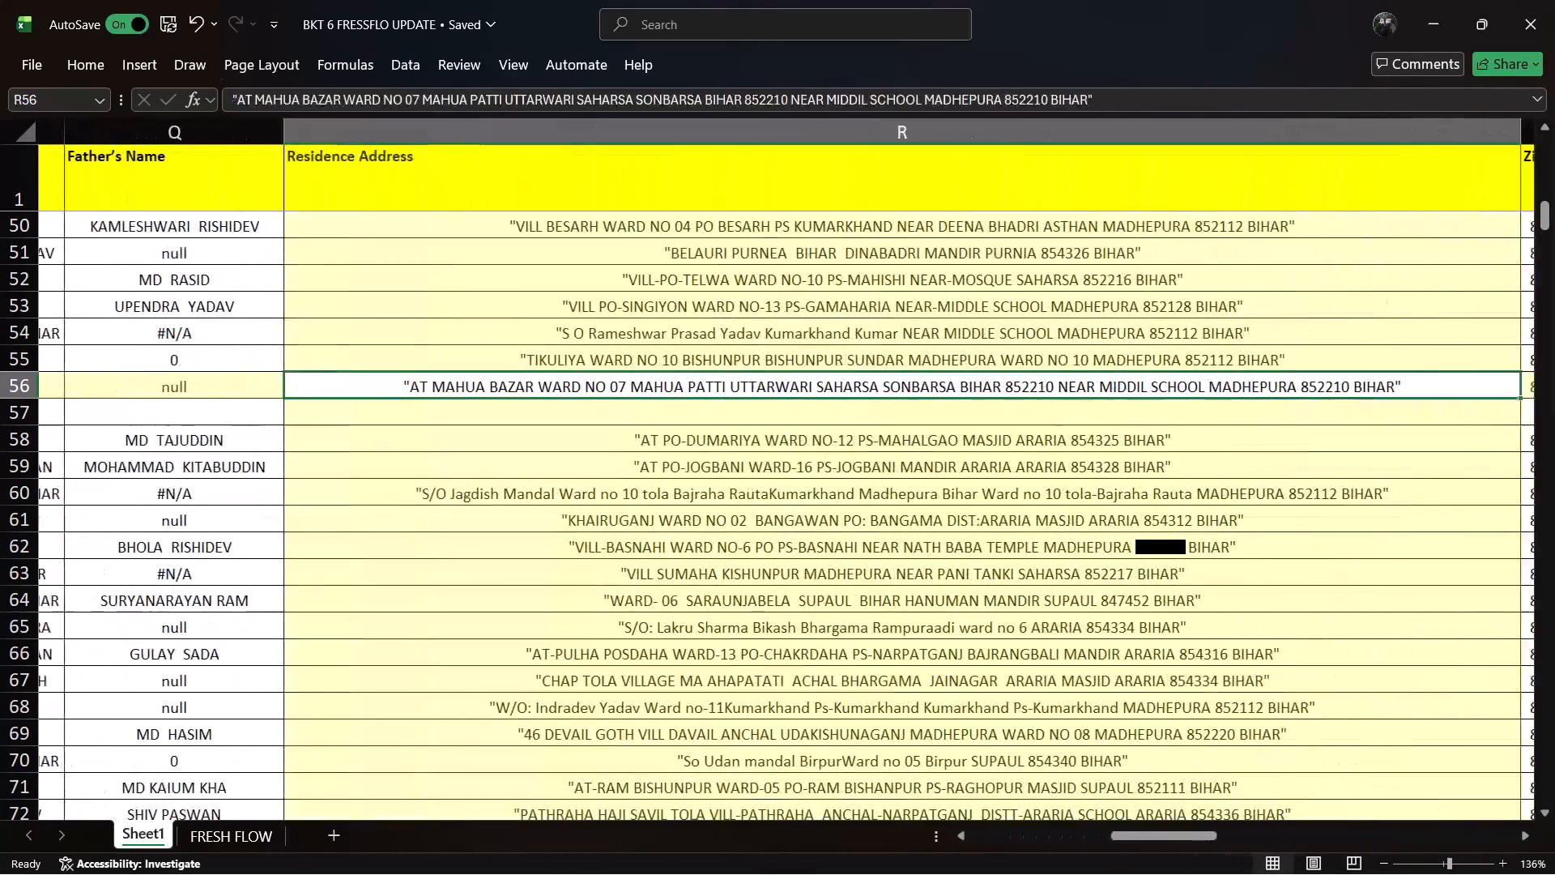
pyautogui.press('Right')
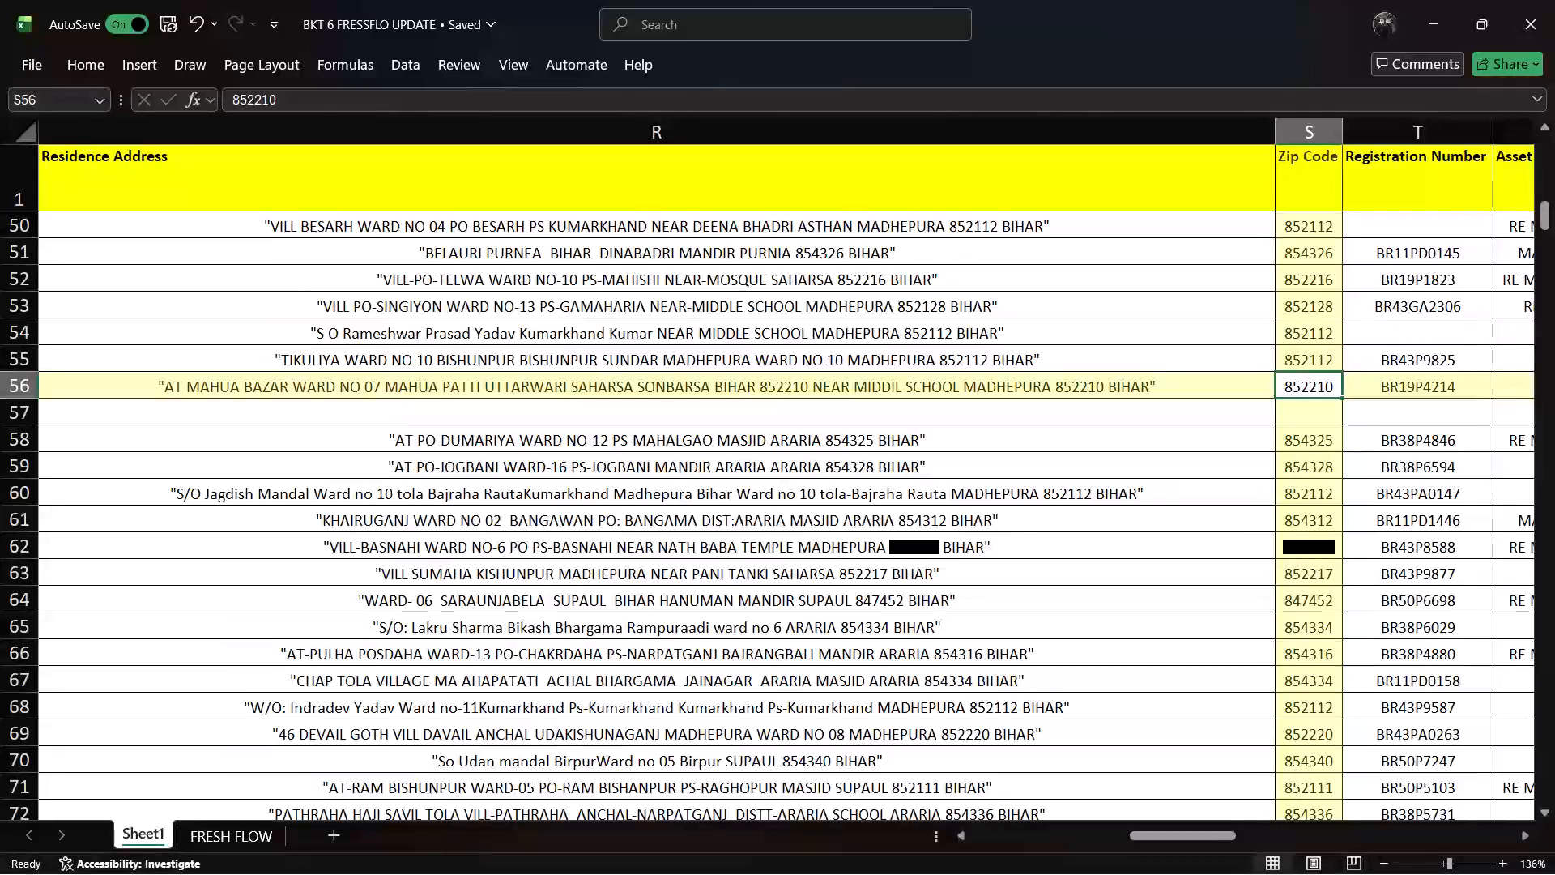
# Go back across the row 56 record from the zip code to its loan number.
pyautogui.press('Left')
pyautogui.press('Left')
pyautogui.press('Left')
pyautogui.press('Left')
pyautogui.press('Left')
pyautogui.press('Left')
pyautogui.press('Left')
pyautogui.press('Left')
pyautogui.press('Left')
pyautogui.press('Left')
pyautogui.press('Left')
pyautogui.press('Left')
pyautogui.press('Left')
pyautogui.press('Left')
pyautogui.press('Left')
pyautogui.press('Left')
pyautogui.press('Left')
pyautogui.press('Left')
pyautogui.press('Left')
pyautogui.press('Left')
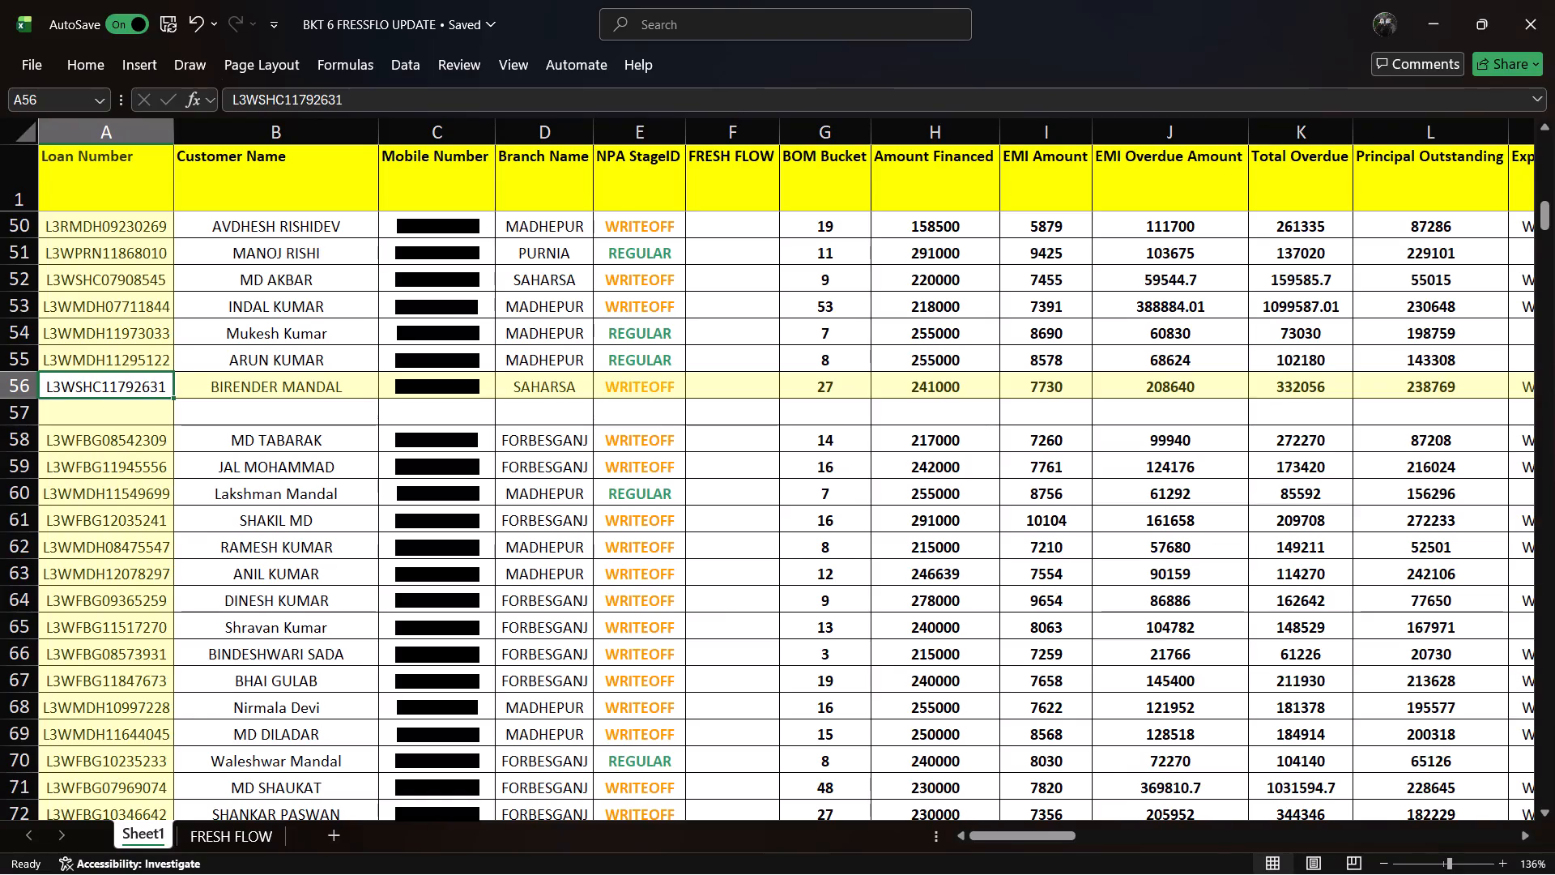
# Examine the customer record in row 50, from the loan number across to the branch name.
pyautogui.click(429, 218)
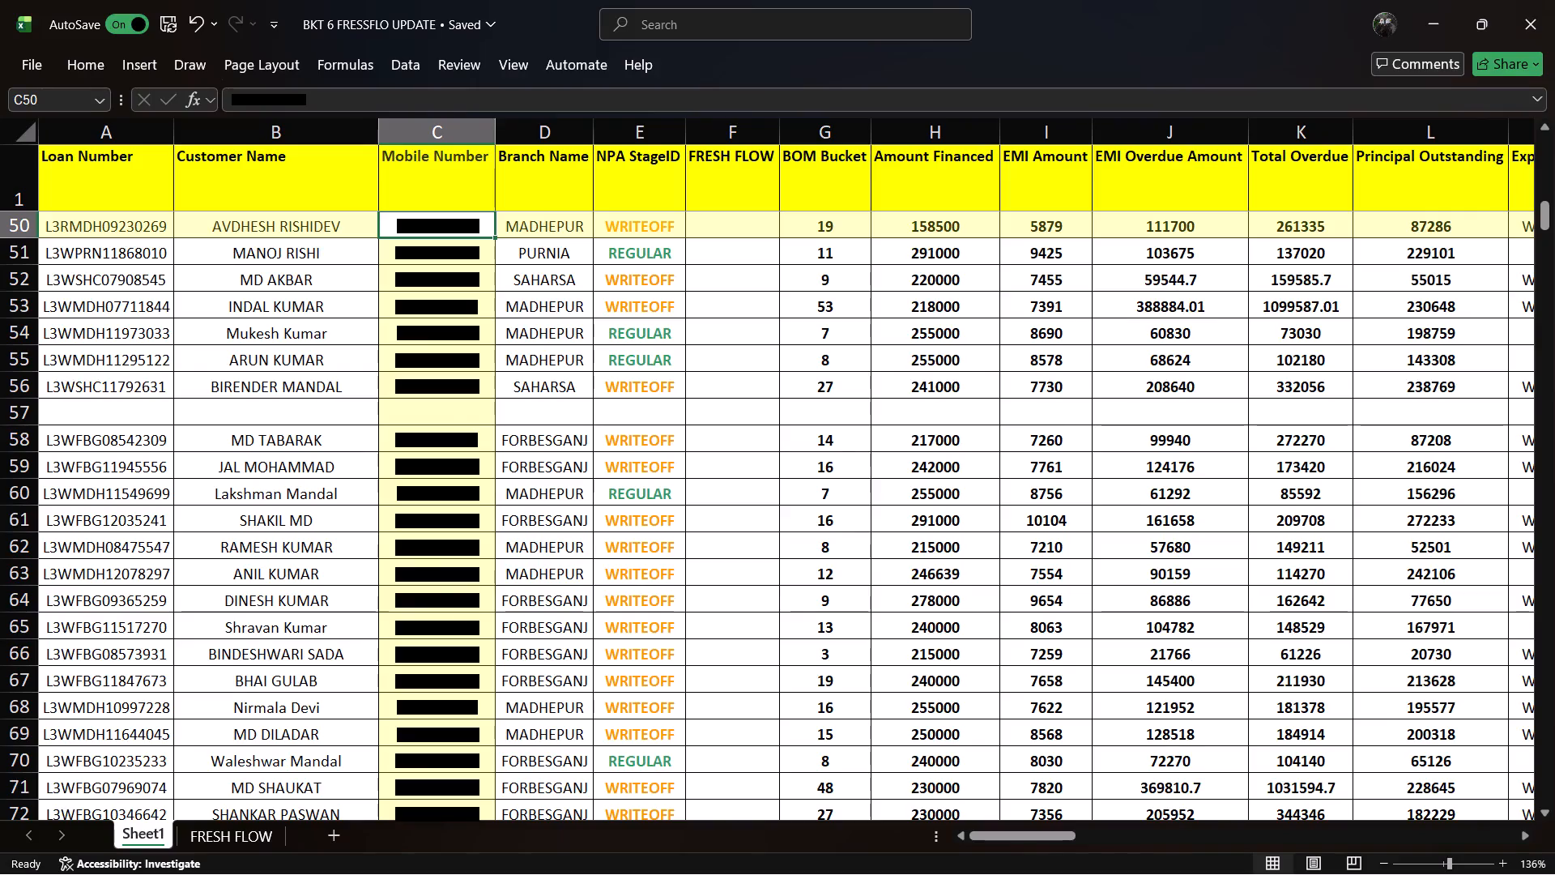
pyautogui.press('Left')
pyautogui.press('Left')
pyautogui.press('Left')
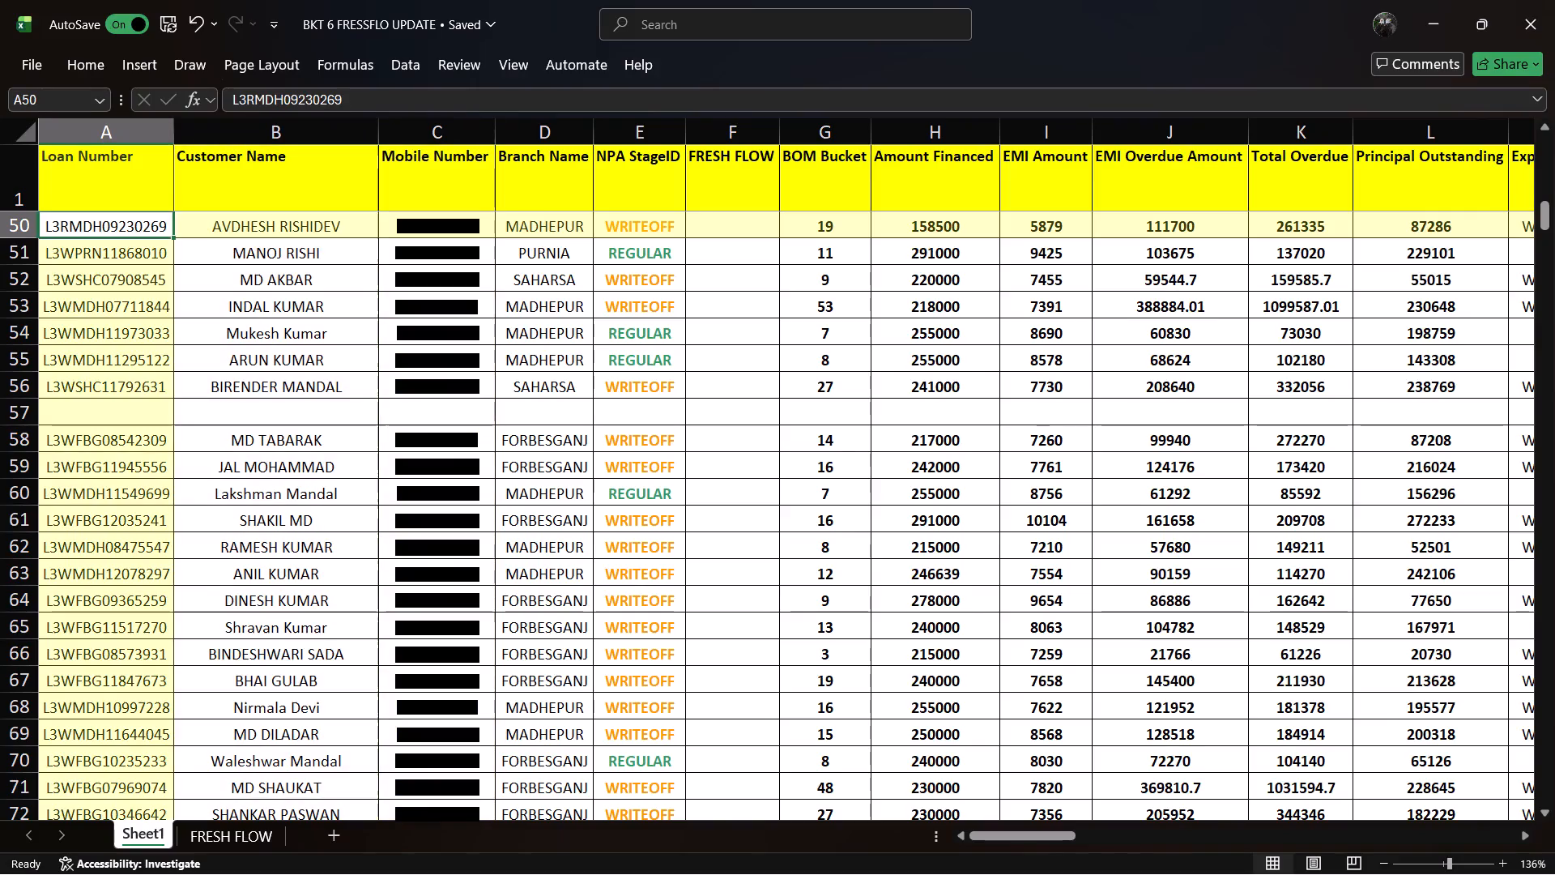
pyautogui.press('Right')
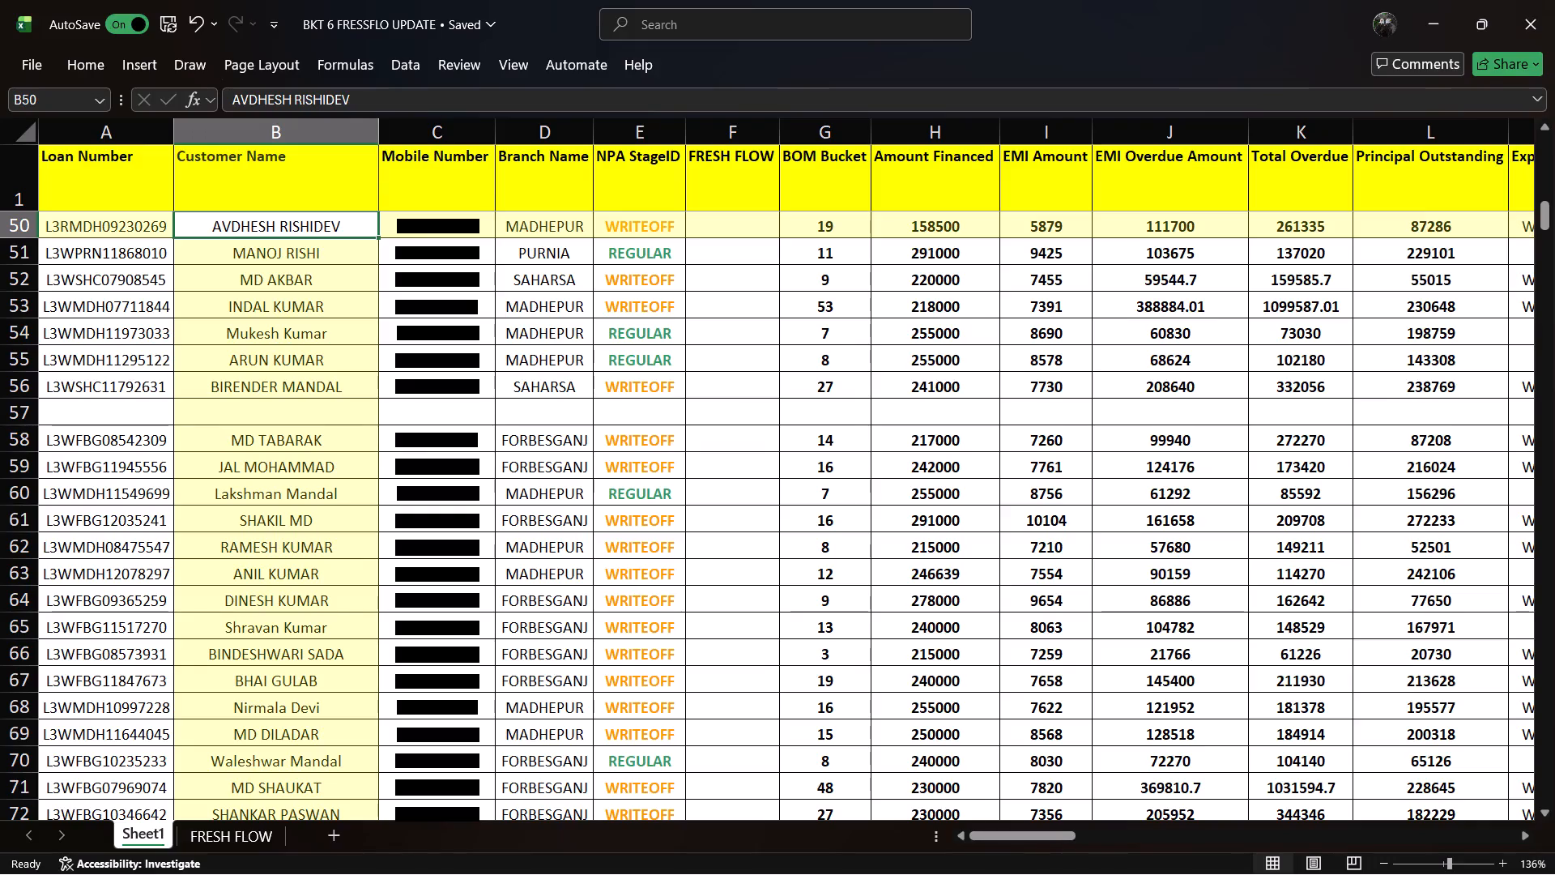
pyautogui.press('Right')
pyautogui.press('Right')
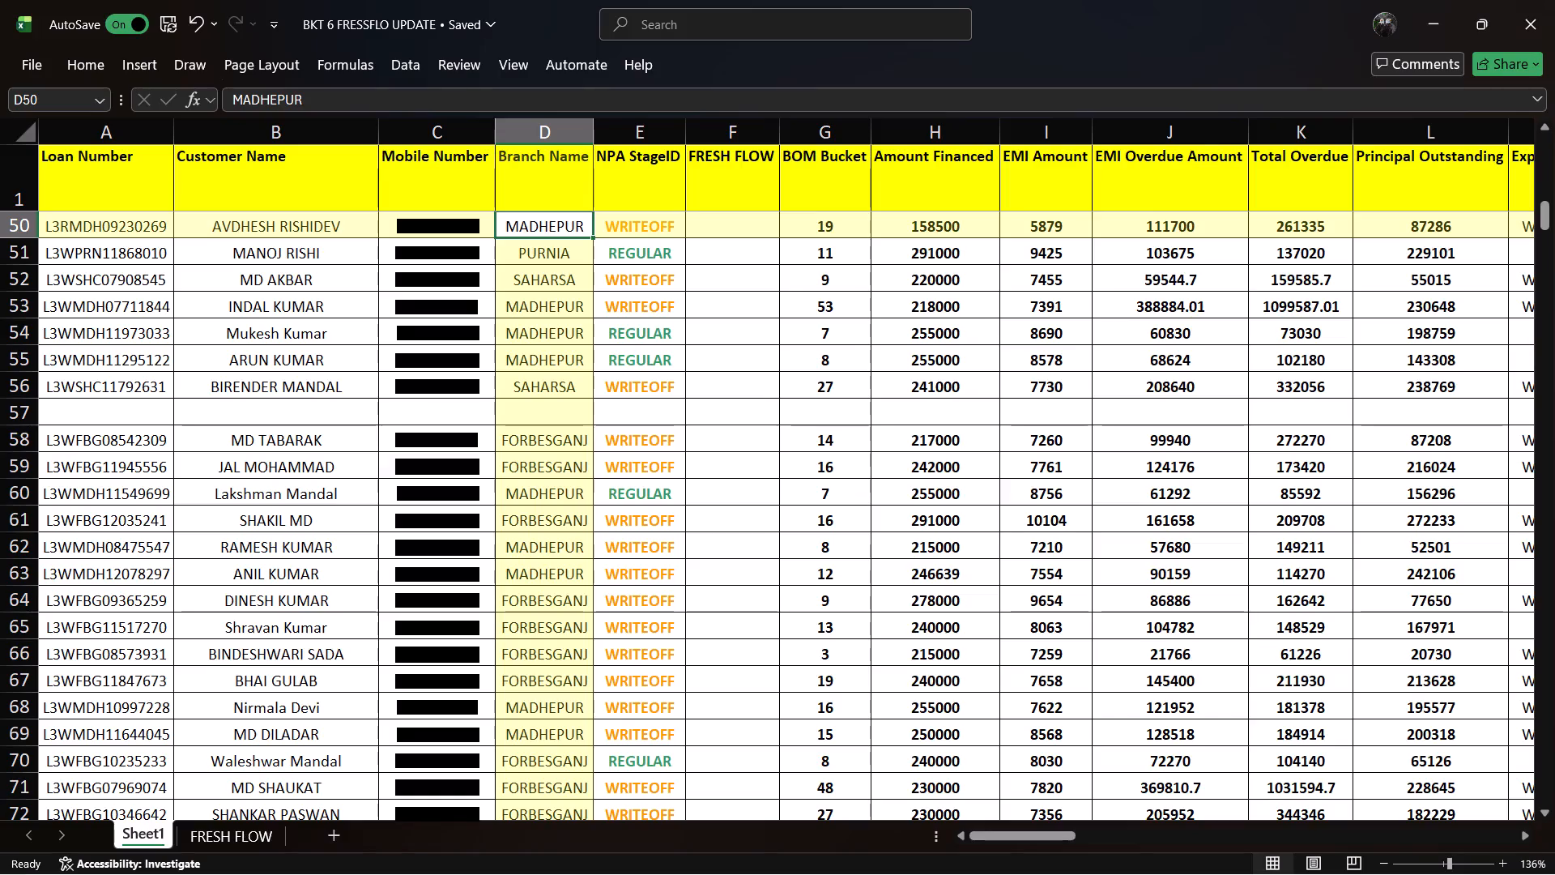
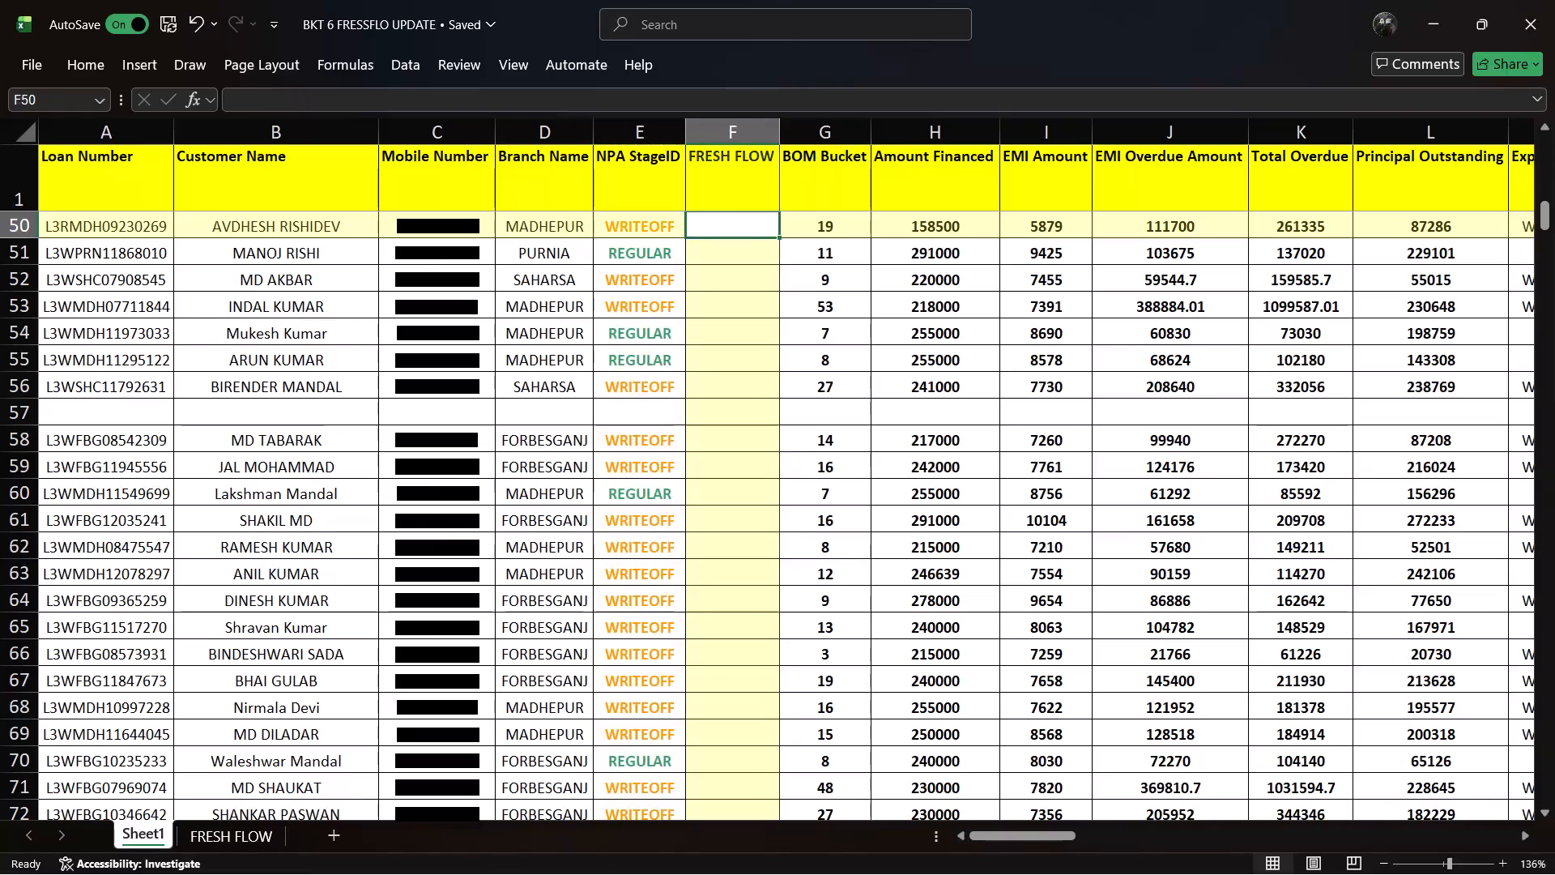
# Replace the feedback for the row 50 customer with WRONG NO and save the workbook.
pyautogui.press('Right')
pyautogui.press('Right')
pyautogui.press('Right')
pyautogui.press('Right')
pyautogui.press('Right')
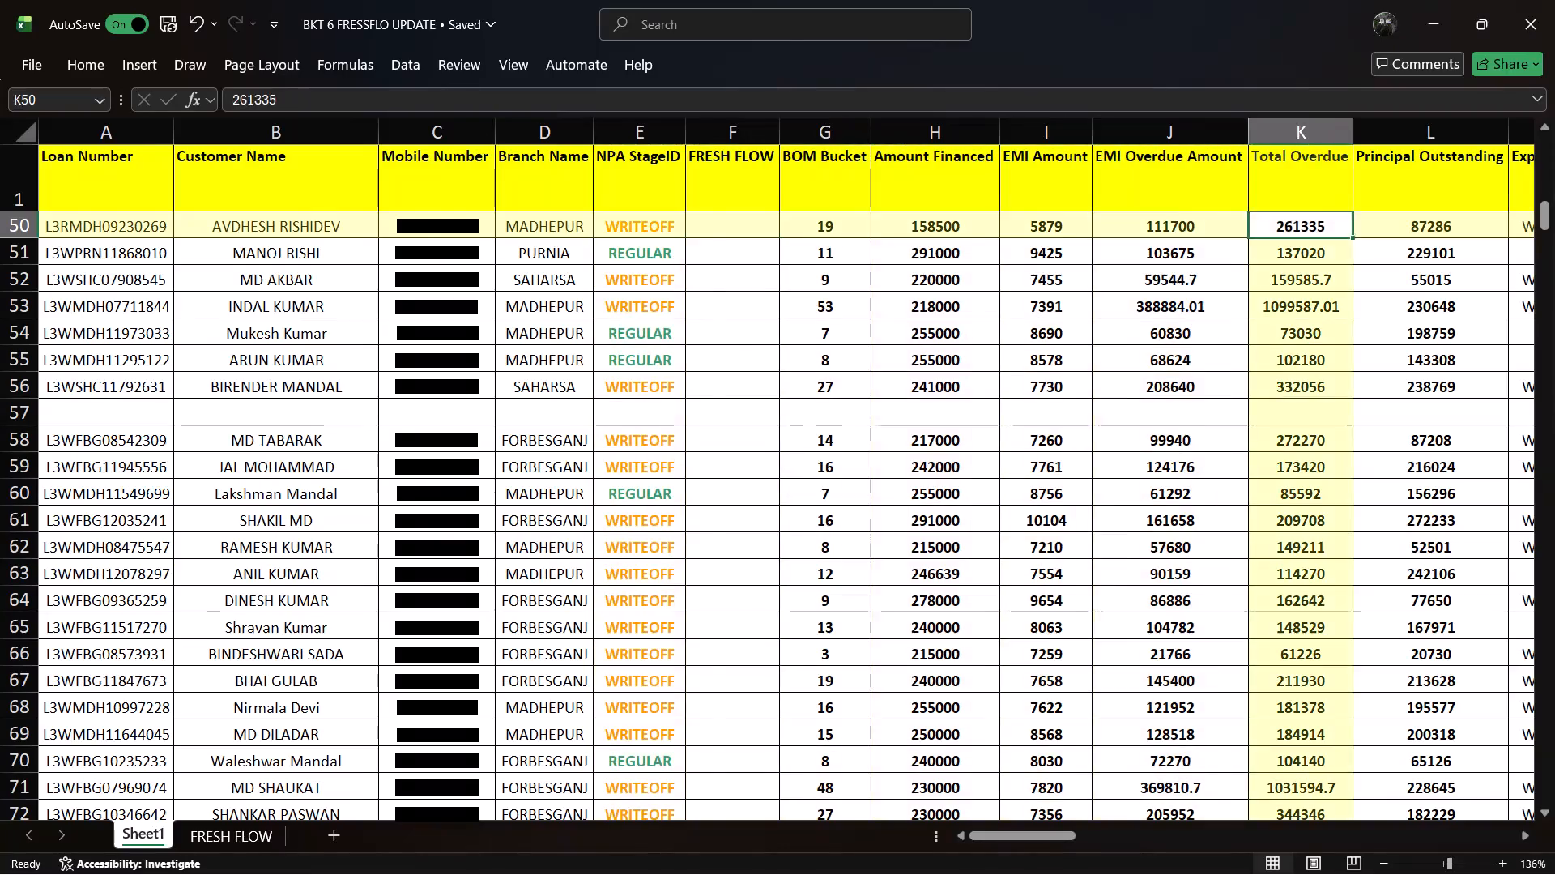
pyautogui.press('Right')
pyautogui.press('Right')
pyautogui.press('Right')
pyautogui.press('Right')
pyautogui.press('Right')
pyautogui.press('Right')
pyautogui.press('Right')
pyautogui.press('Right')
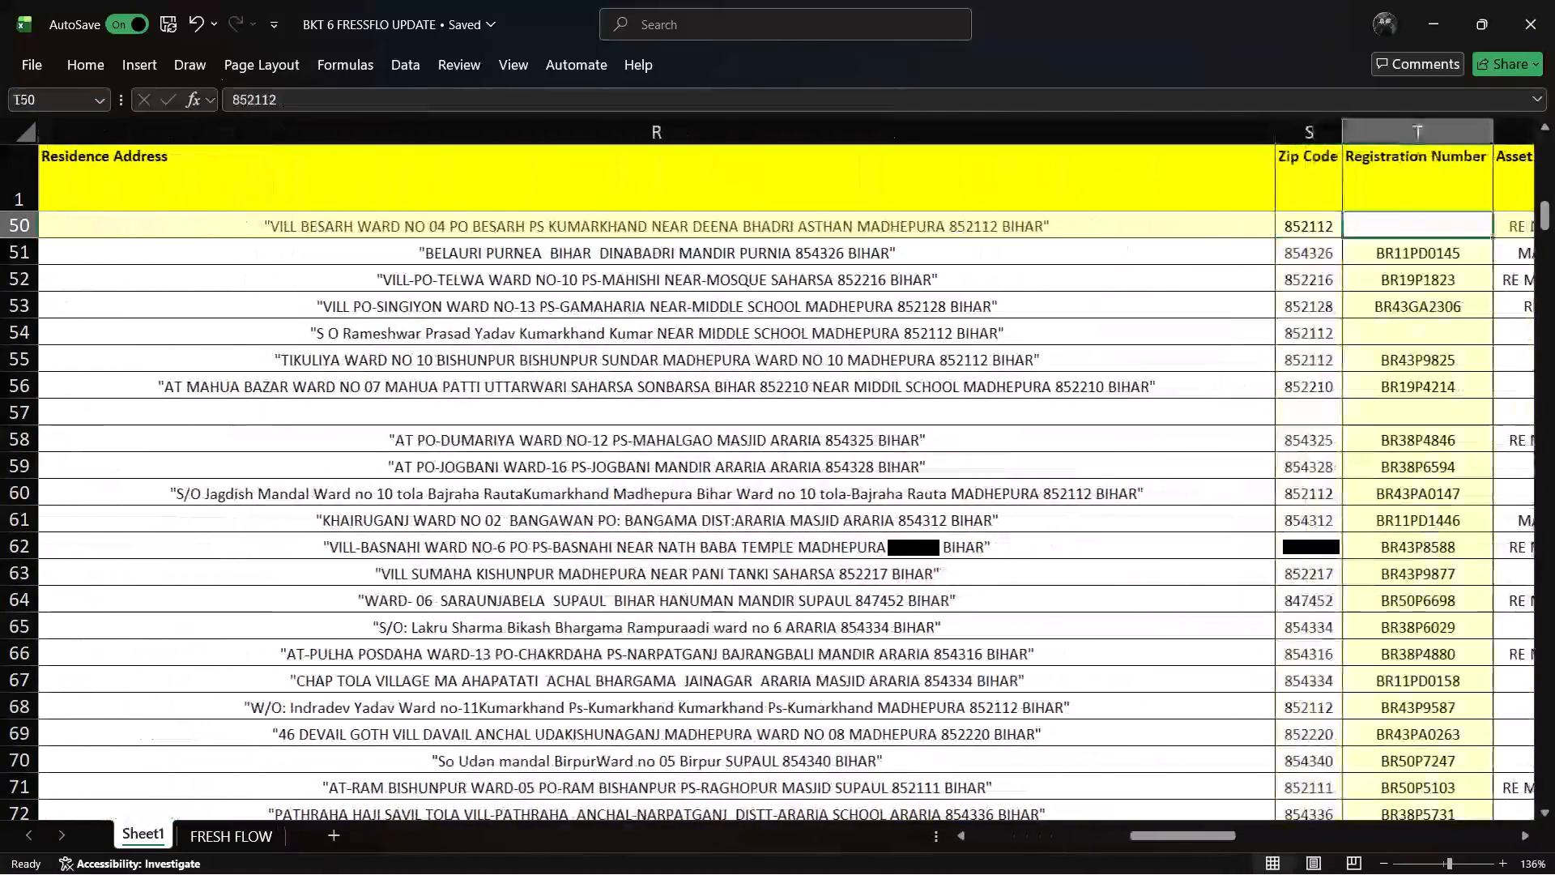
pyautogui.press('Right')
pyautogui.press('Right')
pyautogui.press('Right')
pyautogui.press('Right')
pyautogui.press('Right')
pyautogui.press('Right')
pyautogui.press('Right')
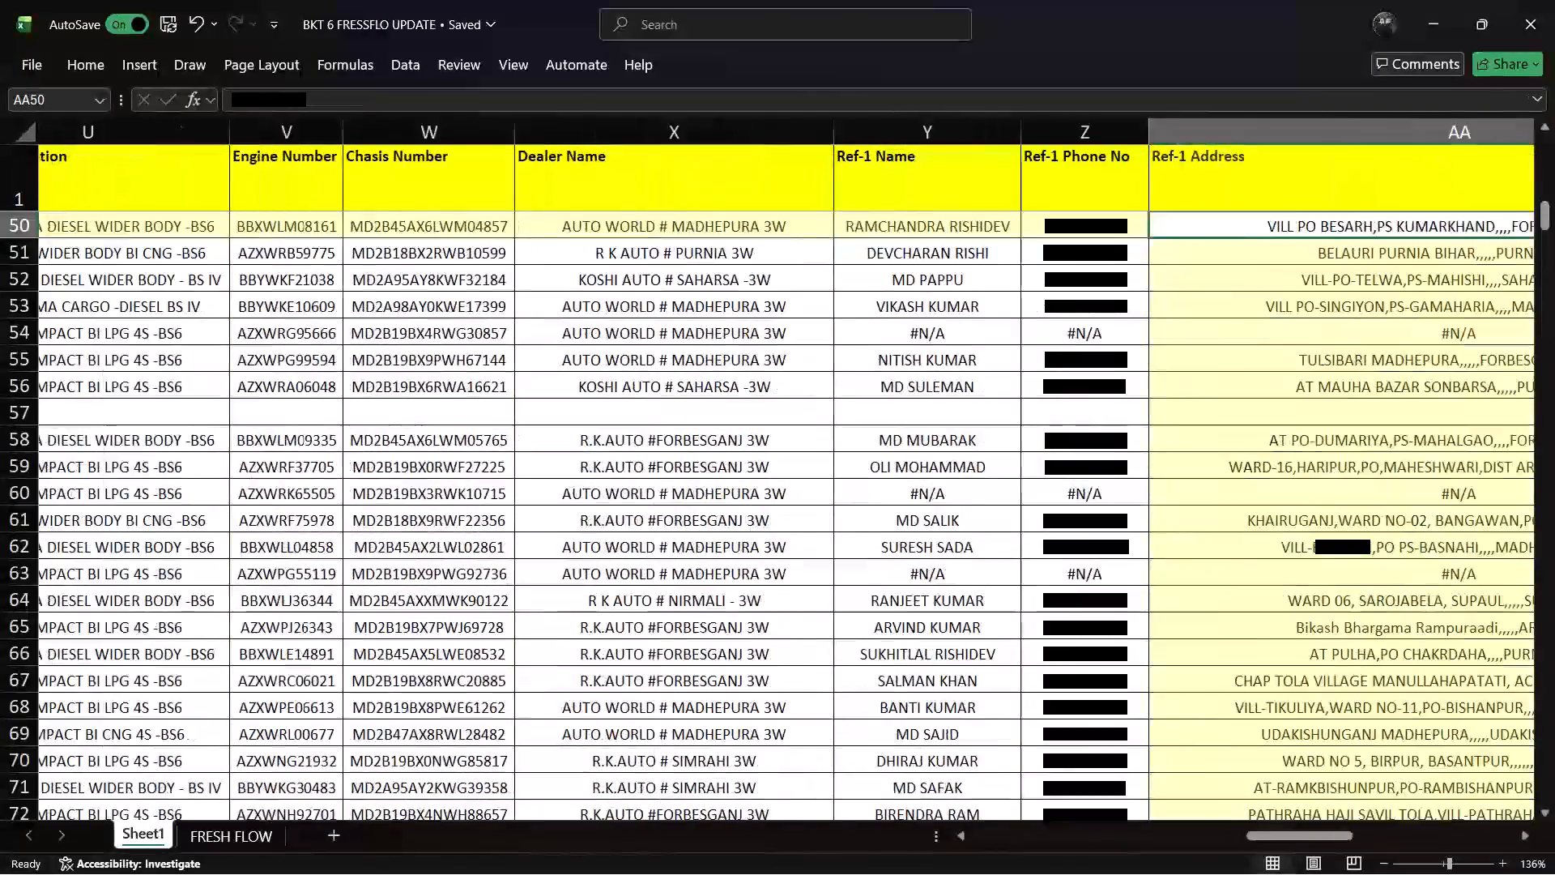
pyautogui.press('Right')
pyautogui.press('Right')
pyautogui.press('Right')
pyautogui.press('Right')
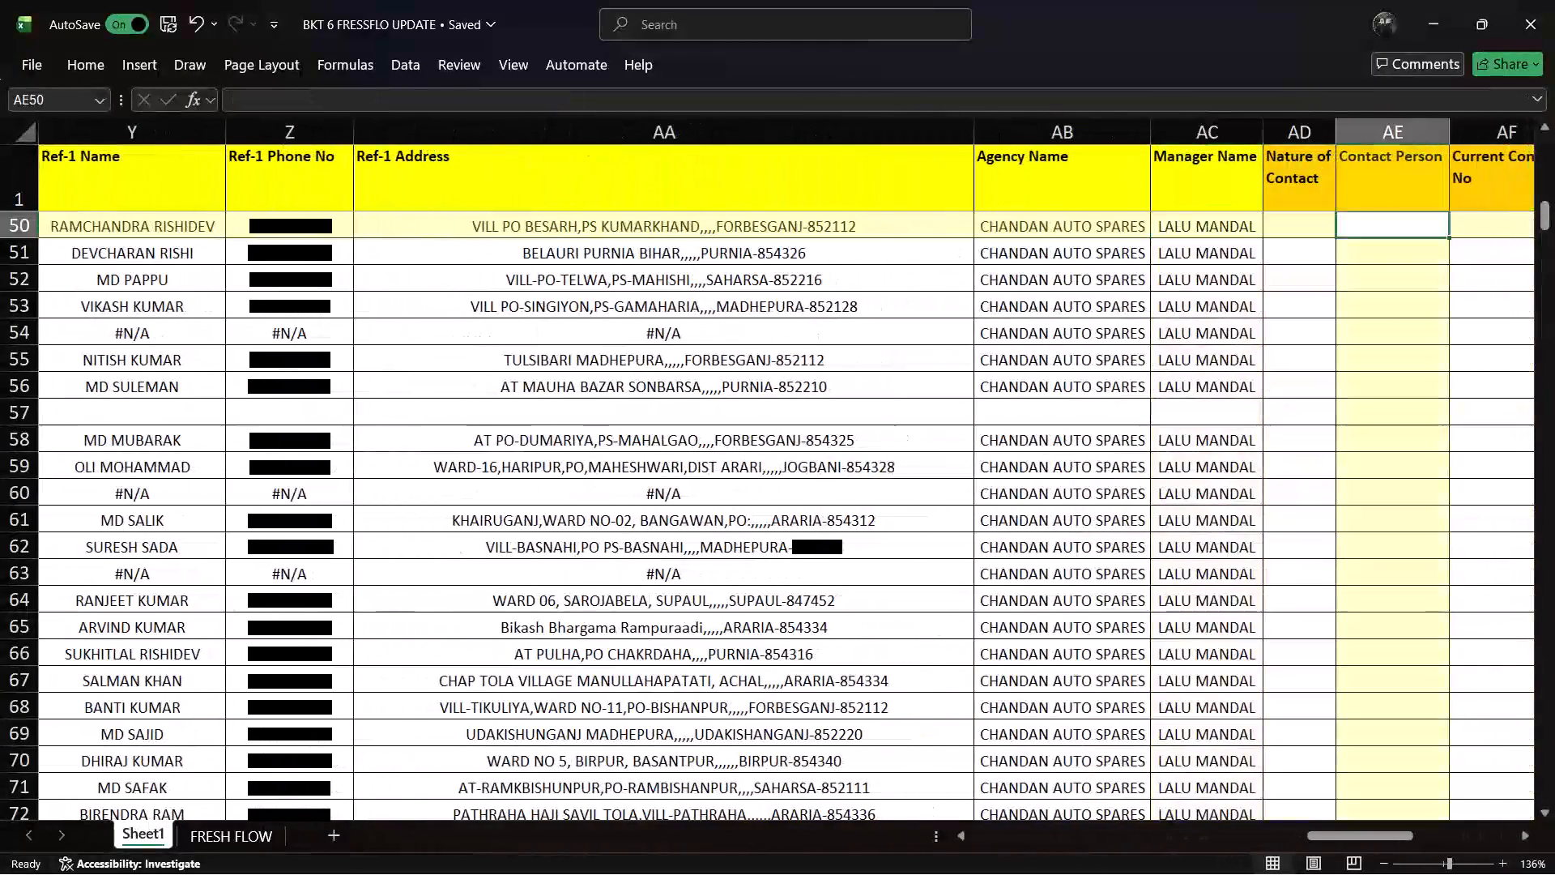
pyautogui.press('Right')
pyautogui.press('Right')
pyautogui.press('Right')
pyautogui.press('Right')
pyautogui.press('Right')
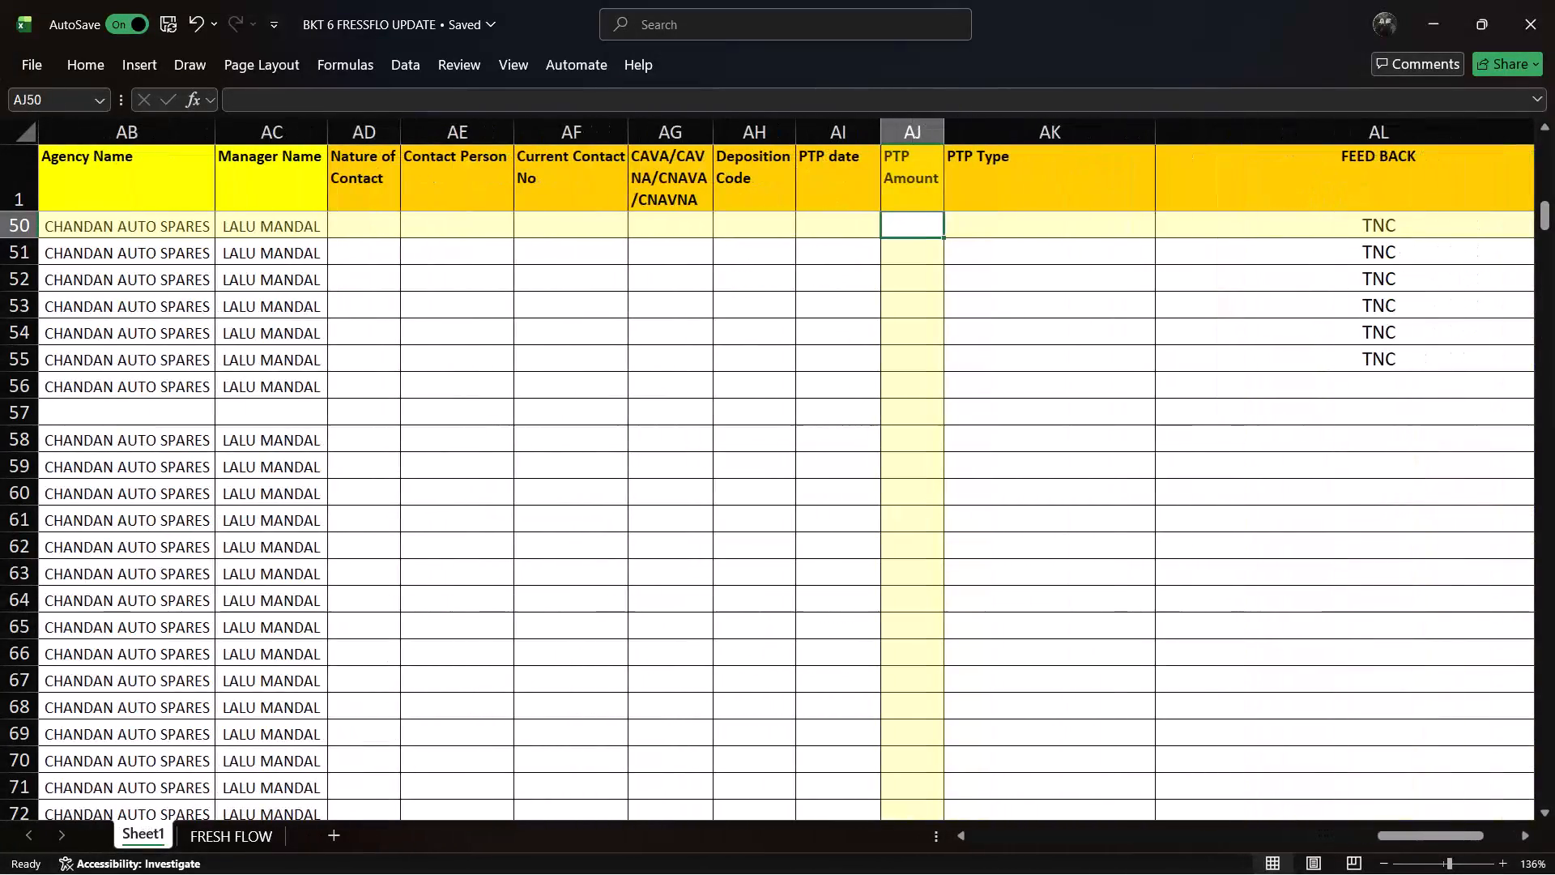
pyautogui.press('Right')
pyautogui.press('Right')
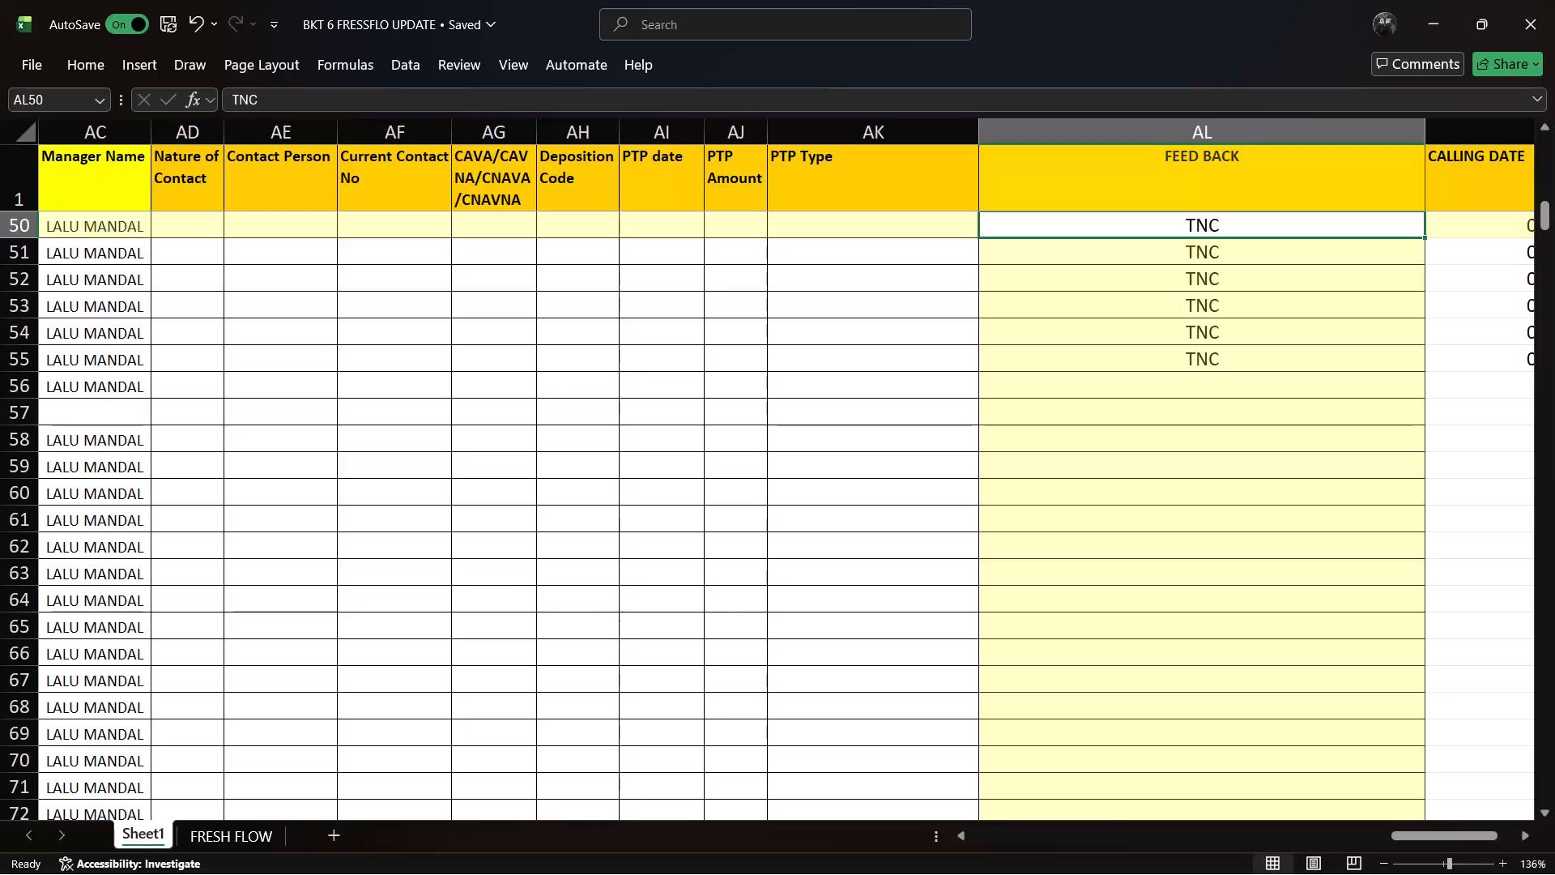
pyautogui.press('BackSpace')
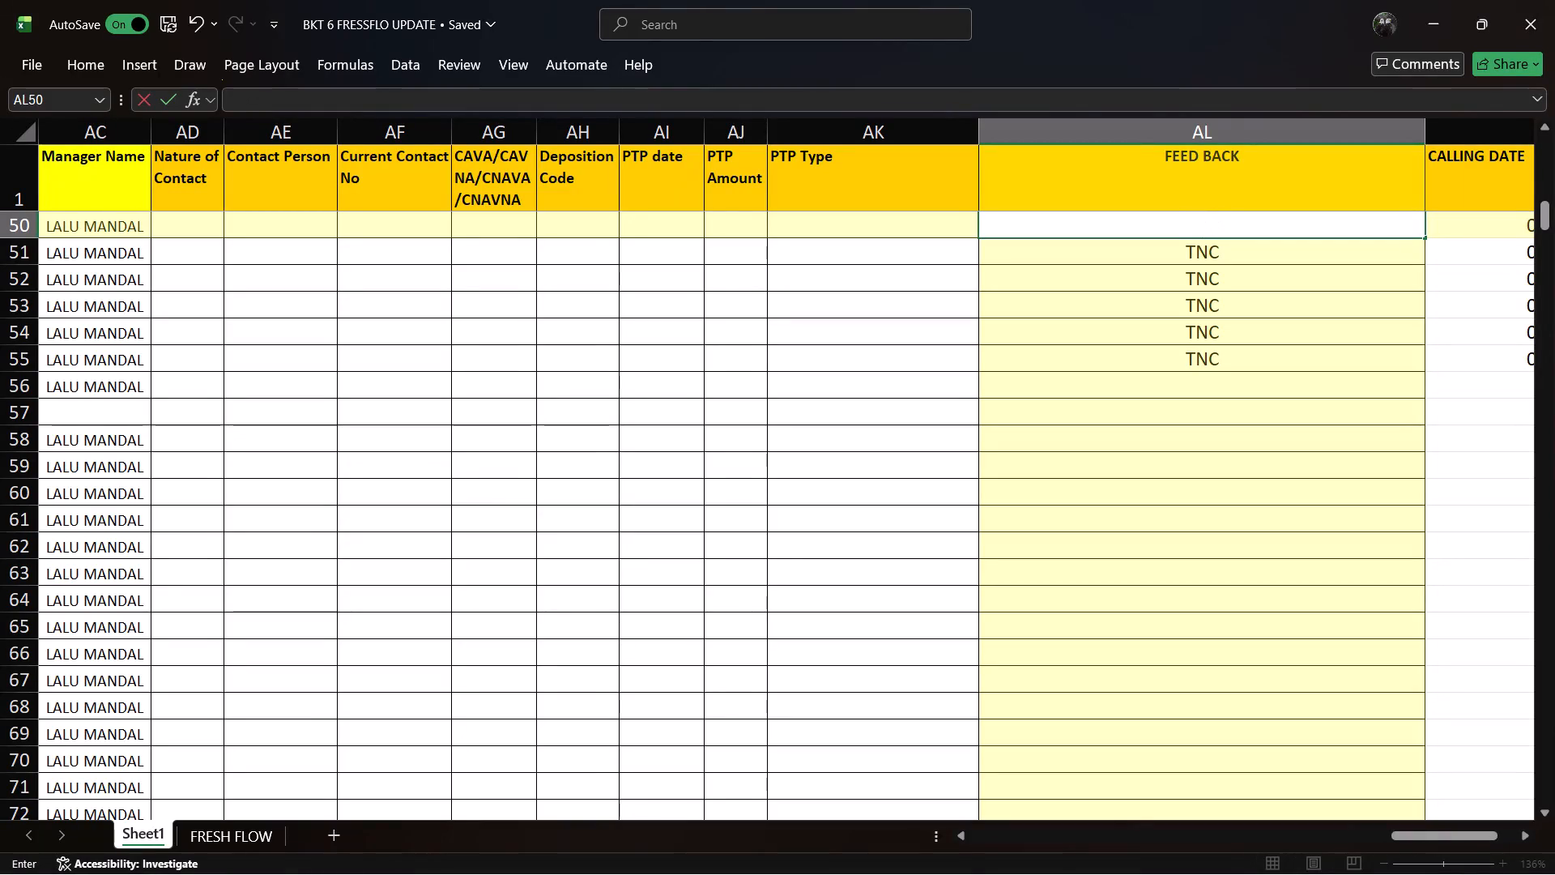
pyautogui.write('WRONG')
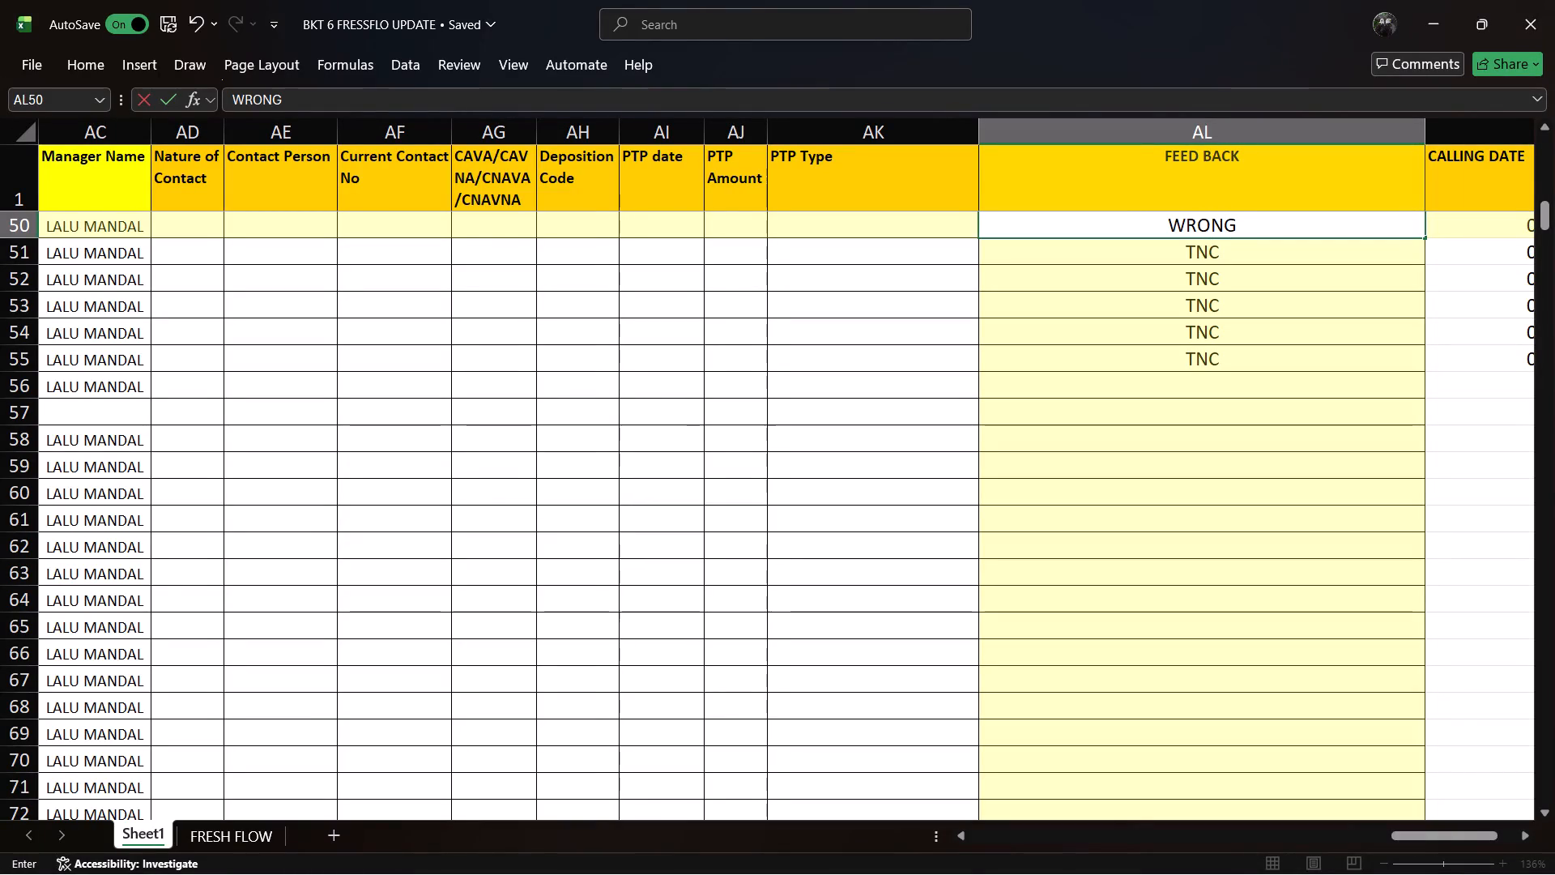
pyautogui.press('space')
pyautogui.write('NO')
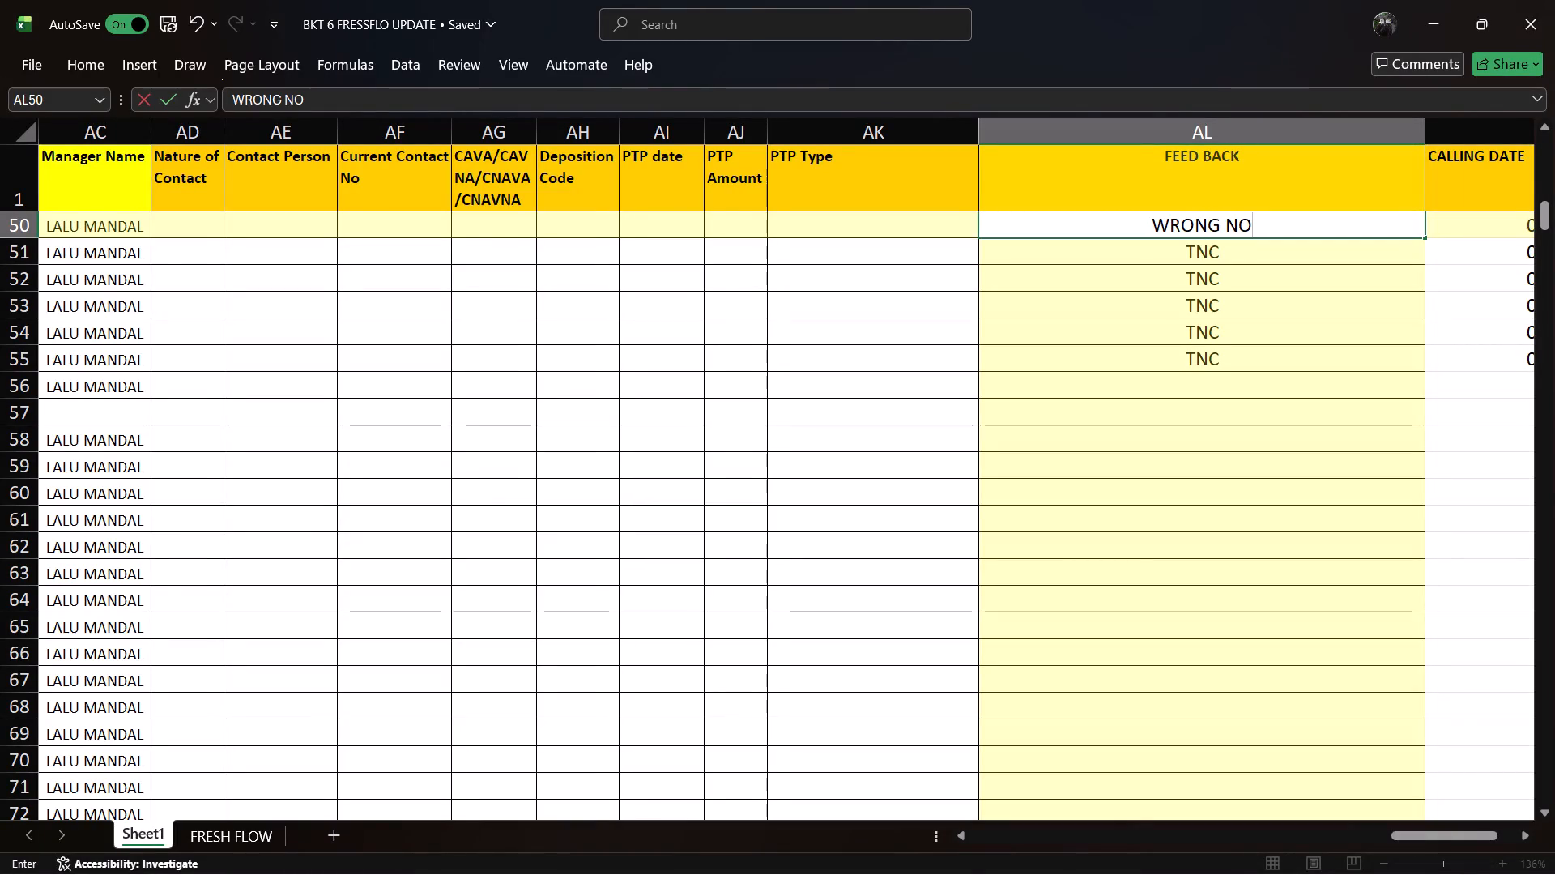
pyautogui.hotkey('ctrl', 's')
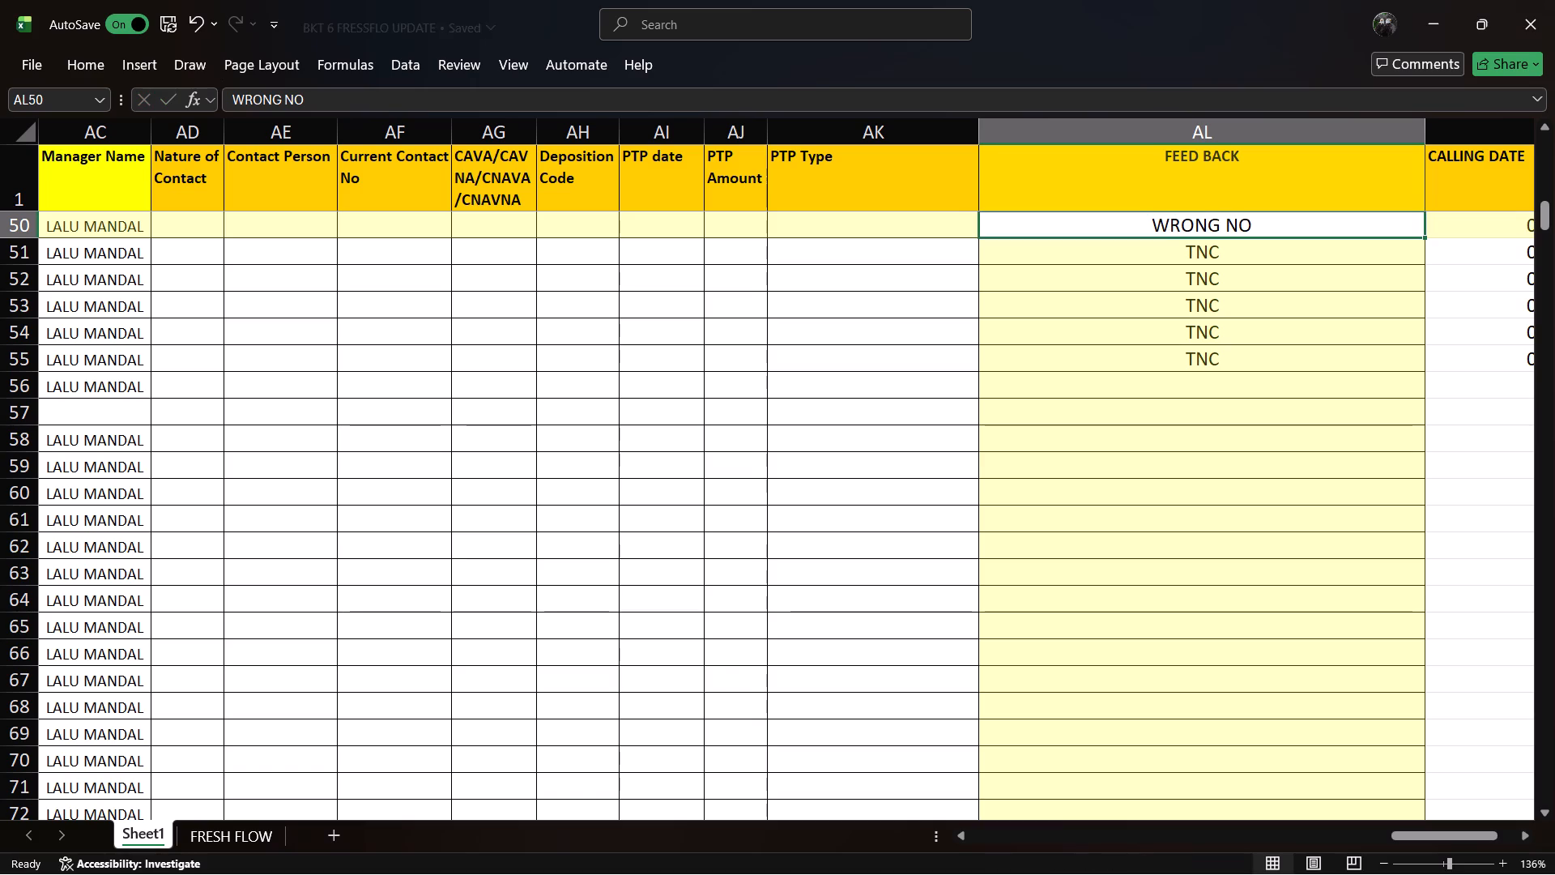
# Enter WRONG NO as the feedback for the row 56 customer and save the workbook.
pyautogui.press('Down')
pyautogui.press('Down')
pyautogui.press('Down')
pyautogui.press('Down')
pyautogui.press('Down')
pyautogui.press('Down')
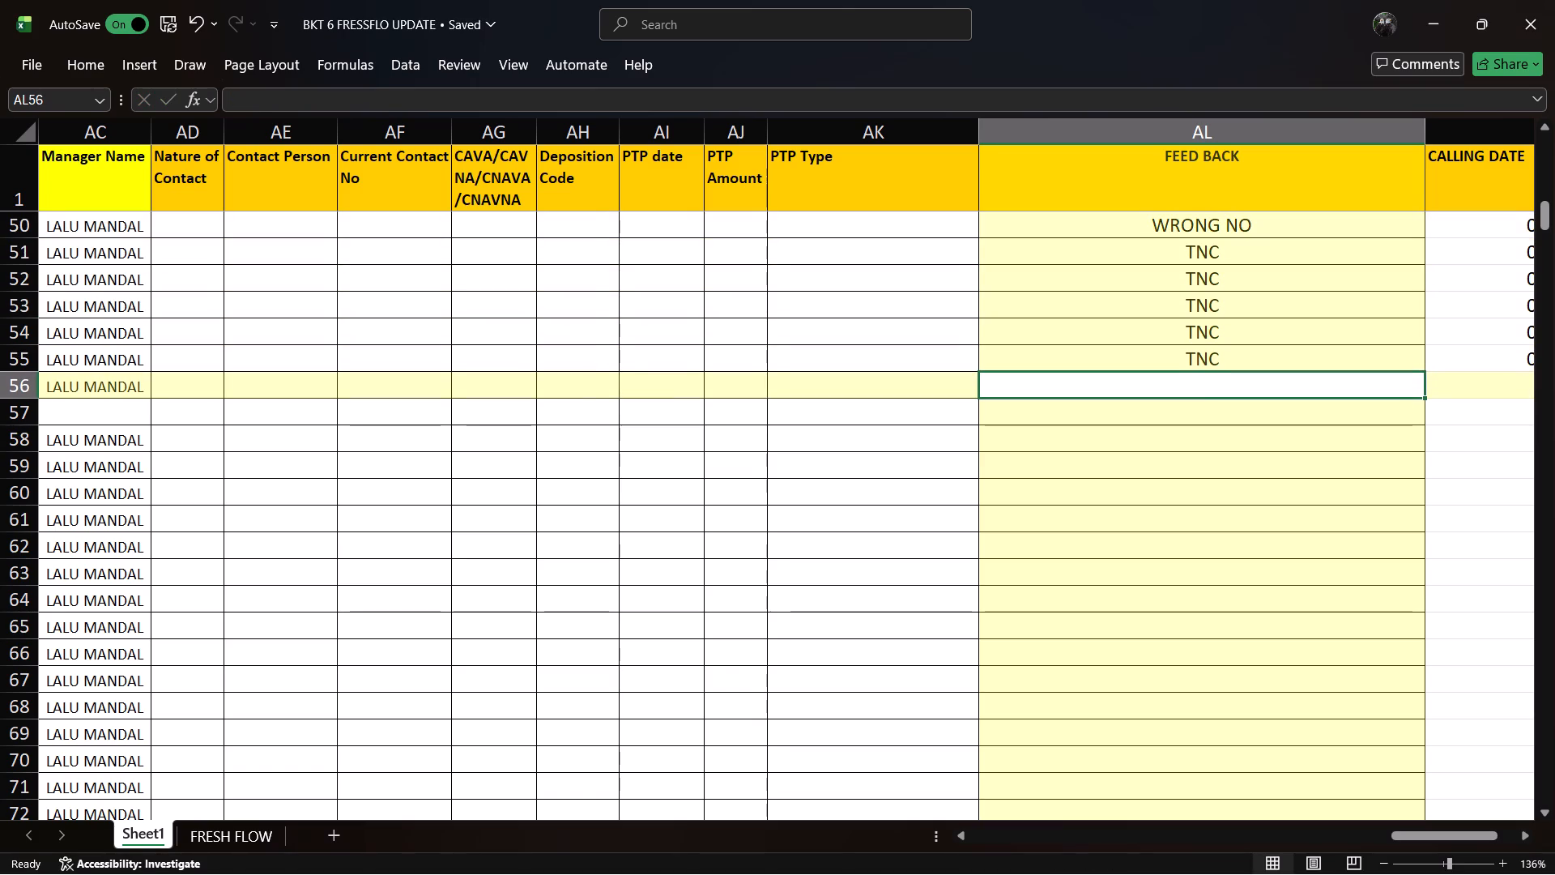
pyautogui.write('WR')
pyautogui.press('Down')
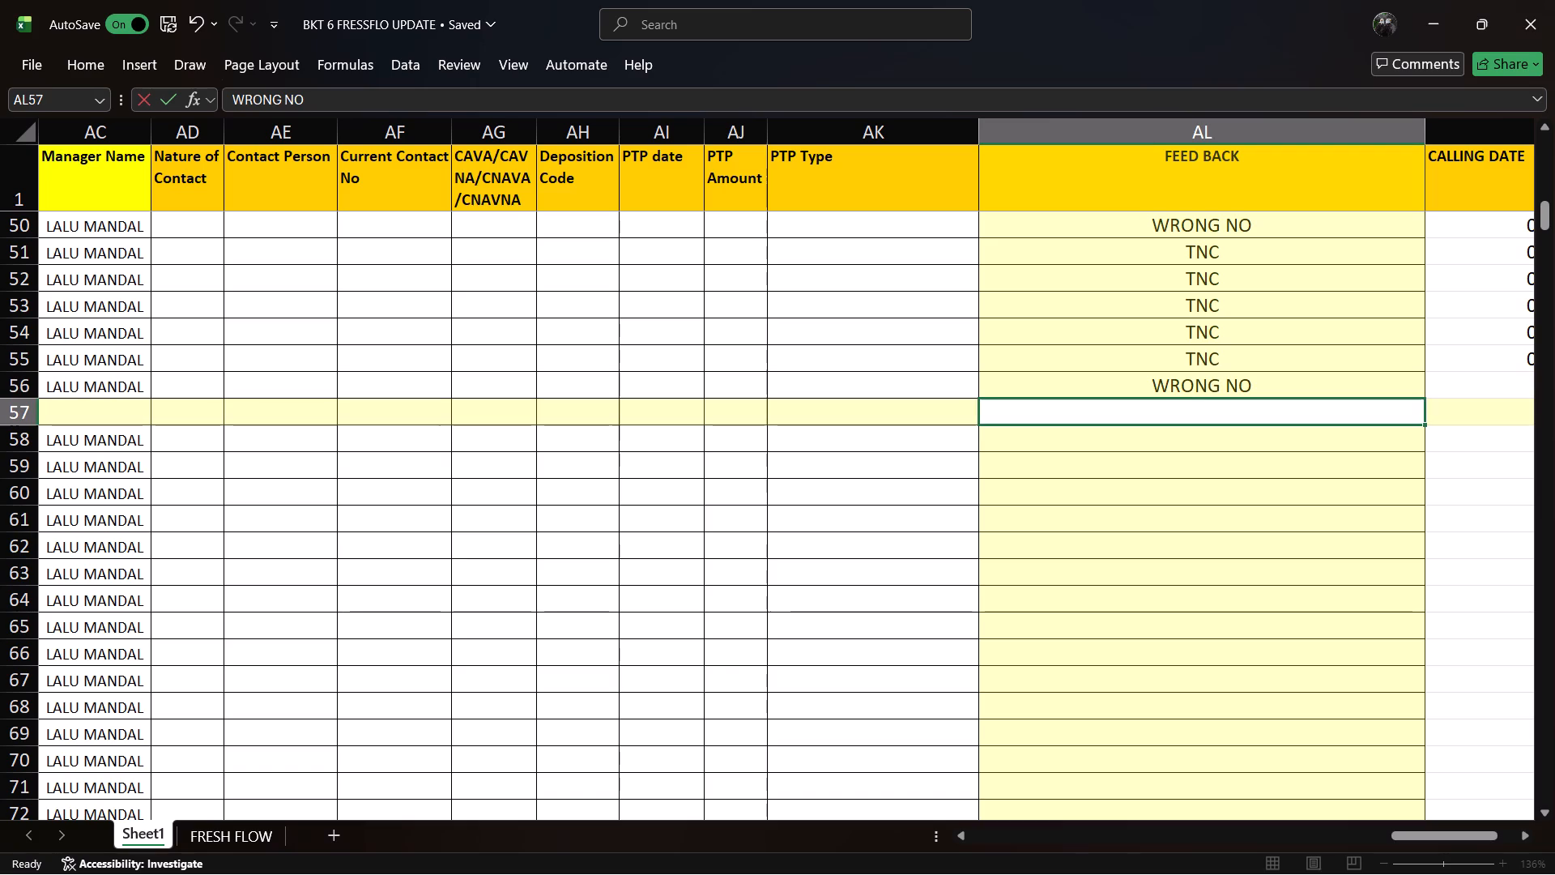
pyautogui.hotkey('ctrl', 's')
# Enter the calling date 05-11-2026 in rows 57 and 56 and save the workbook.
pyautogui.press('Right')
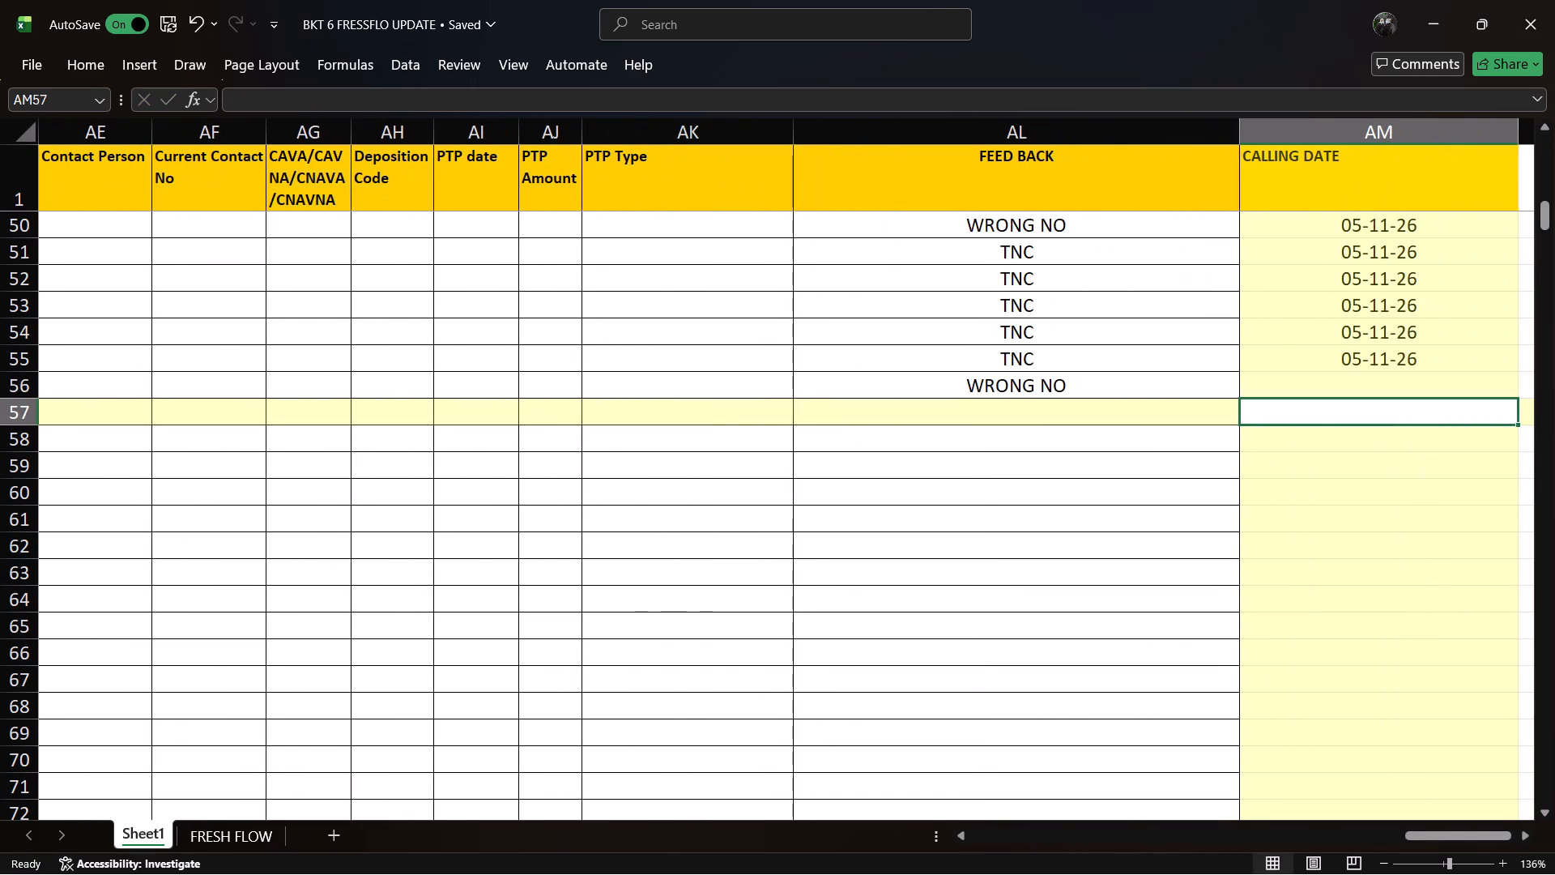
pyautogui.hotkey('ctrl', ';')
pyautogui.press('Up')
pyautogui.hotkey('ctrl', ';')
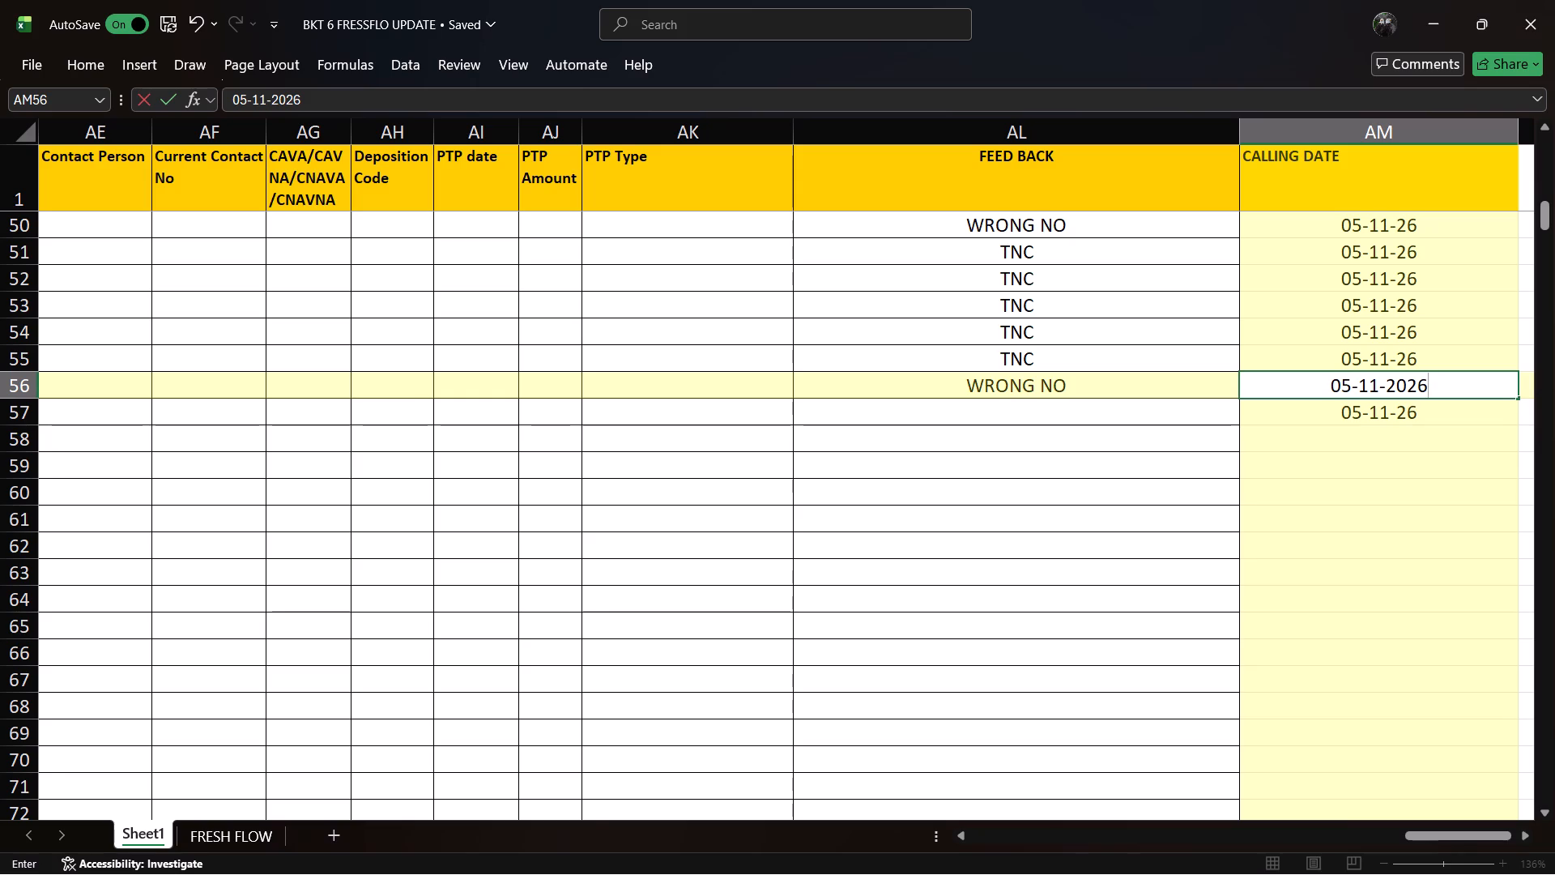
pyautogui.hotkey('ctrl', 's')
# Clear the calling date from the blank separator row 57 and save the workbook.
pyautogui.press('Down')
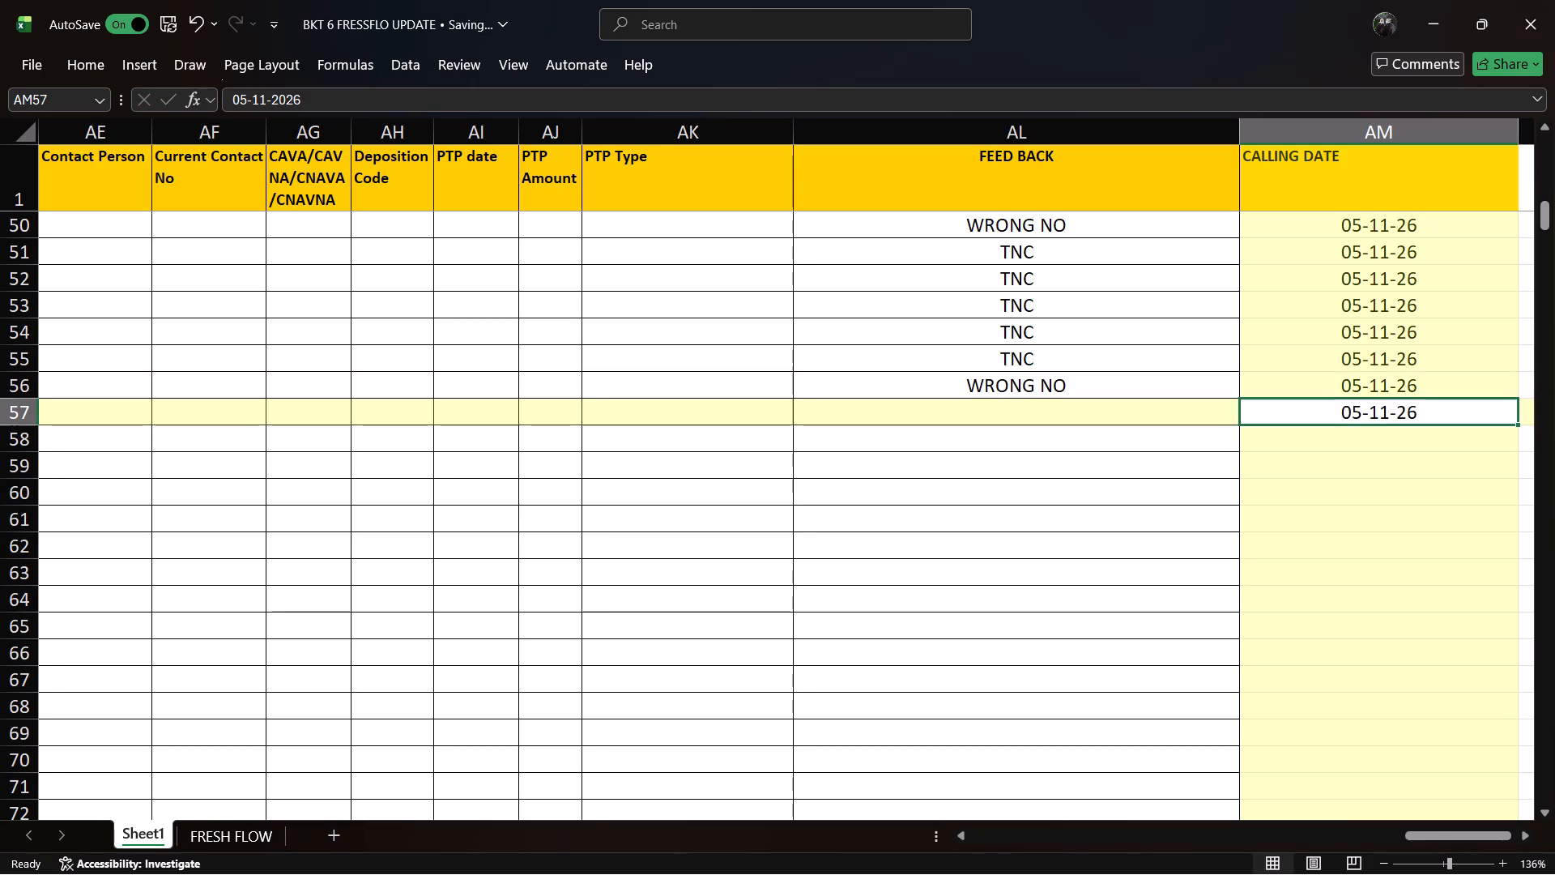
pyautogui.press('BackSpace')
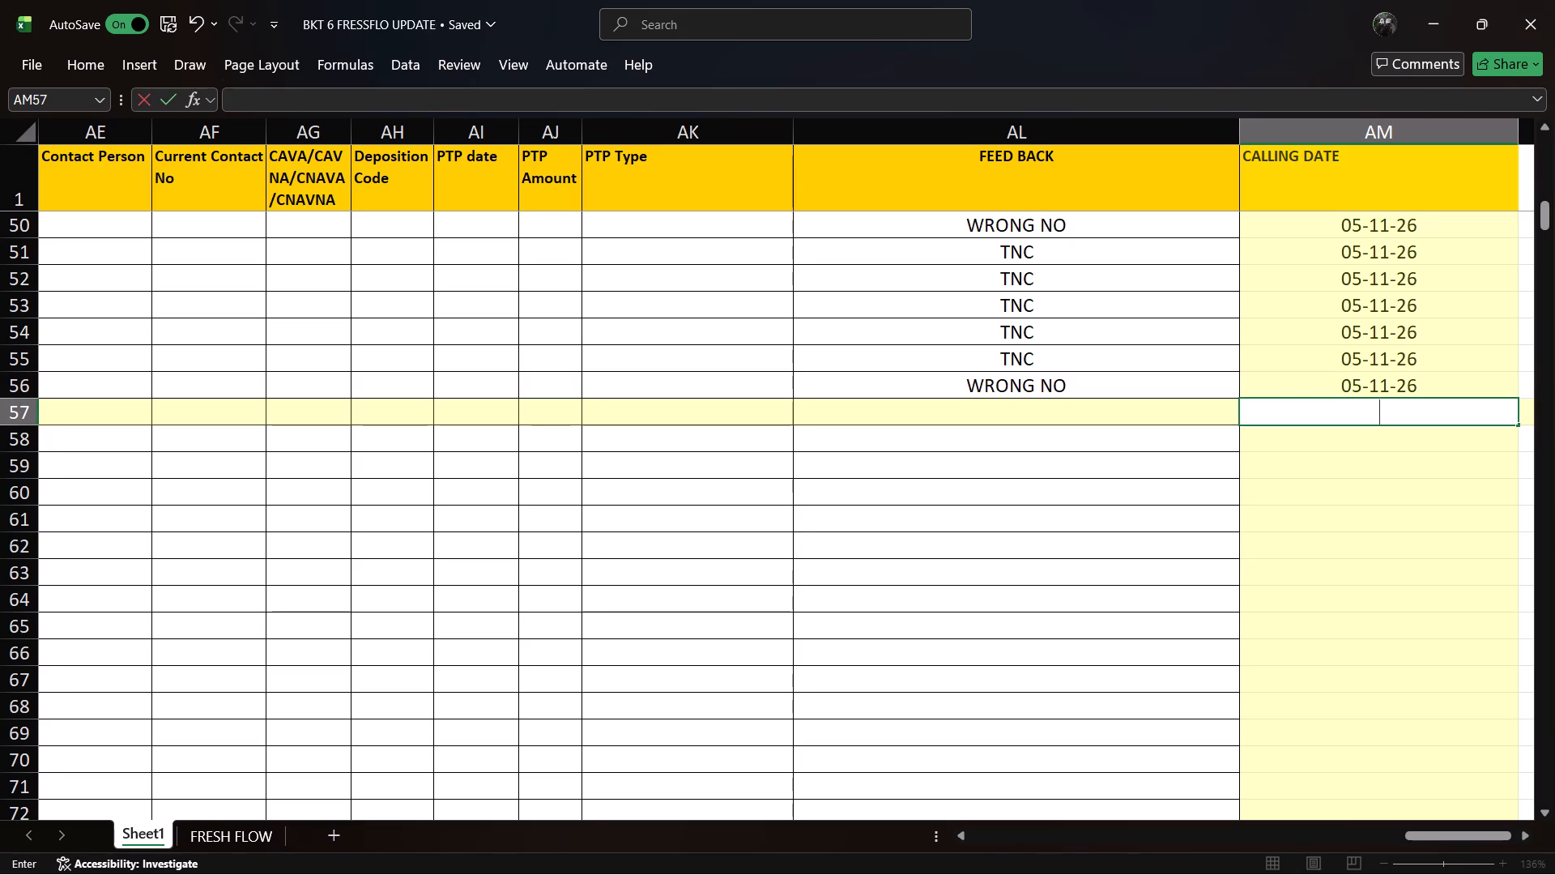
pyautogui.click(1289, 434)
pyautogui.hotkey('ctrl', 's')
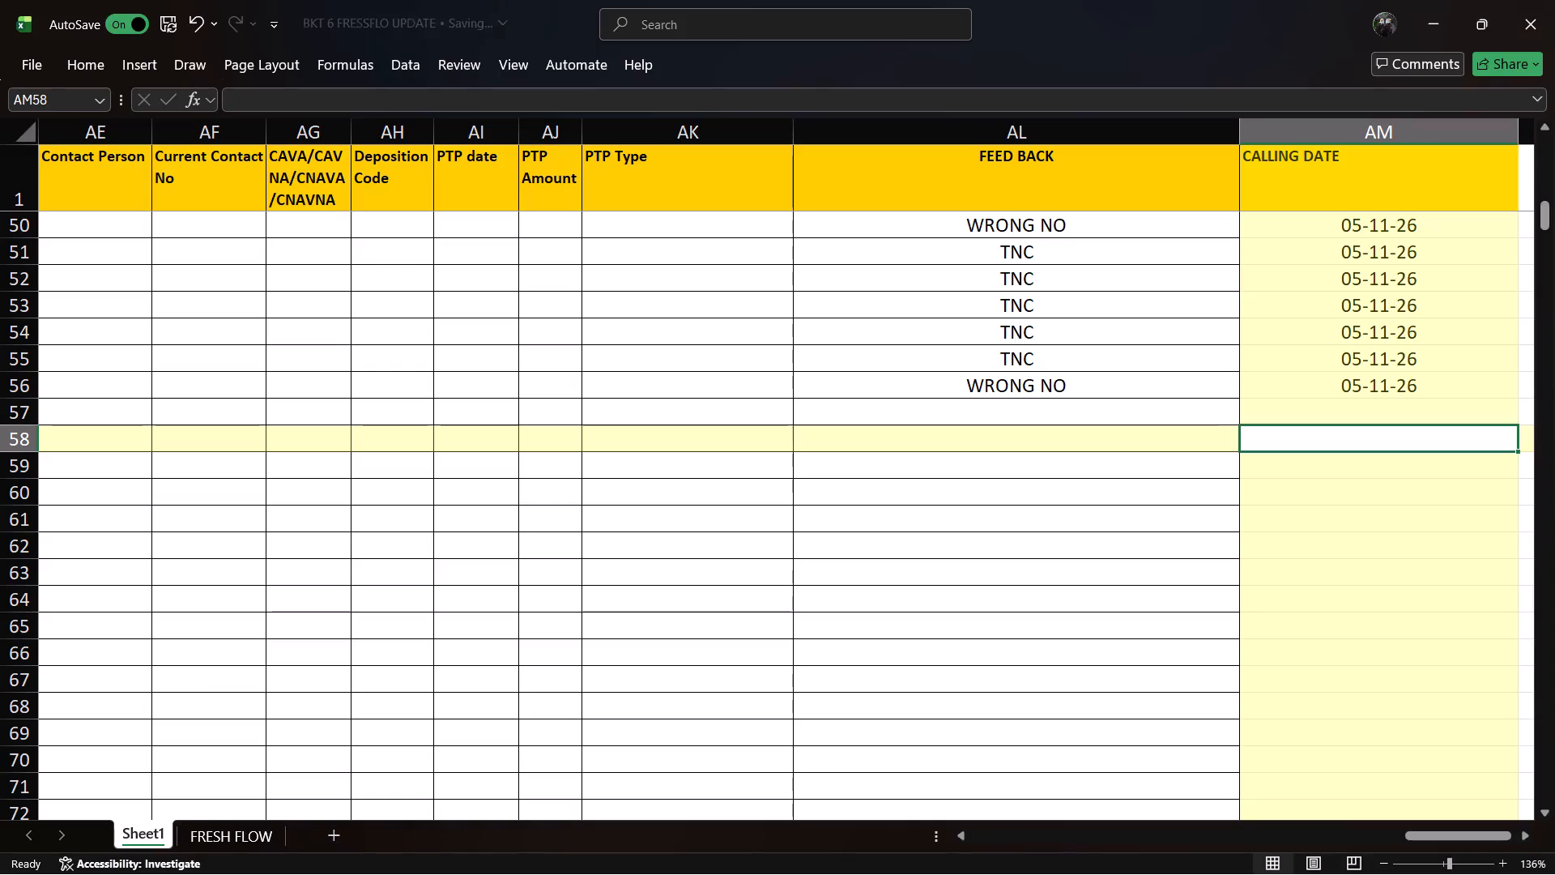
# Go back across the row 58 record to its customer name and look up the mobile number.
pyautogui.press('Left')
pyautogui.press('Left')
pyautogui.press('Left')
pyautogui.press('Left')
pyautogui.press('Left')
pyautogui.press('Left')
pyautogui.press('Left')
pyautogui.press('Left')
pyautogui.press('Left')
pyautogui.press('Left')
pyautogui.press('Left')
pyautogui.press('Left')
pyautogui.press('Left')
pyautogui.press('Left')
pyautogui.press('Left')
pyautogui.press('Left')
pyautogui.press('Left')
pyautogui.press('Left')
pyautogui.press('Left')
pyautogui.press('Left')
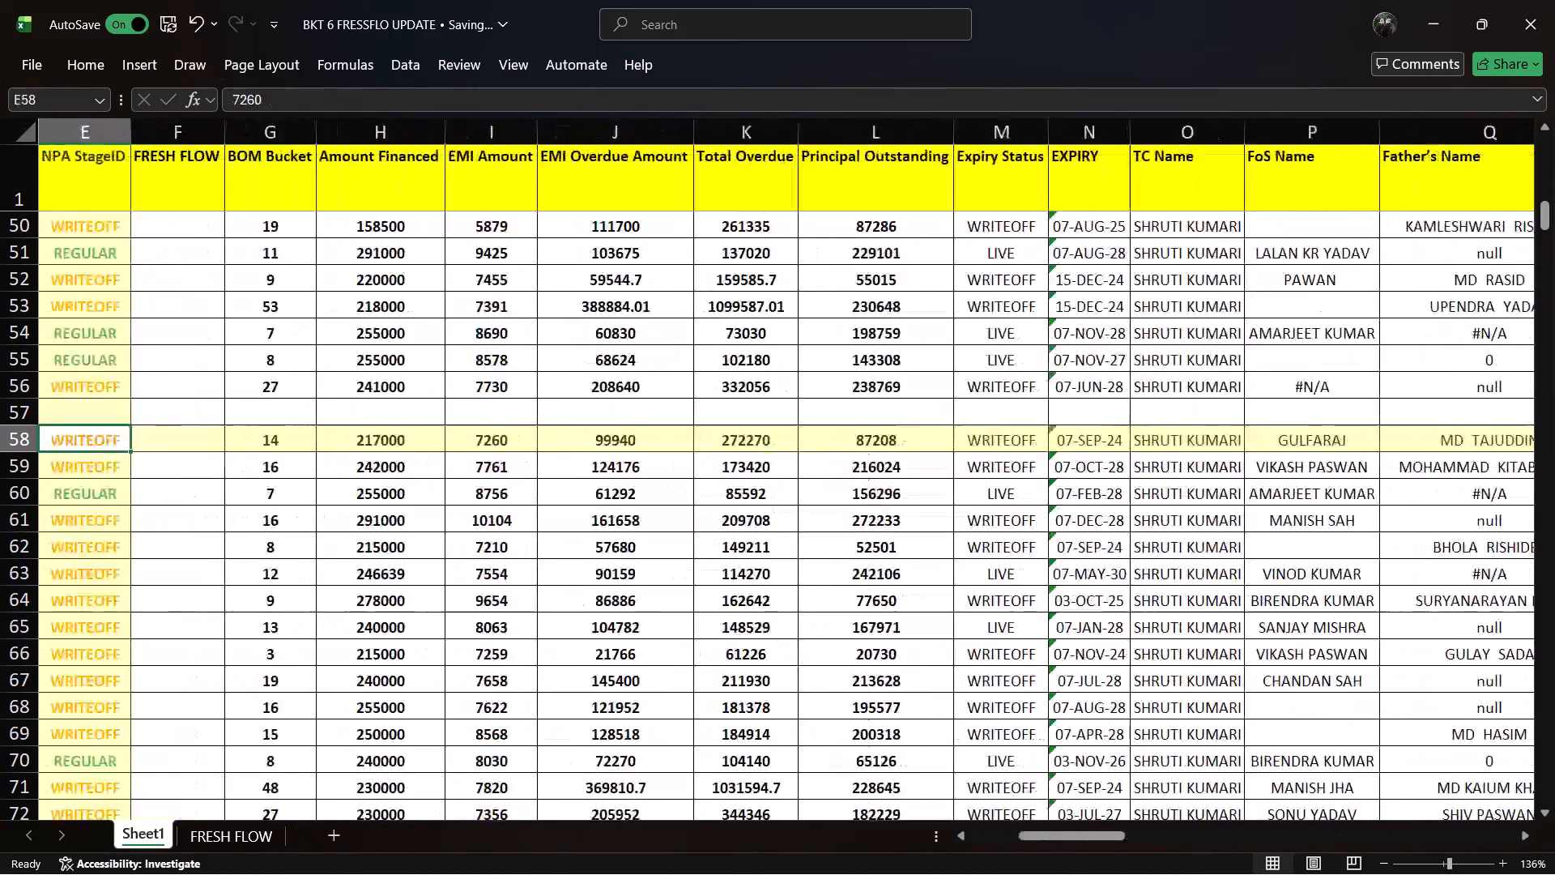
pyautogui.press('Right')
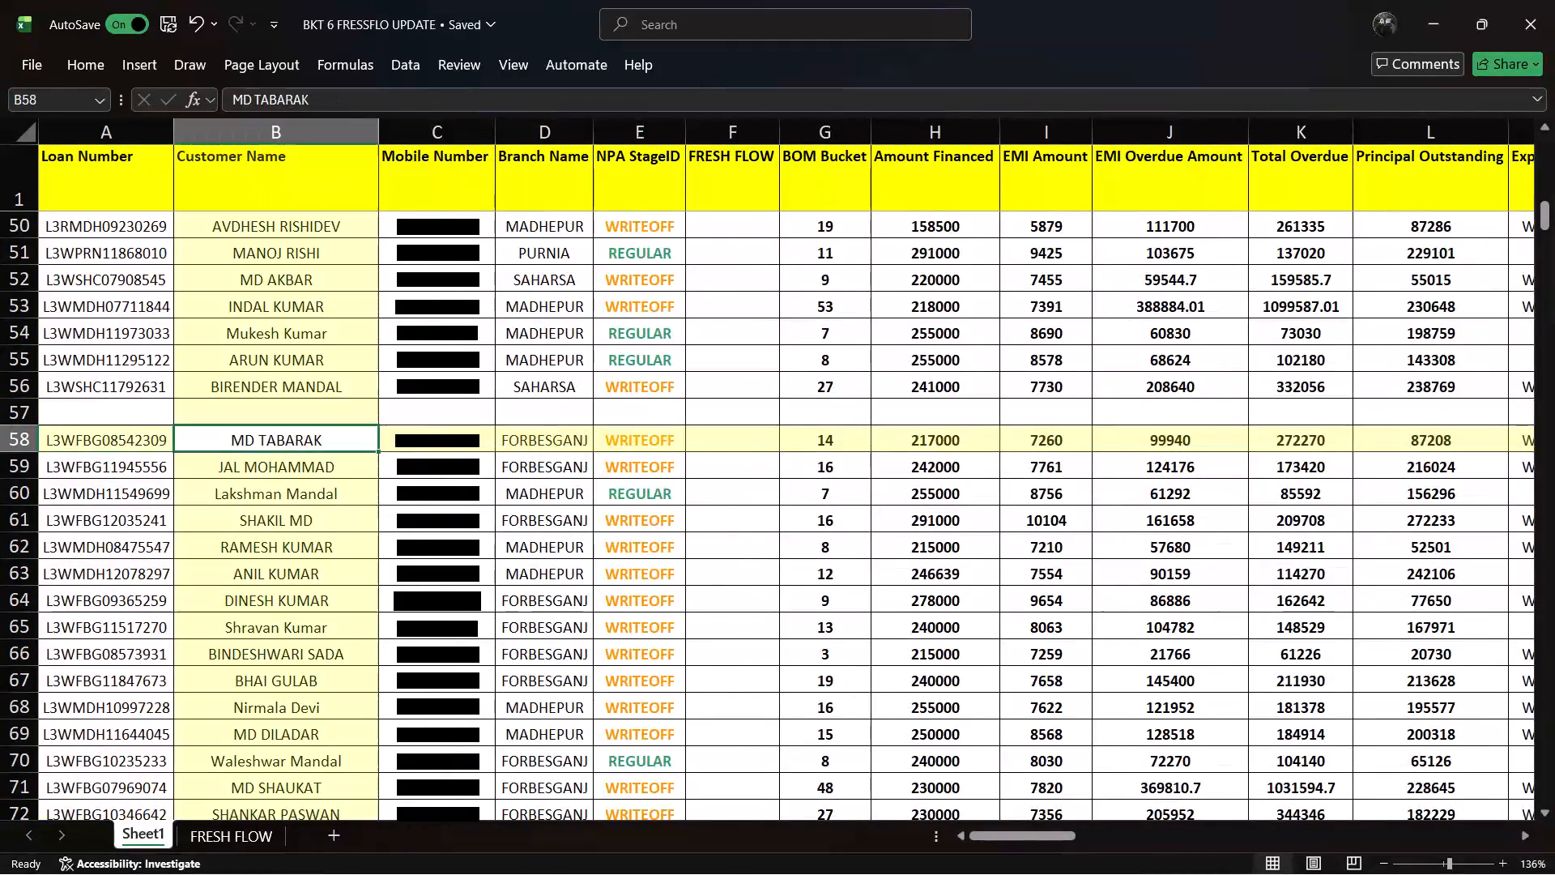
pyautogui.press('Right')
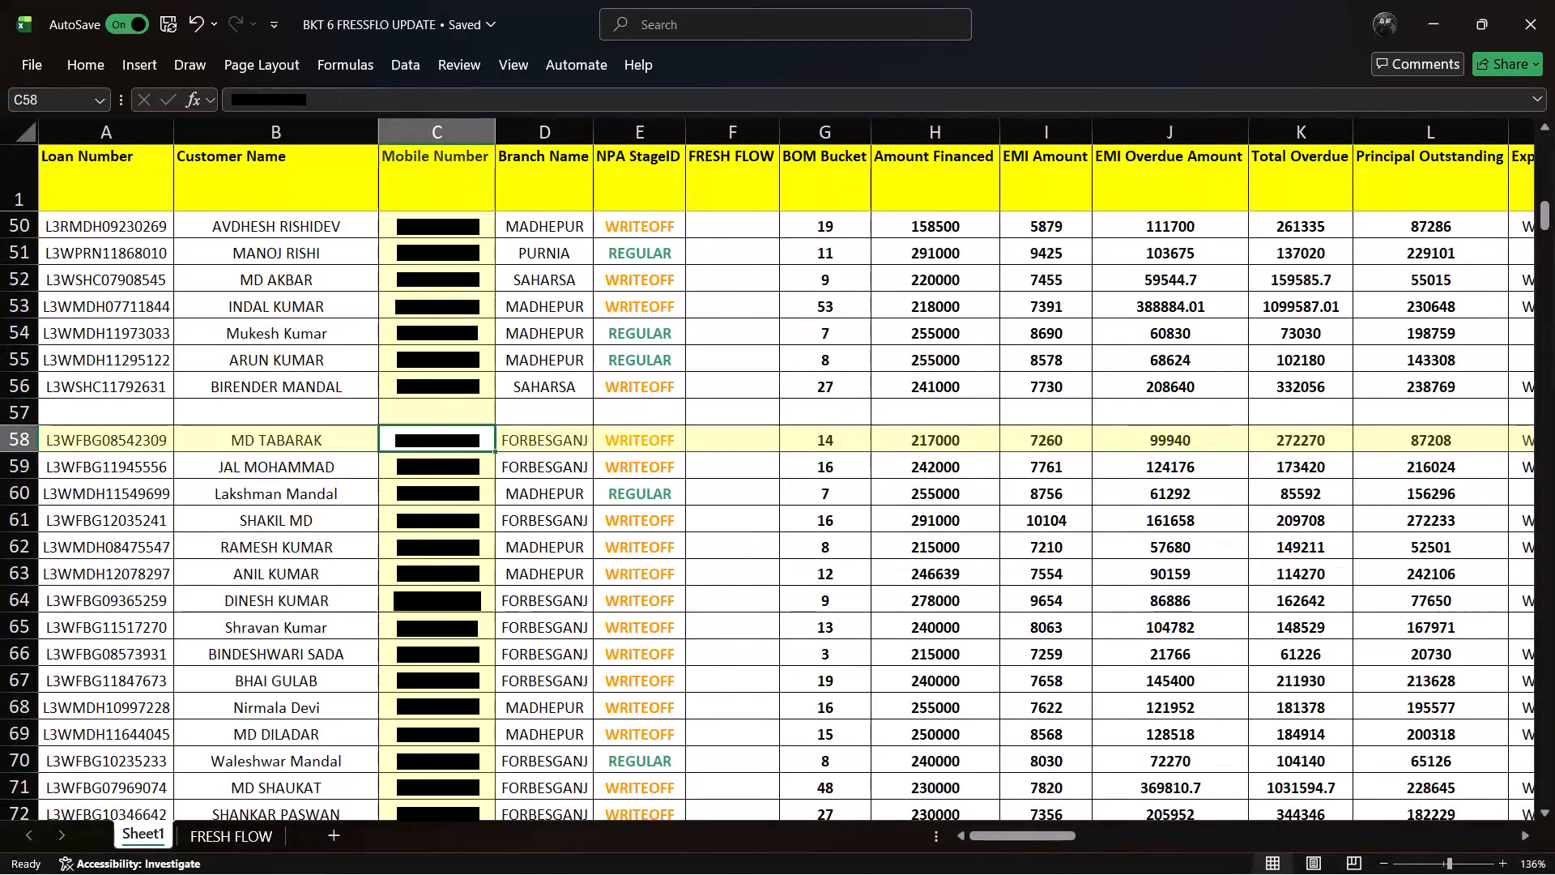
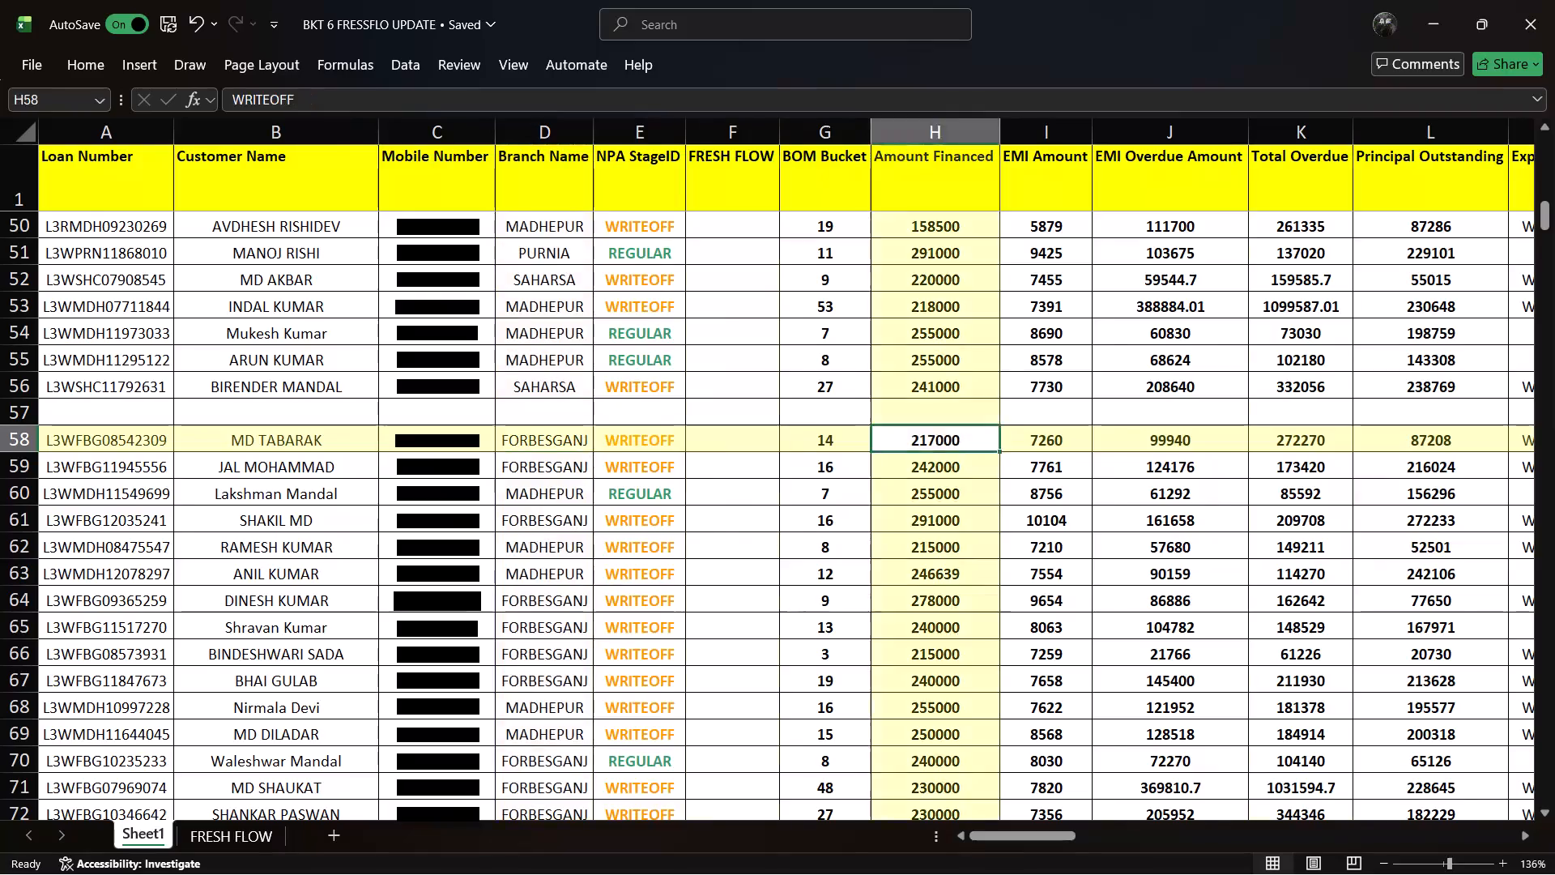
# Enter TNC as the feedback for the row 58 customer.
pyautogui.press('Right')
pyautogui.press('Right')
pyautogui.press('Right')
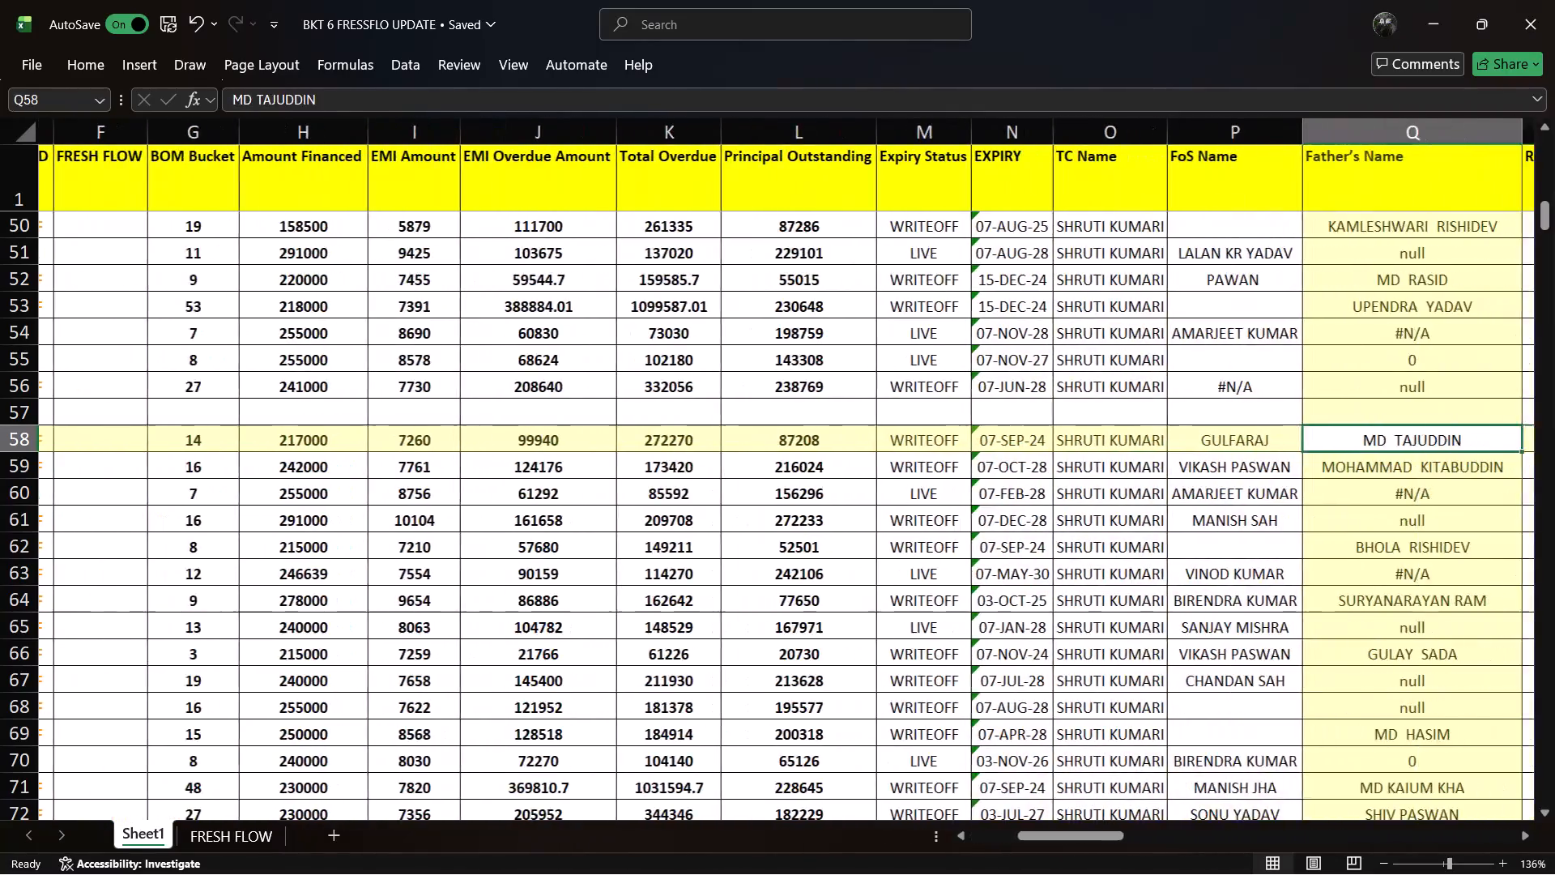
pyautogui.press('Right')
pyautogui.press('Right')
pyautogui.press('Right')
pyautogui.press('Right')
pyautogui.press('Right')
pyautogui.press('Right')
pyautogui.press('Right')
pyautogui.press('Right')
pyautogui.press('Right')
pyautogui.press('Right')
pyautogui.press('Right')
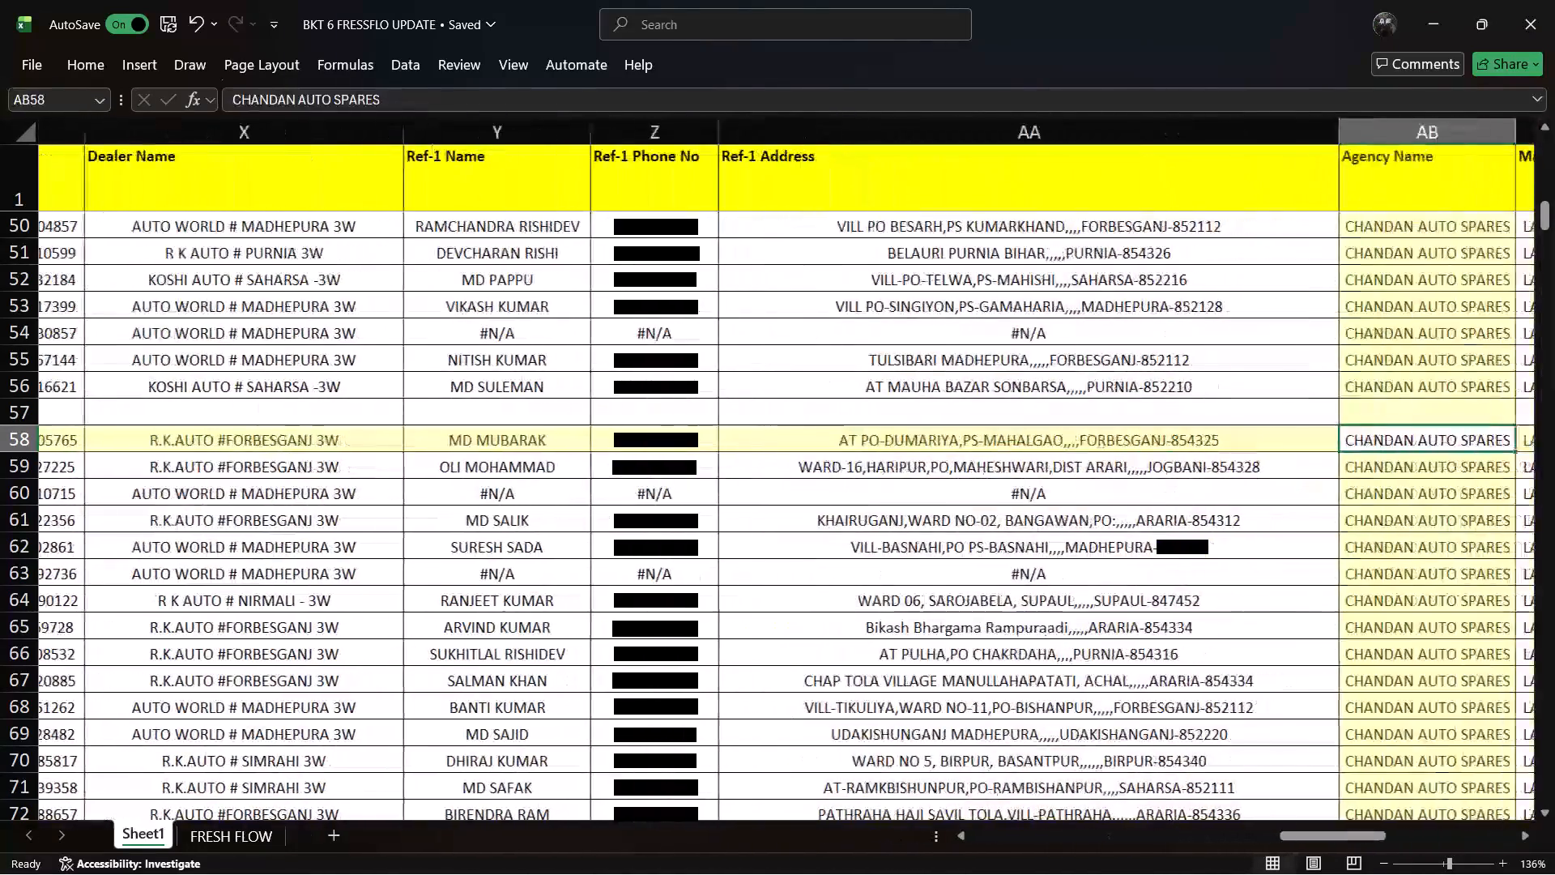
pyautogui.press('Right')
pyautogui.press('Right')
pyautogui.press('Right')
pyautogui.press('Right')
pyautogui.press('Right')
pyautogui.press('Right')
pyautogui.press('Right')
pyautogui.press('Right')
pyautogui.press('Right')
pyautogui.press('Right')
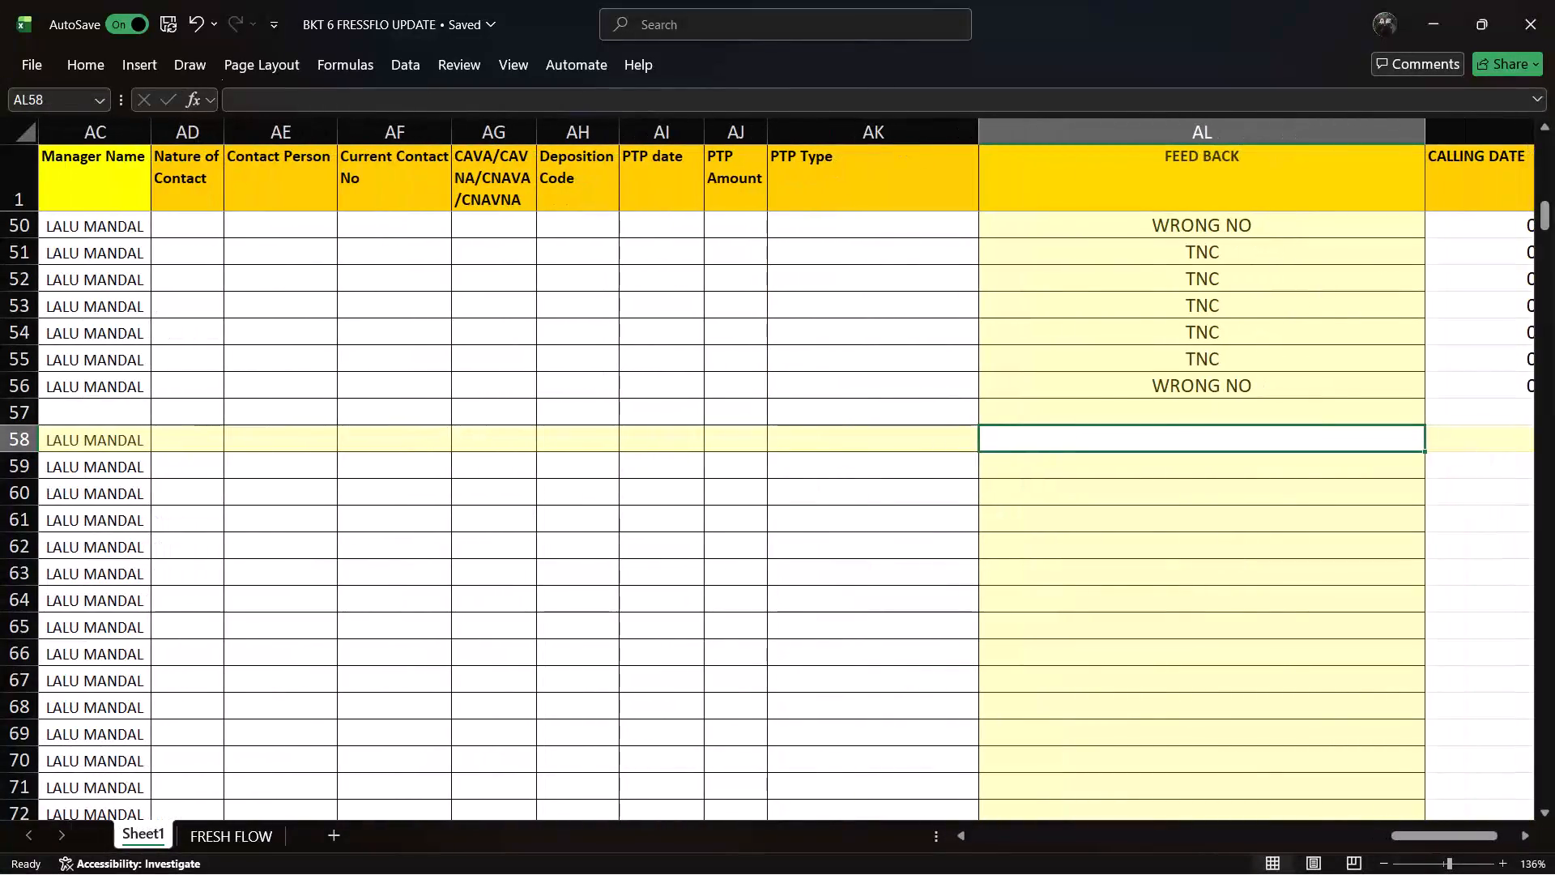
pyautogui.press('t')
pyautogui.write('NC')
# Enter the current date, 05-11-26, as the calling date for row 58.
pyautogui.press('Right')
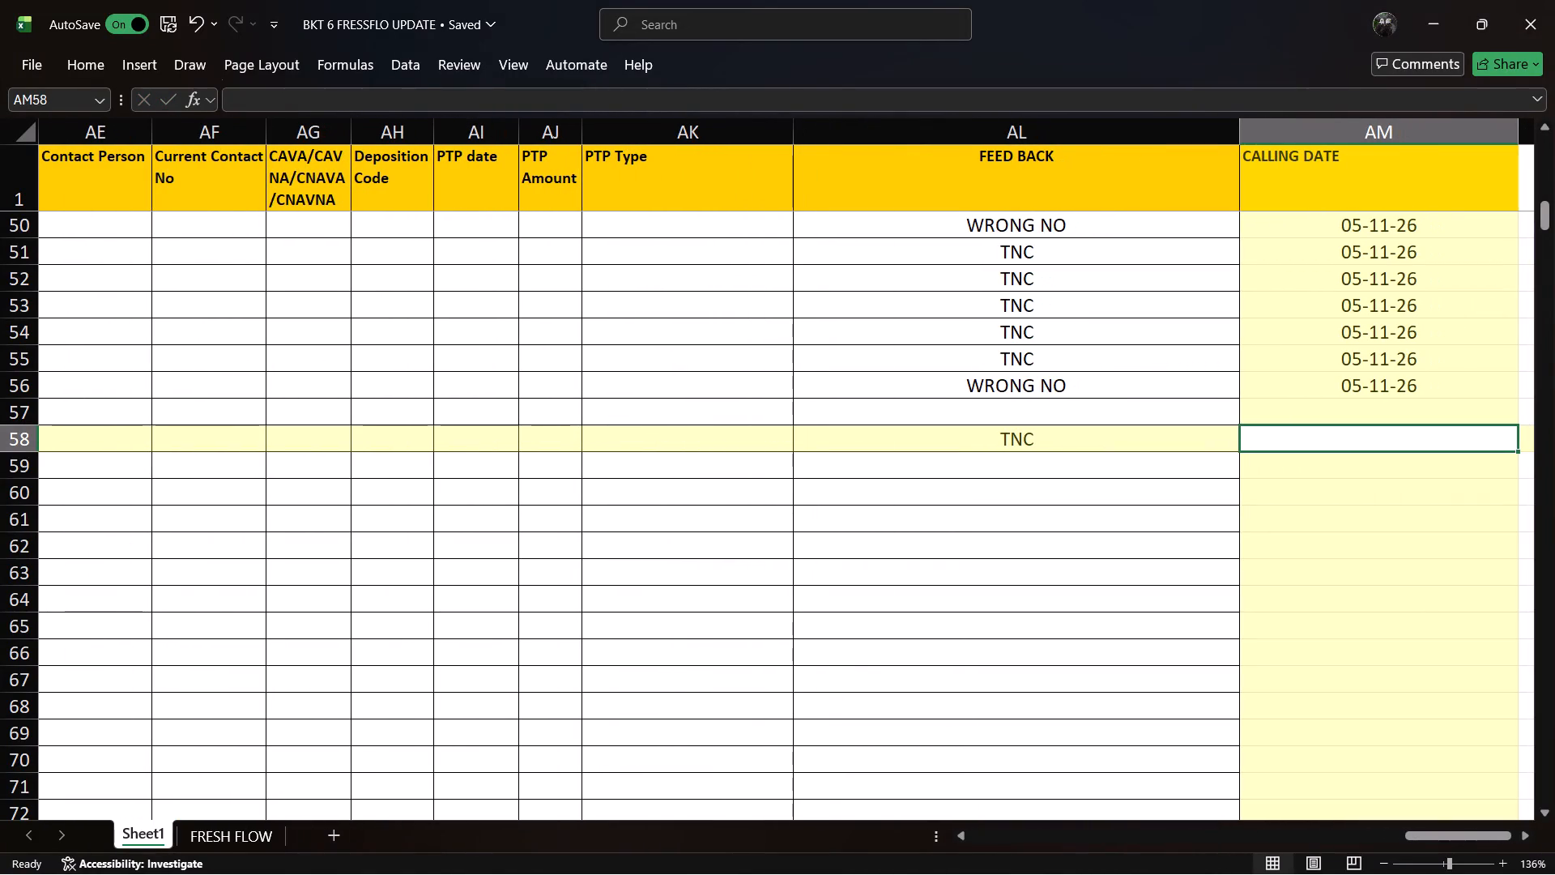
pyautogui.hotkey('ctrl', ';')
pyautogui.press('Down')
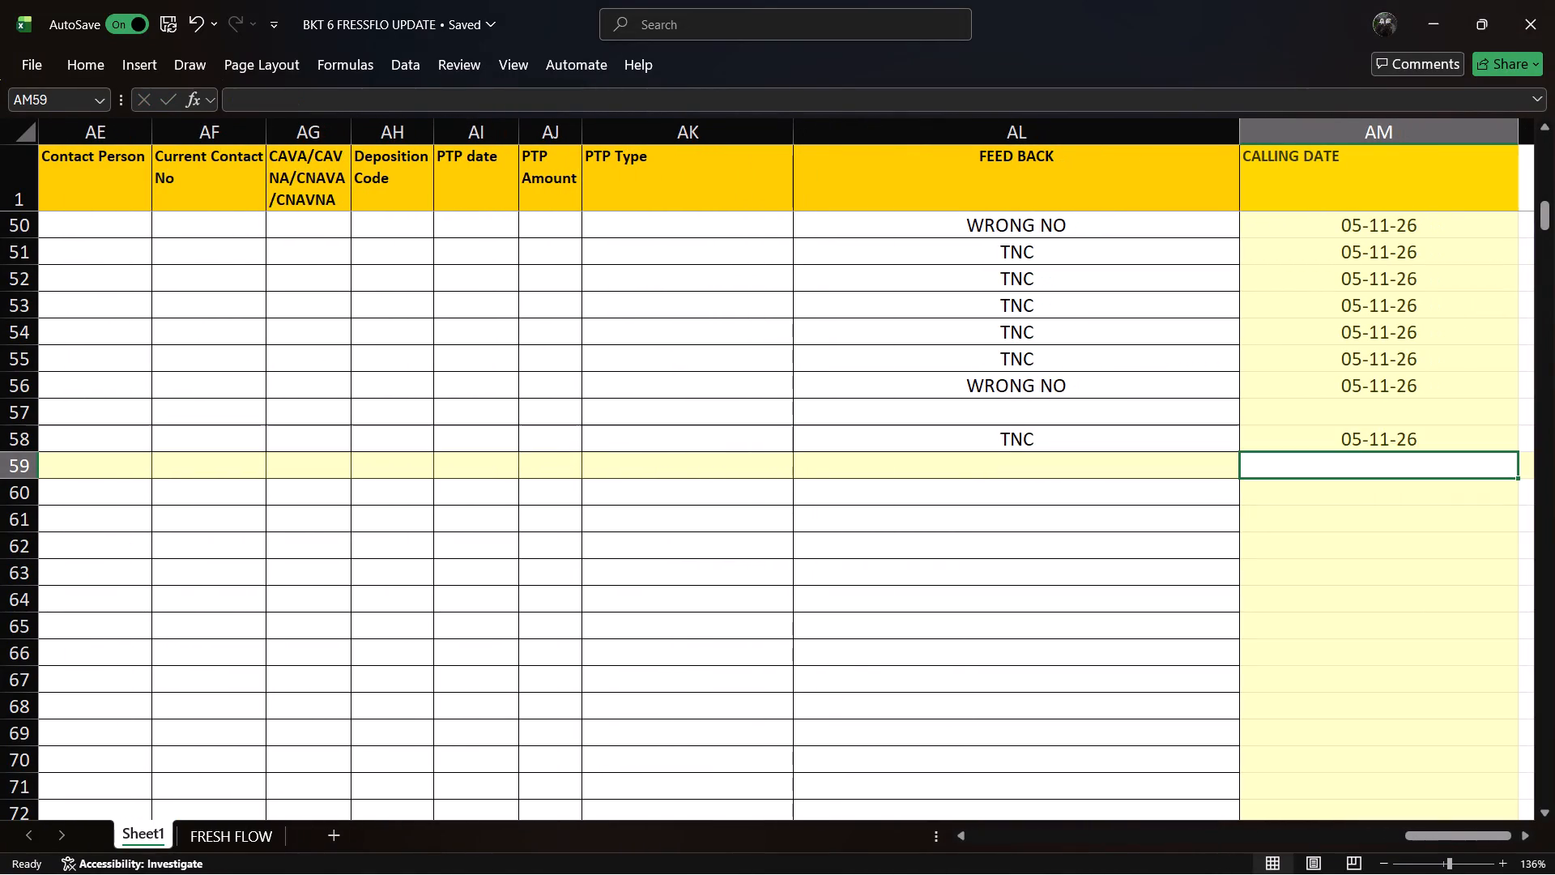
# Go back across the row 59 record to its customer name and look up the mobile number.
pyautogui.press('Left')
pyautogui.press('Left')
pyautogui.press('Left')
pyautogui.press('Left')
pyautogui.press('Left')
pyautogui.press('Left')
pyautogui.press('Left')
pyautogui.press('Left')
pyautogui.press('Left')
pyautogui.press('Left')
pyautogui.press('Left')
pyautogui.press('Left')
pyautogui.press('Left')
pyautogui.press('Left')
pyautogui.press('Left')
pyautogui.press('Left')
pyautogui.press('Left')
pyautogui.press('Left')
pyautogui.press('Left')
pyautogui.press('Left')
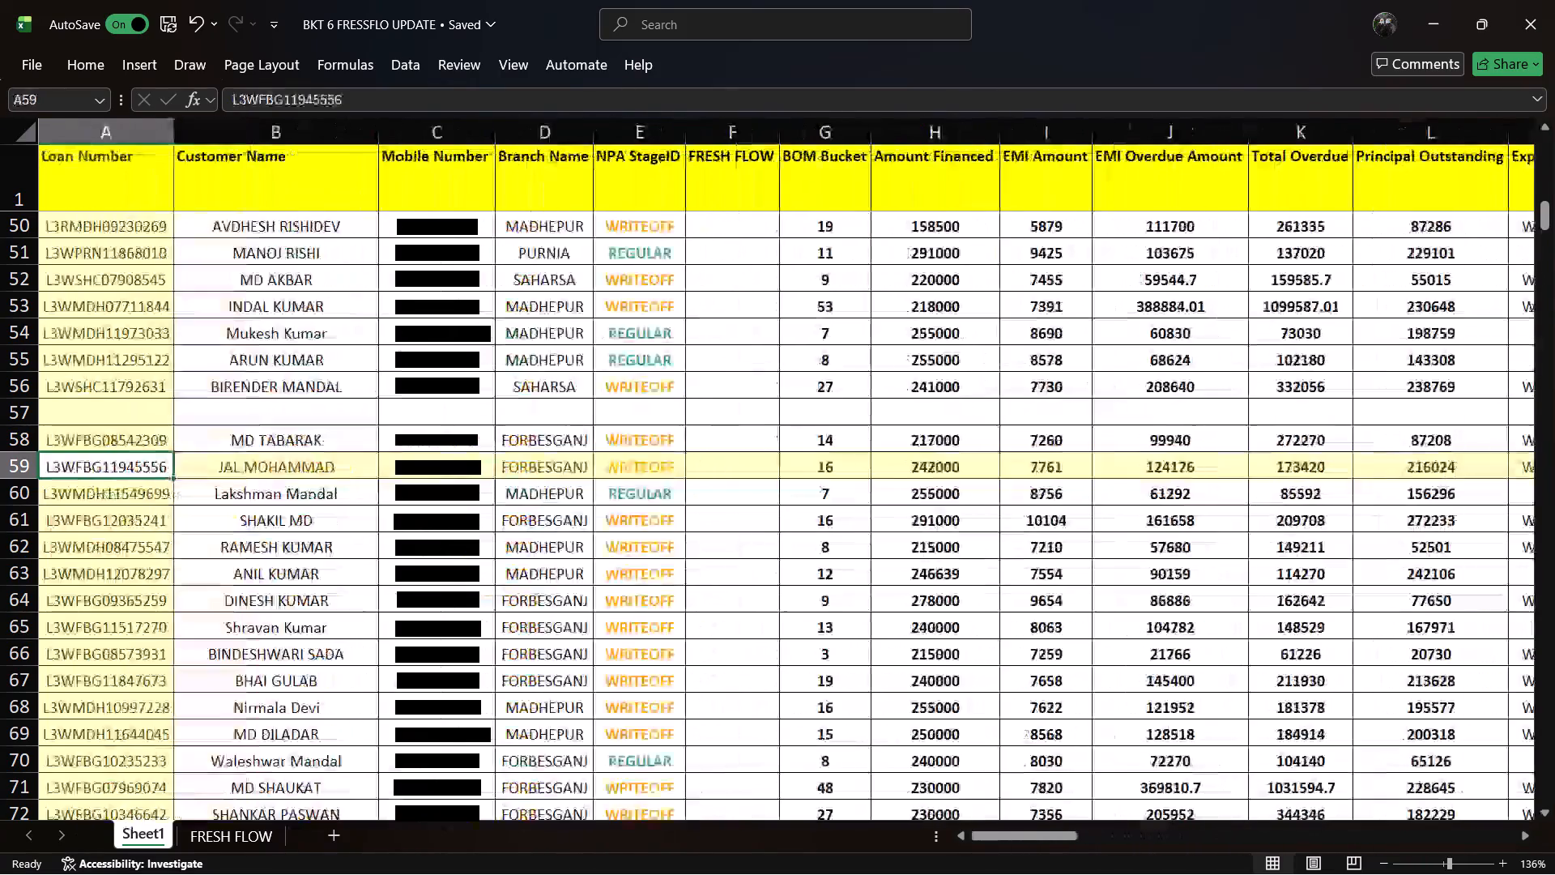
pyautogui.press('Right')
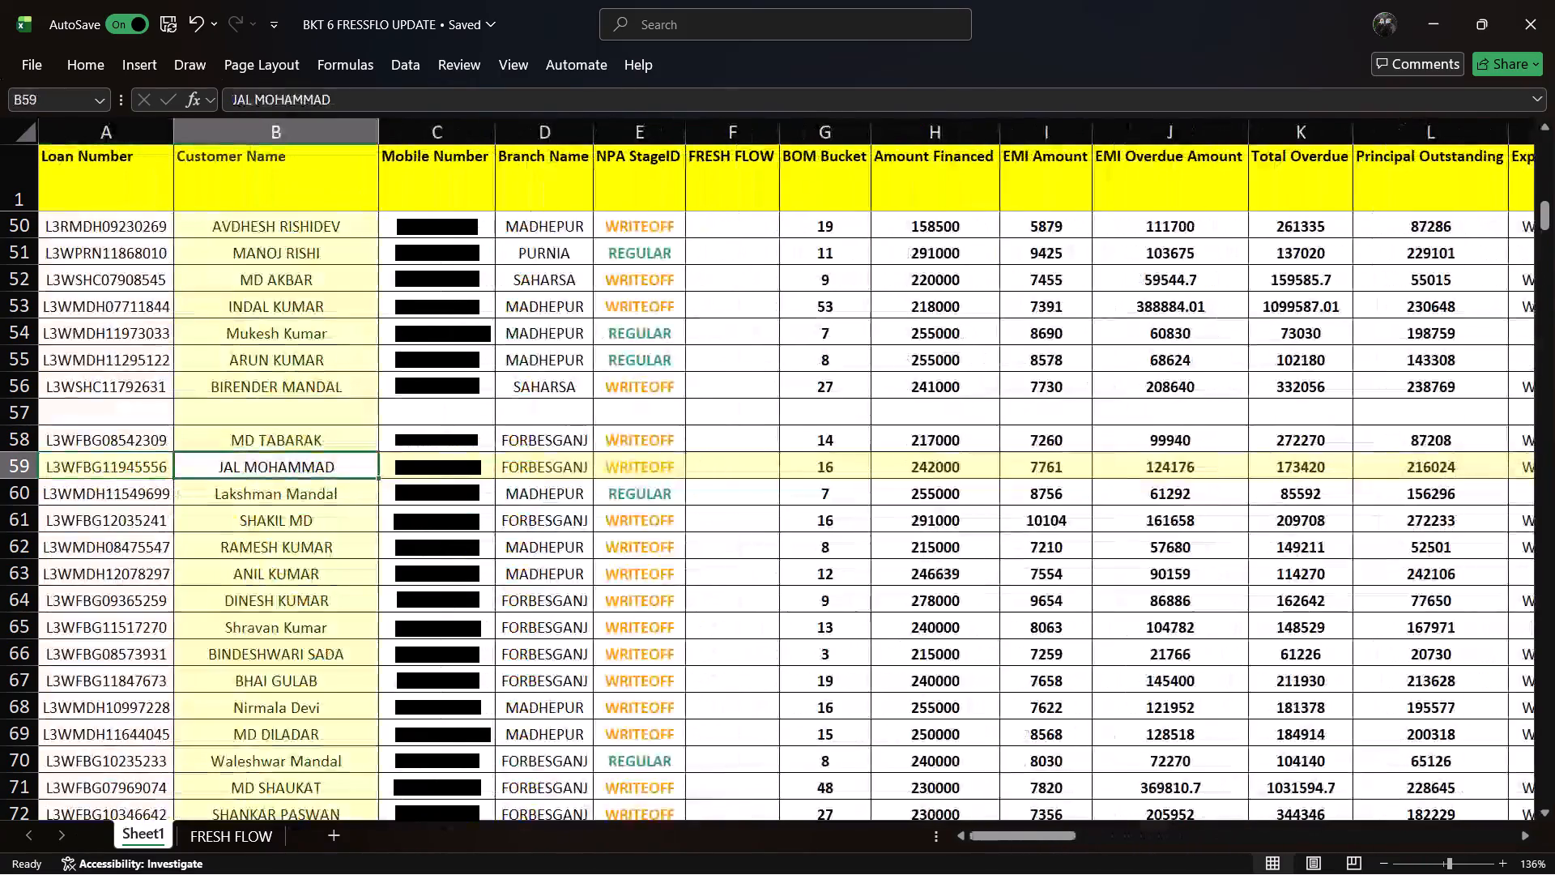
pyautogui.press('Right')
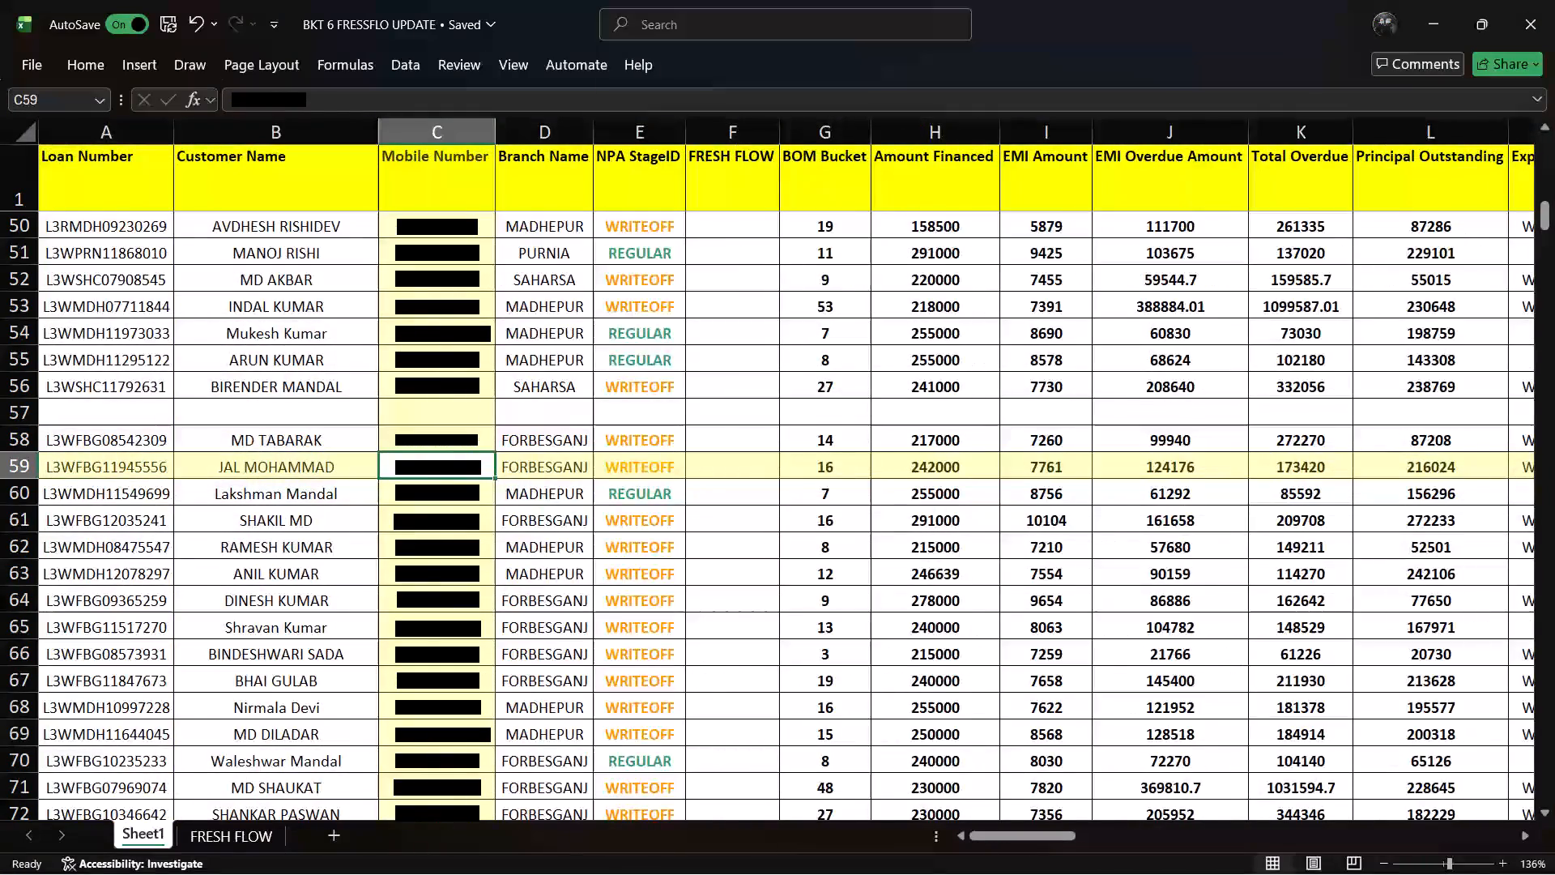
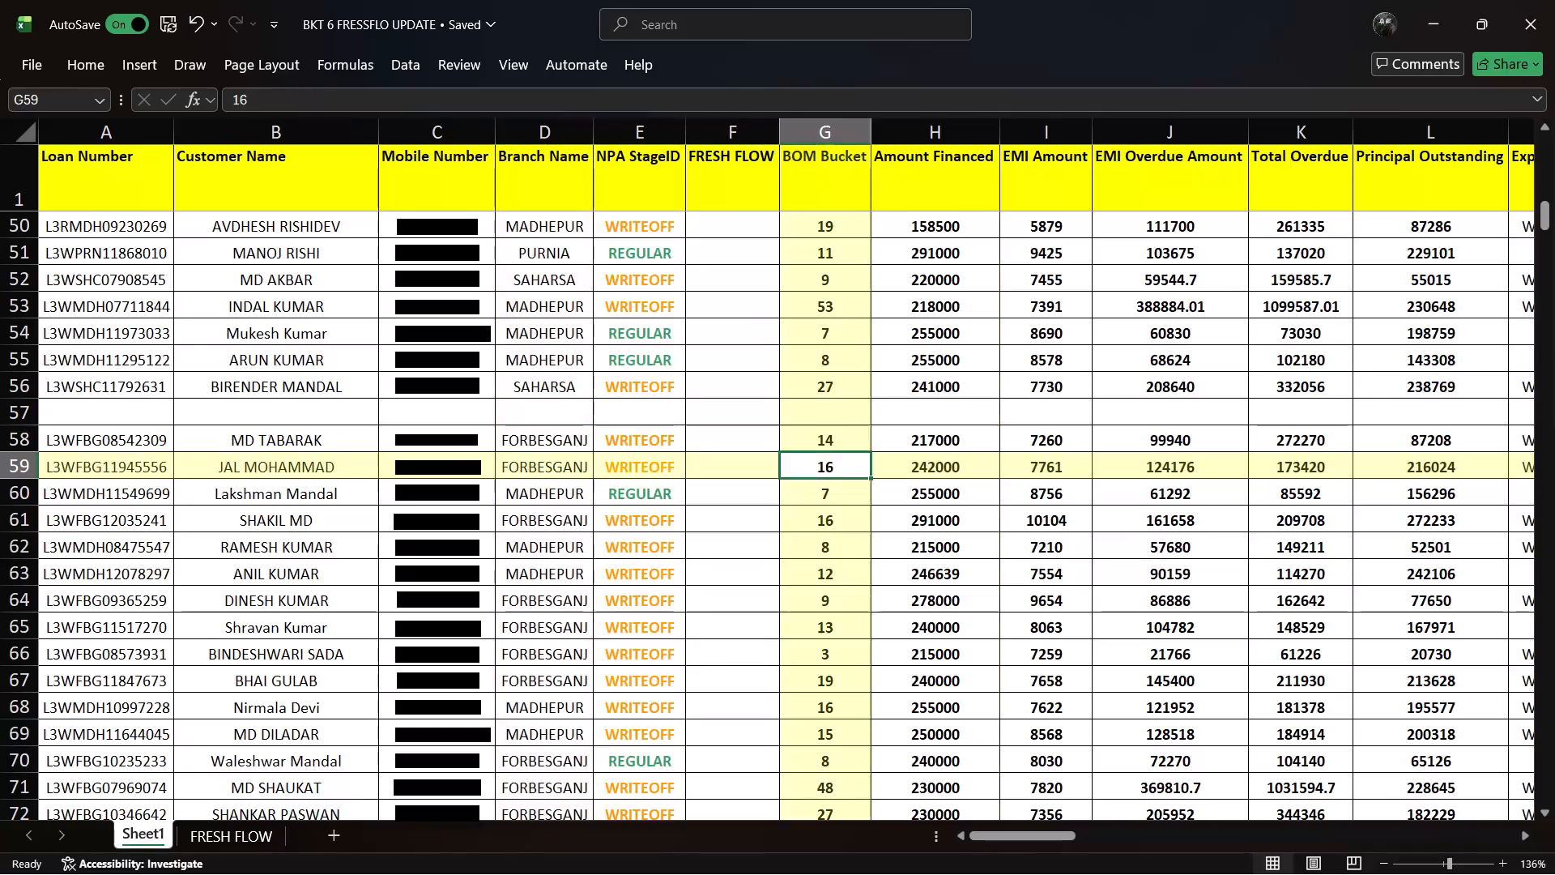
# Enter TNC as the feedback for the loan record in row 59 and save the workbook.
pyautogui.press('Right')
pyautogui.press('Right')
pyautogui.press('Right')
pyautogui.press('Right')
pyautogui.press('Right')
pyautogui.press('Right')
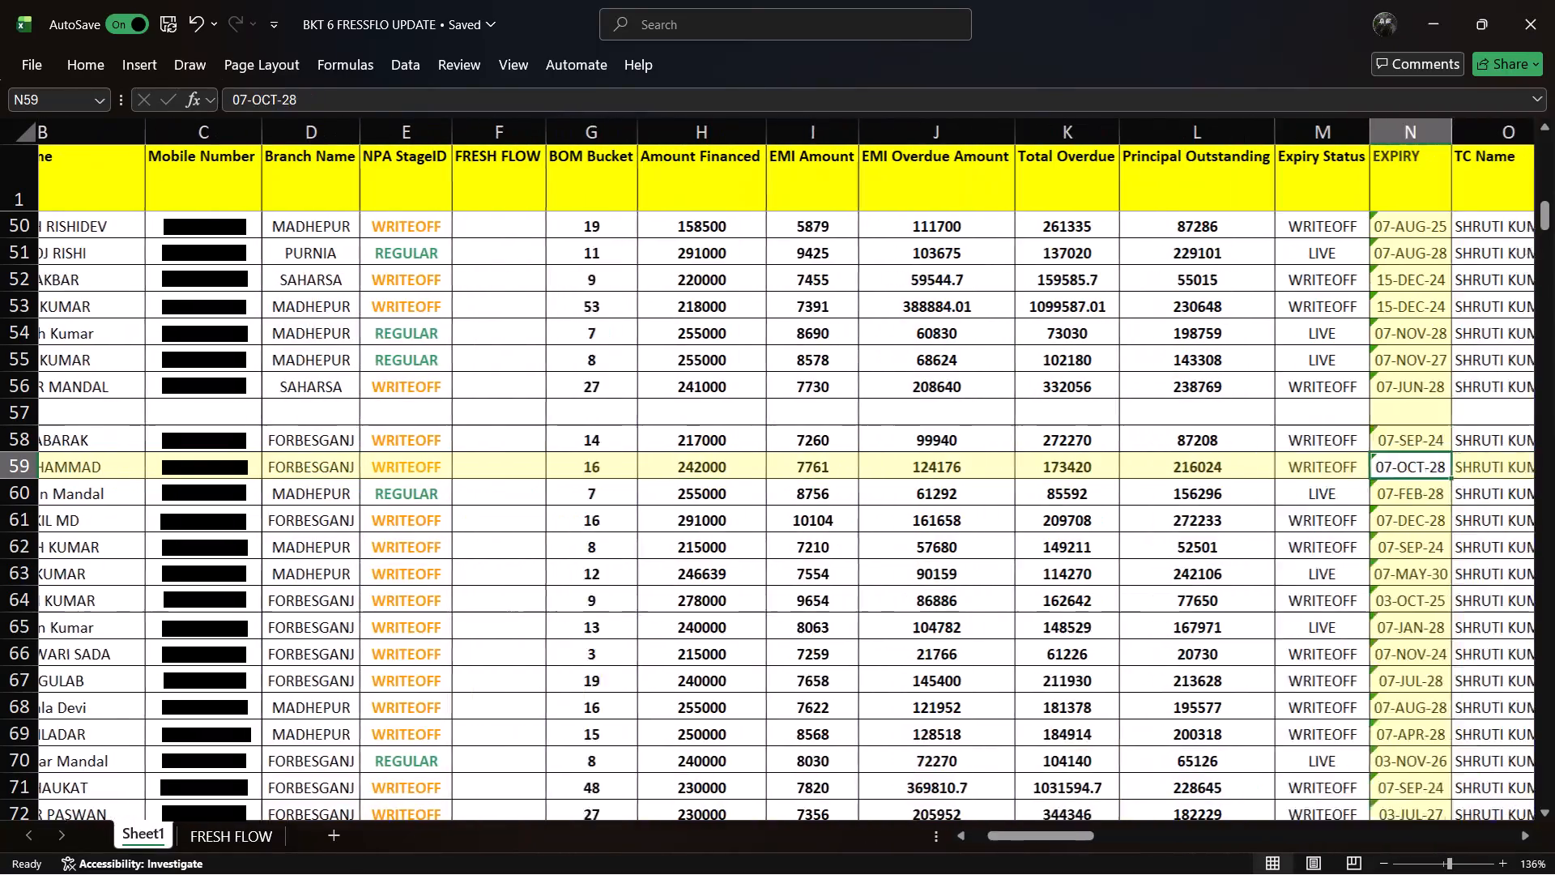
pyautogui.press('Right')
pyautogui.press('Right')
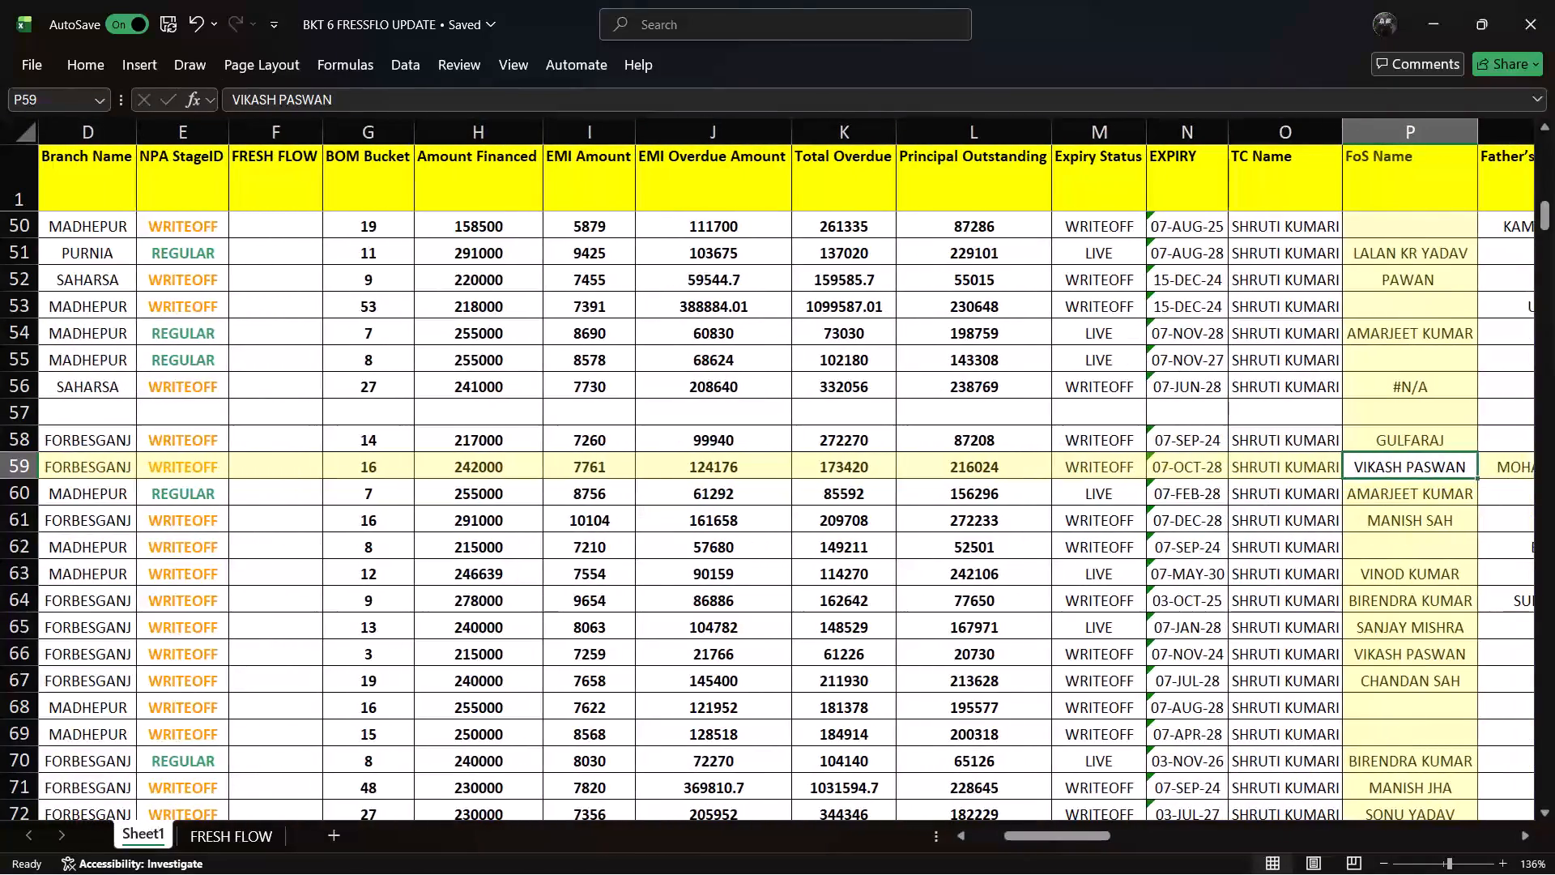
pyautogui.press('Right')
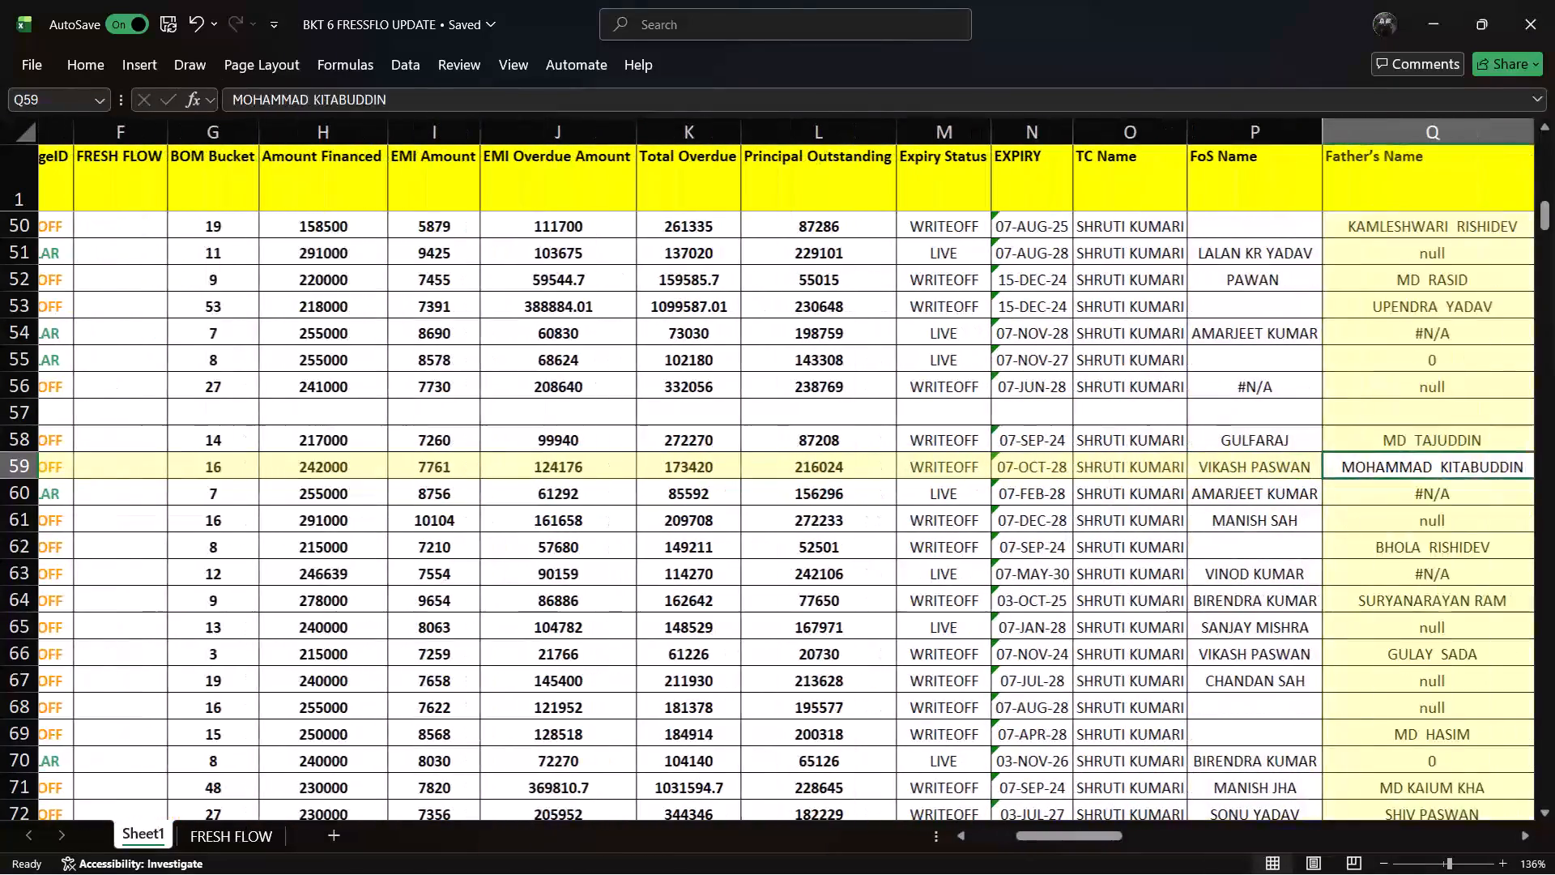
pyautogui.press('Right')
pyautogui.press('Right')
pyautogui.press('Right')
pyautogui.press('Right')
pyautogui.press('Right')
pyautogui.press('Right')
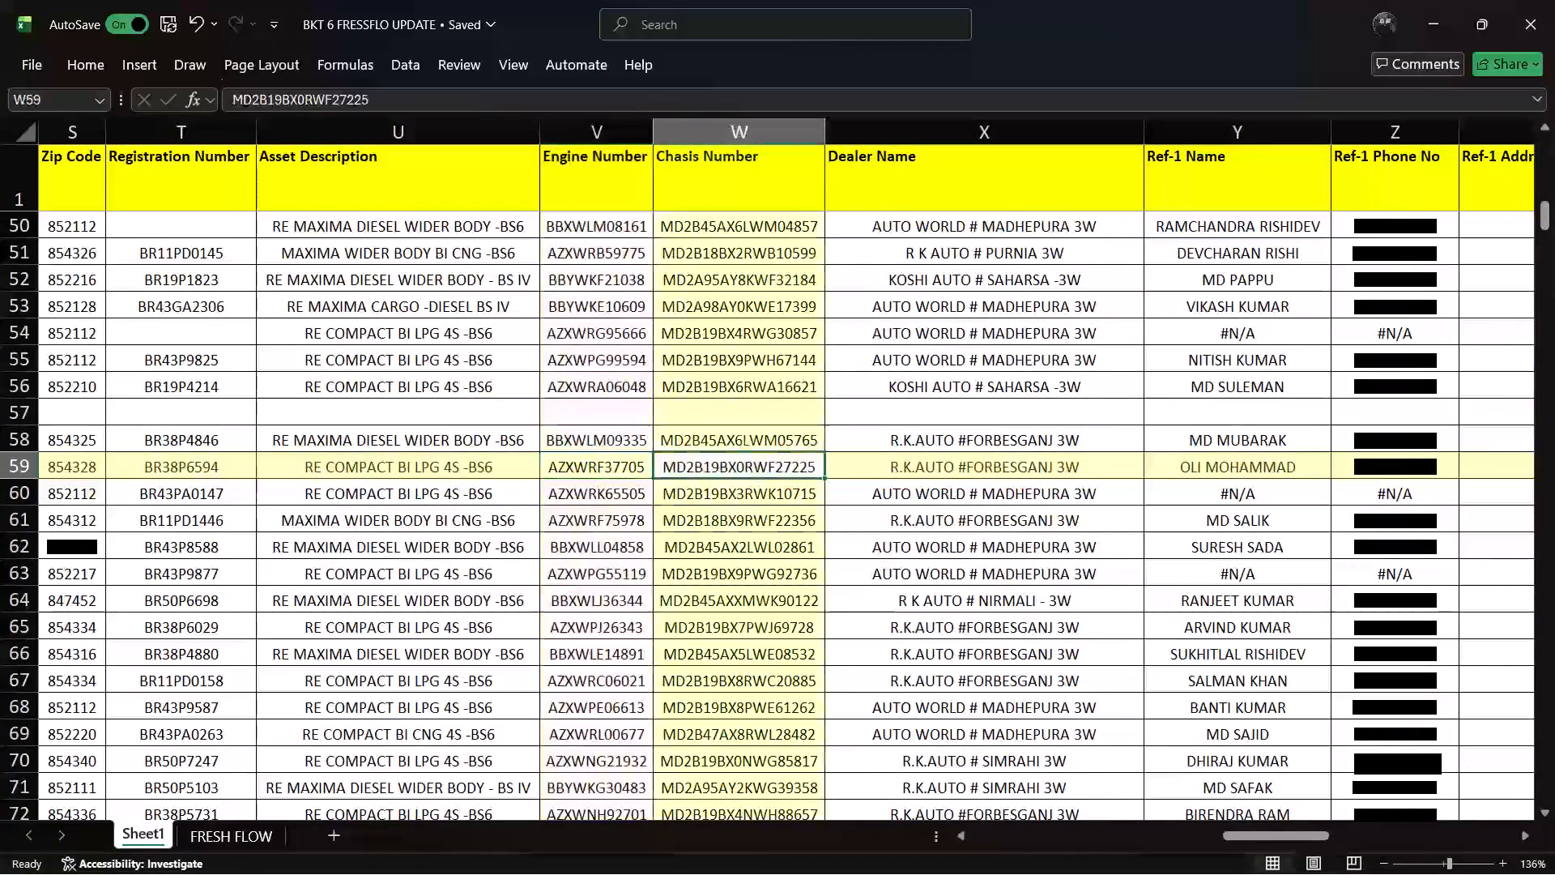
pyautogui.press('Right')
pyautogui.press('Right')
pyautogui.press('Right')
pyautogui.press('Right')
pyautogui.press('Right')
pyautogui.press('Right')
pyautogui.press('Right')
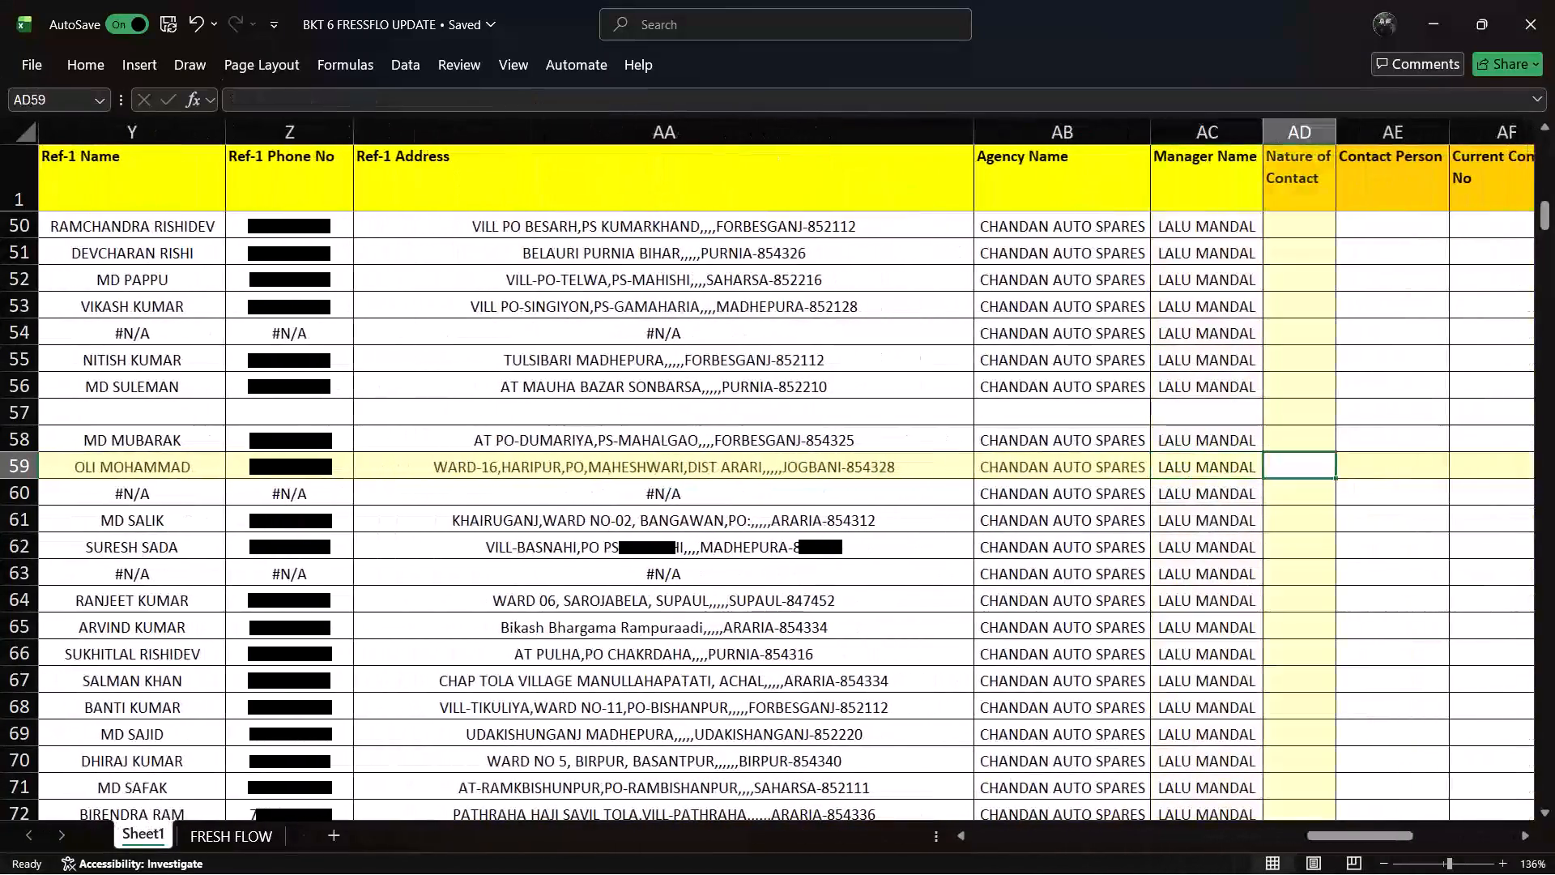
pyautogui.press('Right')
pyautogui.press('Right')
pyautogui.press('Right')
pyautogui.press('Right')
pyautogui.press('Right')
pyautogui.press('Right')
pyautogui.press('Right')
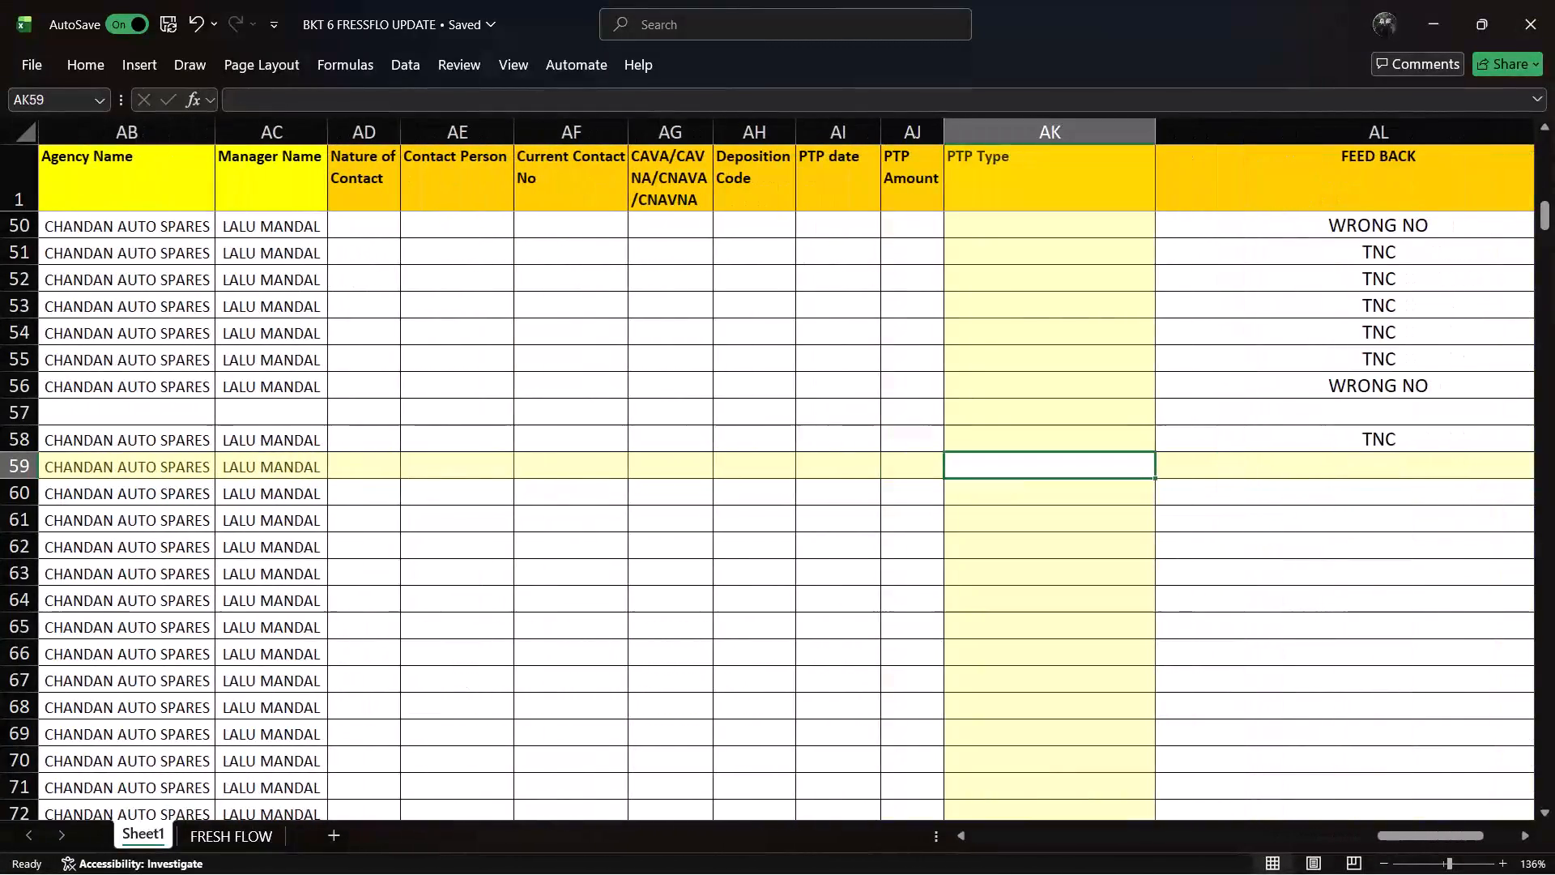
pyautogui.press('Right')
pyautogui.press('Right')
pyautogui.press('Left')
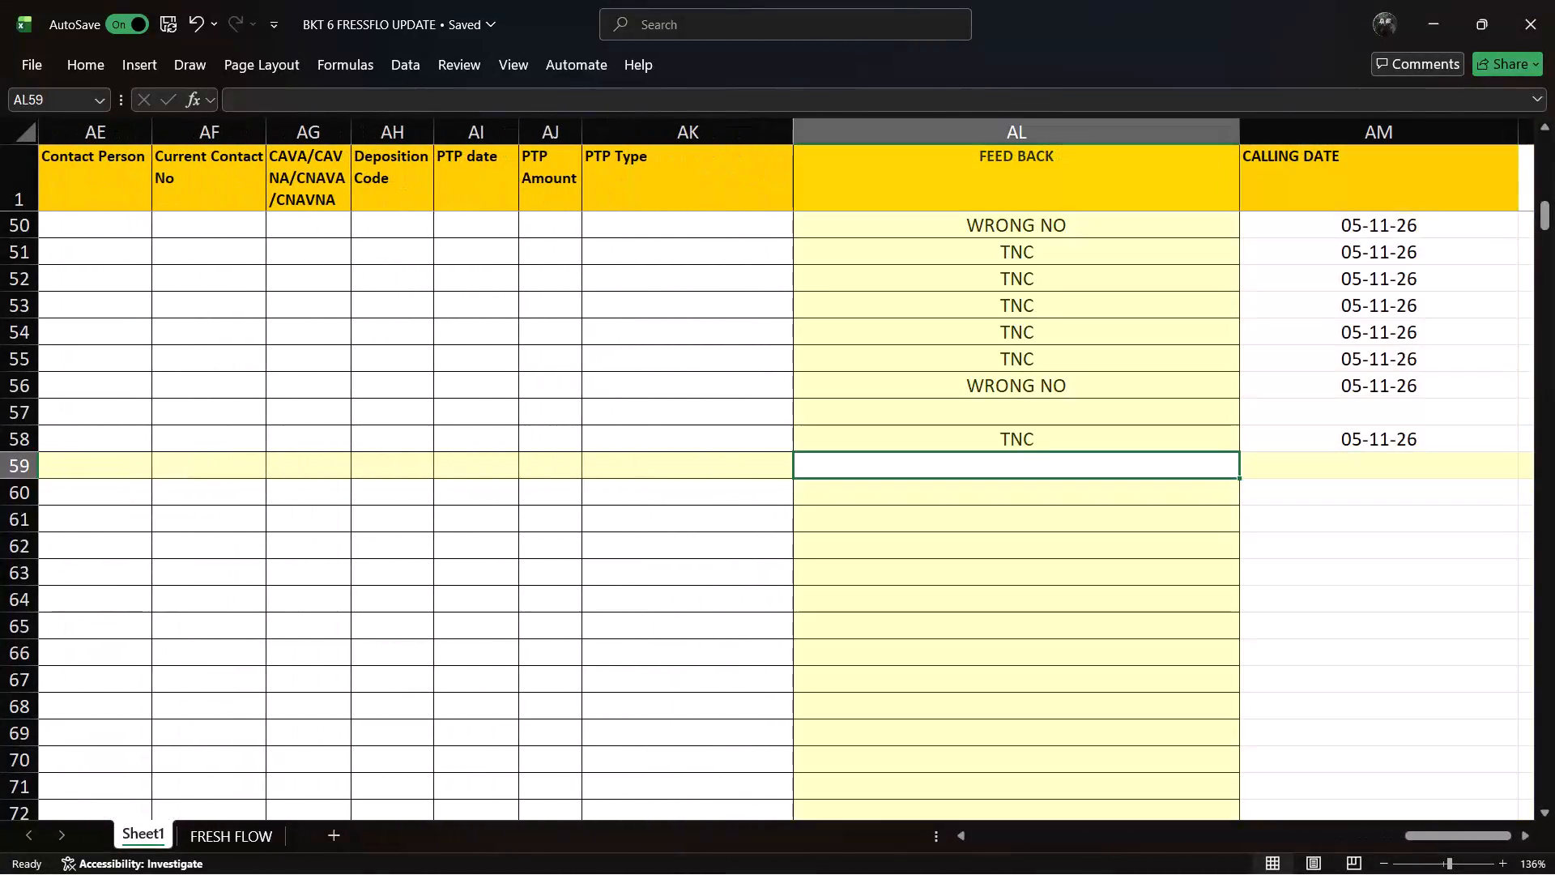
pyautogui.write('TNC')
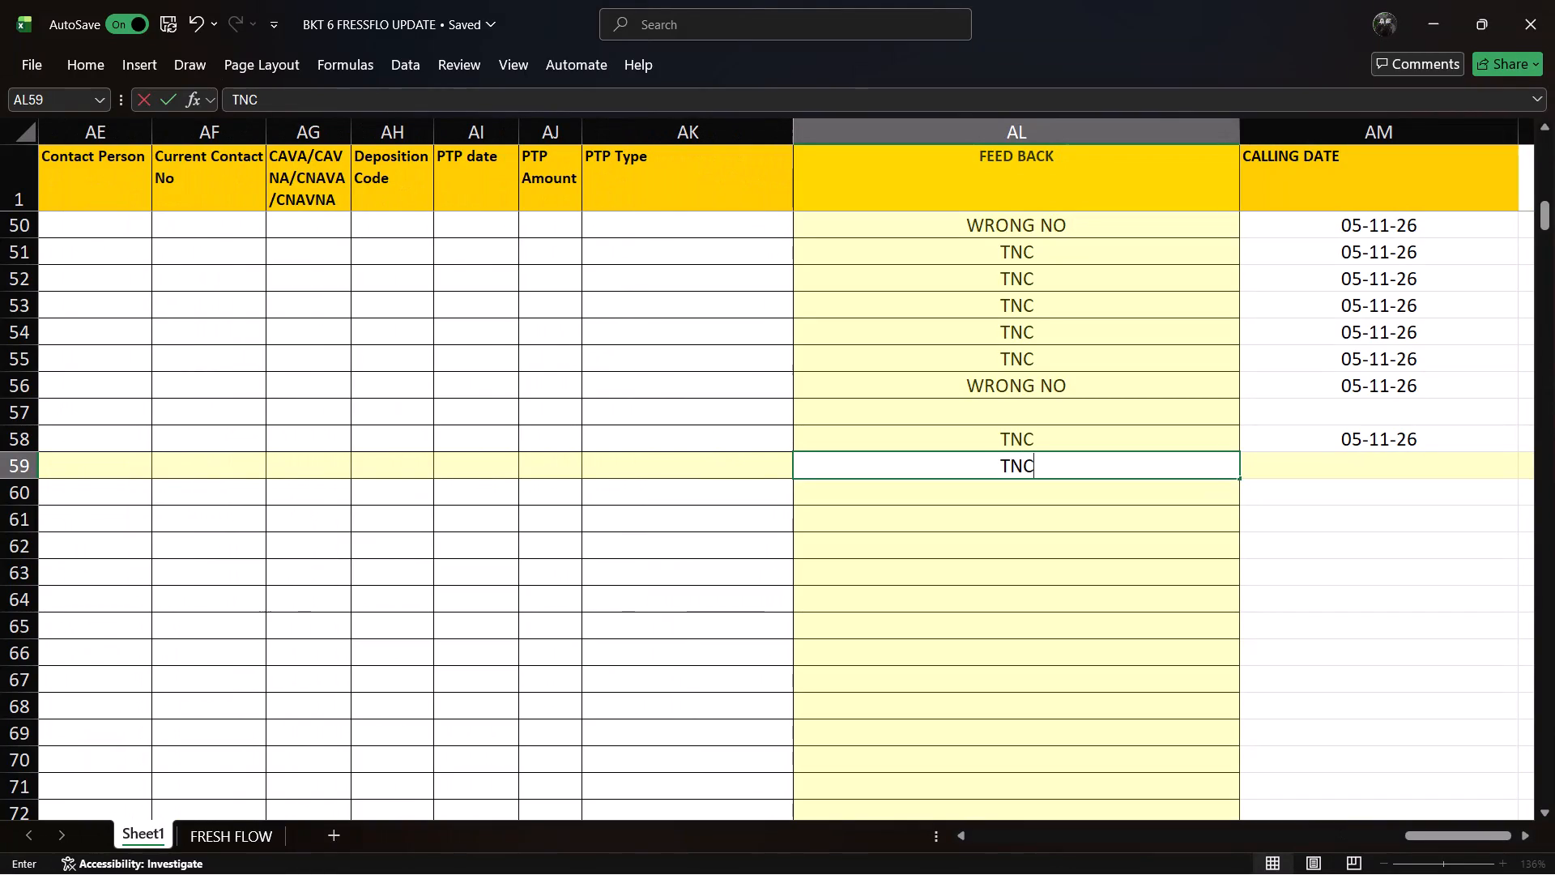
pyautogui.hotkey('ctrl', 's')
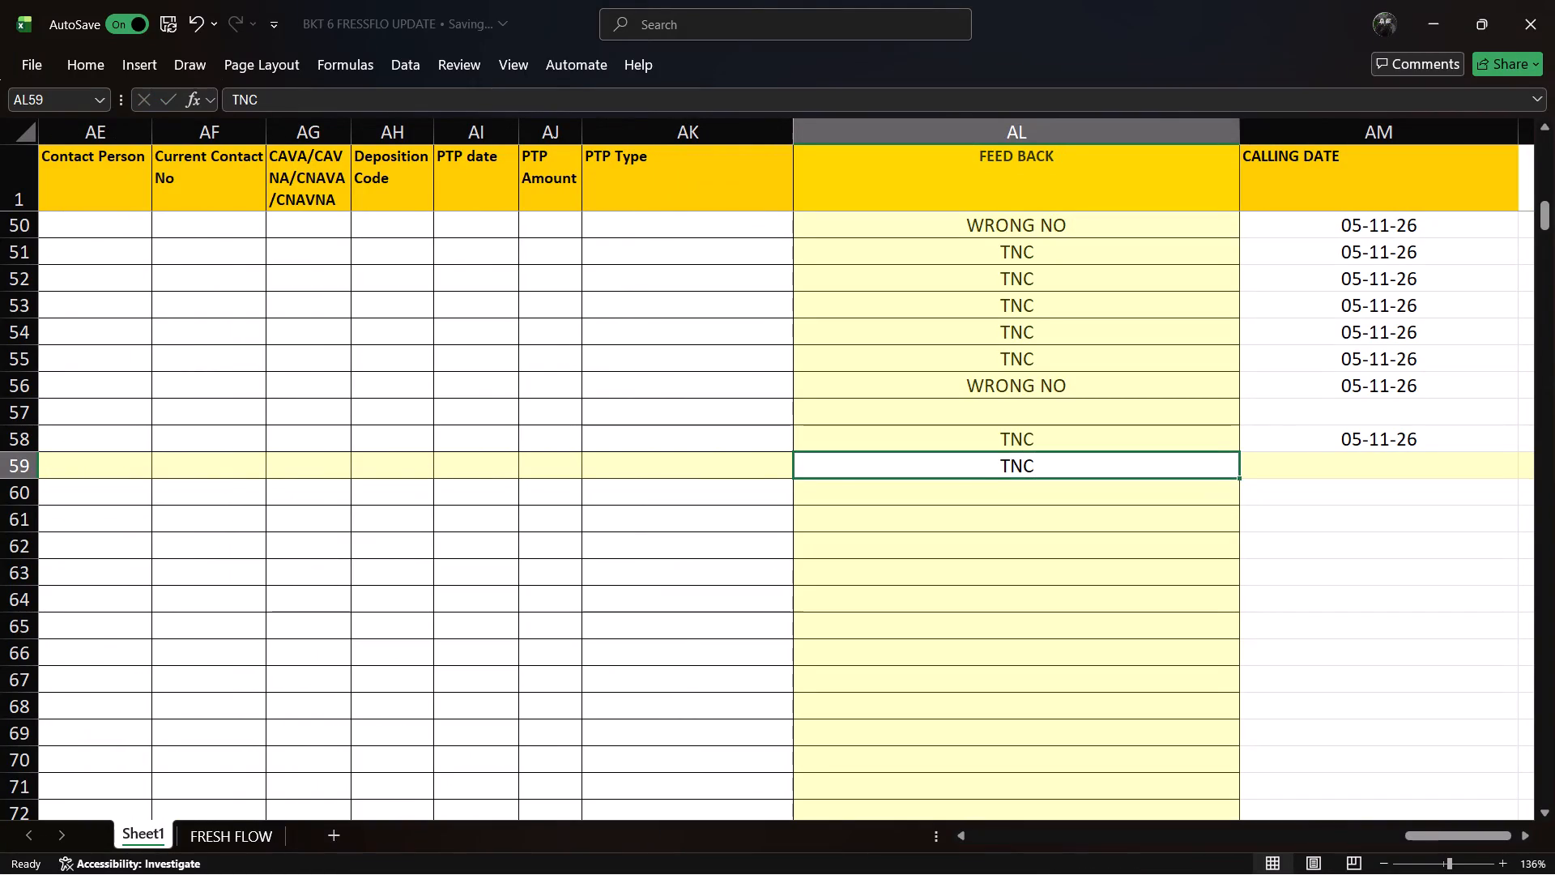
# Enter the current date, 05-11-2026, as the calling date for the record in row 59.
pyautogui.press('Right')
pyautogui.hotkey('ctrl', ';')
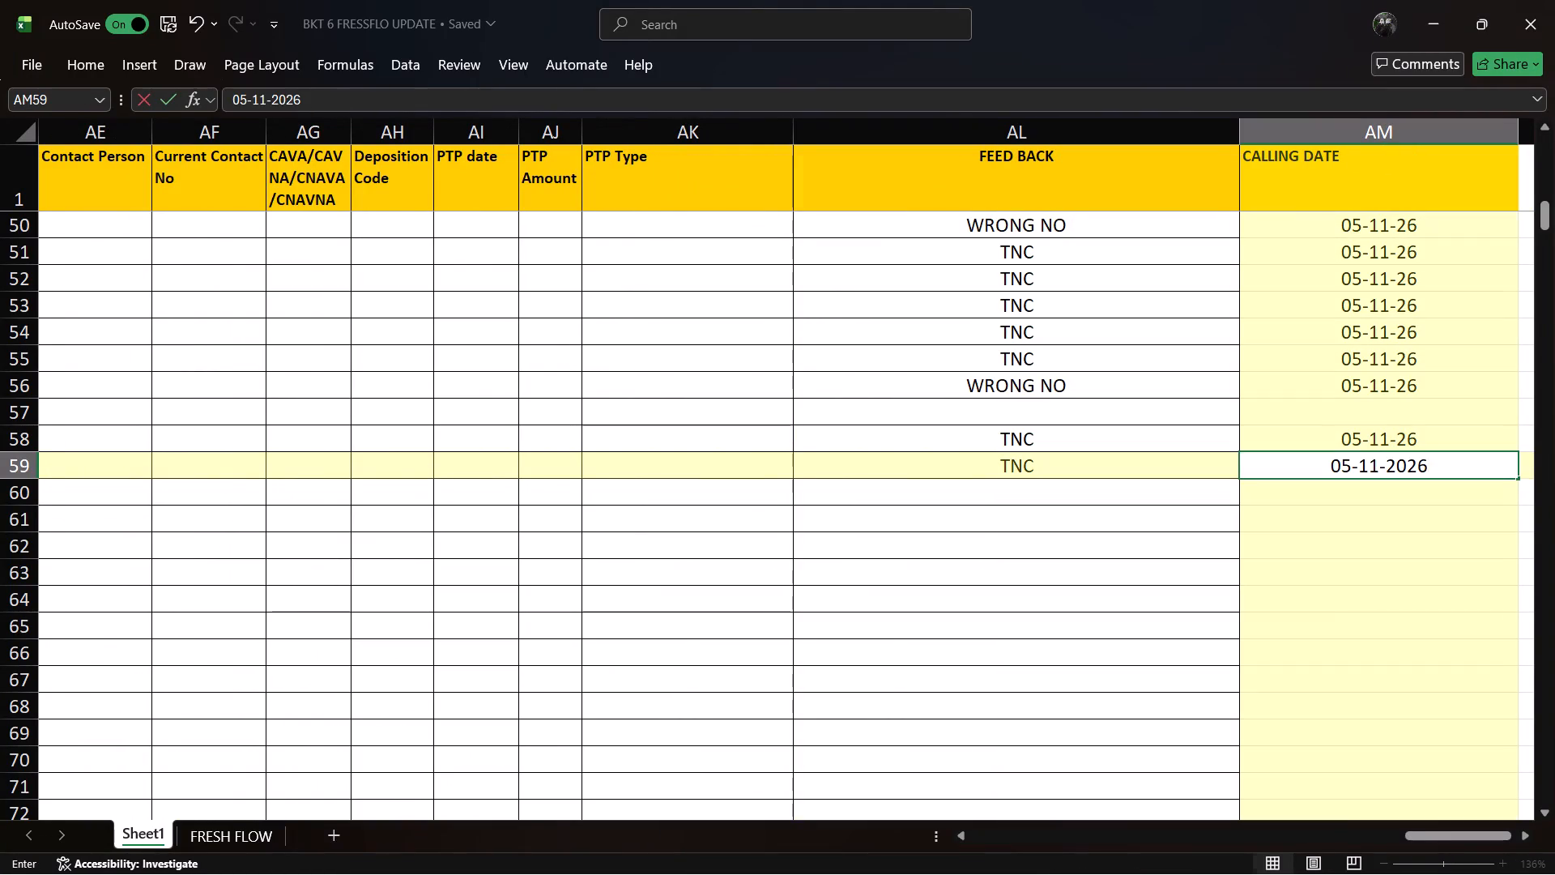
pyautogui.press('Left')
# Go back to the start of the records and look up the customer's mobile number in row 60.
pyautogui.press('Left')
pyautogui.press('Left')
pyautogui.press('Left')
pyautogui.press('Left')
pyautogui.press('Left')
pyautogui.press('Left')
pyautogui.press('Left')
pyautogui.press('Left')
pyautogui.press('Left')
pyautogui.press('Left')
pyautogui.press('Left')
pyautogui.press('Left')
pyautogui.press('Left')
pyautogui.press('Left')
pyautogui.press('Left')
pyautogui.press('Left')
pyautogui.press('Left')
pyautogui.press('Left')
pyautogui.press('Left')
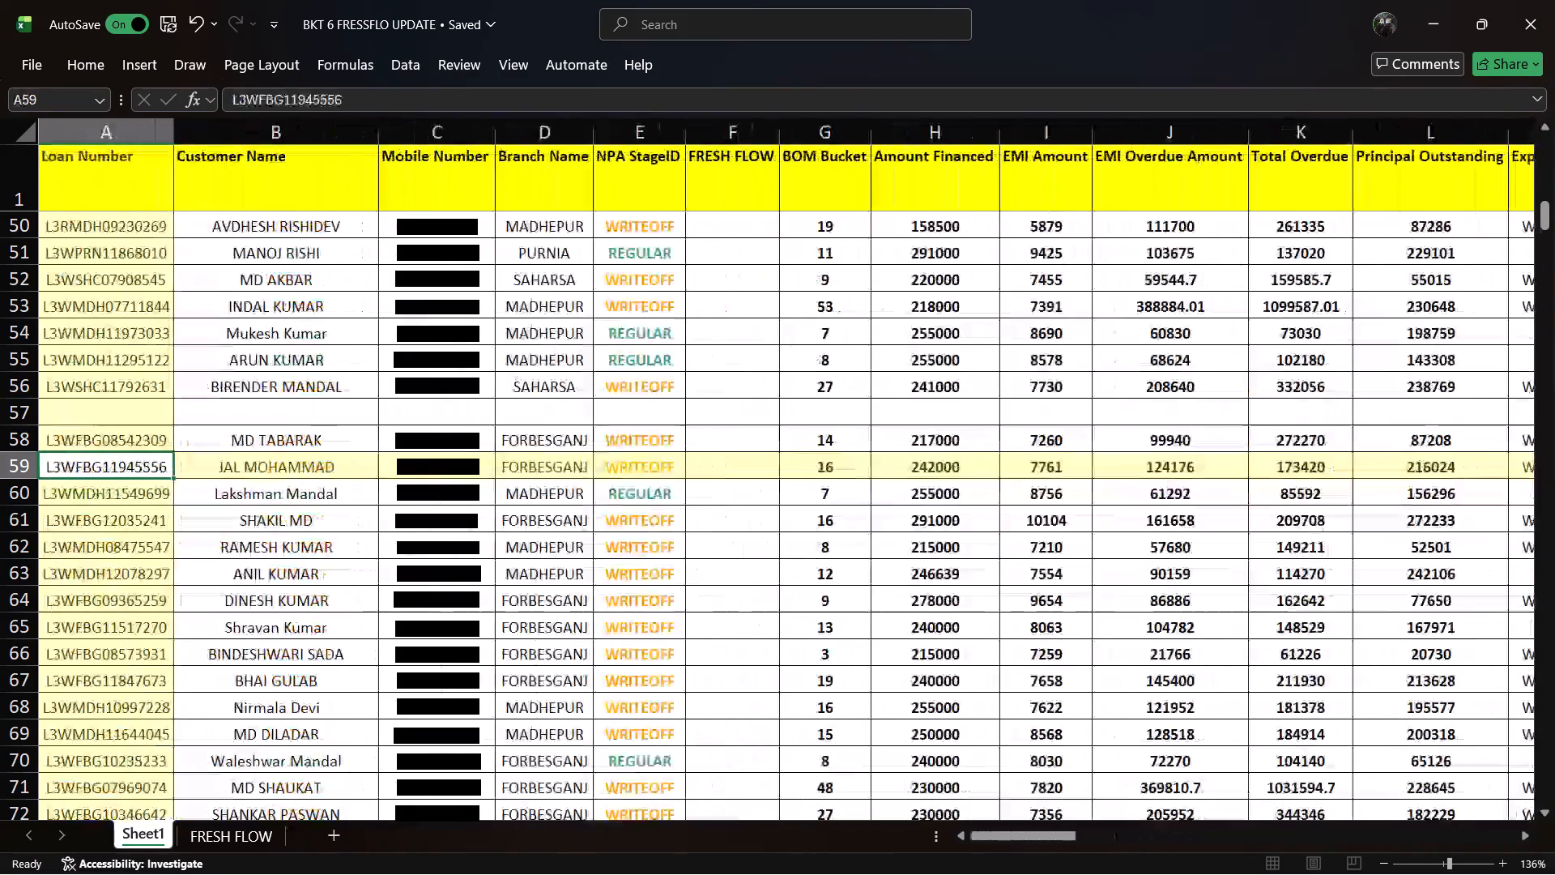
pyautogui.press('Down')
pyautogui.press('Right')
pyautogui.press('Right')
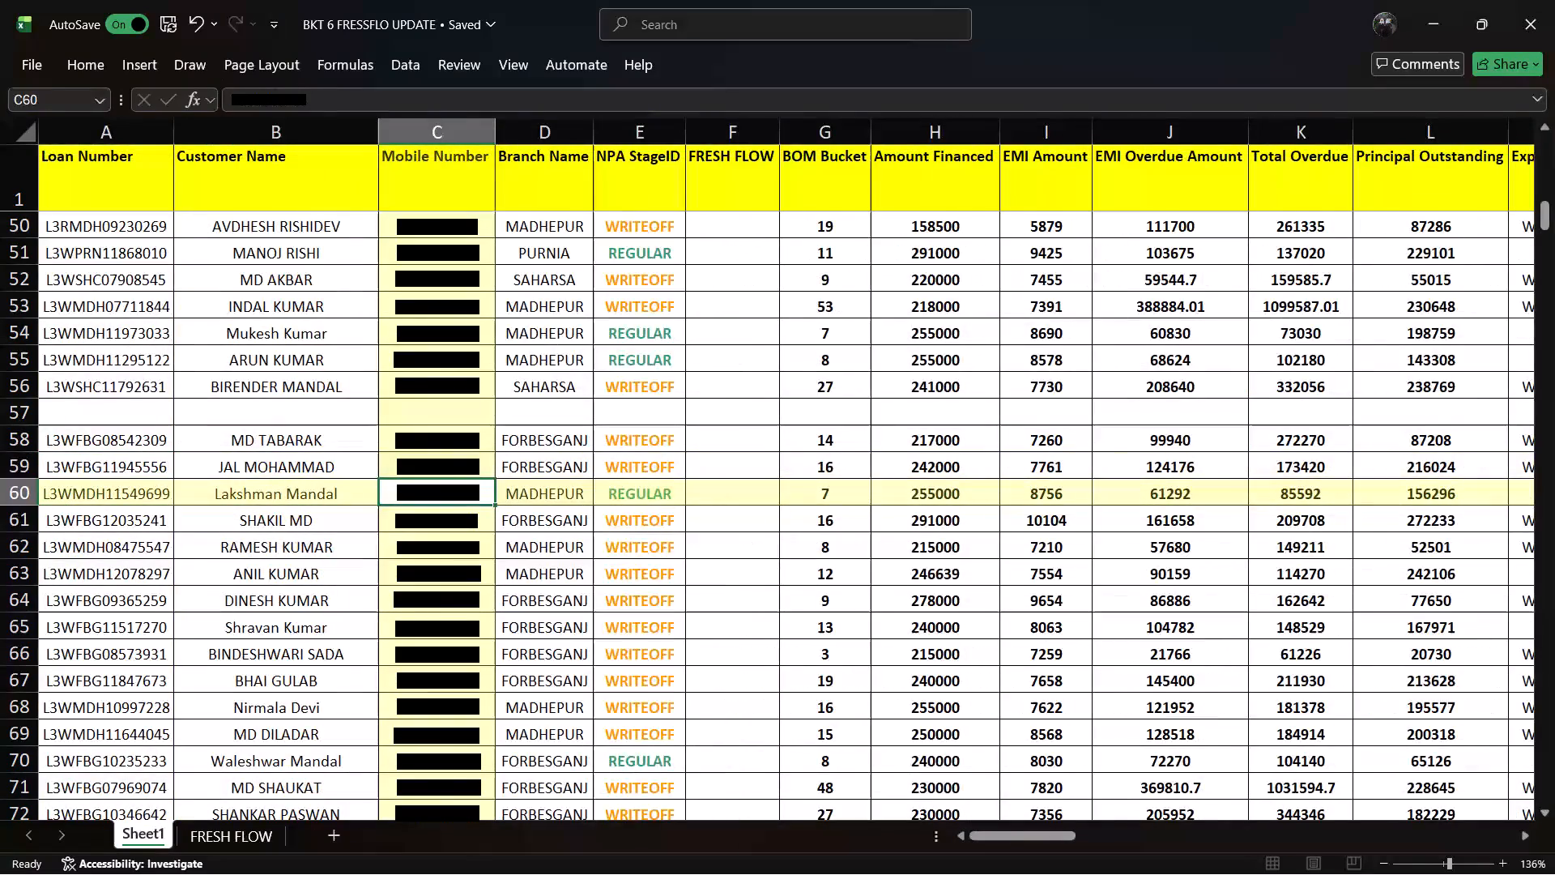
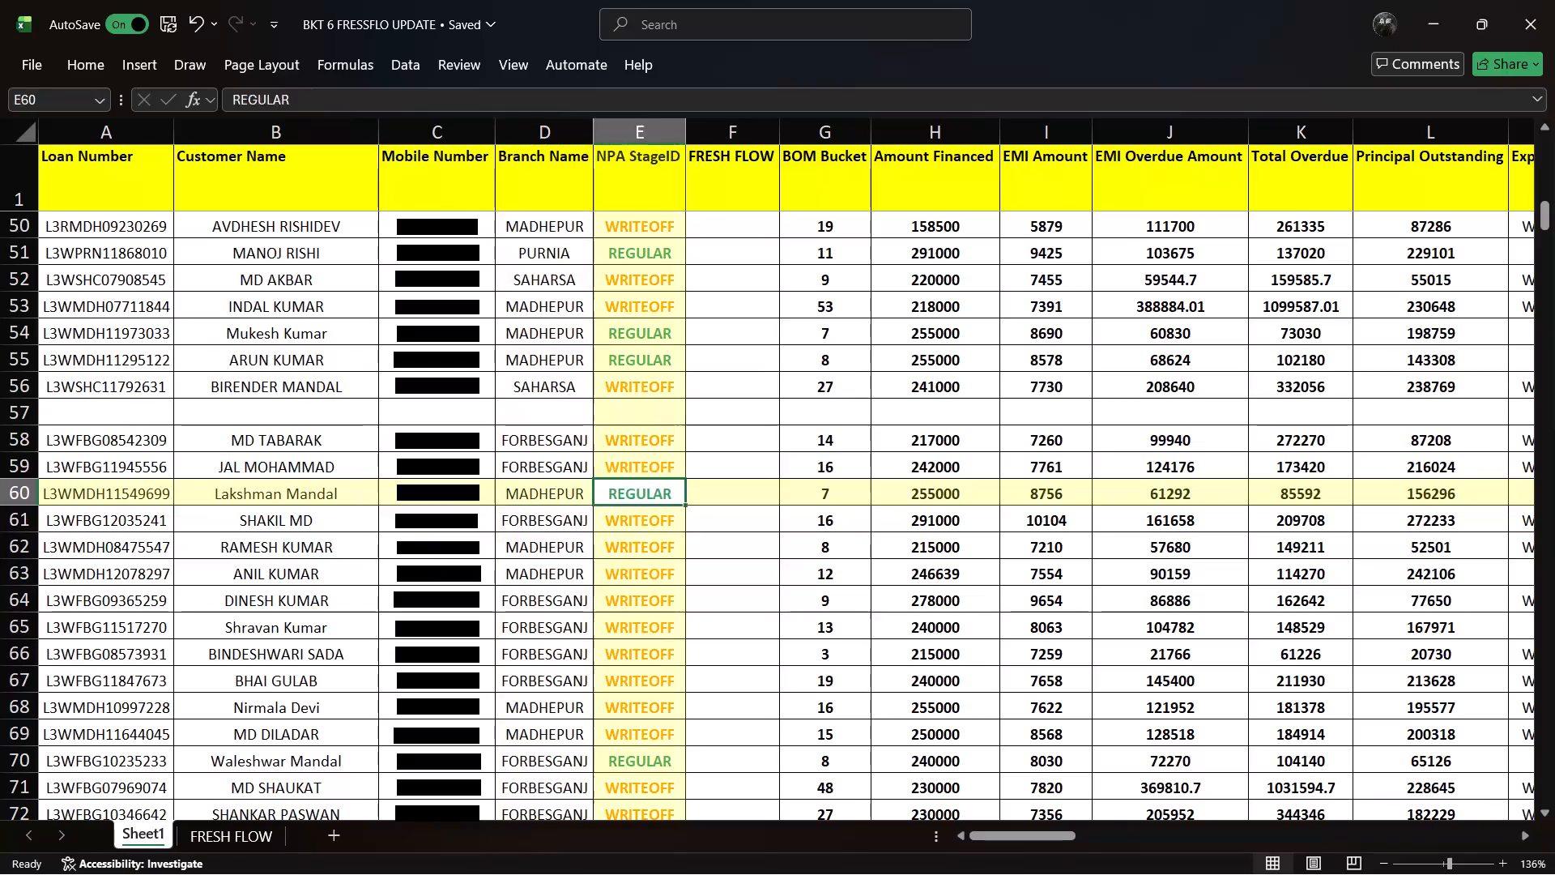
# Enter CALLING as the nature of contact for the loan record in row 60.
pyautogui.press('Right')
pyautogui.press('Right')
pyautogui.press('Right')
pyautogui.press('Right')
pyautogui.press('Right')
pyautogui.press('Right')
pyautogui.press('Right')
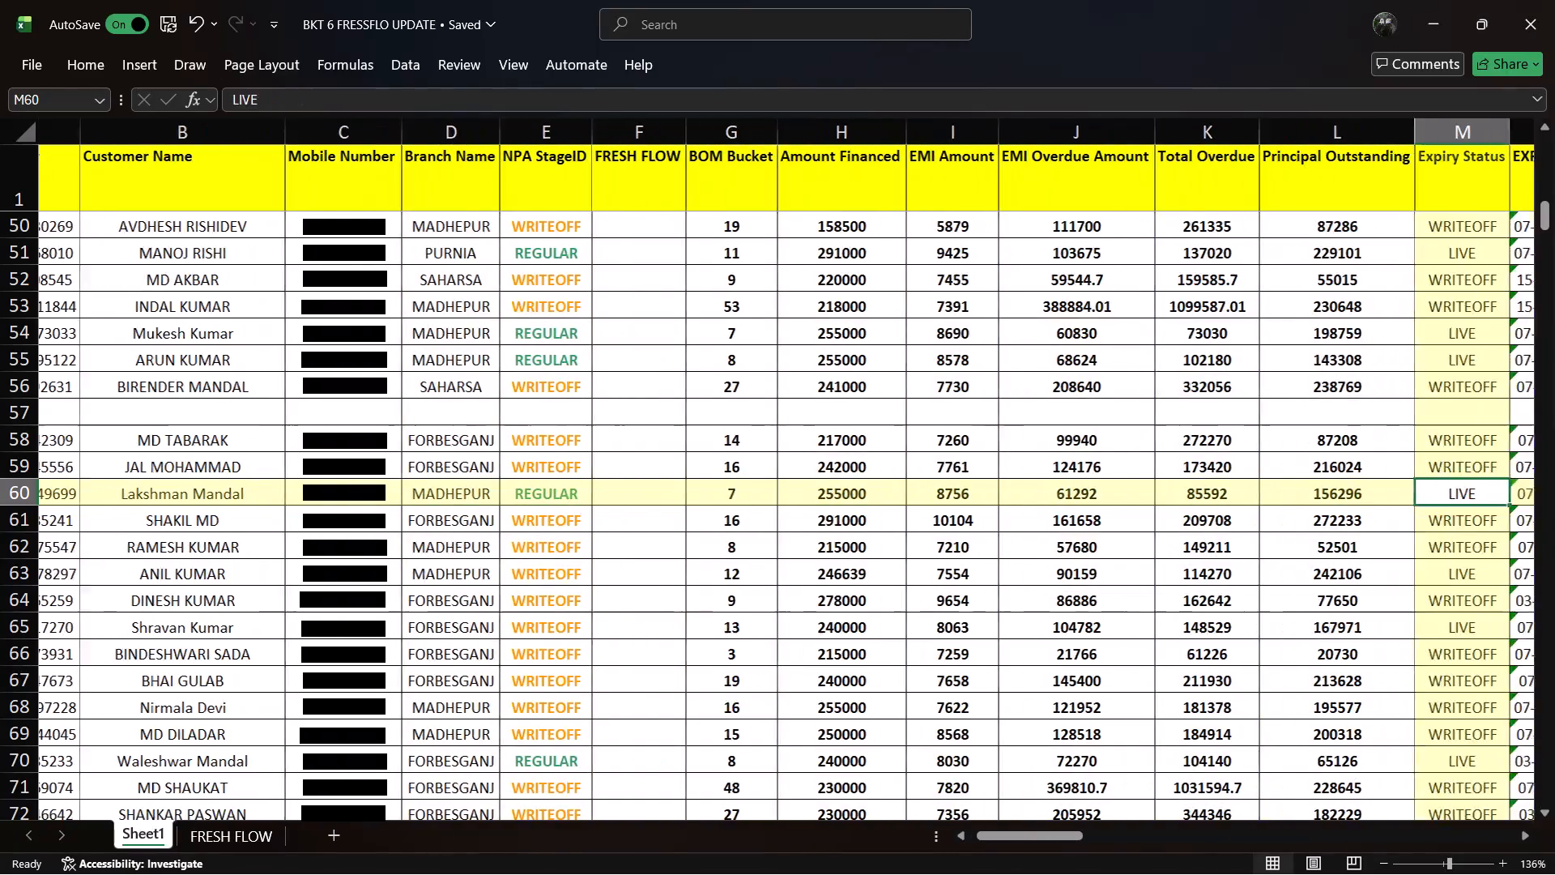
pyautogui.press('Right')
pyautogui.press('Right')
pyautogui.press('Right')
pyautogui.press('Right')
pyautogui.press('Right')
pyautogui.press('Right')
pyautogui.press('Right')
pyautogui.press('Right')
pyautogui.press('Right')
pyautogui.press('Right')
pyautogui.press('Right')
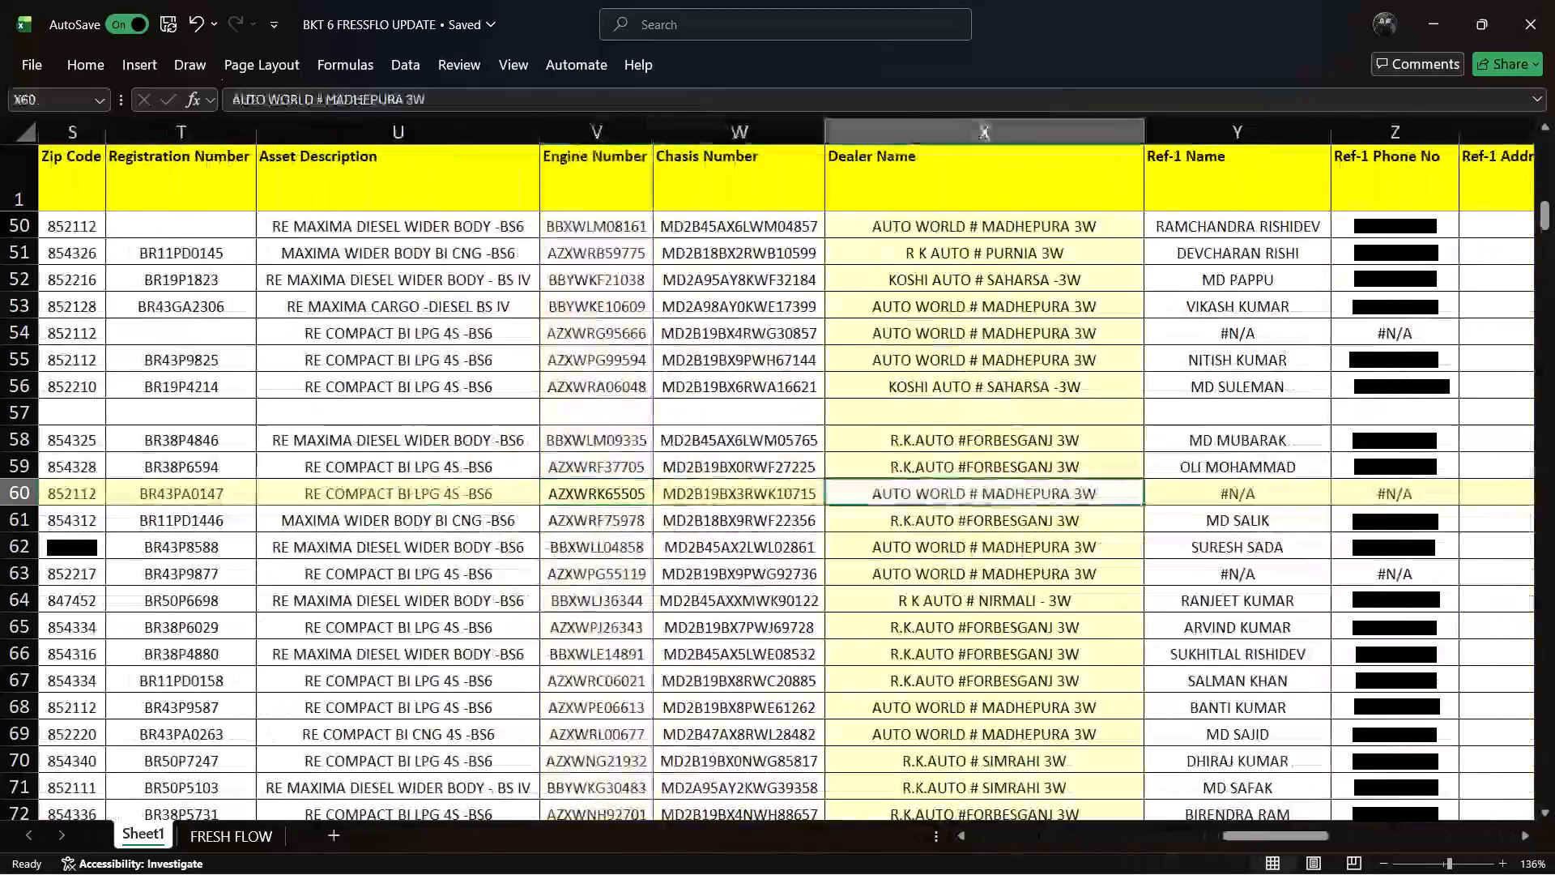
pyautogui.press('Right')
pyautogui.press('Right')
pyautogui.press('Right')
pyautogui.press('Right')
pyautogui.press('Right')
pyautogui.press('Right')
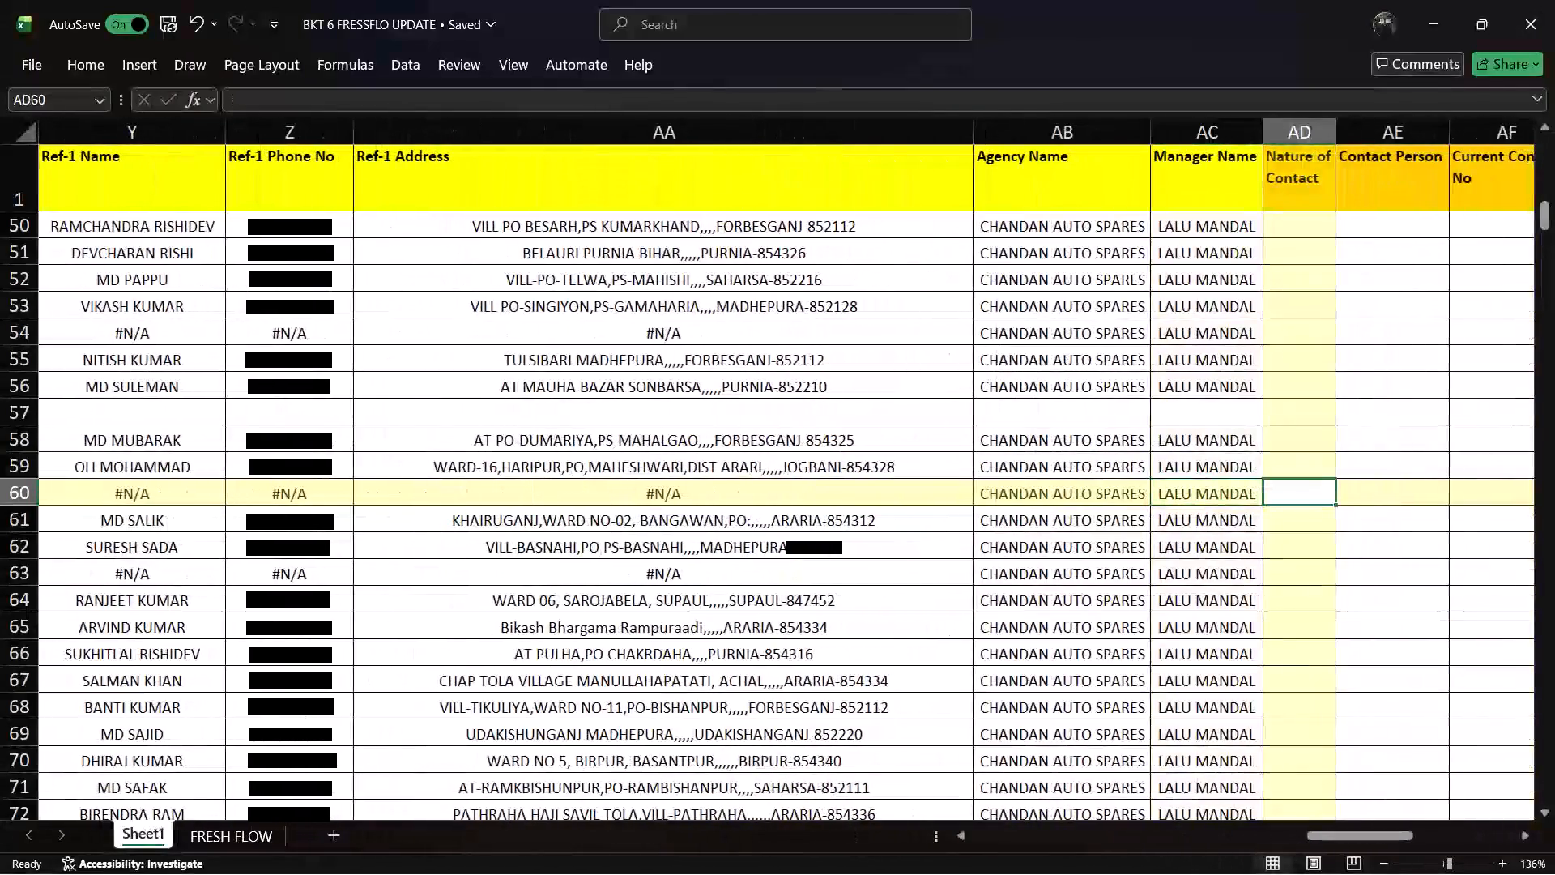
pyautogui.press('c')
pyautogui.press('Right')
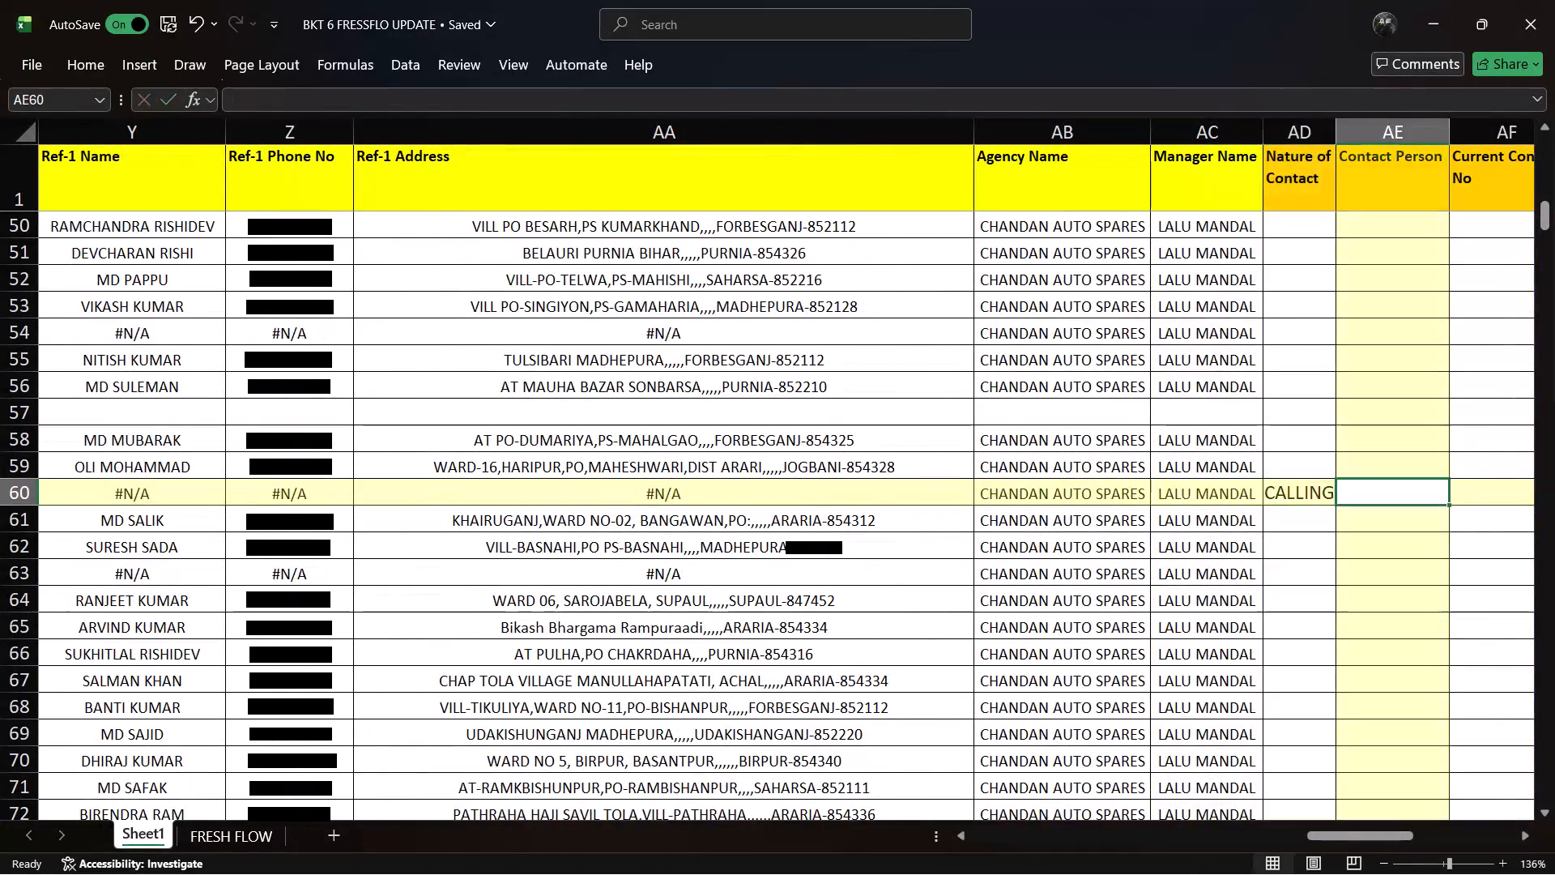
pyautogui.press('Right')
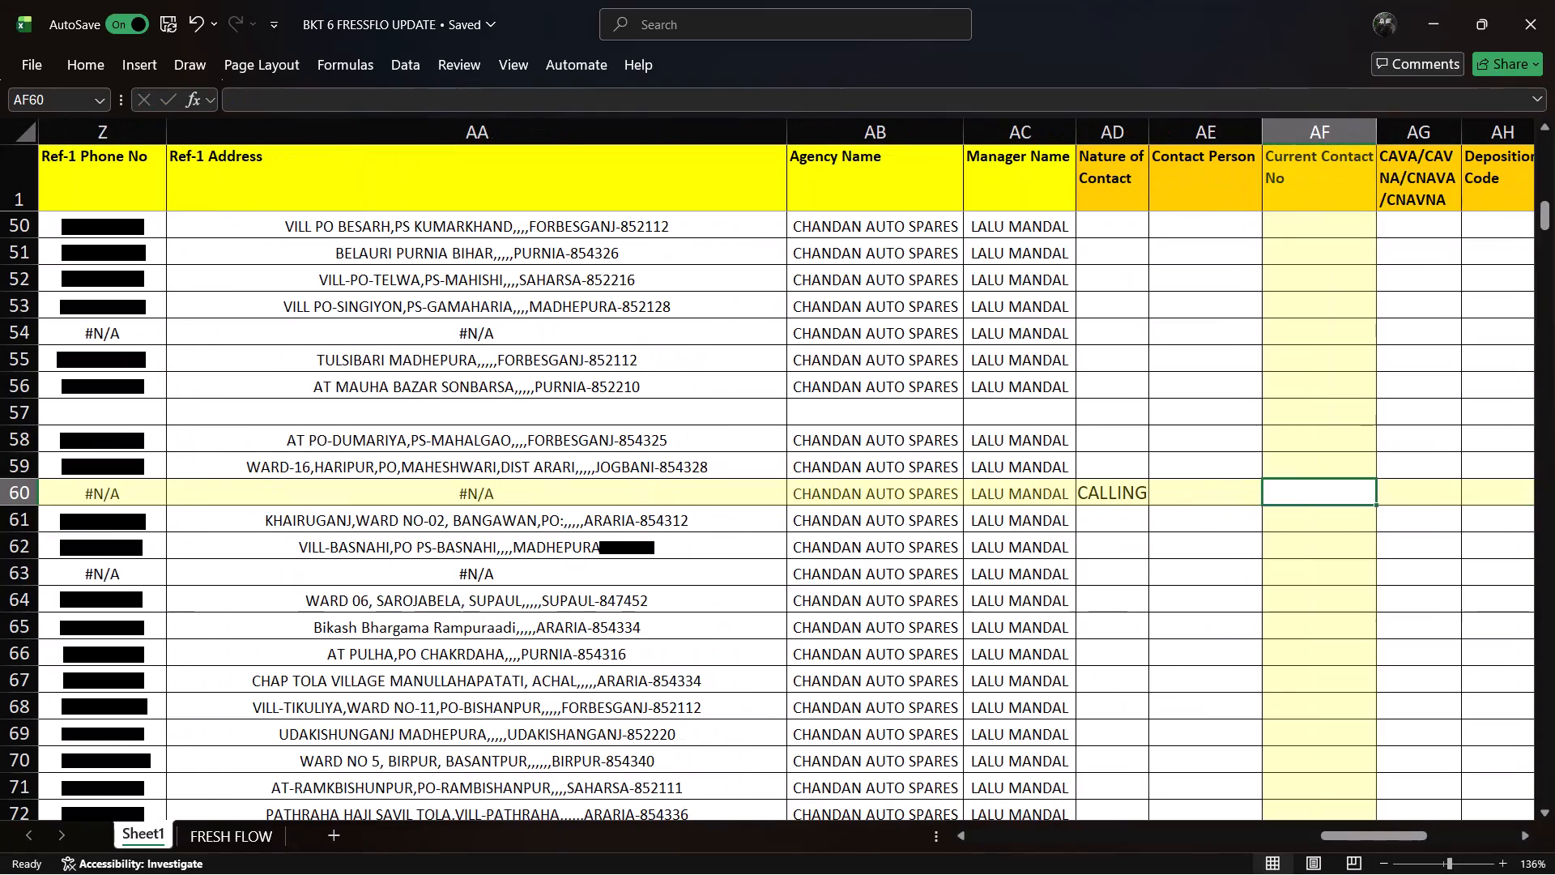
# Fill in CALLING as the nature of contact for the record in row 59.
pyautogui.click(1131, 468)
pyautogui.press('c')
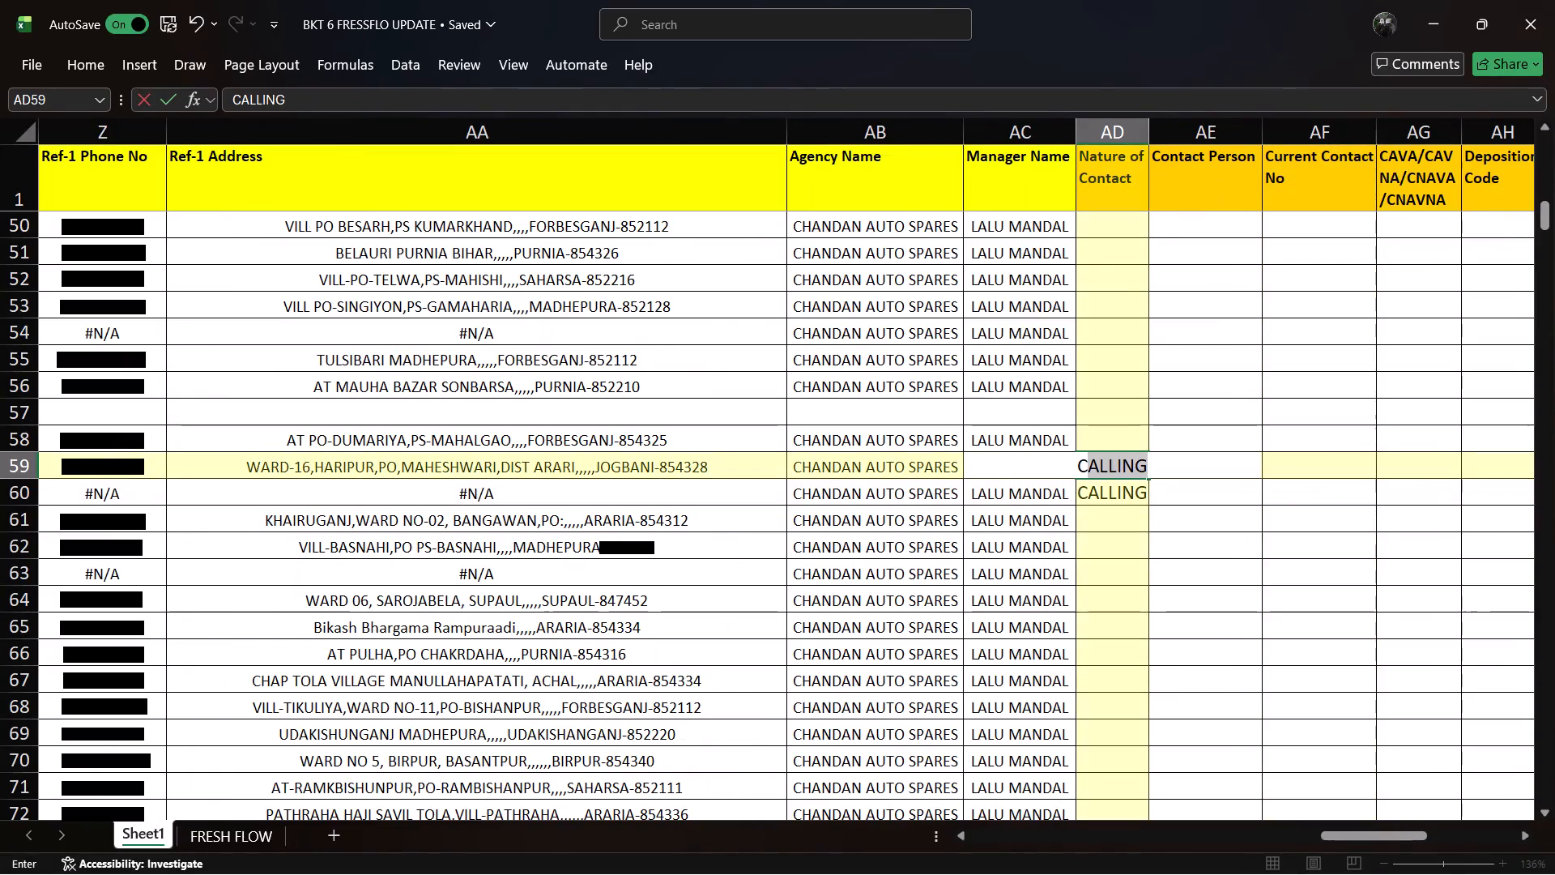
pyautogui.press('Right')
pyautogui.press('Down')
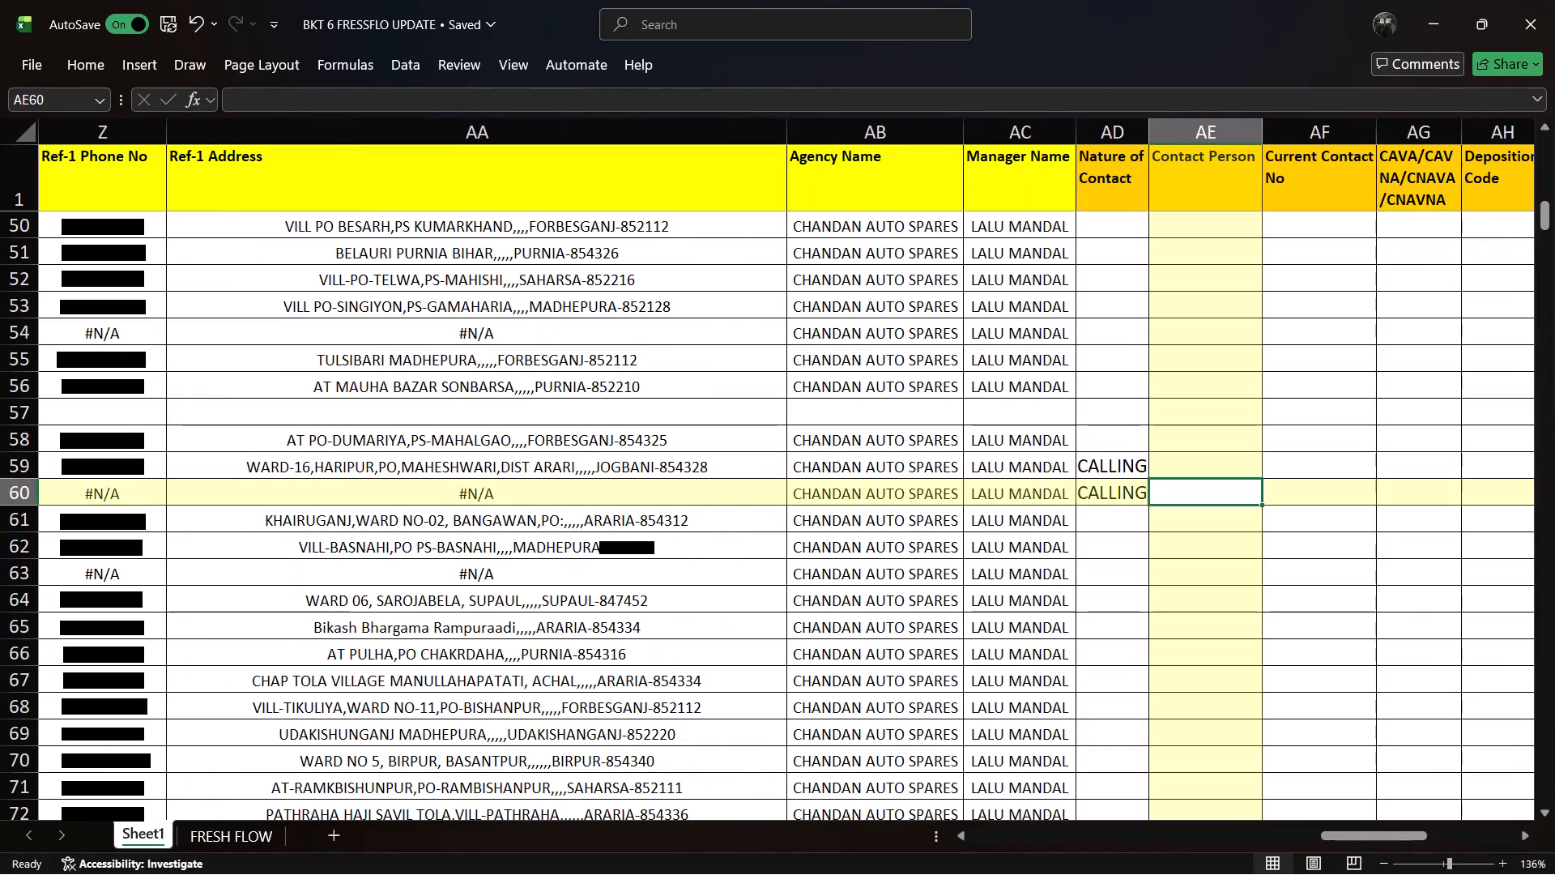
# Enter TNC as the feedback for the loan record in row 60.
pyautogui.press('Right')
pyautogui.press('Right')
pyautogui.press('Right')
pyautogui.press('Right')
pyautogui.press('Right')
pyautogui.press('Right')
pyautogui.press('Right')
pyautogui.press('Right')
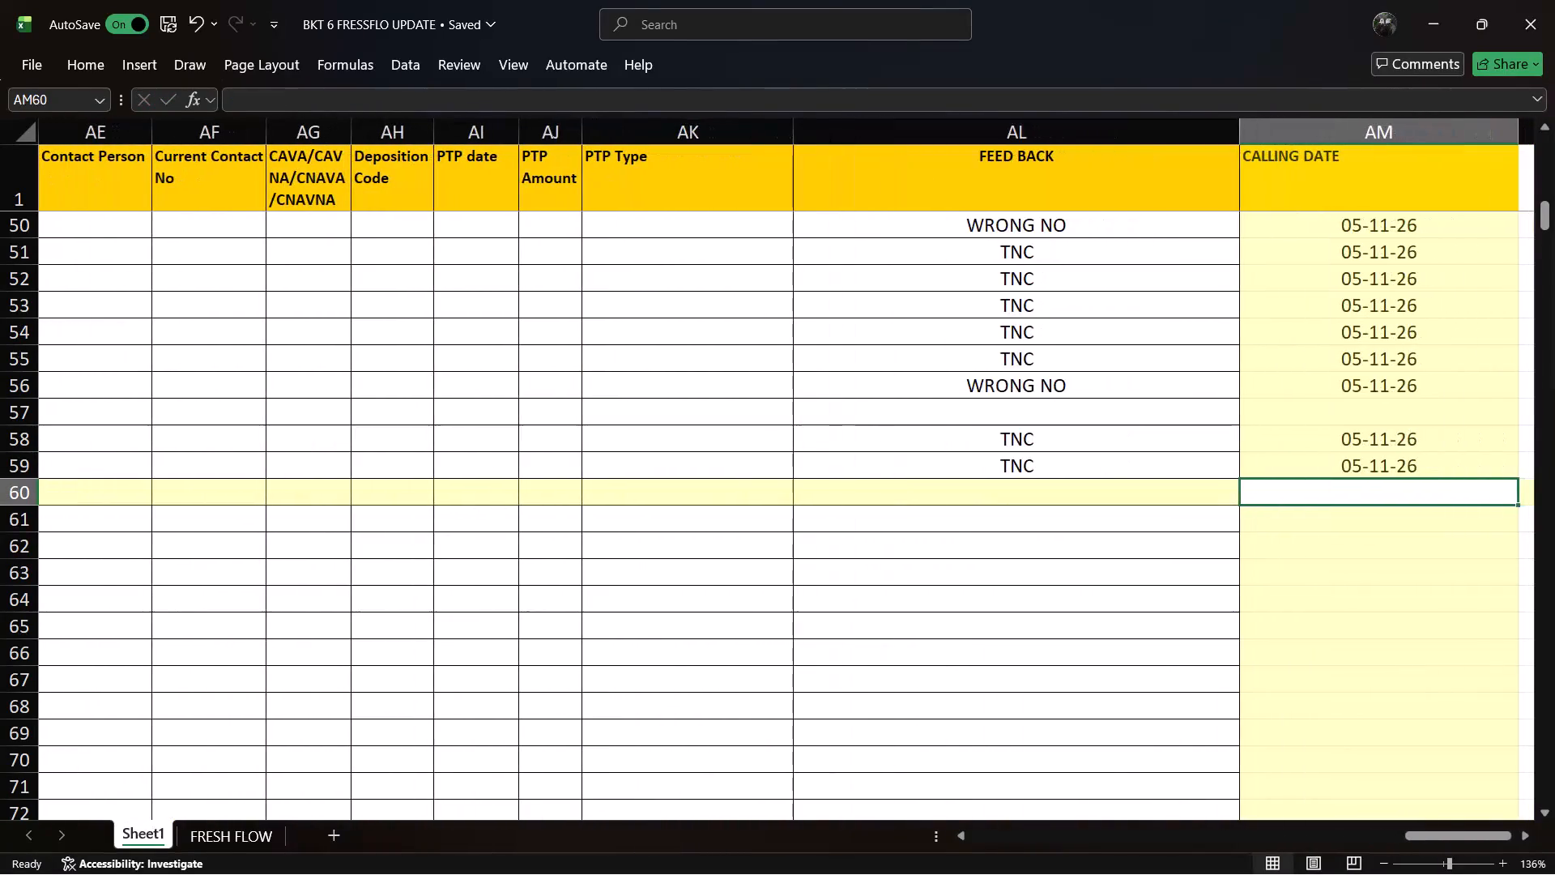
pyautogui.press('Left')
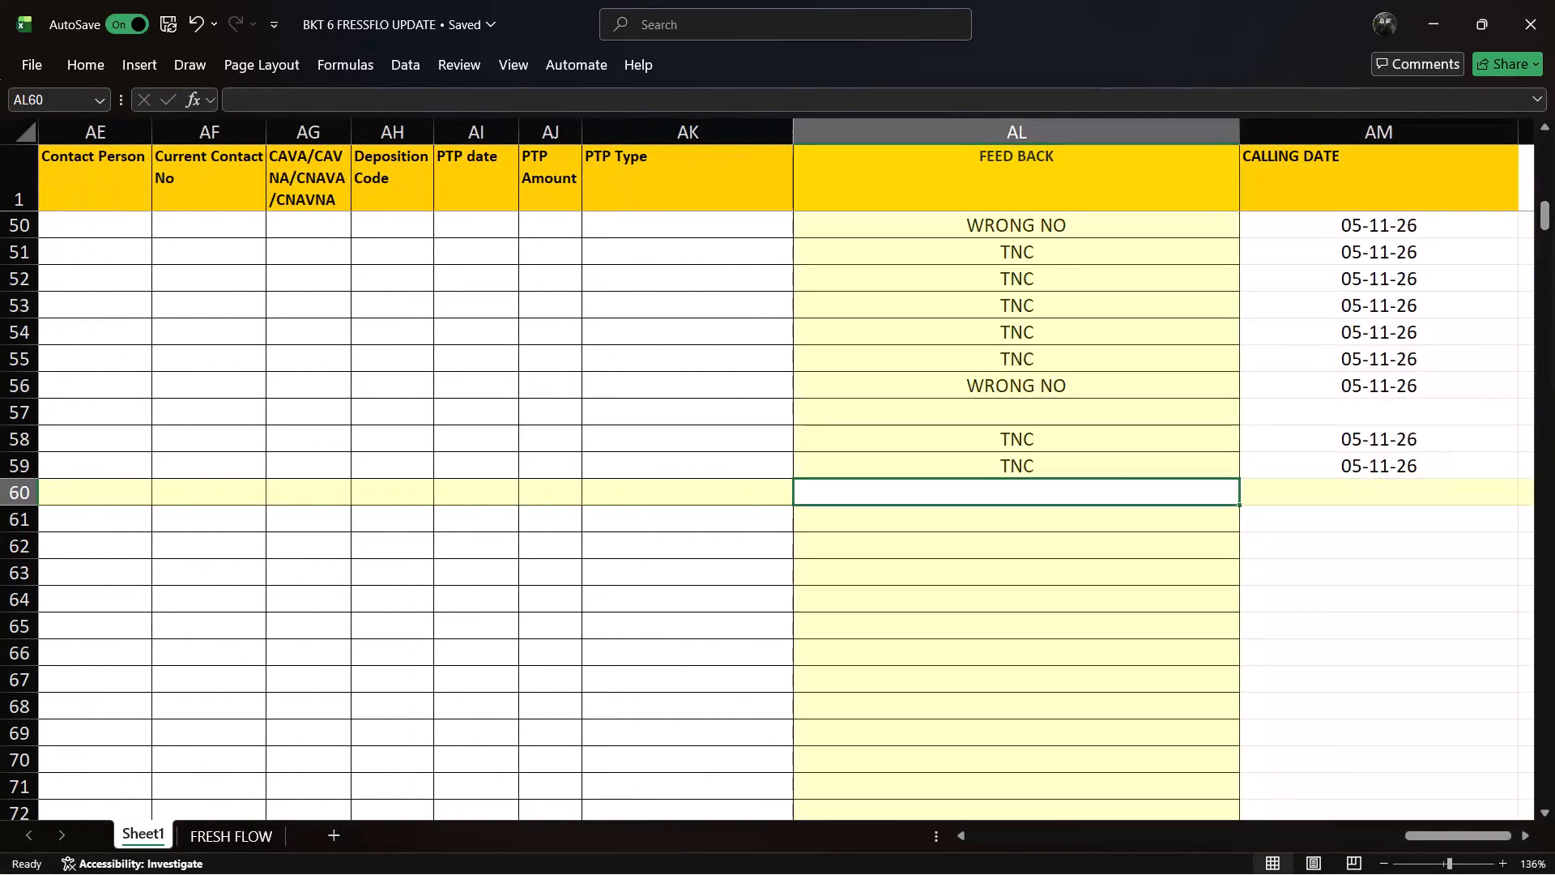
pyautogui.write('TNC')
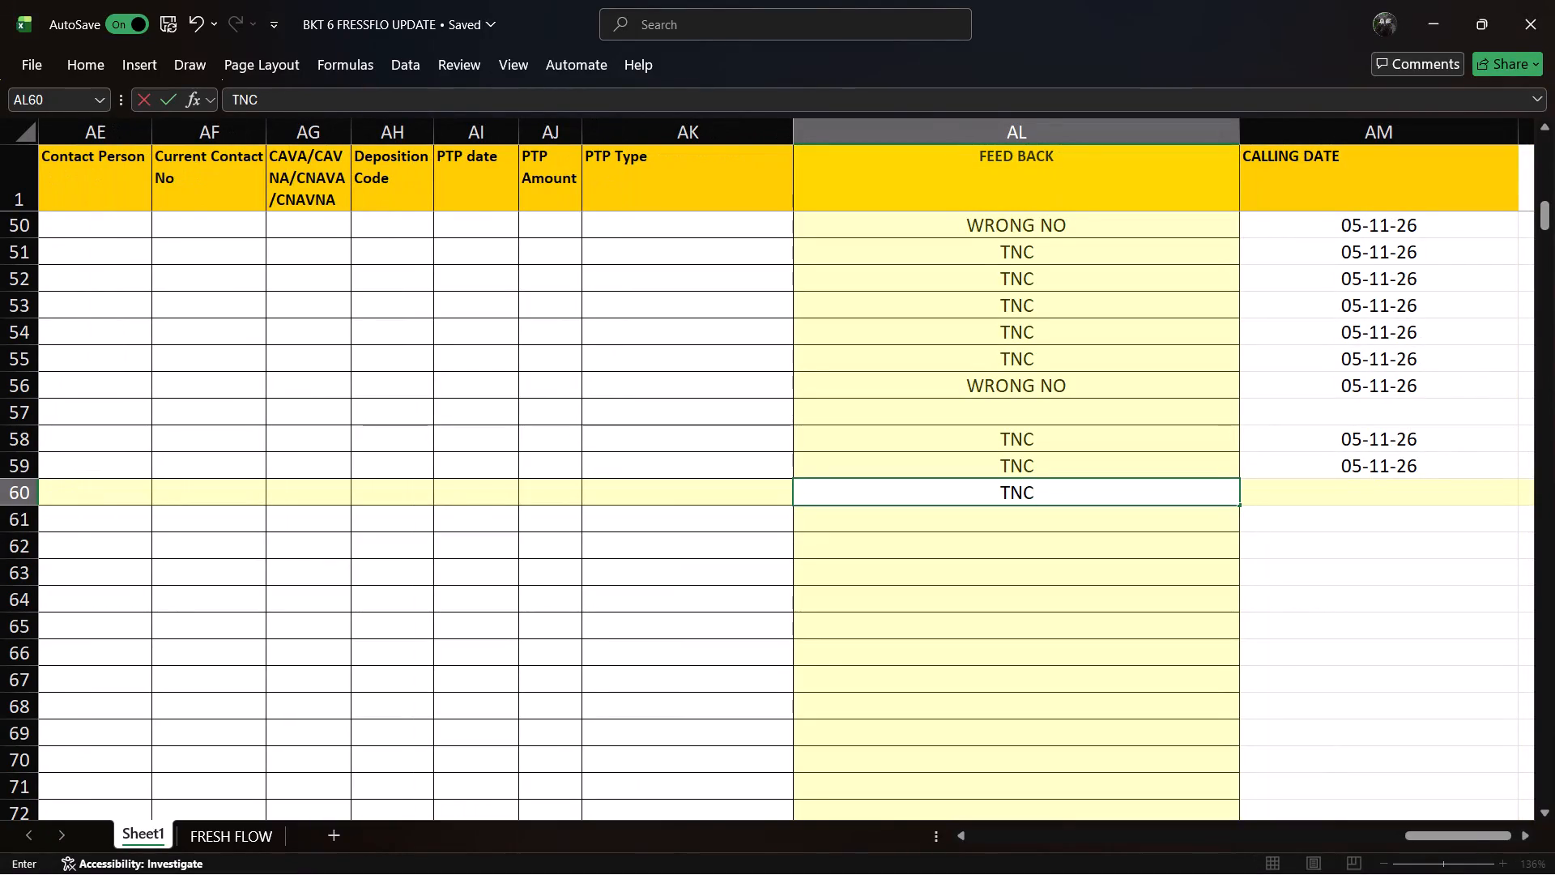
# Enter the current date, 05-11-2026, as the calling date for row 60 and save the workbook.
pyautogui.press('Right')
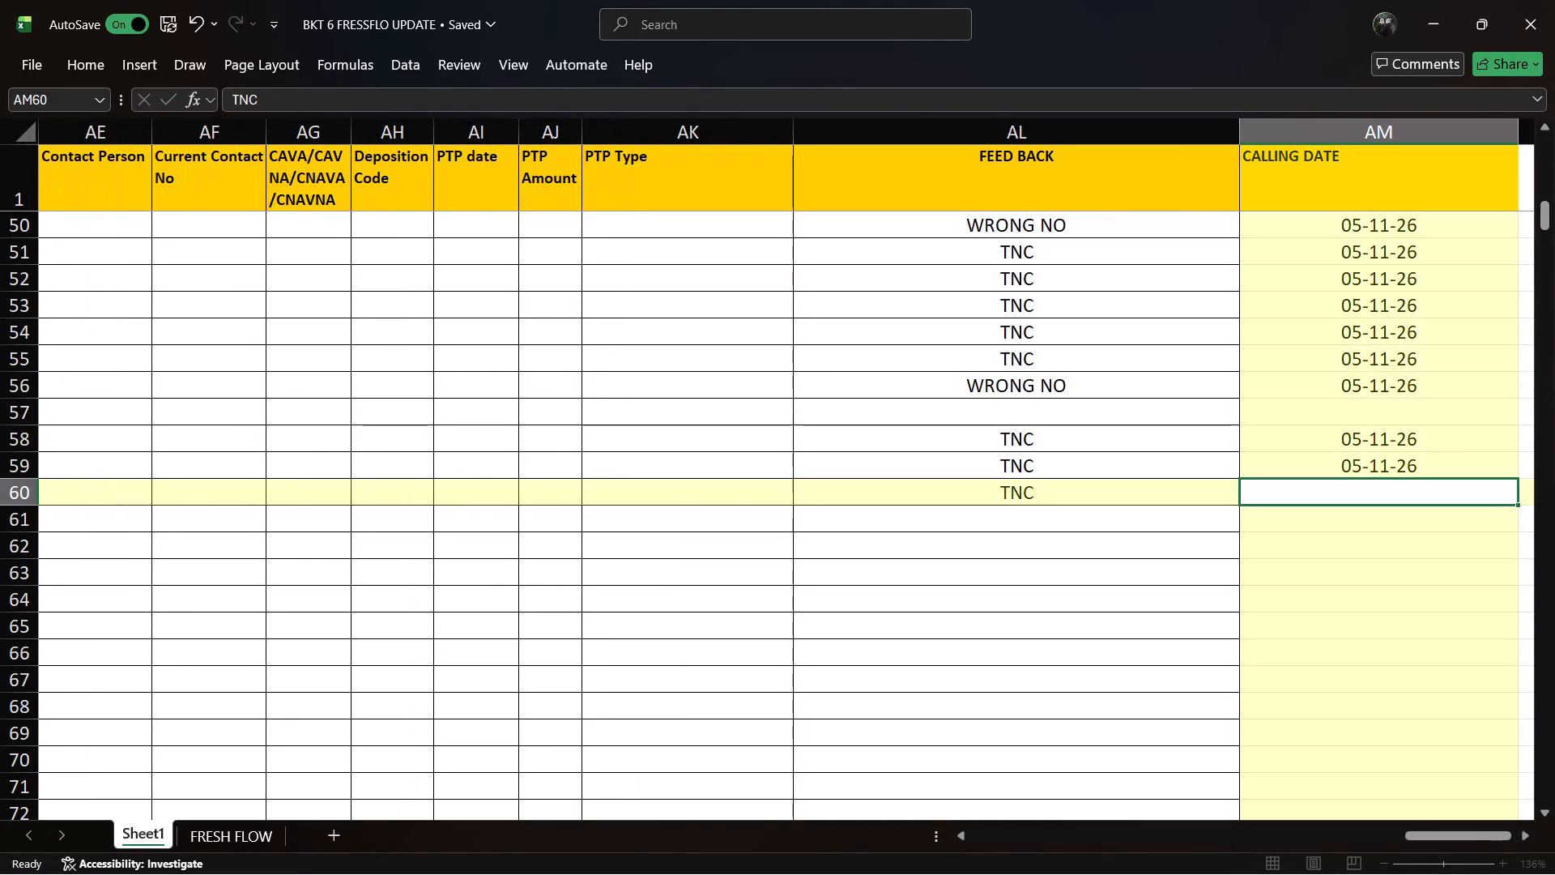
pyautogui.hotkey('ctrl', ';')
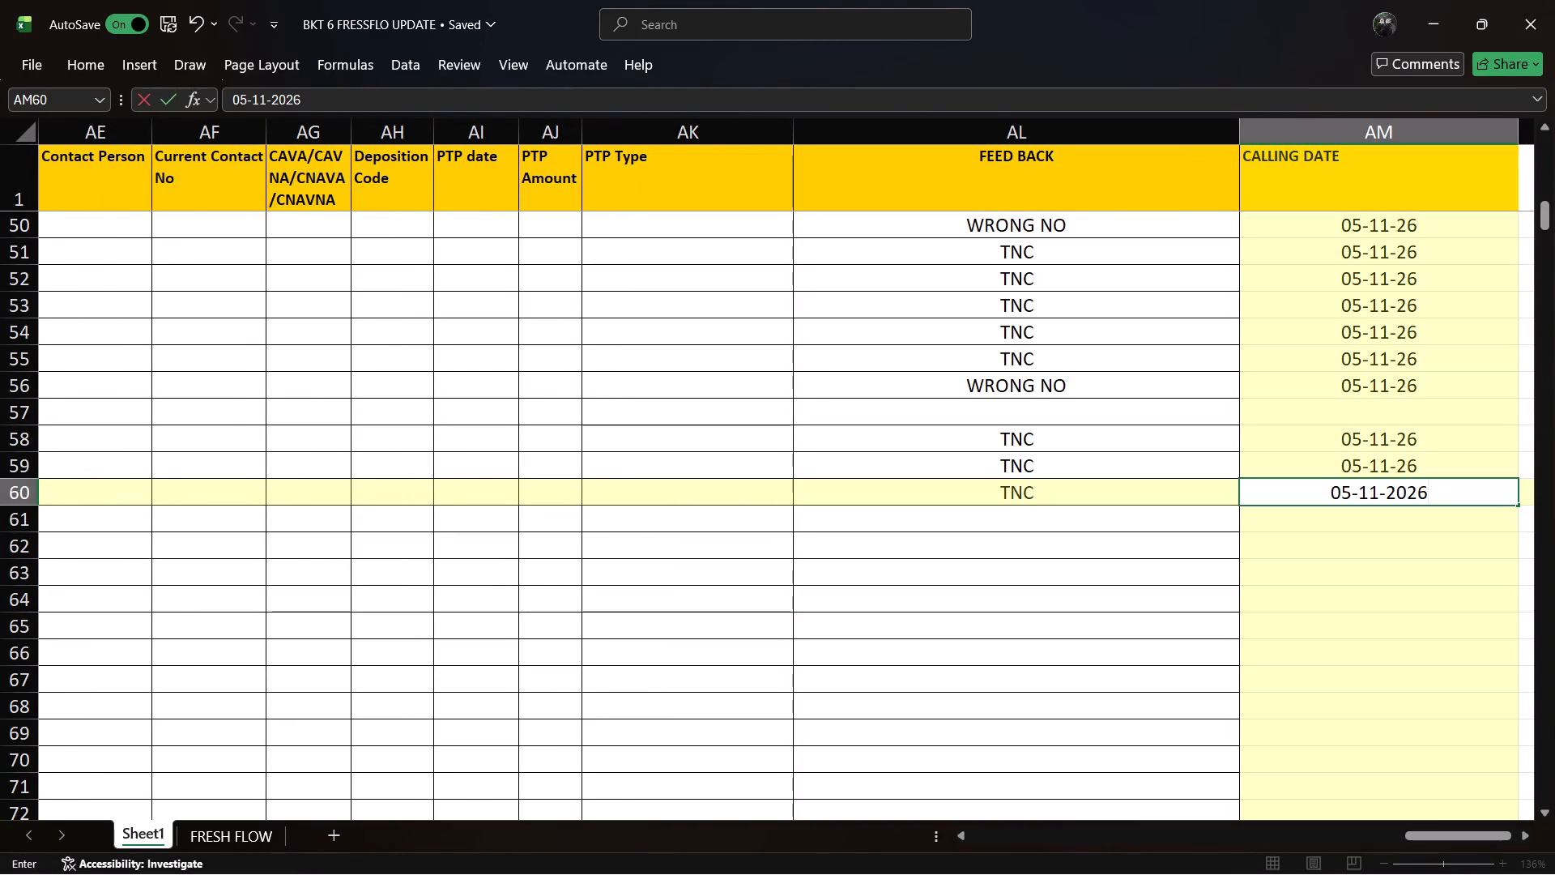
pyautogui.hotkey('ctrl', 's')
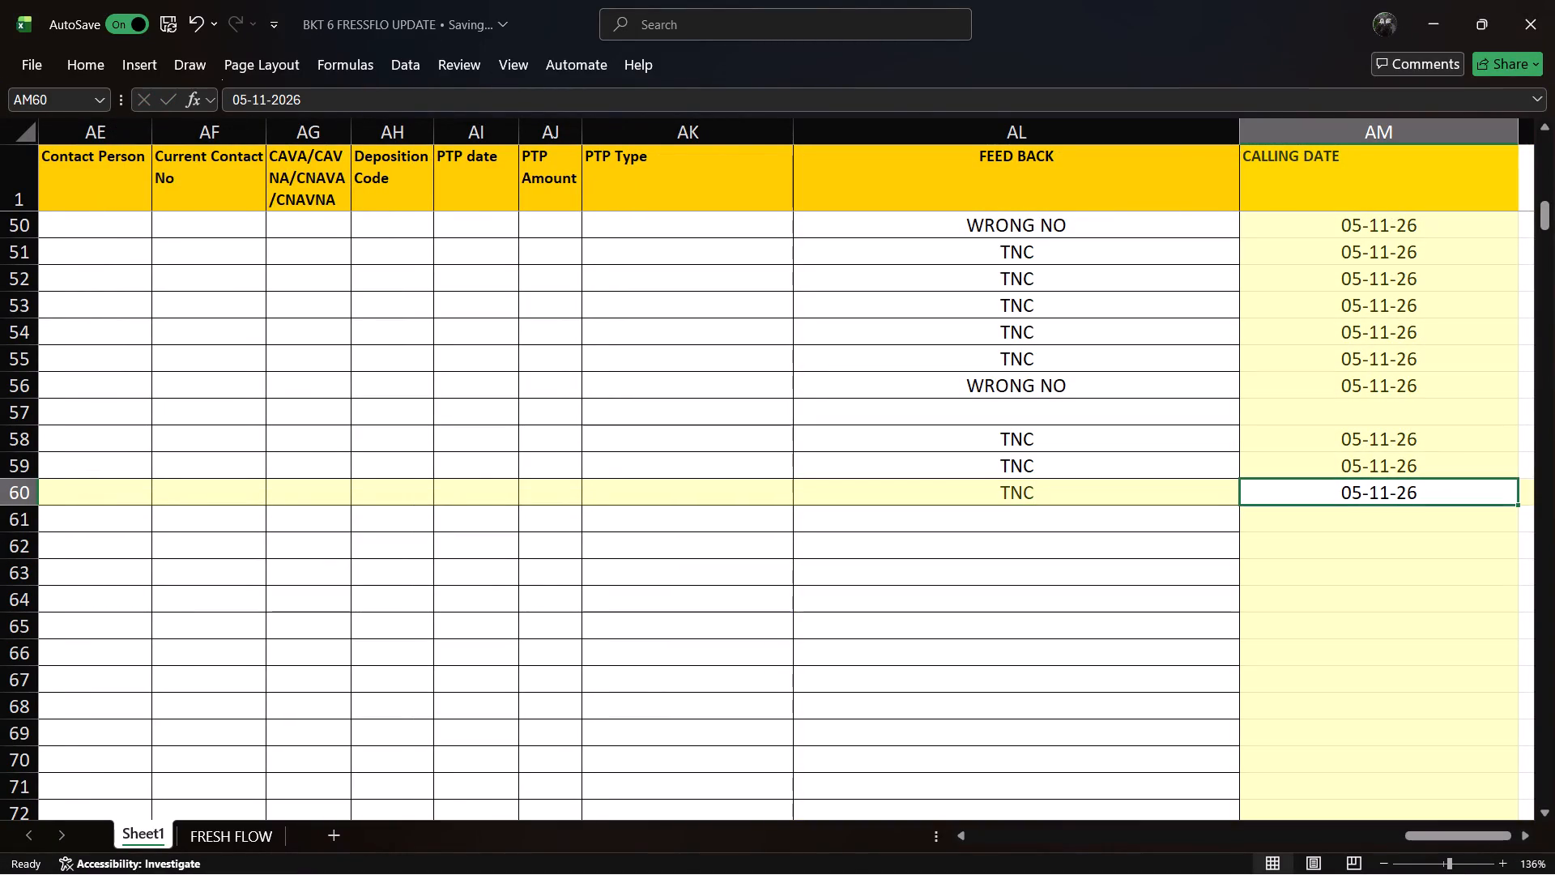
# Go back to the start of the records and look up the customer's mobile number in row 61.
pyautogui.press('Left')
pyautogui.press('Left')
pyautogui.press('Left')
pyautogui.press('Left')
pyautogui.press('Left')
pyautogui.press('Left')
pyautogui.press('Left')
pyautogui.press('Left')
pyautogui.press('Left')
pyautogui.press('Left')
pyautogui.press('Left')
pyautogui.press('Left')
pyautogui.press('Left')
pyautogui.press('Left')
pyautogui.press('Left')
pyautogui.press('Left')
pyautogui.press('Left')
pyautogui.press('Left')
pyautogui.press('Left')
pyautogui.press('Left')
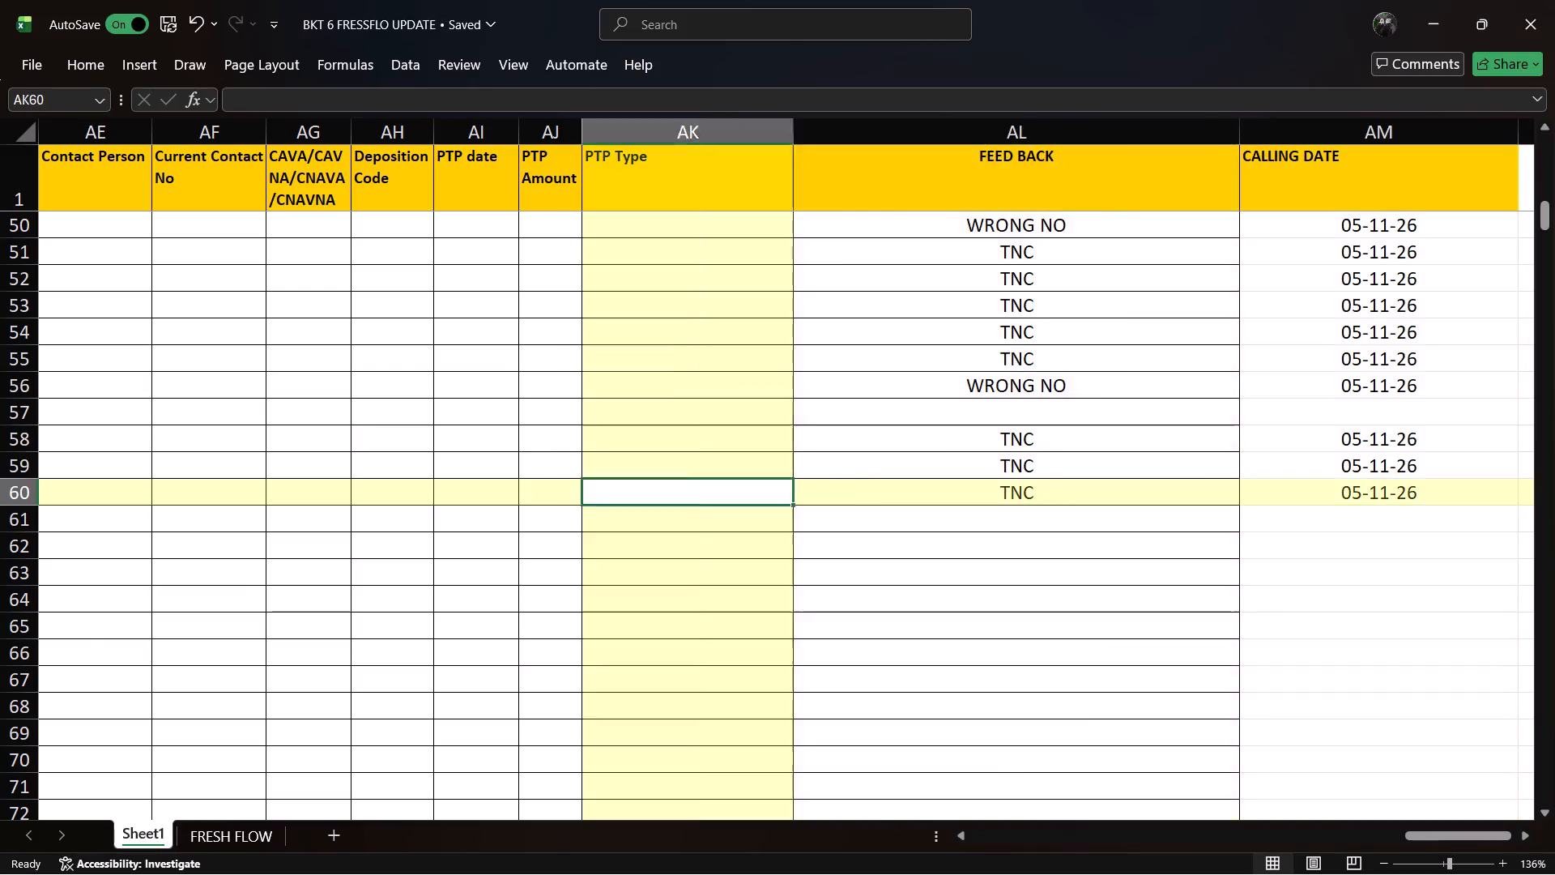
pyautogui.press('Down')
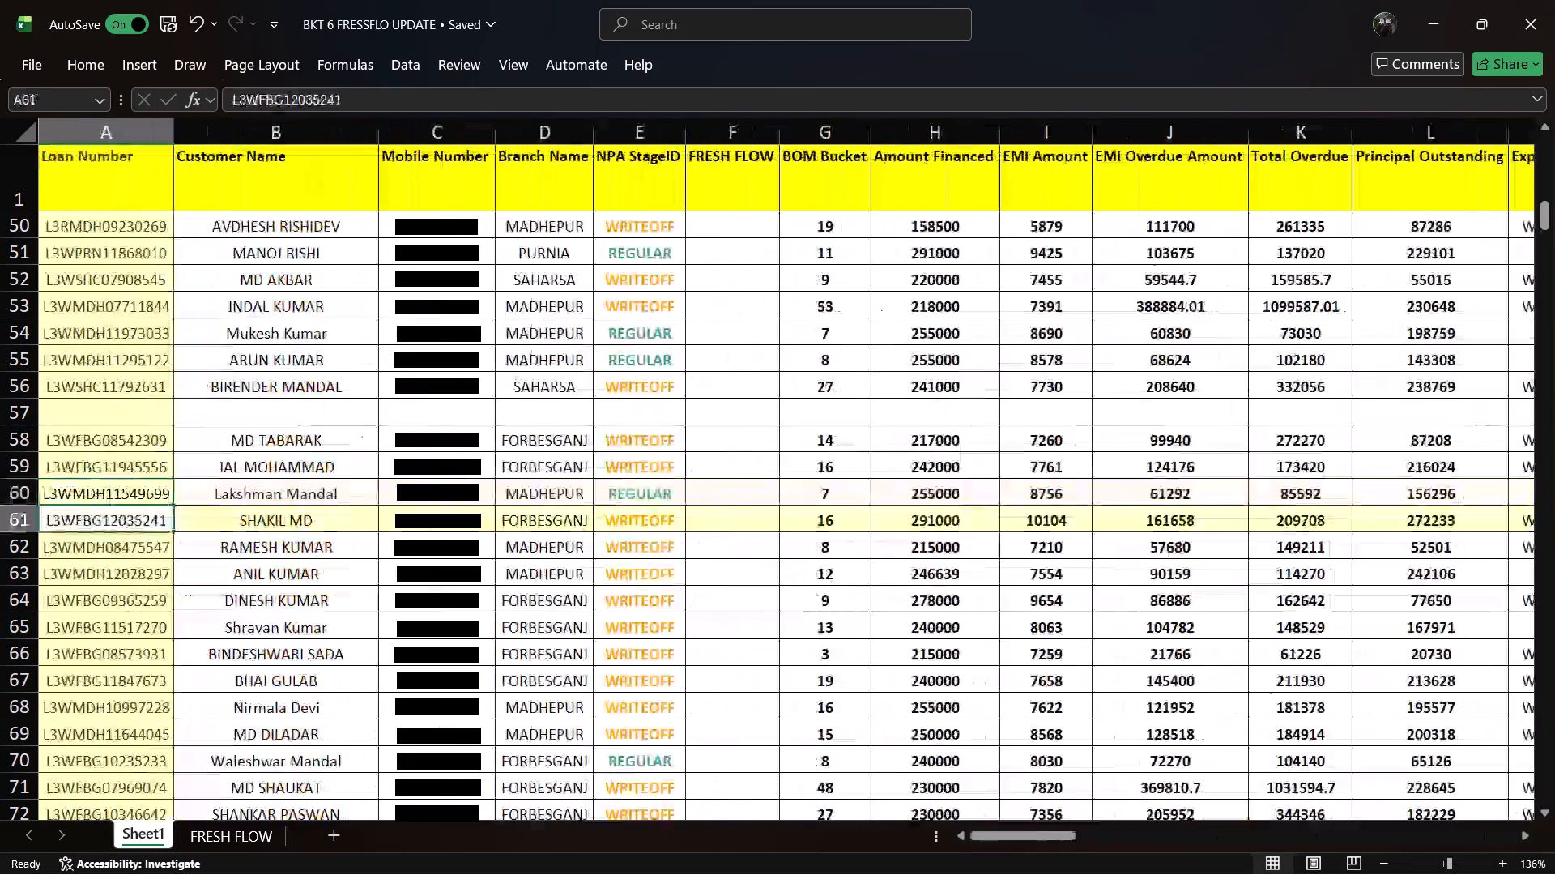
pyautogui.press('Right')
pyautogui.press('Right')
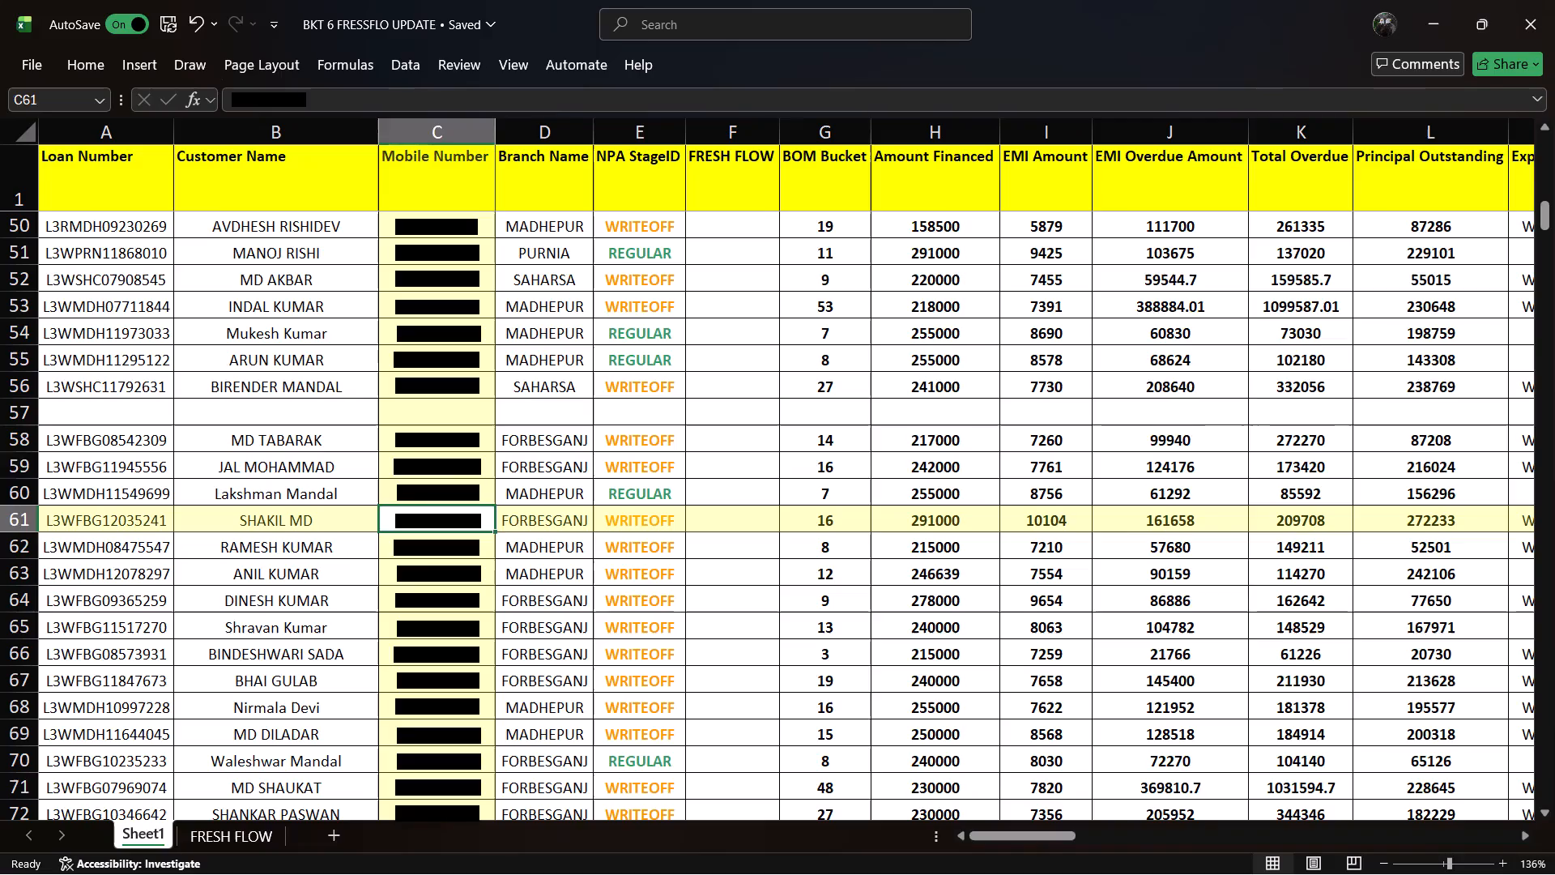
# Review the row 61 record's customer name, mobile number, branch, amount financed, EMI amount and total overdue.
pyautogui.moveTo(1131, 468); pyautogui.dragTo(1155, 361)
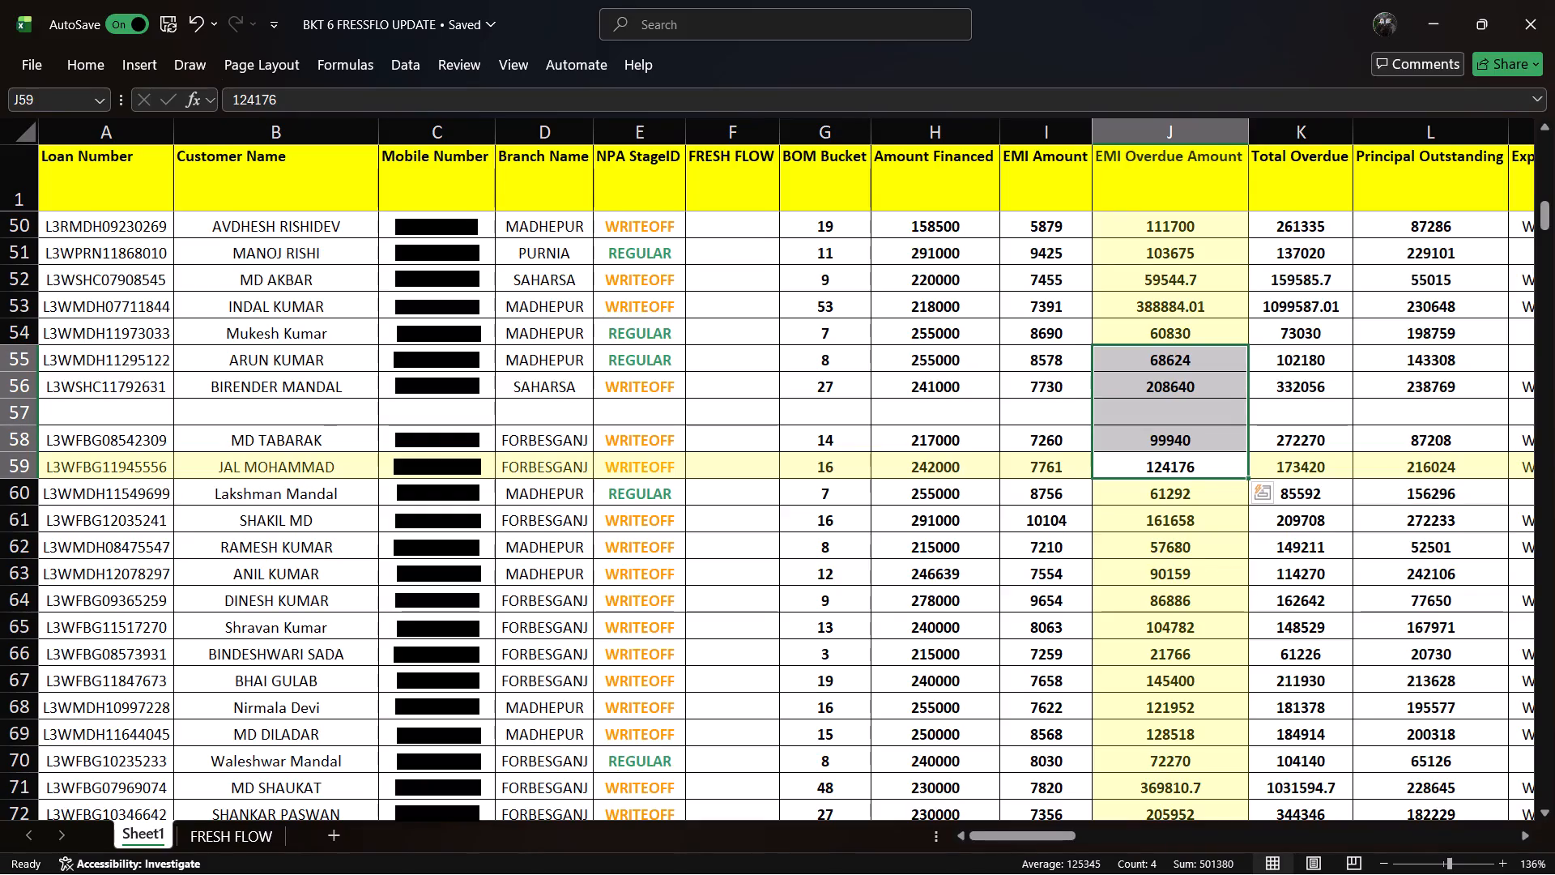
pyautogui.click(343, 523)
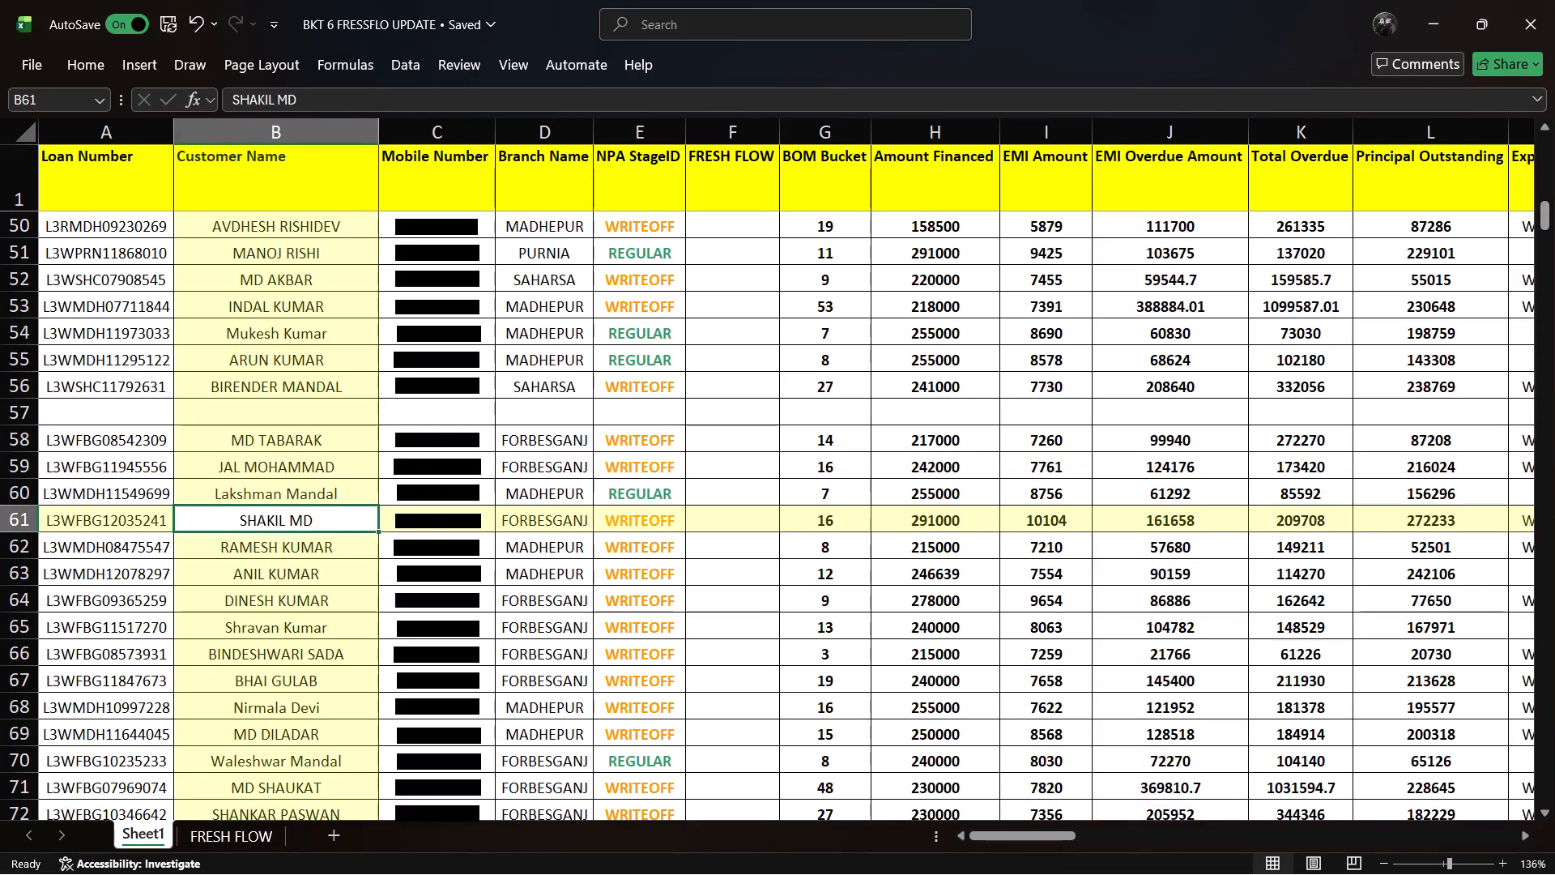
pyautogui.press('Left')
pyautogui.press('Left')
pyautogui.press('Left')
pyautogui.press('Left')
pyautogui.press('Left')
pyautogui.press('Left')
pyautogui.press('Left')
pyautogui.press('Left')
pyautogui.press('Left')
pyautogui.press('Left')
pyautogui.press('Left')
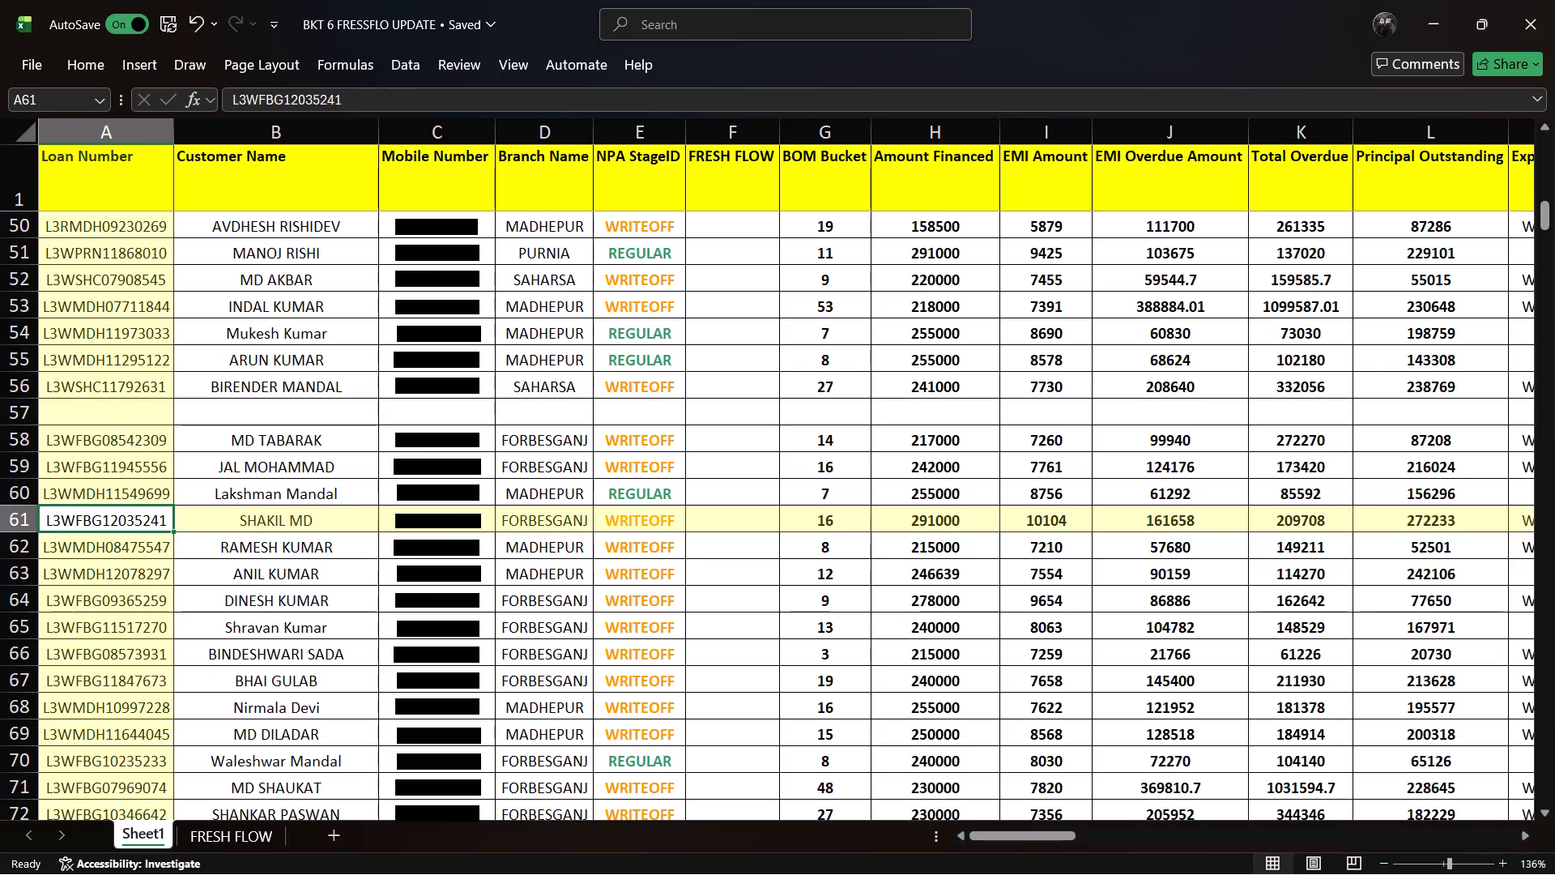
pyautogui.press('Right')
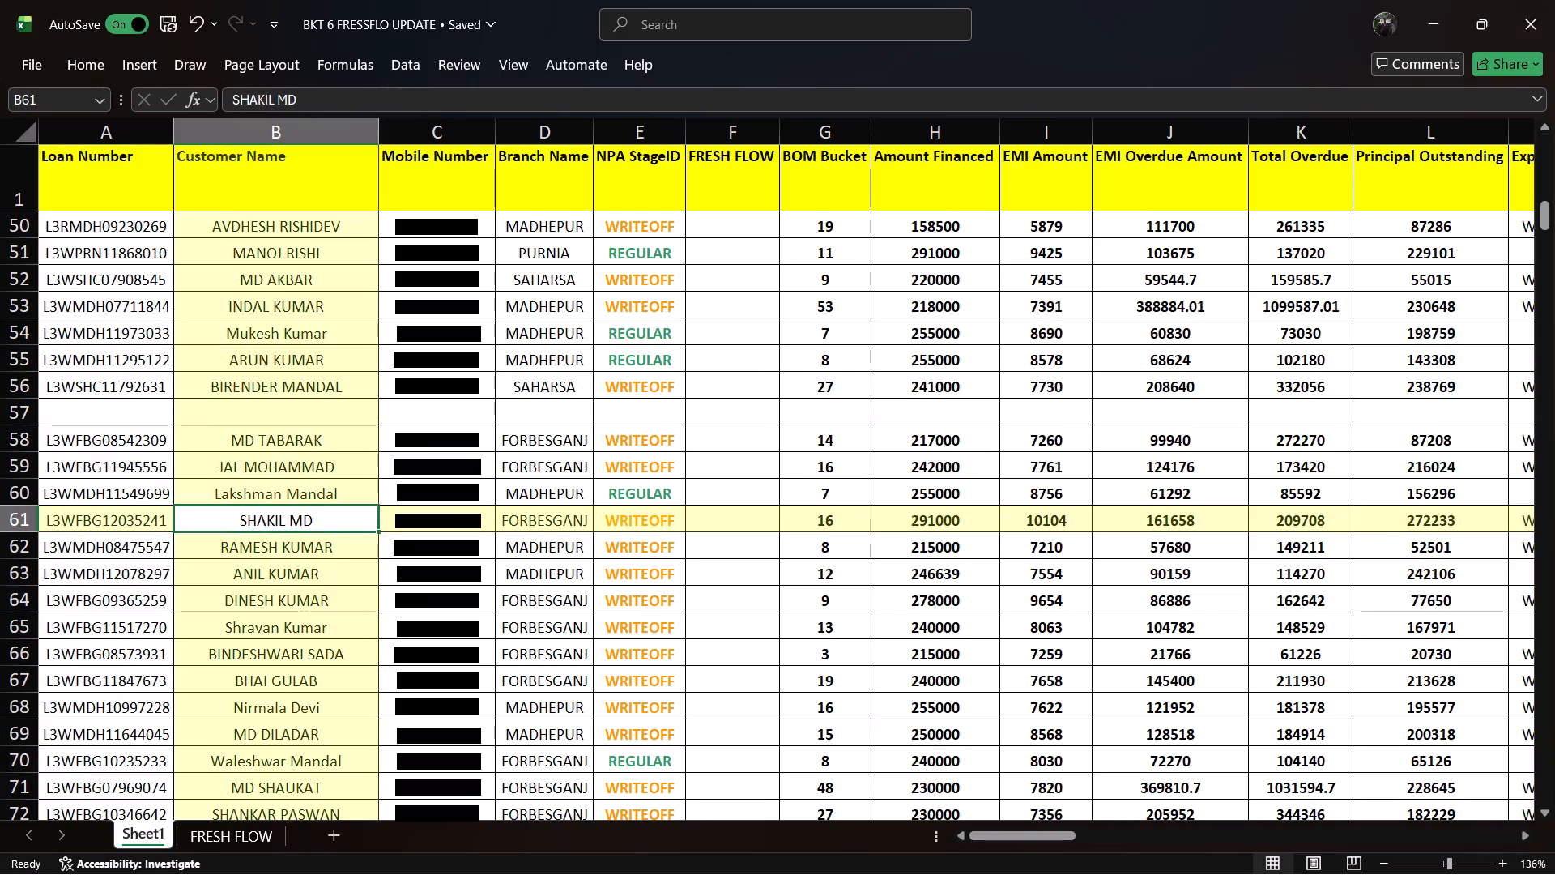
pyautogui.press('Right')
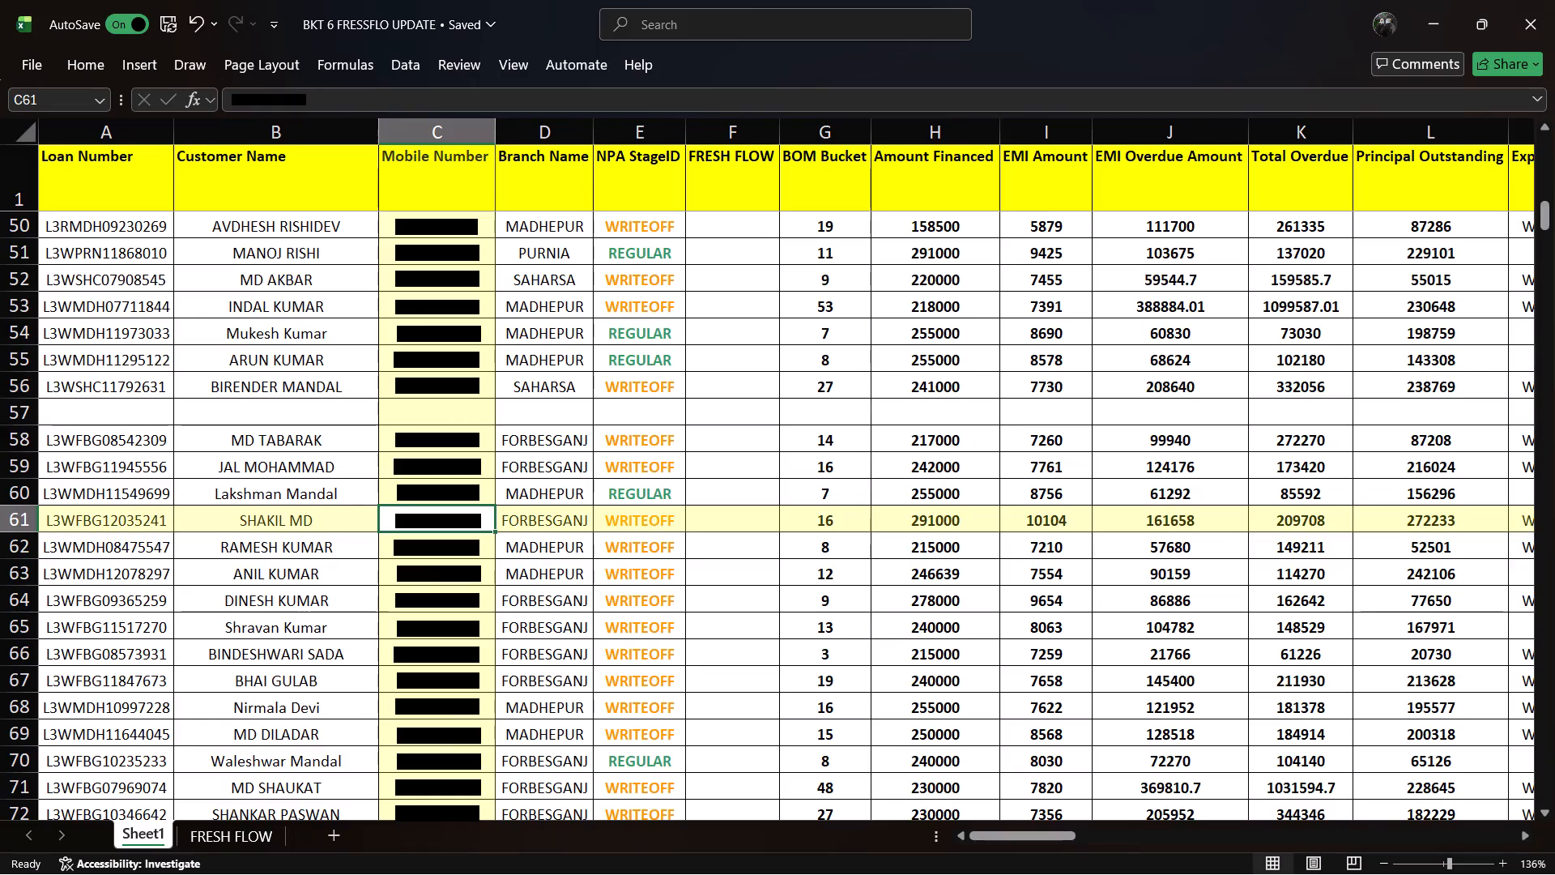
pyautogui.press('Right')
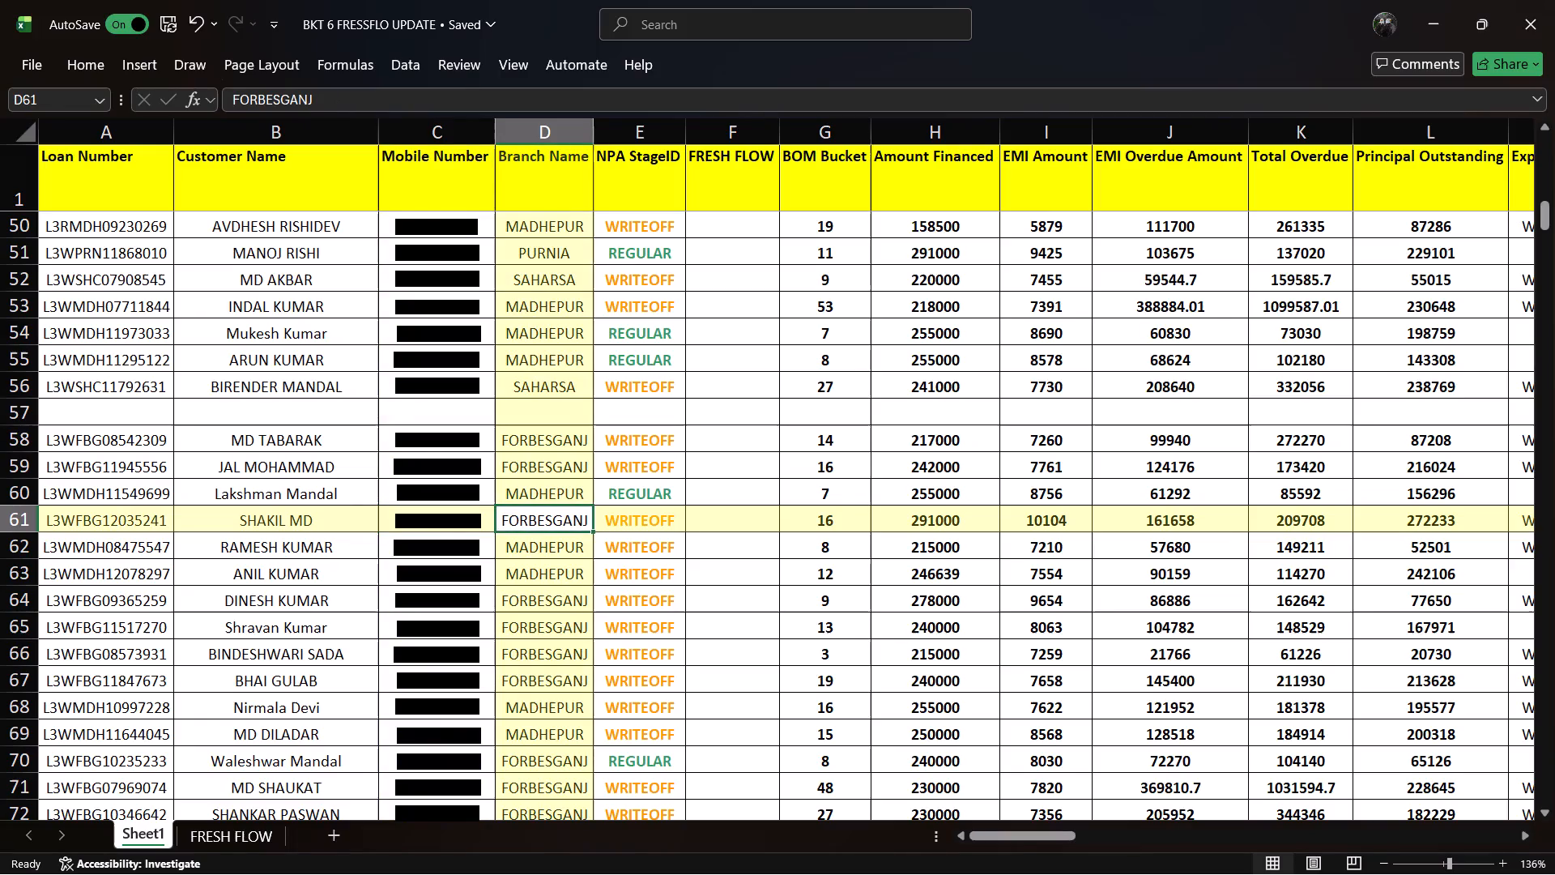
pyautogui.press('Right')
pyautogui.press('Right')
pyautogui.press('Right')
pyautogui.press('Right')
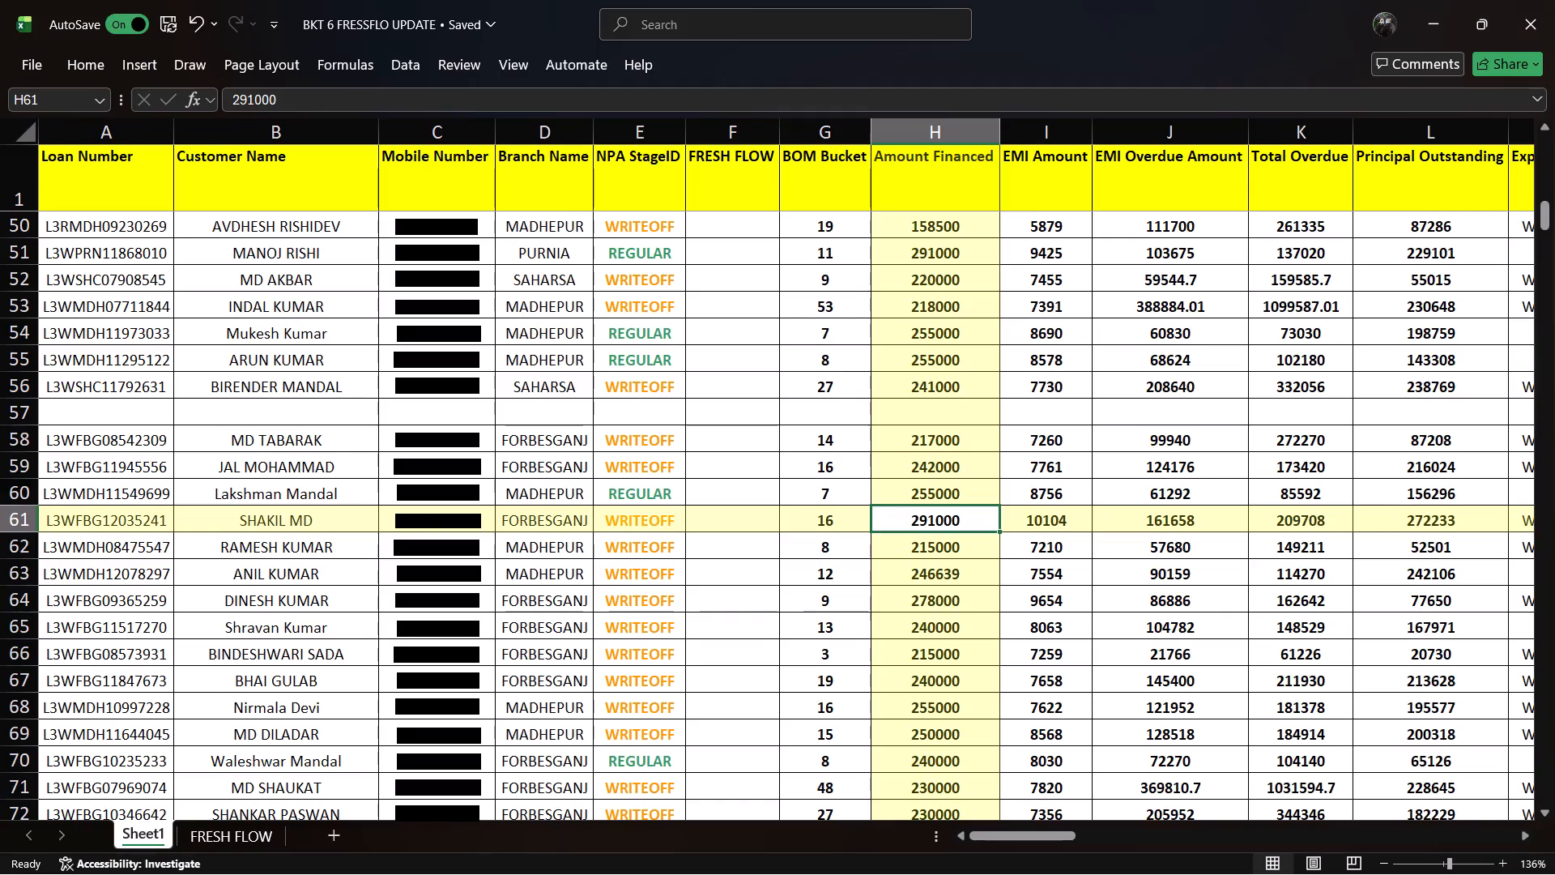
pyautogui.press('Right')
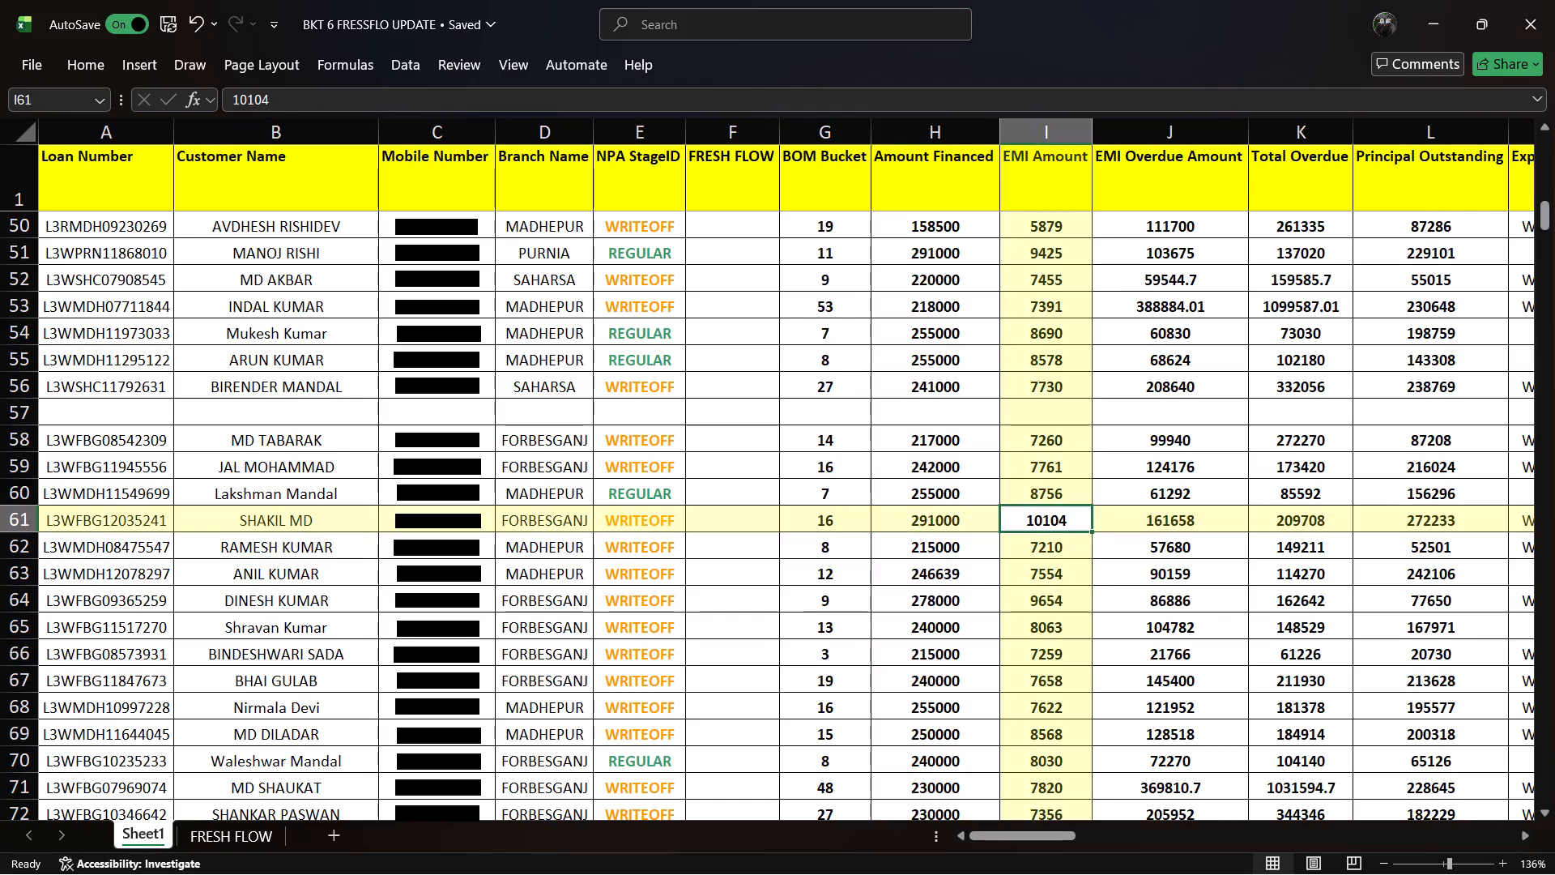
pyautogui.press('Right')
pyautogui.press('Right')
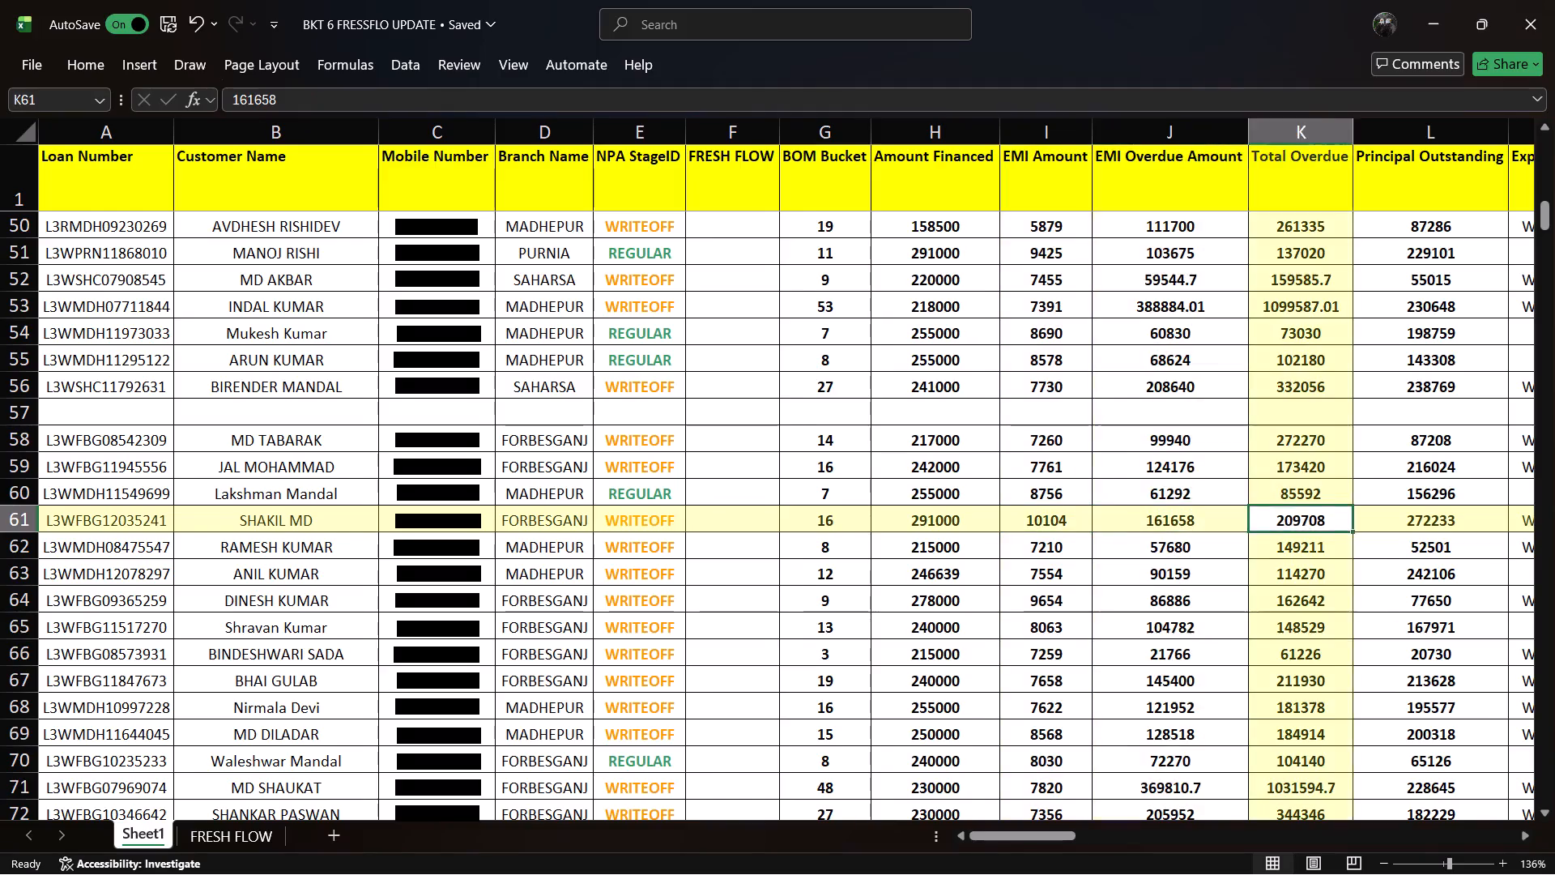
# Enter CALLING as the nature of contact for the loan record in row 61.
pyautogui.press('Right')
pyautogui.press('Right')
pyautogui.press('Right')
pyautogui.press('Right')
pyautogui.press('Right')
pyautogui.press('Right')
pyautogui.press('Right')
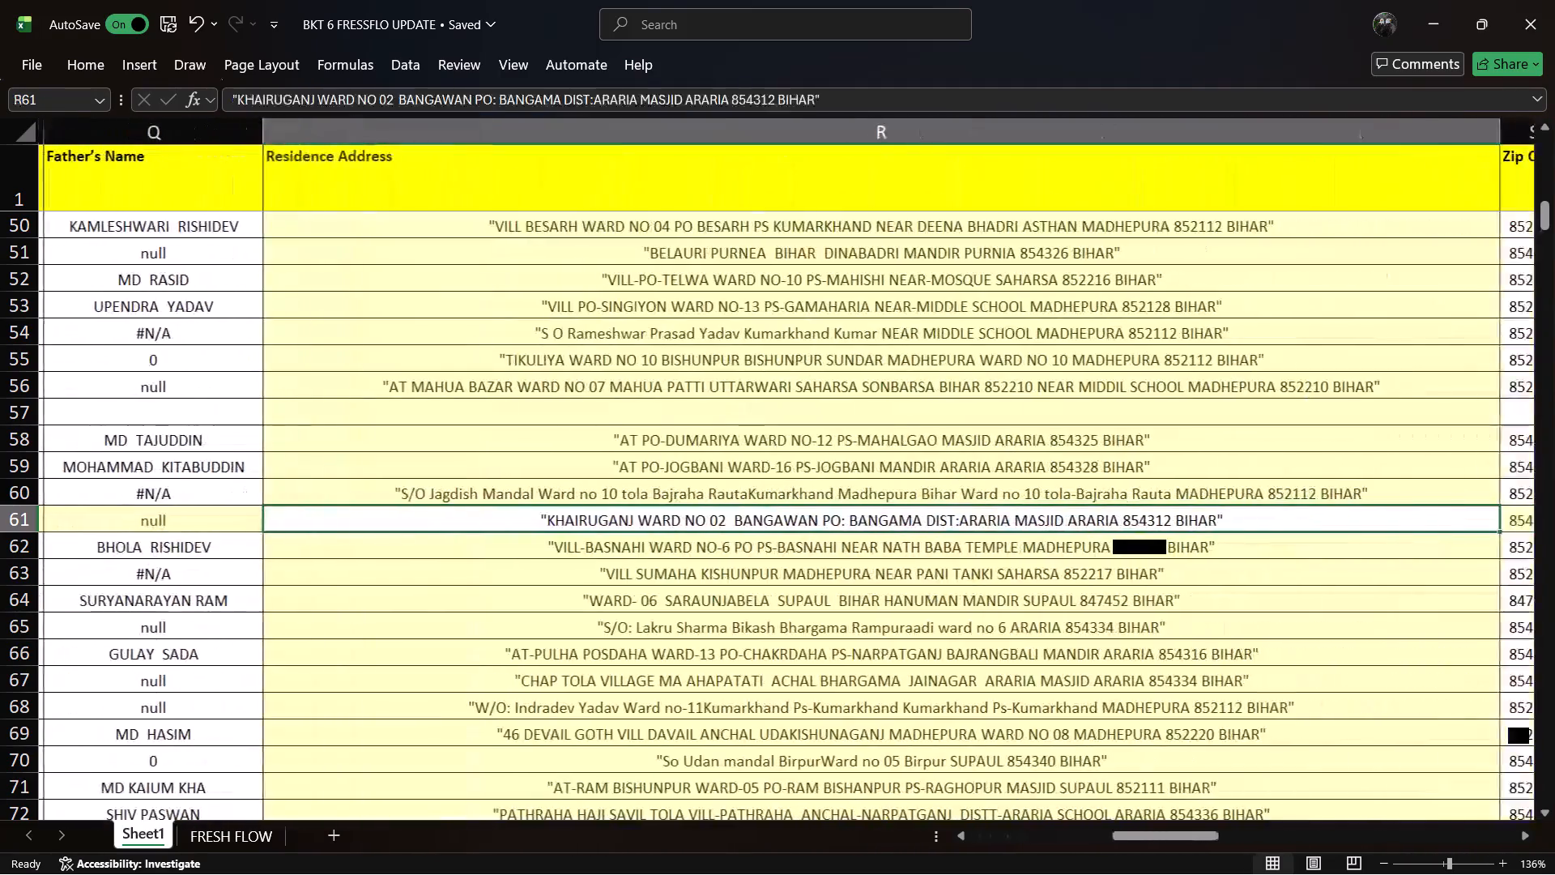
pyautogui.press('Right')
pyautogui.press('Right')
pyautogui.press('Right')
pyautogui.press('Right')
pyautogui.press('Right')
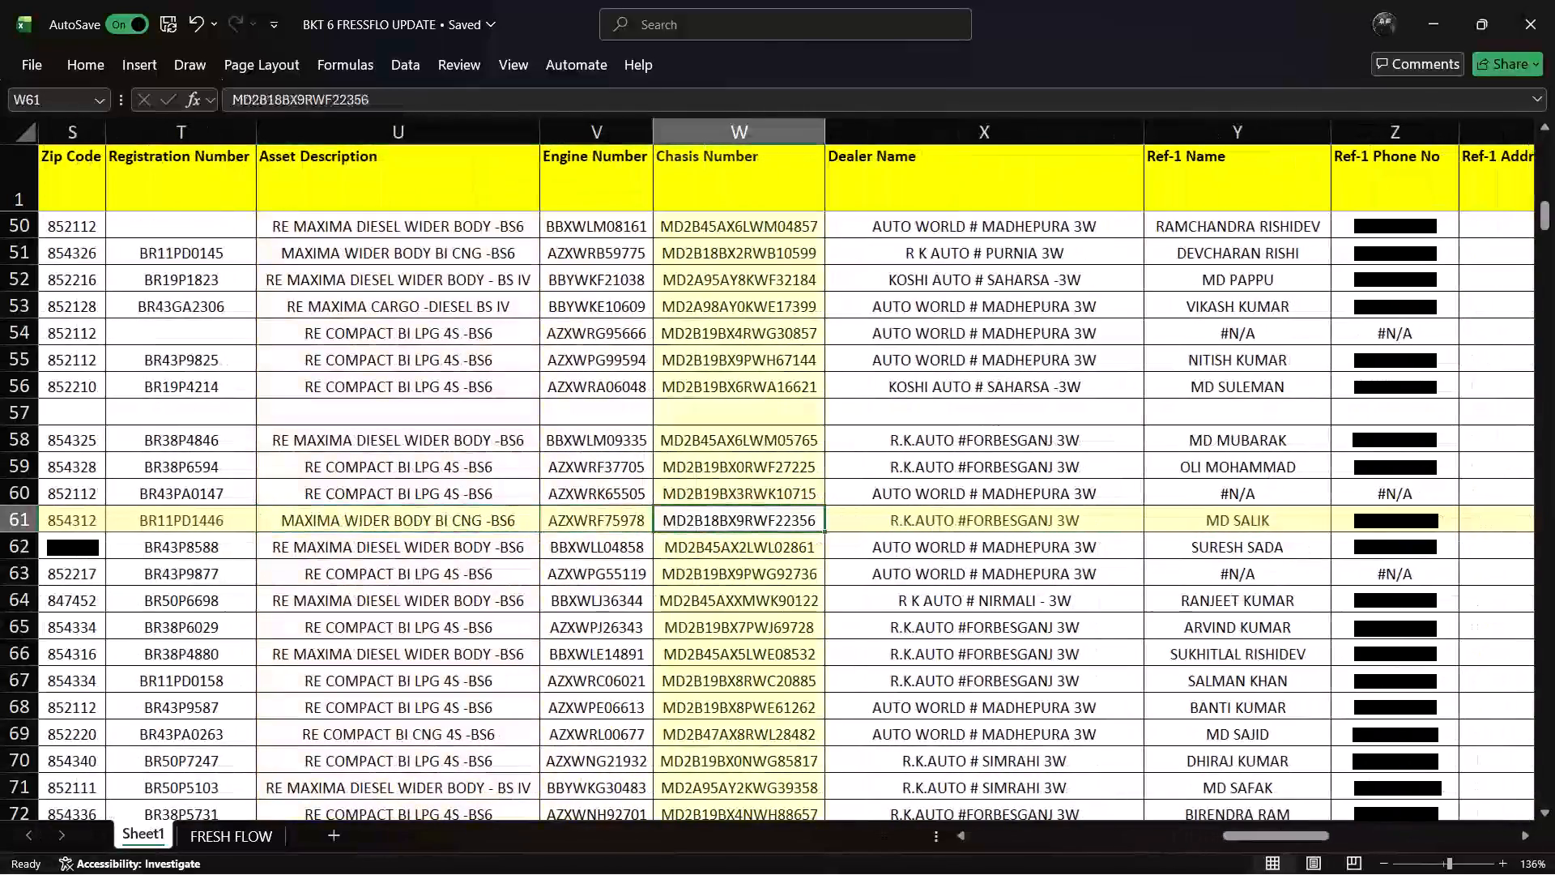
pyautogui.press('Right')
pyautogui.press('Right')
pyautogui.press('Right')
pyautogui.press('Right')
pyautogui.press('Right')
pyautogui.press('Right')
pyautogui.press('Right')
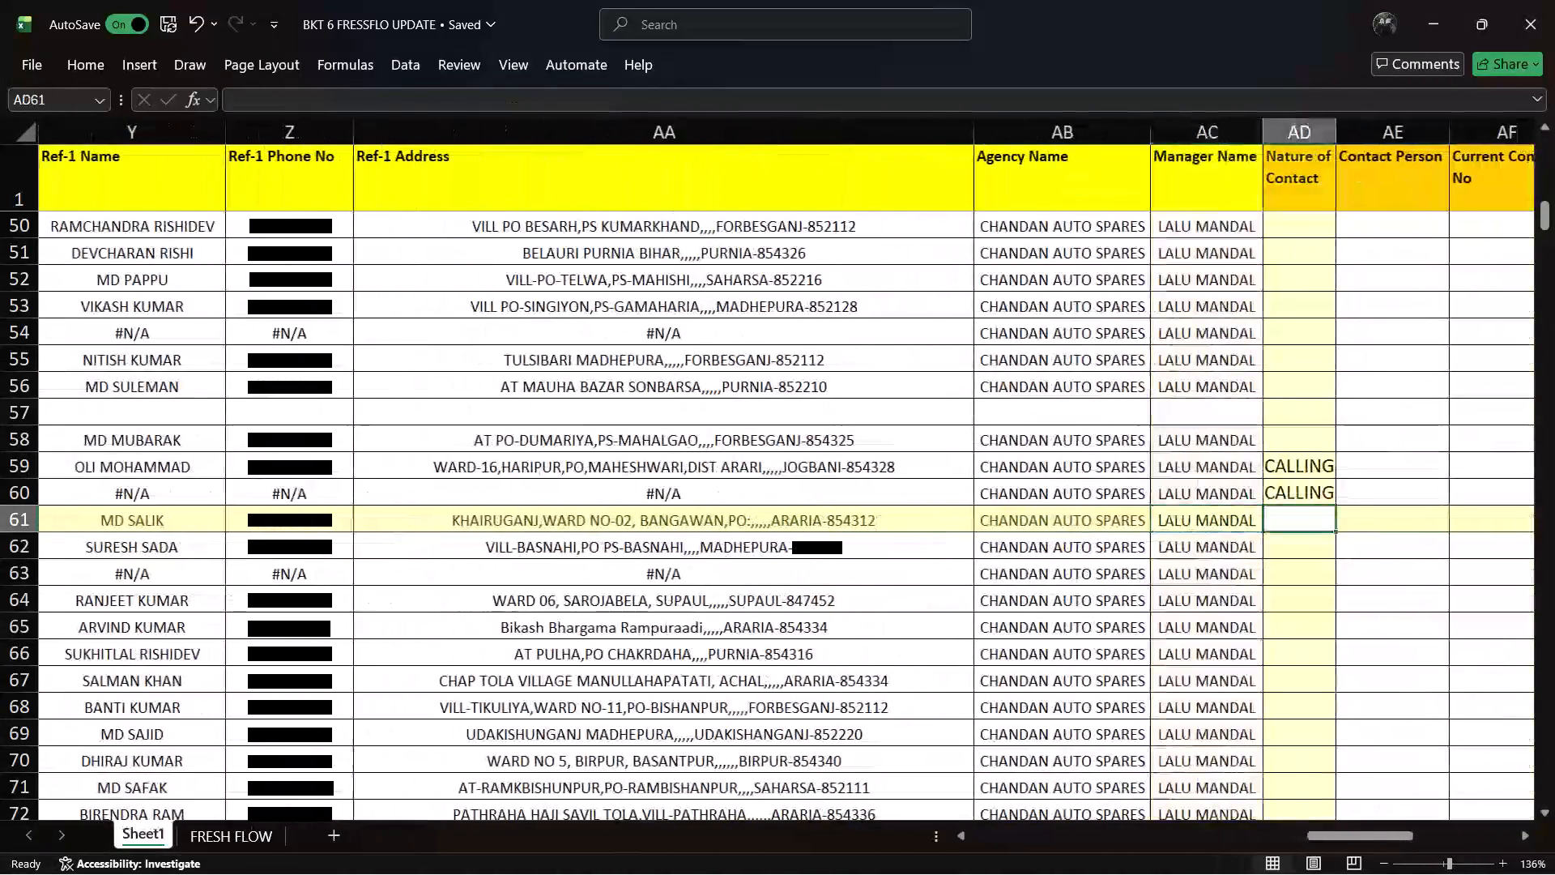
pyautogui.write('CALL')
pyautogui.press('Right')
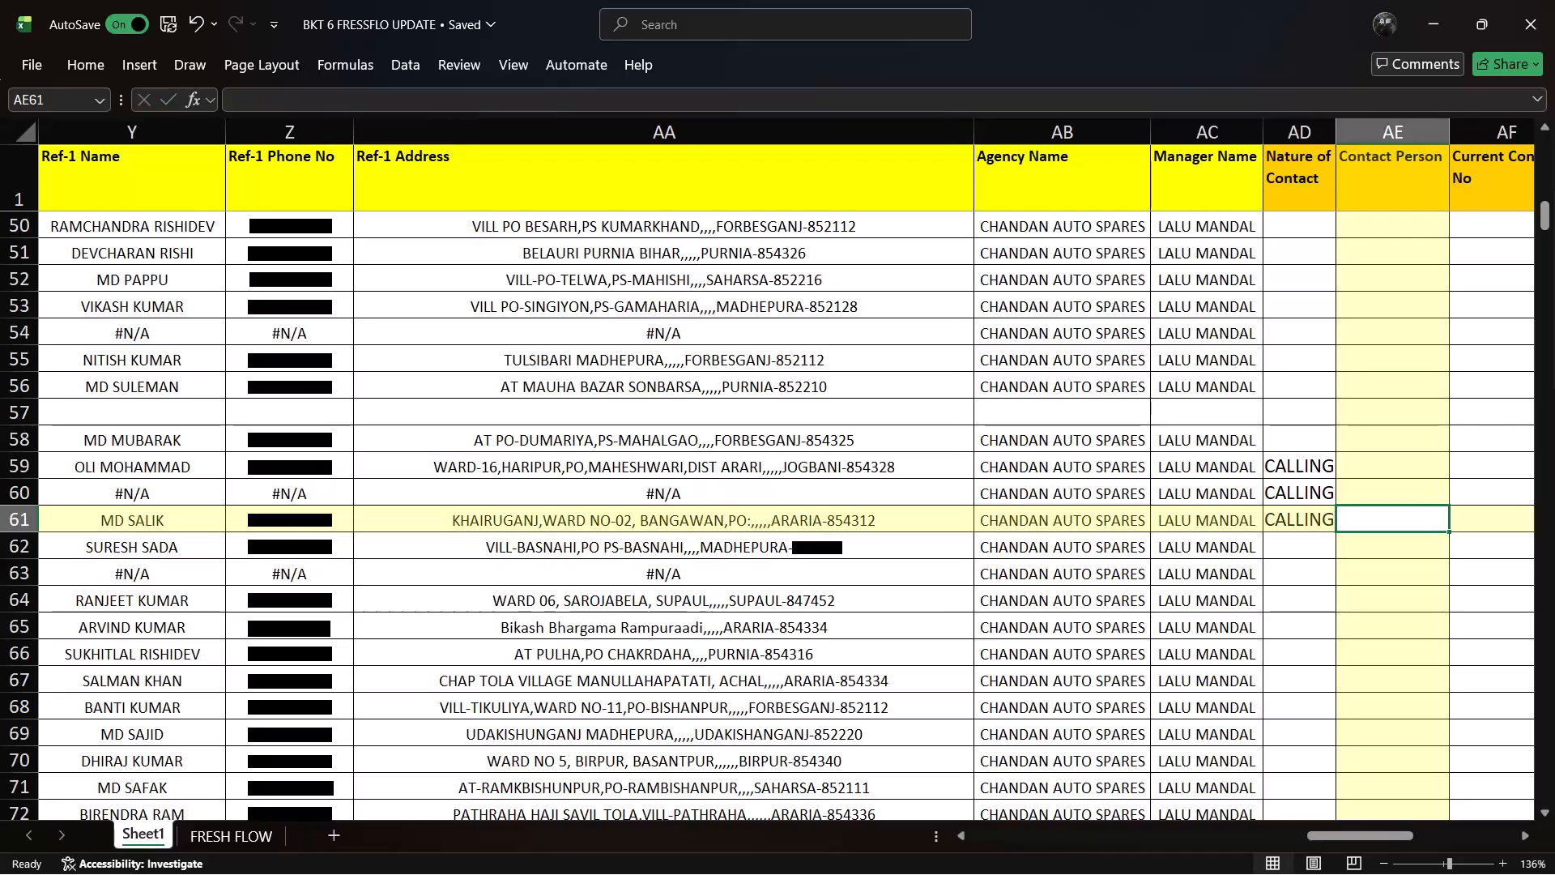
# Enter FATHER as the contact person for the record in row 61.
pyautogui.write('FATH')
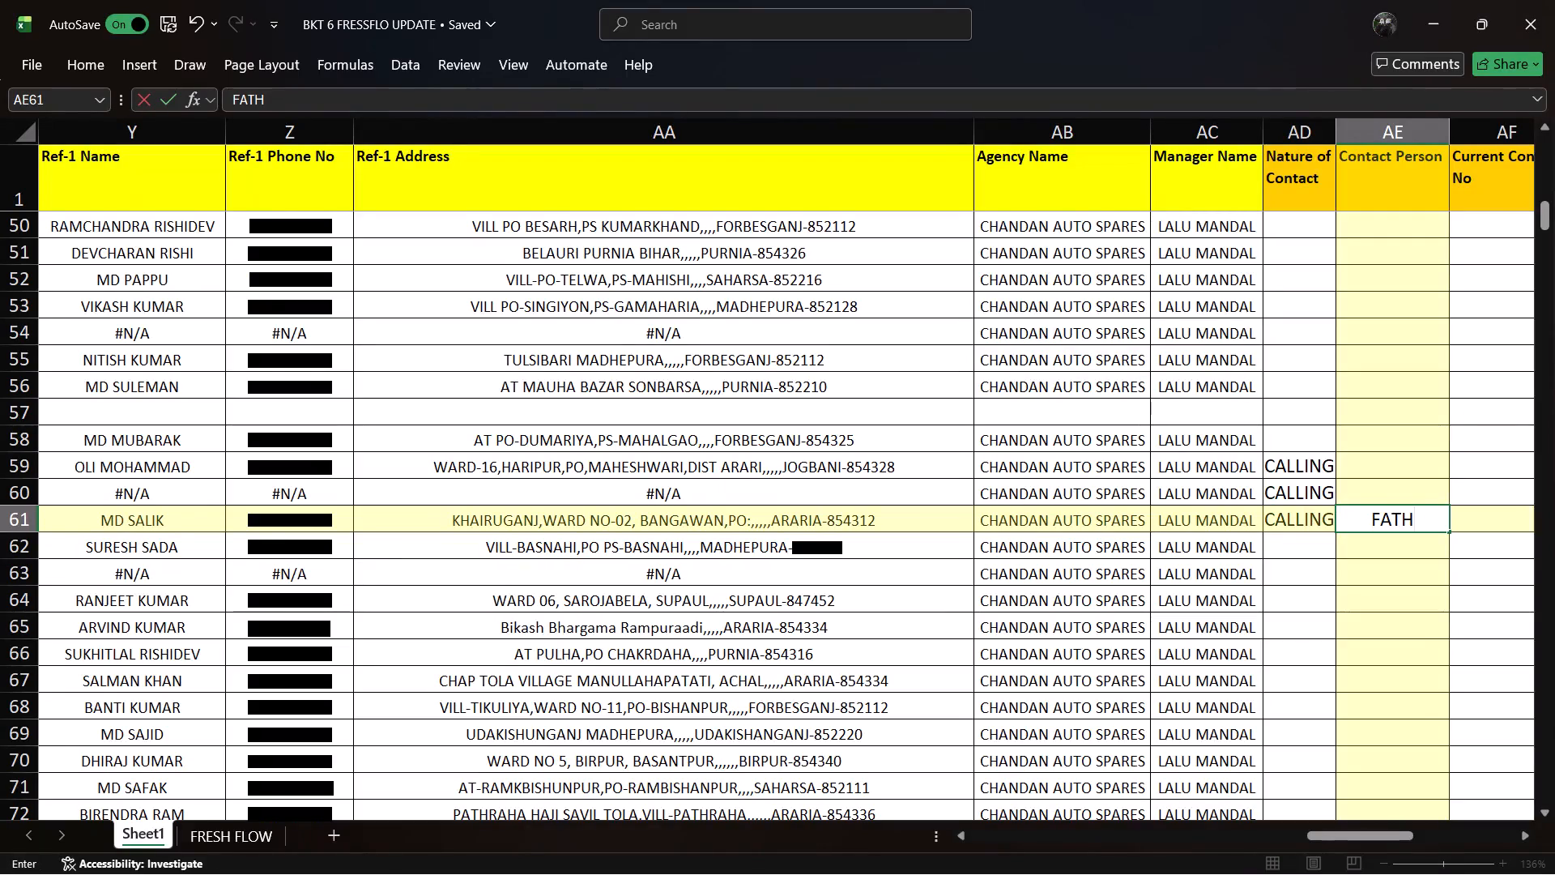
pyautogui.write('ER')
pyautogui.press('Right')
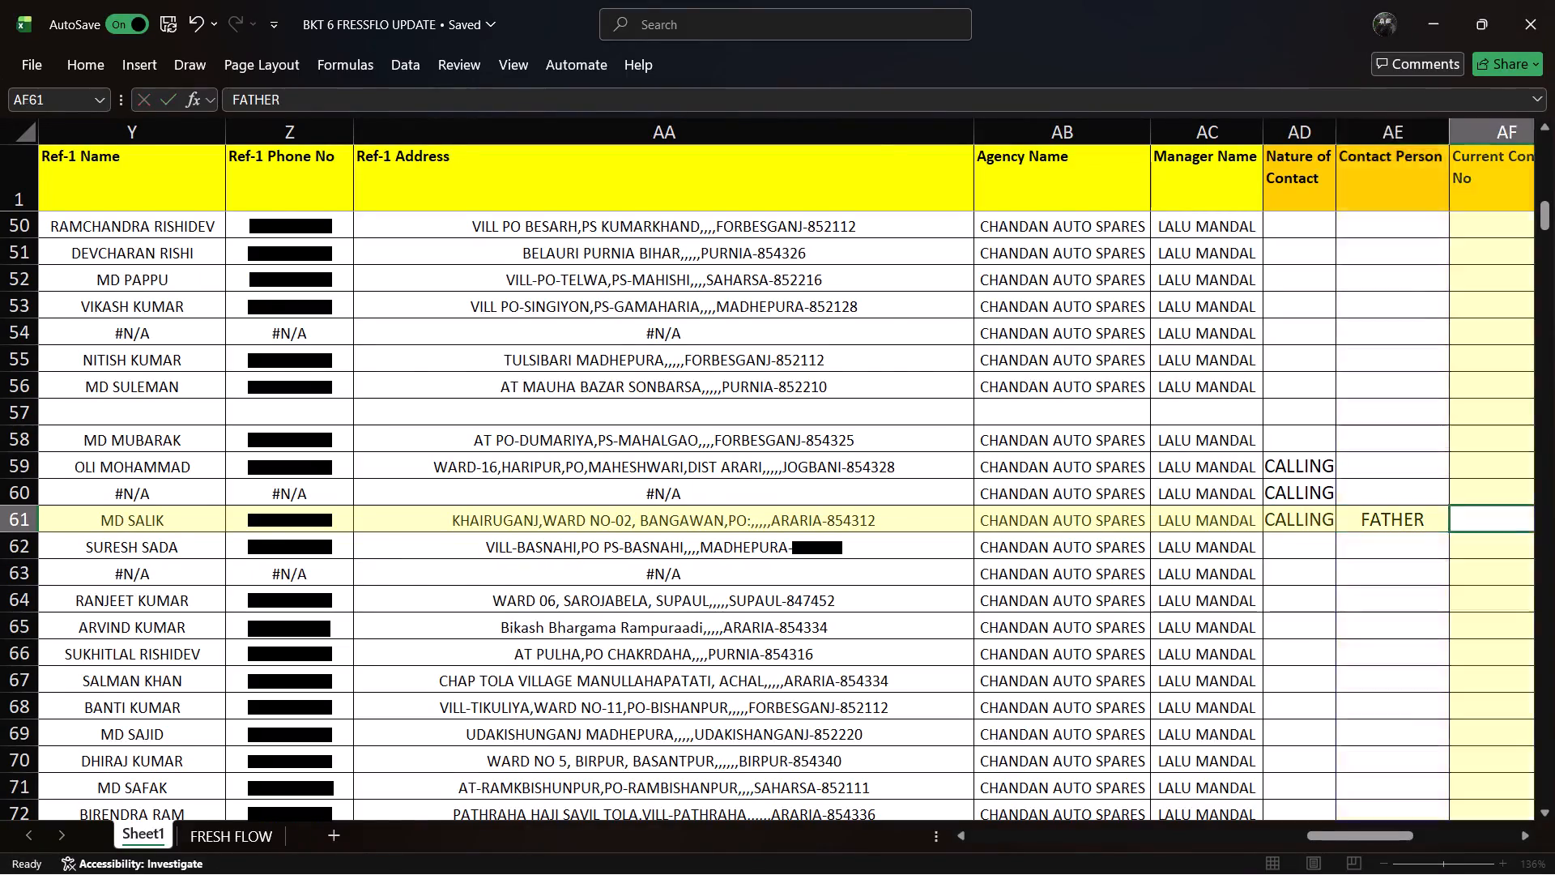
pyautogui.press('Right')
pyautogui.press('Down')
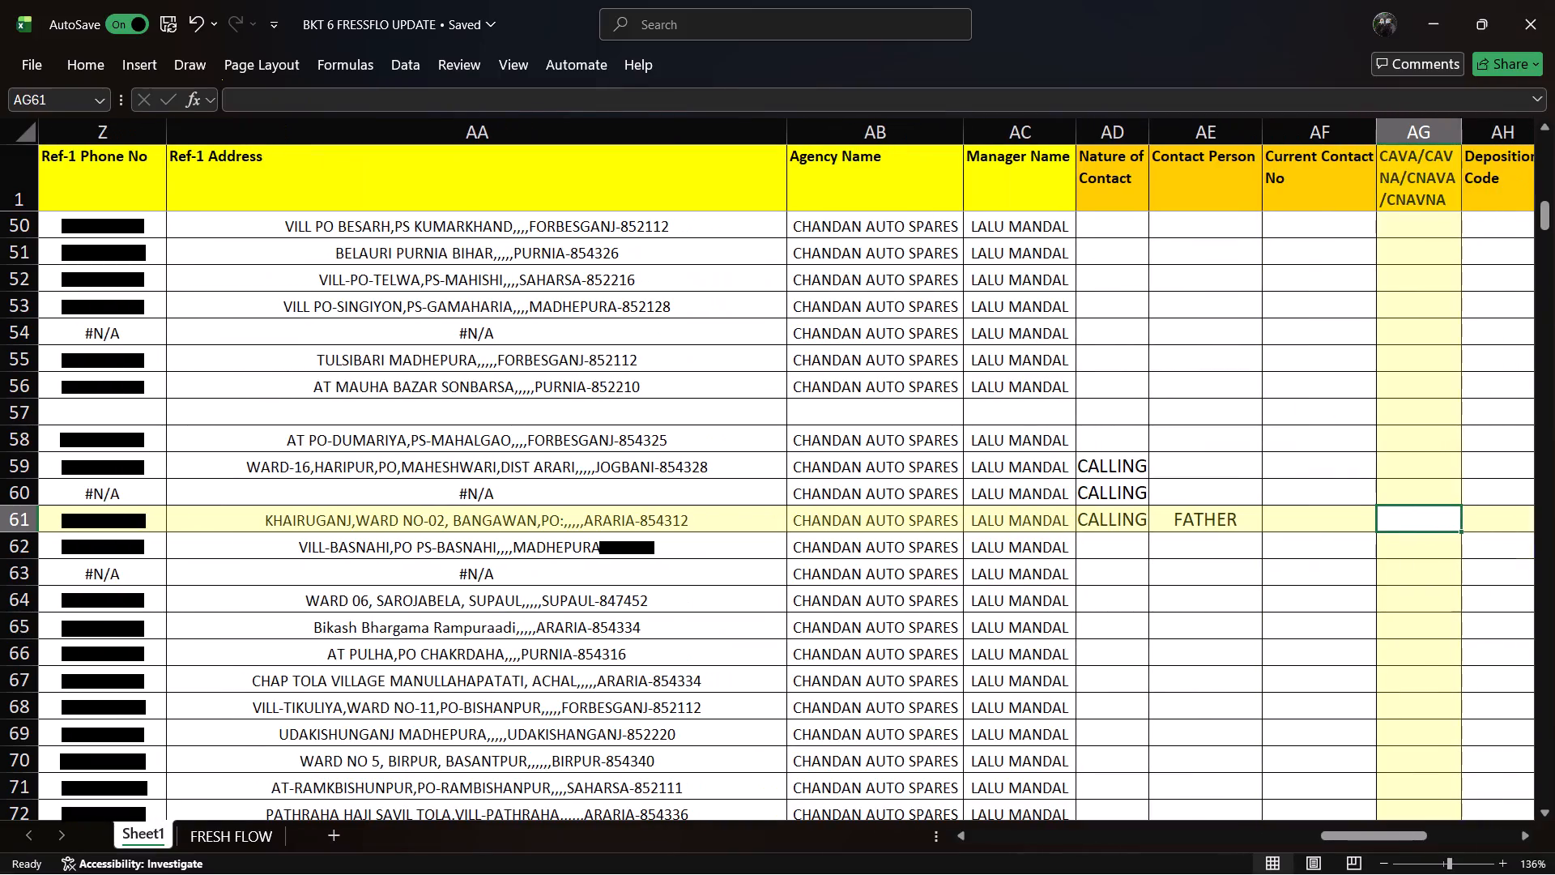
pyautogui.press('Up')
# Return to the start of the row 61 record to check its loan number and customer details.
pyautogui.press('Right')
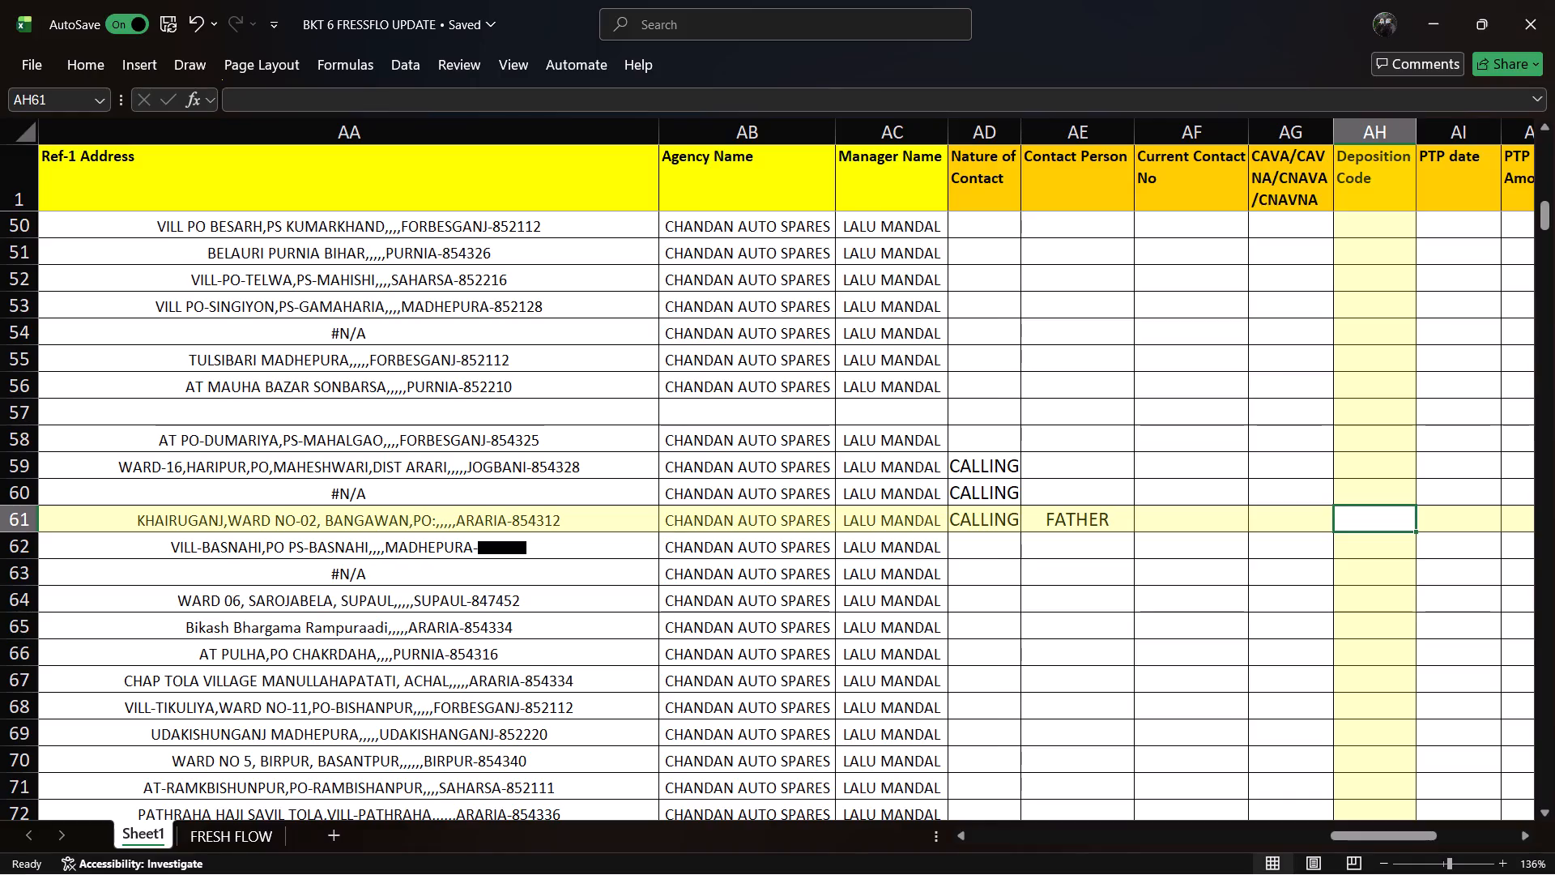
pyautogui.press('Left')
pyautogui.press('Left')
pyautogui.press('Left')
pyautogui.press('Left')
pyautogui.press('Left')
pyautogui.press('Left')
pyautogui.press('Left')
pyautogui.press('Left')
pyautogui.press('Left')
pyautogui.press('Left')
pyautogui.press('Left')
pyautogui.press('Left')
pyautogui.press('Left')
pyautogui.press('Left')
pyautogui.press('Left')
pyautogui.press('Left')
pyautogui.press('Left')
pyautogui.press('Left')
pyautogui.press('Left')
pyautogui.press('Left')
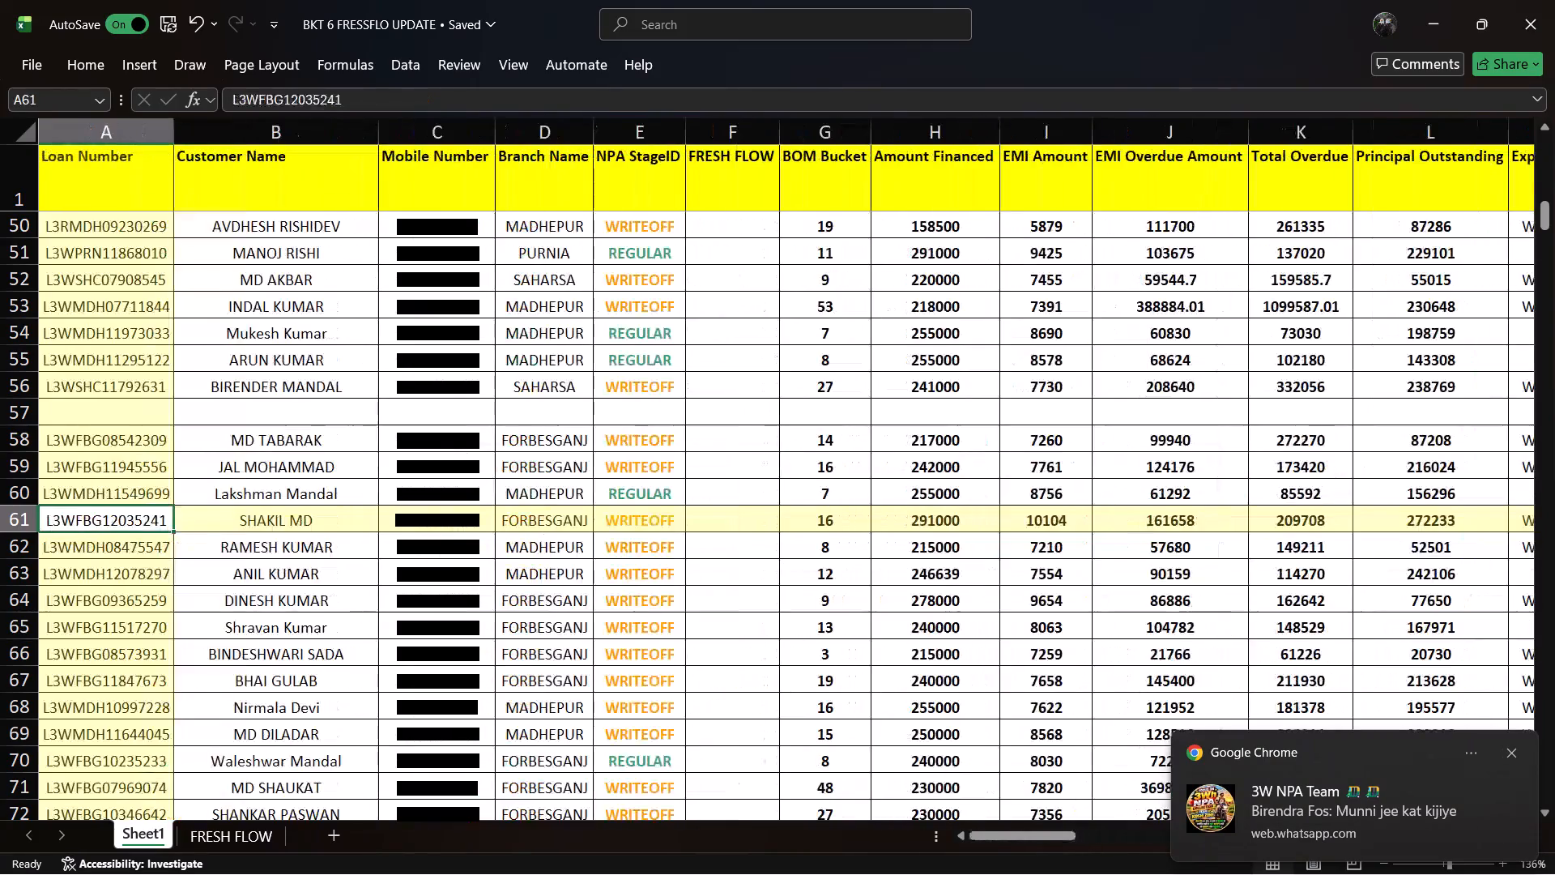
# Dismiss the incoming chat message notification covering the worksheet.
pyautogui.click(1510, 753)
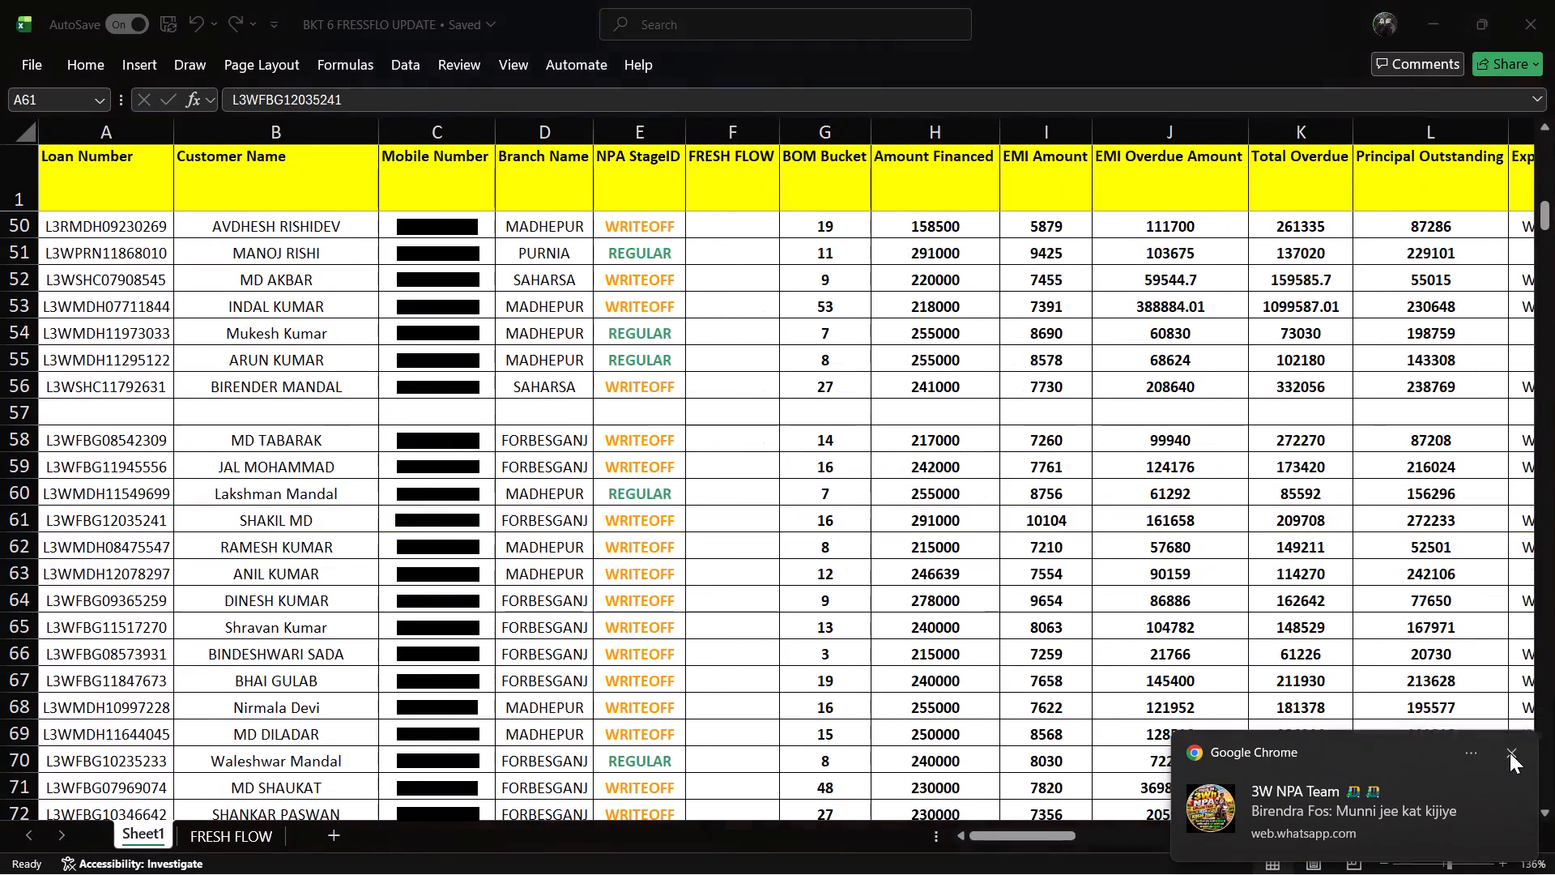
# Review the row 61 record from customer name through BOM bucket, EMI, total overdue and principal outstanding to expiry status.
pyautogui.click(264, 516)
pyautogui.press('Right')
pyautogui.press('Right')
pyautogui.press('Right')
pyautogui.press('Right')
pyautogui.press('Right')
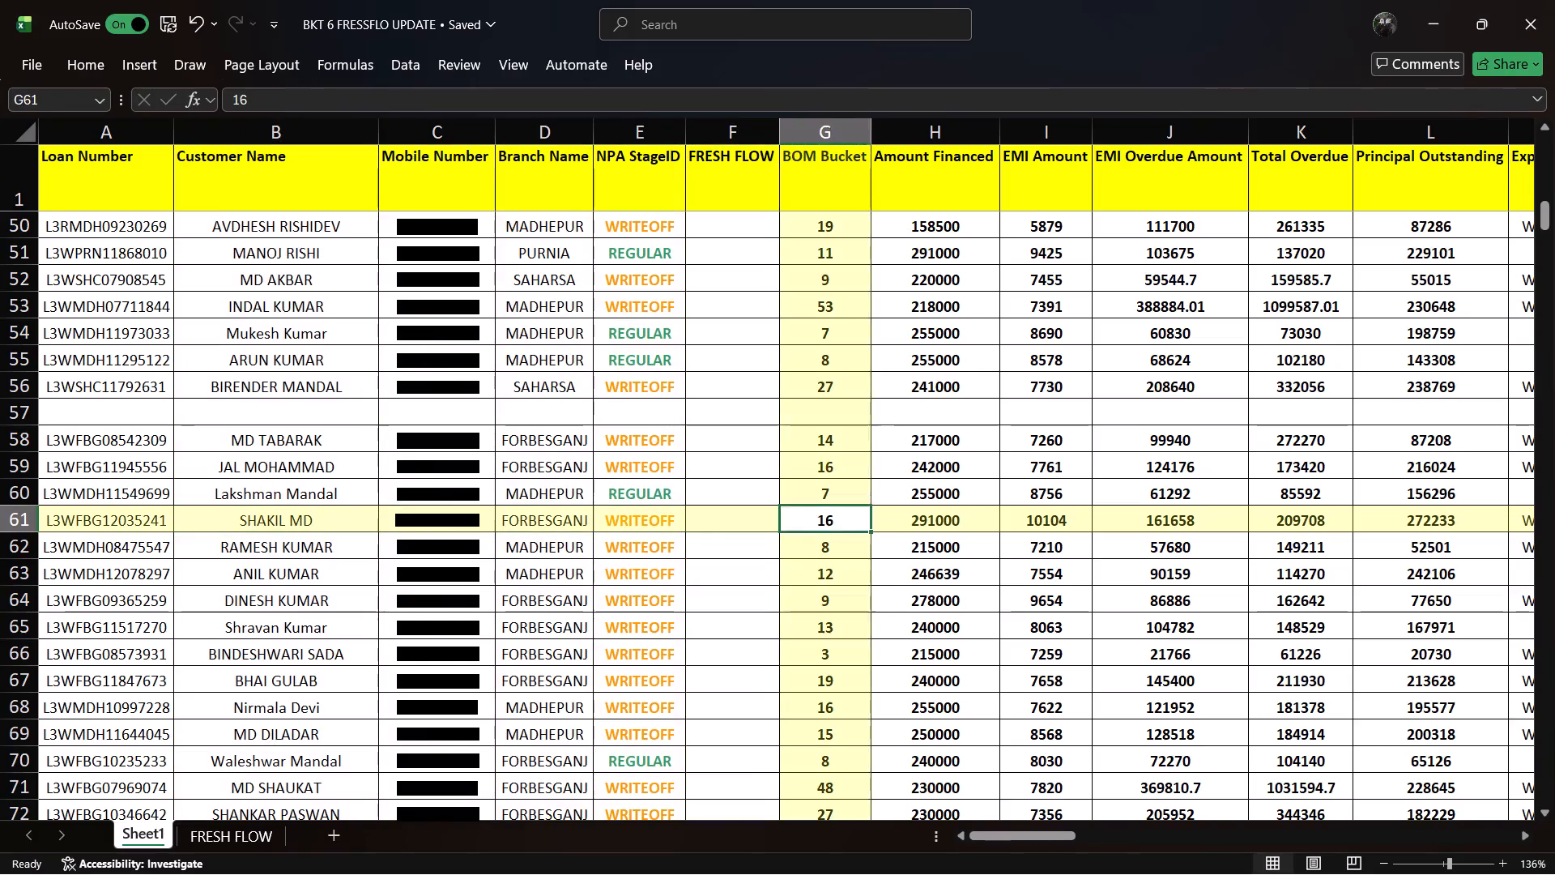
pyautogui.press('Right')
pyautogui.press('Right')
pyautogui.press('Right')
pyautogui.press('Right')
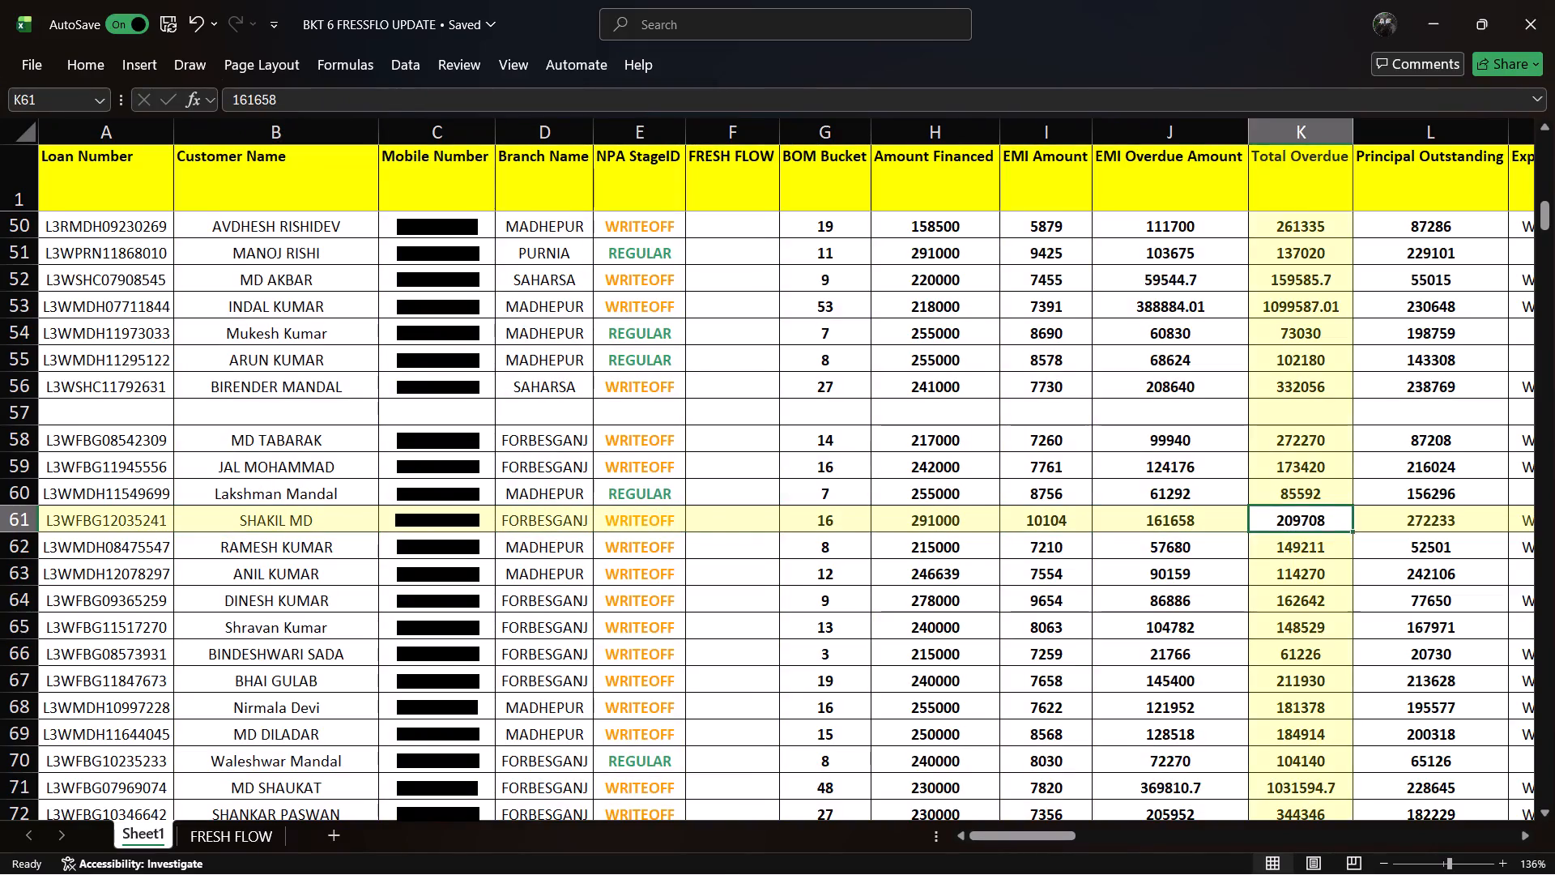
pyautogui.press('Right')
pyautogui.press('Right')
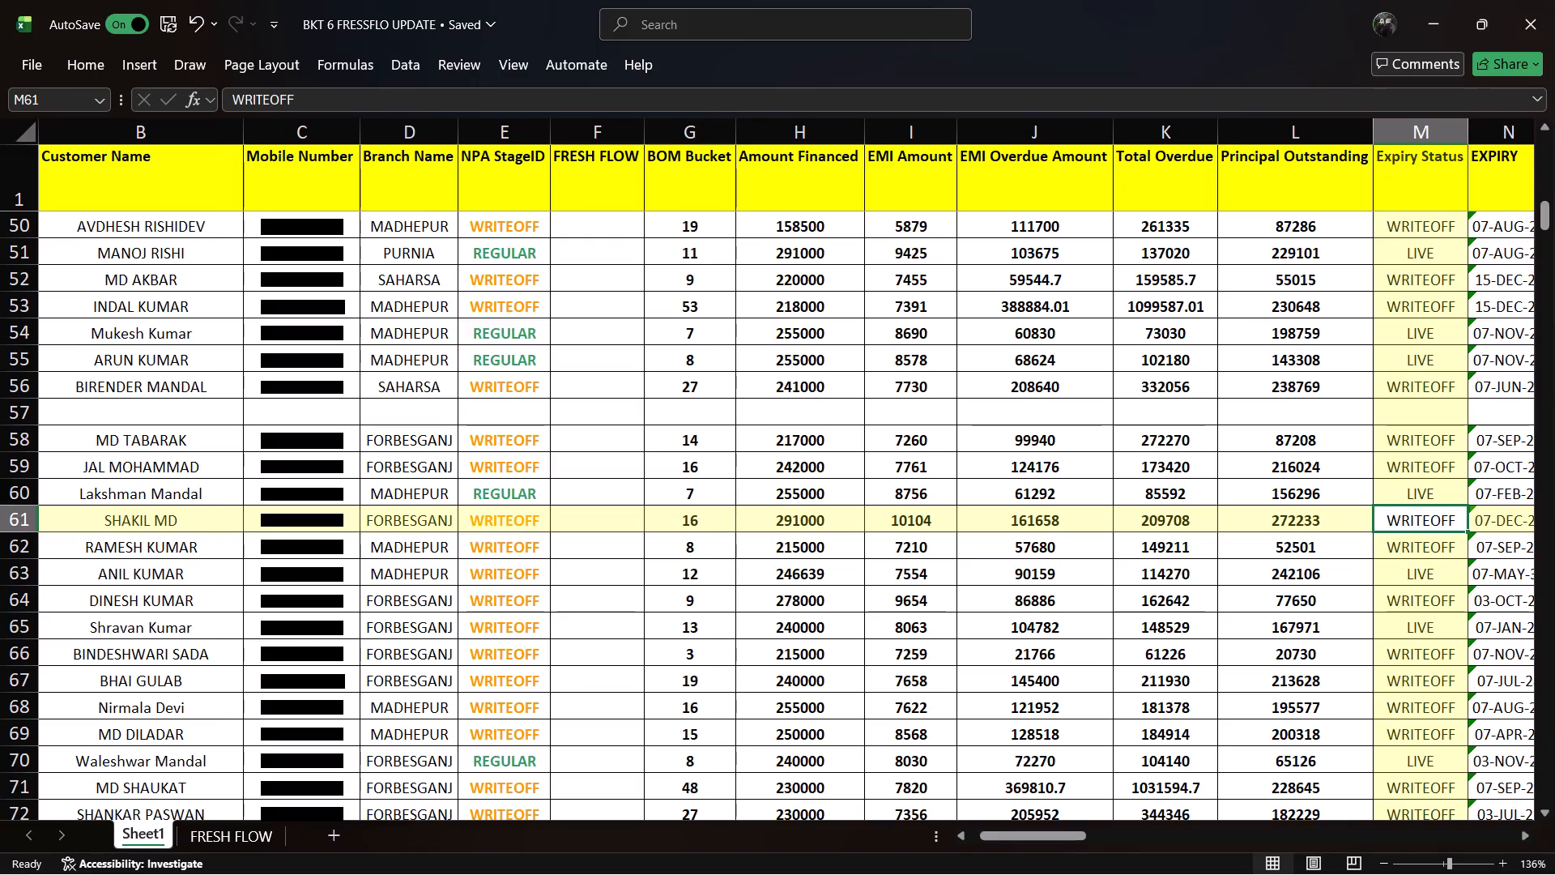
# Examine row 61's expiry date, FoS name, father's name and residence address, and recheck its principal outstanding and expiry details.
pyautogui.press('Right')
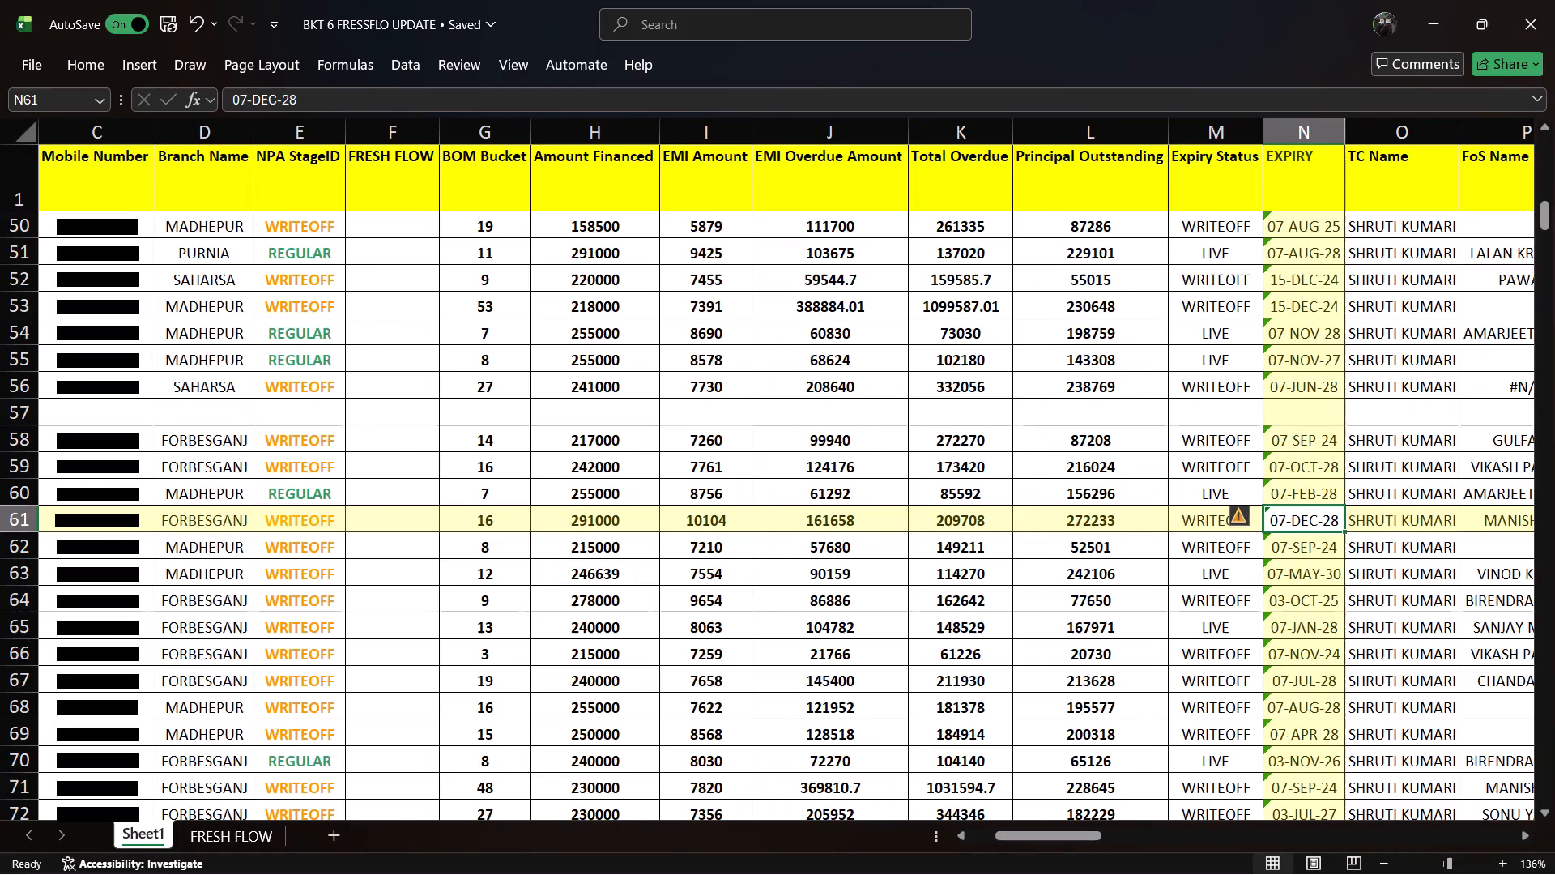
pyautogui.press('Right')
pyautogui.press('Right')
pyautogui.press('Right')
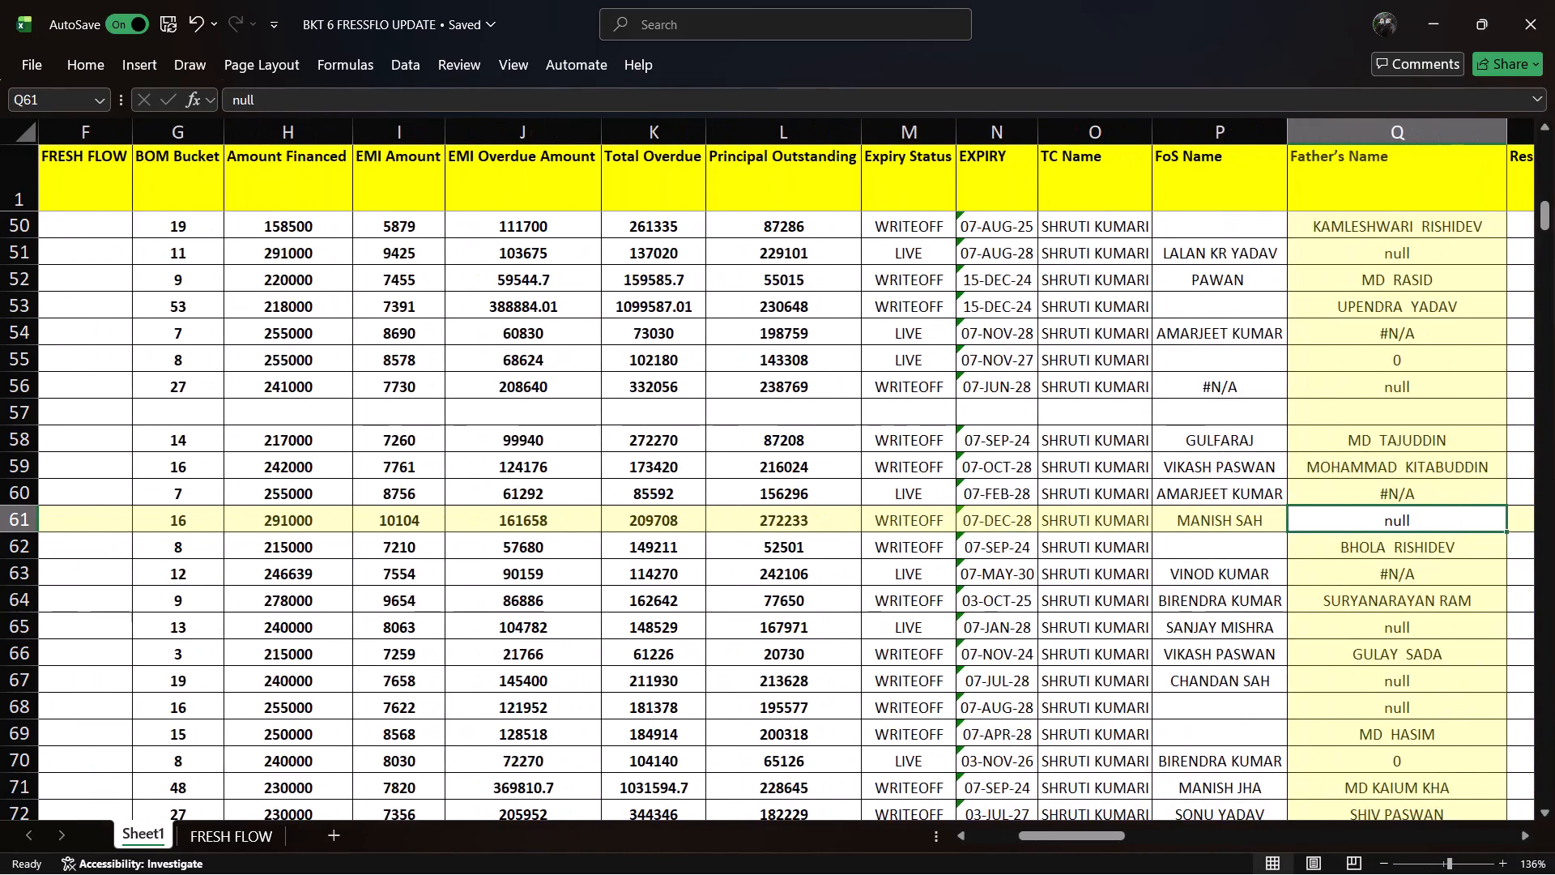
pyautogui.press('Right')
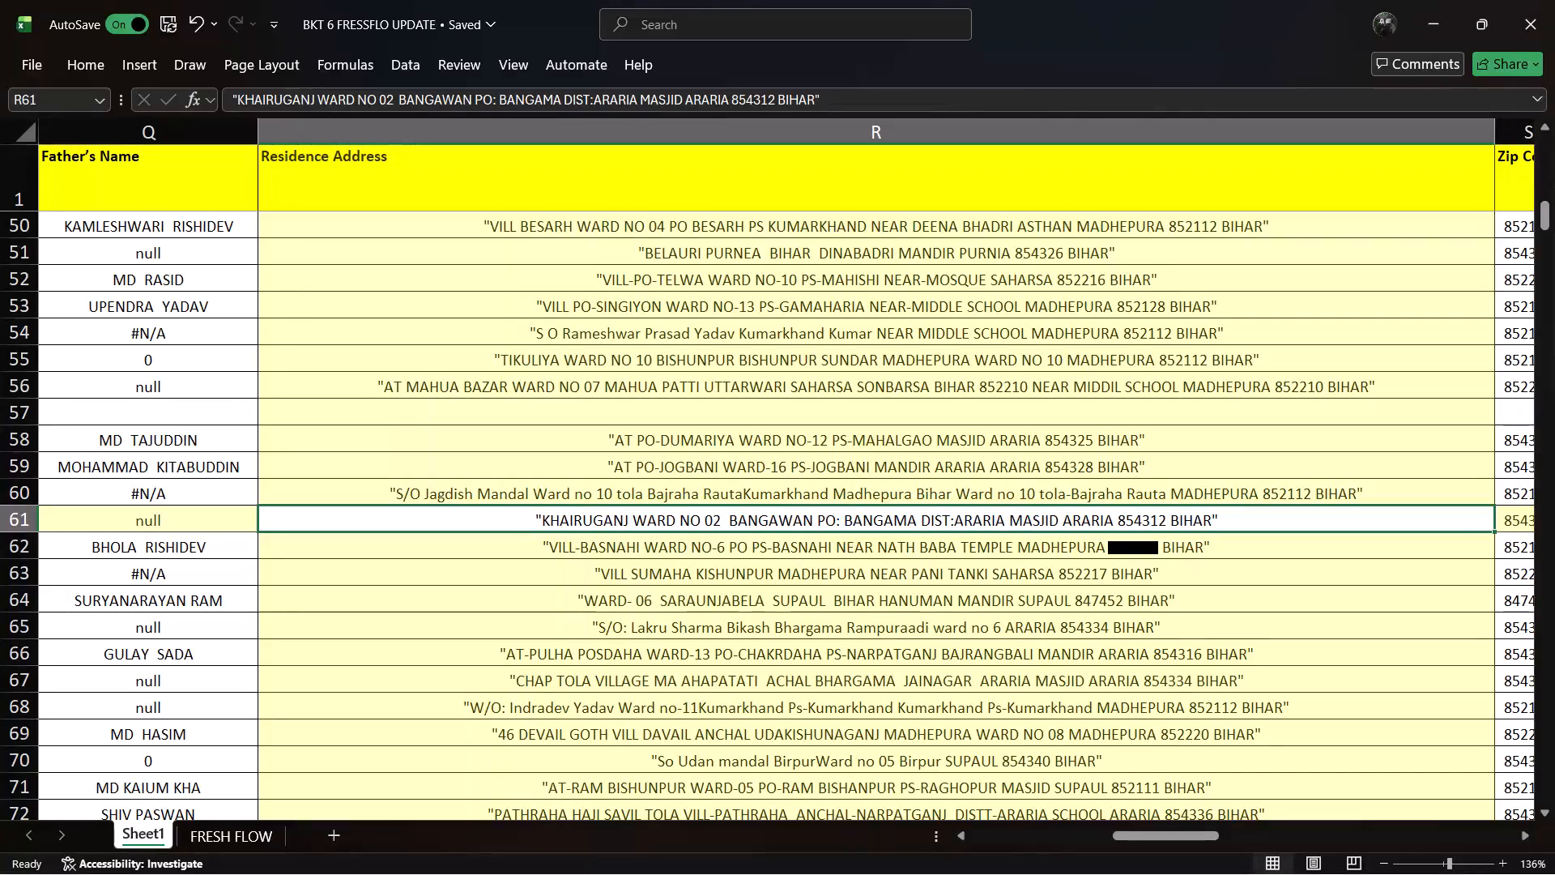
pyautogui.press('Left')
pyautogui.press('Left')
pyautogui.press('Left')
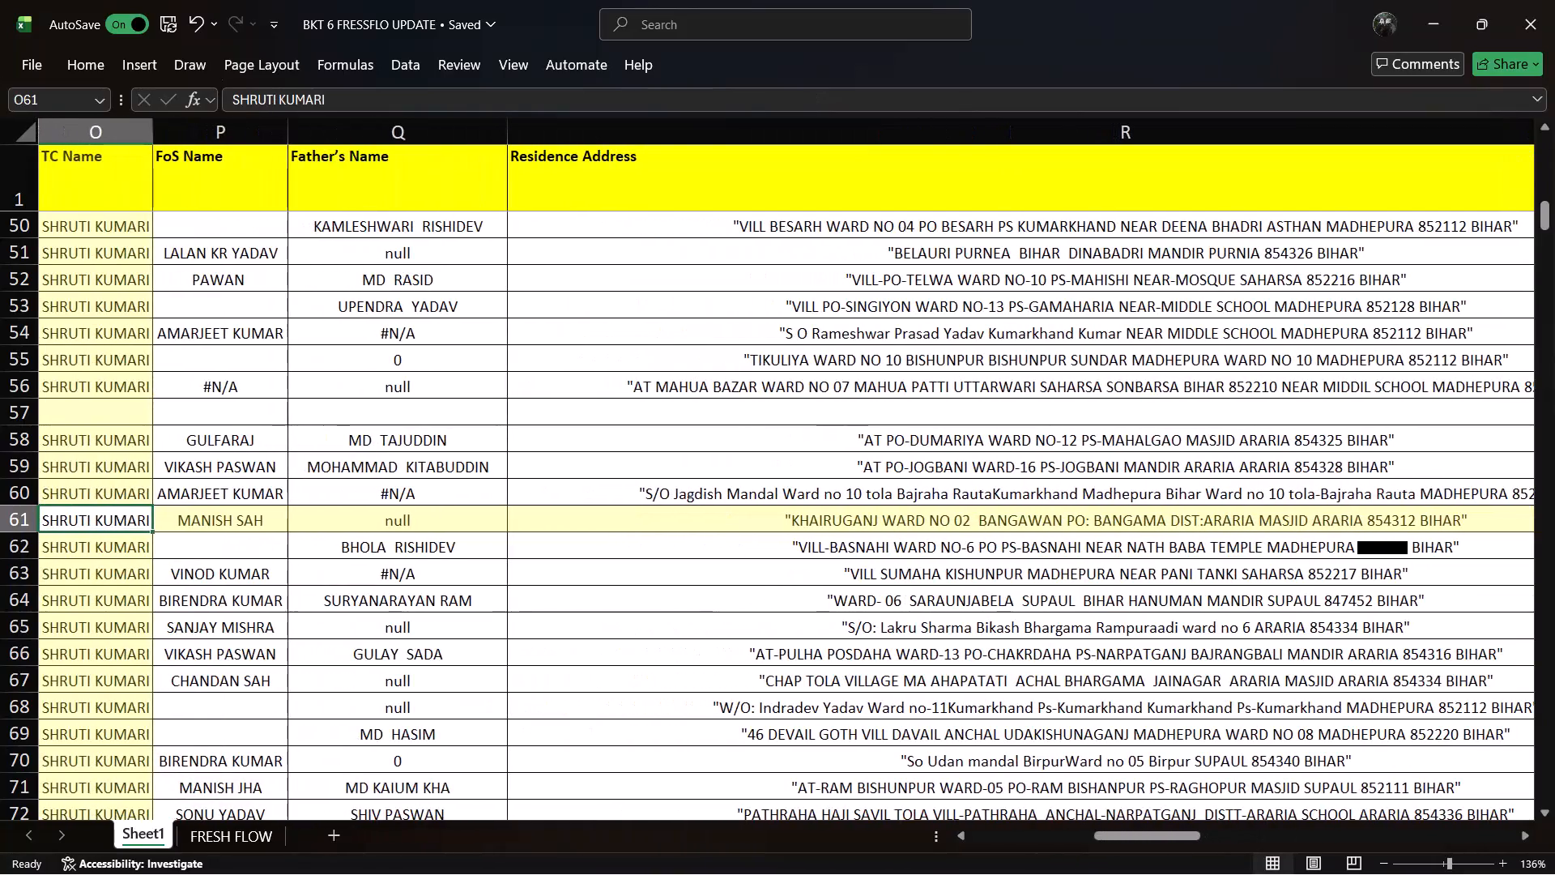
pyautogui.press('Left')
pyautogui.press('Left')
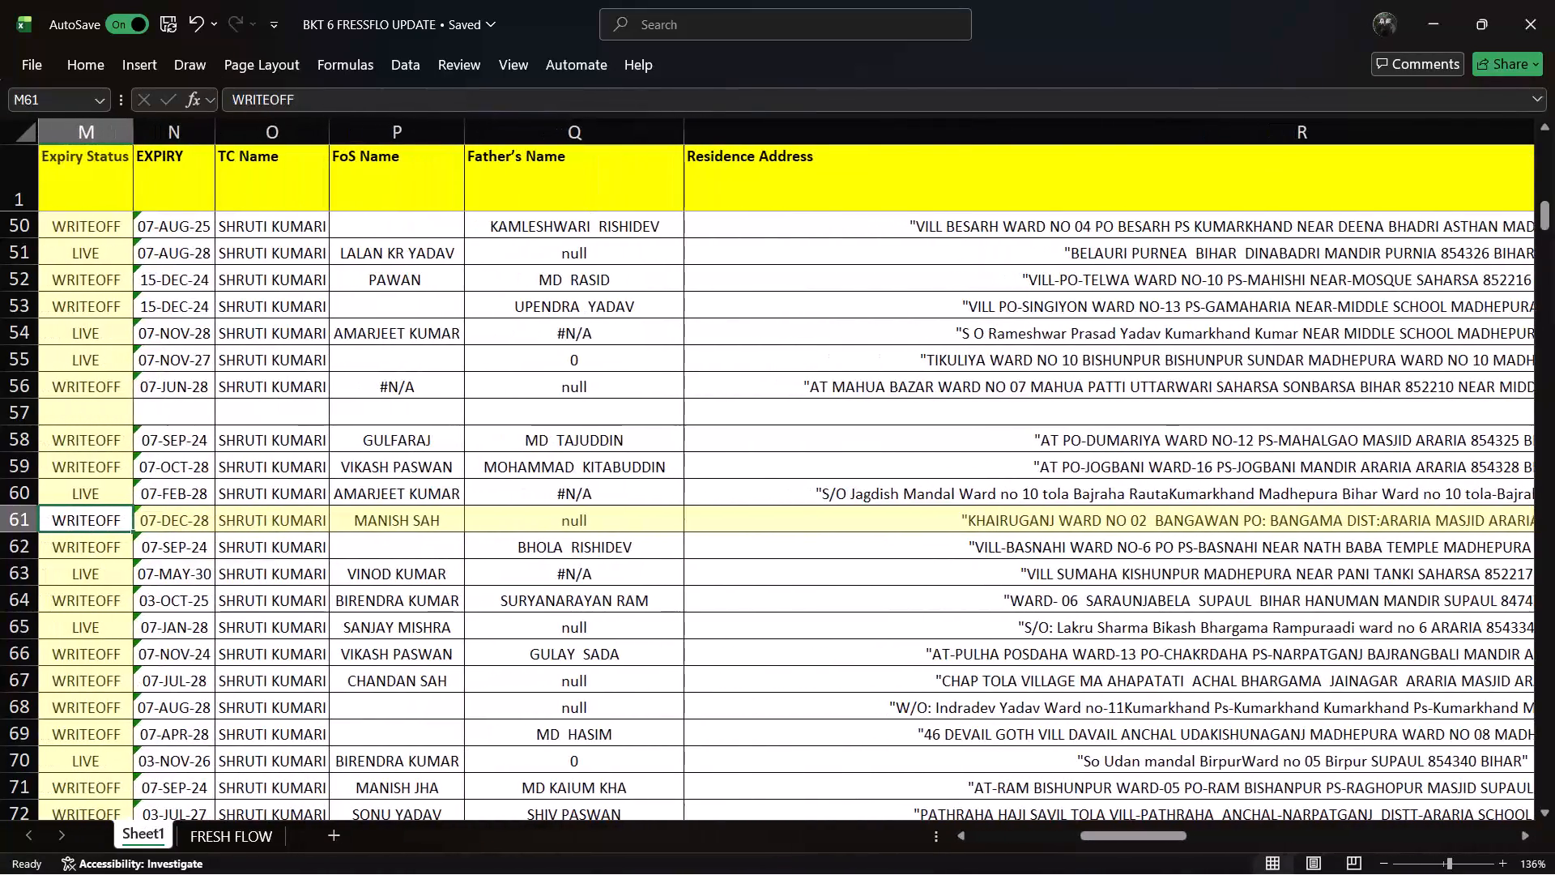
pyautogui.press('Left')
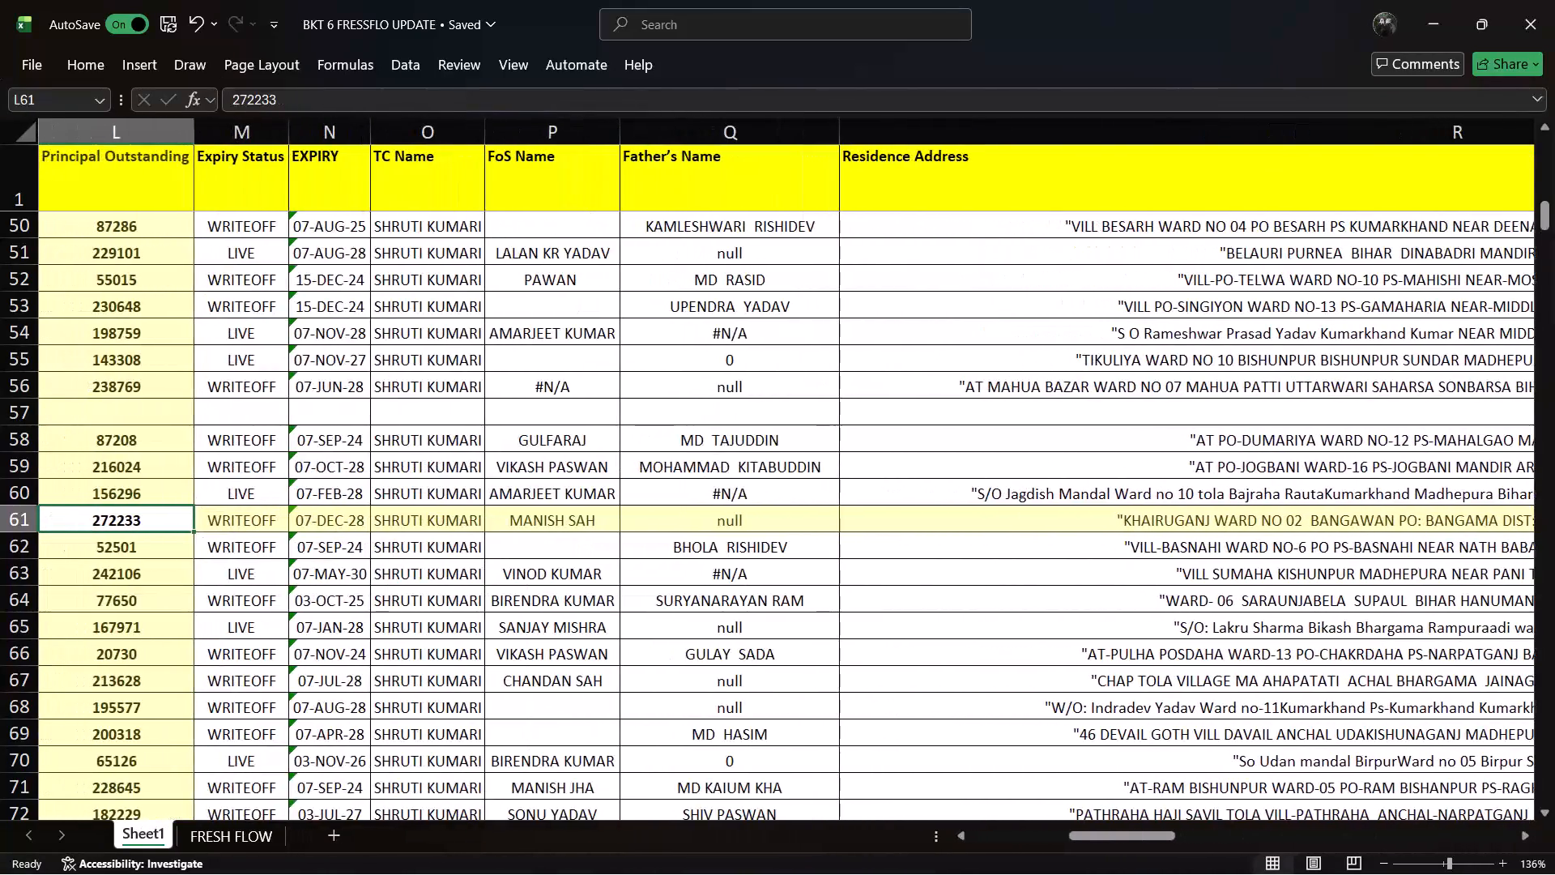
pyautogui.press('Right')
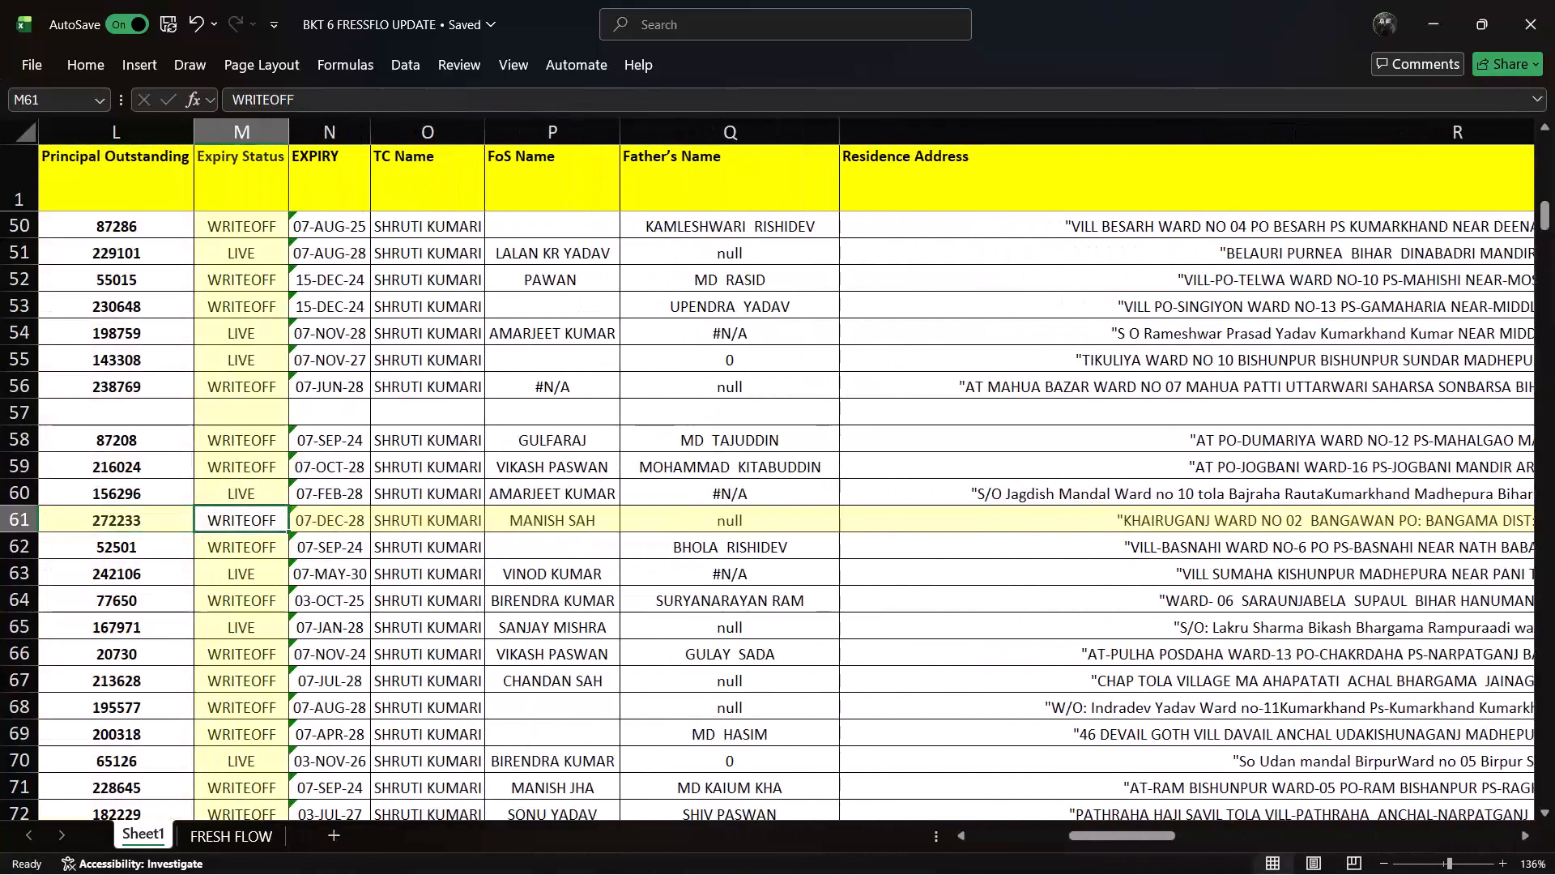
pyautogui.press('Right')
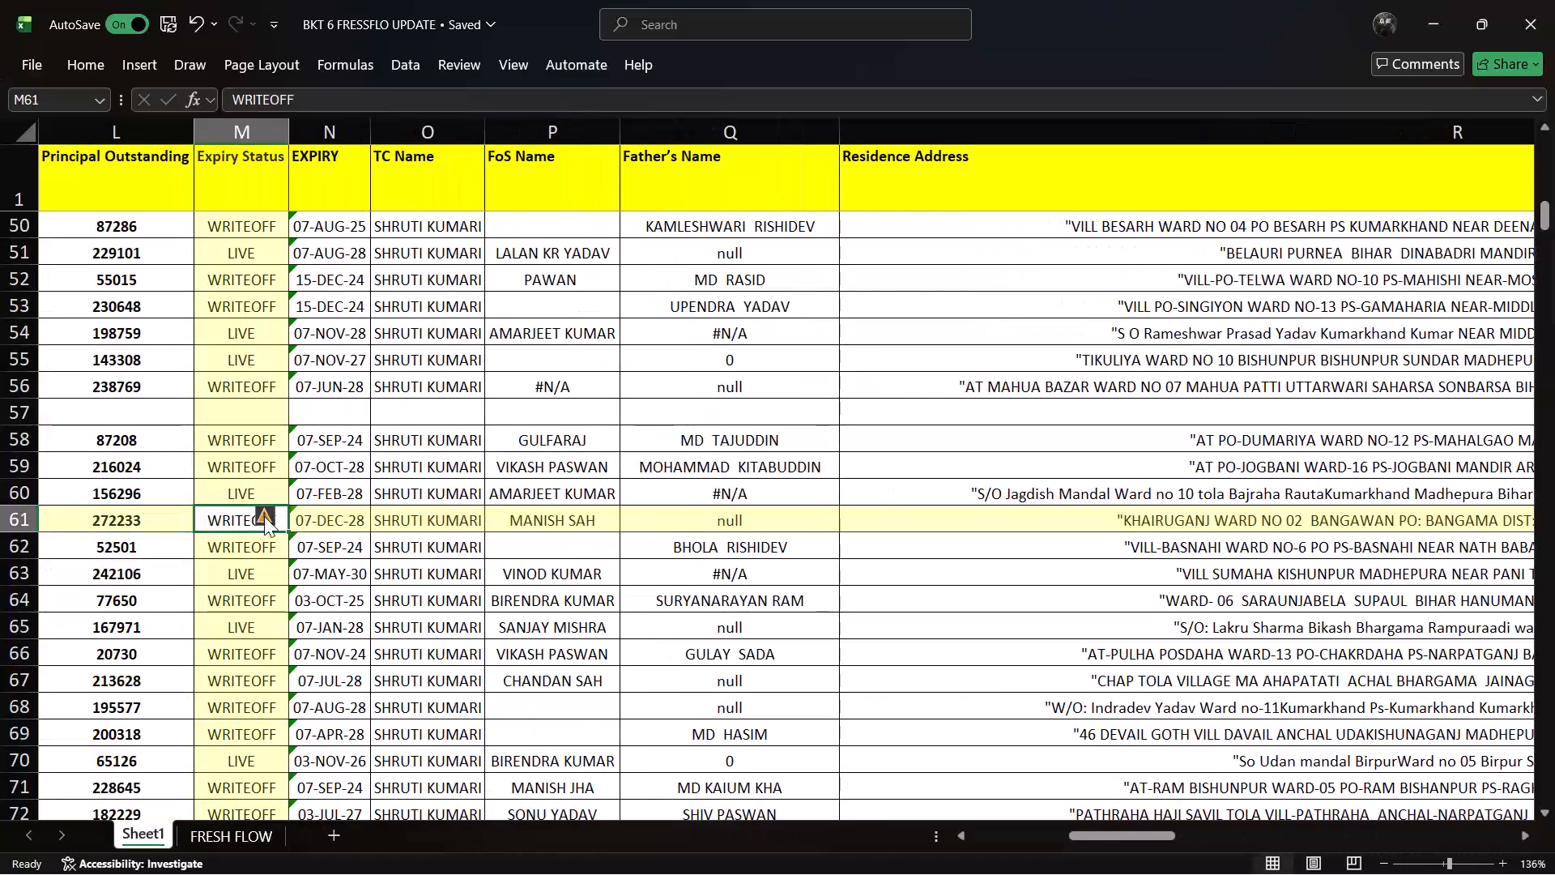
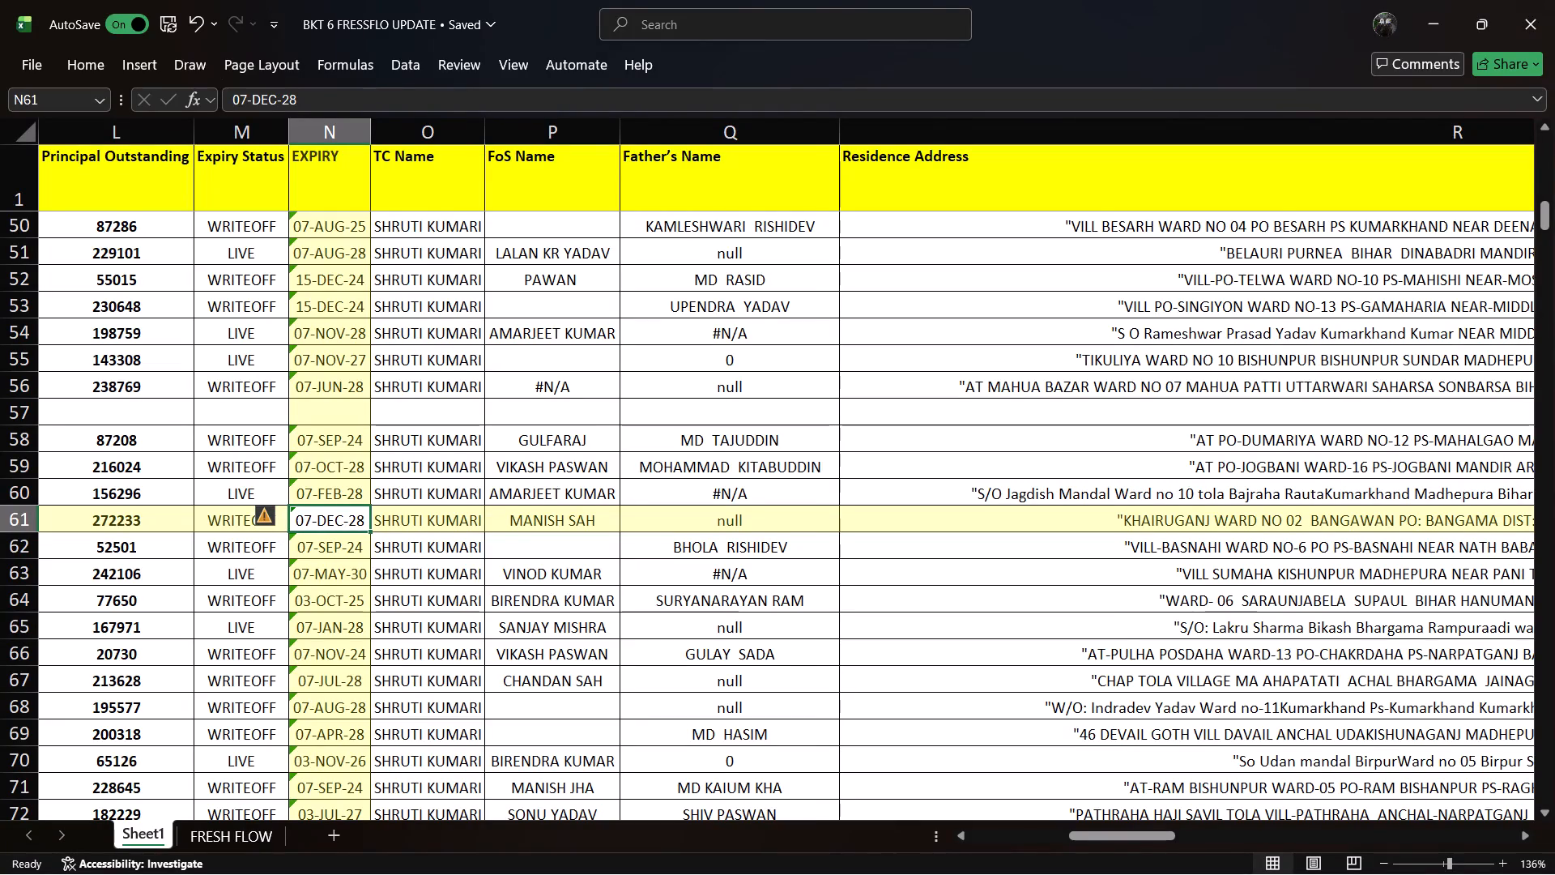
# Examine row 61's expiry status, FoS name, residence address, zip code, registration number and asset description.
pyautogui.click(148, 519)
pyautogui.click(265, 519)
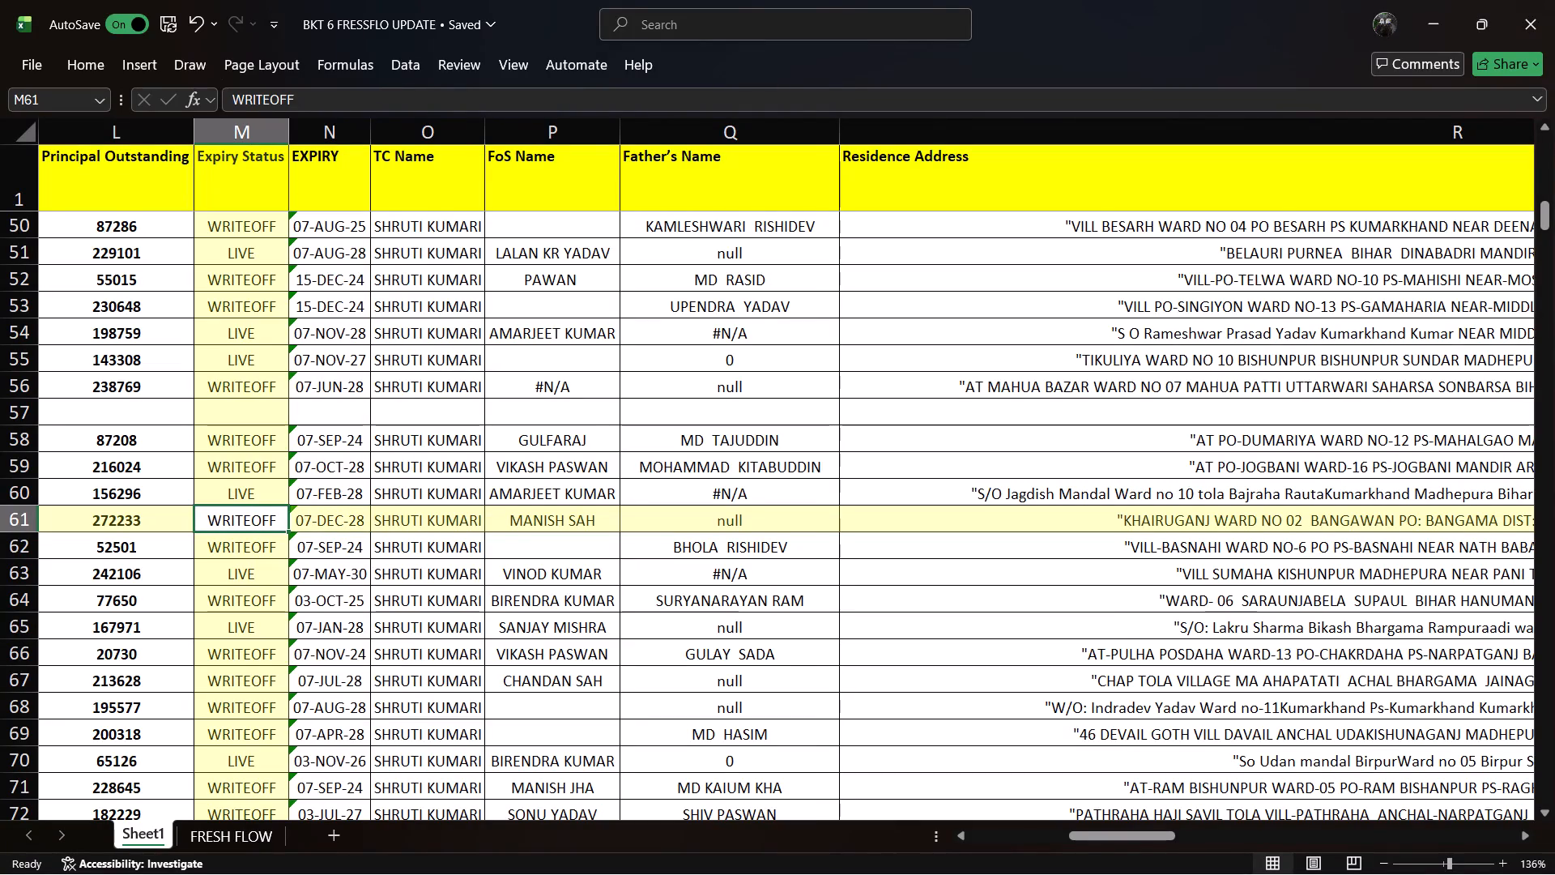
pyautogui.press('Right')
pyautogui.press('Right')
pyautogui.press('Right')
pyautogui.press('Right')
pyautogui.press('Right')
pyautogui.press('Right')
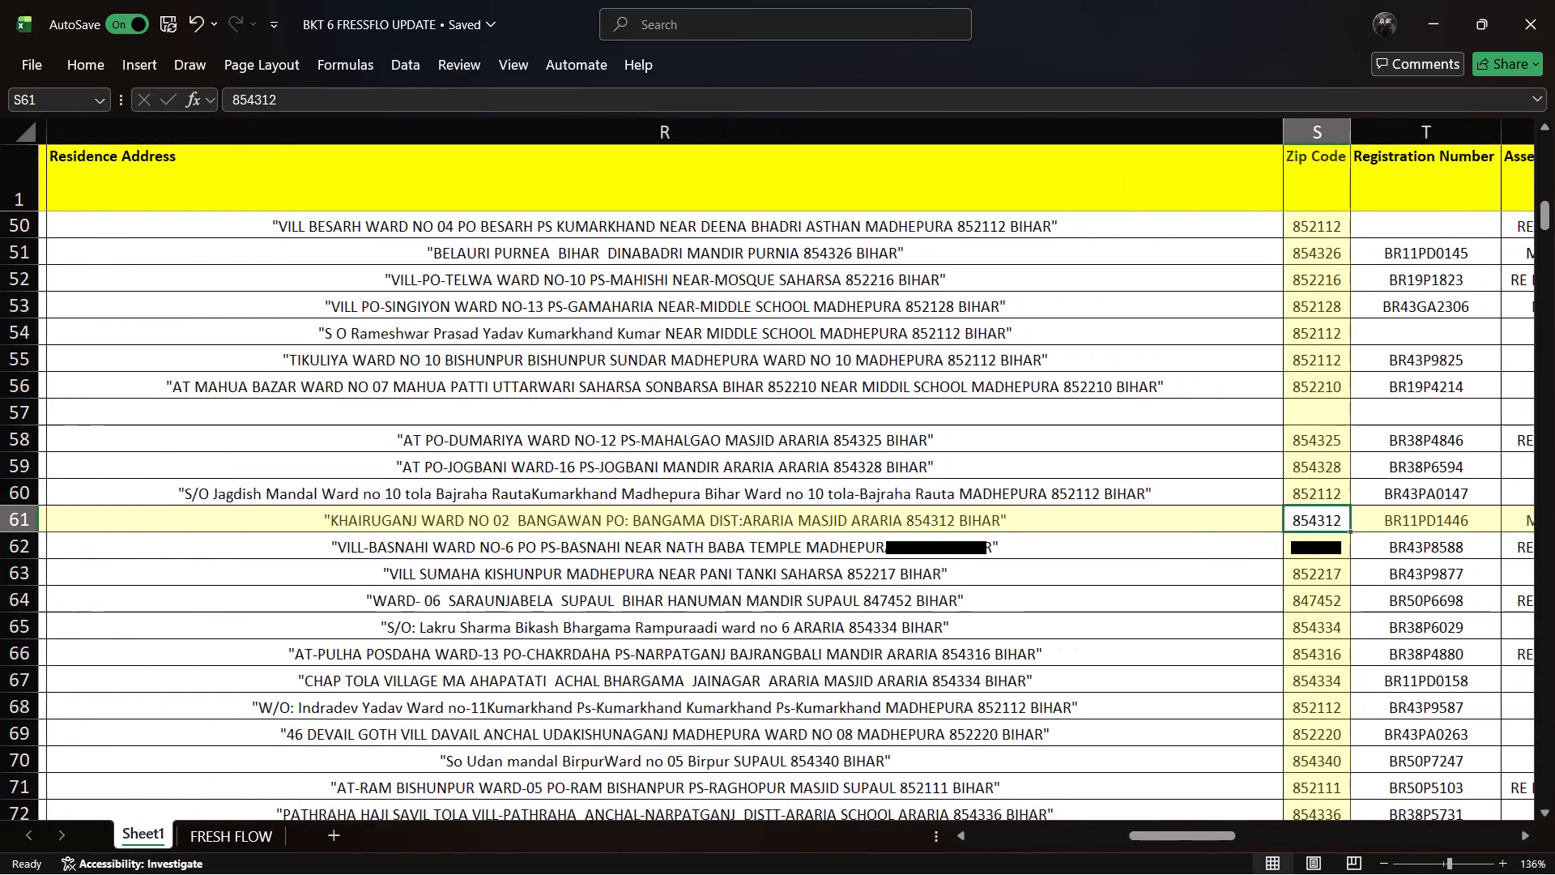
pyautogui.press('Right')
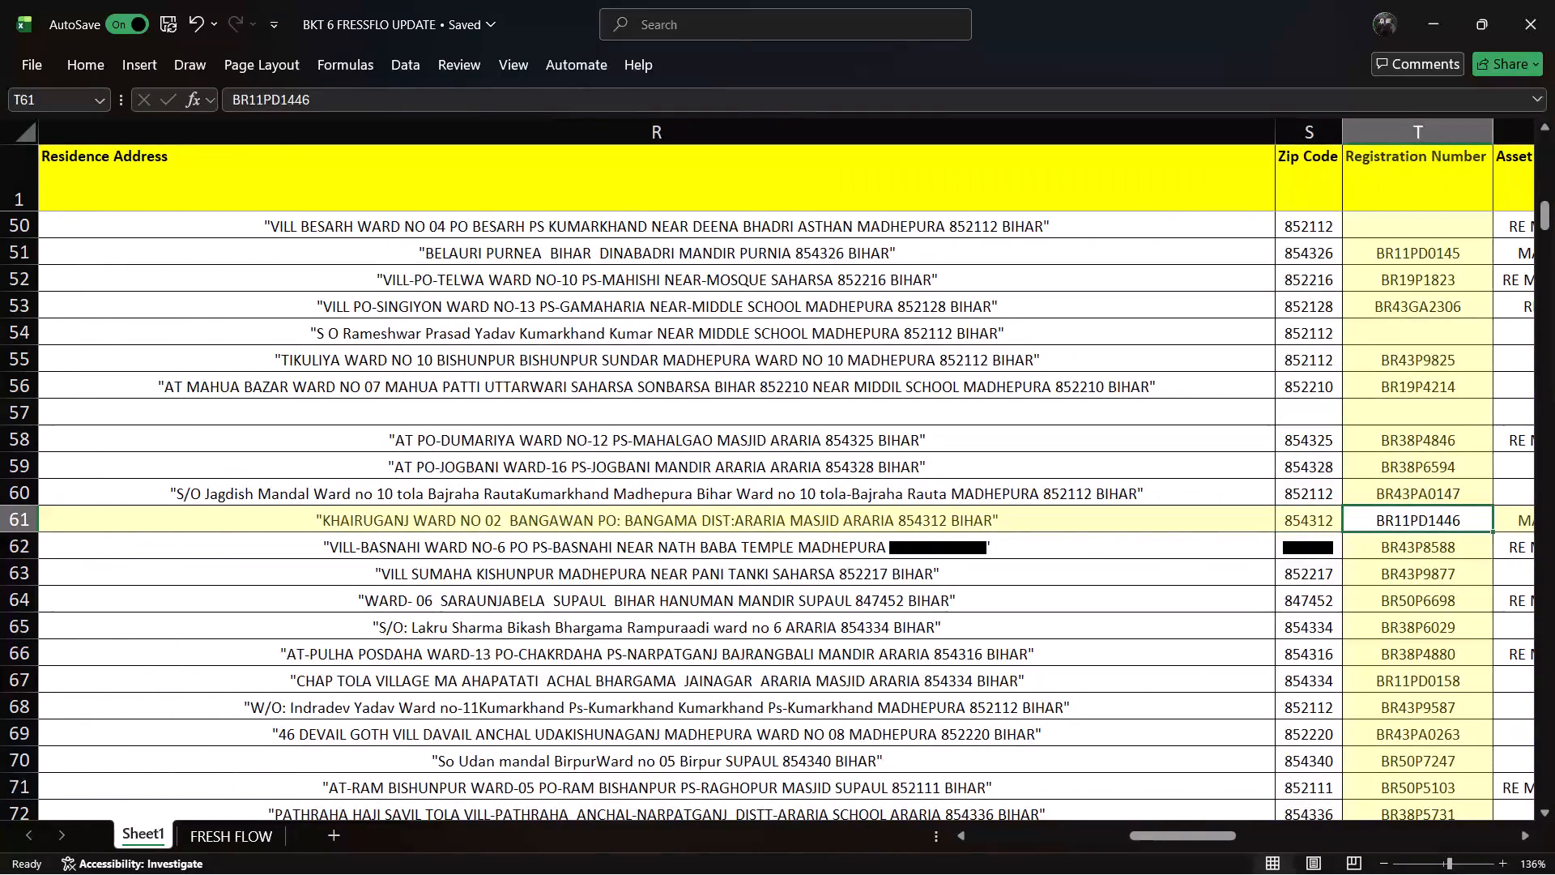
pyautogui.press('Right')
pyautogui.press('Right')
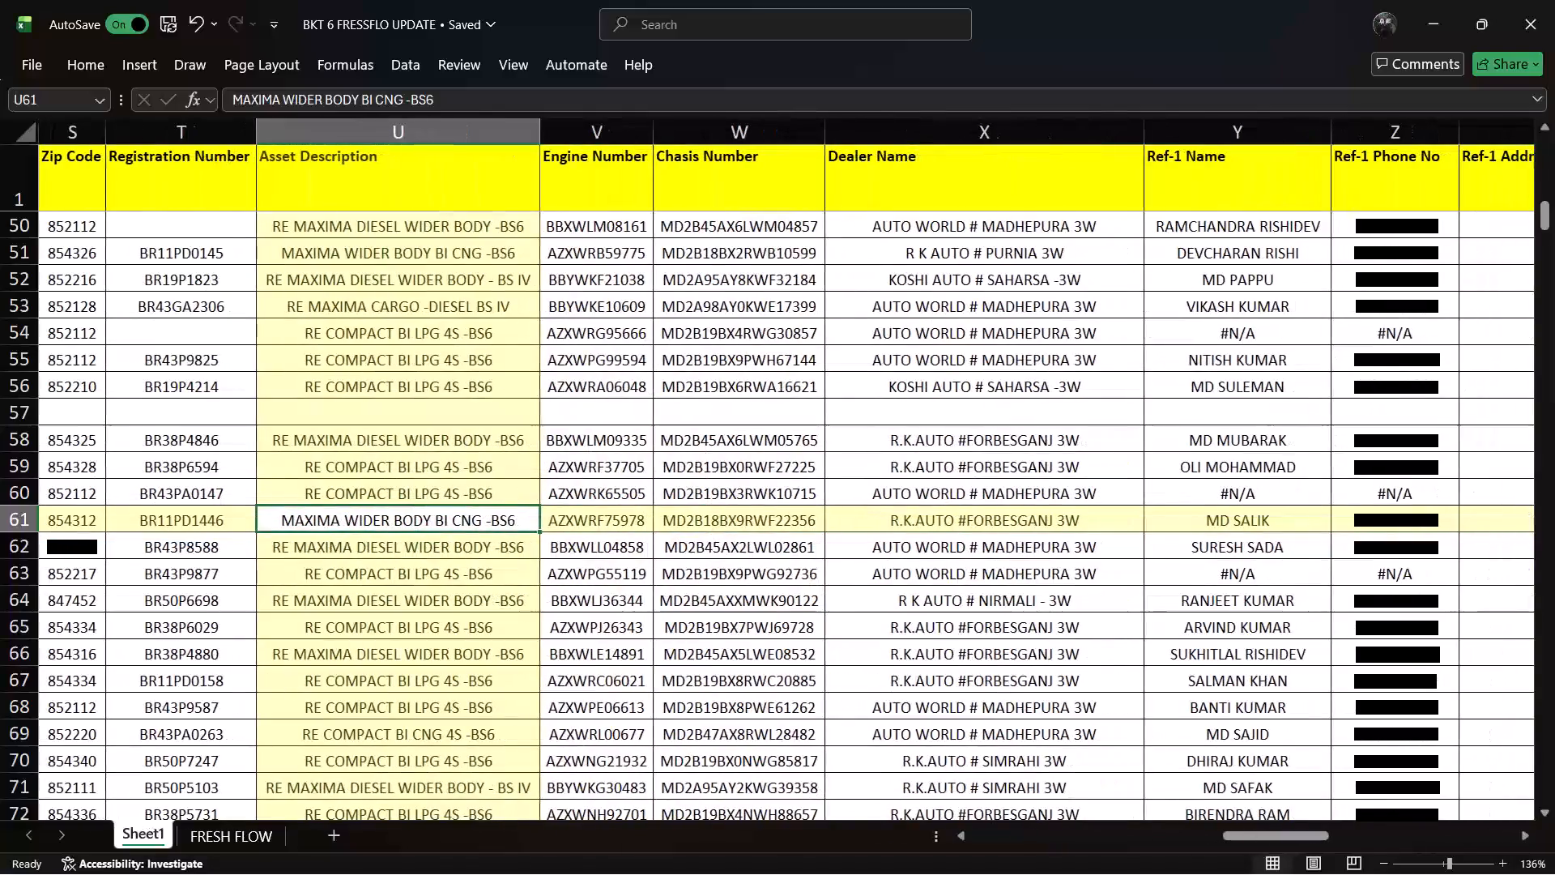
# Examine row 61's chassis number, dealer, reference contact and agency details, through to its nature of contact and contact person.
pyautogui.press('Right')
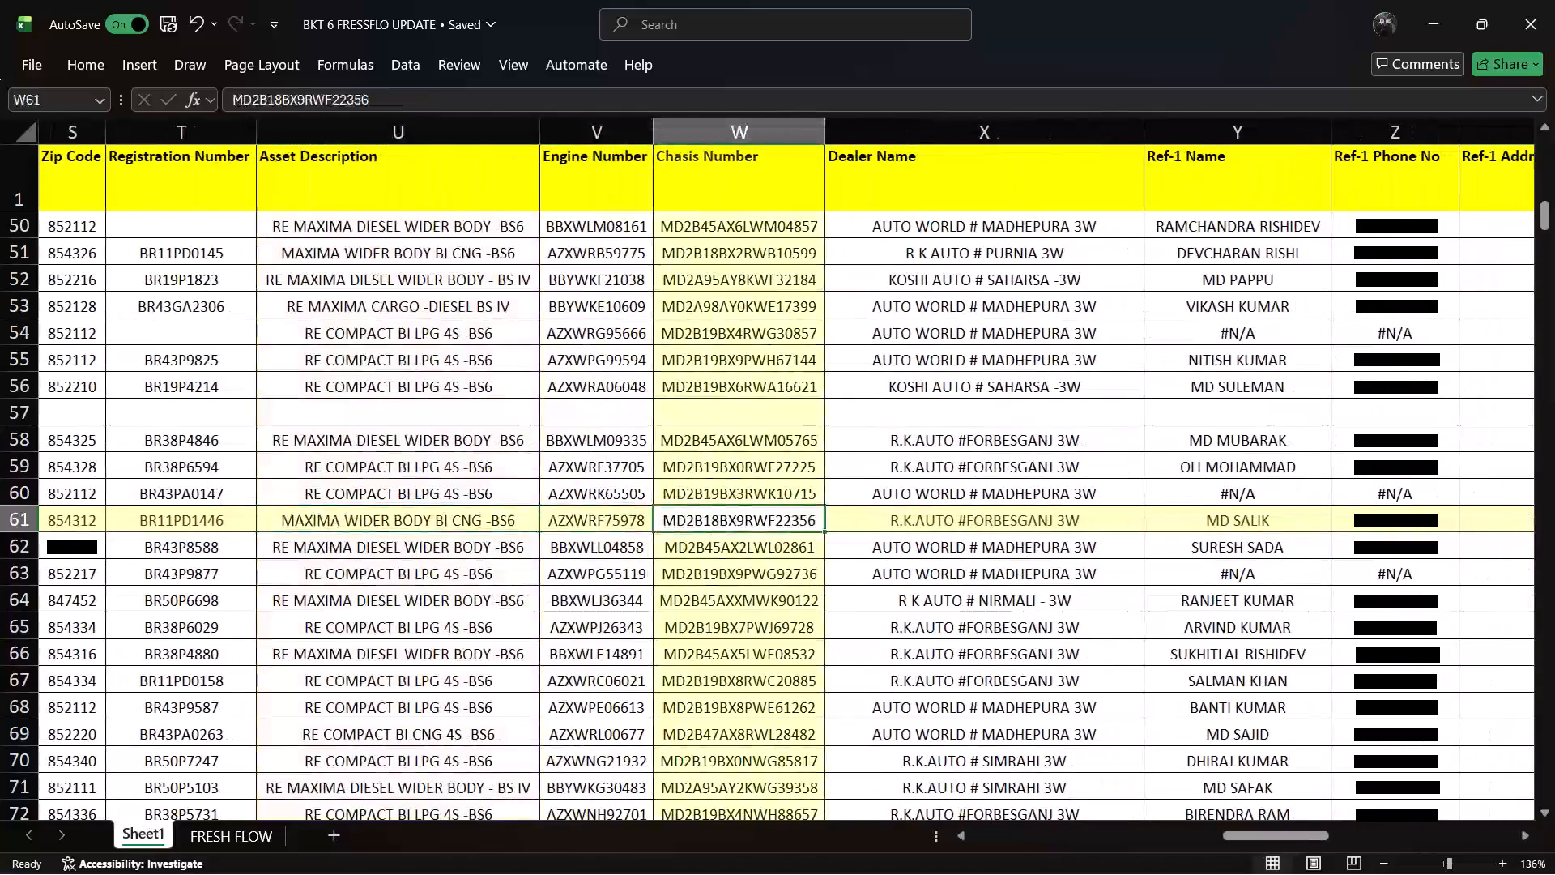
pyautogui.press('Right')
pyautogui.press('Right')
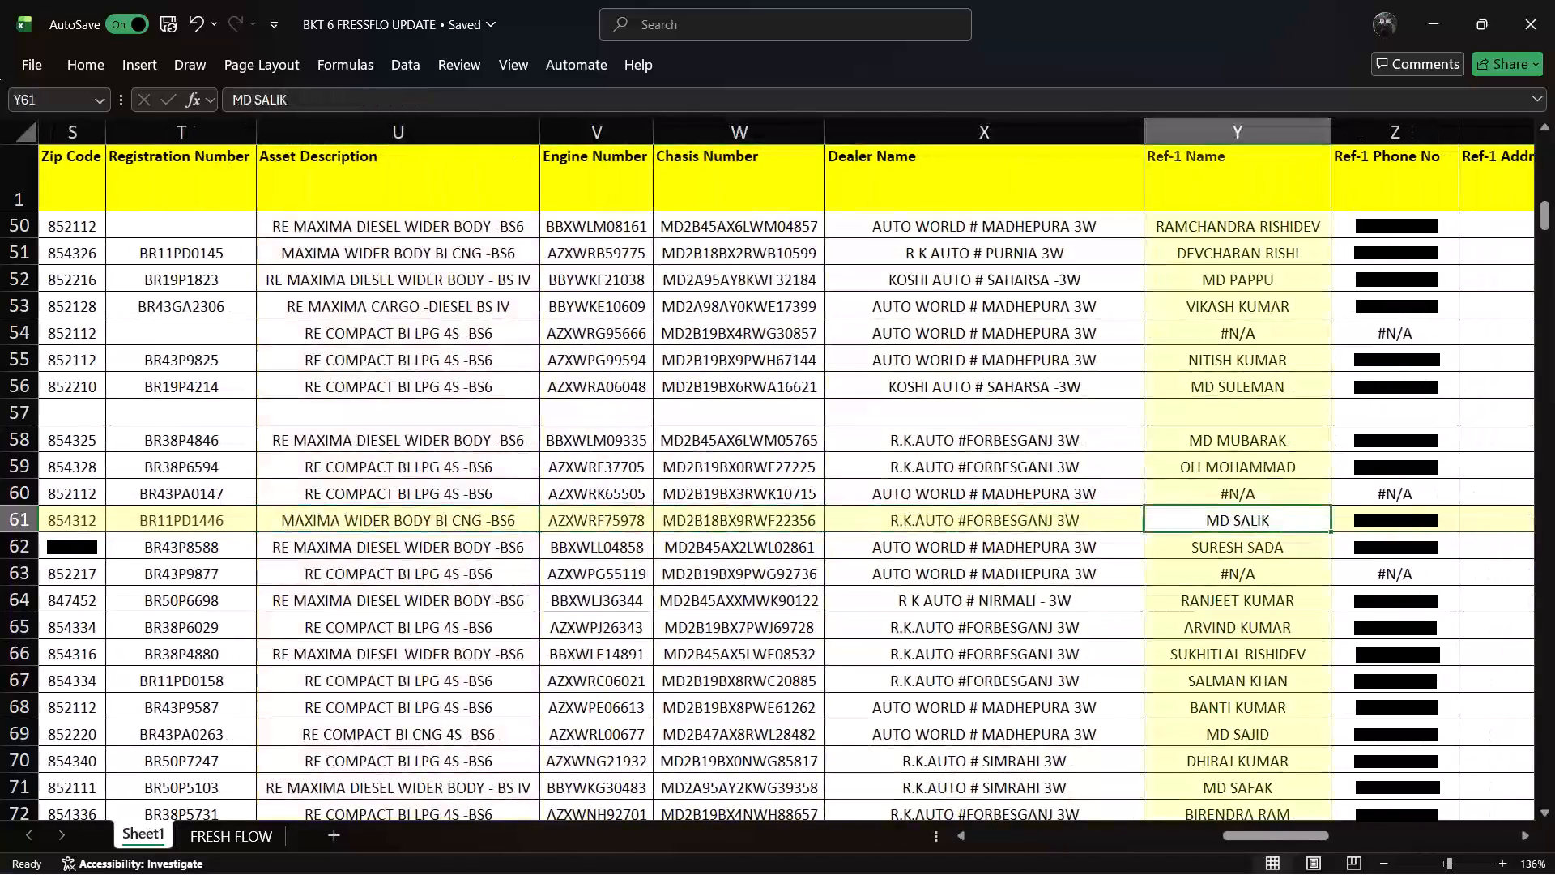
pyautogui.press('Right')
pyautogui.press('Right')
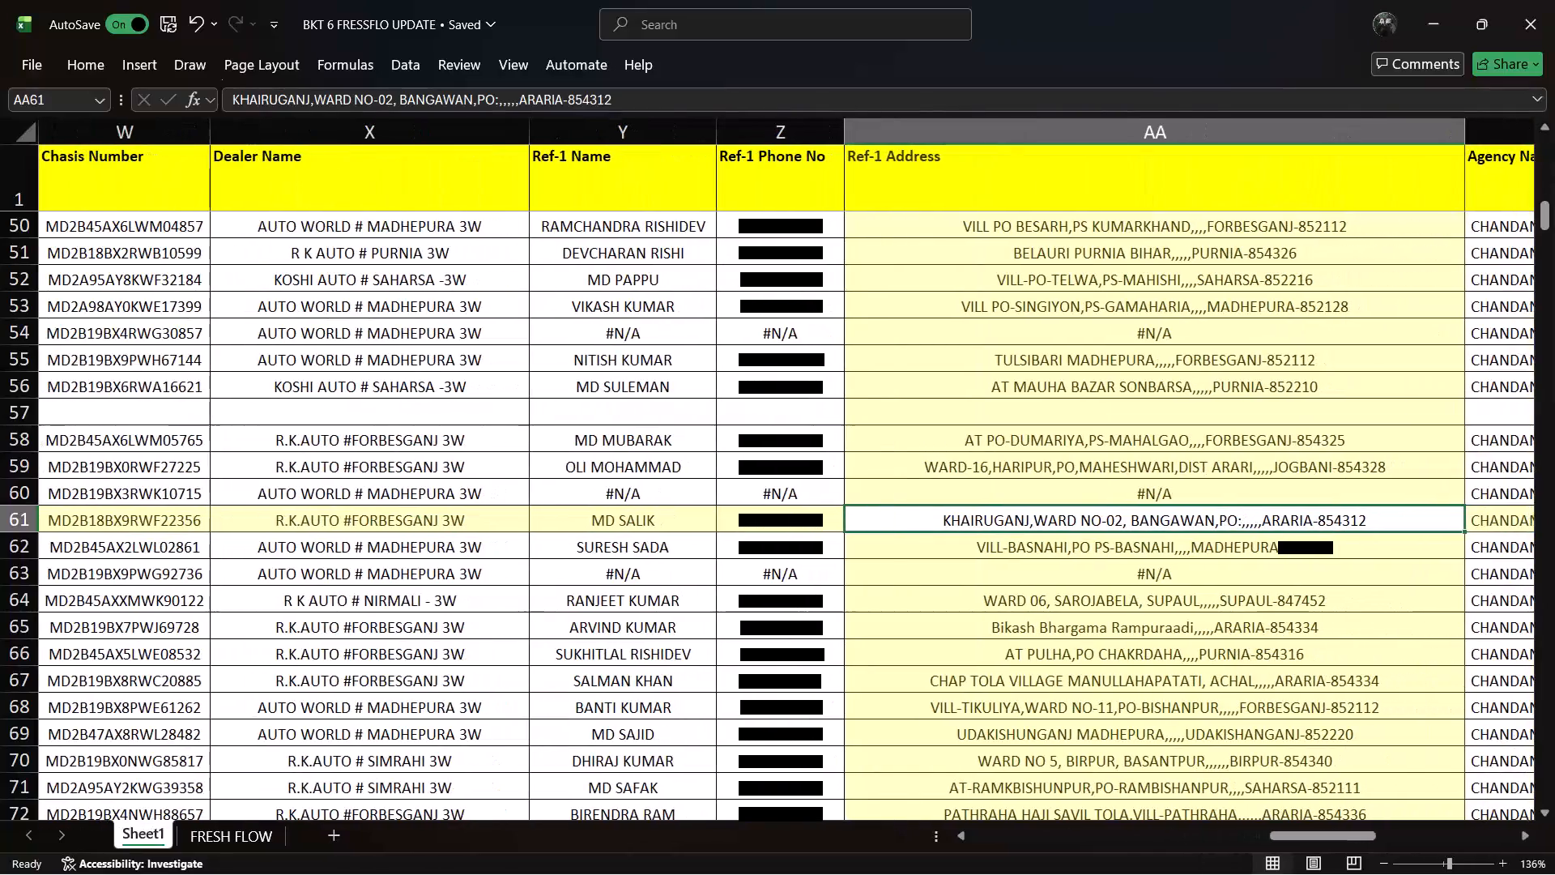
pyautogui.press('Right')
pyautogui.press('Right')
pyautogui.press('Right')
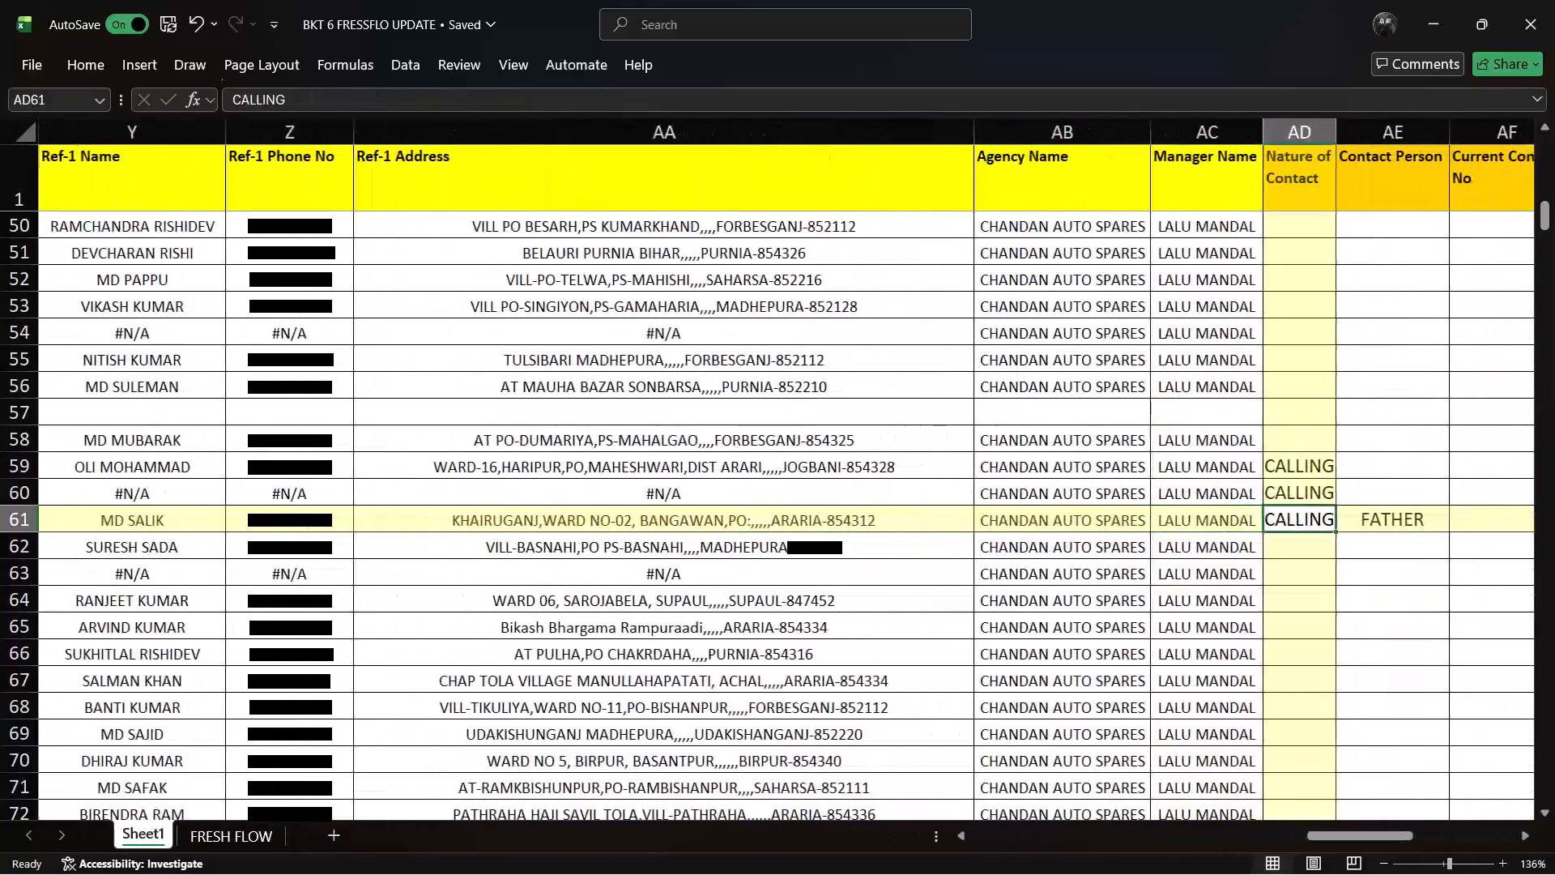
pyautogui.press('Right')
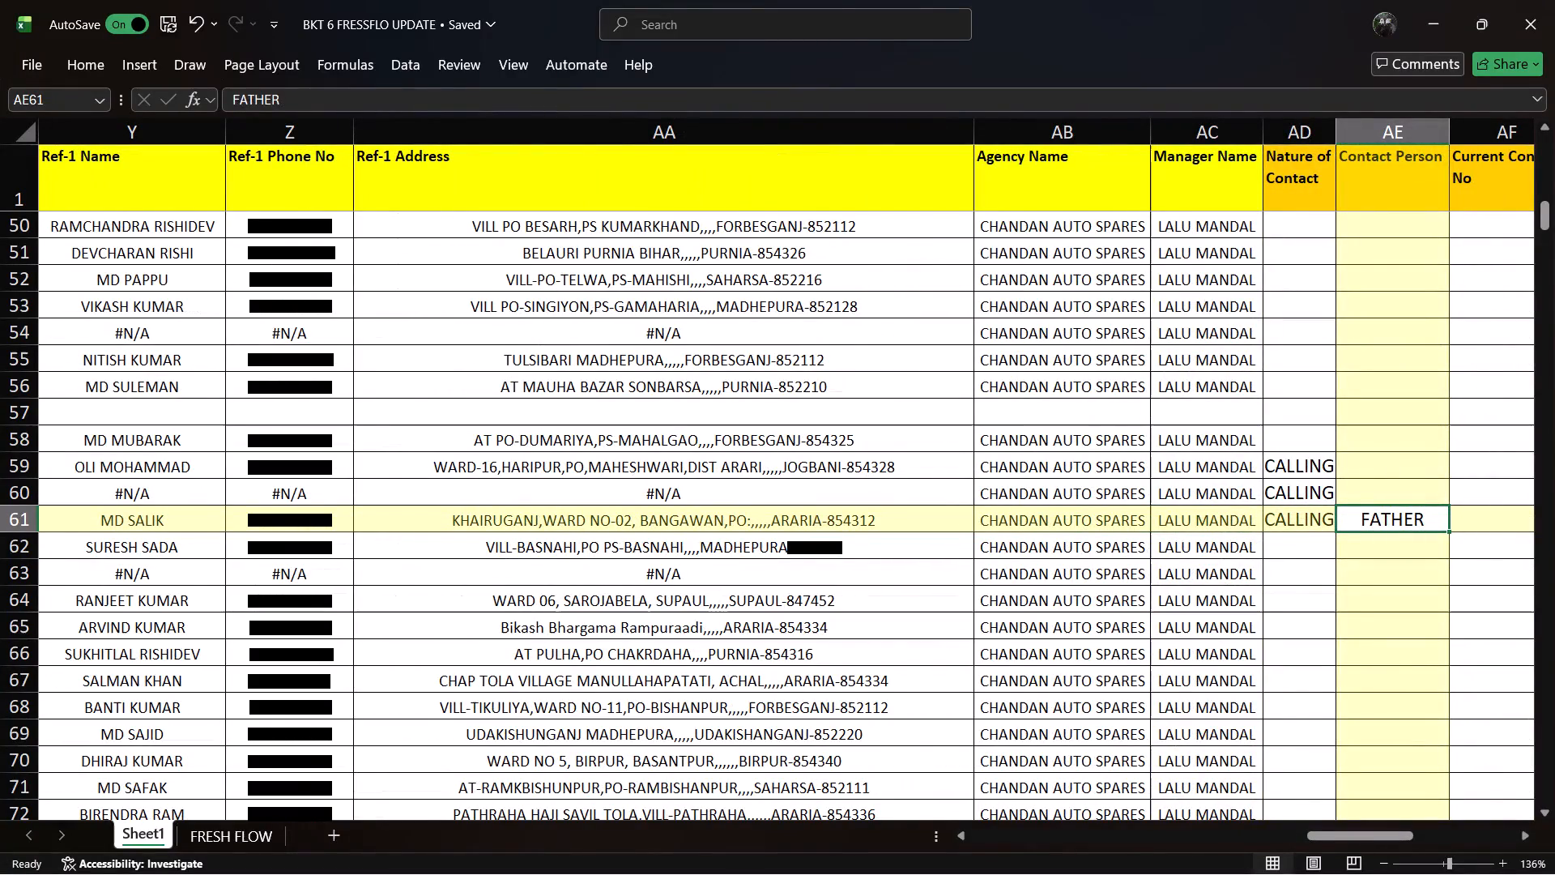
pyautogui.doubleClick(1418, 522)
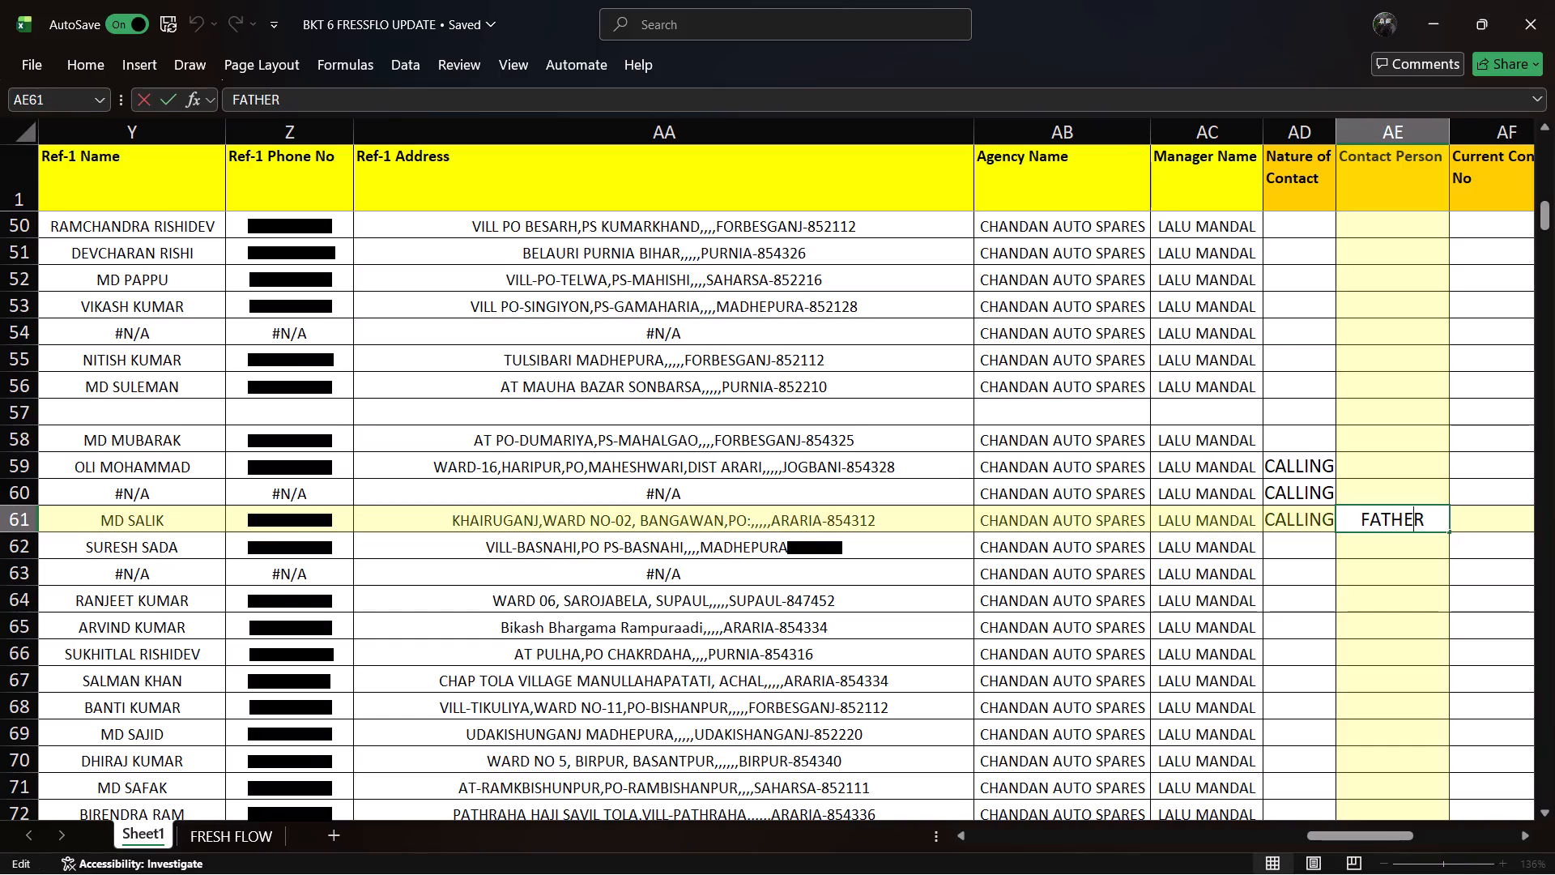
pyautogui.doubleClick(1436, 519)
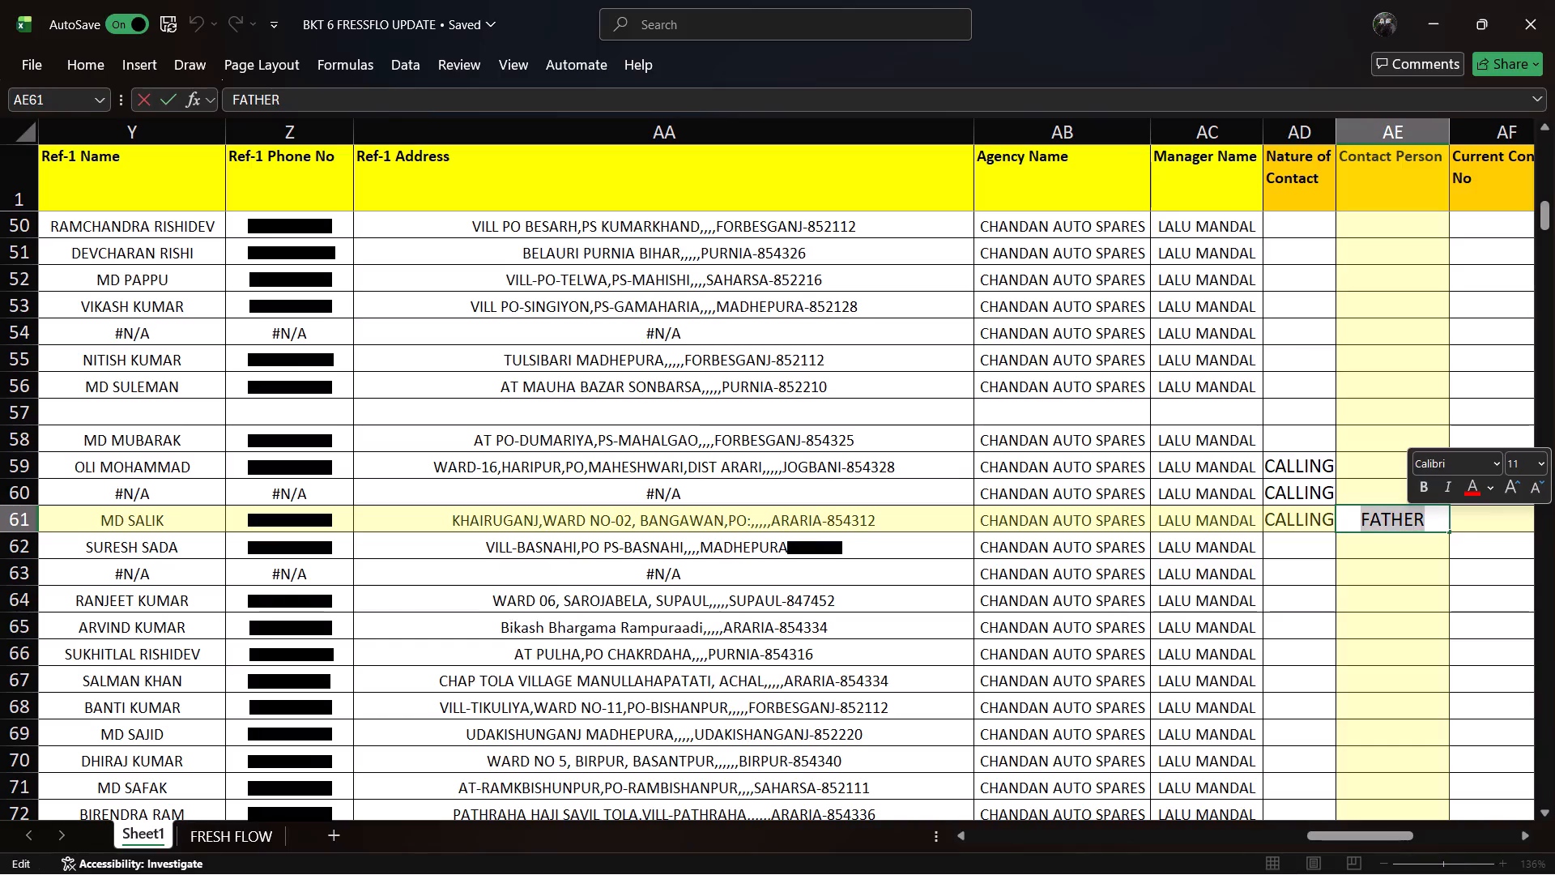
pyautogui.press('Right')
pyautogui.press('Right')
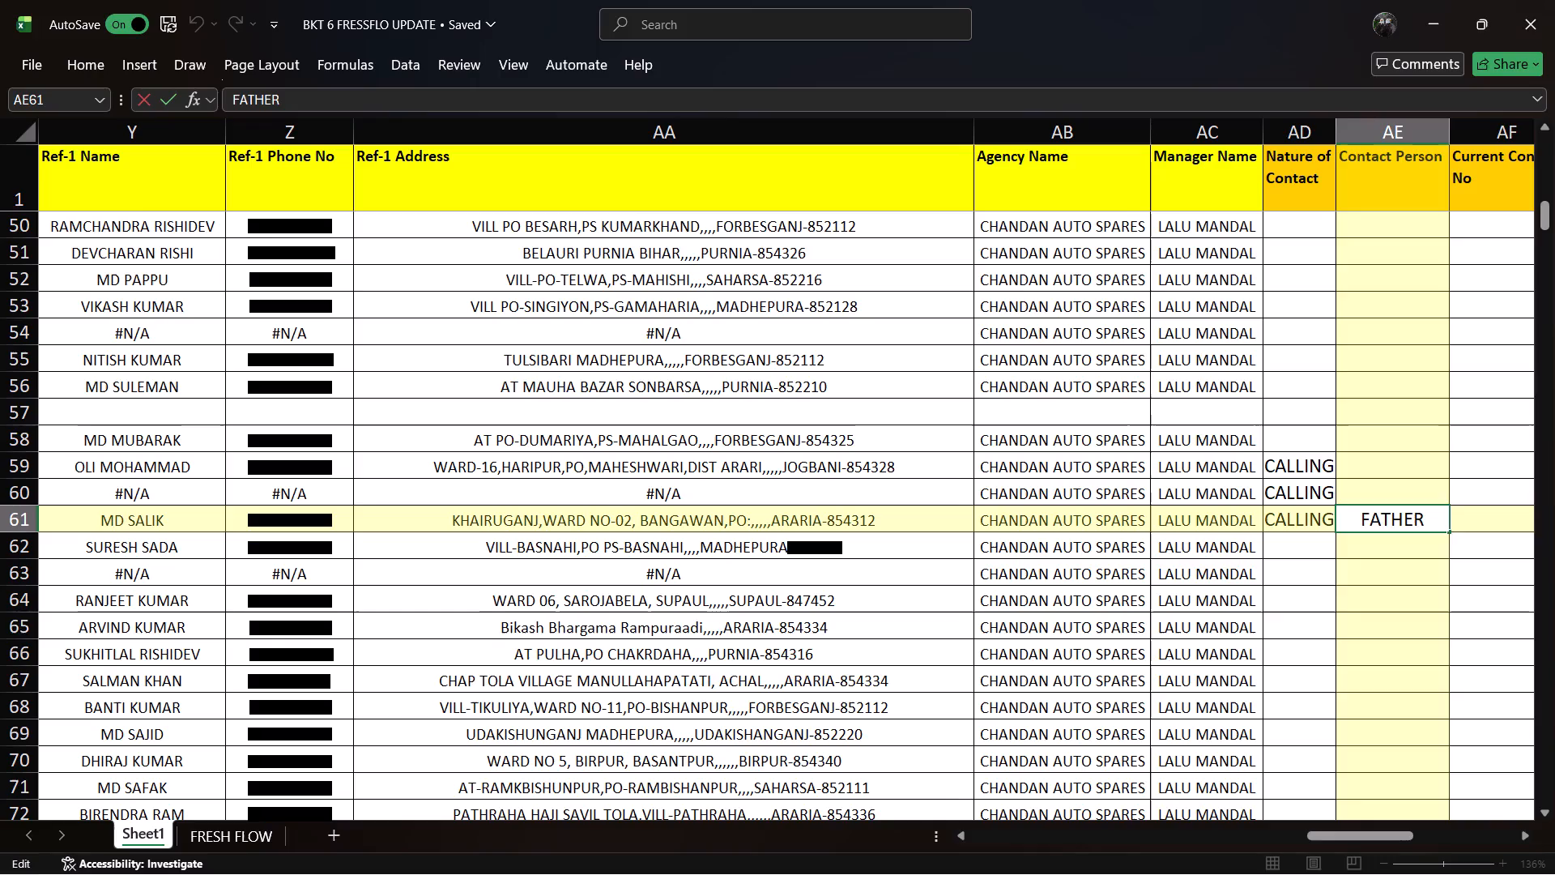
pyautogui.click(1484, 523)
# Review row 61's CAVA/CNAVA, Deposition Code, PTP date and PTP Amount fields, then return to its Deposition Code.
pyautogui.press('Right')
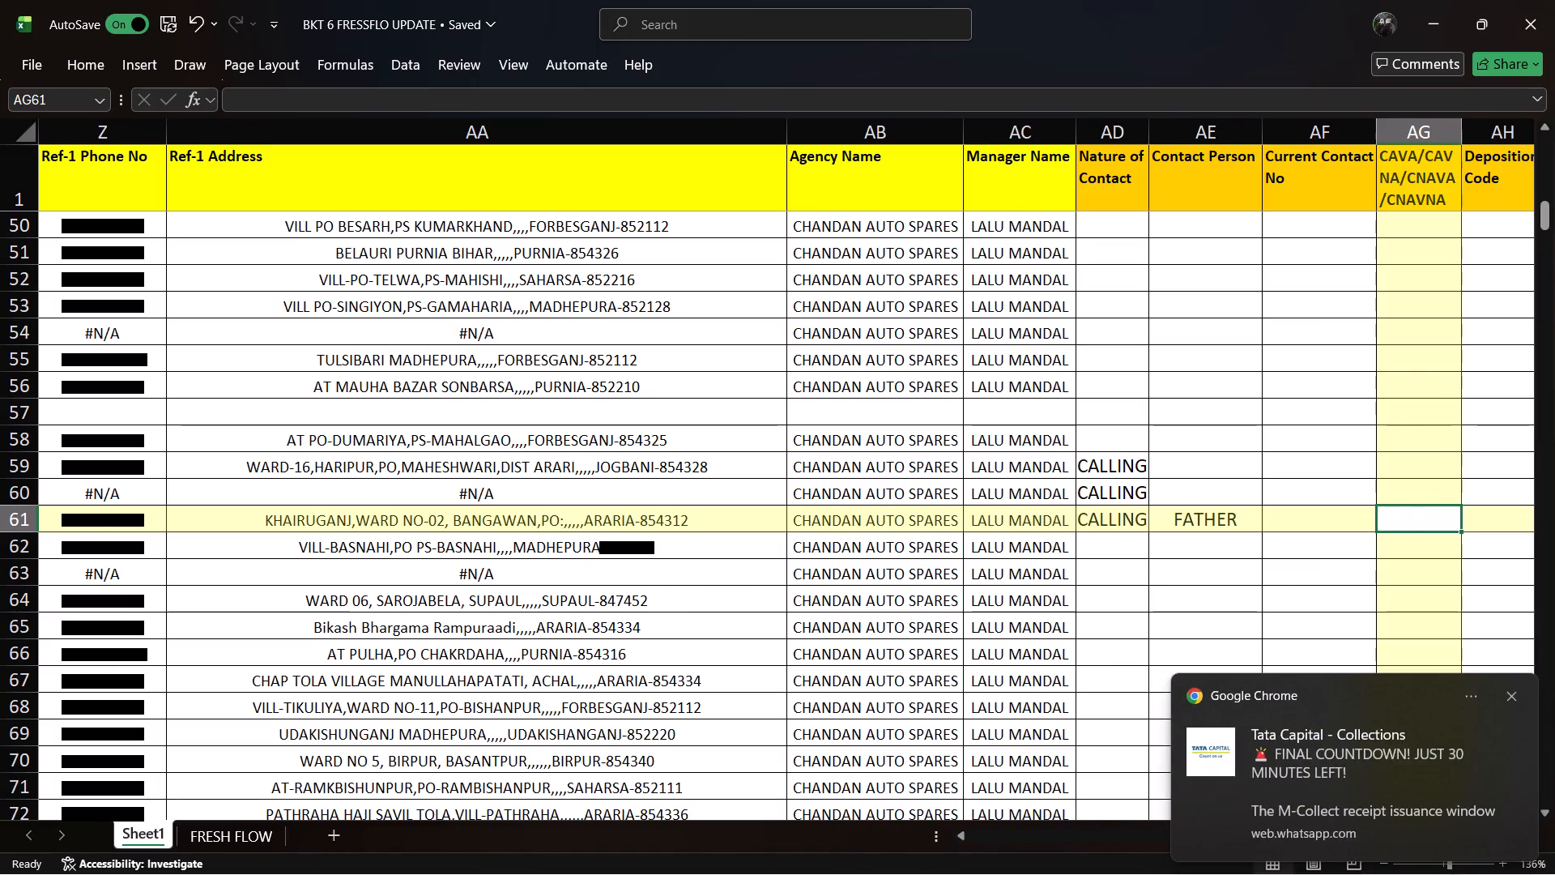
pyautogui.press('Right')
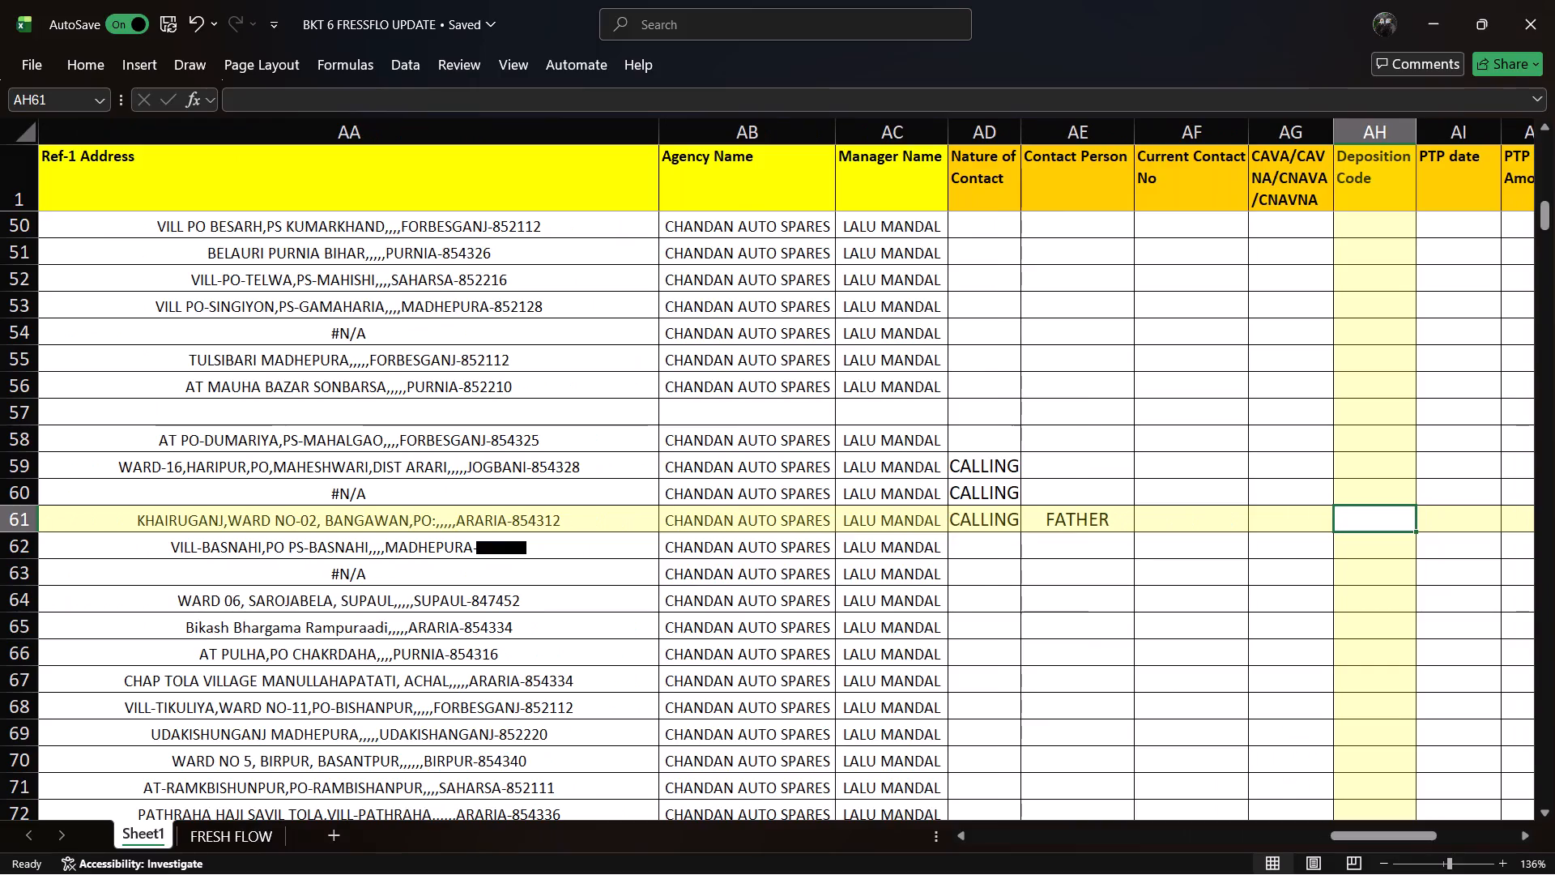
pyautogui.press('Right')
pyautogui.press('Right')
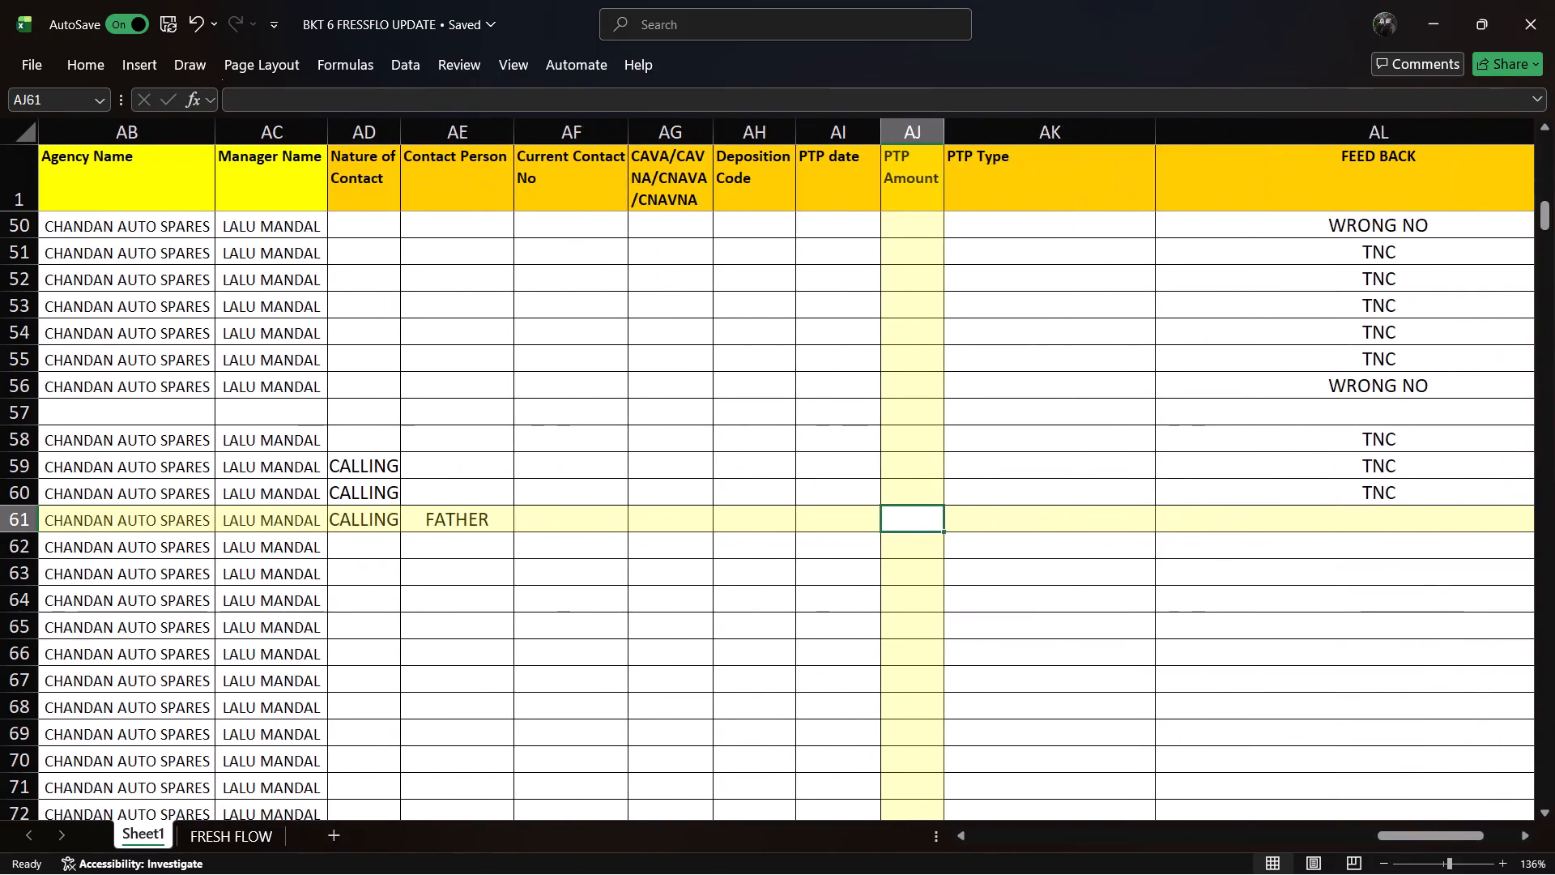
pyautogui.press('Left')
pyautogui.press('Left')
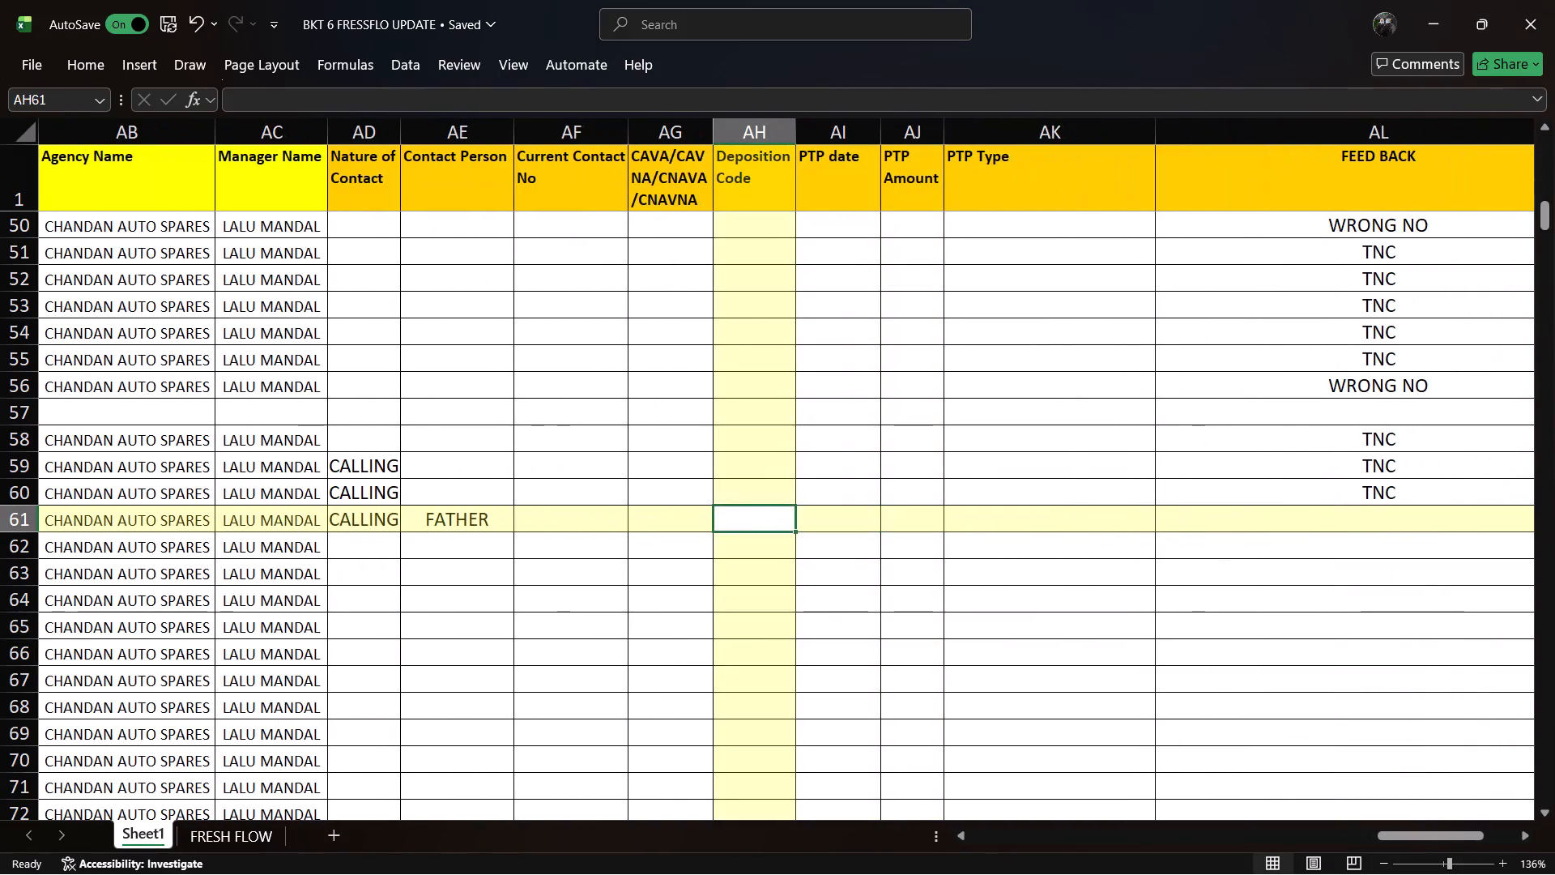
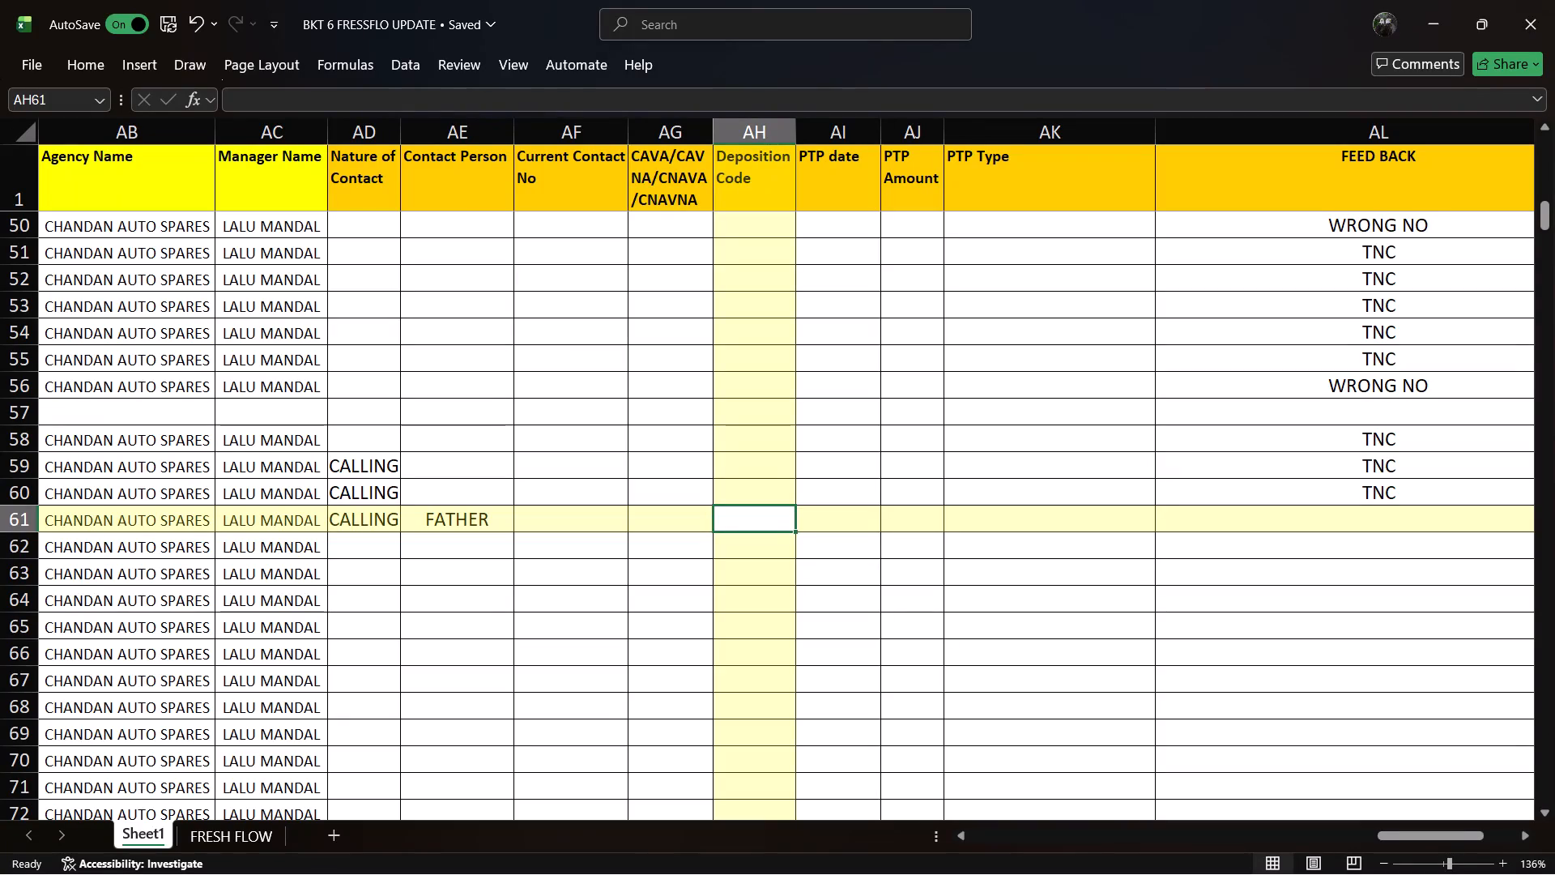
# Review row 61's fields from CAVA/CNAVA and Deposition Code through Calling Date, ending on its FEED BACK cell.
pyautogui.click(688, 523)
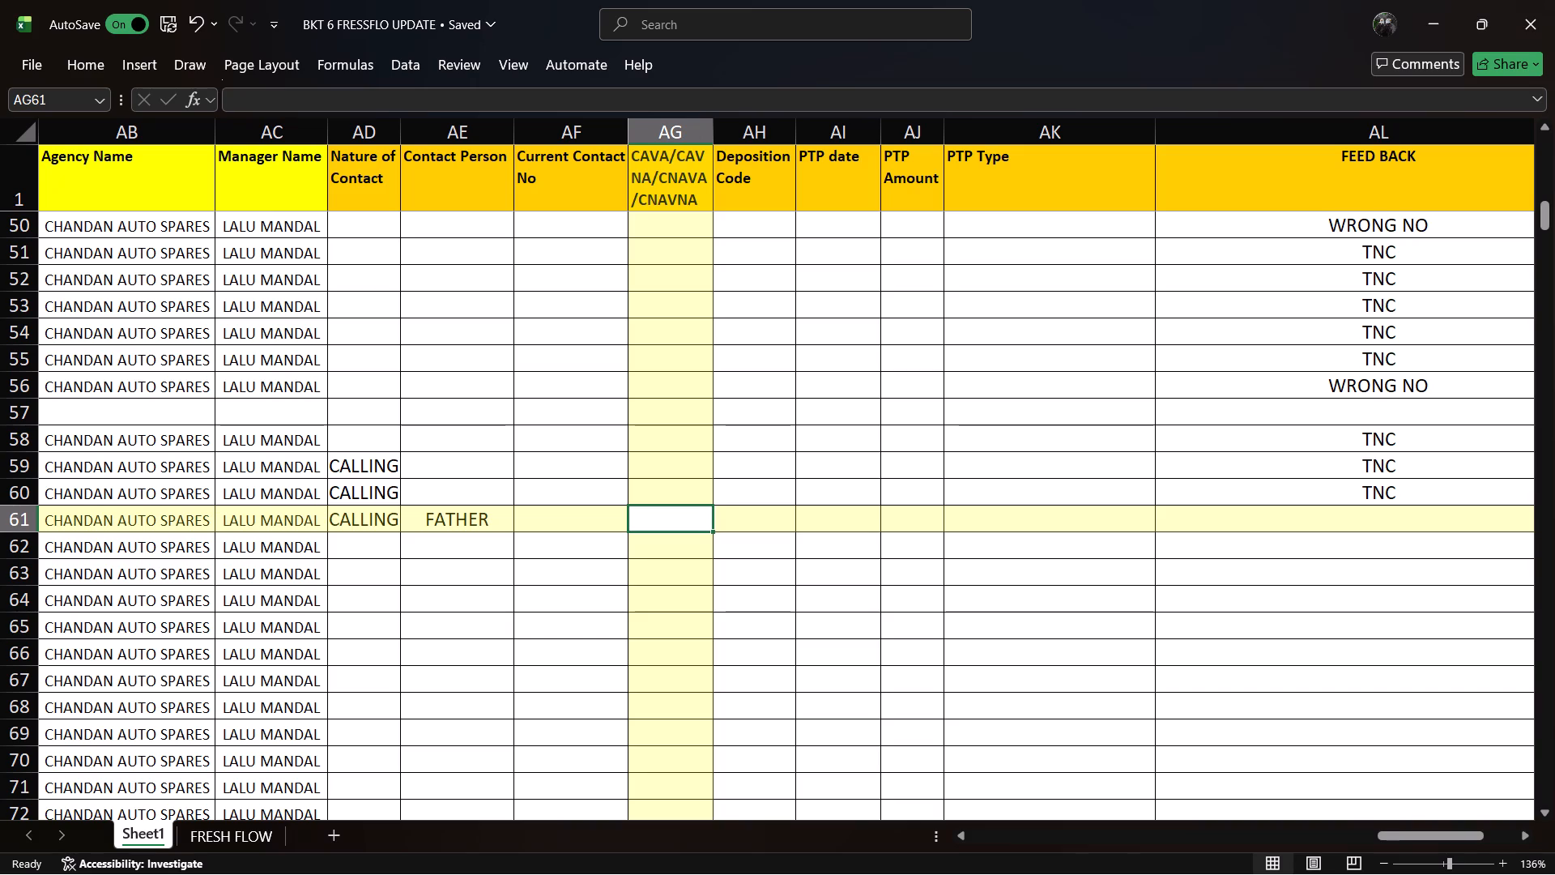
pyautogui.click(688, 523)
pyautogui.click(744, 522)
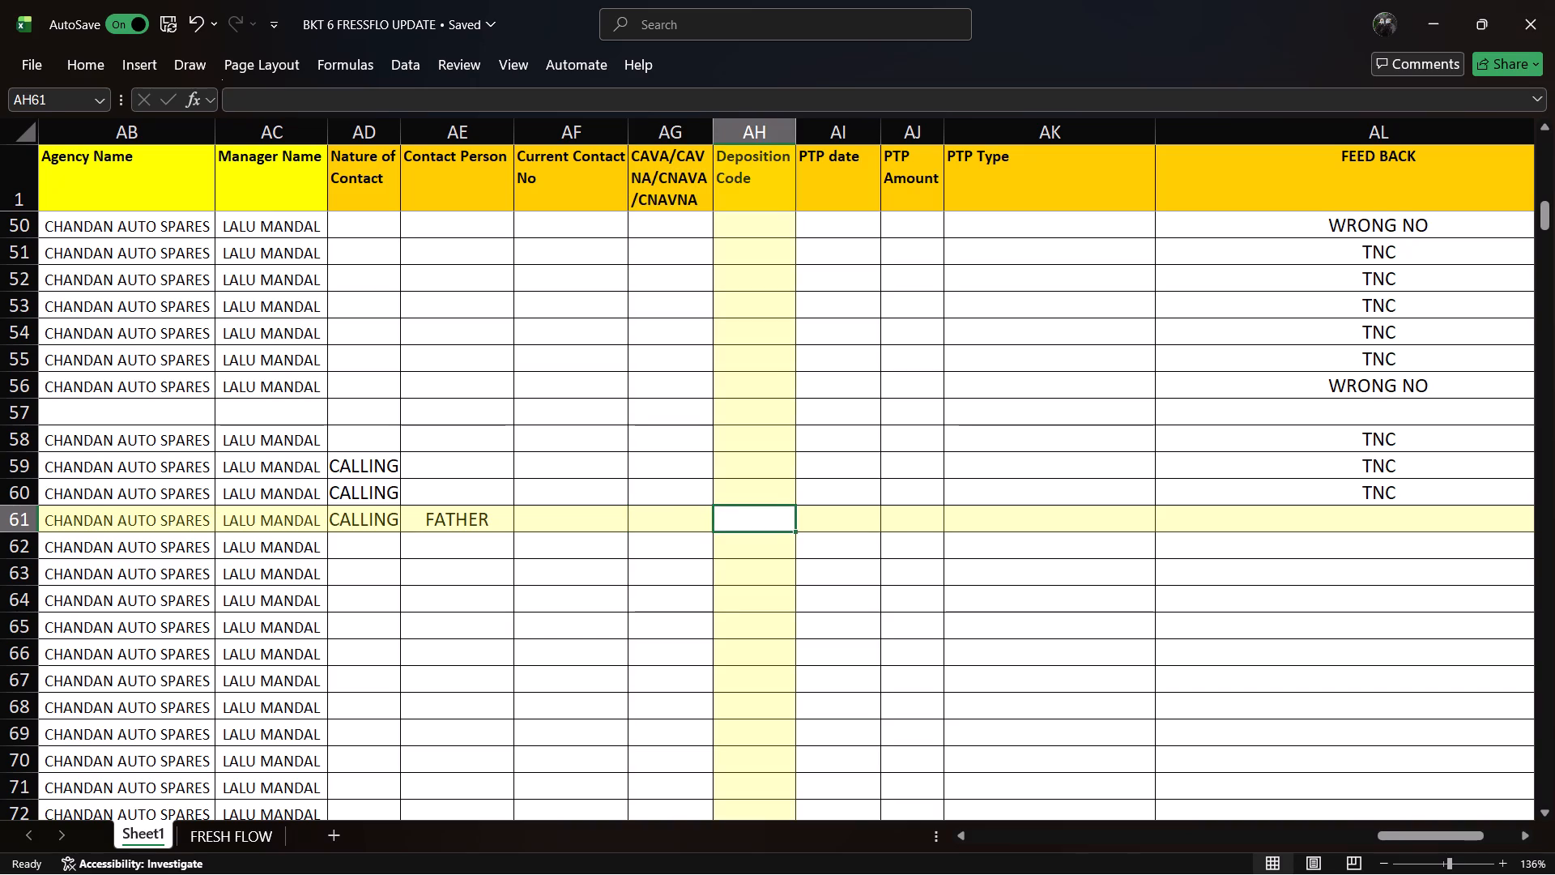
pyautogui.press('Right')
pyautogui.press('Right')
pyautogui.press('Right')
pyautogui.press('Right')
pyautogui.press('Right')
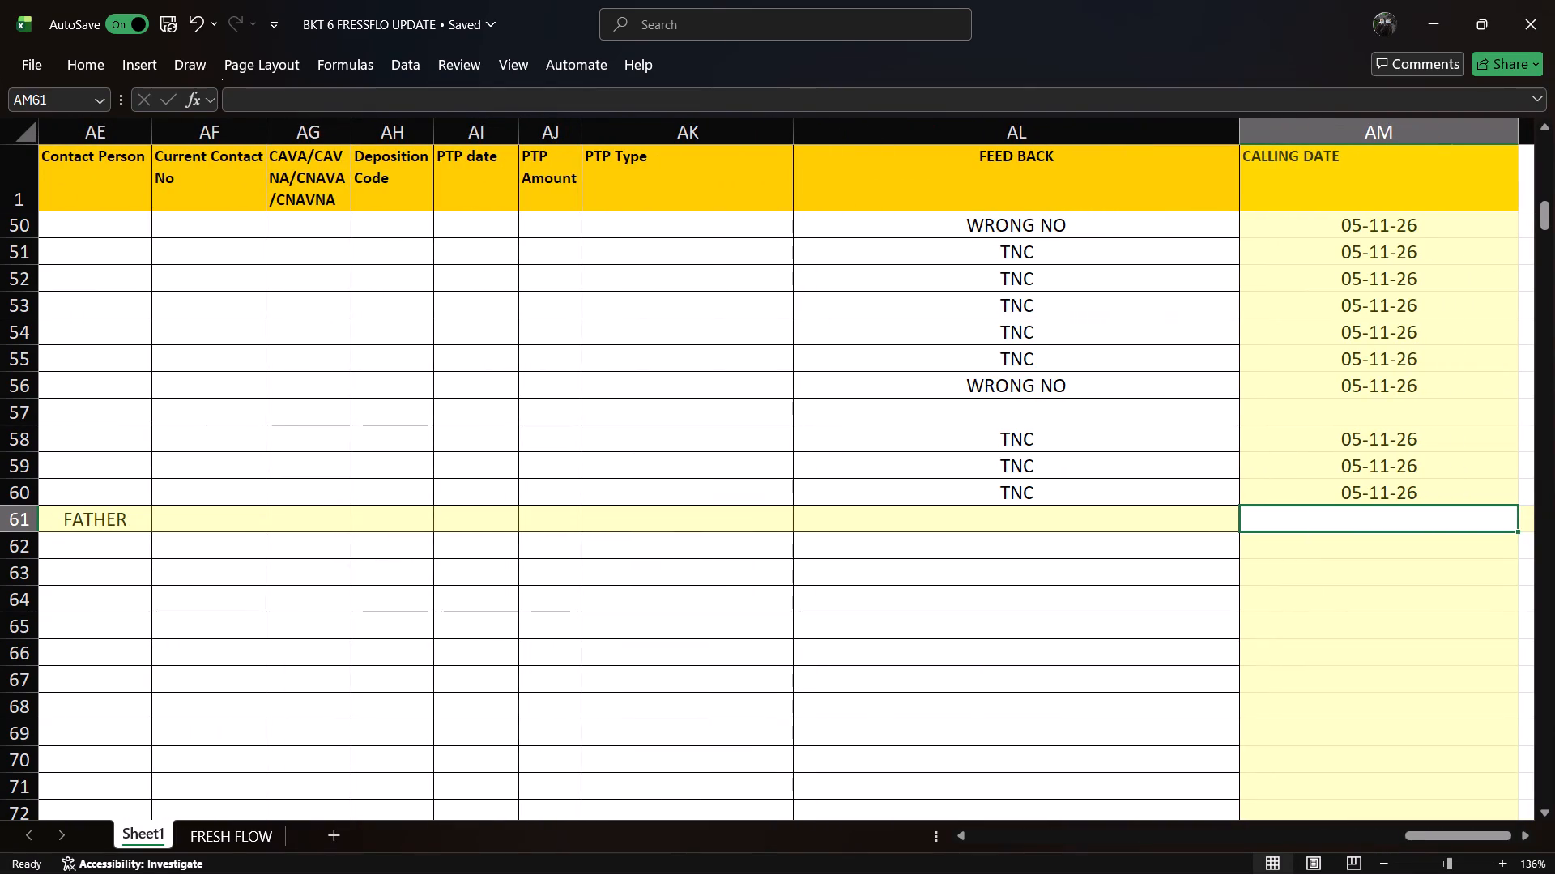
pyautogui.click(940, 521)
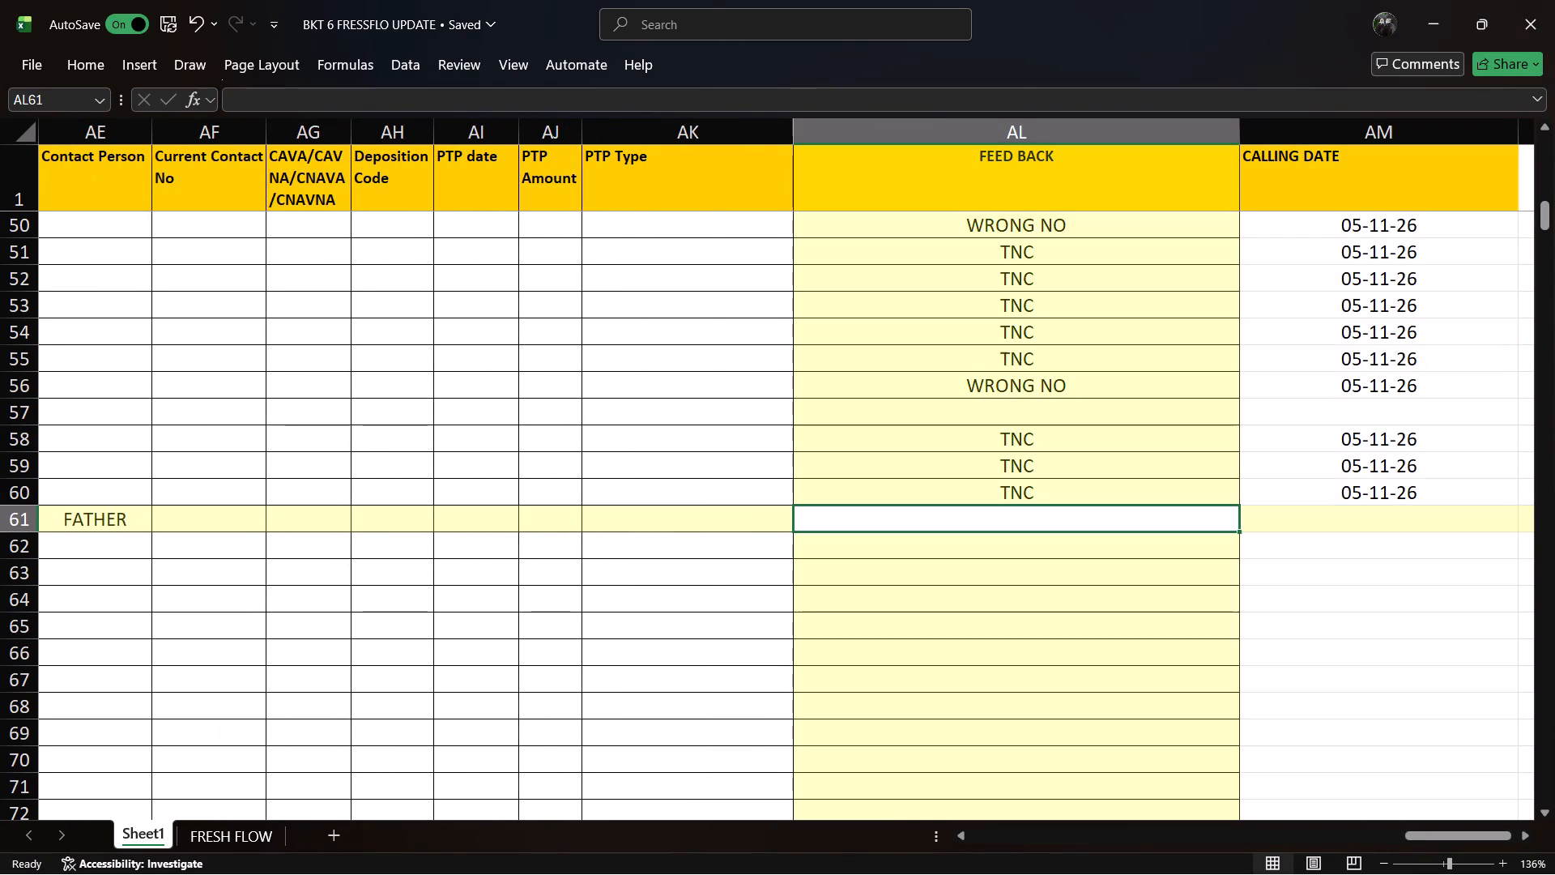
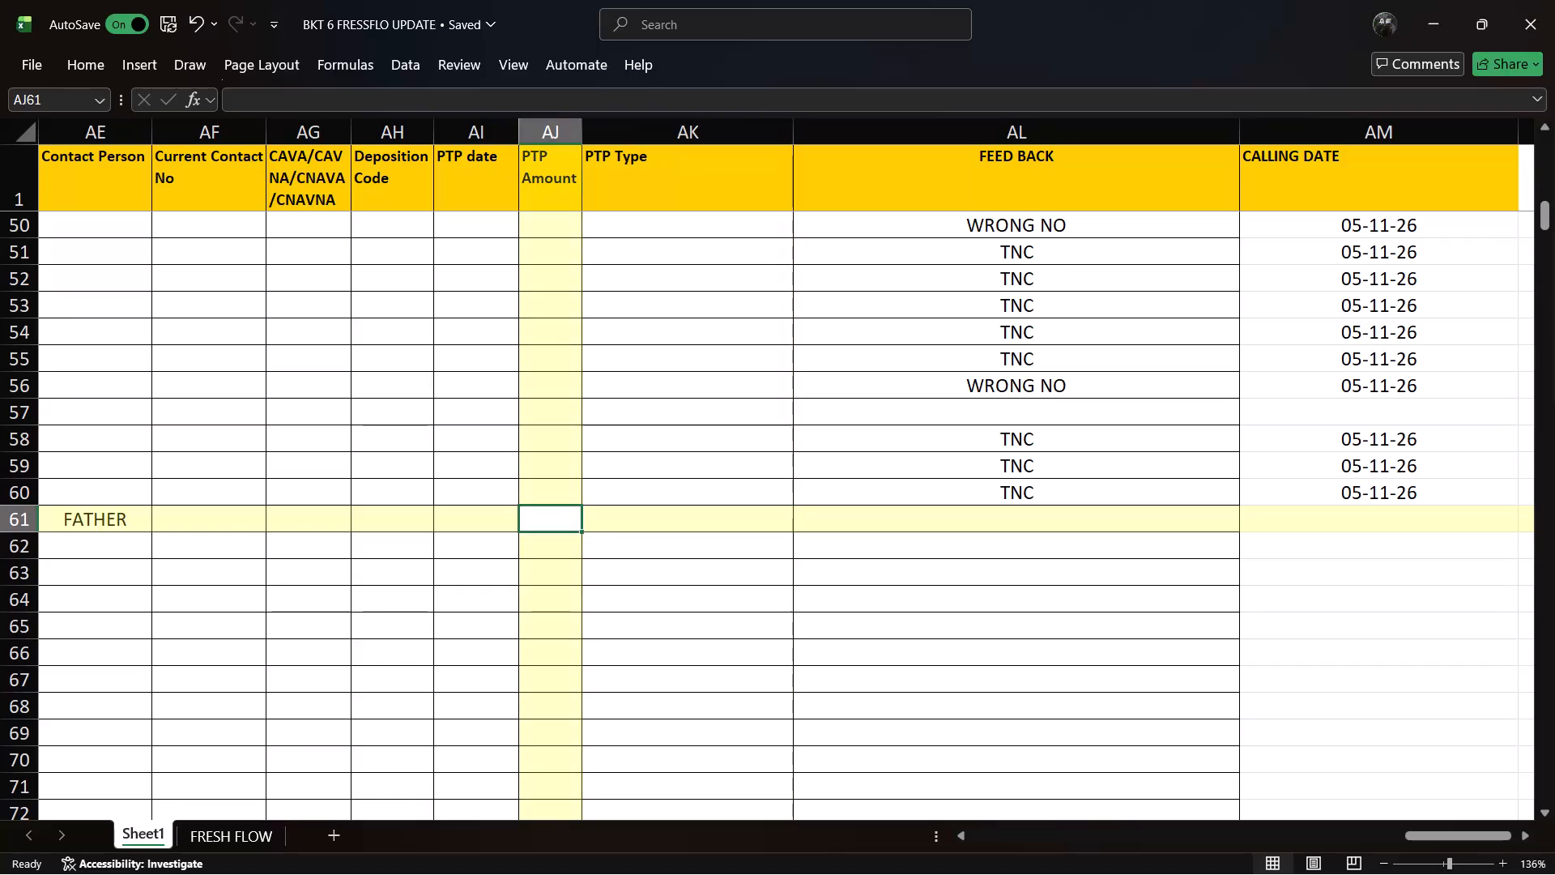
# Enter CX DETH as the FEED BACK for the customer in row 61.
pyautogui.press('Left')
pyautogui.press('Left')
pyautogui.press('Left')
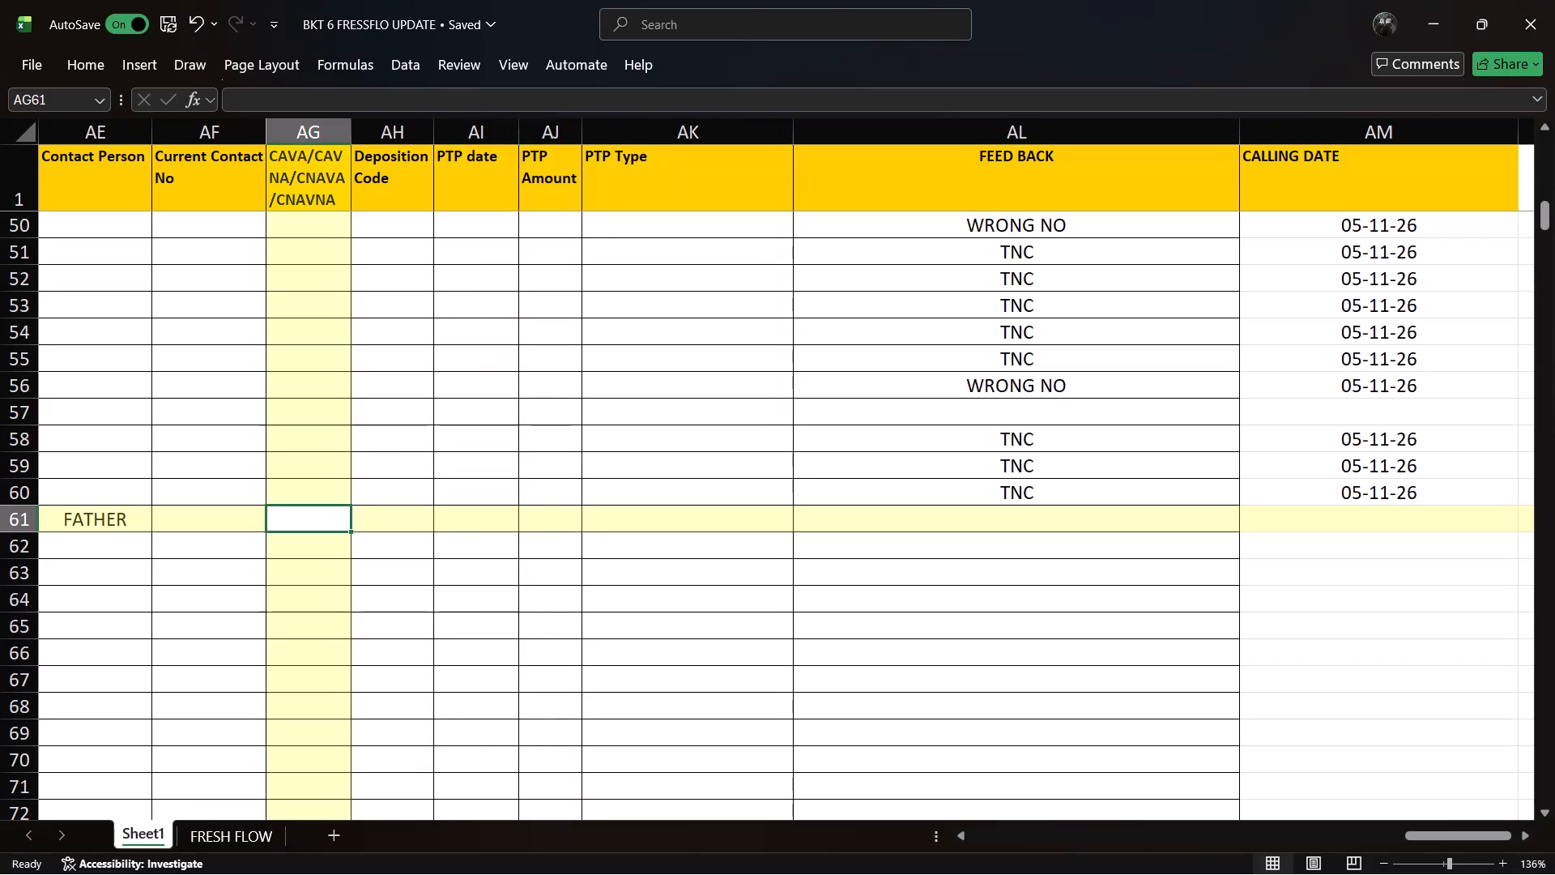
pyautogui.press('Right')
pyautogui.press('Right')
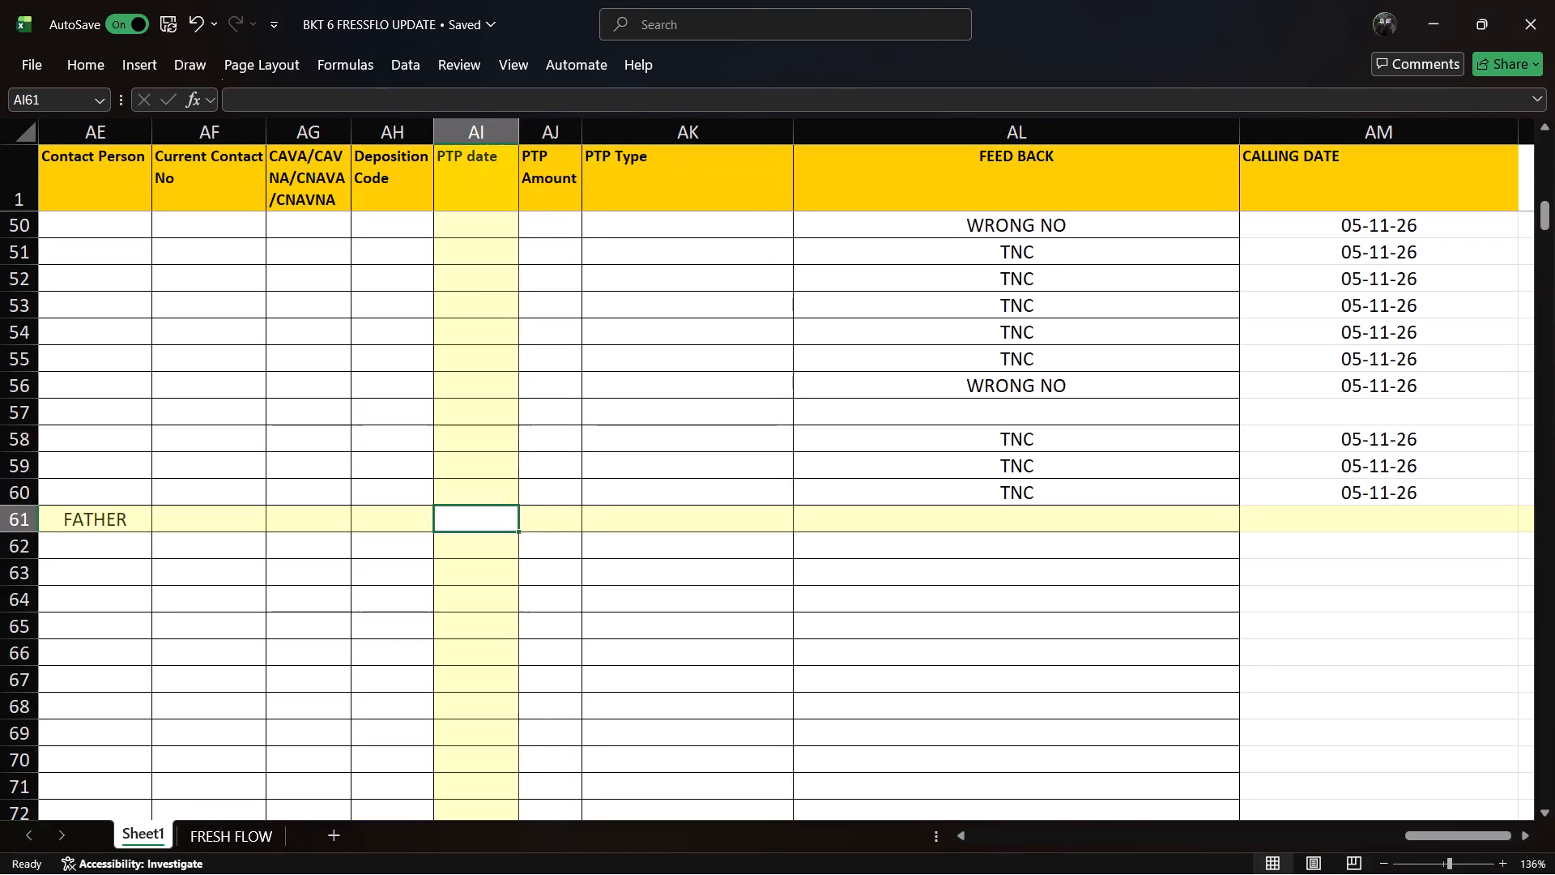
pyautogui.press('Right')
pyautogui.press('Right')
pyautogui.press('Right')
pyautogui.press('Right')
pyautogui.press('Left')
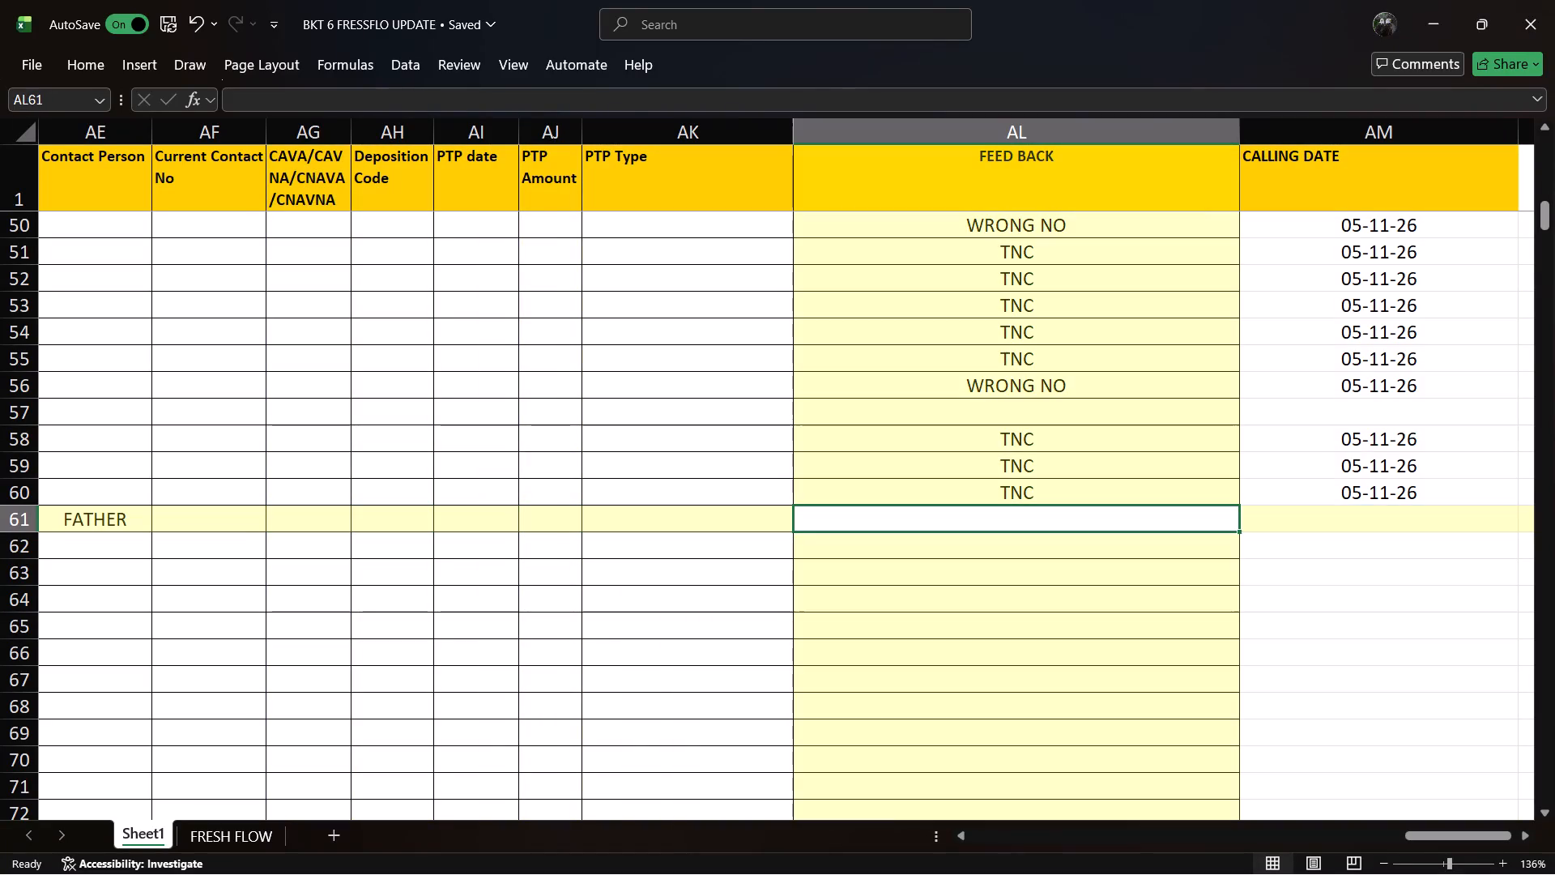
pyautogui.write('CU')
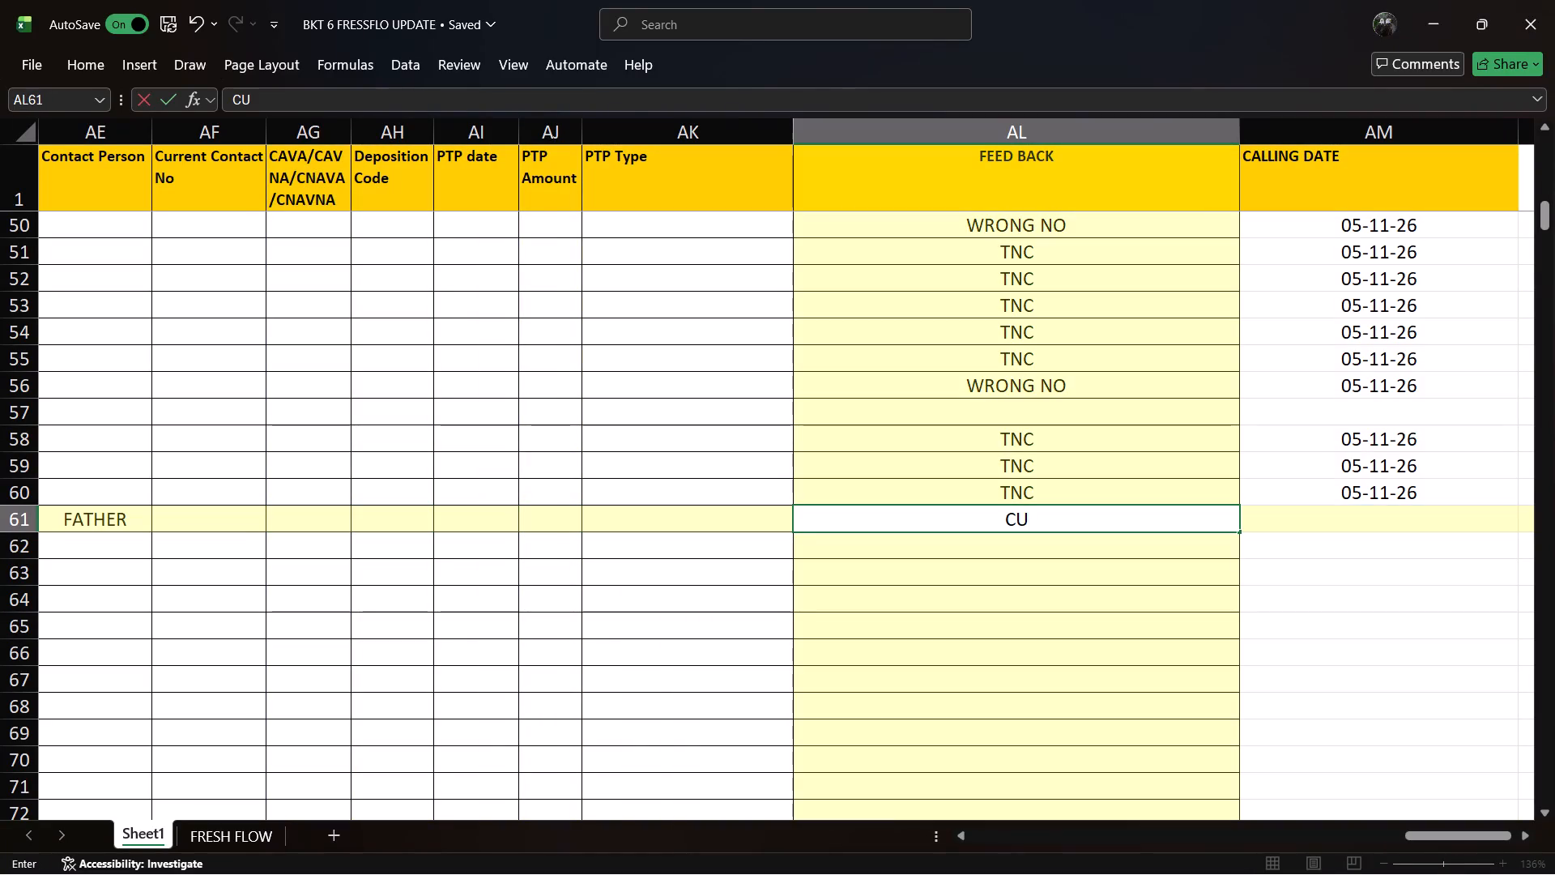
pyautogui.press('BackSpace')
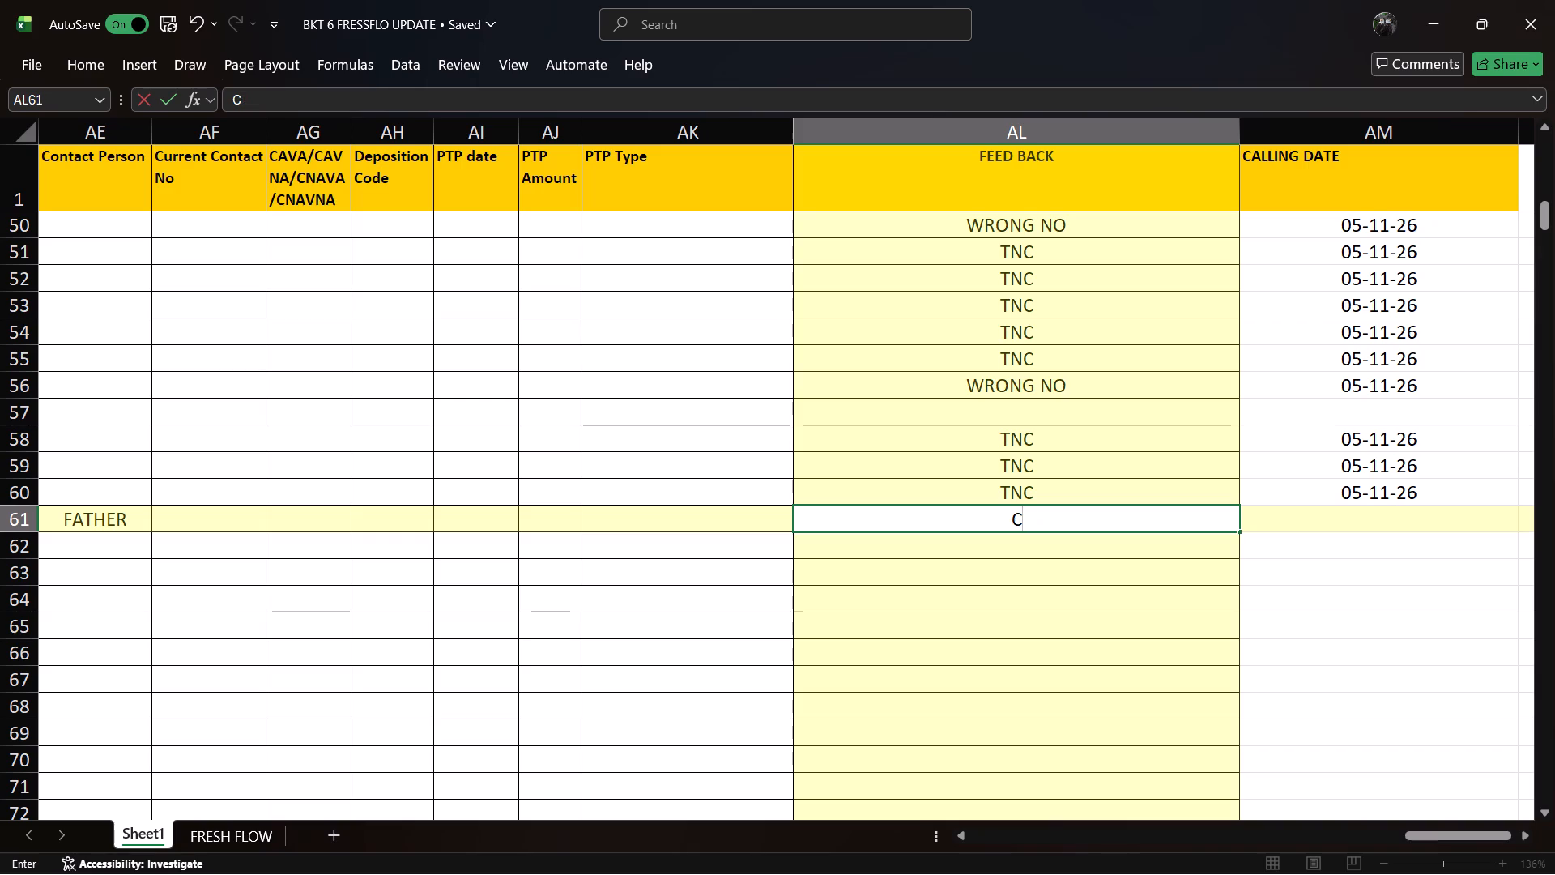
pyautogui.press('x')
pyautogui.press('space')
pyautogui.write('DE')
pyautogui.press('h')
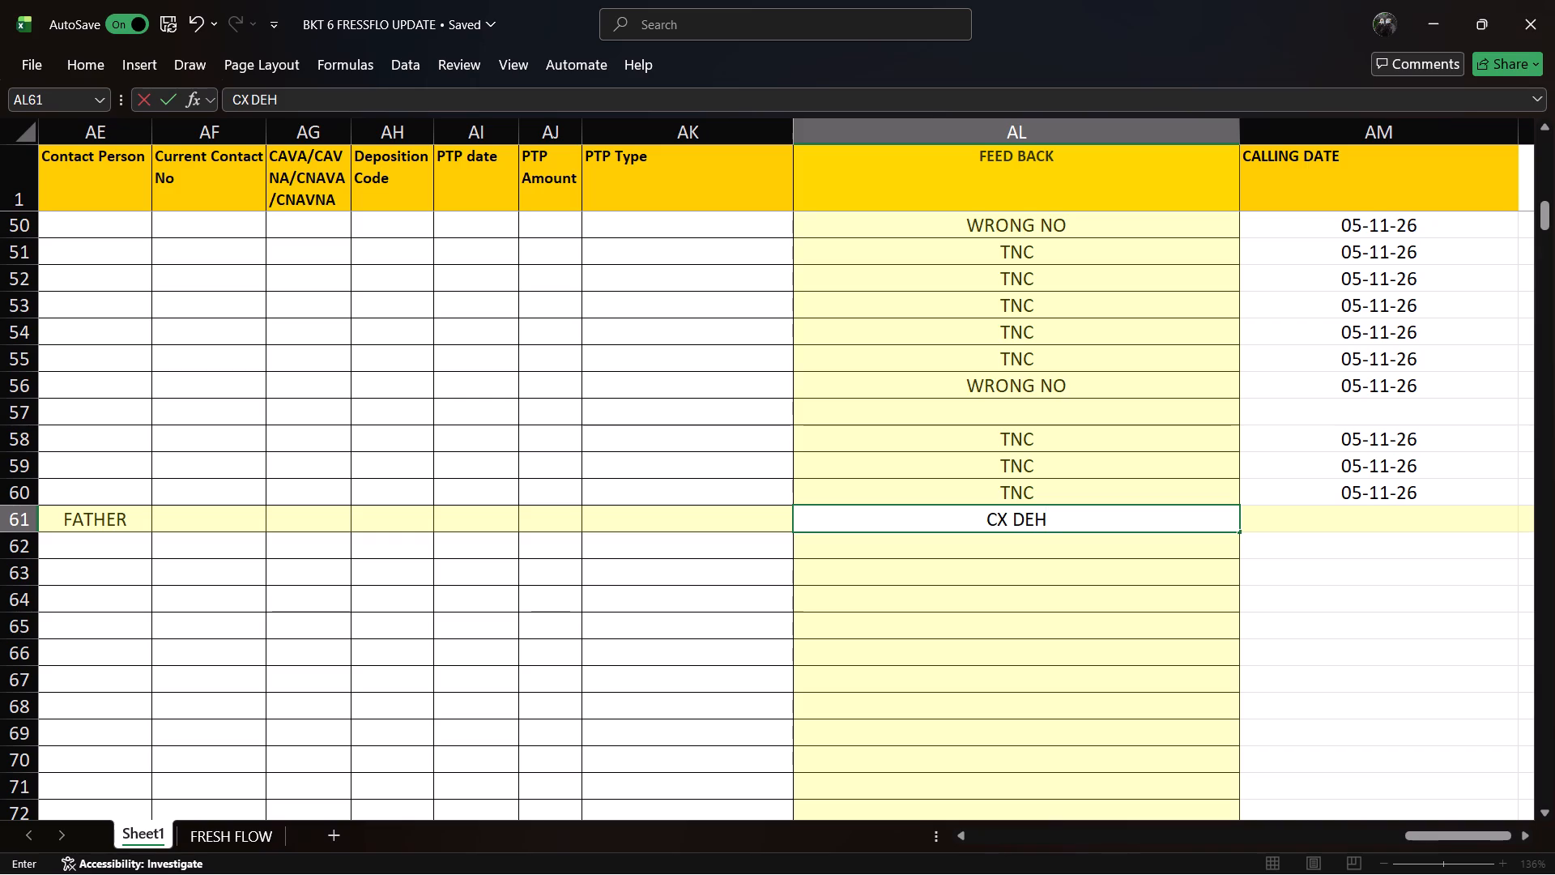
pyautogui.press('BackSpace')
pyautogui.write('TH')
# Fill row 61's CALLING DATE with the current date, 05-11-26, and save the workbook.
pyautogui.press('Right')
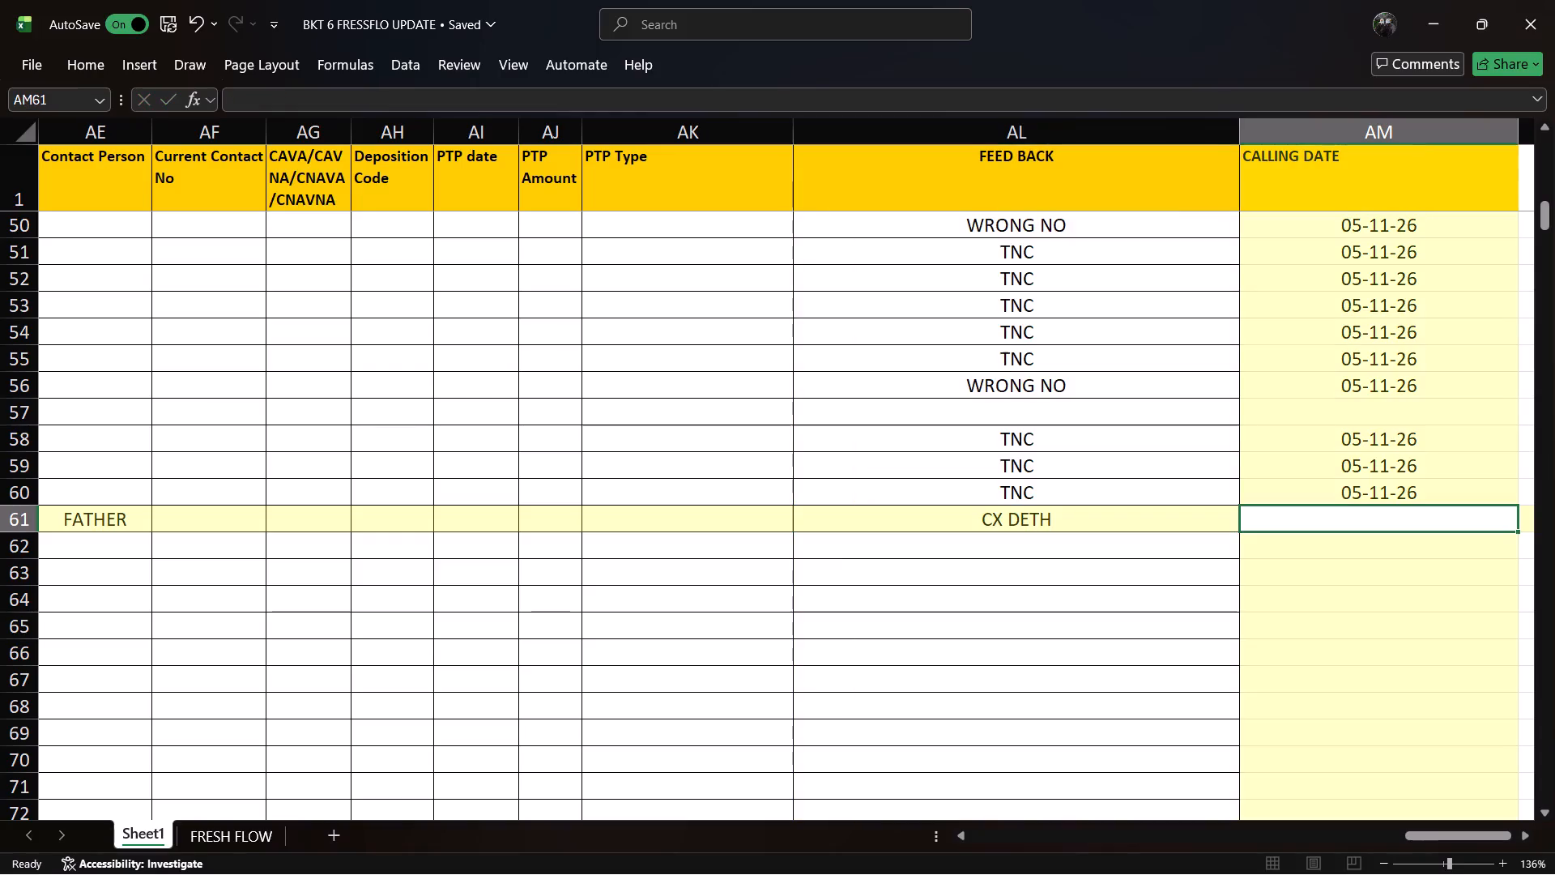
pyautogui.hotkey('ctrl', ';')
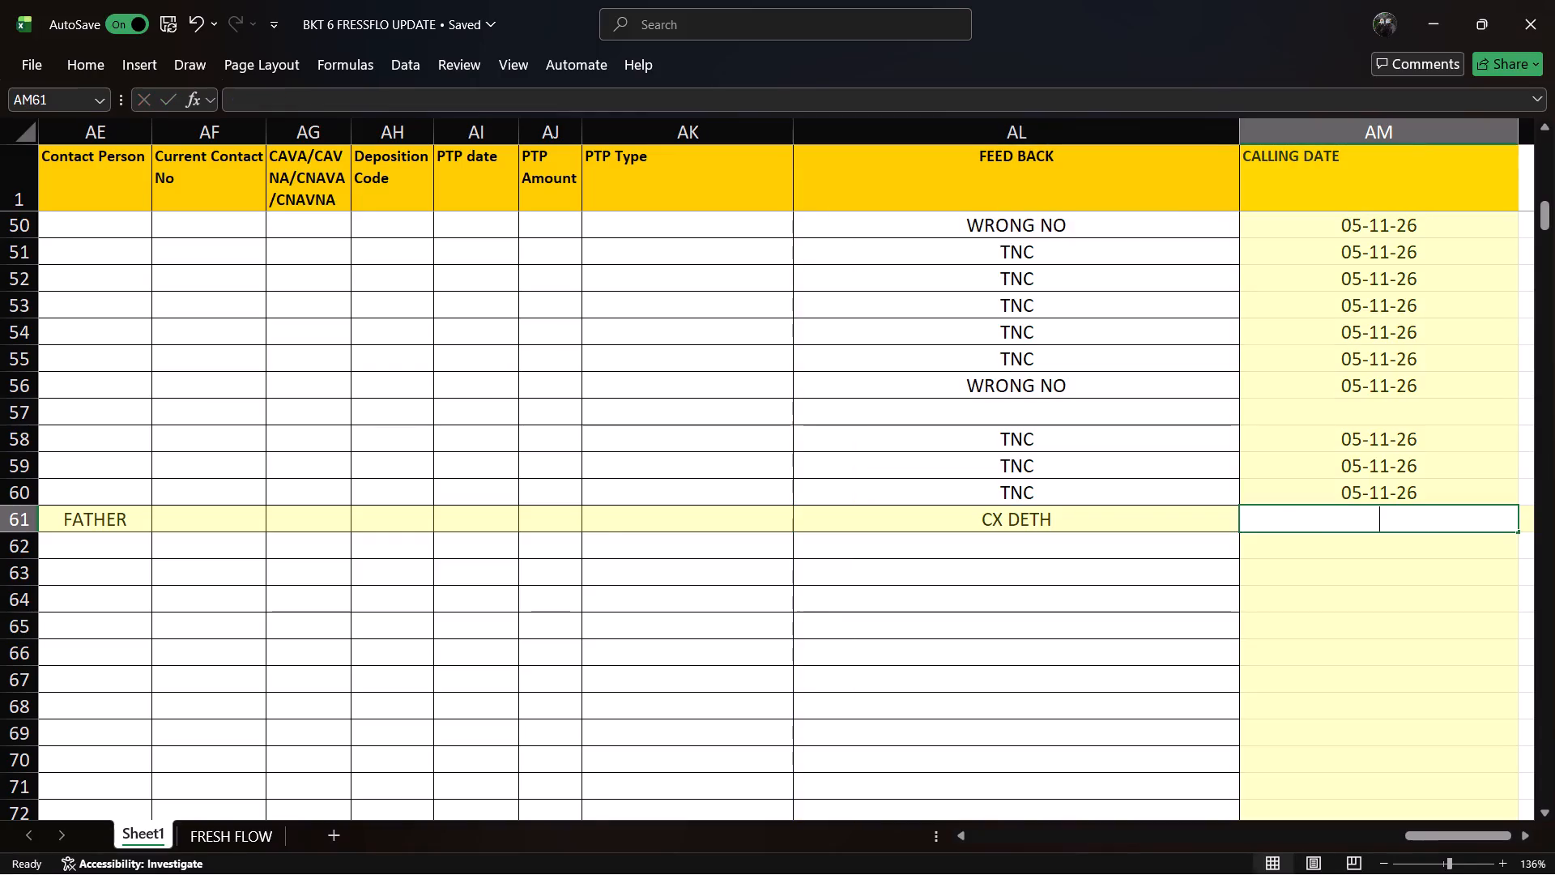
pyautogui.hotkey('ctrl', 's')
# Review row 61's loan, asset, reference and contact fields, going back to the loan details and forward again to Deposition Code.
pyautogui.press('Left')
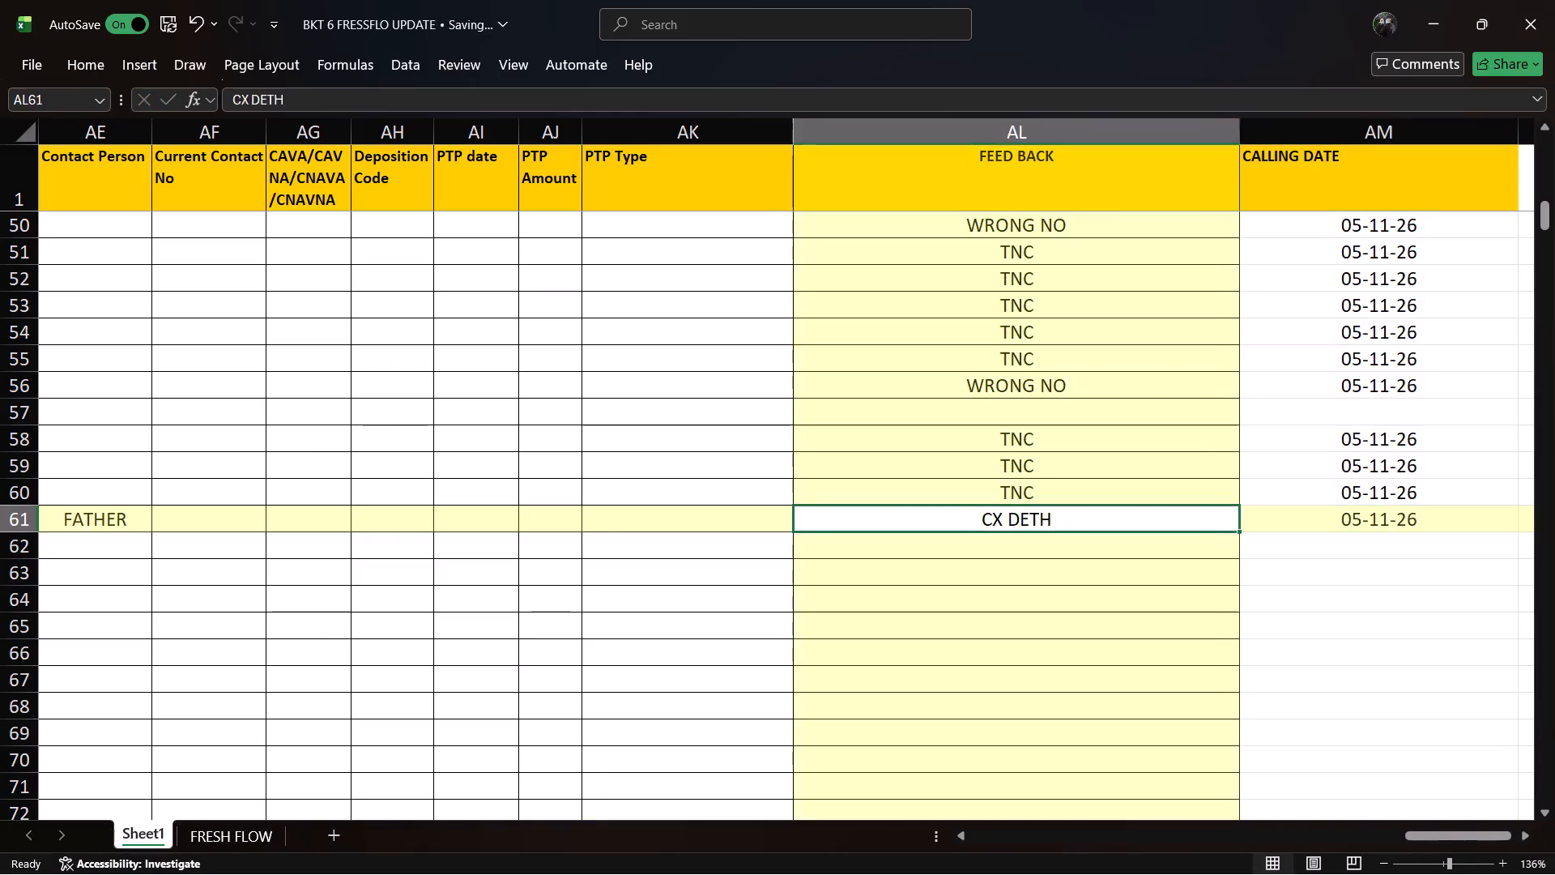
pyautogui.press('Left')
pyautogui.press('Left')
pyautogui.press('Left')
pyautogui.press('Left')
pyautogui.press('Left')
pyautogui.press('Left')
pyautogui.press('Left')
pyautogui.press('Left')
pyautogui.press('Left')
pyautogui.press('Left')
pyautogui.press('Left')
pyautogui.press('Left')
pyautogui.press('Left')
pyautogui.press('Left')
pyautogui.press('Left')
pyautogui.press('Left')
pyautogui.press('Left')
pyautogui.press('Left')
pyautogui.press('Left')
pyautogui.press('Left')
pyautogui.press('Left')
pyautogui.press('Left')
pyautogui.press('Left')
pyautogui.press('Left')
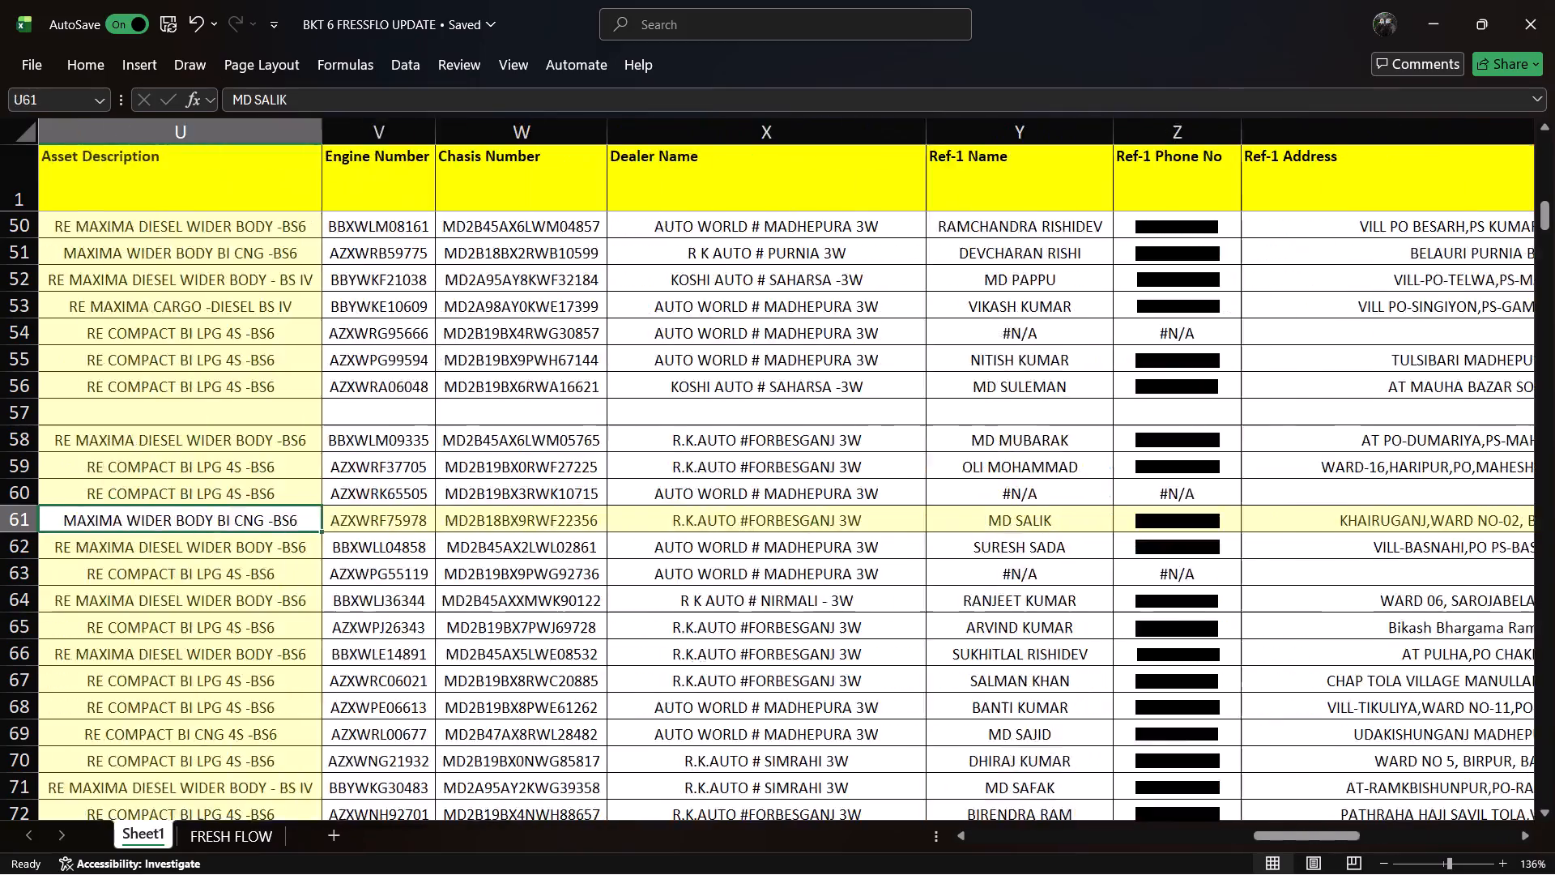
pyautogui.press('Right')
pyautogui.press('Right')
pyautogui.press('Right')
pyautogui.press('Right')
pyautogui.press('Right')
pyautogui.press('Right')
pyautogui.press('Right')
pyautogui.press('Right')
pyautogui.press('Right')
pyautogui.press('Right')
pyautogui.press('Right')
pyautogui.press('Right')
pyautogui.press('Right')
pyautogui.press('Right')
pyautogui.press('Right')
pyautogui.press('Right')
pyautogui.press('Right')
pyautogui.press('Right')
pyautogui.press('Right')
pyautogui.press('Right')
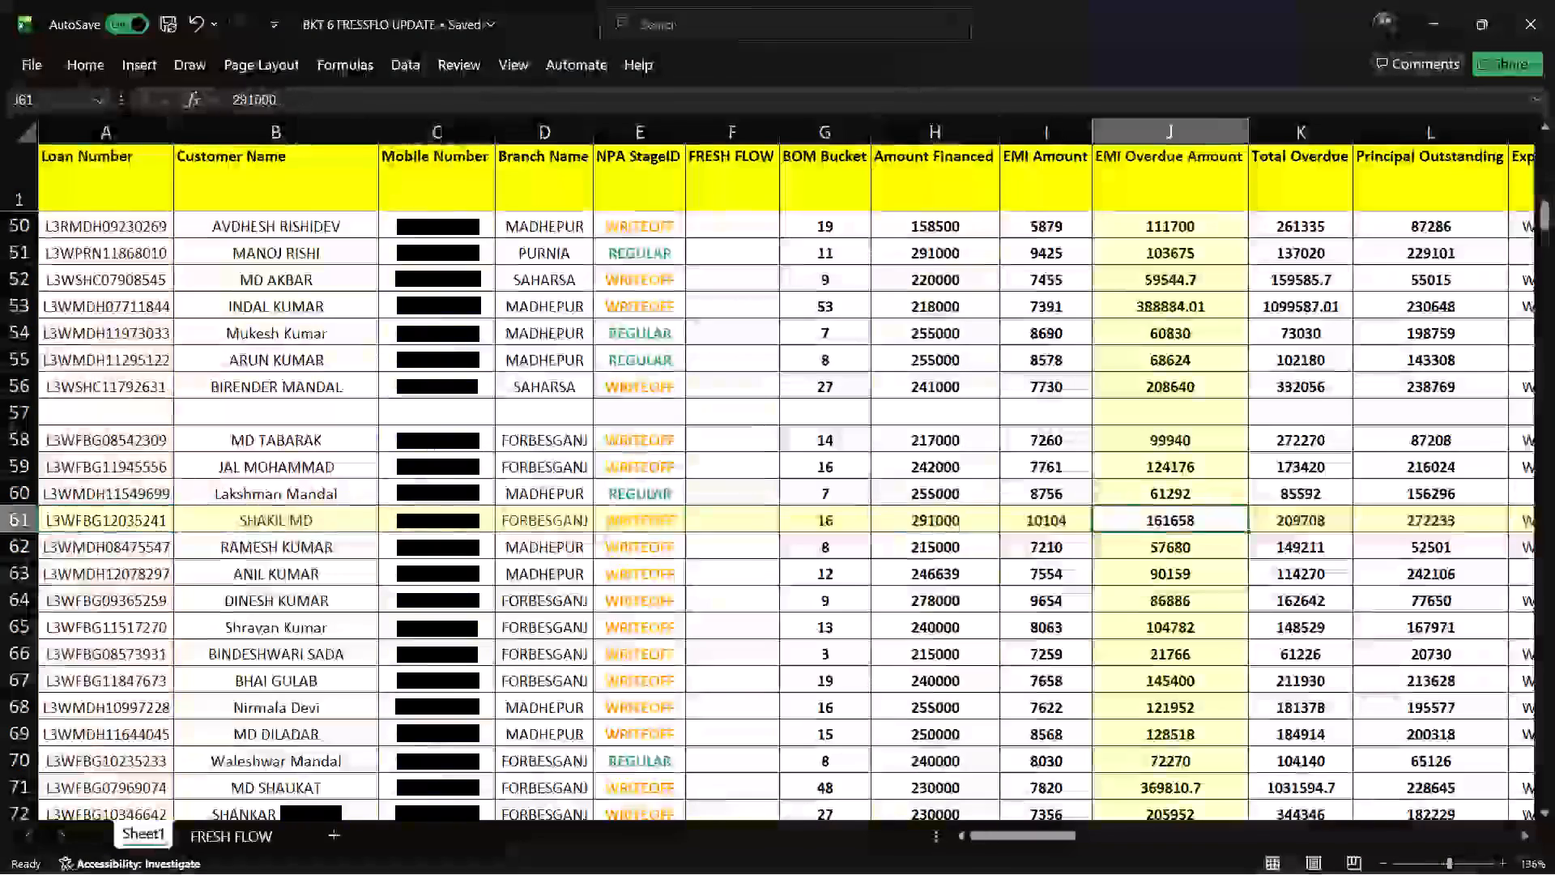
pyautogui.press('Right')
pyautogui.press('Right')
pyautogui.press('Right')
pyautogui.press('Right')
pyautogui.press('Right')
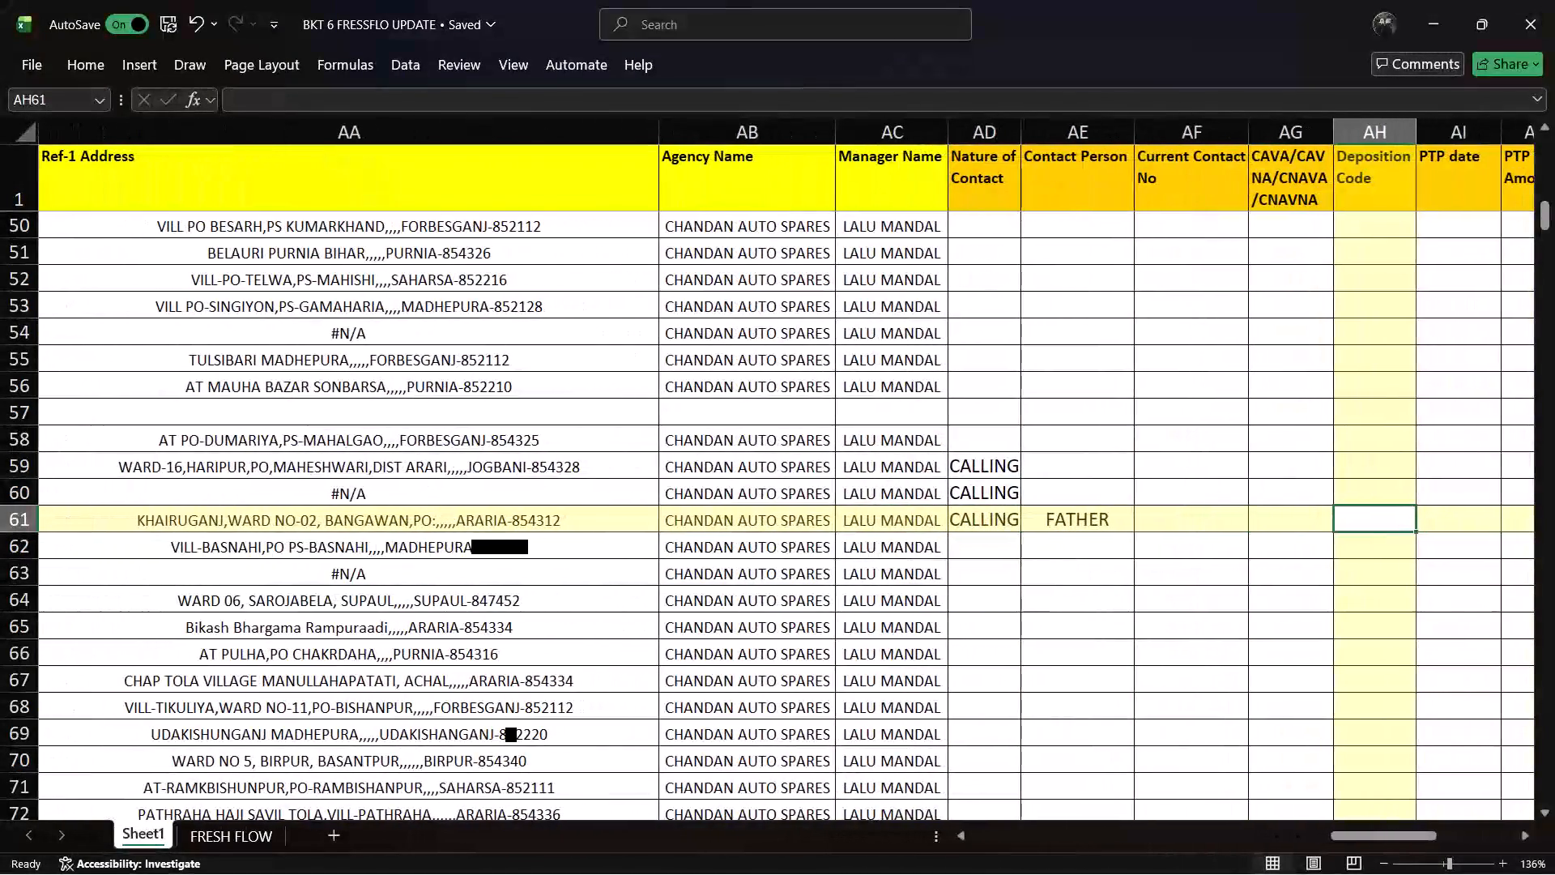
# Review row 61 back from Deposition Code to its Loan Number and Customer Name.
pyautogui.press('Left')
pyautogui.press('Left')
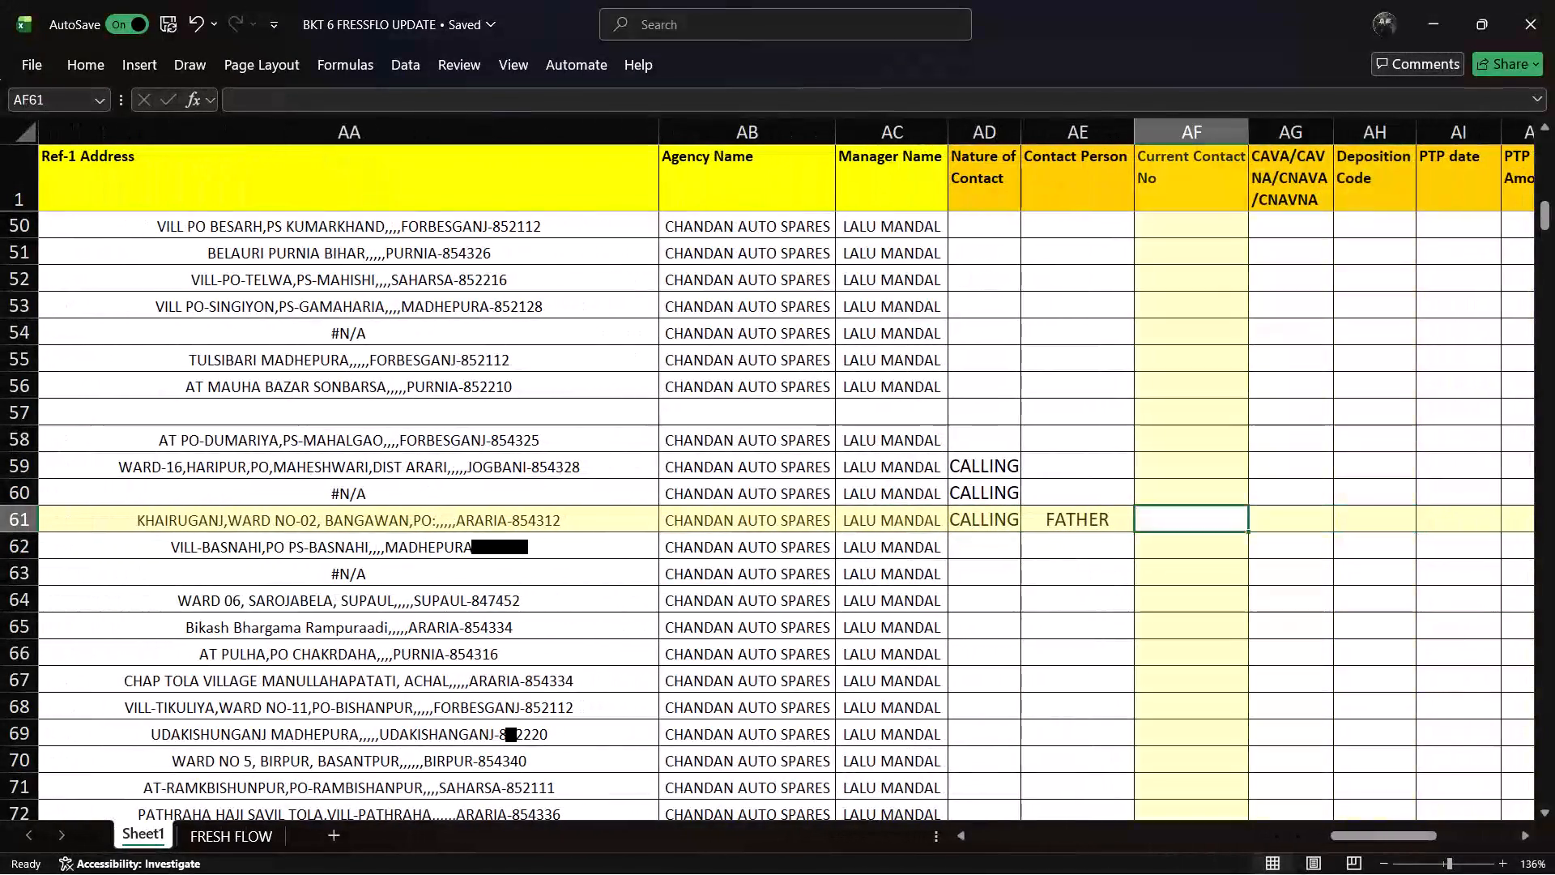
pyautogui.press('Left')
pyautogui.press('Left')
pyautogui.press('Left')
pyautogui.press('Left')
pyautogui.press('Left')
pyautogui.press('Left')
pyautogui.press('Left')
pyautogui.press('Left')
pyautogui.press('Left')
pyautogui.press('Left')
pyautogui.press('Left')
pyautogui.press('Left')
pyautogui.press('Left')
pyautogui.press('Left')
pyautogui.press('Left')
pyautogui.press('Left')
pyautogui.press('Left')
pyautogui.press('Left')
pyautogui.press('Left')
pyautogui.press('Left')
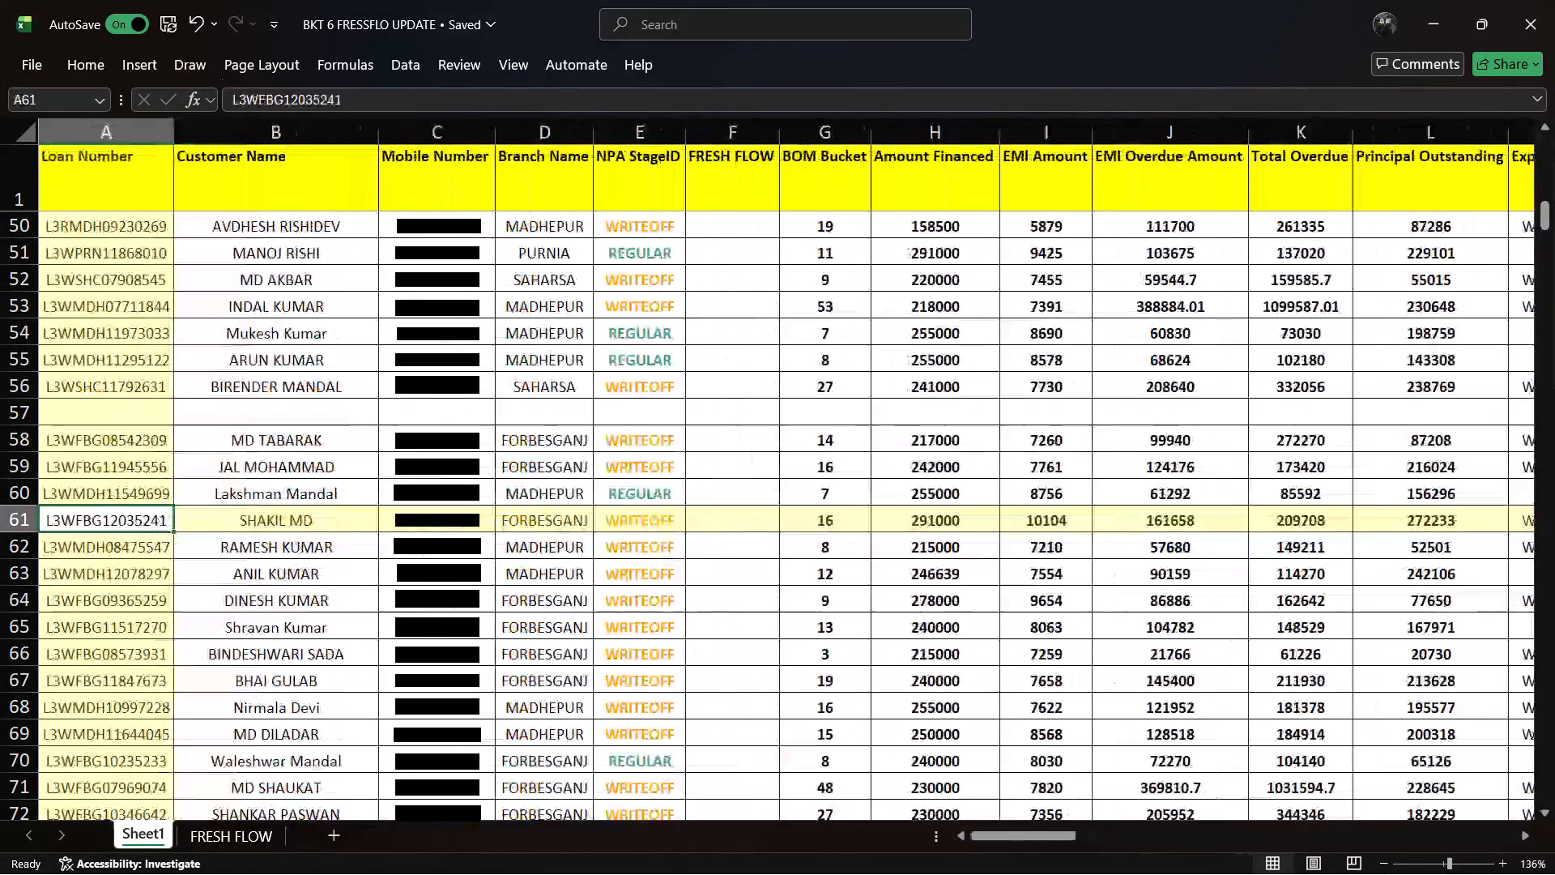
pyautogui.press('Right')
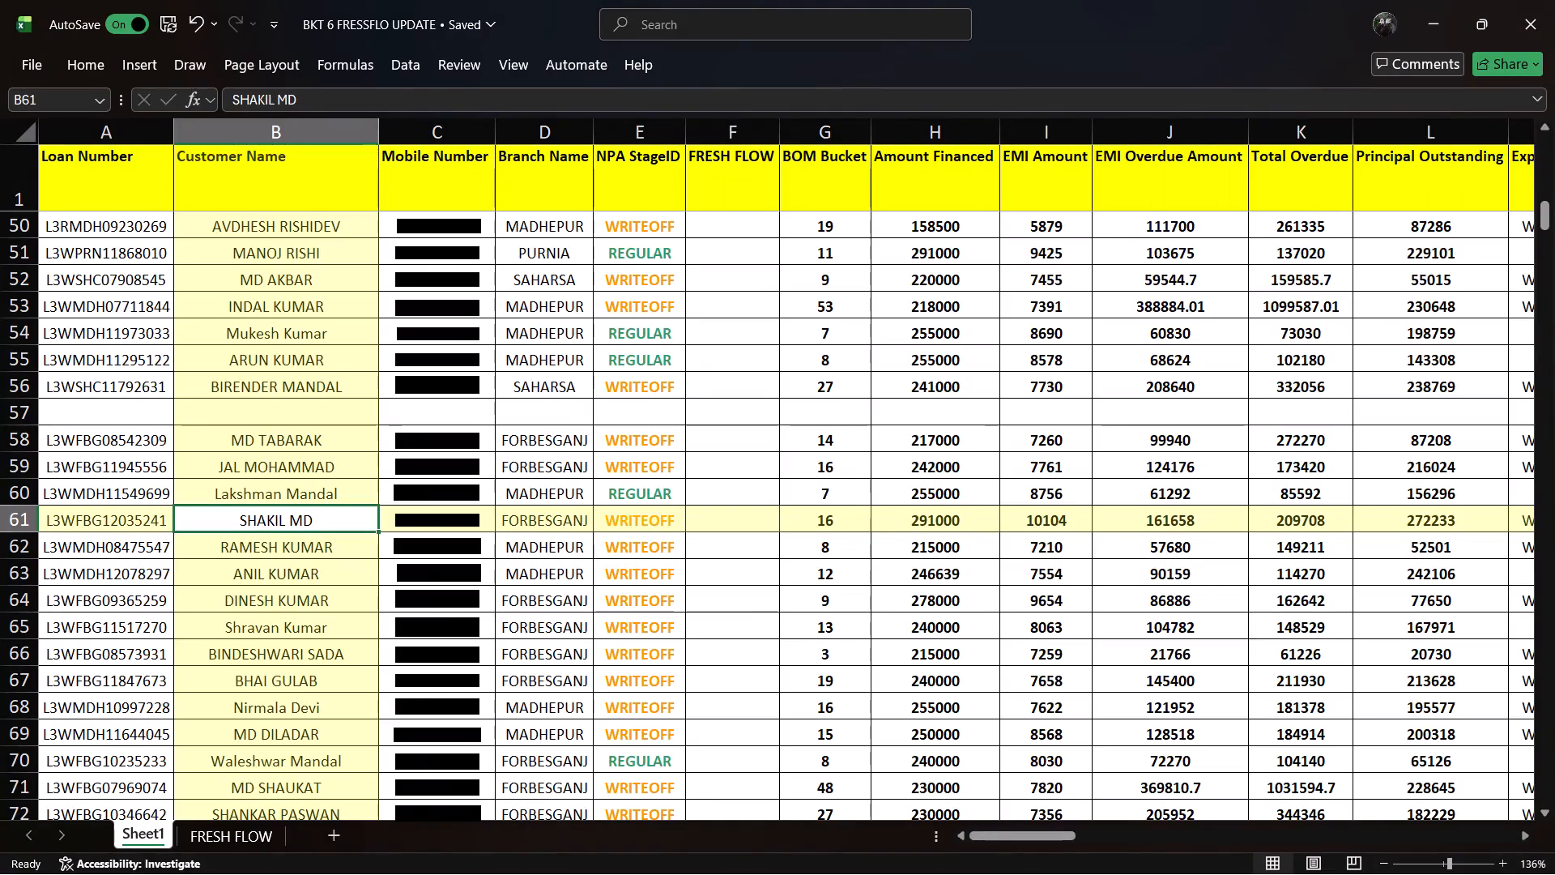
# Select row 61's Loan Number cell and save the workbook.
pyautogui.click(109, 527)
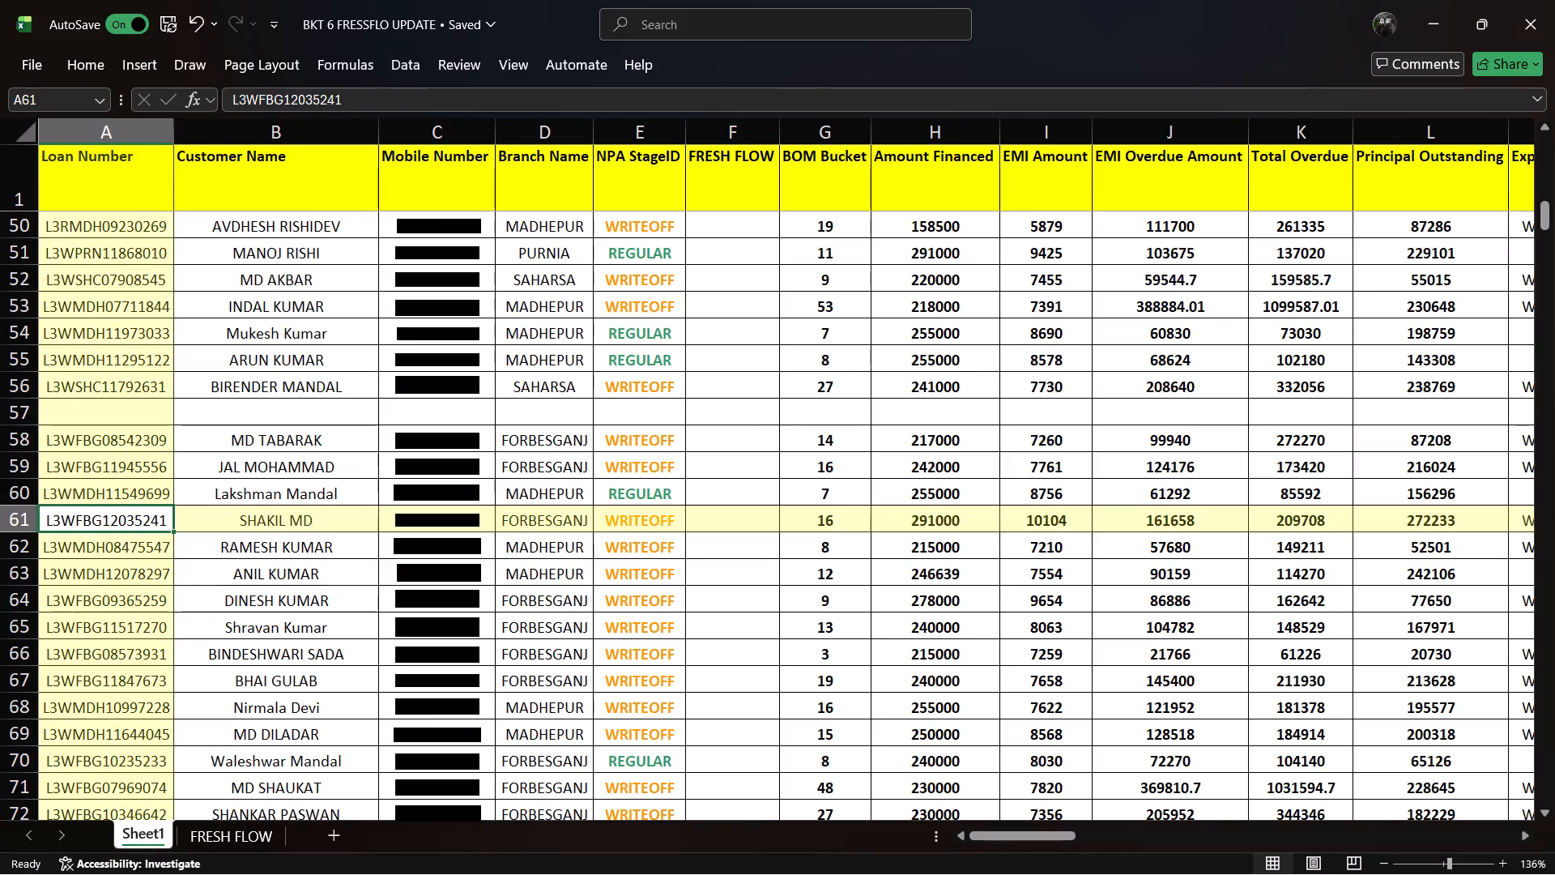
pyautogui.hotkey('ctrl', 's')
pyautogui.hotkey('ctrl', 's')
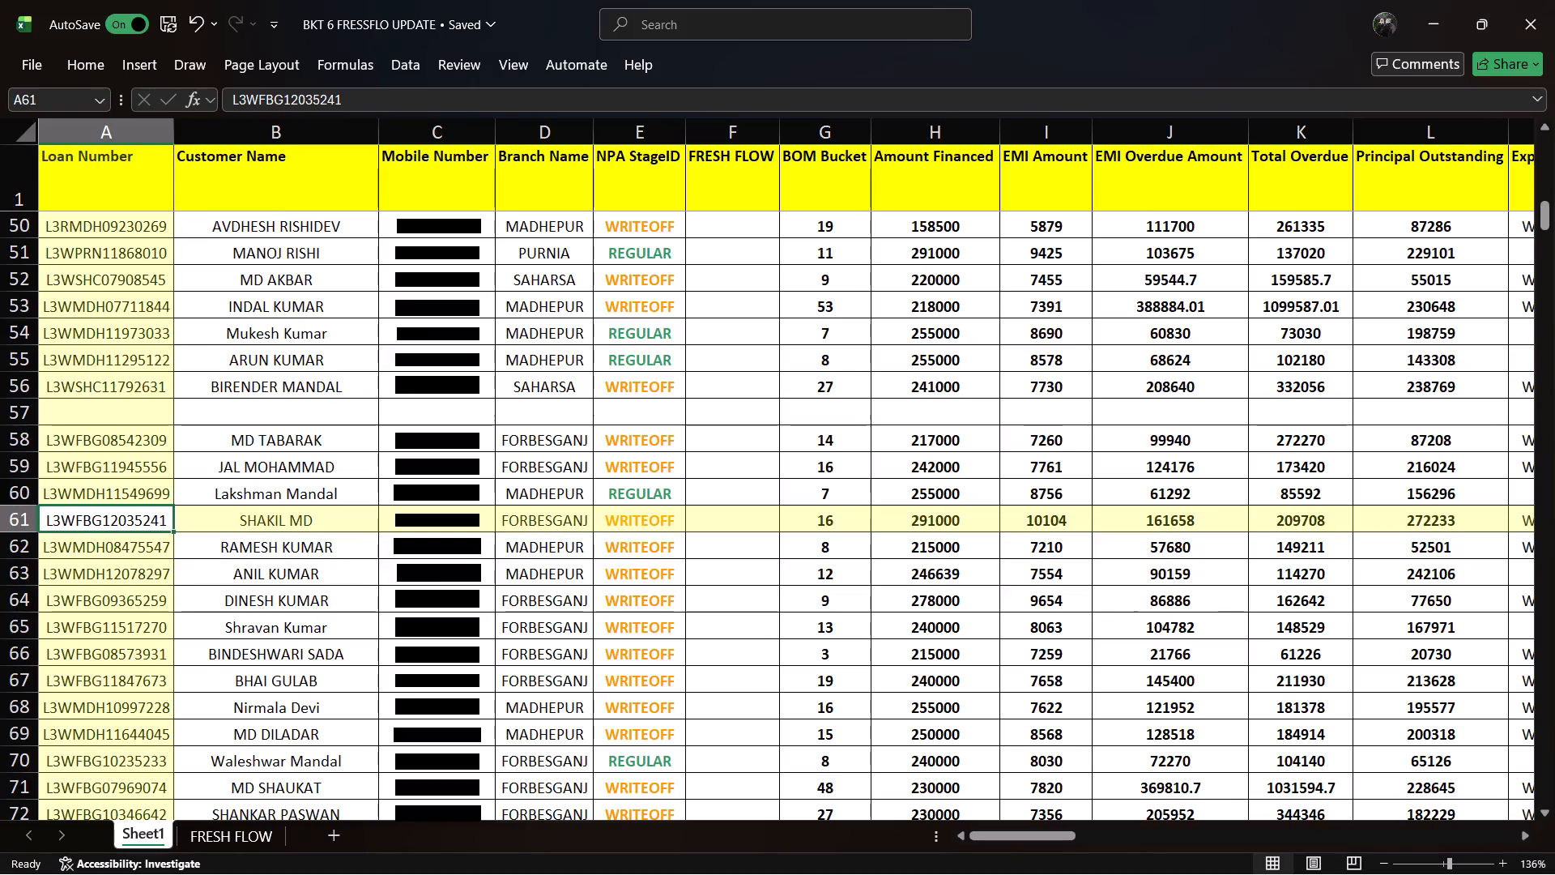
# Copy the Loan Number of the customer in row 61.
pyautogui.click(231, 519)
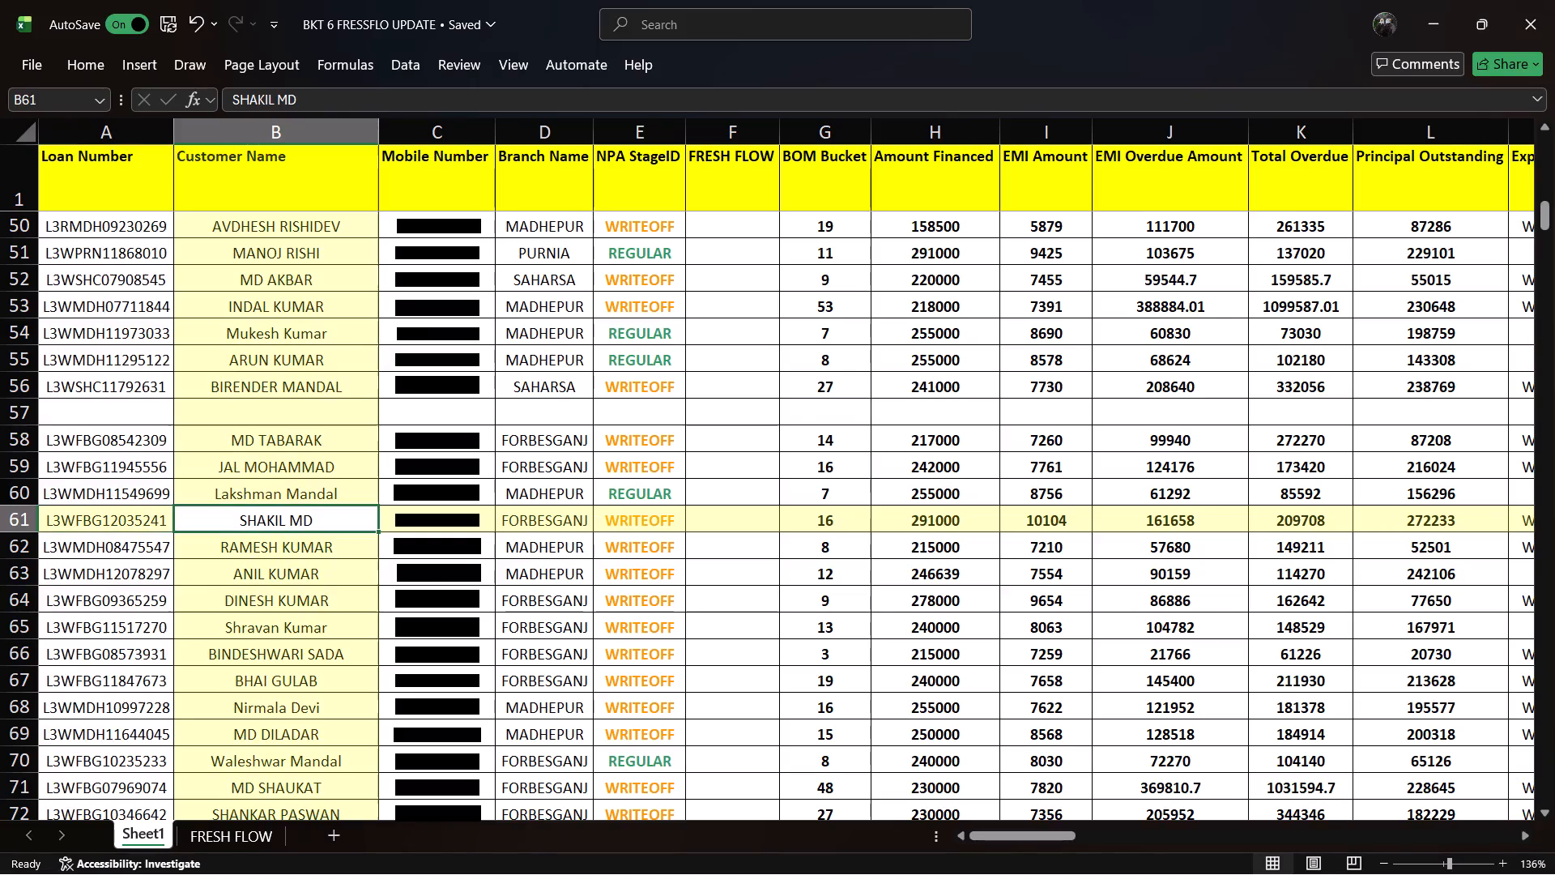
pyautogui.click(118, 520)
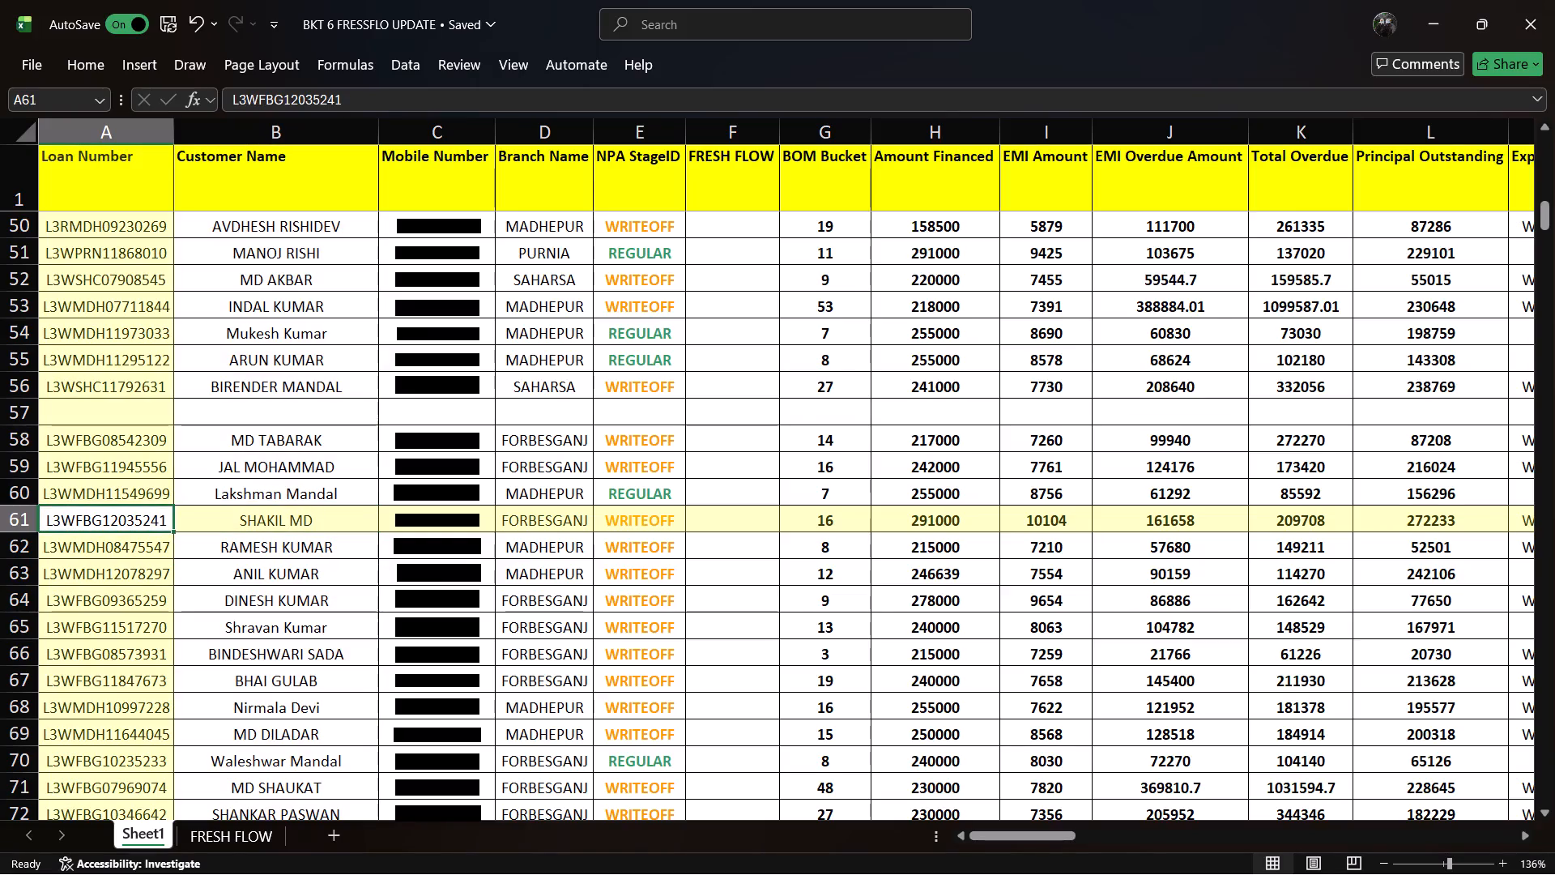
pyautogui.hotkey('ctrl', 'c')
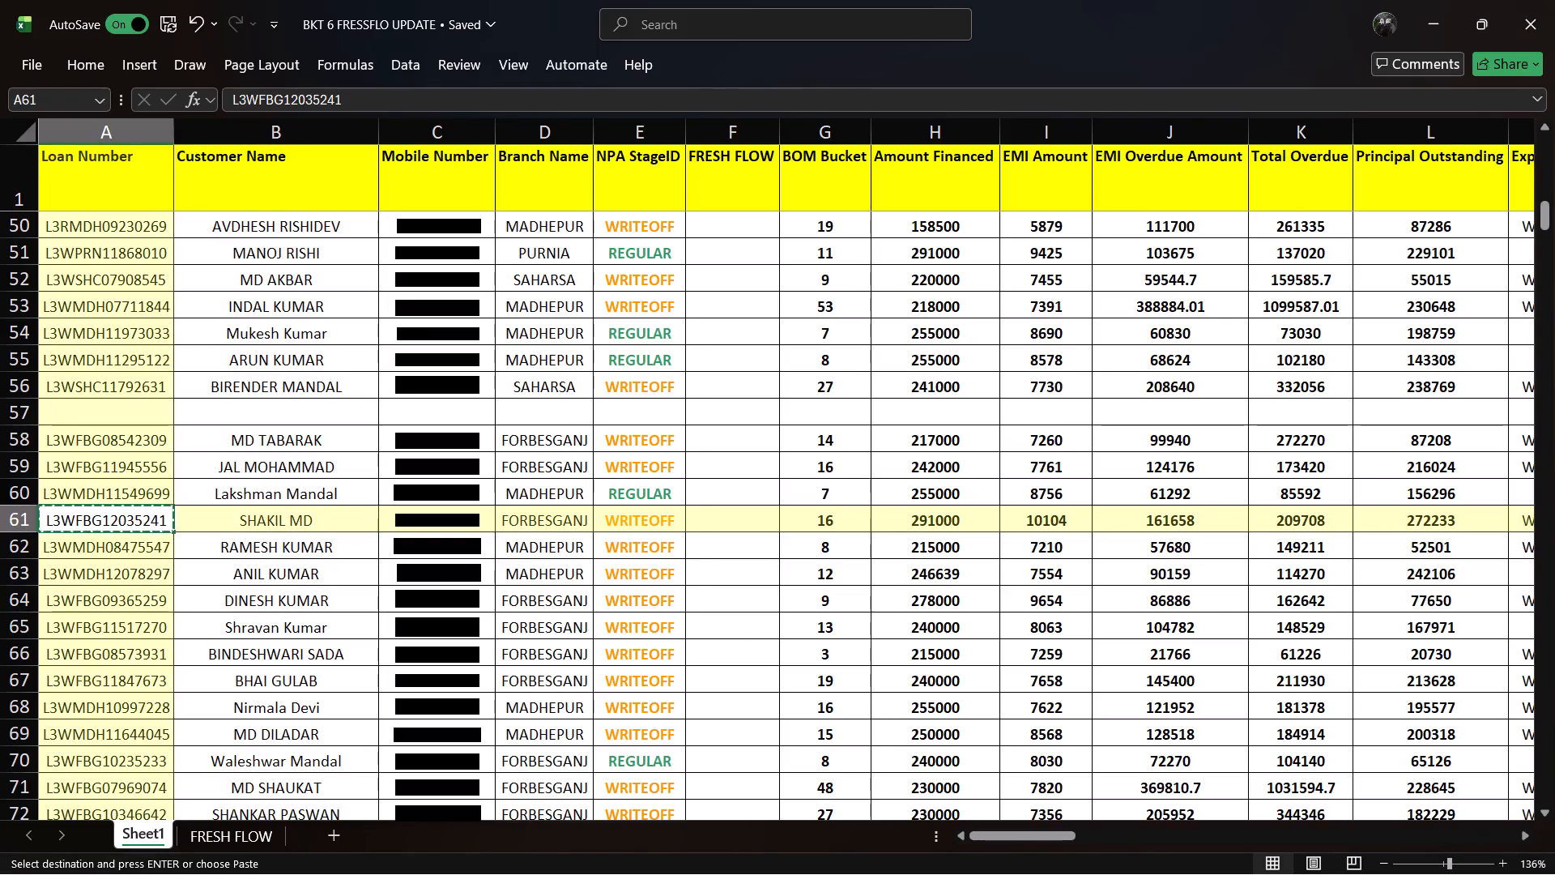
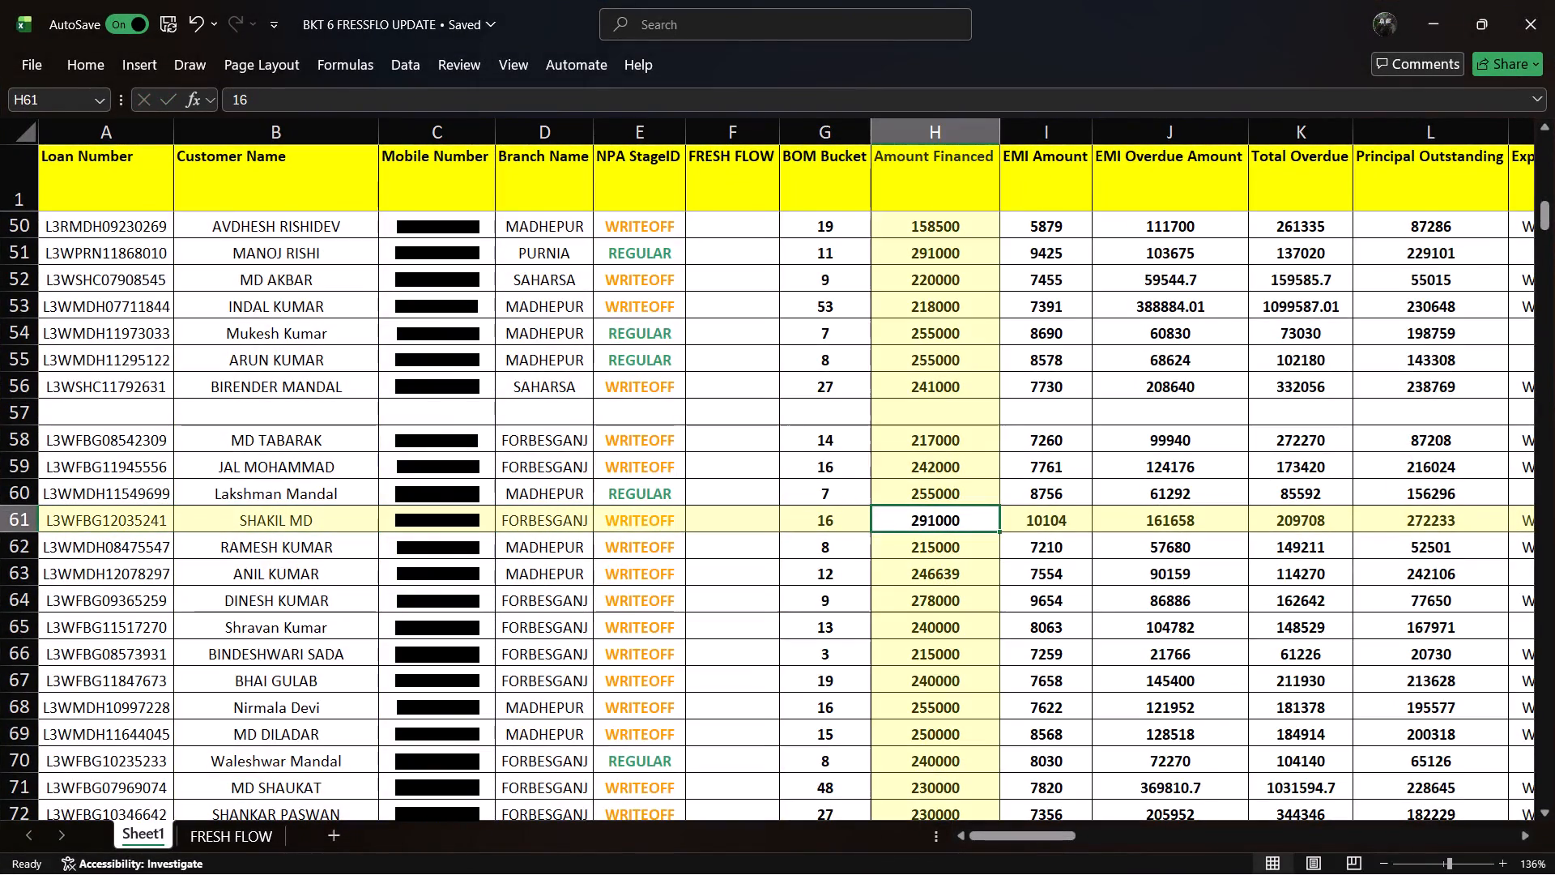
# Review row 61 from Amount Financed through the expiry, address and Zip Code fields to Asset Description.
pyautogui.press('Right')
pyautogui.press('Right')
pyautogui.press('Right')
pyautogui.press('Right')
pyautogui.press('Right')
pyautogui.press('Right')
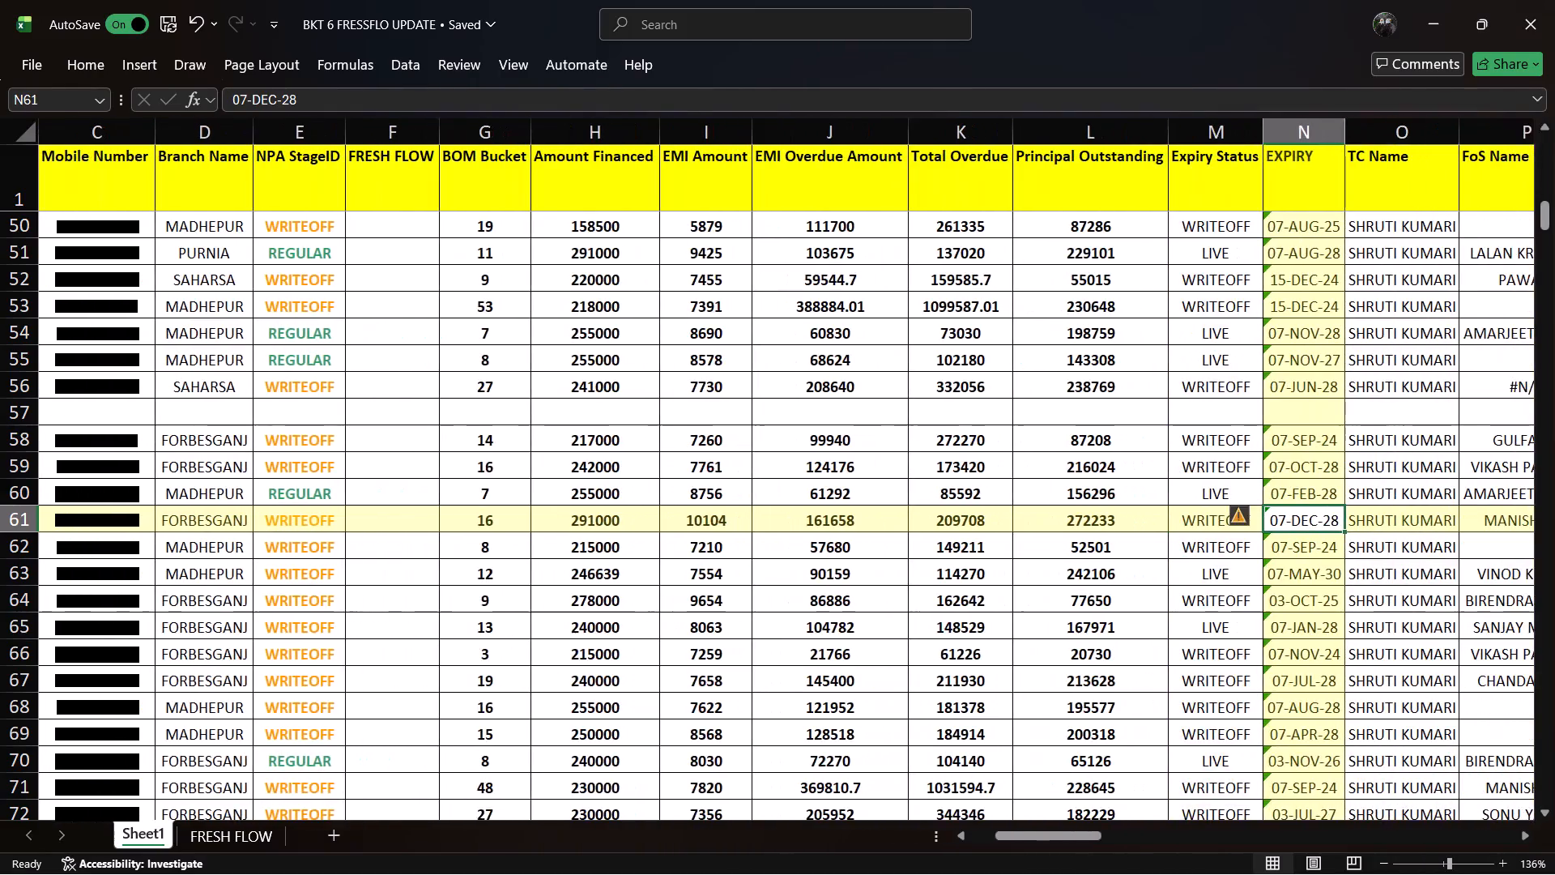
pyautogui.press('Right')
pyautogui.press('Right')
pyautogui.press('Right')
pyautogui.press('Right')
pyautogui.press('Right')
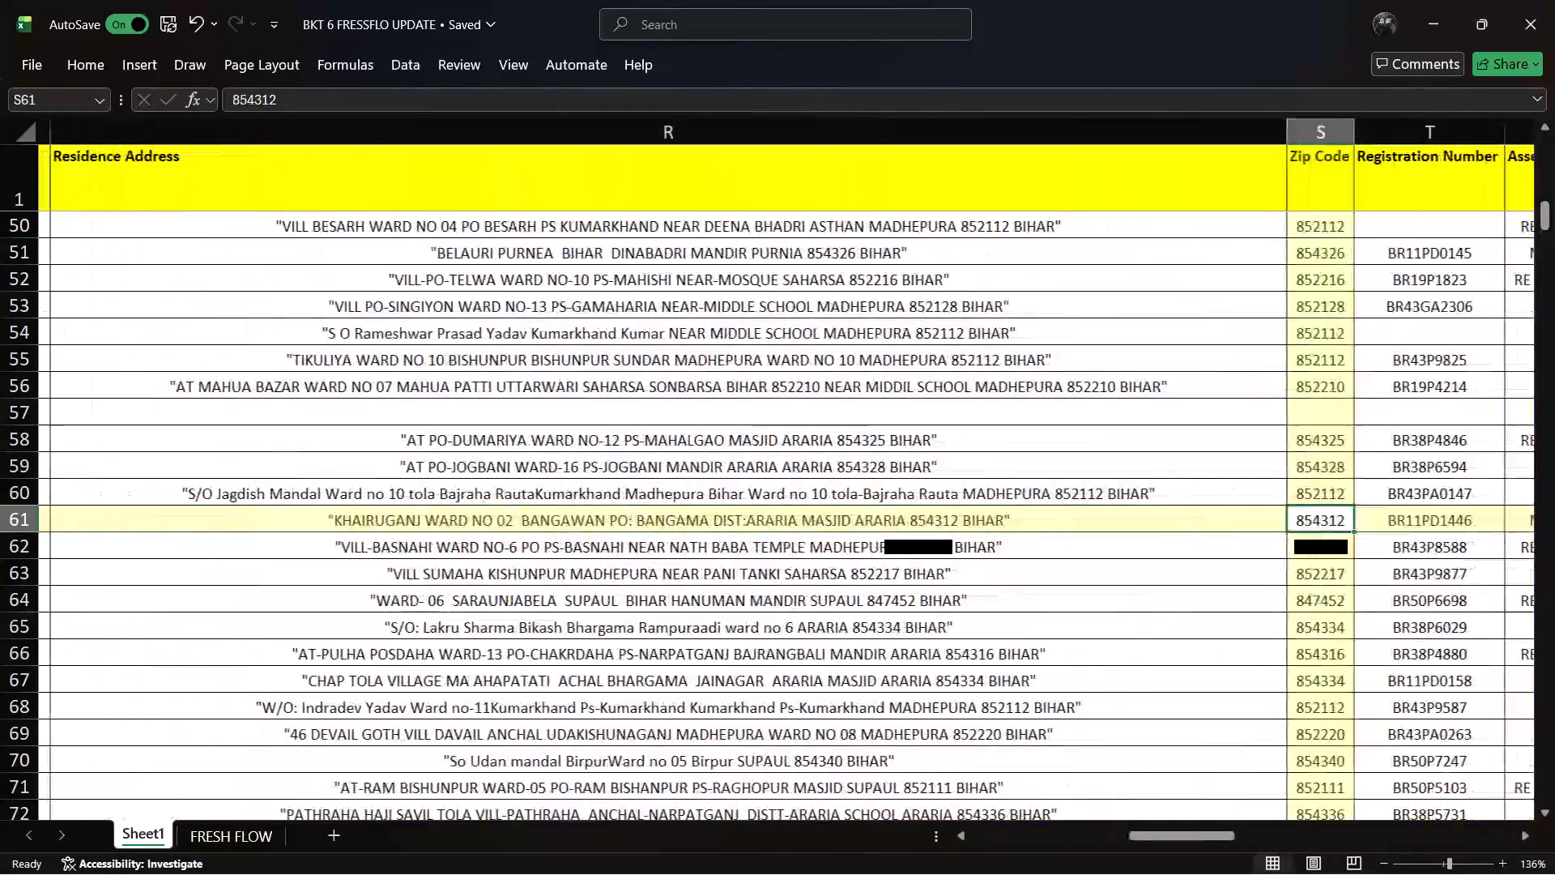
pyautogui.press('Right')
pyautogui.press('Right')
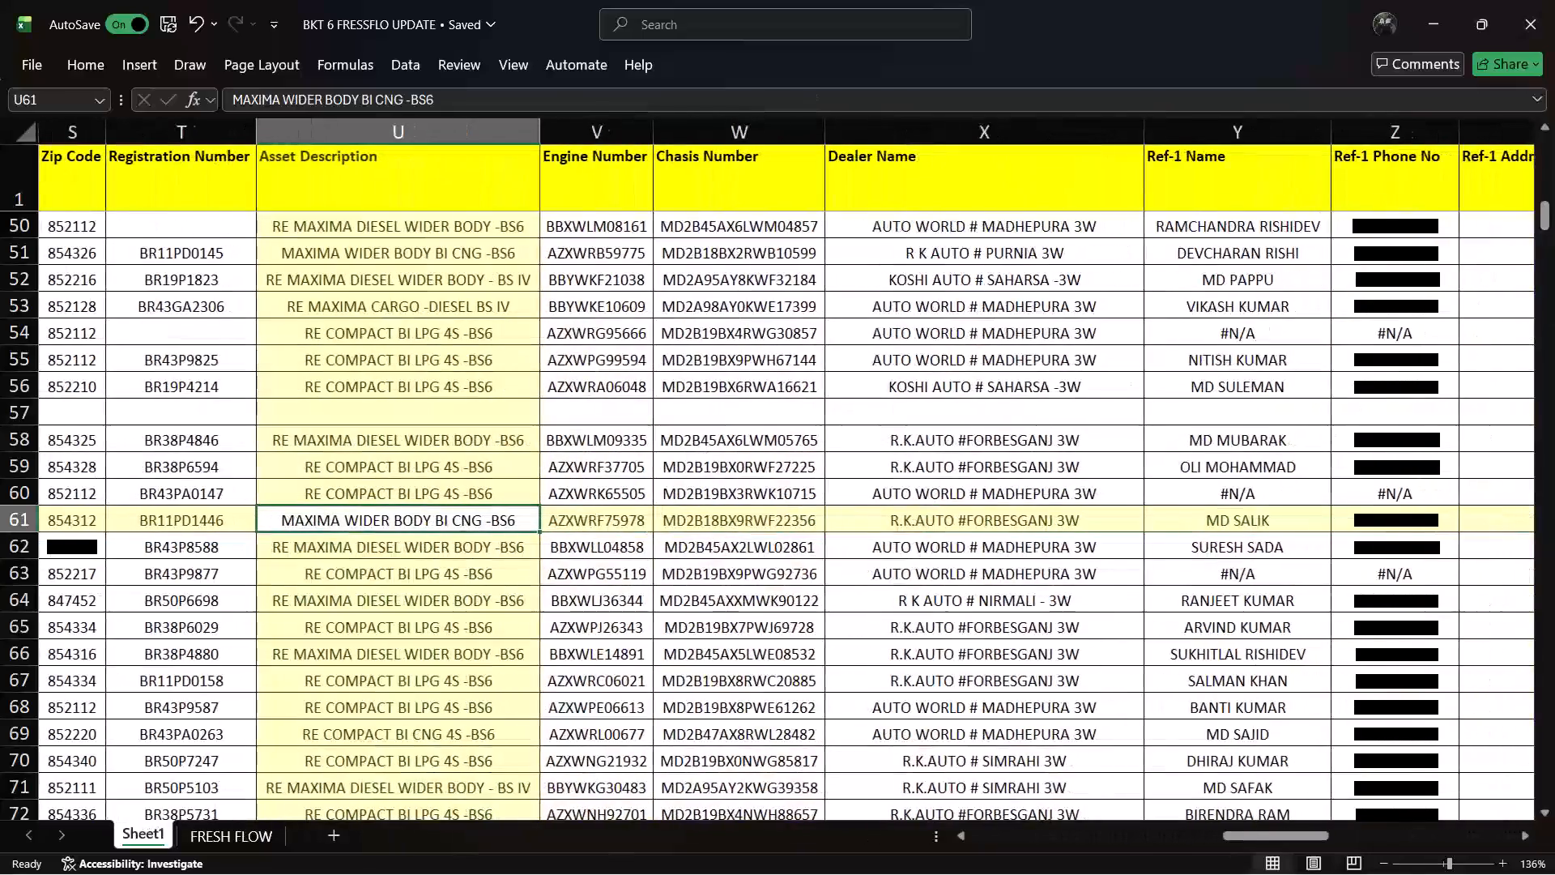
# Select row 61's Chasis Number cell and save the workbook.
pyautogui.press('Right')
pyautogui.press('Right')
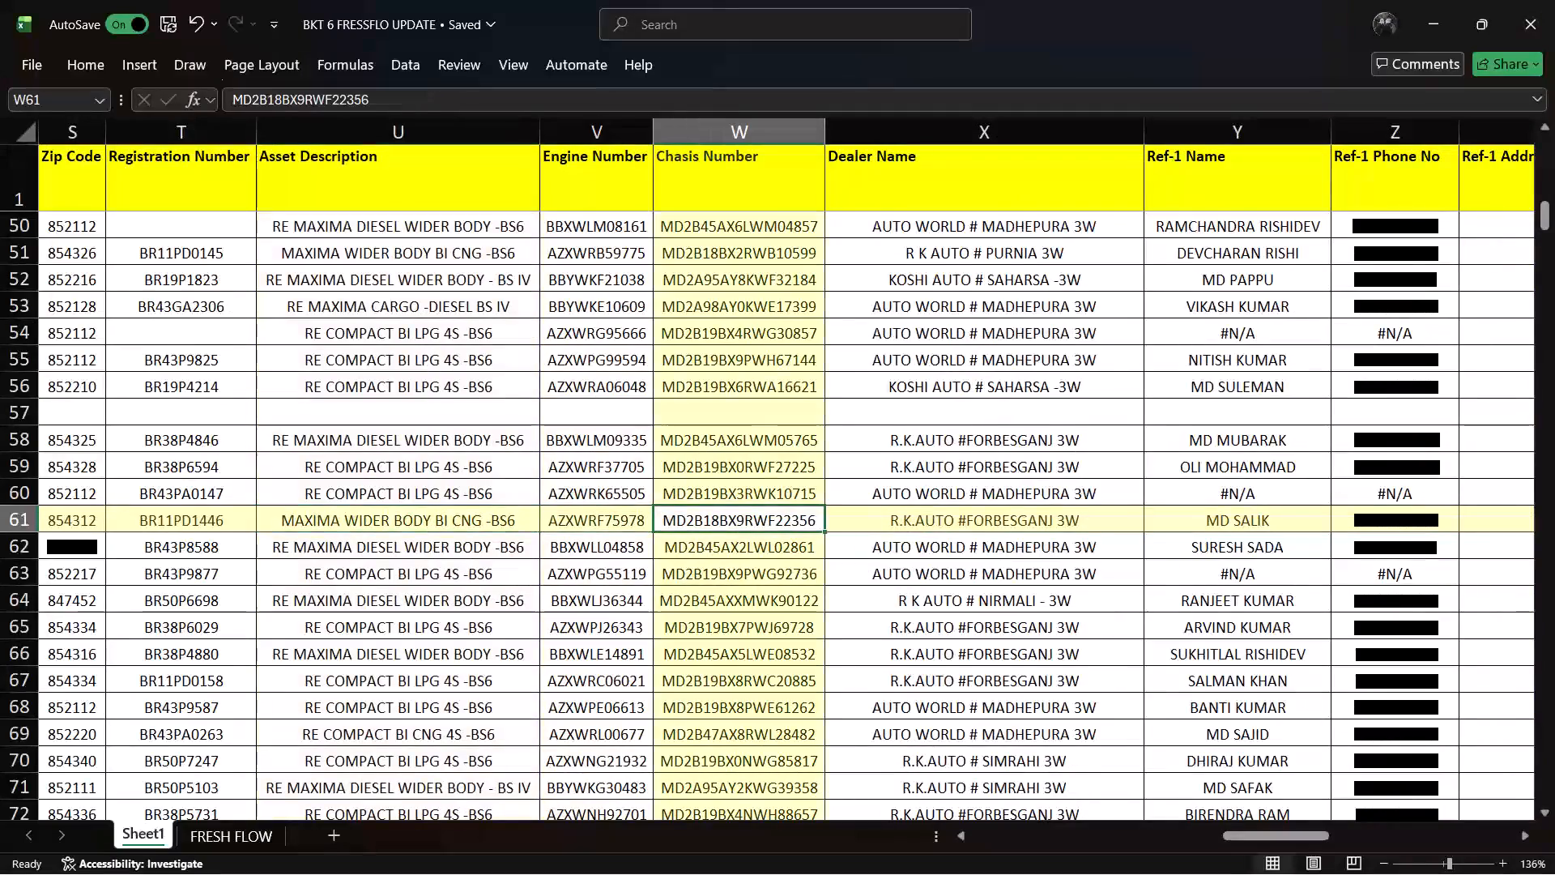
pyautogui.hotkey('ctrl', 's')
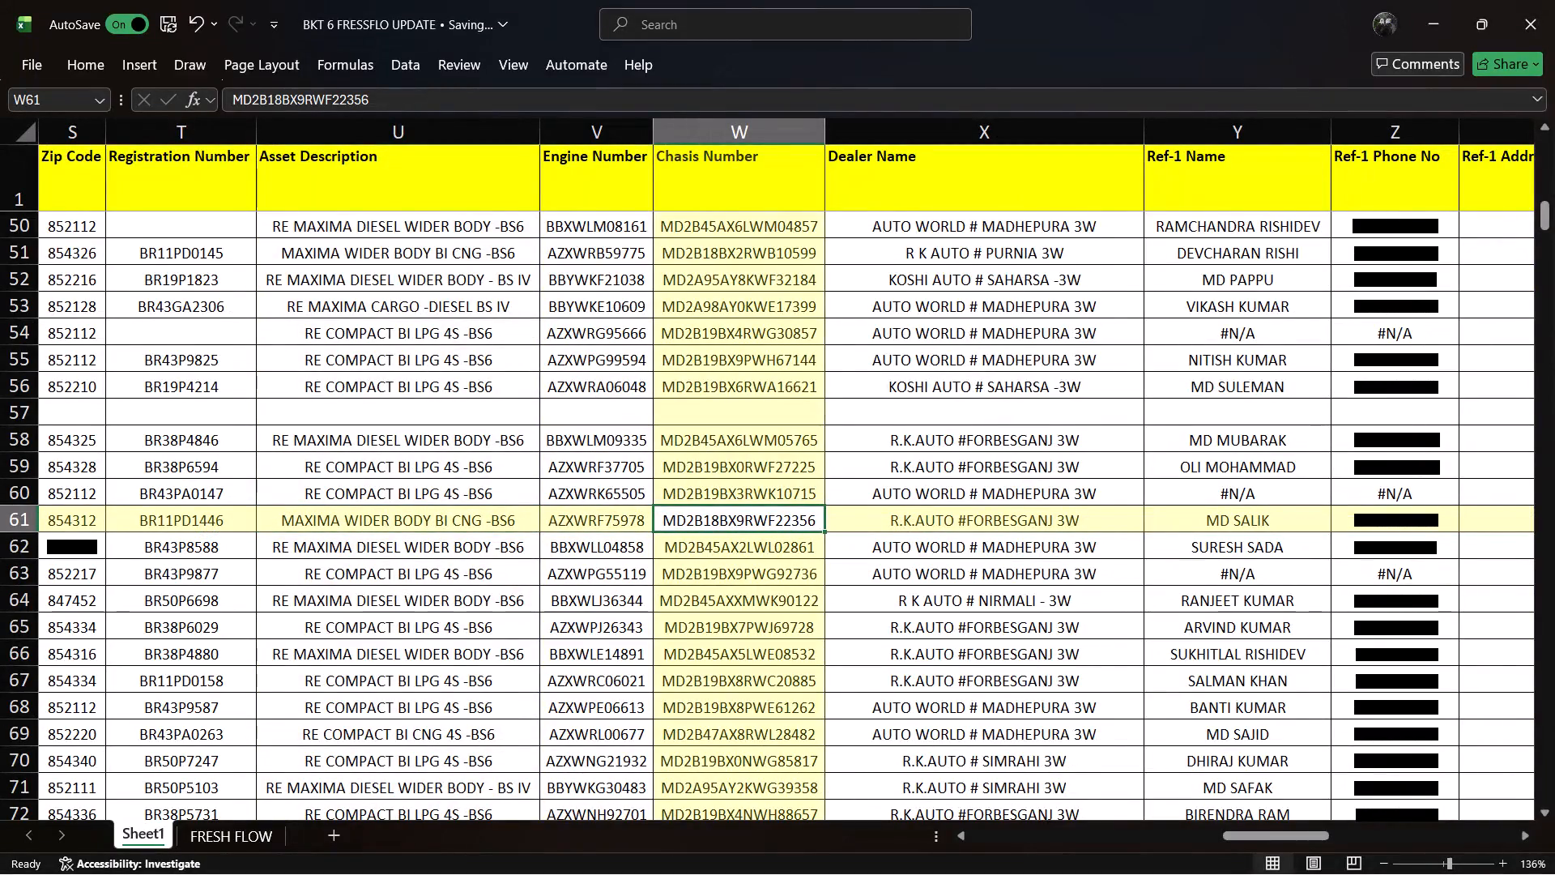
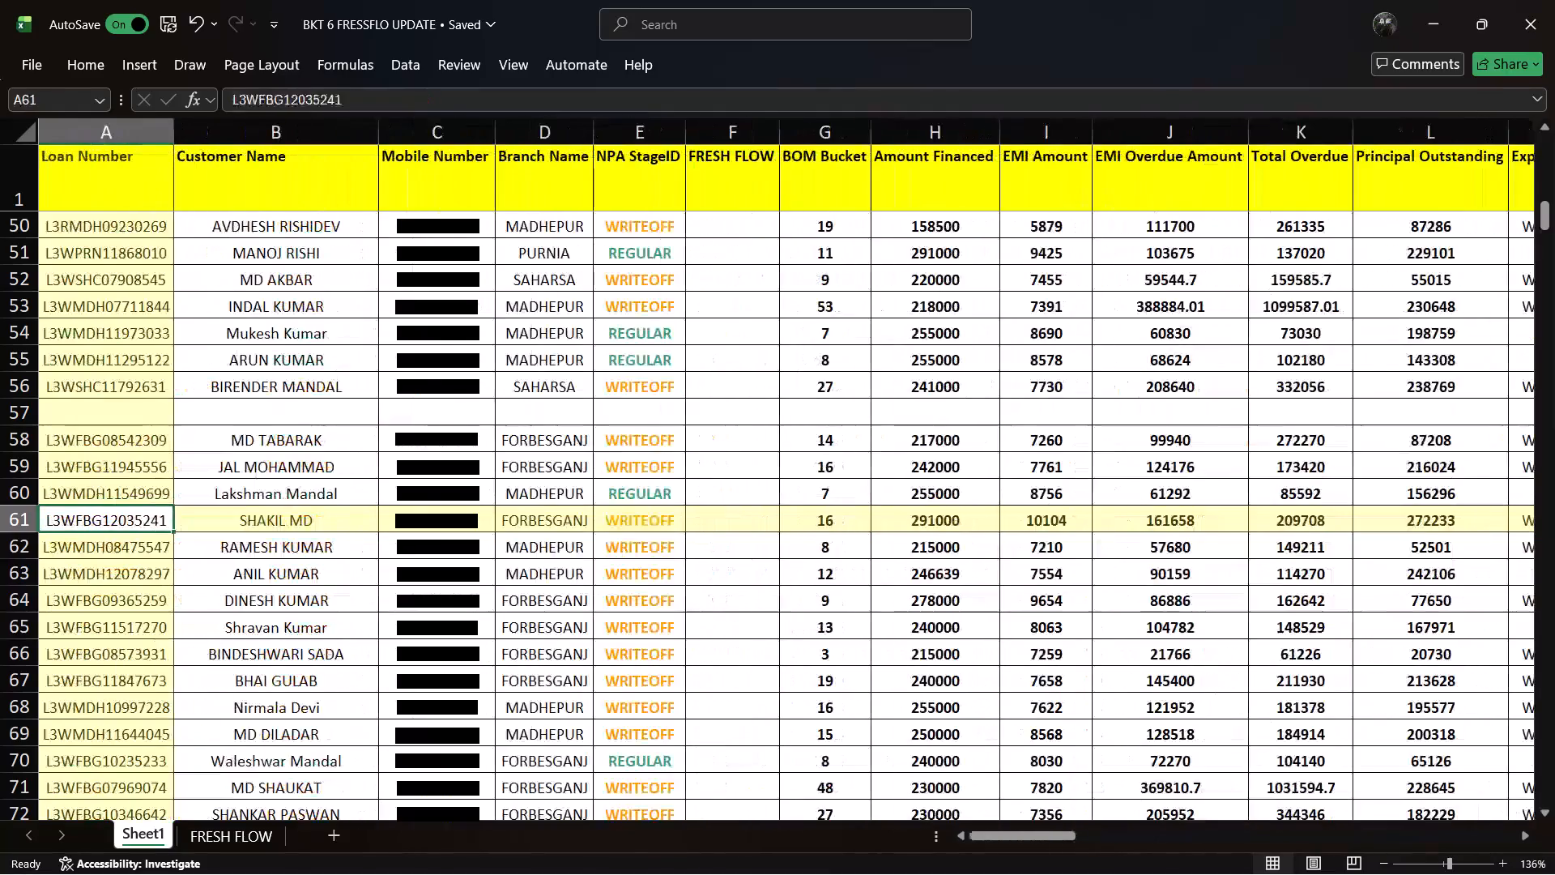
# Select the Customer Name cell in row 61.
pyautogui.press('Right')
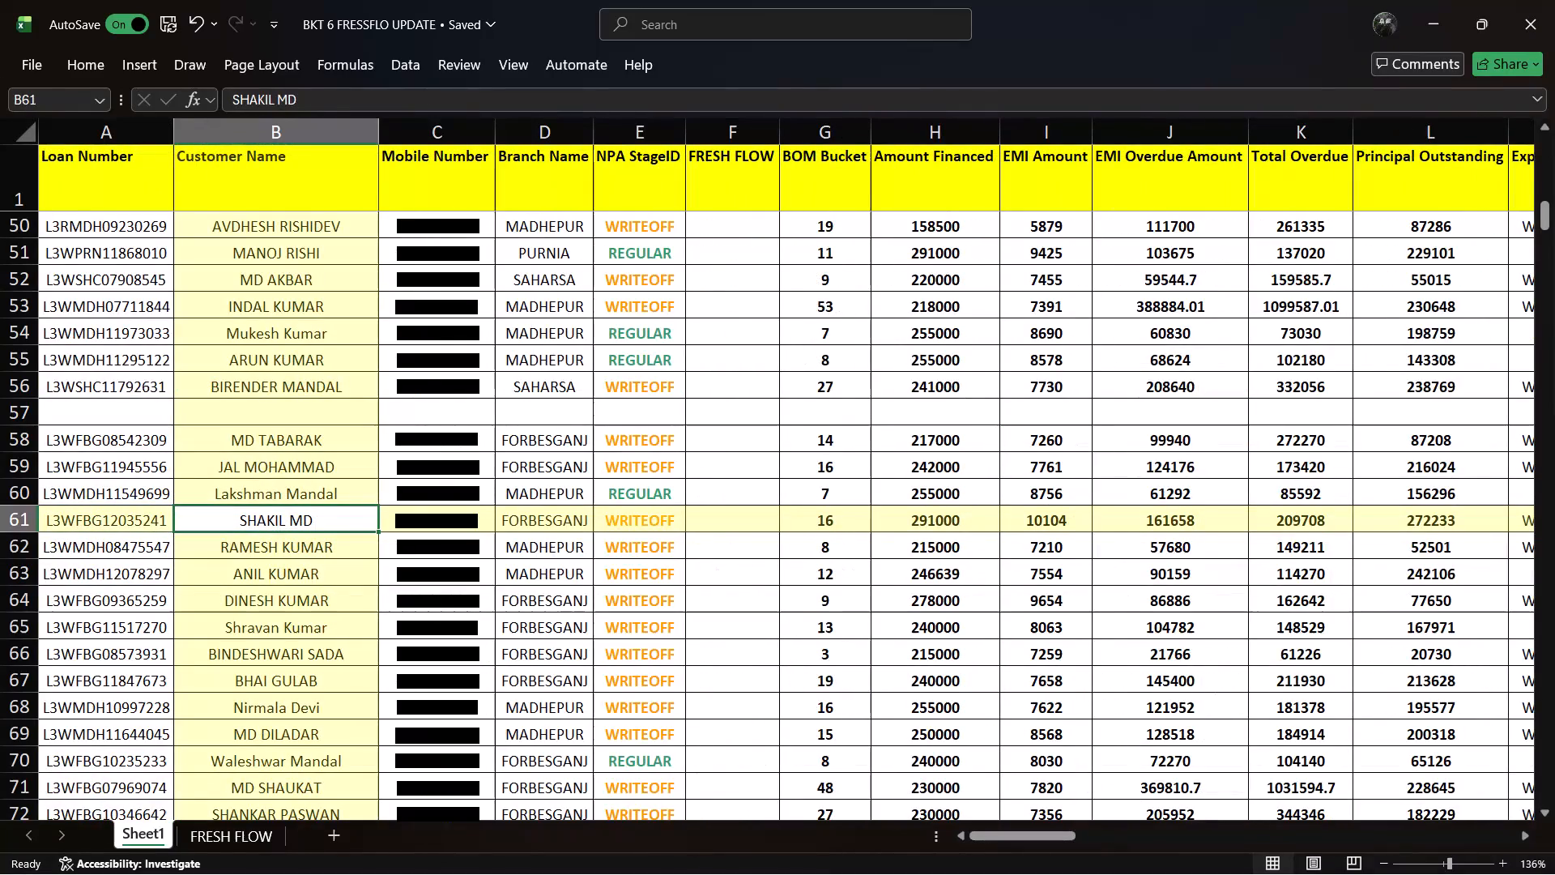
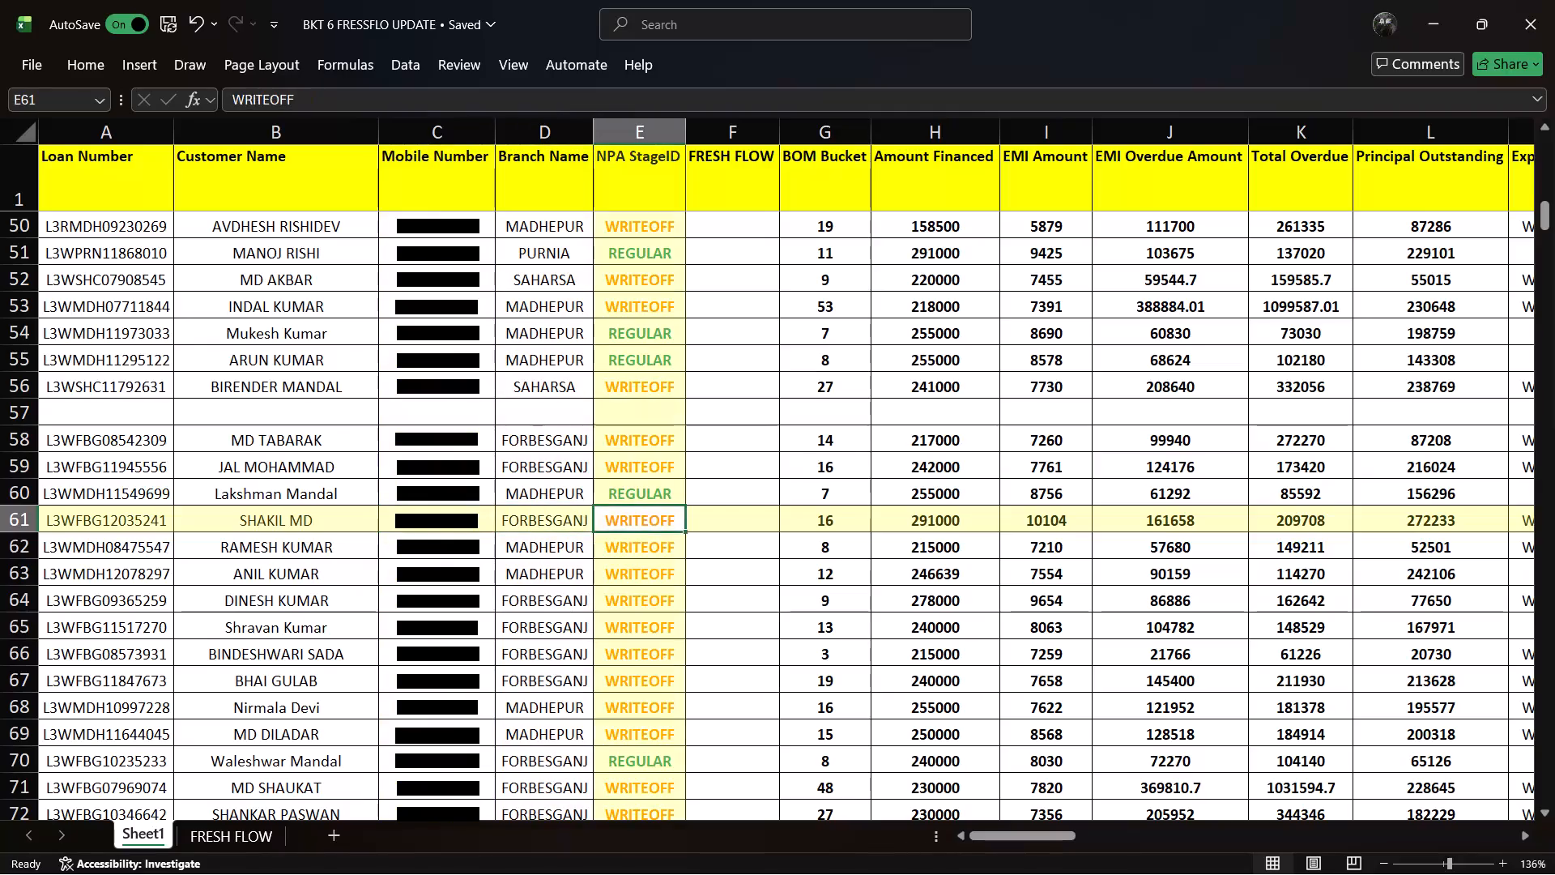
# Review the row 61 loan record from the NPA stage across to the FoS Name column.
pyautogui.press('Right')
pyautogui.press('Right')
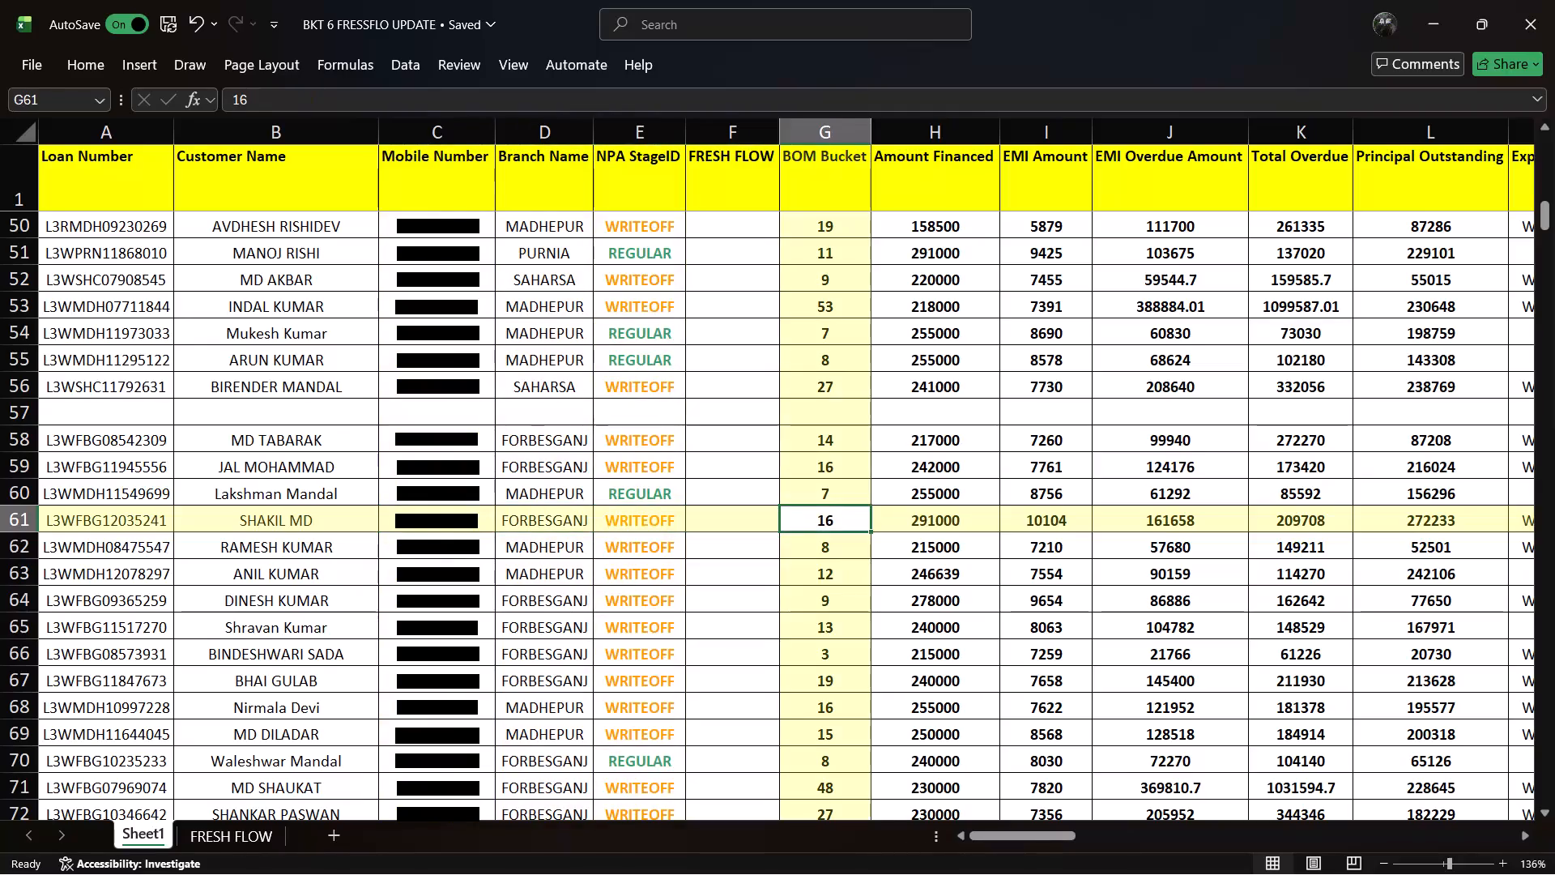
pyautogui.press('Right')
pyautogui.press('Right')
pyautogui.press('Right')
pyautogui.press('Right')
pyautogui.press('Right')
pyautogui.press('Right')
pyautogui.press('Right')
pyautogui.press('Right')
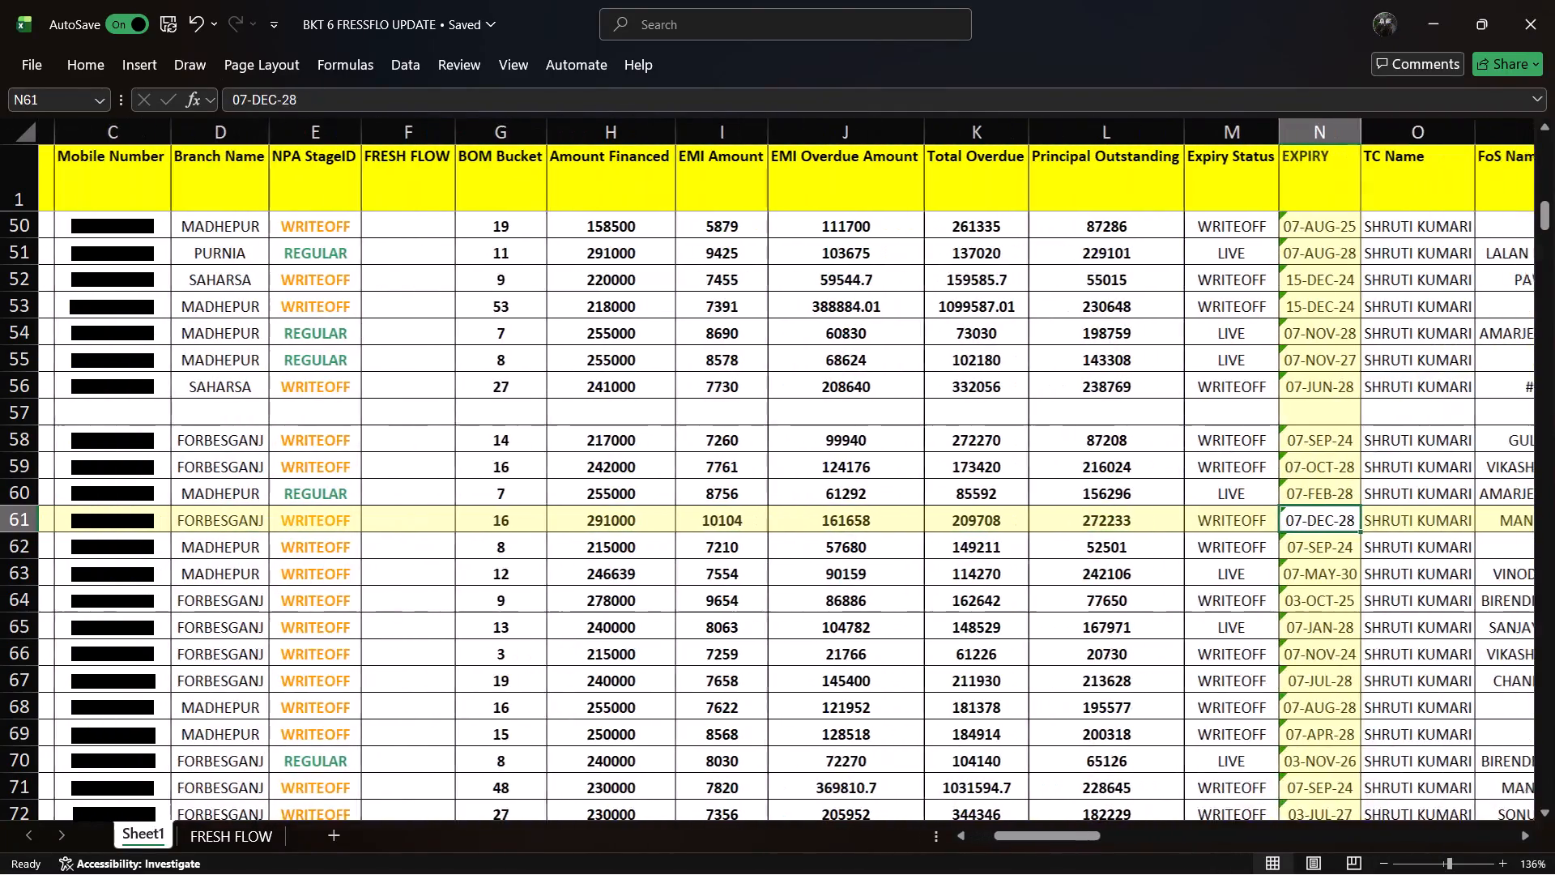
pyautogui.press('Right')
pyautogui.press('Right')
pyautogui.press('Left')
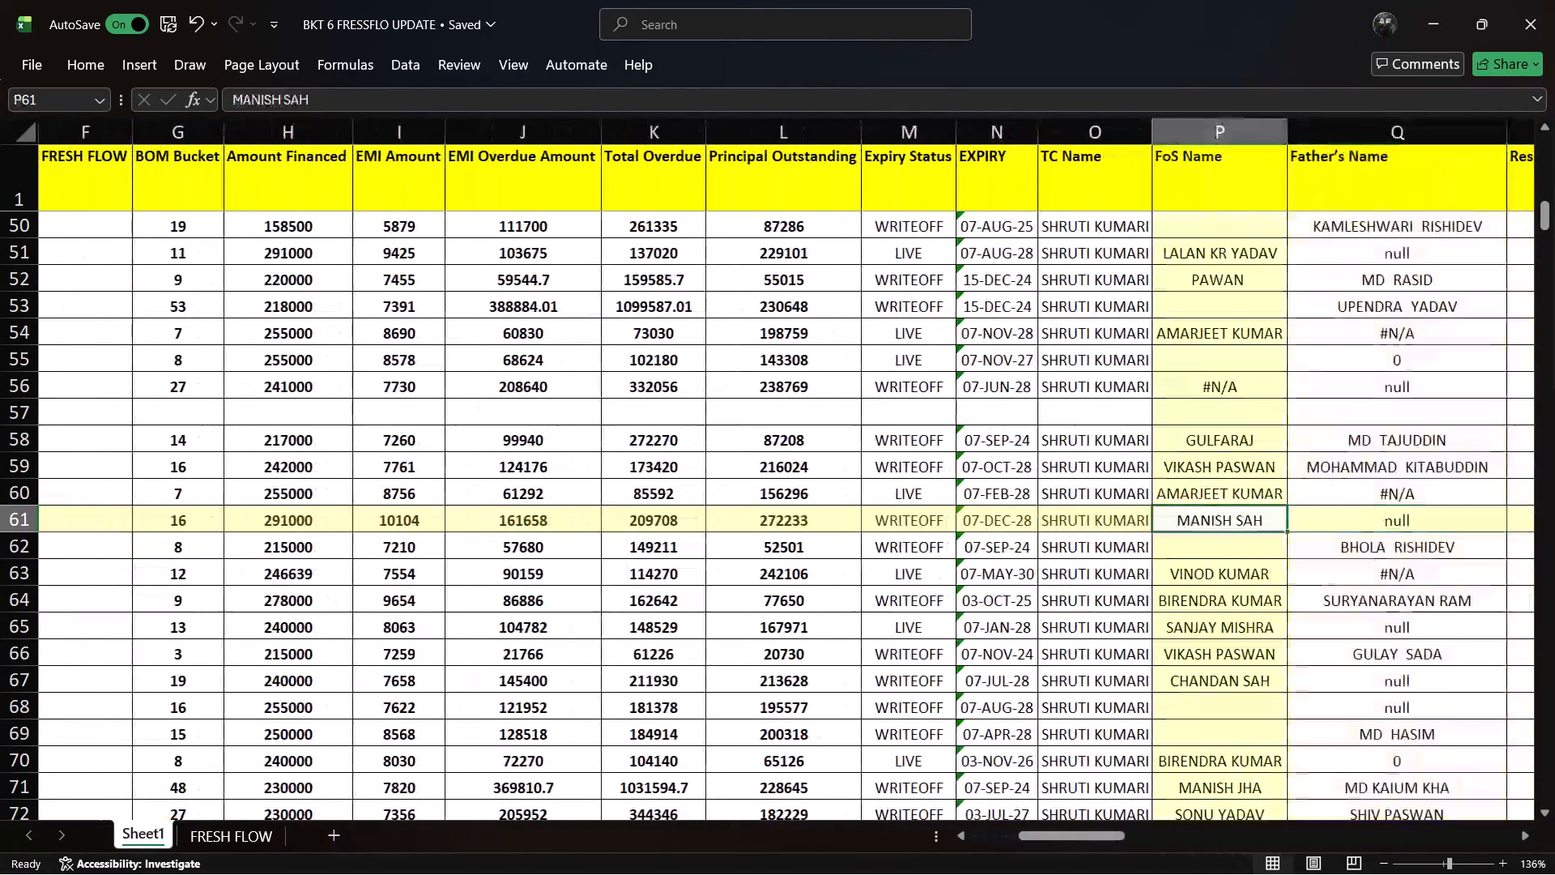
# Go back through the row 61 loan record to the Customer Name cell.
pyautogui.press('Left')
pyautogui.press('Left')
pyautogui.press('Left')
pyautogui.press('Left')
pyautogui.press('Left')
pyautogui.press('Left')
pyautogui.press('Left')
pyautogui.press('Left')
pyautogui.press('Left')
pyautogui.press('Left')
pyautogui.press('Left')
pyautogui.press('Left')
pyautogui.press('Left')
pyautogui.press('Left')
pyautogui.press('Left')
pyautogui.press('Left')
pyautogui.press('Left')
pyautogui.press('Left')
pyautogui.press('Left')
pyautogui.press('Left')
pyautogui.press('Left')
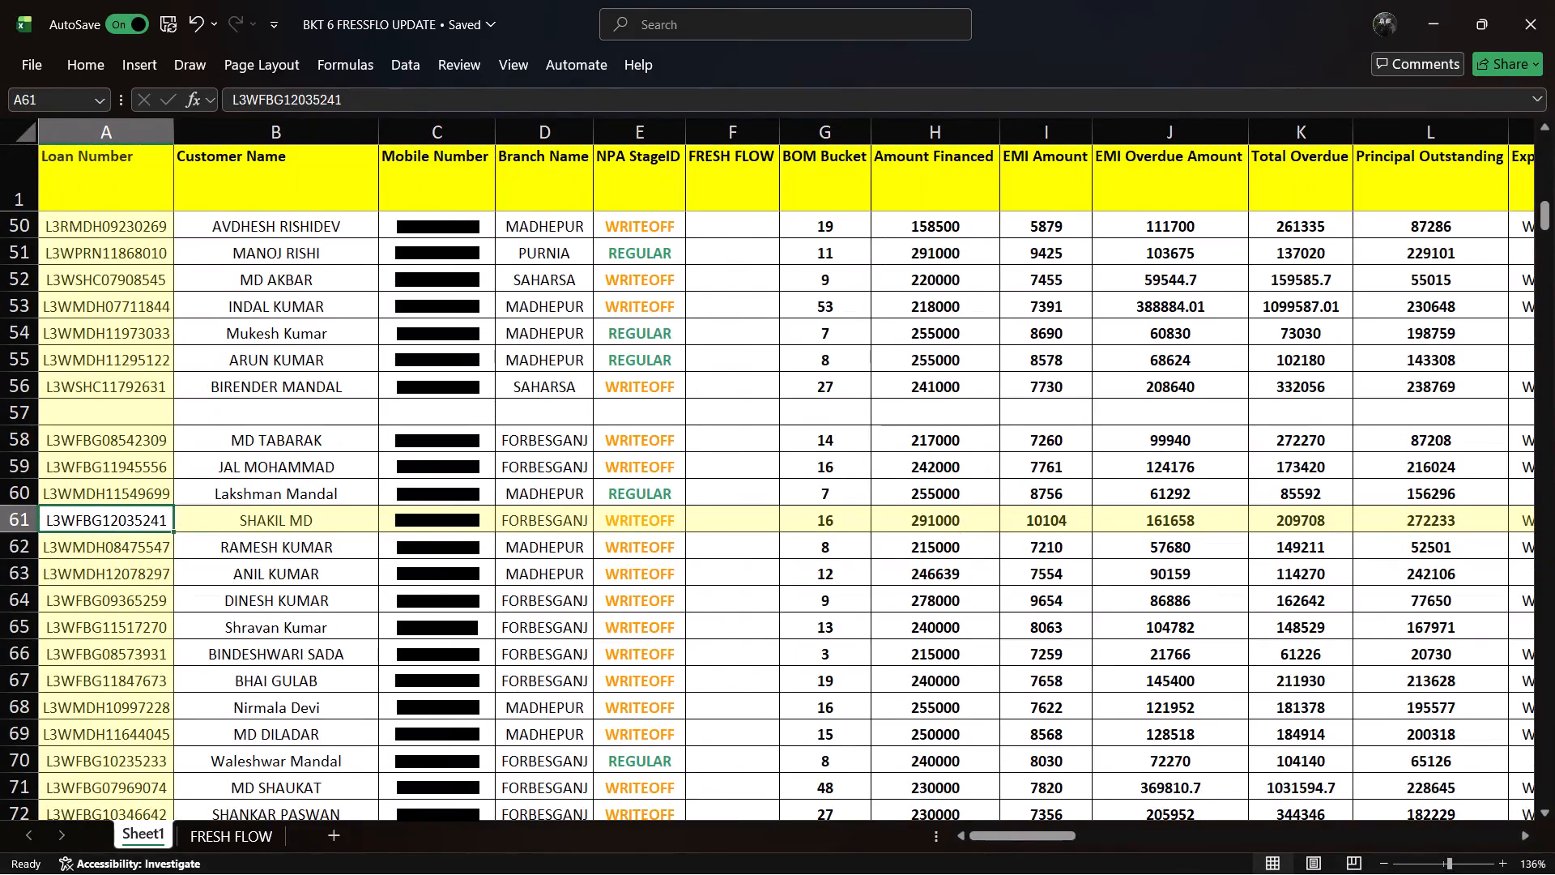
pyautogui.press('Right')
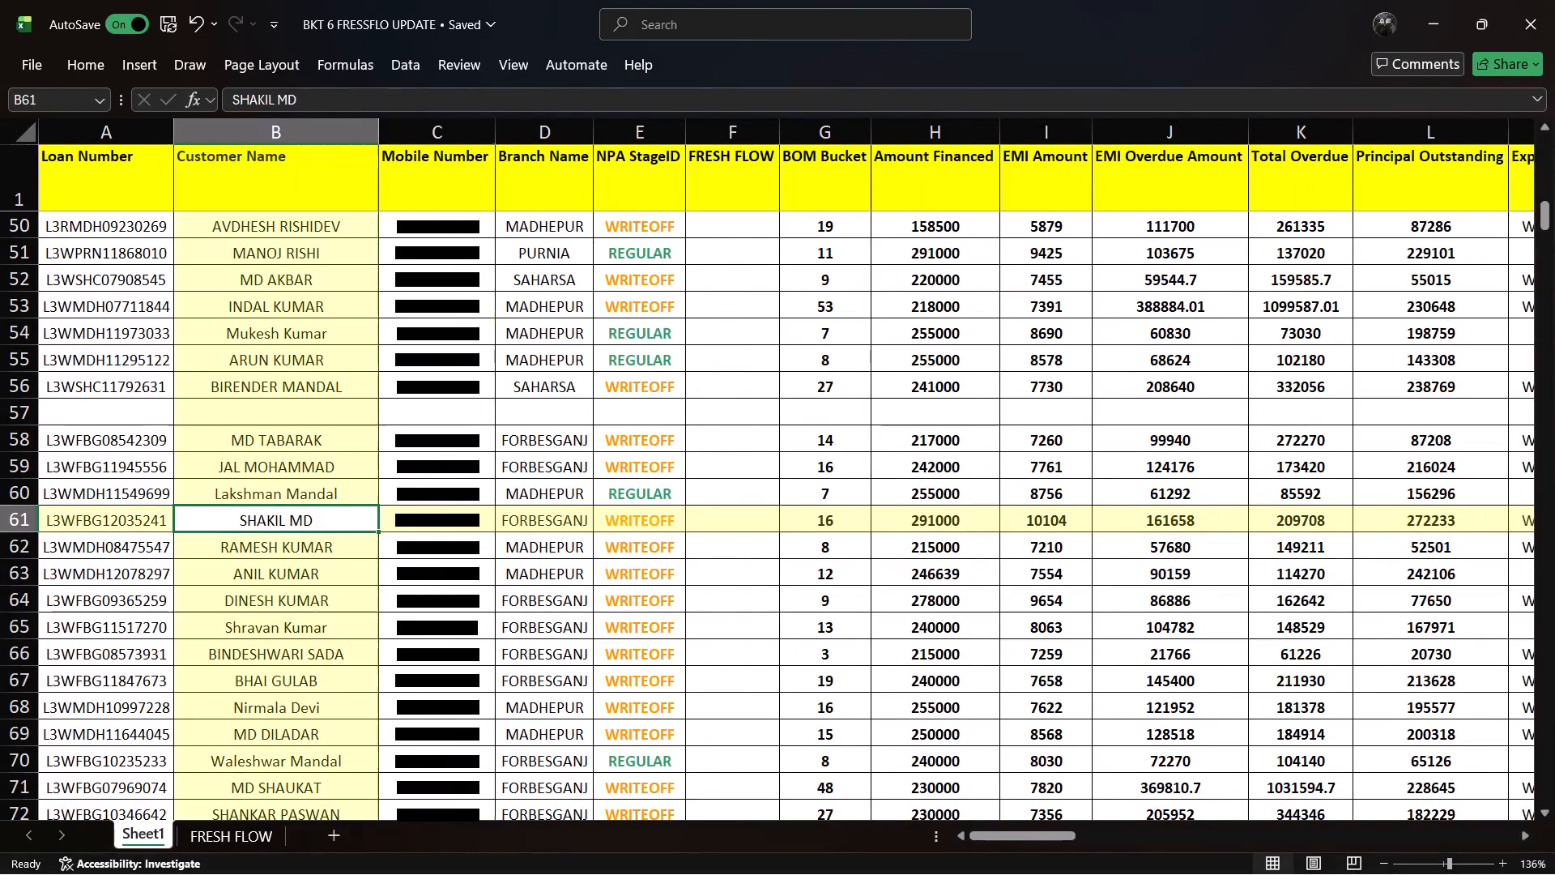
# Check the row 61 customer's branch, bucket and financed amount, ending at the EMI Amount cell.
pyautogui.press('Right')
pyautogui.press('Right')
pyautogui.press('Right')
pyautogui.press('Right')
pyautogui.press('Right')
pyautogui.press('Right')
pyautogui.press('Right')
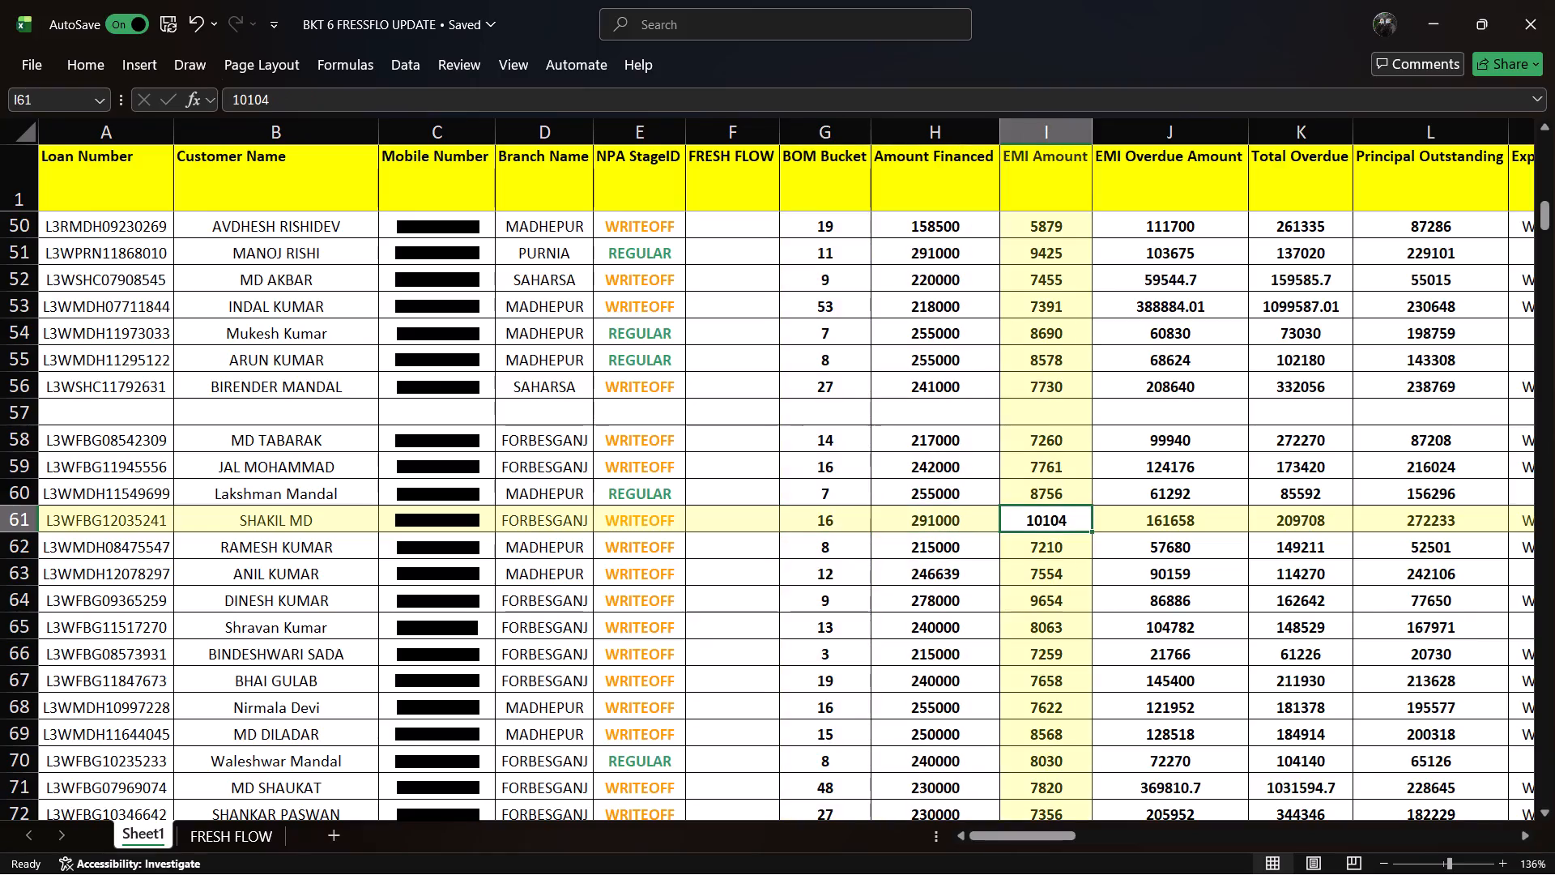
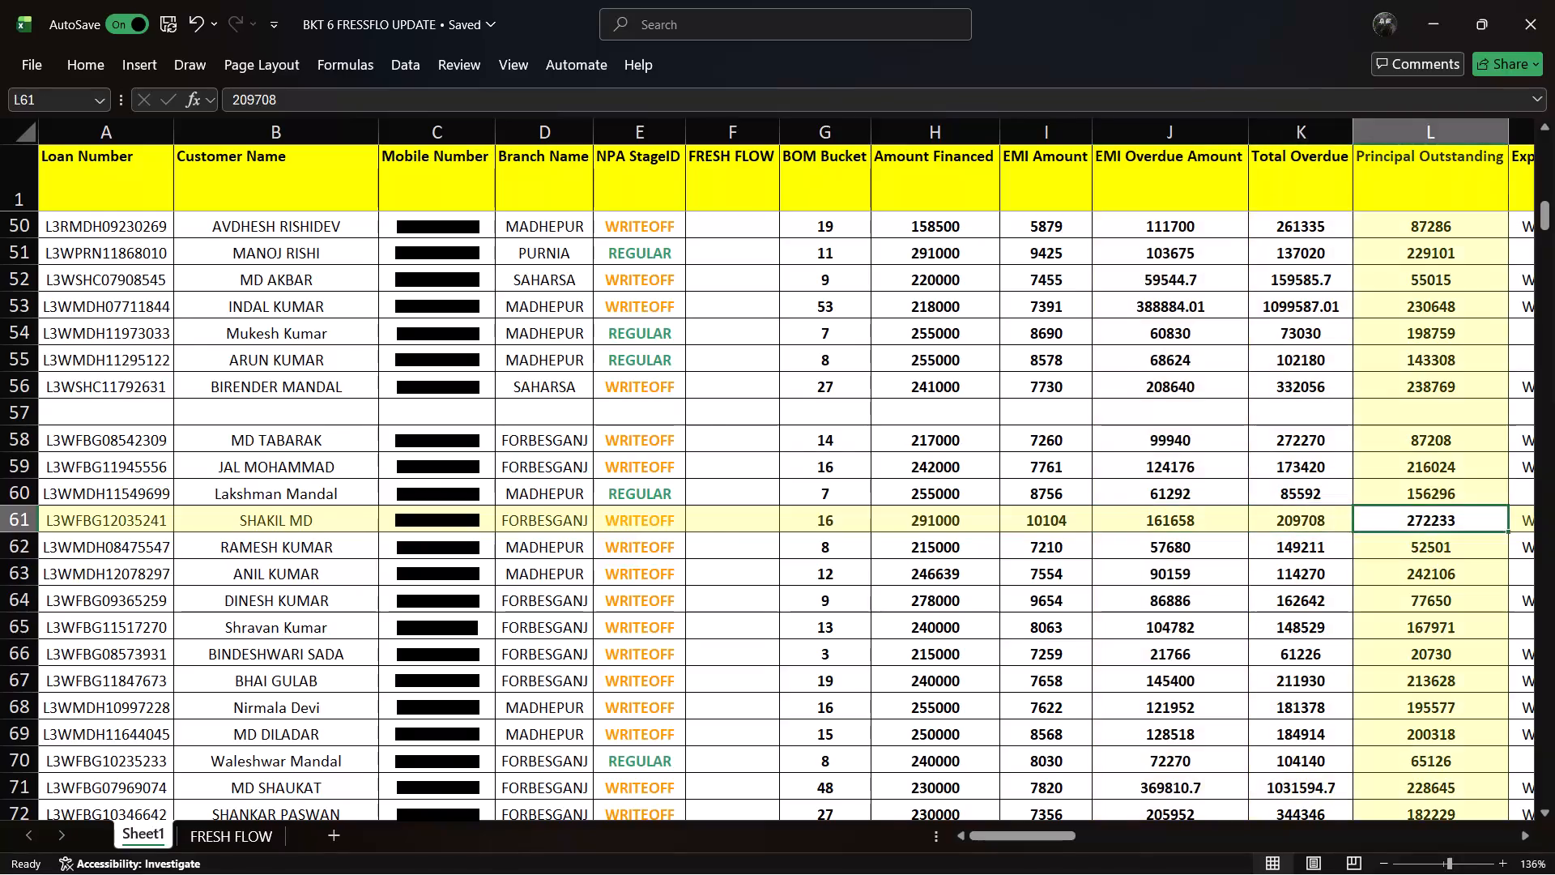
# Review the row 61 loan record from Principal Outstanding to the expiry columns, and back to the Loan Number cell.
pyautogui.press('Right')
pyautogui.press('Right')
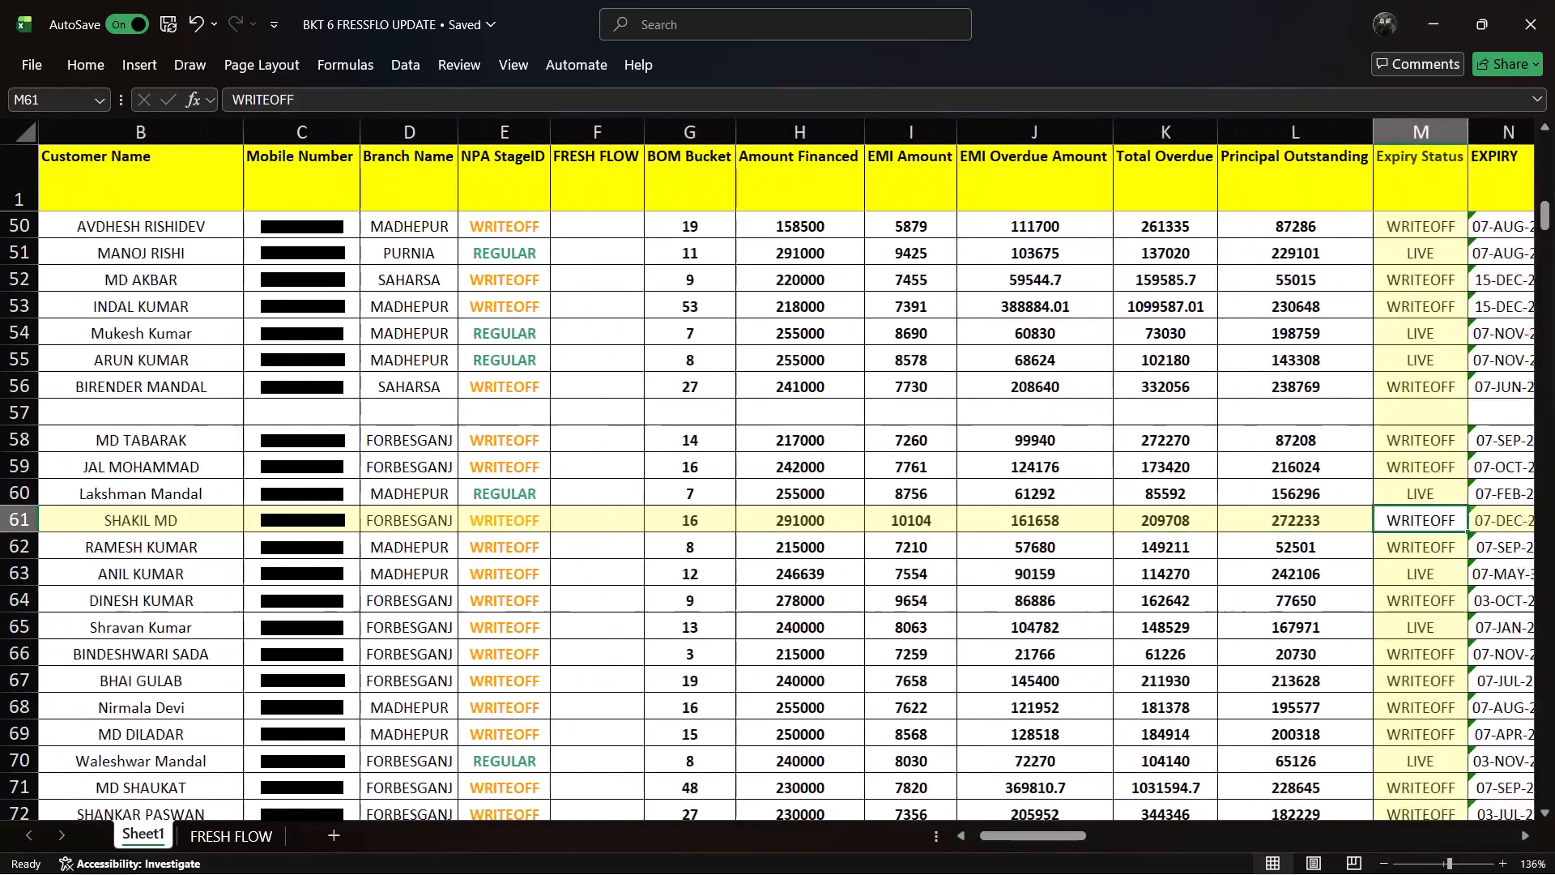
pyautogui.press('Right')
pyautogui.press('Left')
pyautogui.press('Left')
pyautogui.press('Left')
pyautogui.press('Left')
pyautogui.press('Left')
pyautogui.press('Left')
pyautogui.press('Left')
pyautogui.press('Left')
pyautogui.press('Left')
pyautogui.press('Left')
pyautogui.press('Left')
pyautogui.press('Left')
pyautogui.press('Left')
pyautogui.press('Left')
pyautogui.press('Left')
pyautogui.press('Left')
pyautogui.press('Left')
pyautogui.press('Left')
pyautogui.press('Left')
pyautogui.press('Left')
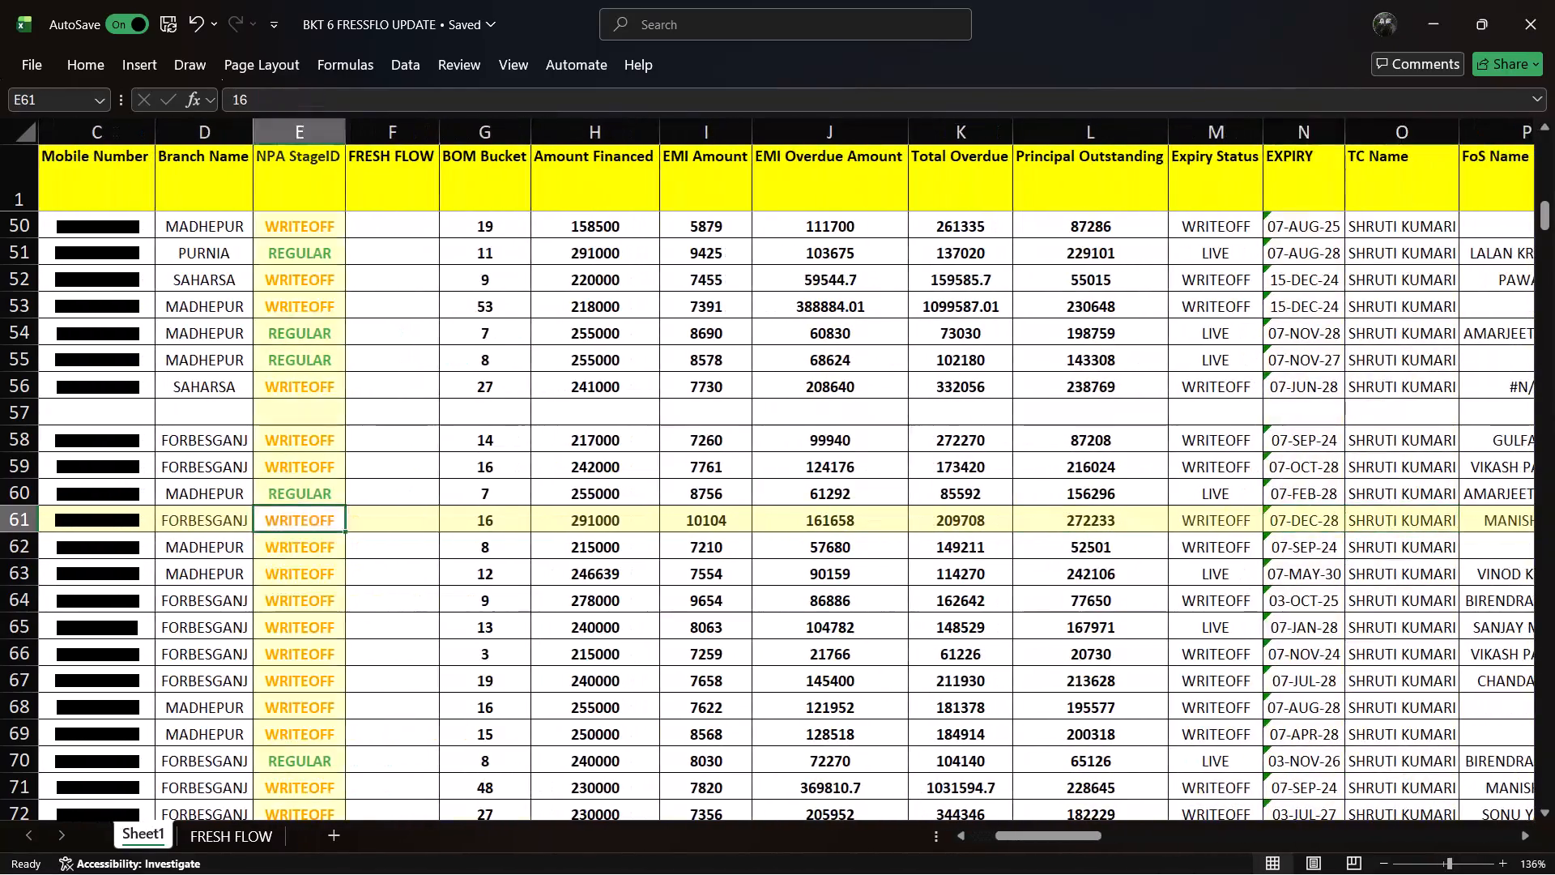
# Check the row 61 customer's branch, NPA stage and bucket, ending at the Amount Financed cell.
pyautogui.press('Right')
pyautogui.press('Right')
pyautogui.press('Right')
pyautogui.press('Right')
pyautogui.press('Right')
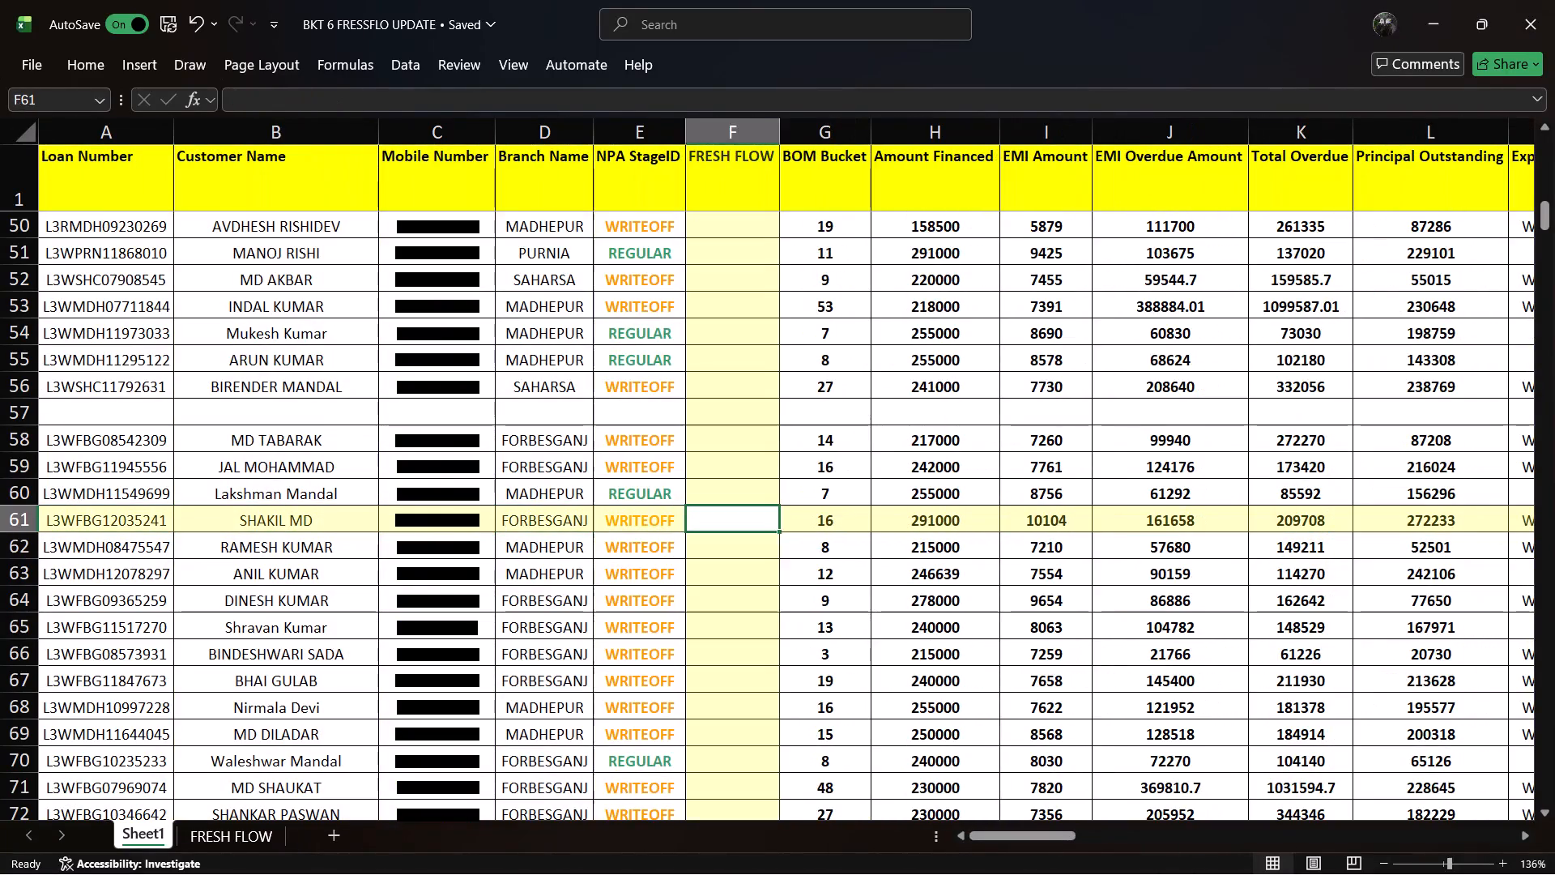
pyautogui.press('Right')
pyautogui.press('Right')
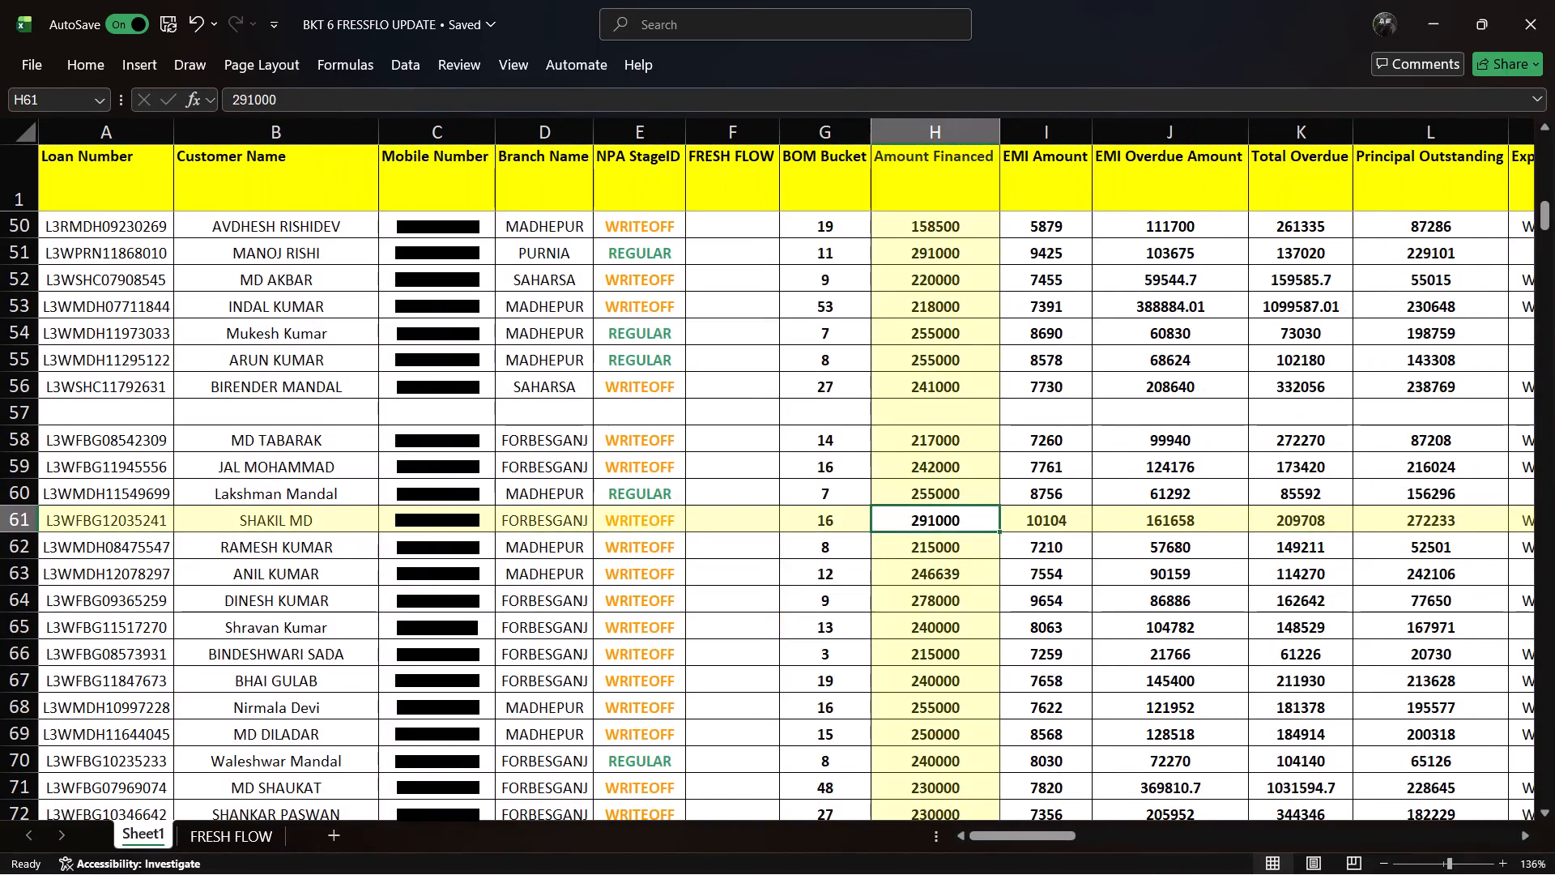
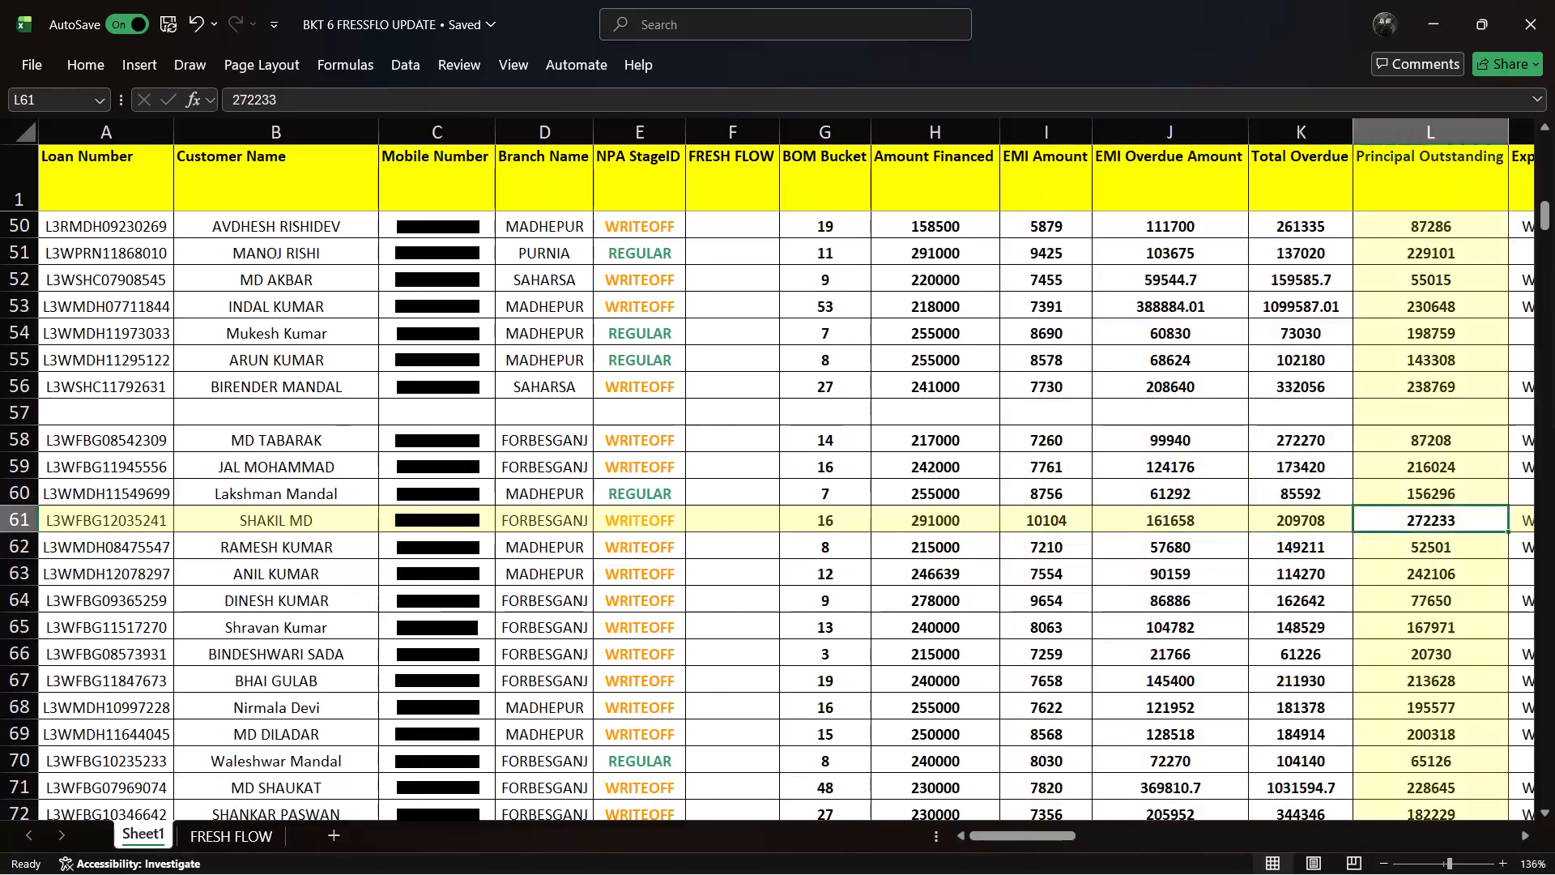
# Review the row 61 loan record from Principal Outstanding through the asset and reference details to the feedback and calling date.
pyautogui.press('Right')
pyautogui.press('Right')
pyautogui.press('Right')
pyautogui.press('Right')
pyautogui.press('Right')
pyautogui.press('Right')
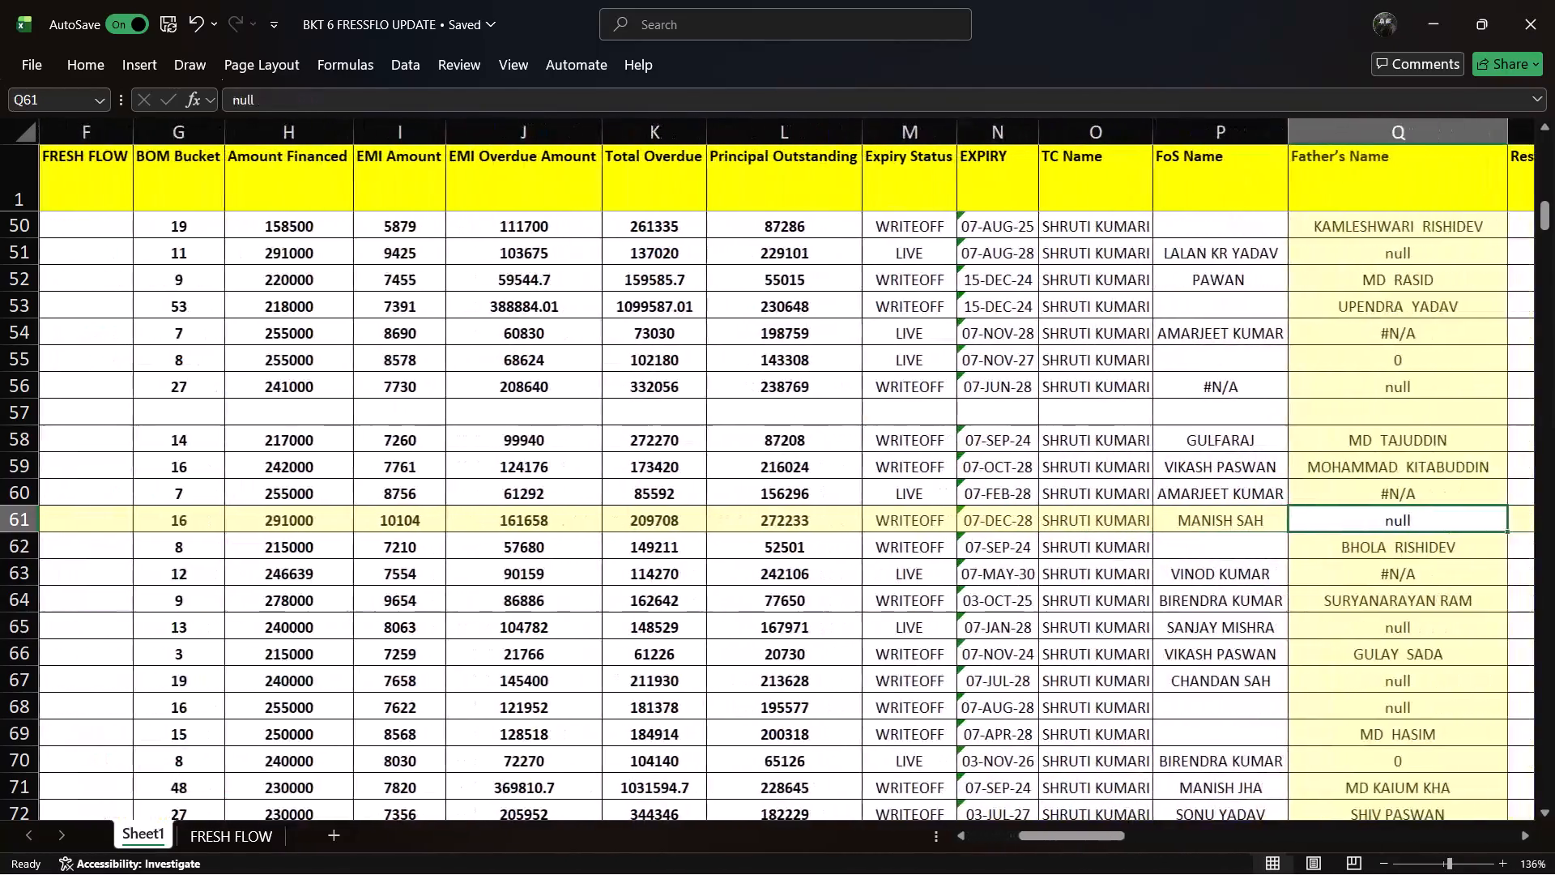
pyautogui.press('Right')
pyautogui.press('Right')
pyautogui.press('Right')
pyautogui.press('Right')
pyautogui.press('Right')
pyautogui.press('Right')
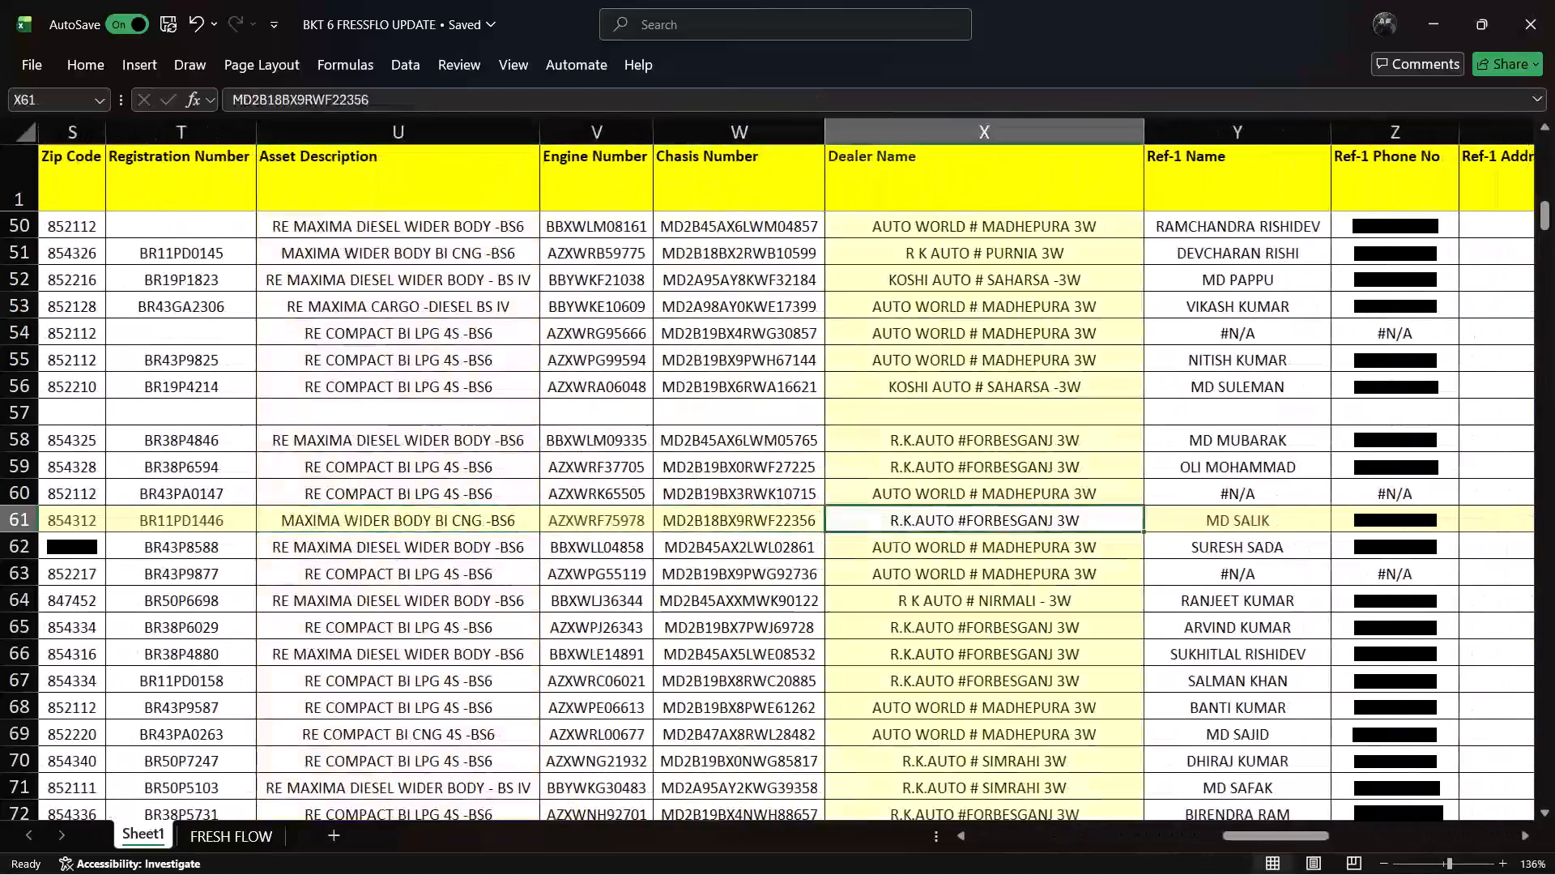
pyautogui.press('Right')
pyautogui.press('Right')
pyautogui.press('Right')
pyautogui.press('Right')
pyautogui.press('Right')
pyautogui.press('Right')
pyautogui.press('Right')
pyautogui.press('Right')
pyautogui.press('Right')
pyautogui.press('Right')
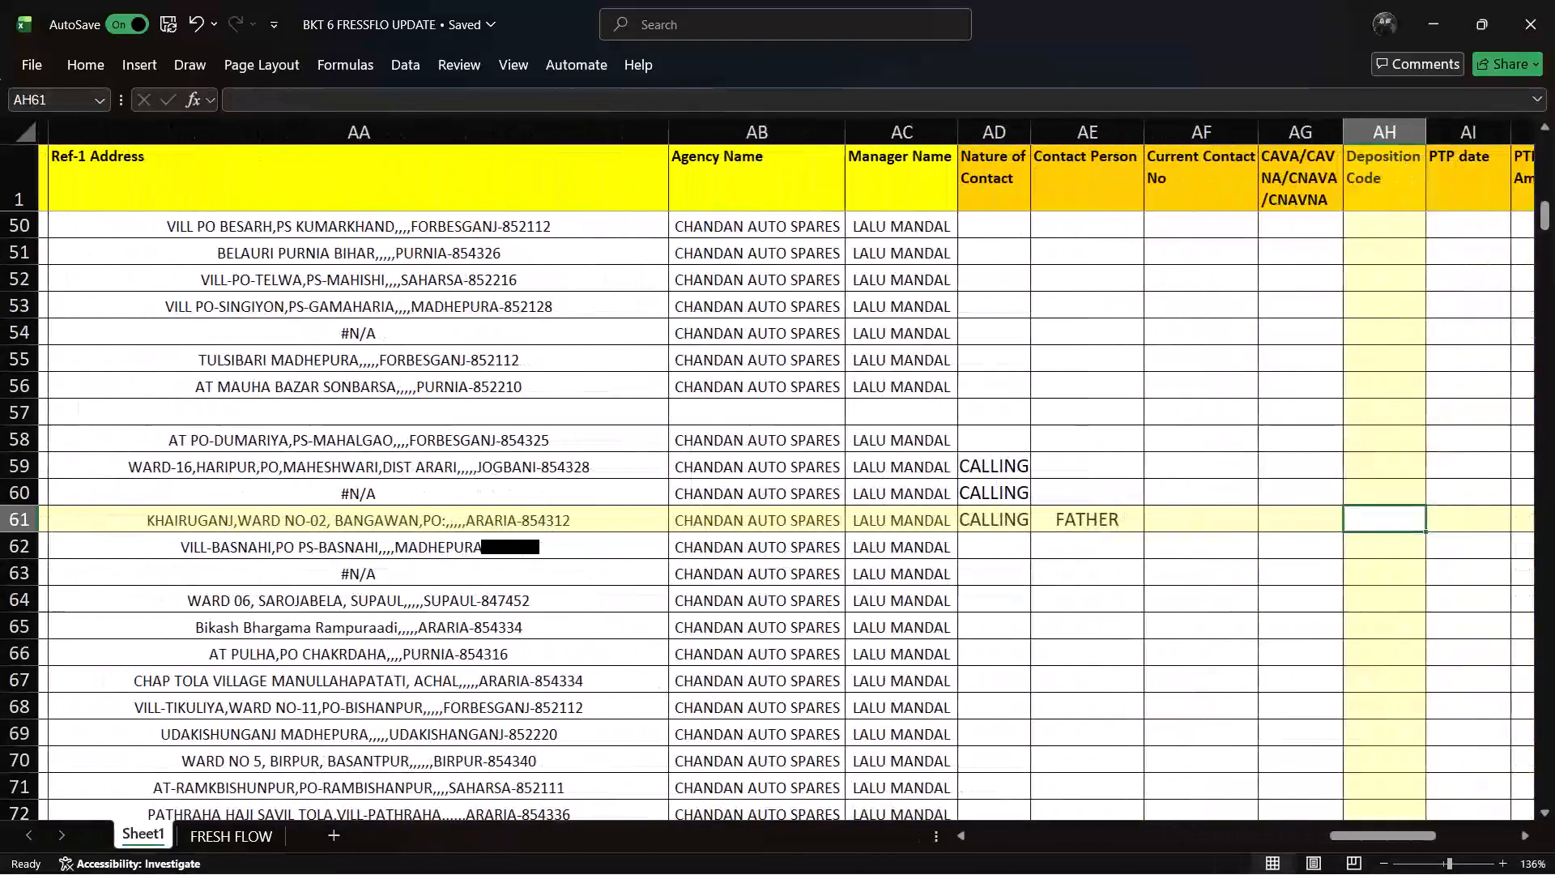
pyautogui.press('Right')
pyautogui.press('Right')
pyautogui.press('Right')
pyautogui.press('Right')
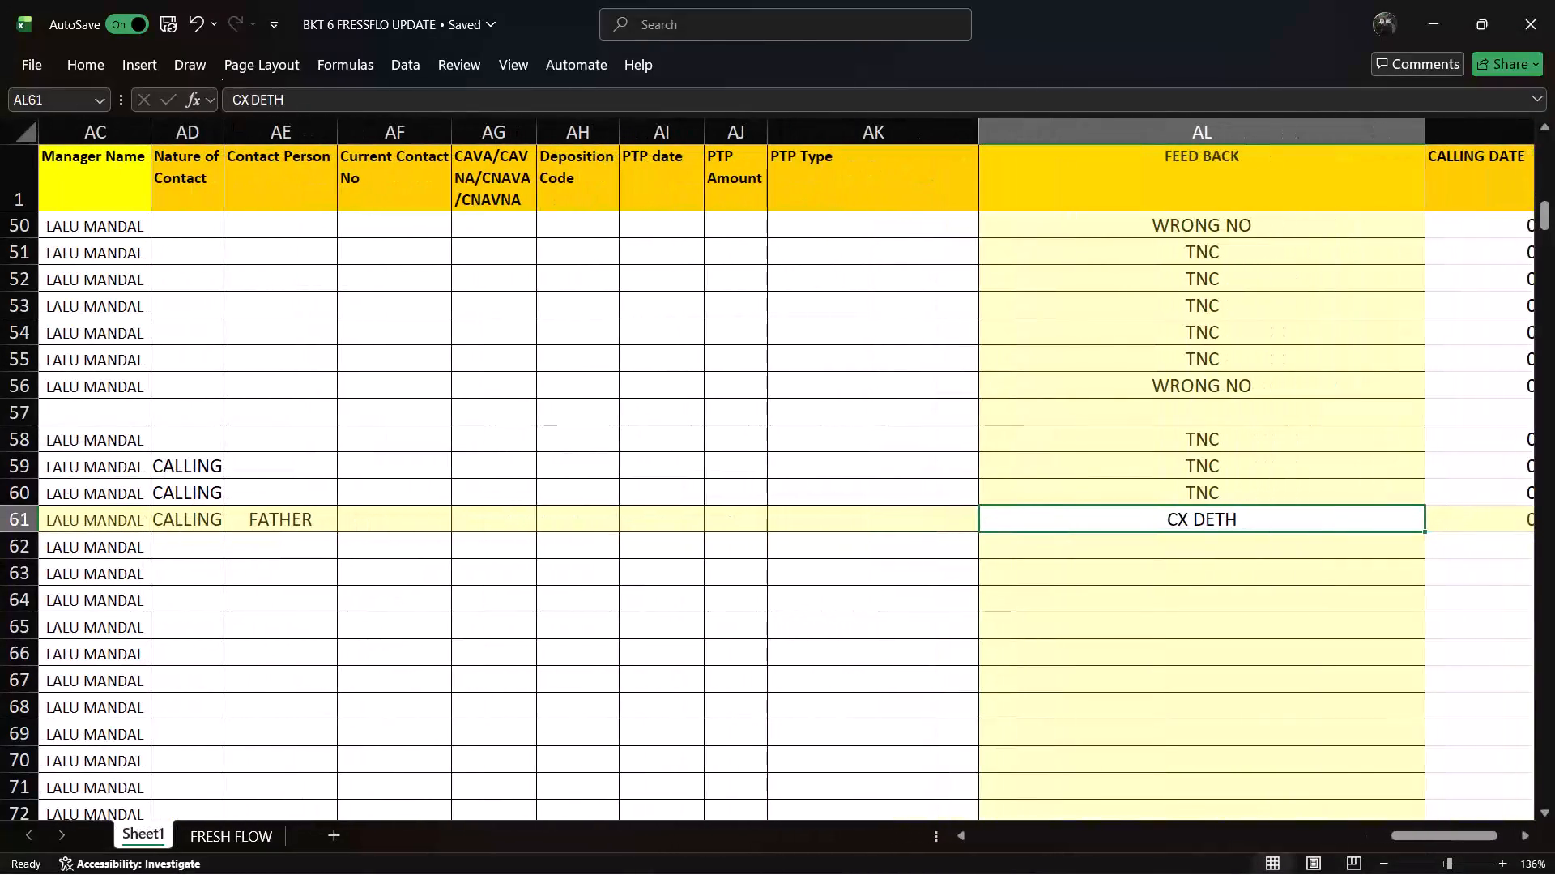
pyautogui.press('Right')
pyautogui.press('Right')
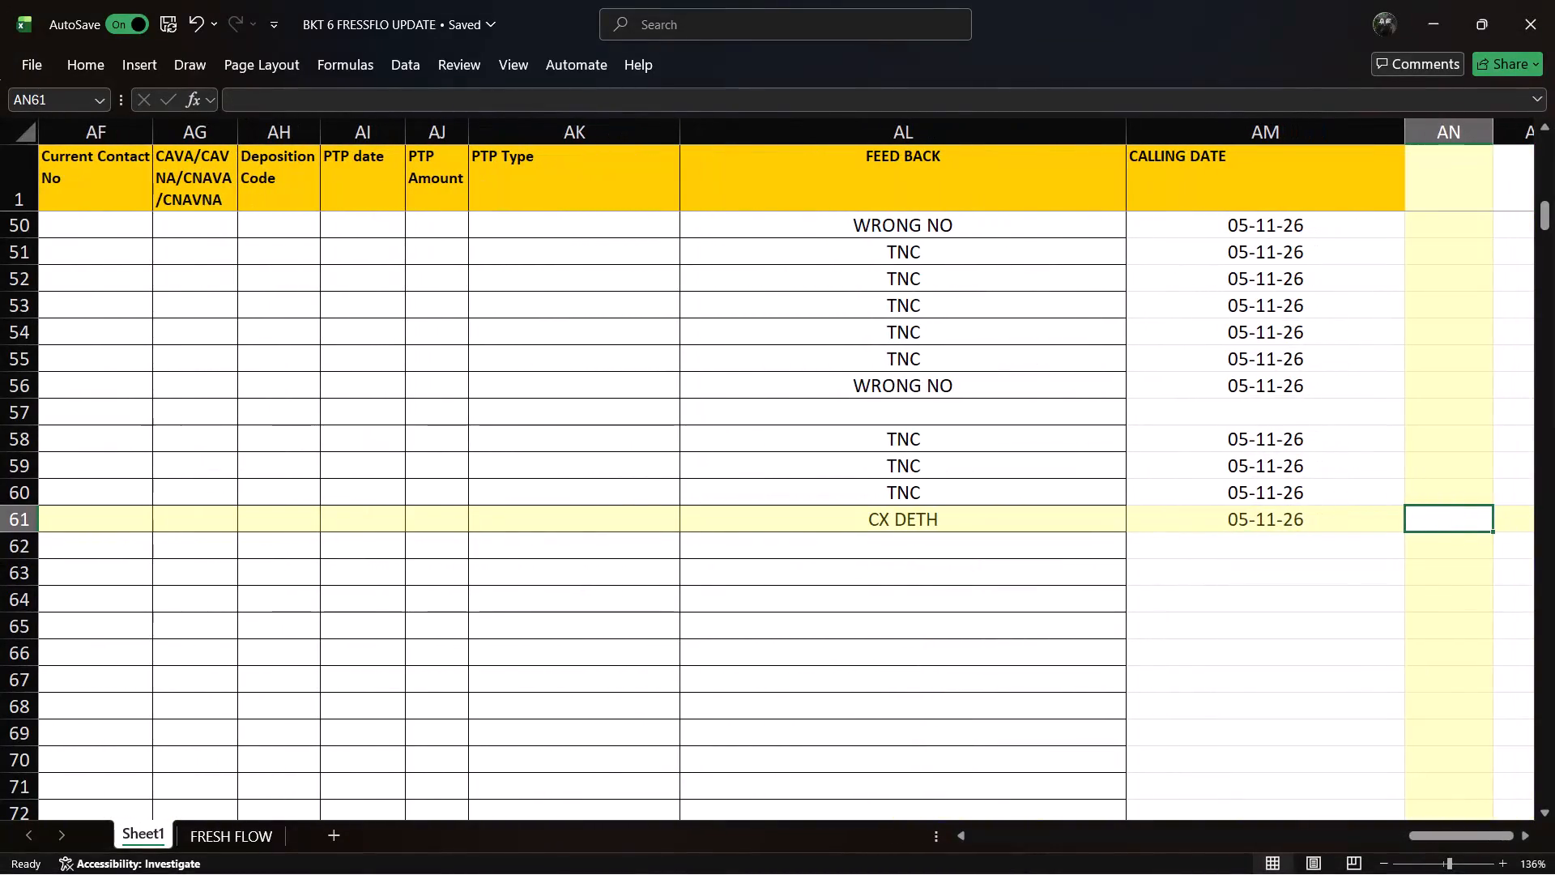
# Save the workbook.
pyautogui.hotkey('ctrl', 's')
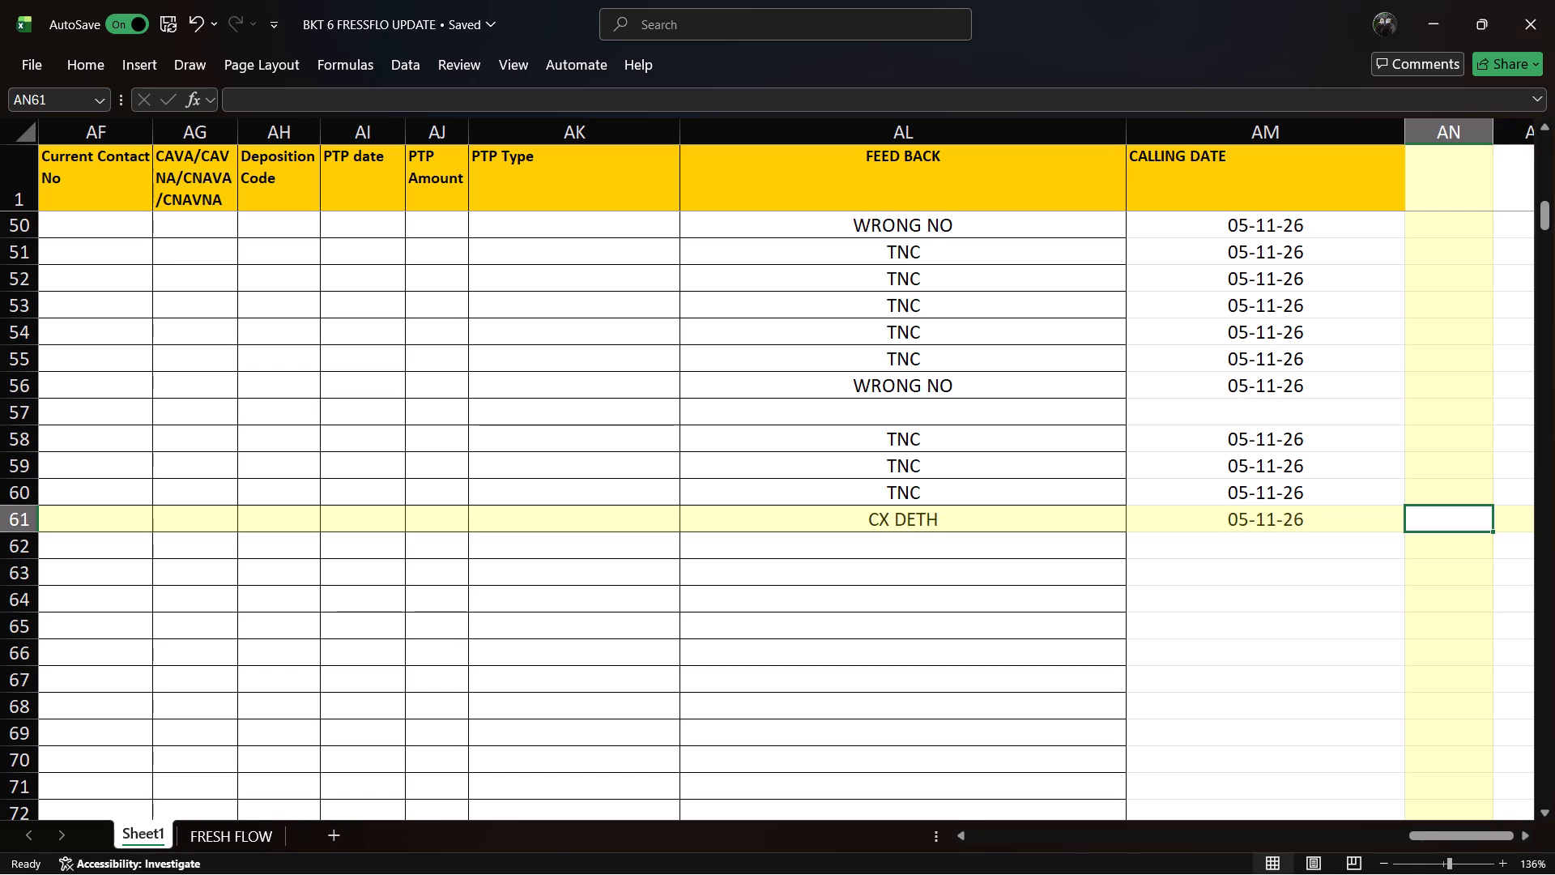
# Look back across the row 61 record from the calling date and feedback through the contact columns toward the asset details.
pyautogui.press('Left')
pyautogui.press('Left')
pyautogui.press('Left')
pyautogui.press('Left')
pyautogui.press('Left')
pyautogui.press('Left')
pyautogui.press('Left')
pyautogui.press('Left')
pyautogui.press('Left')
pyautogui.press('Left')
pyautogui.press('Left')
pyautogui.press('Left')
pyautogui.press('Left')
pyautogui.press('Left')
pyautogui.press('Left')
pyautogui.press('Left')
pyautogui.press('Left')
pyautogui.press('Left')
pyautogui.press('Left')
pyautogui.press('Left')
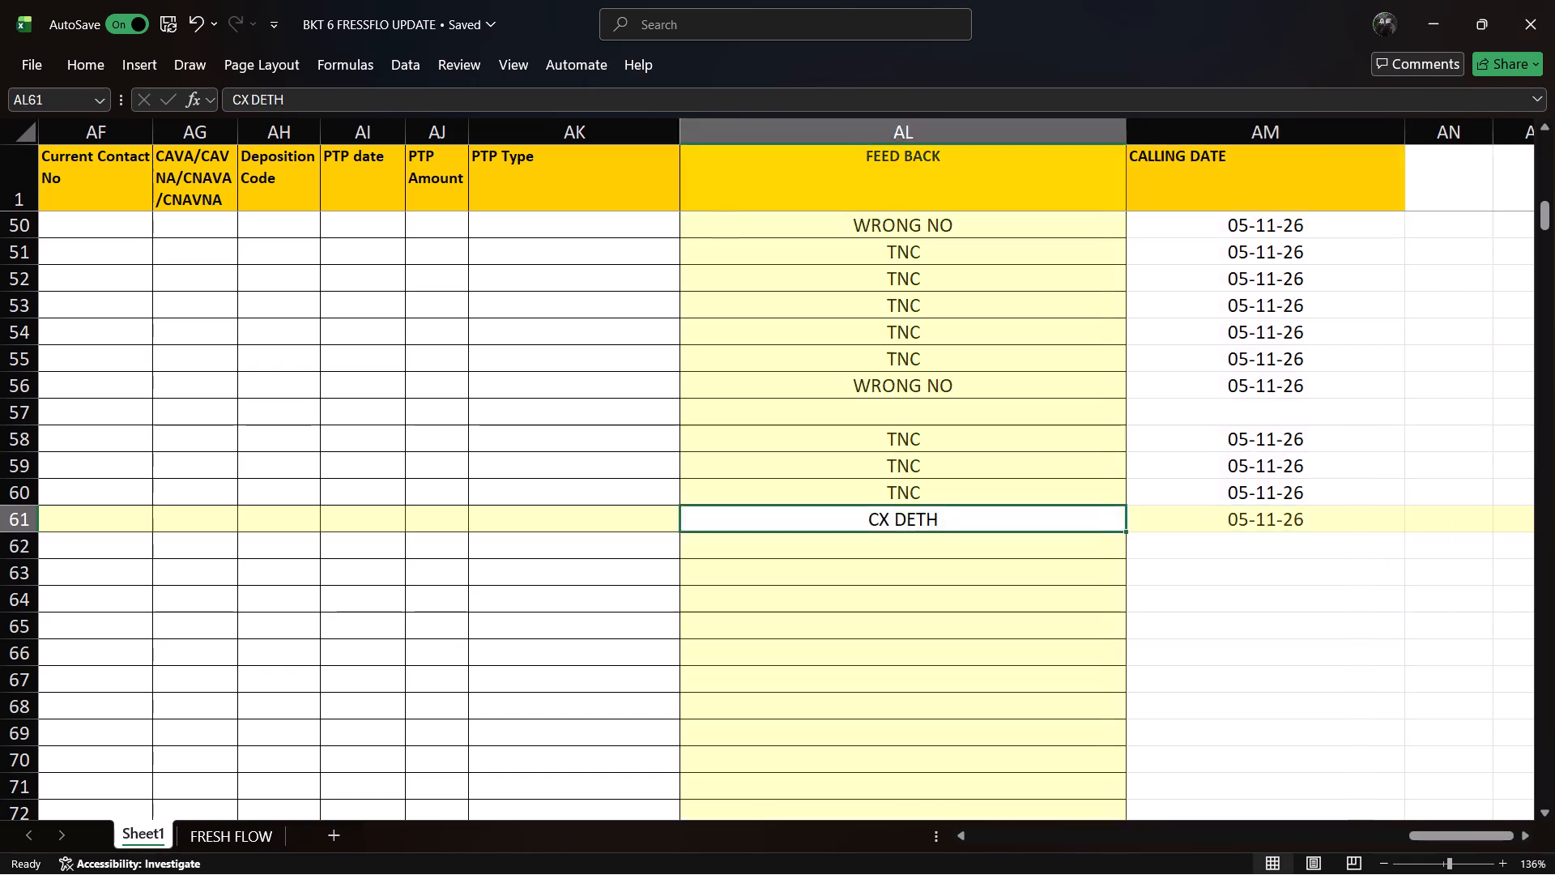
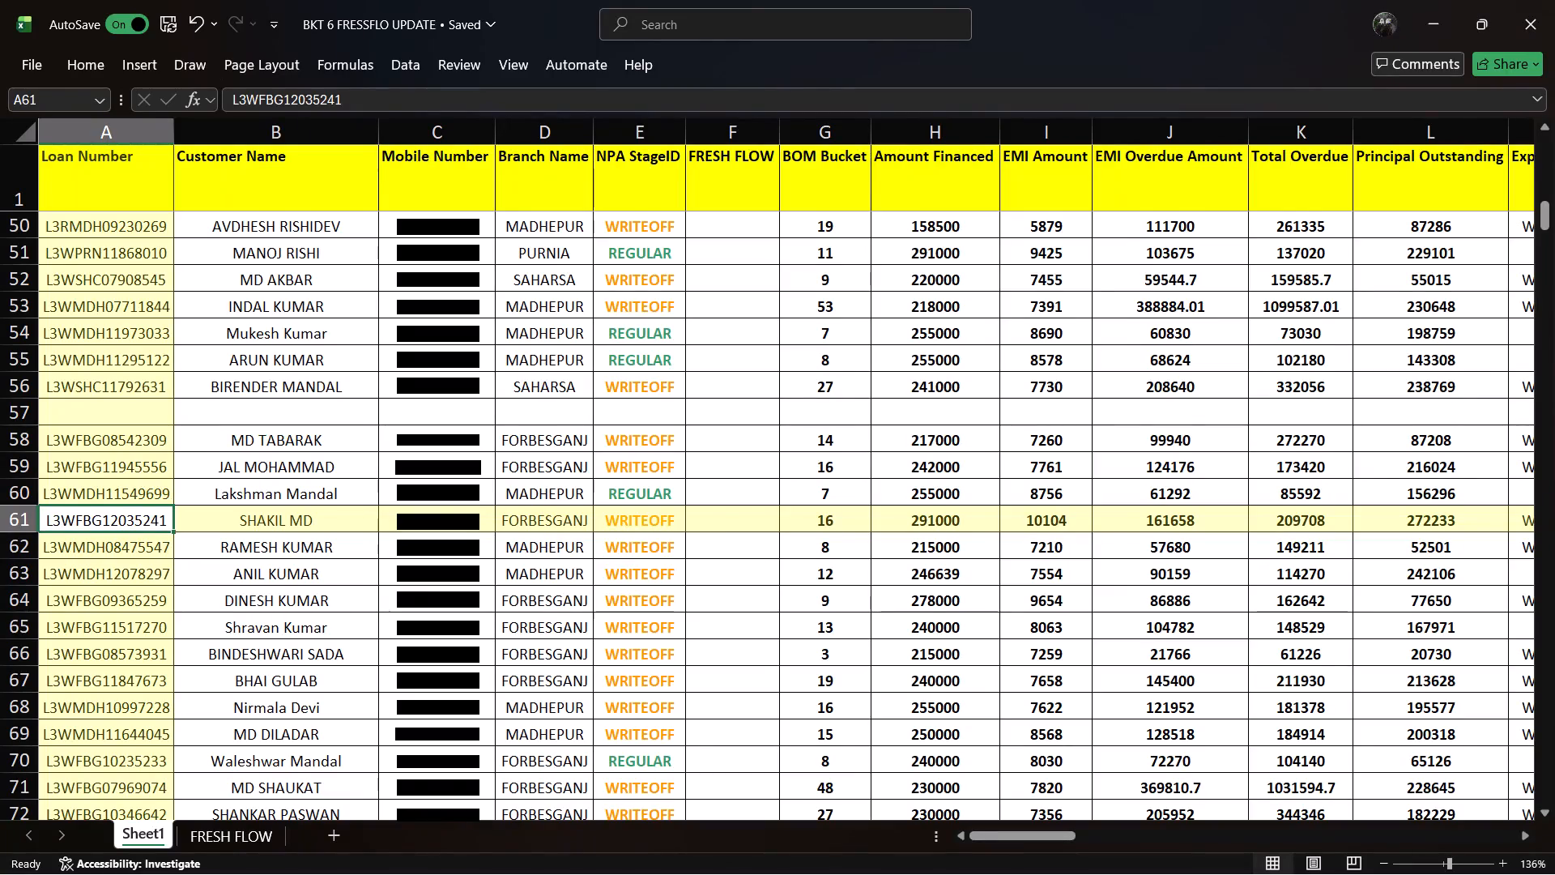
# Check the mobile number and branch name in the row 61 record, then return to its loan number.
pyautogui.press('Right')
pyautogui.press('Right')
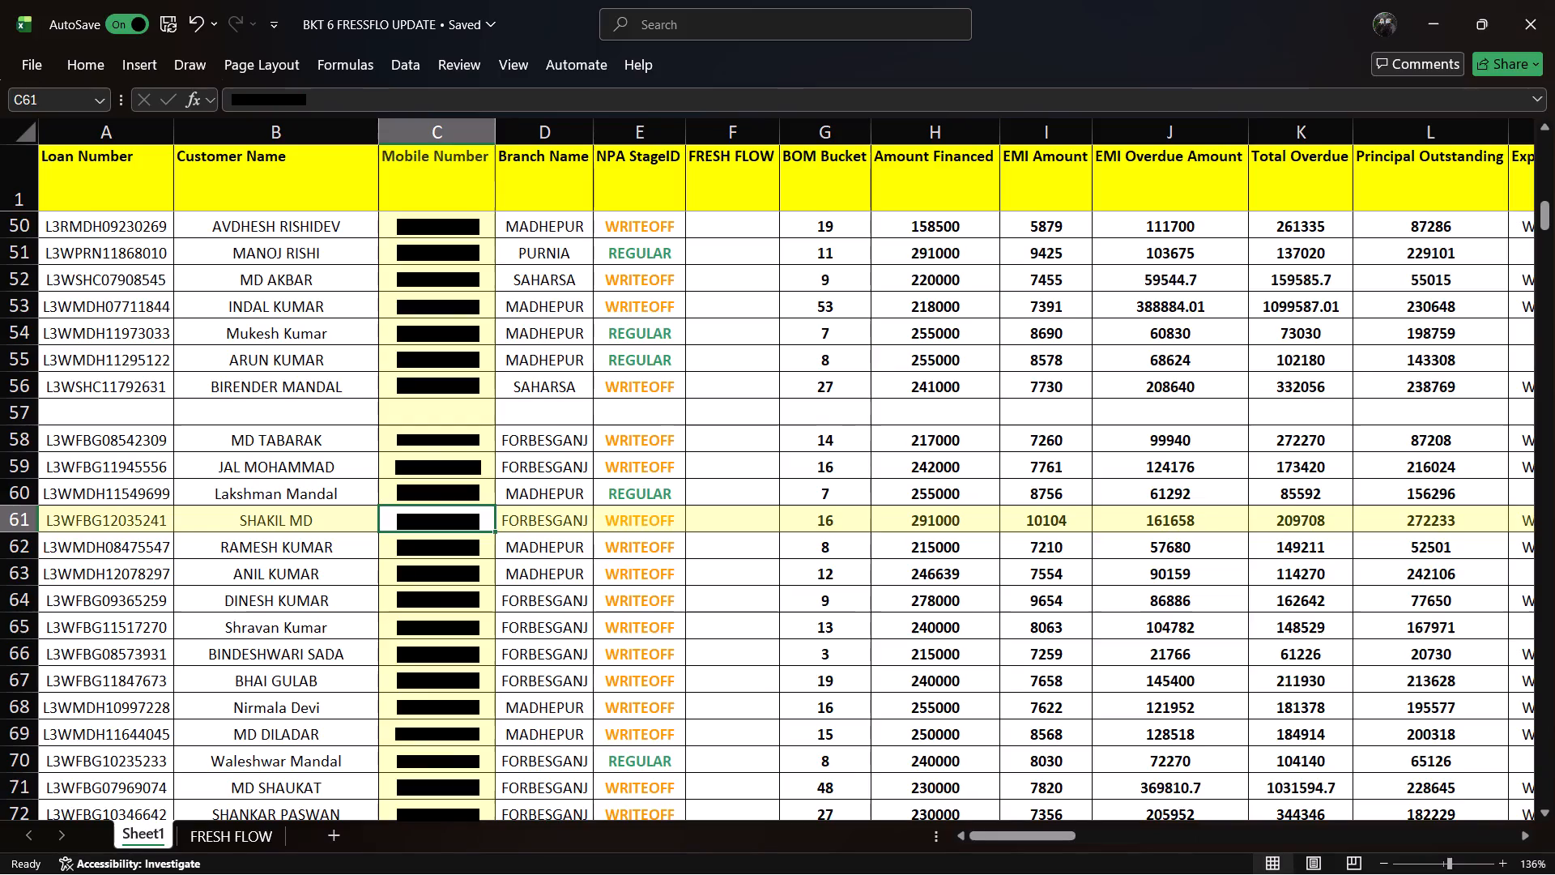
pyautogui.click(533, 518)
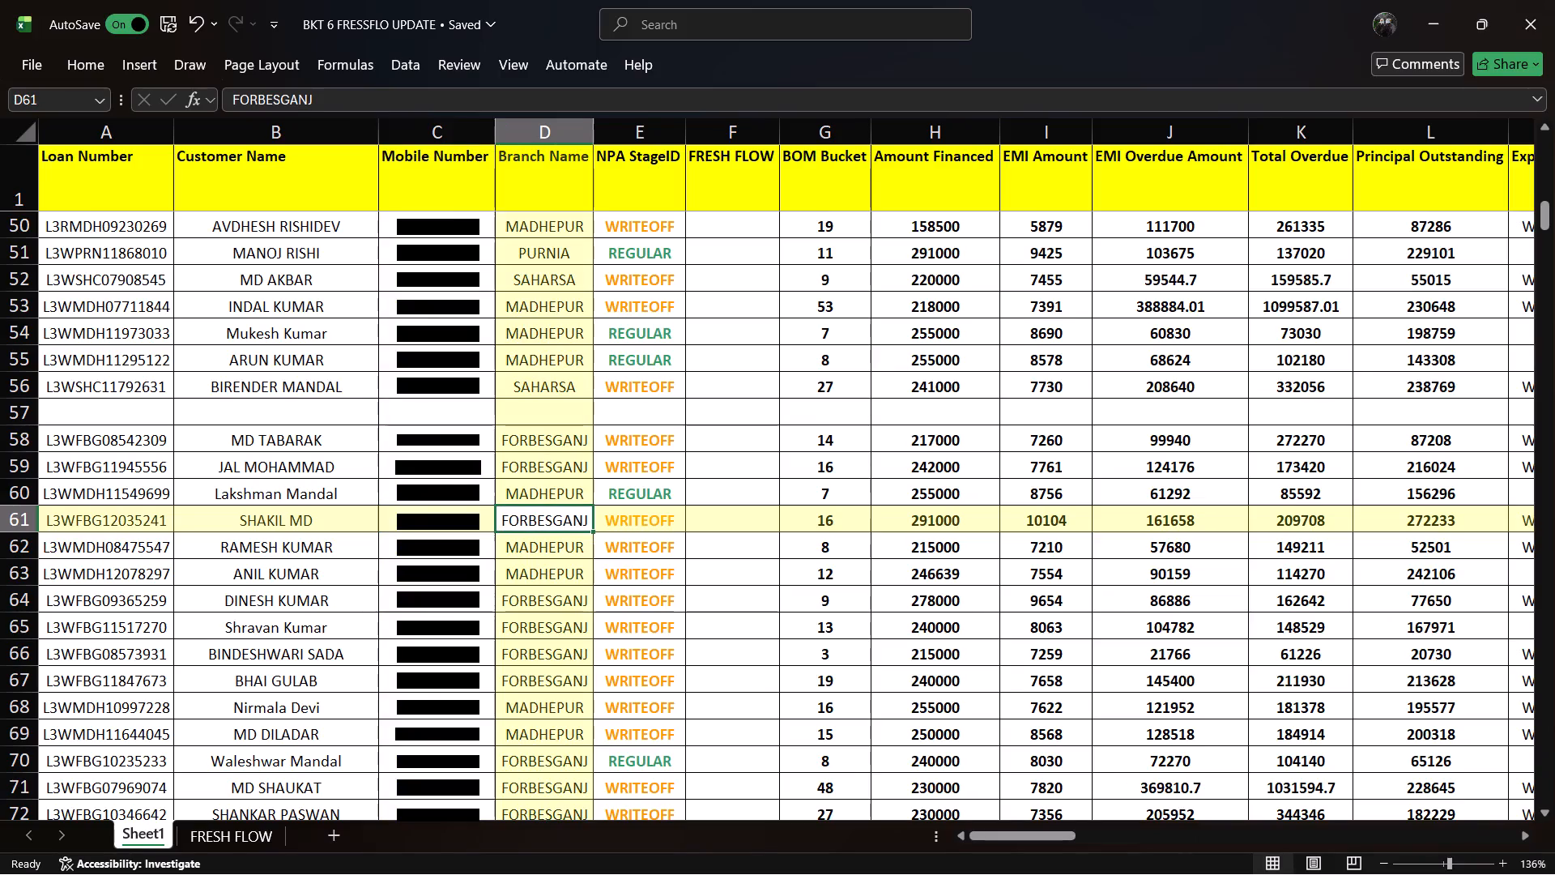
pyautogui.press('Left')
pyautogui.press('Left')
pyautogui.press('Left')
pyautogui.press('Left')
pyautogui.press('Left')
pyautogui.press('Left')
pyautogui.press('Left')
pyautogui.press('Left')
pyautogui.press('Left')
pyautogui.press('Left')
pyautogui.press('Left')
pyautogui.press('Left')
pyautogui.press('Left')
pyautogui.press('Left')
pyautogui.press('Left')
pyautogui.press('Left')
pyautogui.press('Left')
pyautogui.press('Left')
pyautogui.press('Left')
pyautogui.press('Left')
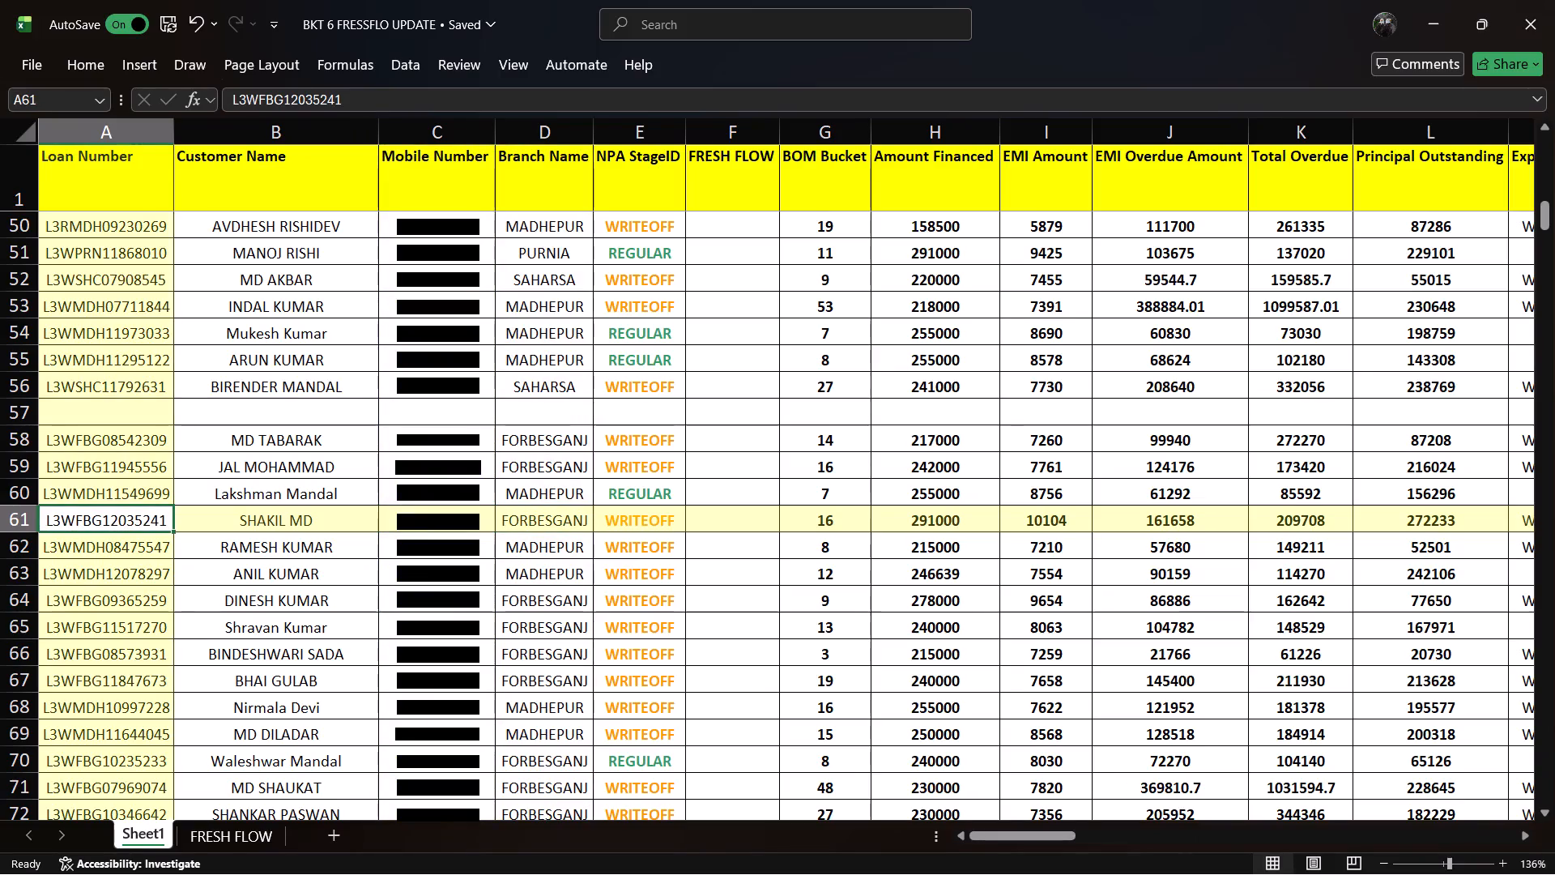
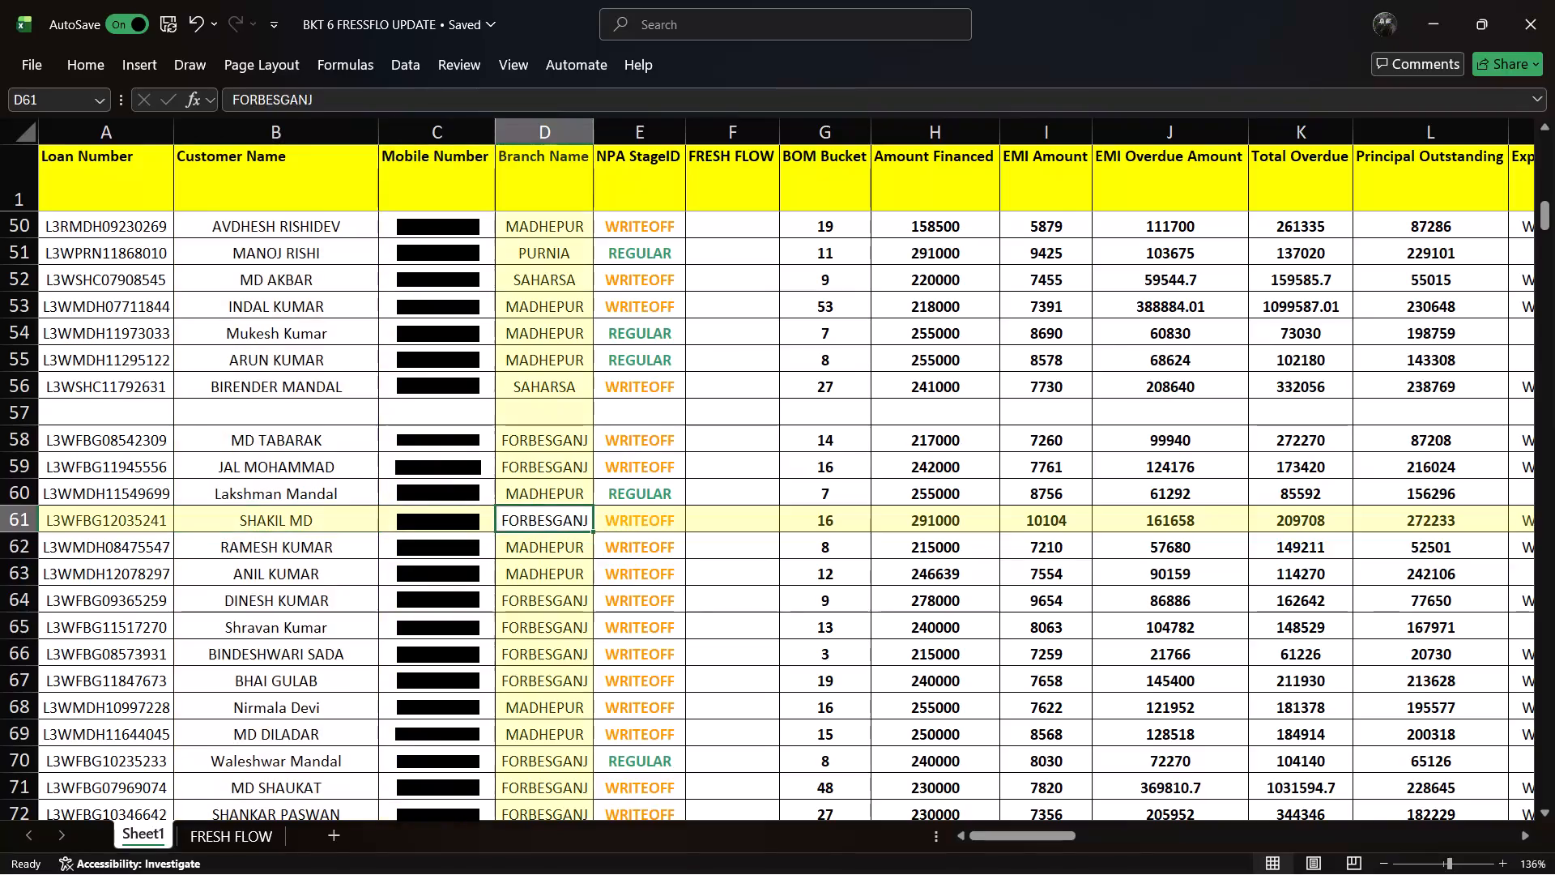
# Examine the row 61 loan record from its branch name through the amounts and FoS name to the residence address.
pyautogui.press('Right')
pyautogui.press('Right')
pyautogui.press('Right')
pyautogui.press('Right')
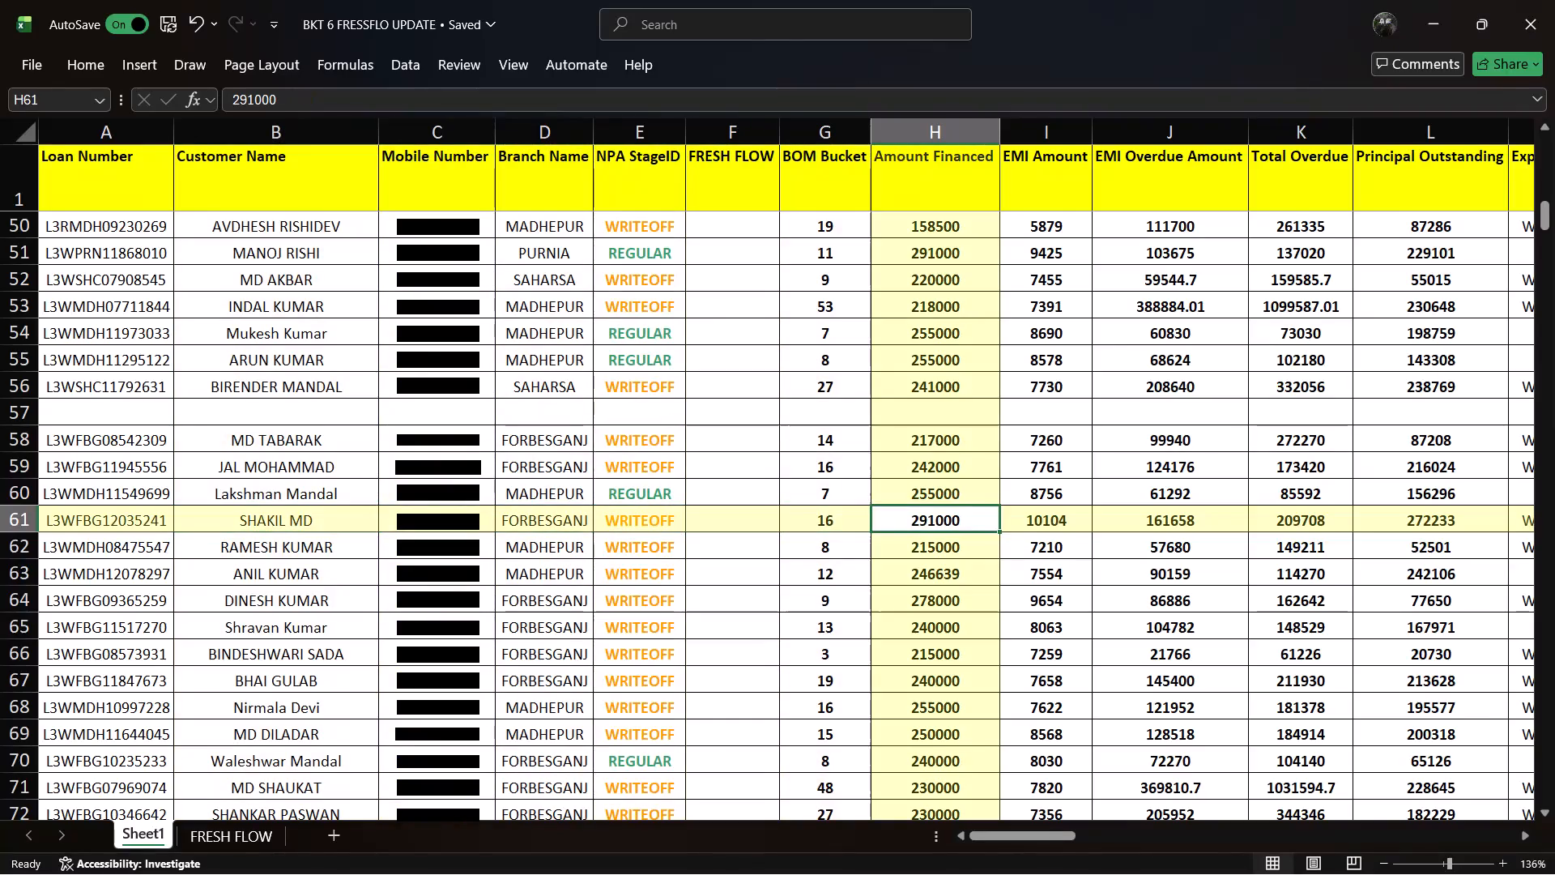
pyautogui.press('Right')
pyautogui.press('Right')
pyautogui.press('Right')
pyautogui.press('Right')
pyautogui.press('Right')
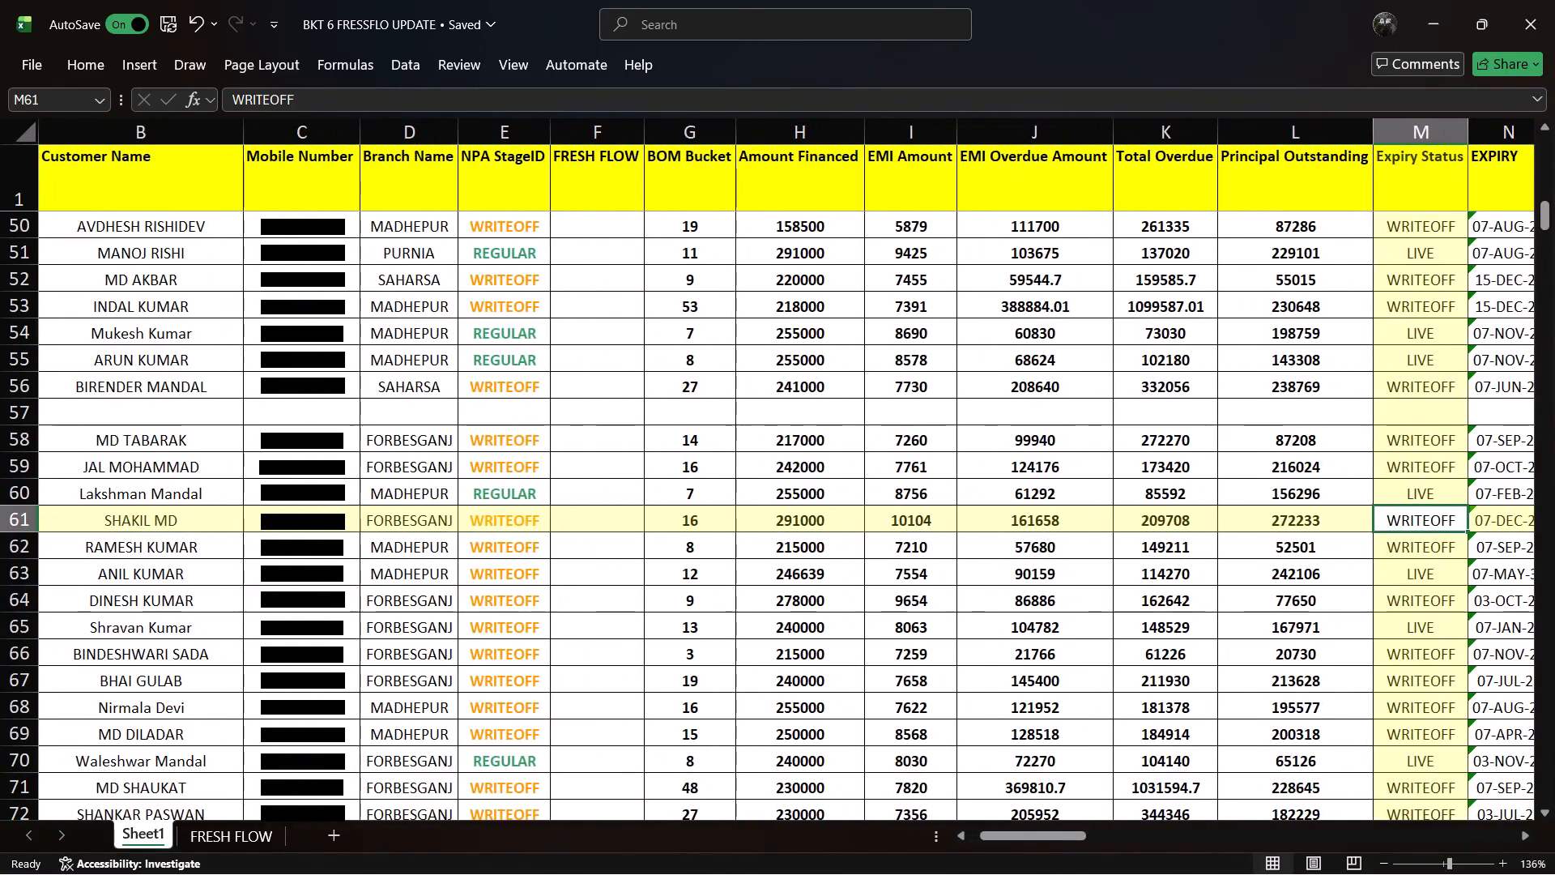
pyautogui.press('Right')
pyautogui.press('Right')
pyautogui.press('Right')
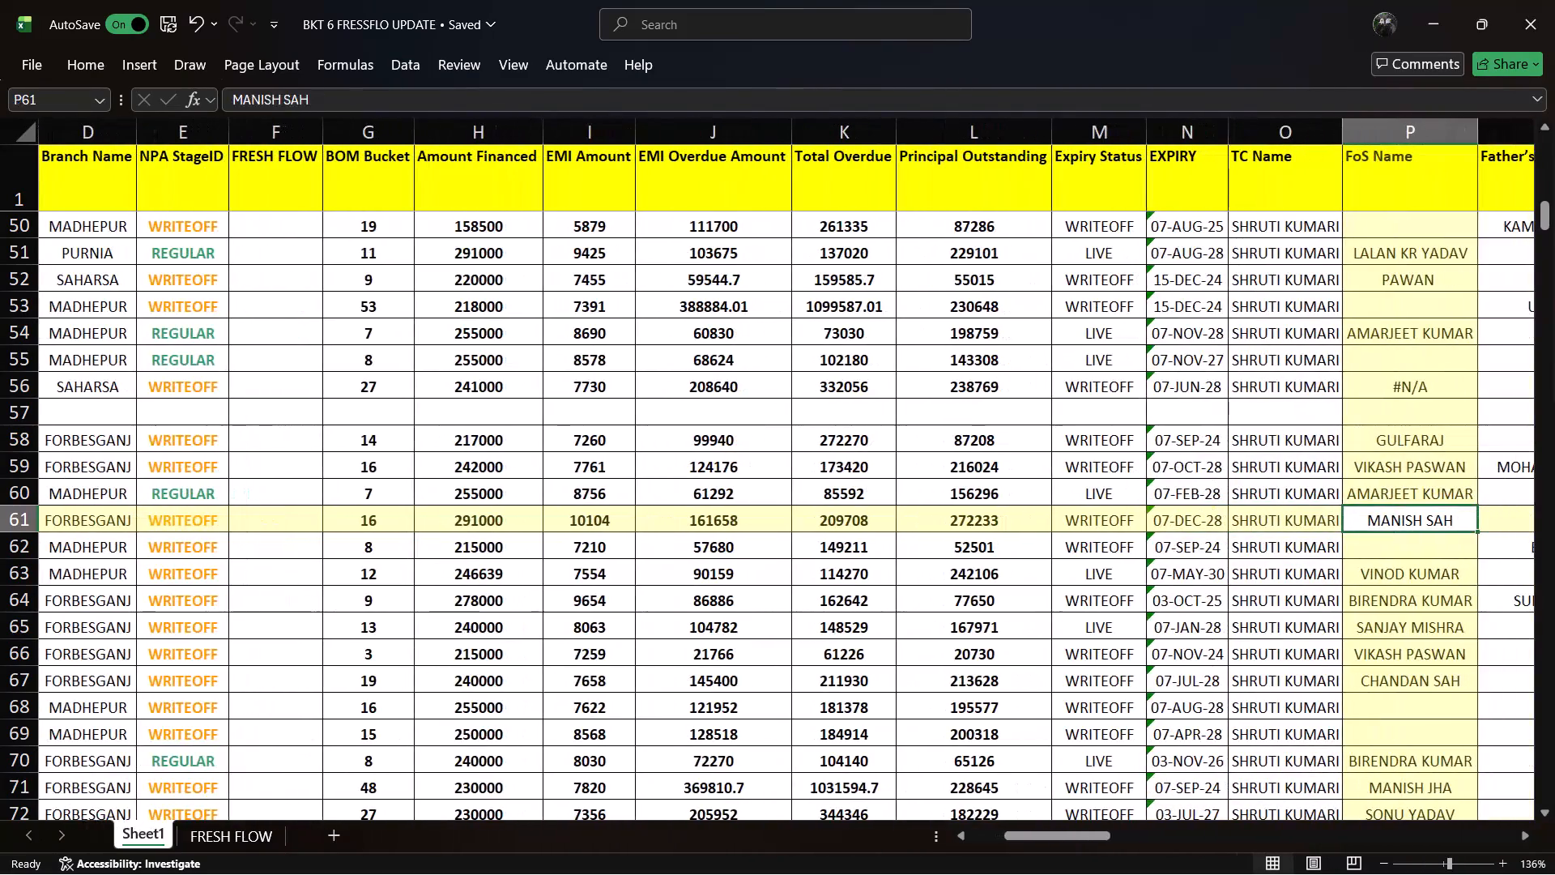
pyautogui.press('Right')
pyautogui.press('Right')
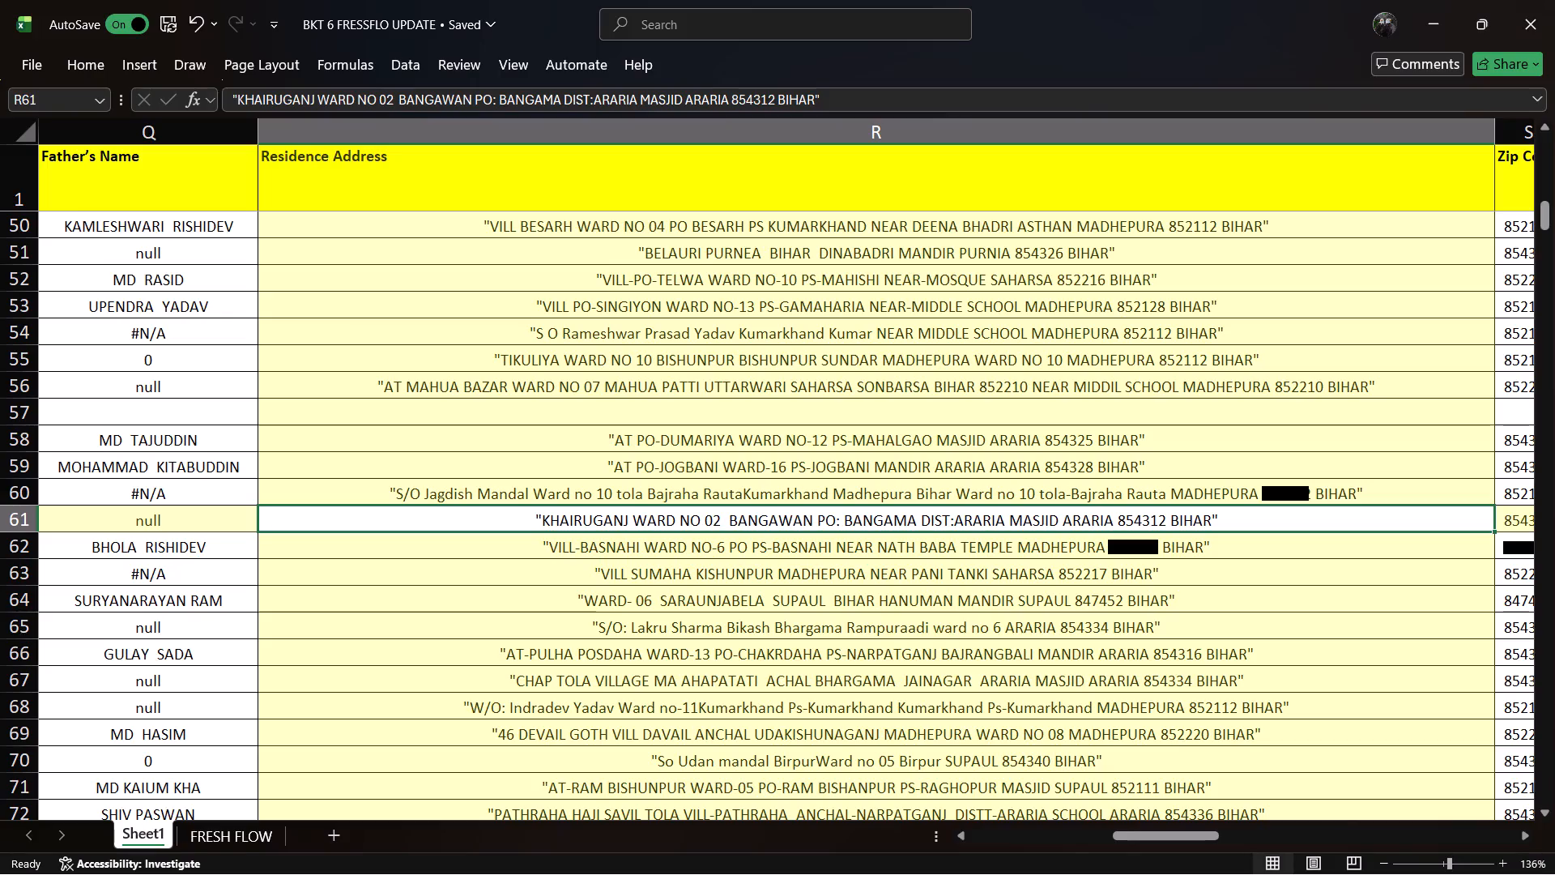
# Go through the rest of the row 61 record, from vehicle and reference details to the Current Contact No field.
pyautogui.press('Right')
pyautogui.press('Right')
pyautogui.press('Right')
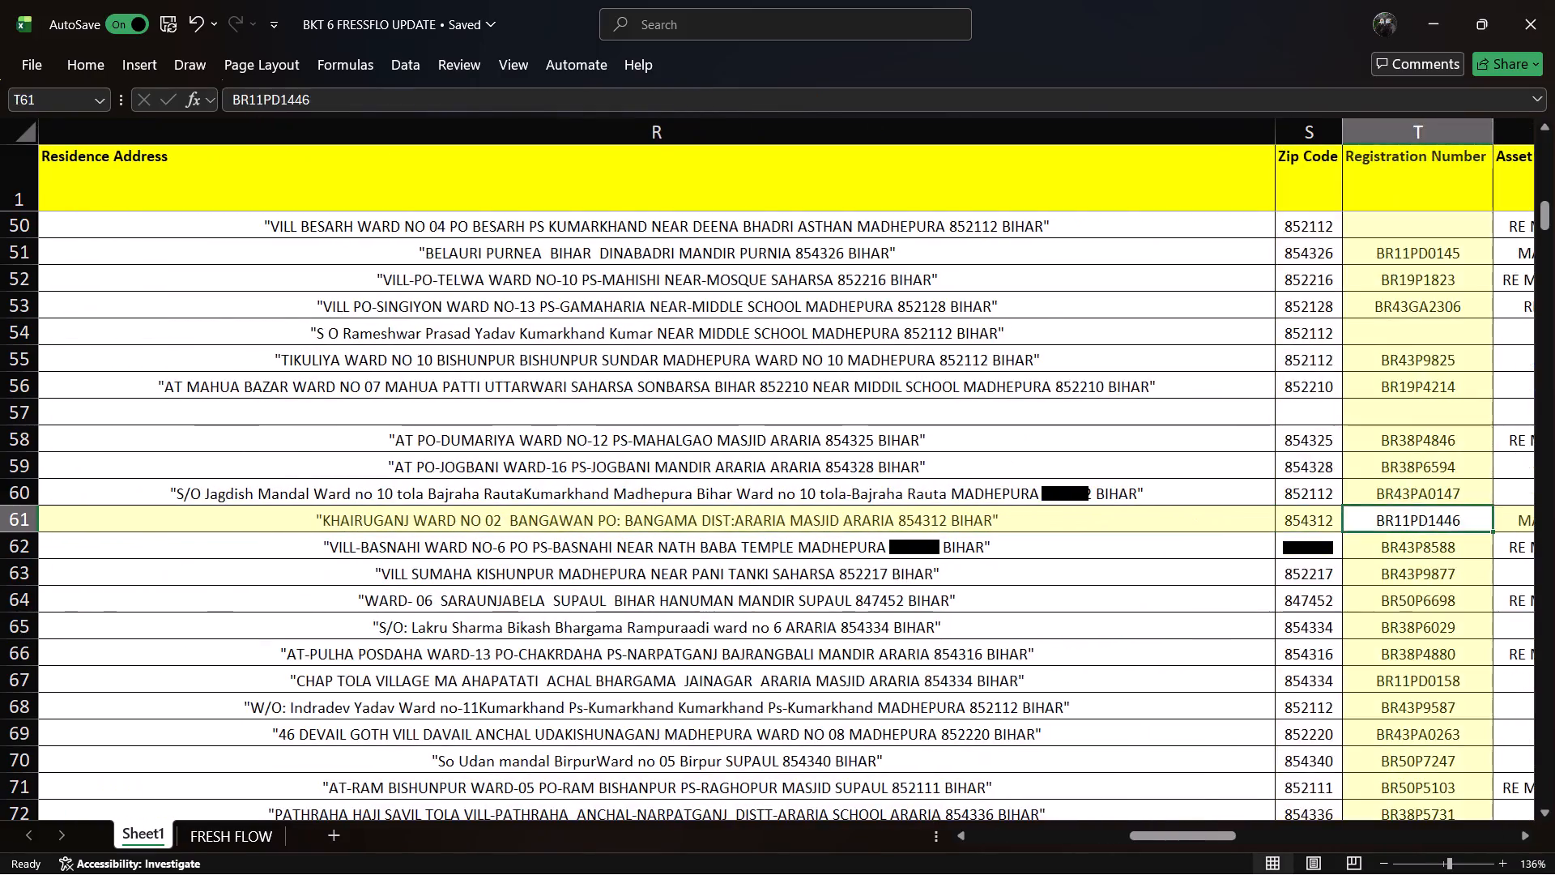
pyautogui.press('Right')
pyautogui.press('Right')
pyautogui.press('Right')
pyautogui.press('Right')
pyautogui.press('Right')
pyautogui.press('Right')
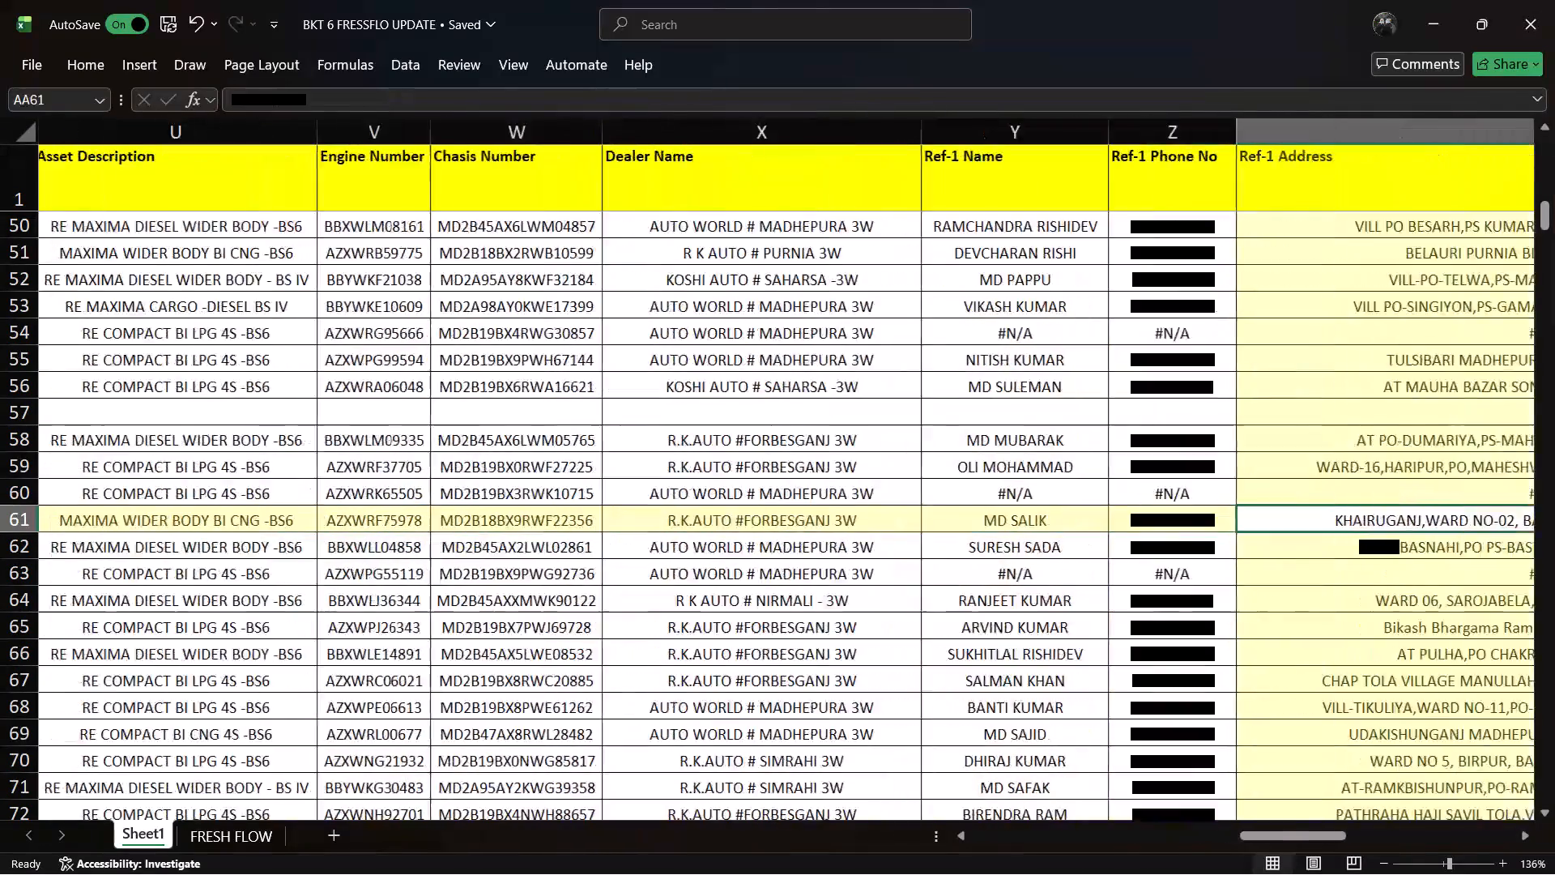
pyautogui.press('Right')
pyautogui.press('Right')
pyautogui.press('Right')
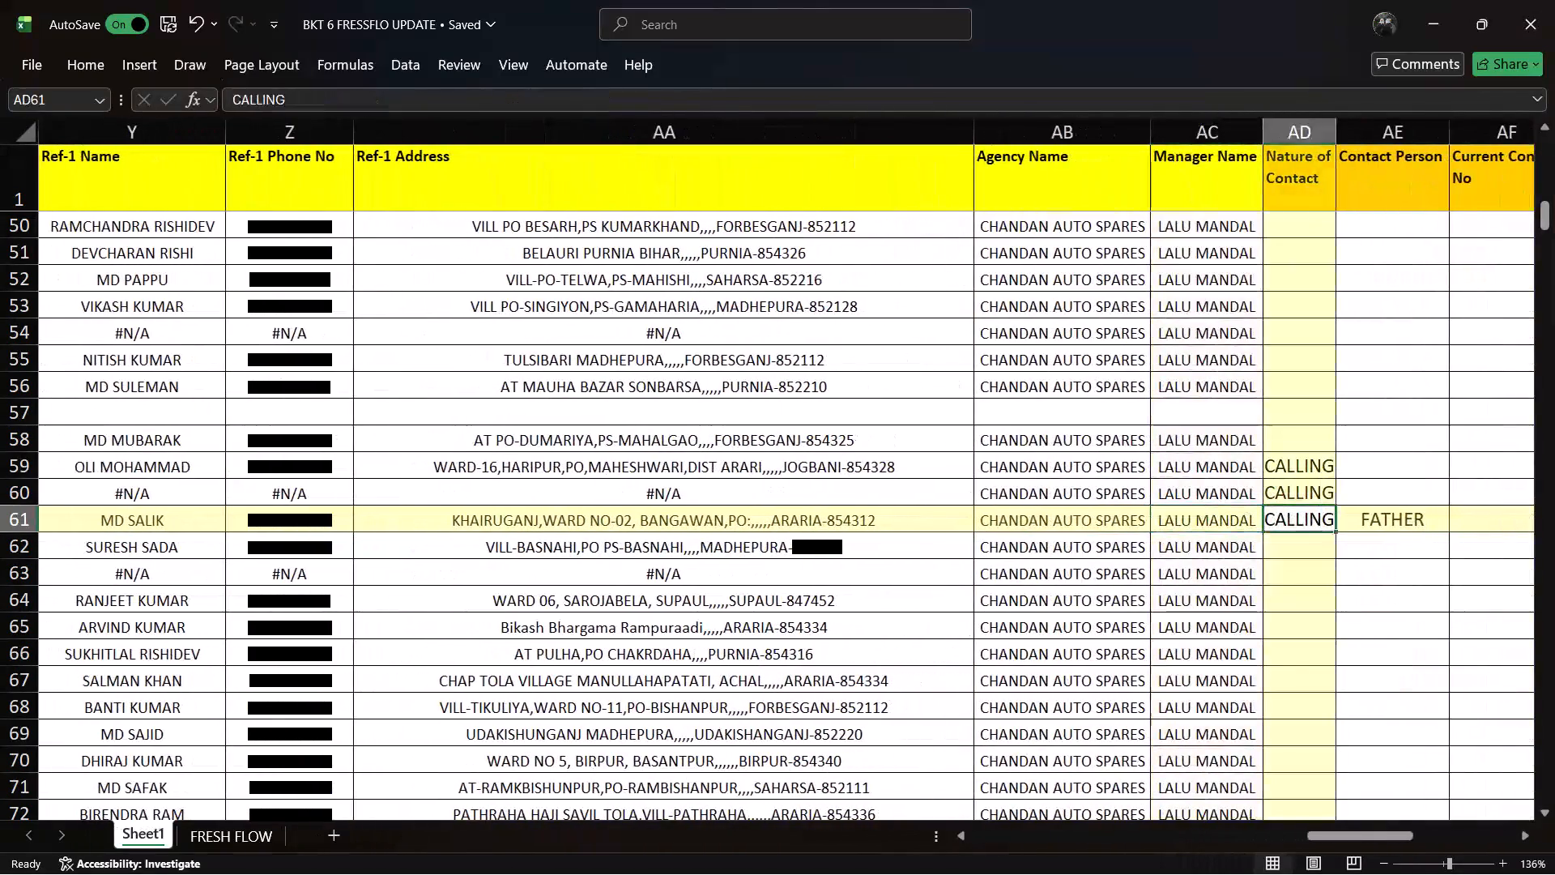
pyautogui.press('Right')
pyautogui.press('Right')
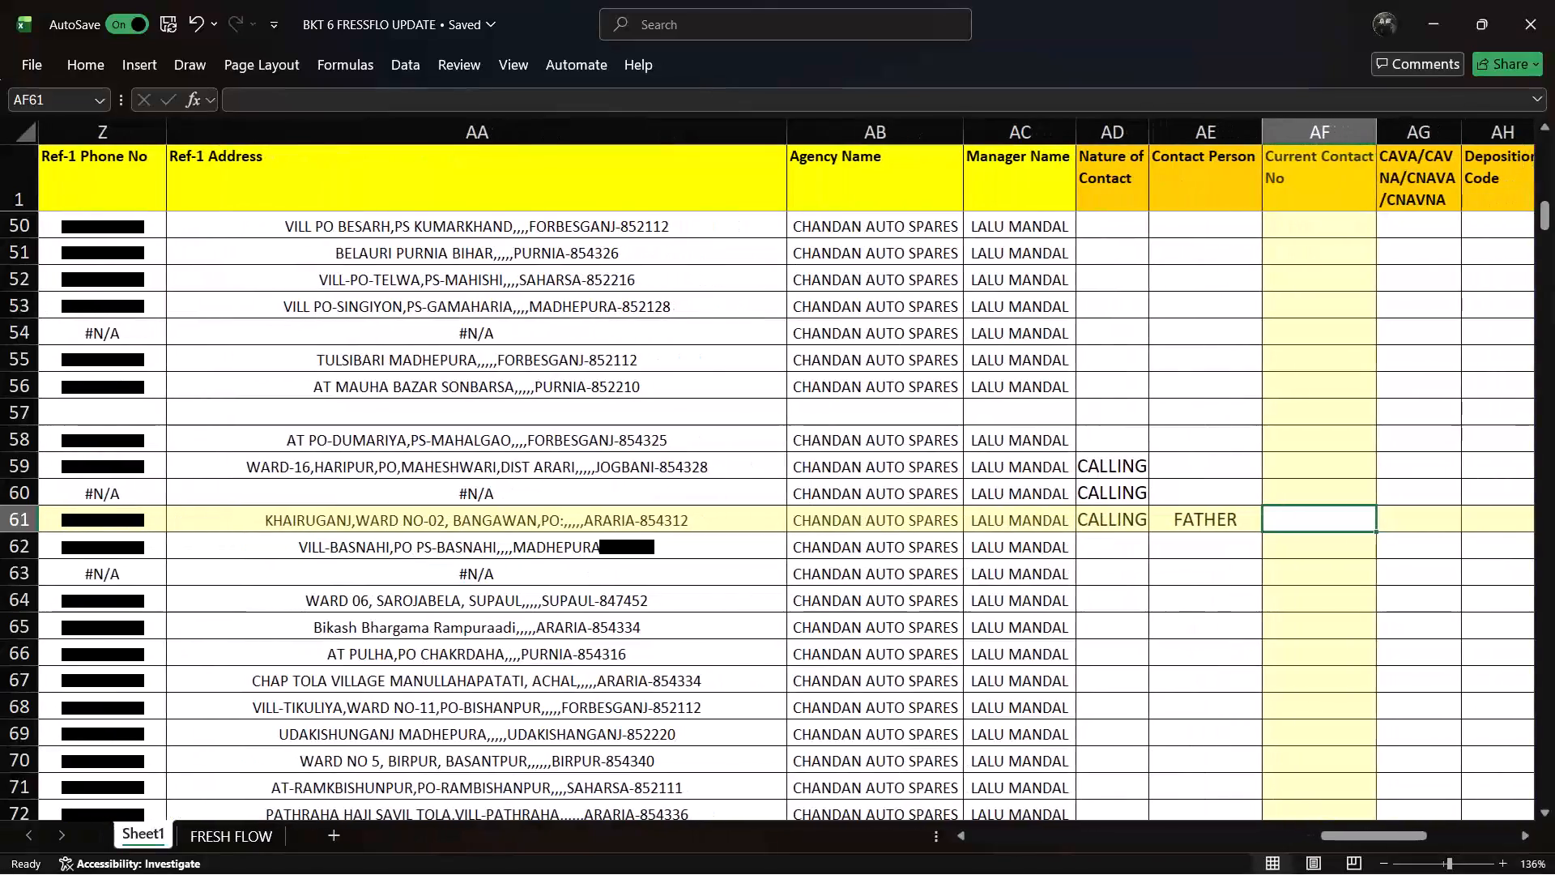
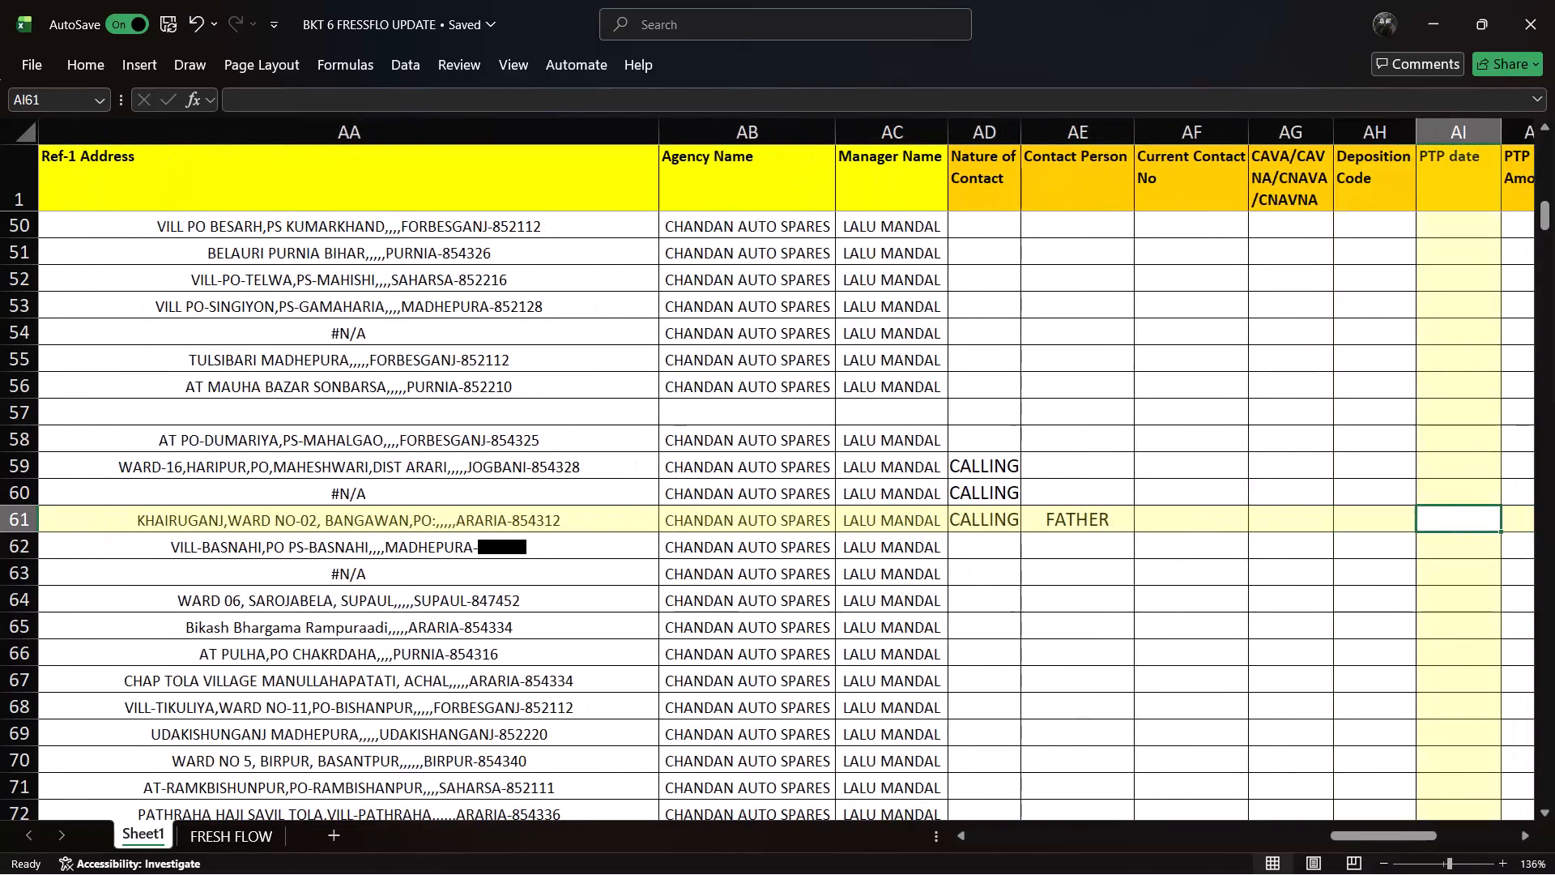
# Look further along the row 61 record to the PTP Amount field.
pyautogui.press('Right')
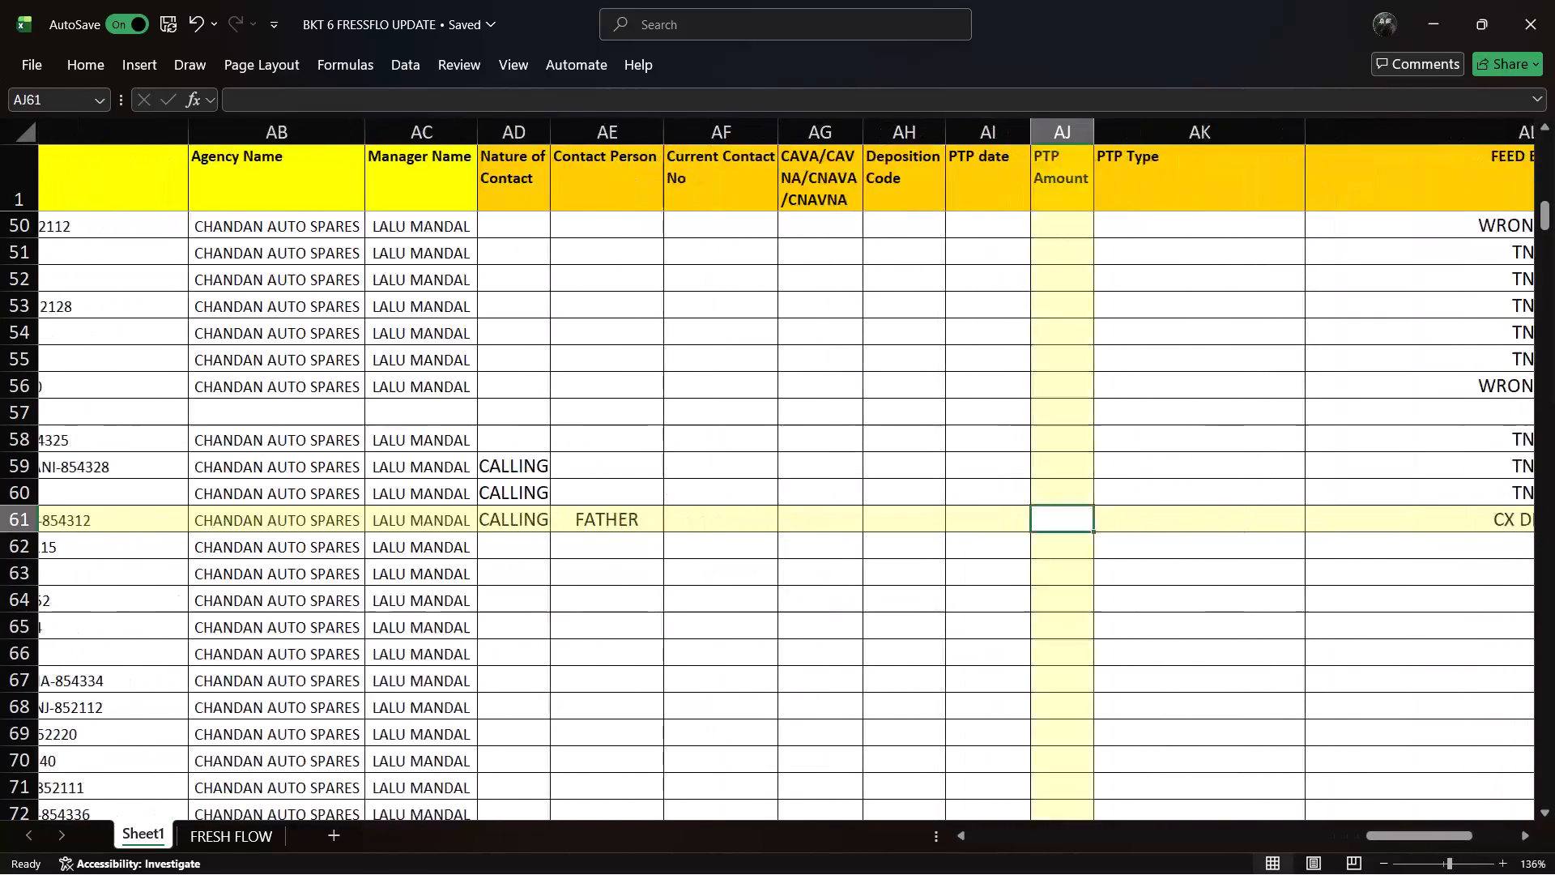
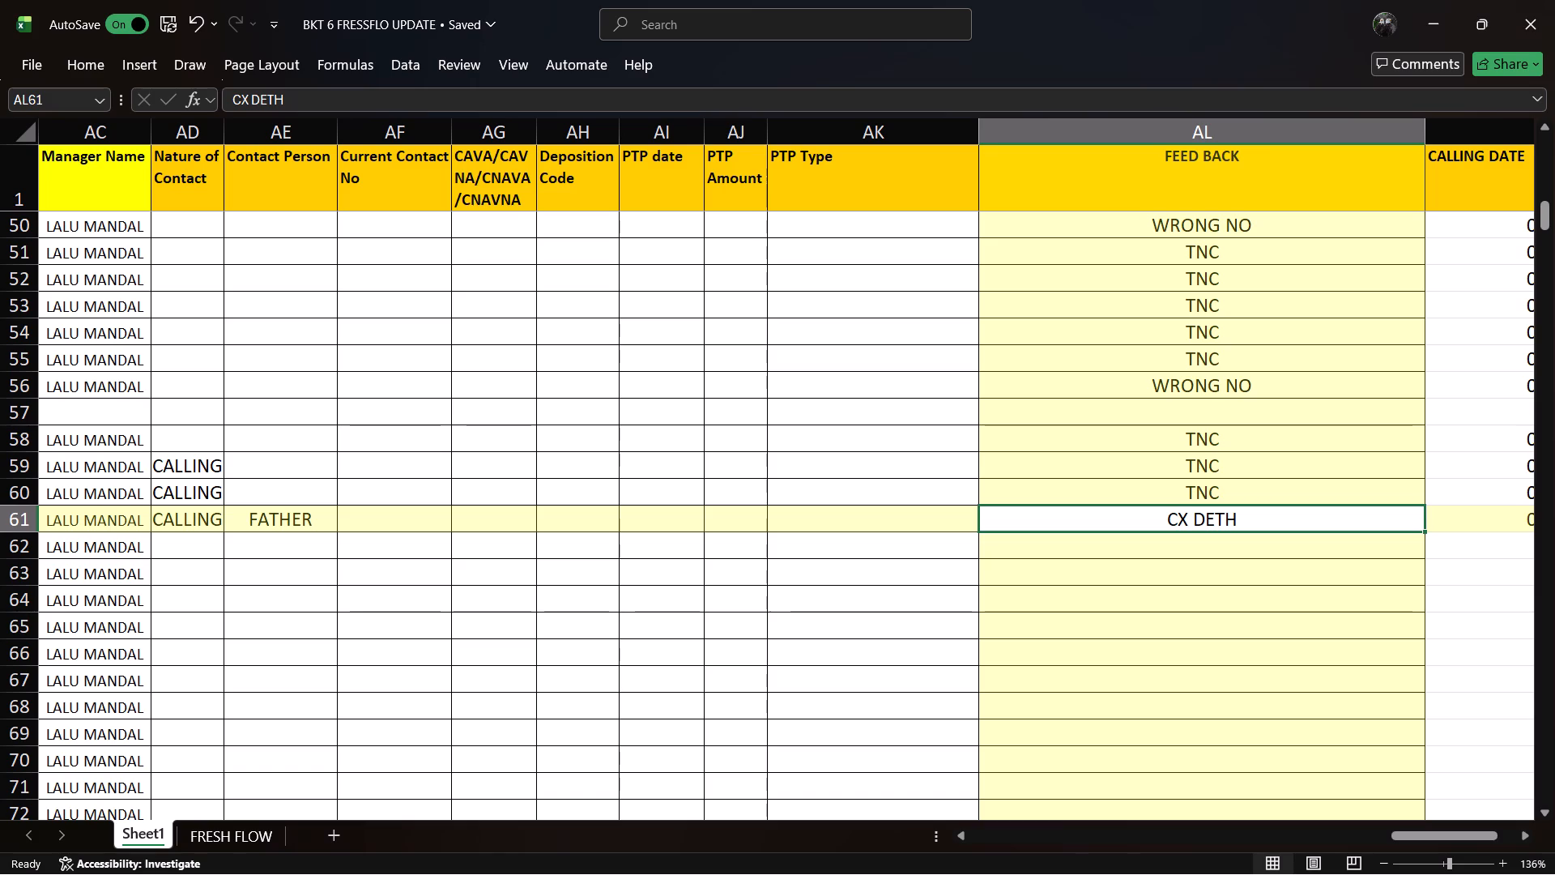
# Review the row 61 call entries from feedback and calling date back through the PTP fields to the Deposition Code.
pyautogui.click(1043, 524)
pyautogui.press('Right')
pyautogui.press('Right')
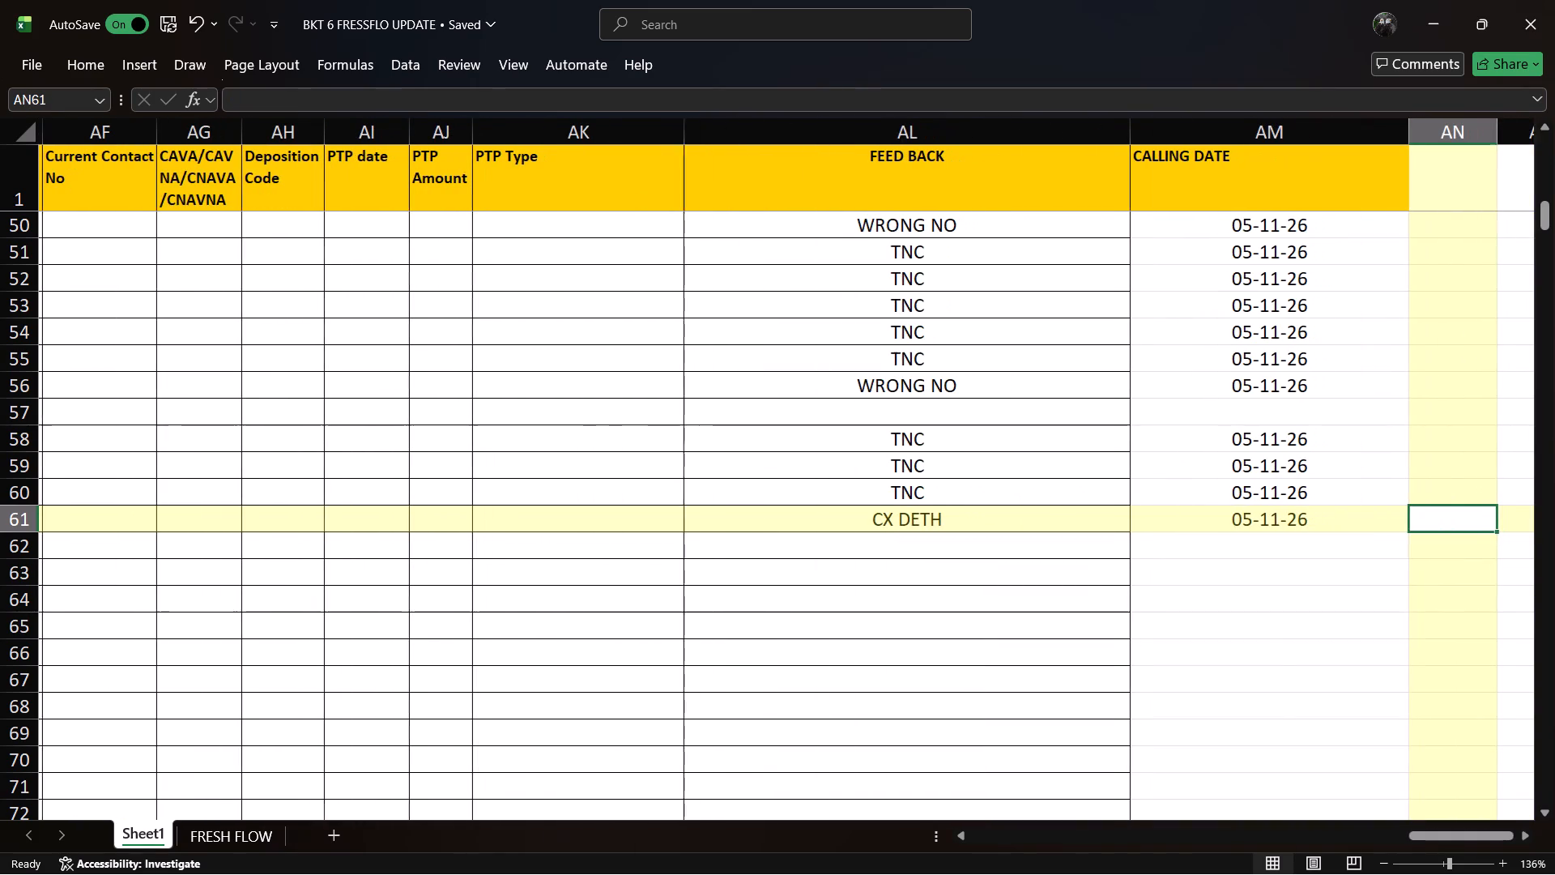
pyautogui.press('Left')
pyautogui.press('Left')
pyautogui.press('Left')
pyautogui.press('Left')
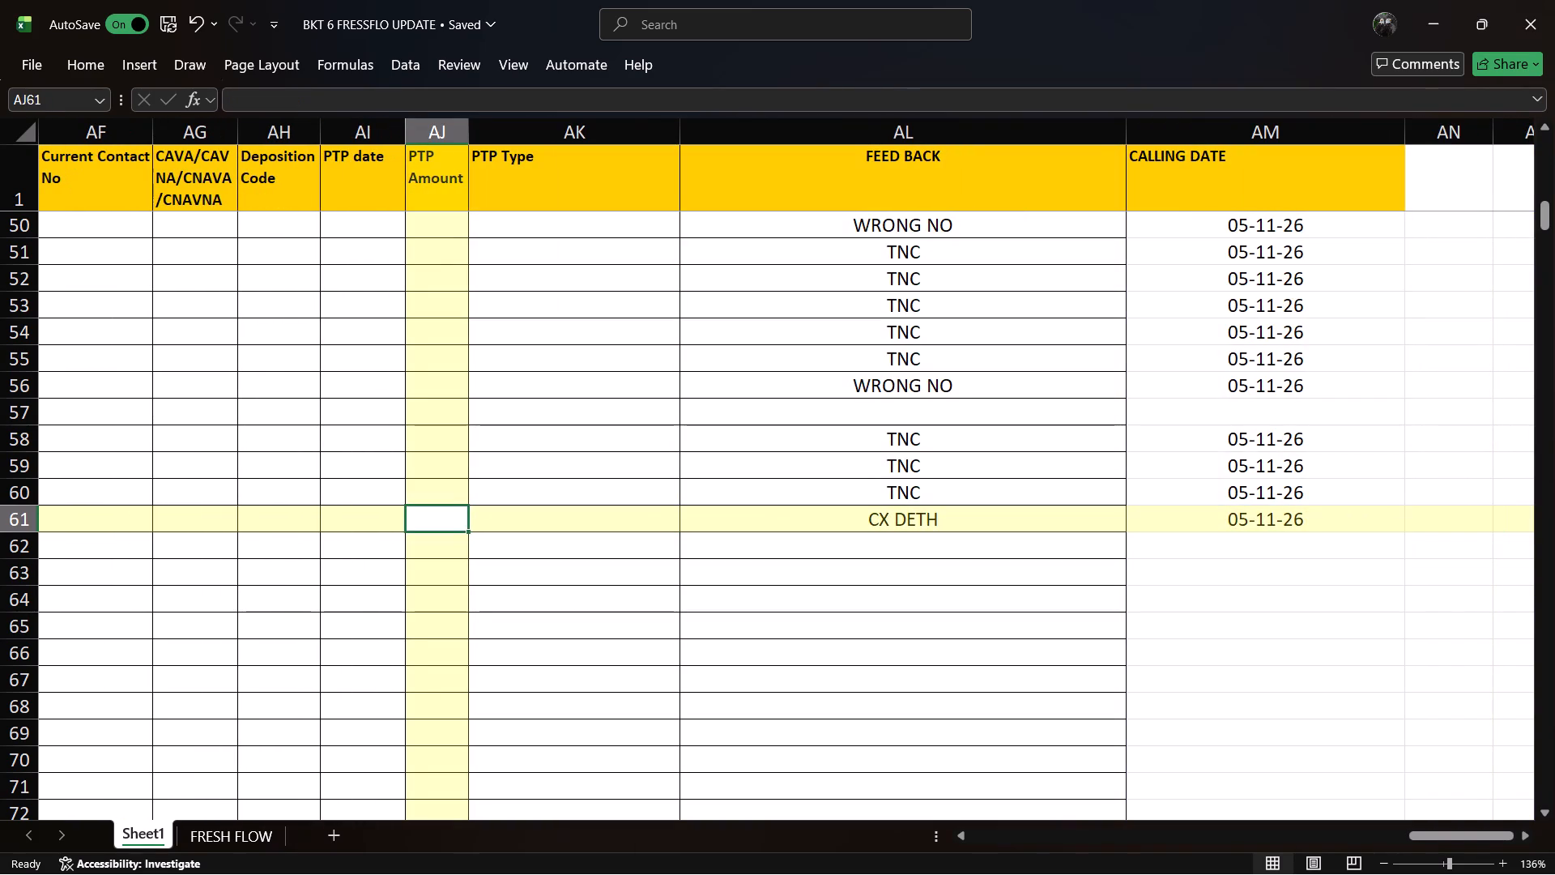
pyautogui.press('Right')
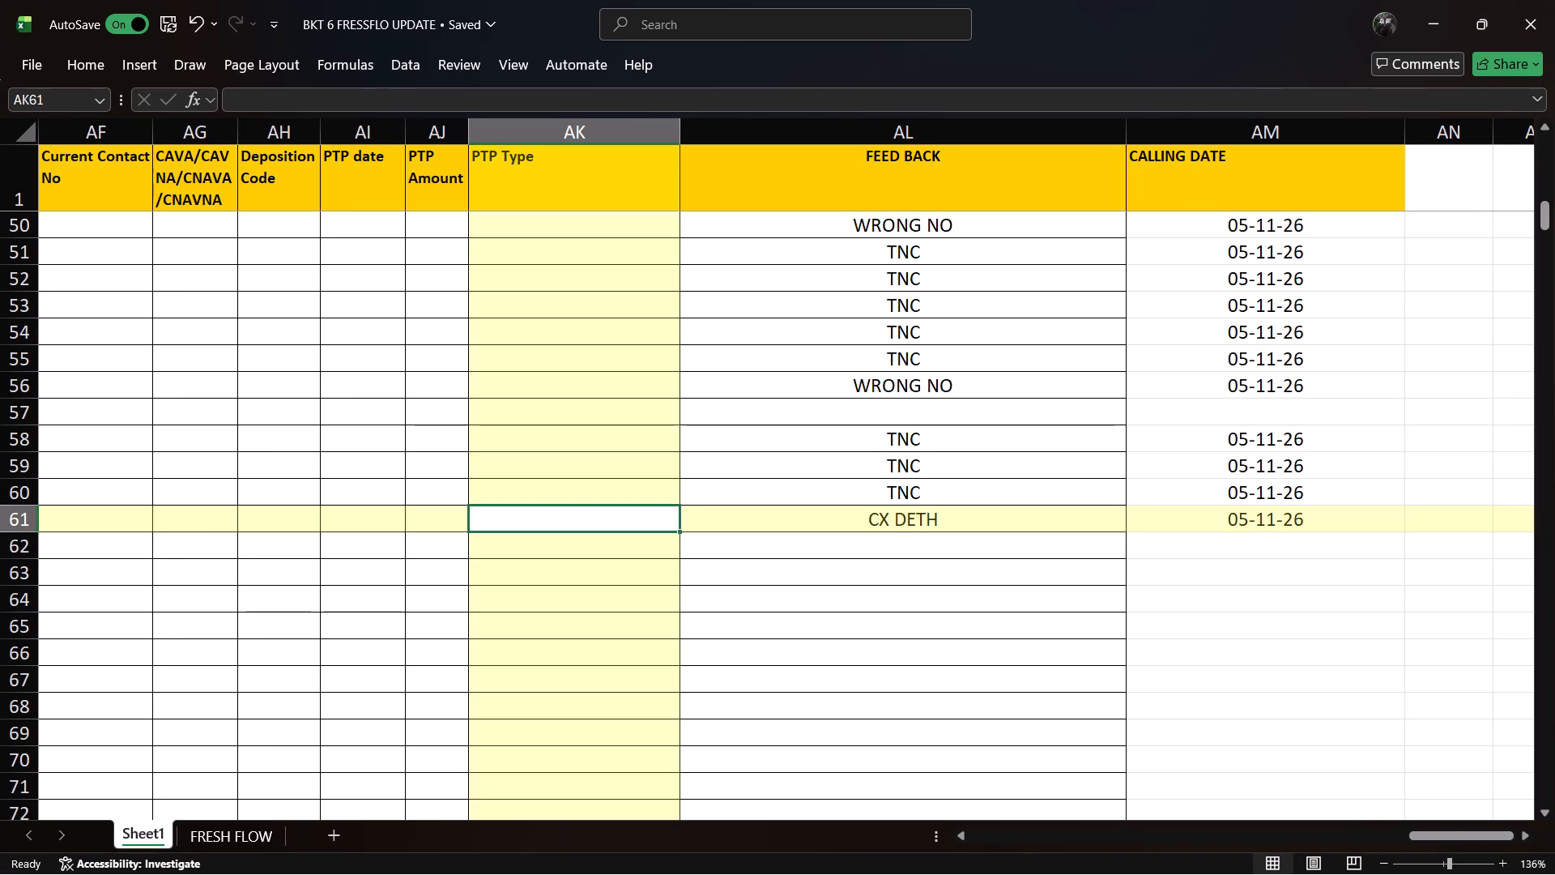
pyautogui.press('Left')
pyautogui.press('Left')
pyautogui.press('Left')
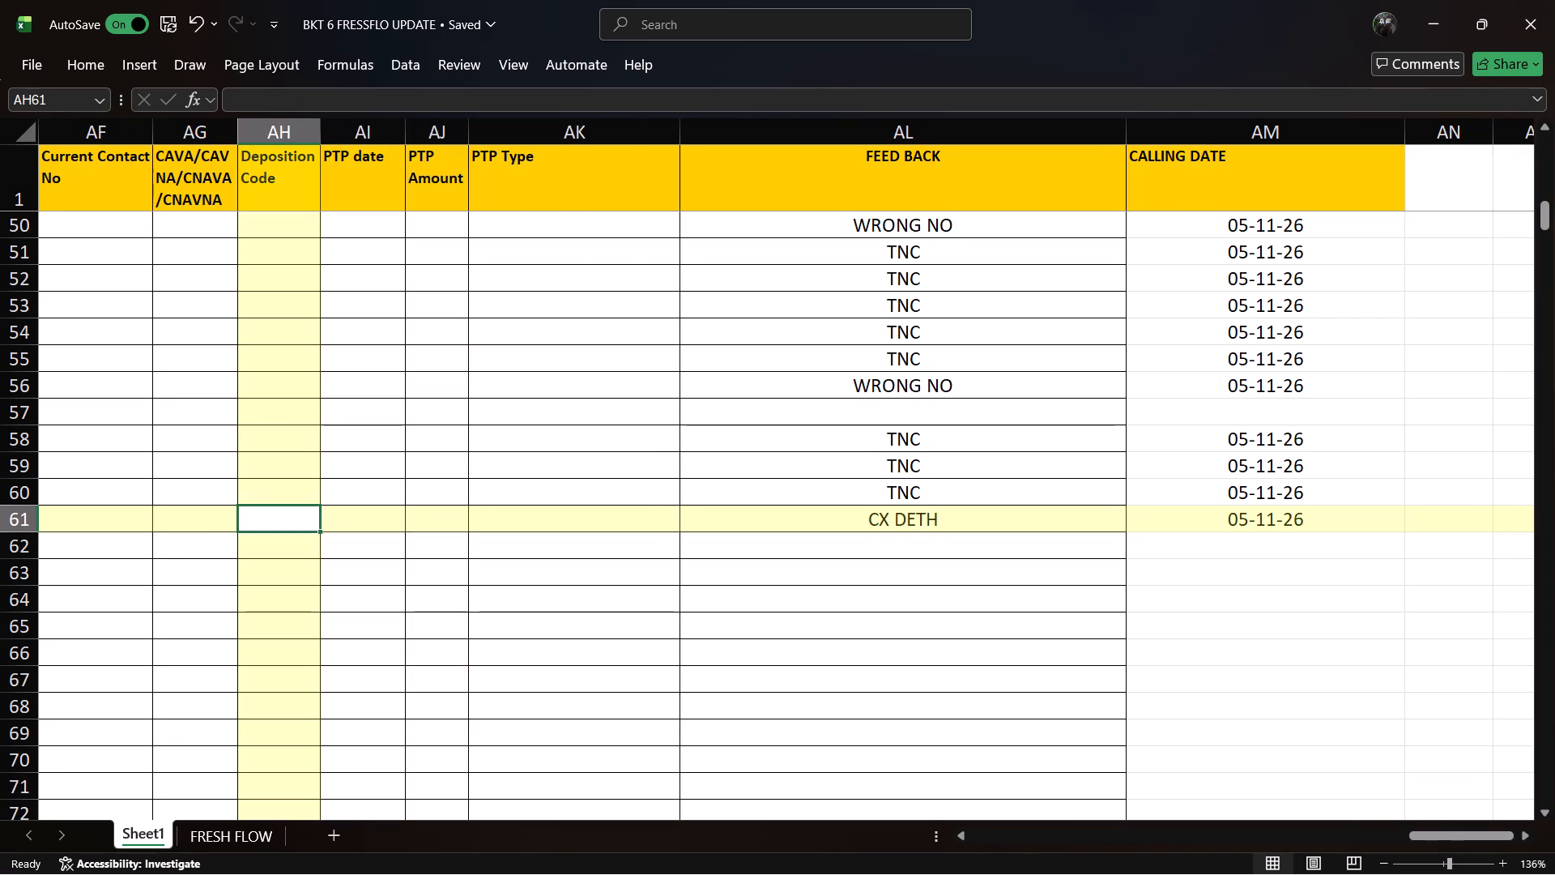
# Check the rest of row 61 back to the Ref-1 Address, then return through Nature of Contact to Contact Person.
pyautogui.press('Left')
pyautogui.press('Left')
pyautogui.press('Left')
pyautogui.press('Left')
pyautogui.press('Left')
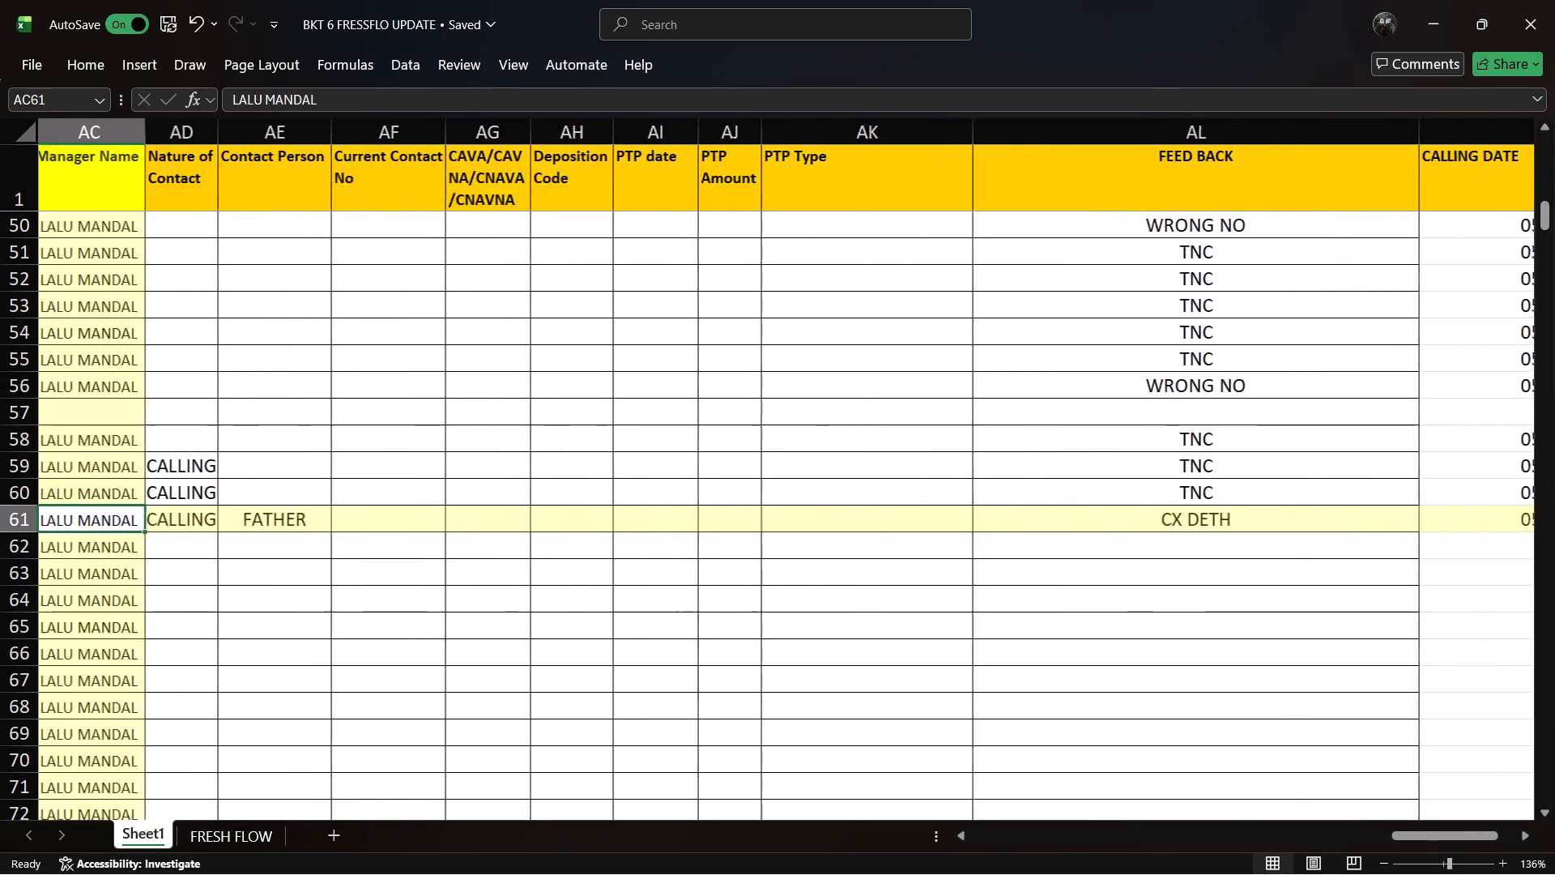
pyautogui.press('Left')
pyautogui.press('Left')
pyautogui.press('Right')
pyautogui.press('Right')
pyautogui.press('Right')
pyautogui.press('Right')
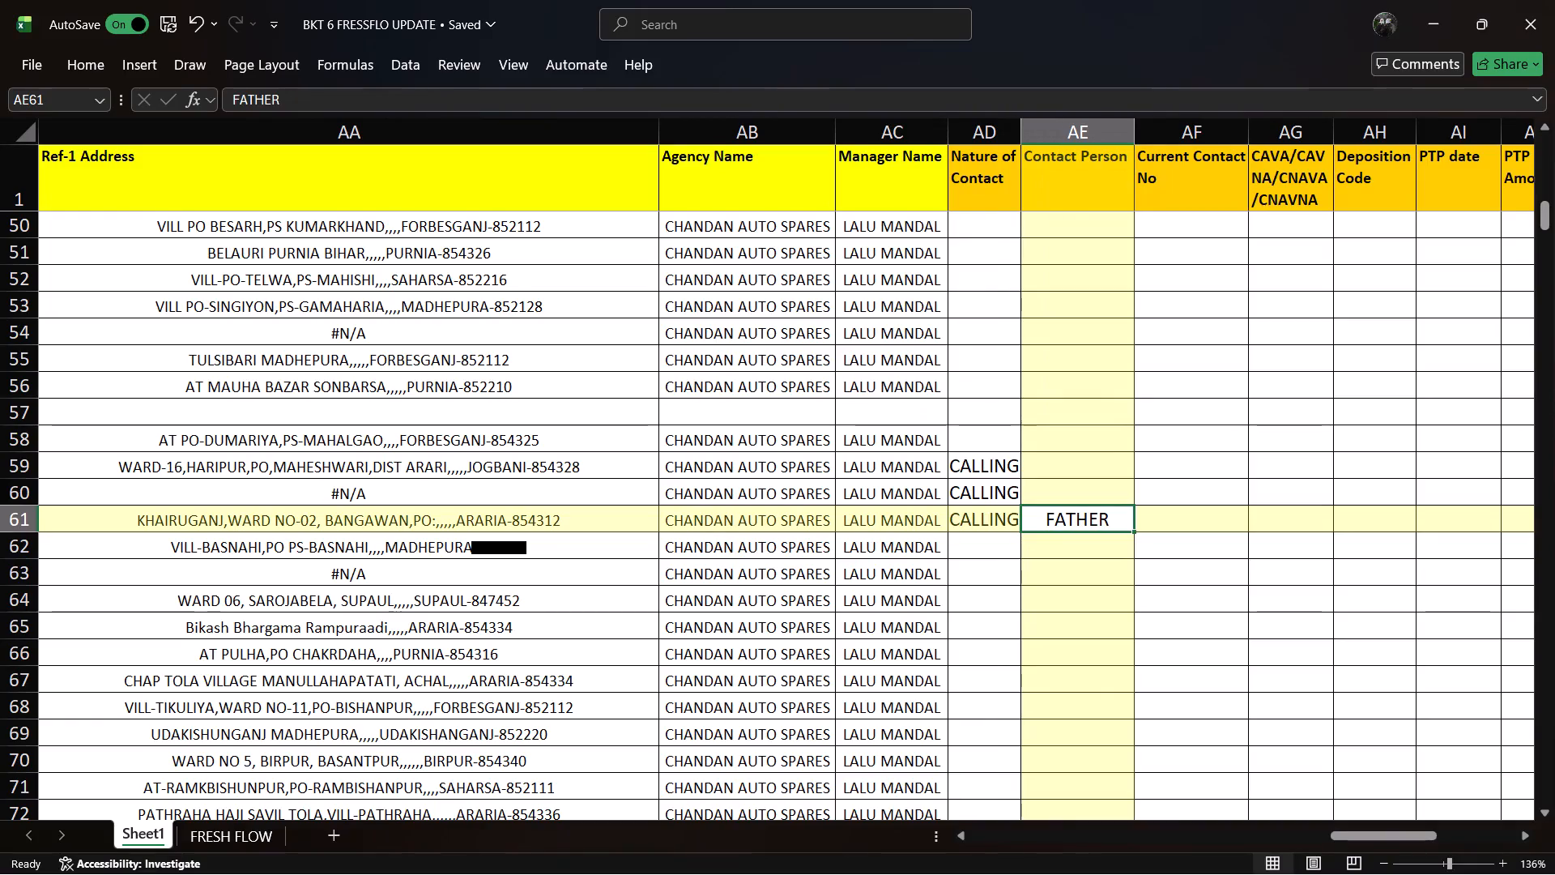
# Save the BKT 6 FRESSFLO UPDATE workbook.
pyautogui.hotkey('ctrl', 's')
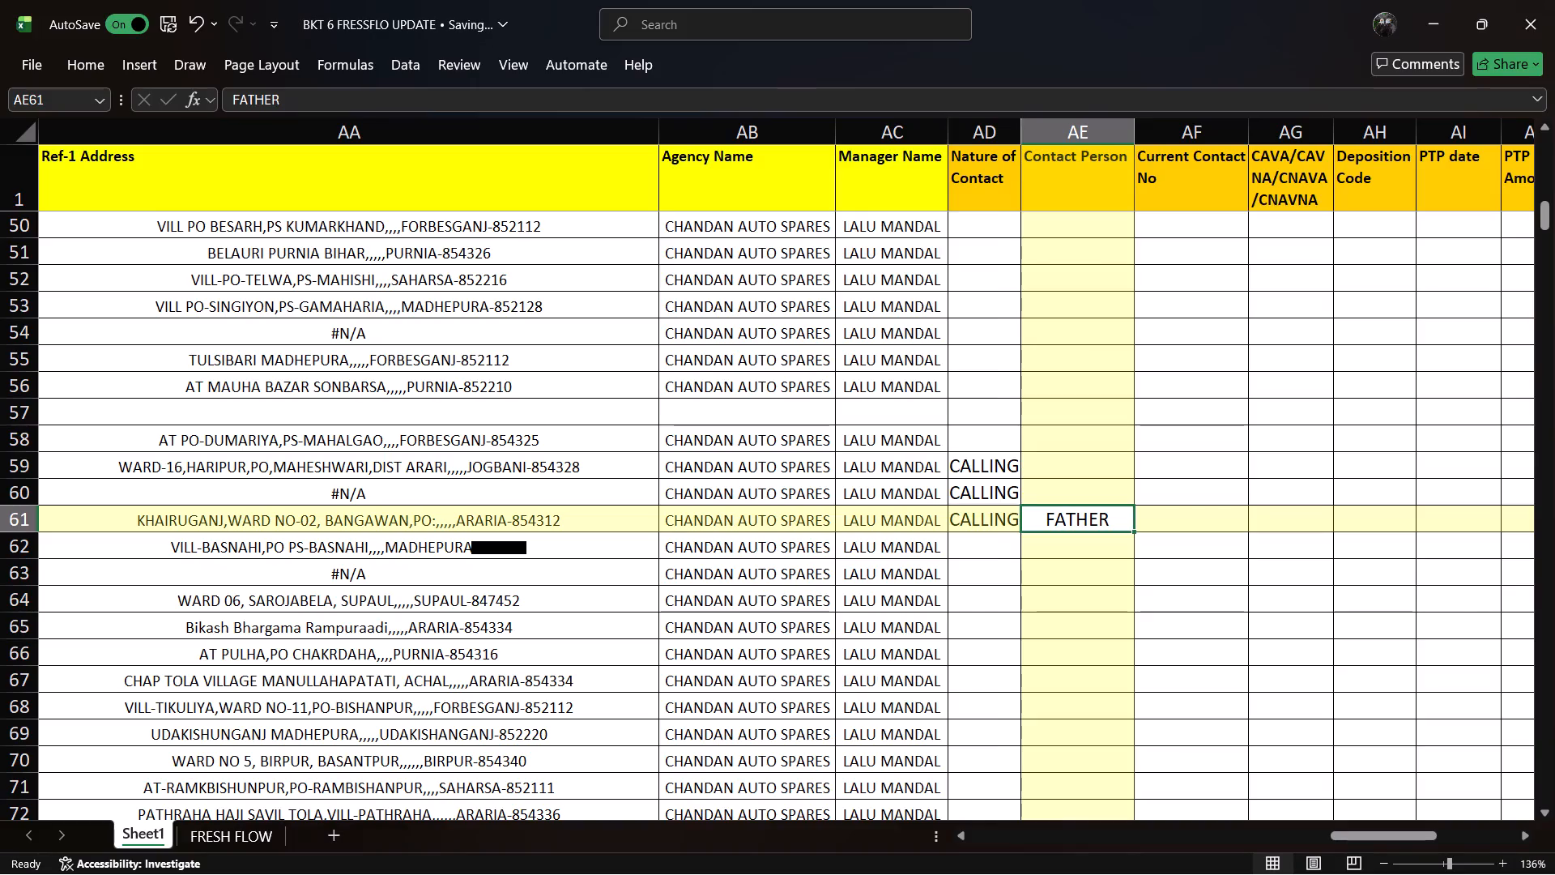
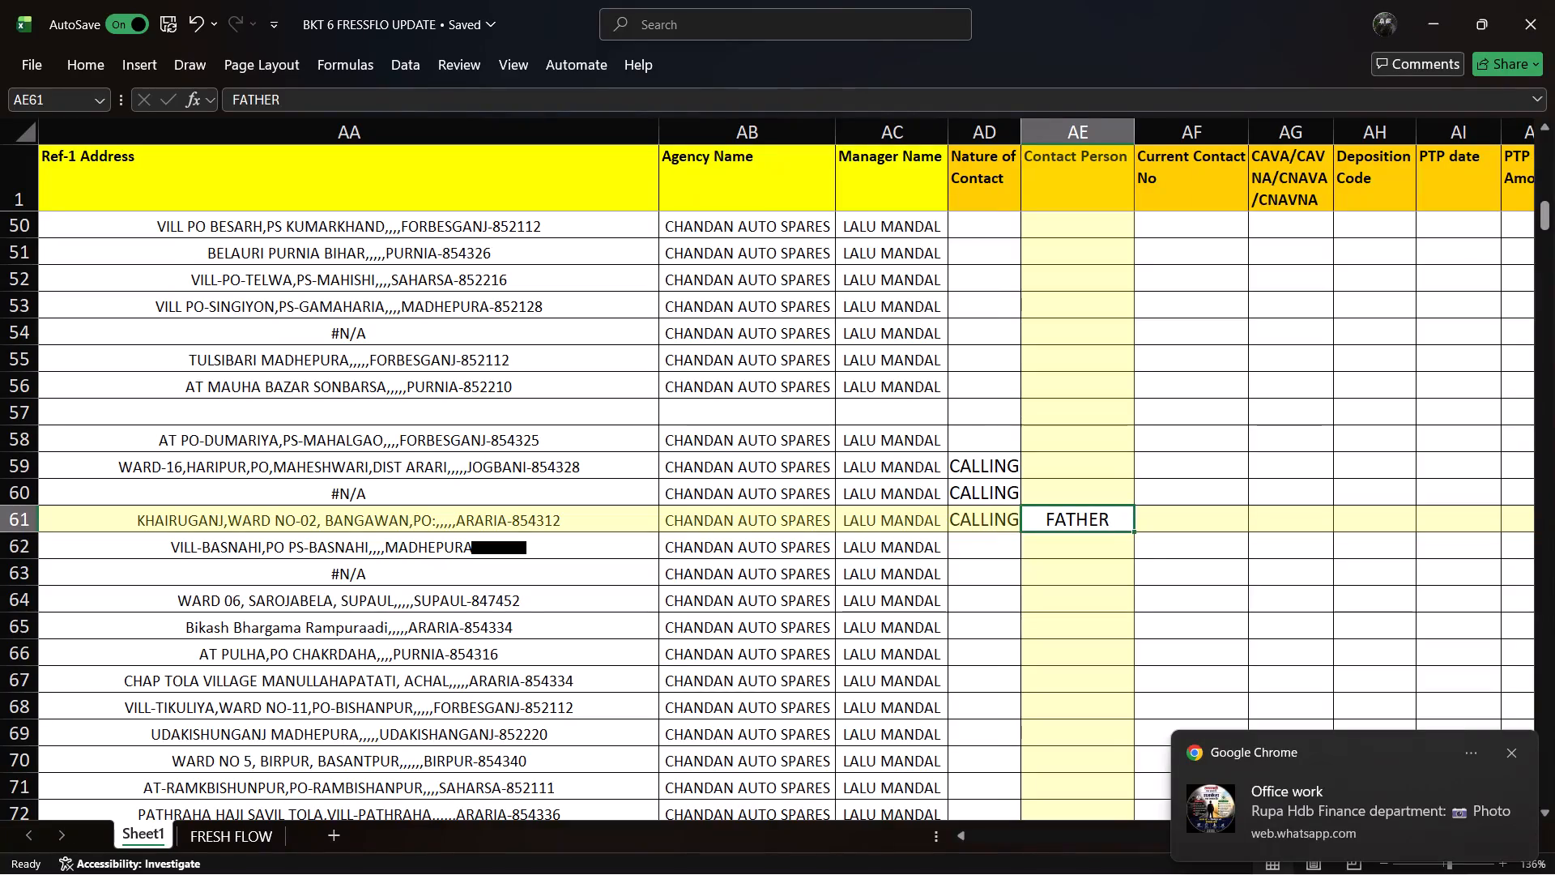
# Save the BKT 6 FRESSFLO UPDATE workbook.
pyautogui.click(1292, 505)
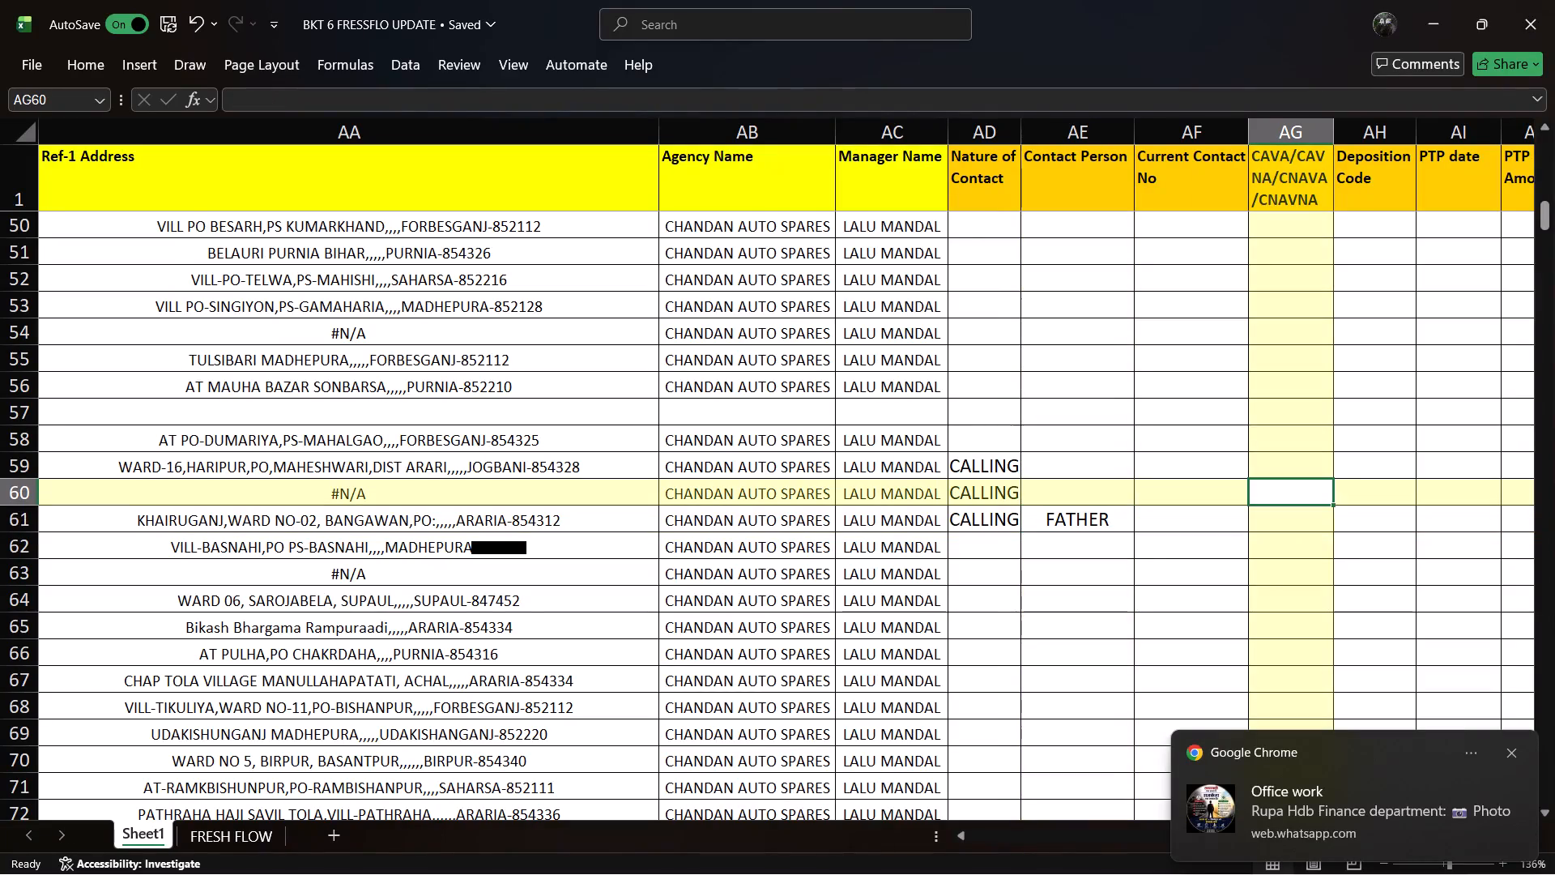
pyautogui.hotkey('ctrl', 's')
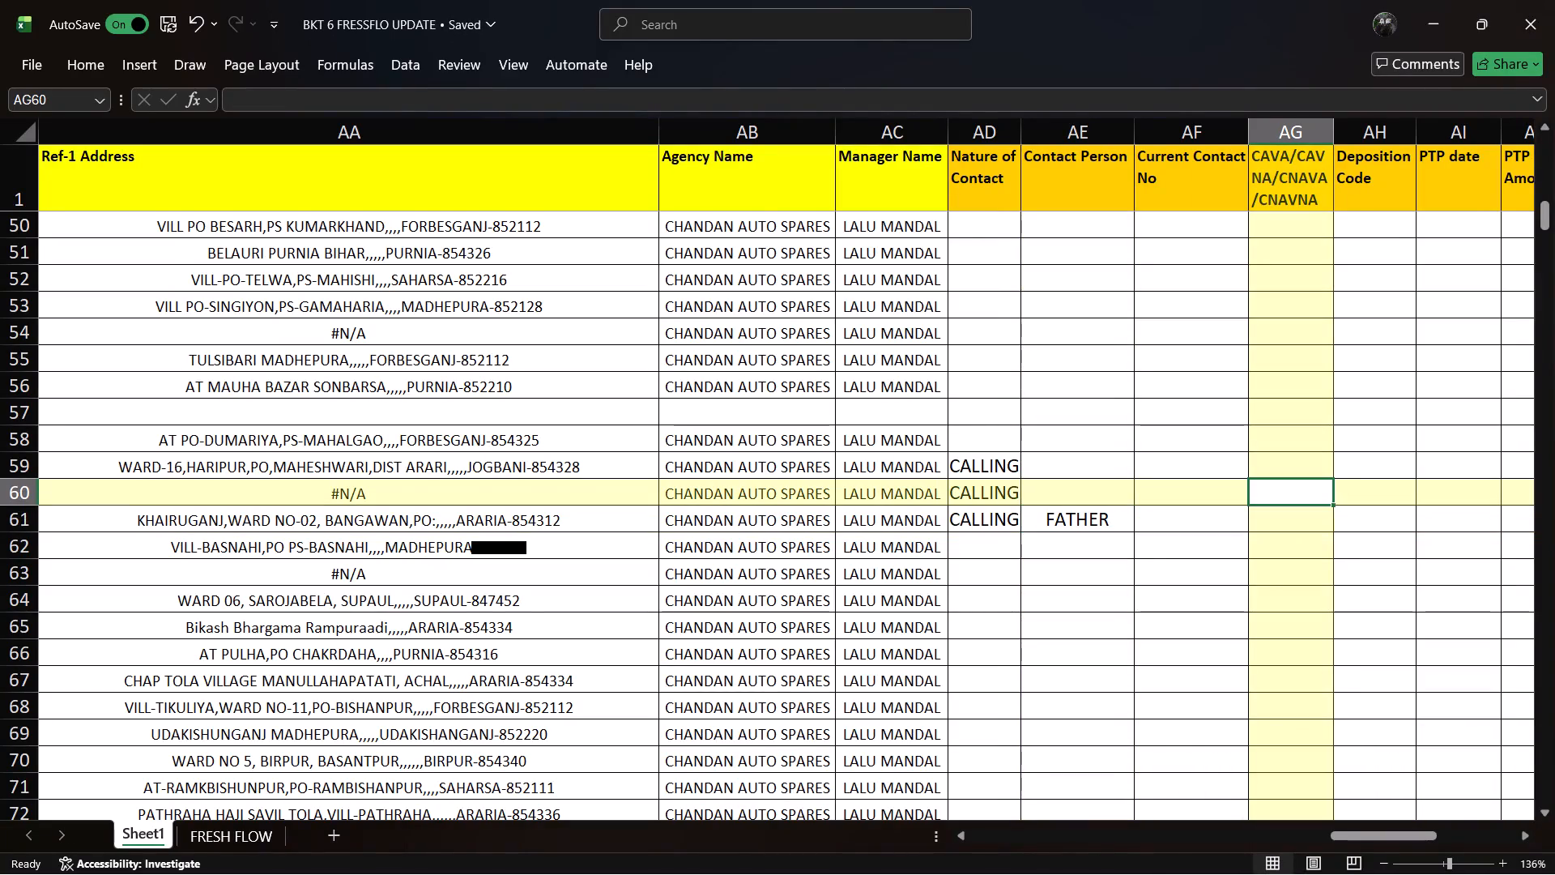
# Add a new blank worksheet after the FRESH FLOW sheet.
pyautogui.click(232, 839)
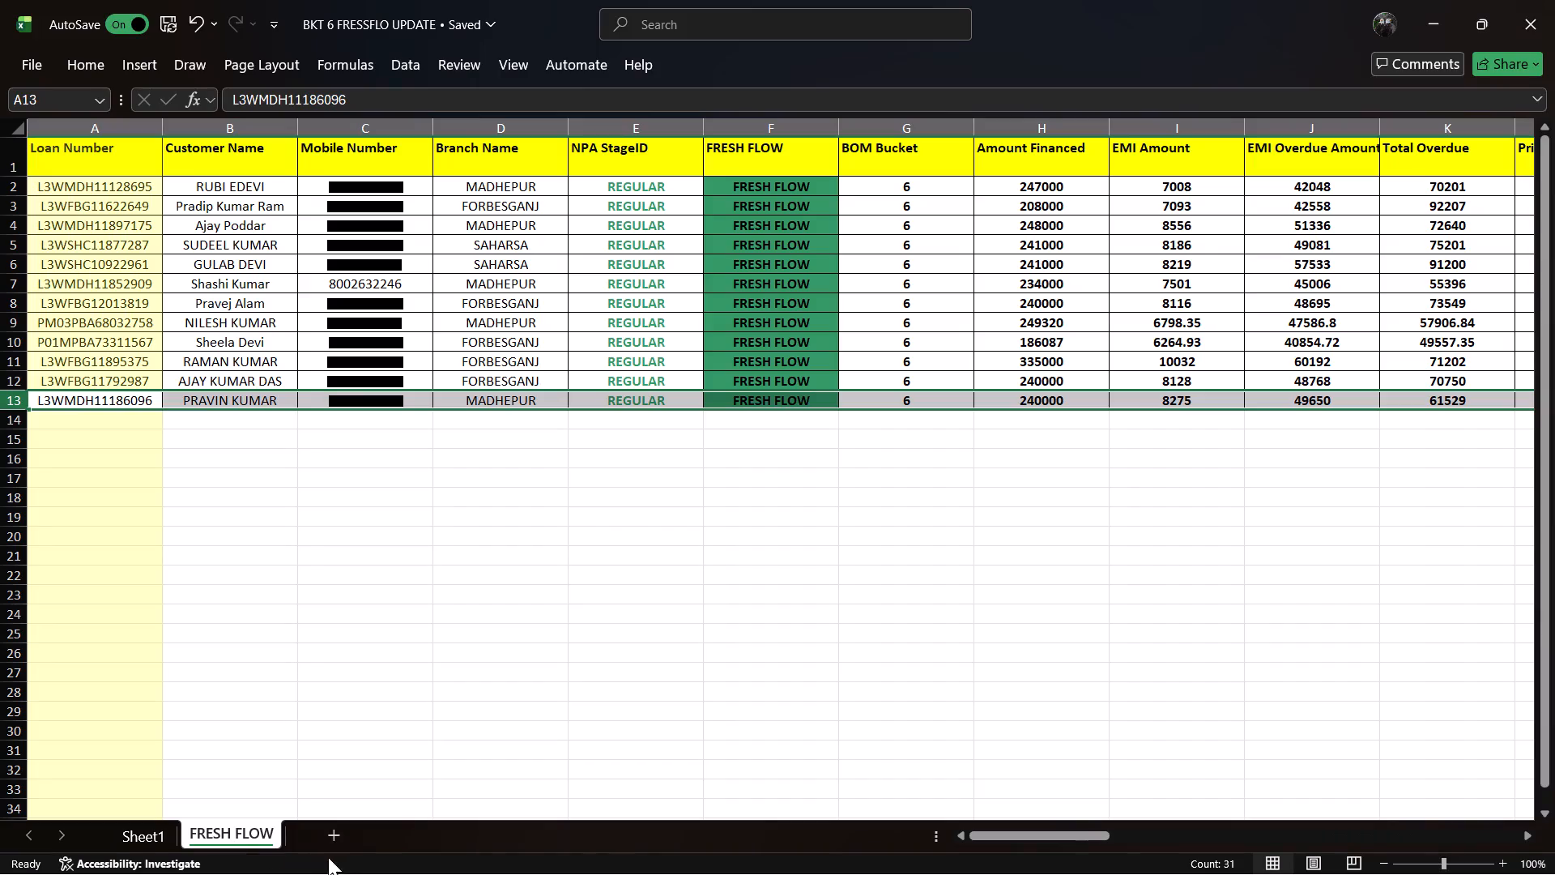
pyautogui.click(337, 834)
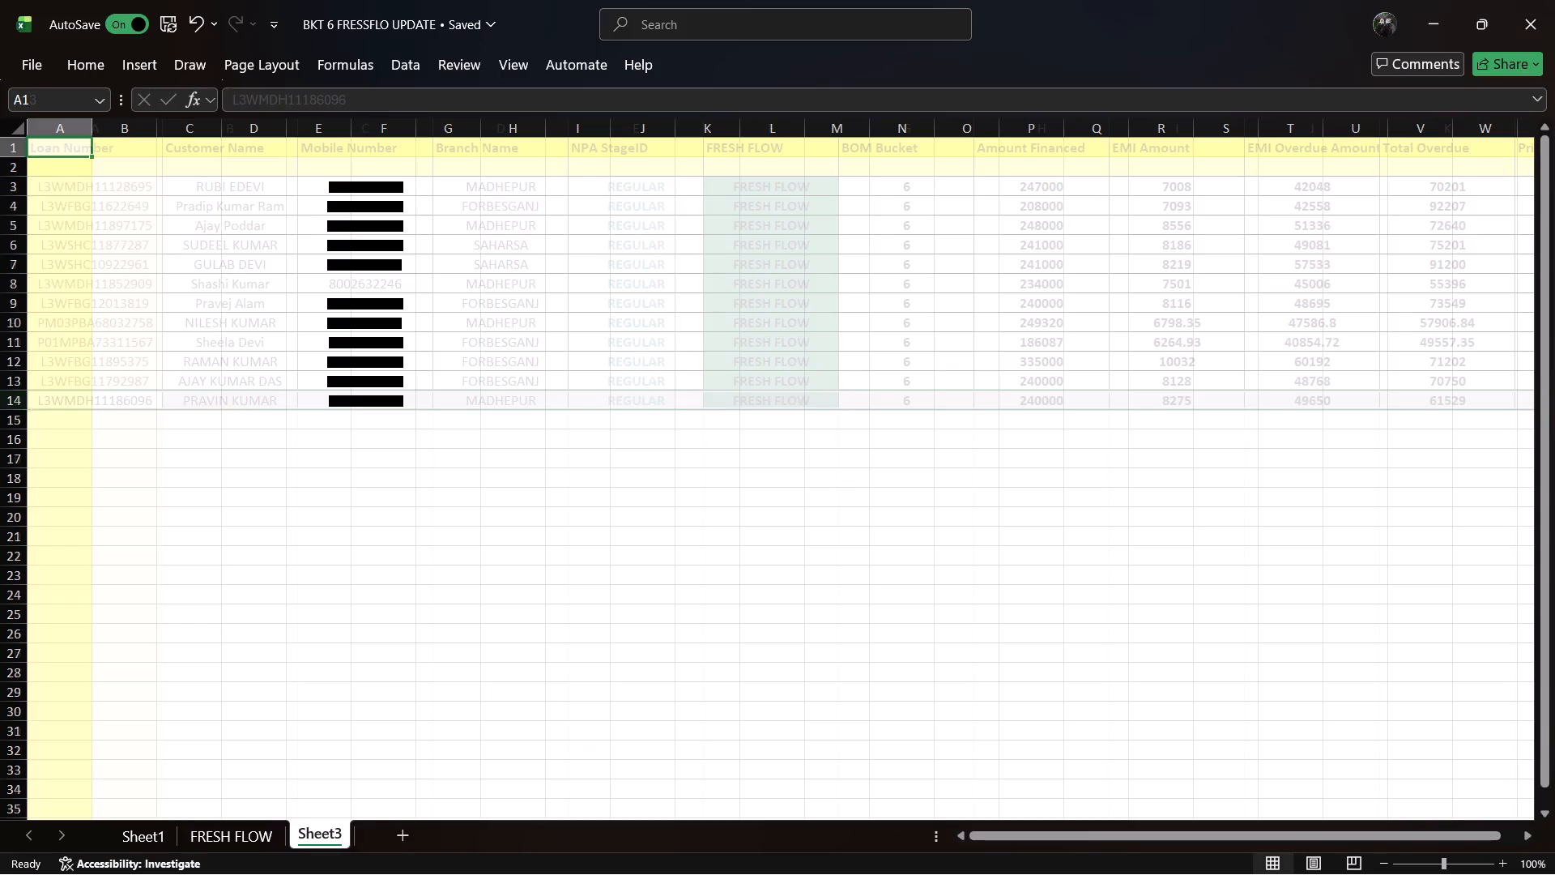
# Enter the heading TODAY ACHIVEMENT in cell E1 of the new sheet.
pyautogui.click(317, 147)
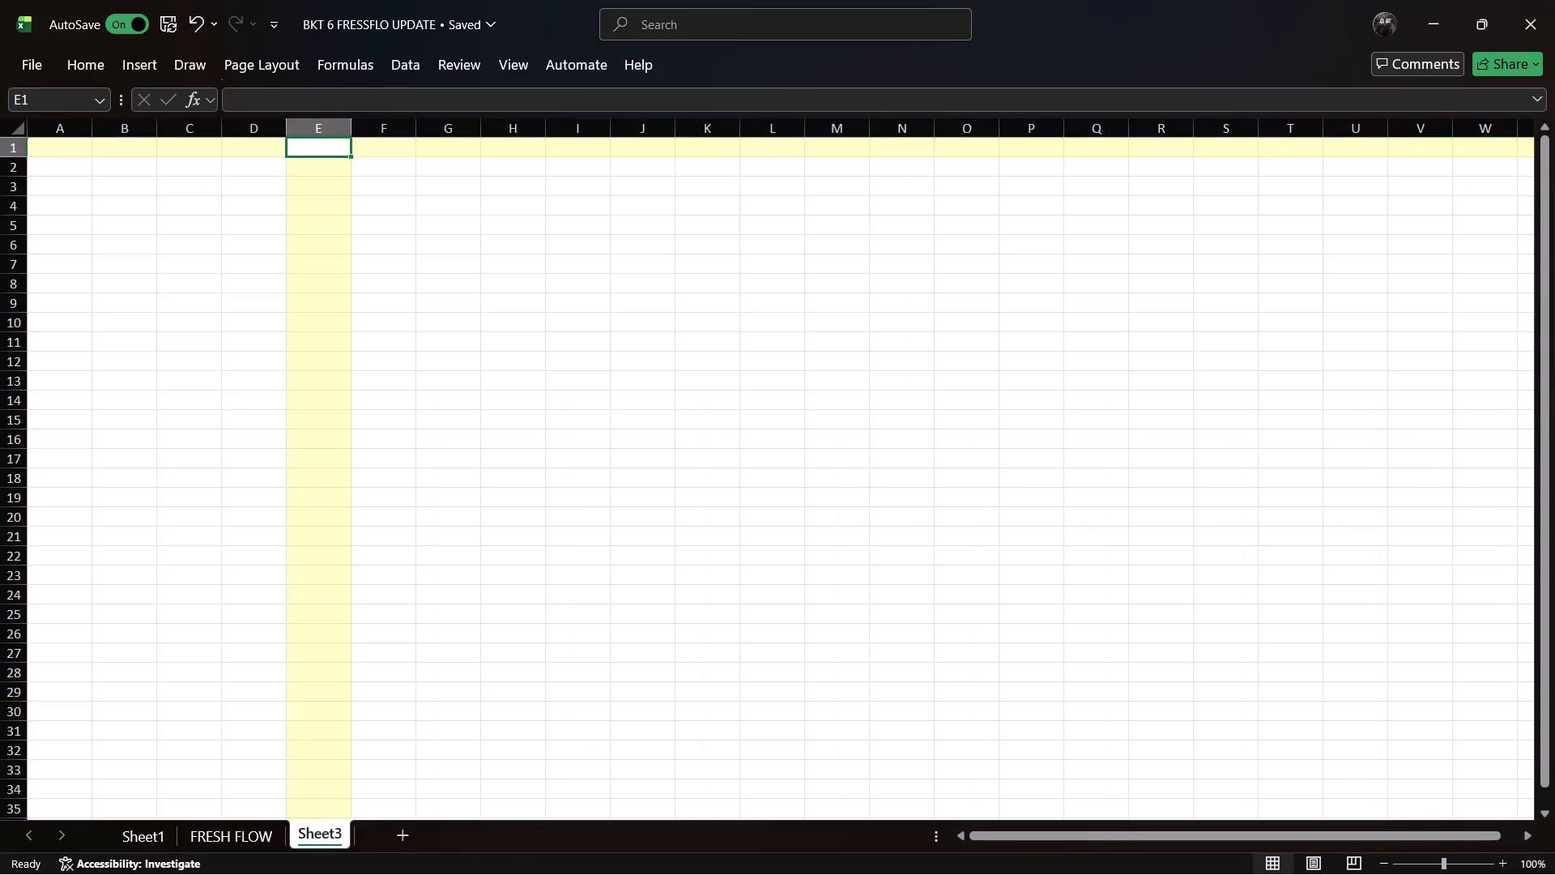
pyautogui.write('today')
pyautogui.press('space')
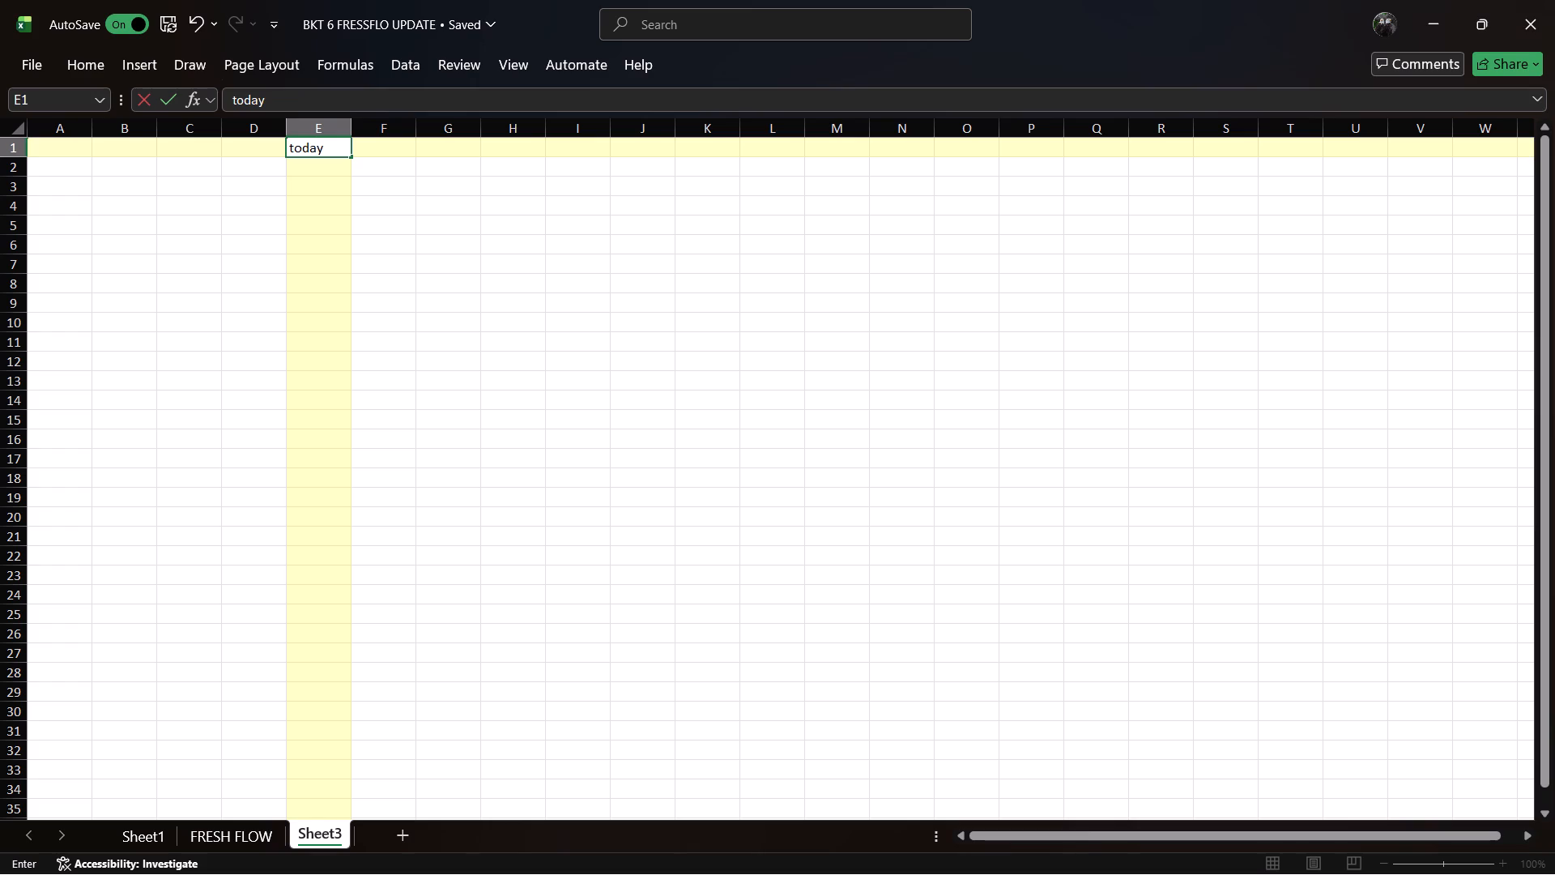
pyautogui.press('BackSpace')
pyautogui.press('BackSpace')
pyautogui.press('BackSpace')
pyautogui.press('BackSpace')
pyautogui.press('BackSpace')
pyautogui.press('BackSpace')
pyautogui.press('BackSpace')
pyautogui.write('TODAY ACG')
pyautogui.press('BackSpace')
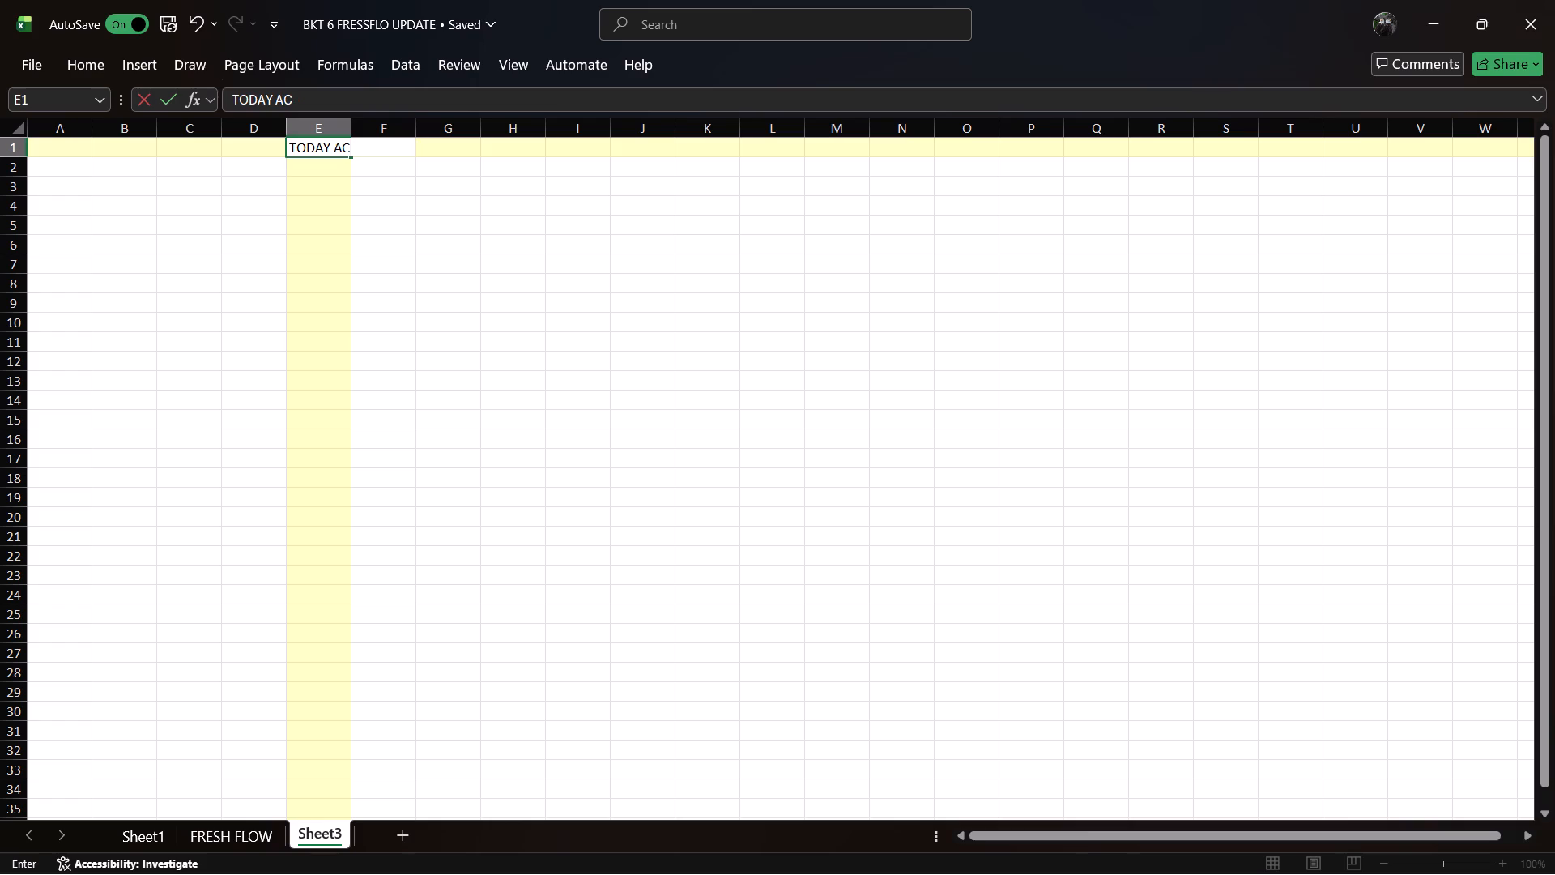
pyautogui.write('HI')
pyautogui.write('VE')
pyautogui.write('MENT')
pyautogui.press('space')
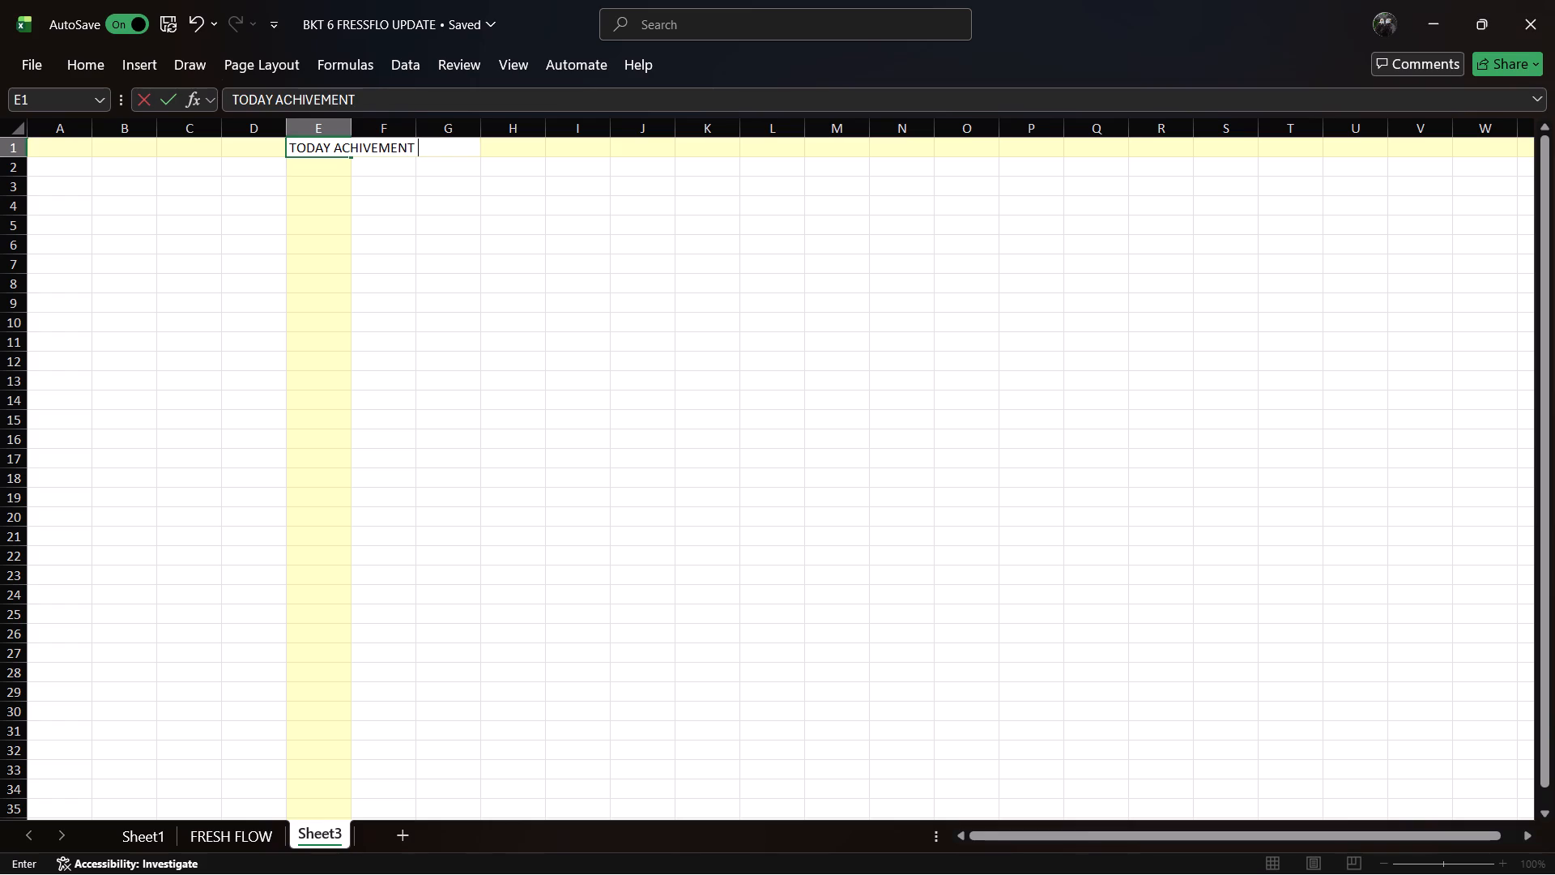
# Widen column E so the heading fits inside it and set the column's font size to 12.
pyautogui.click(324, 132)
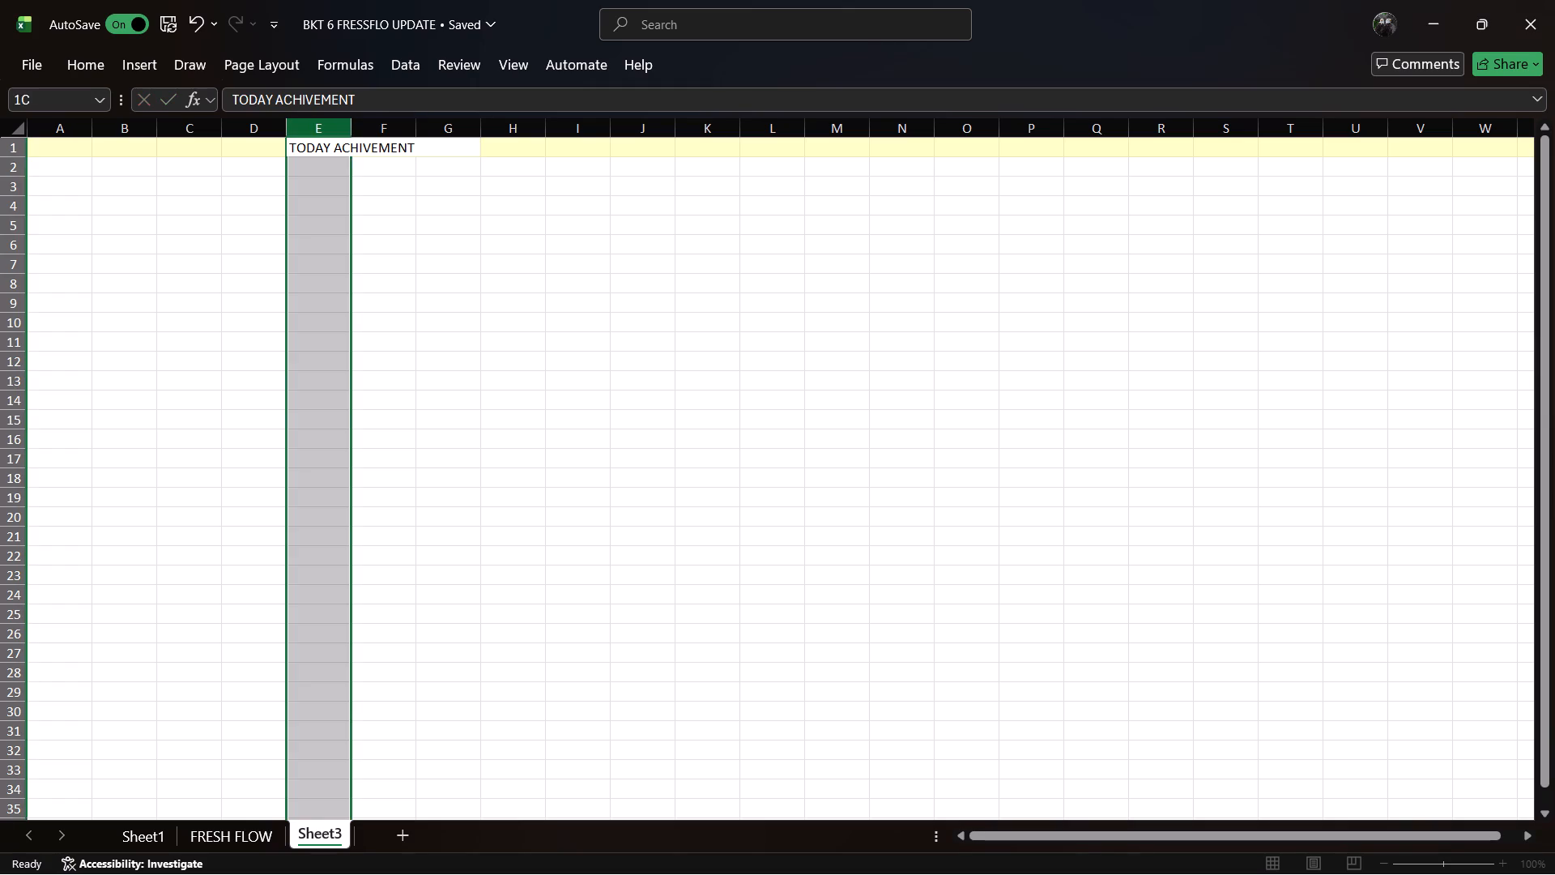
pyautogui.moveTo(355, 132); pyautogui.dragTo(492, 132)
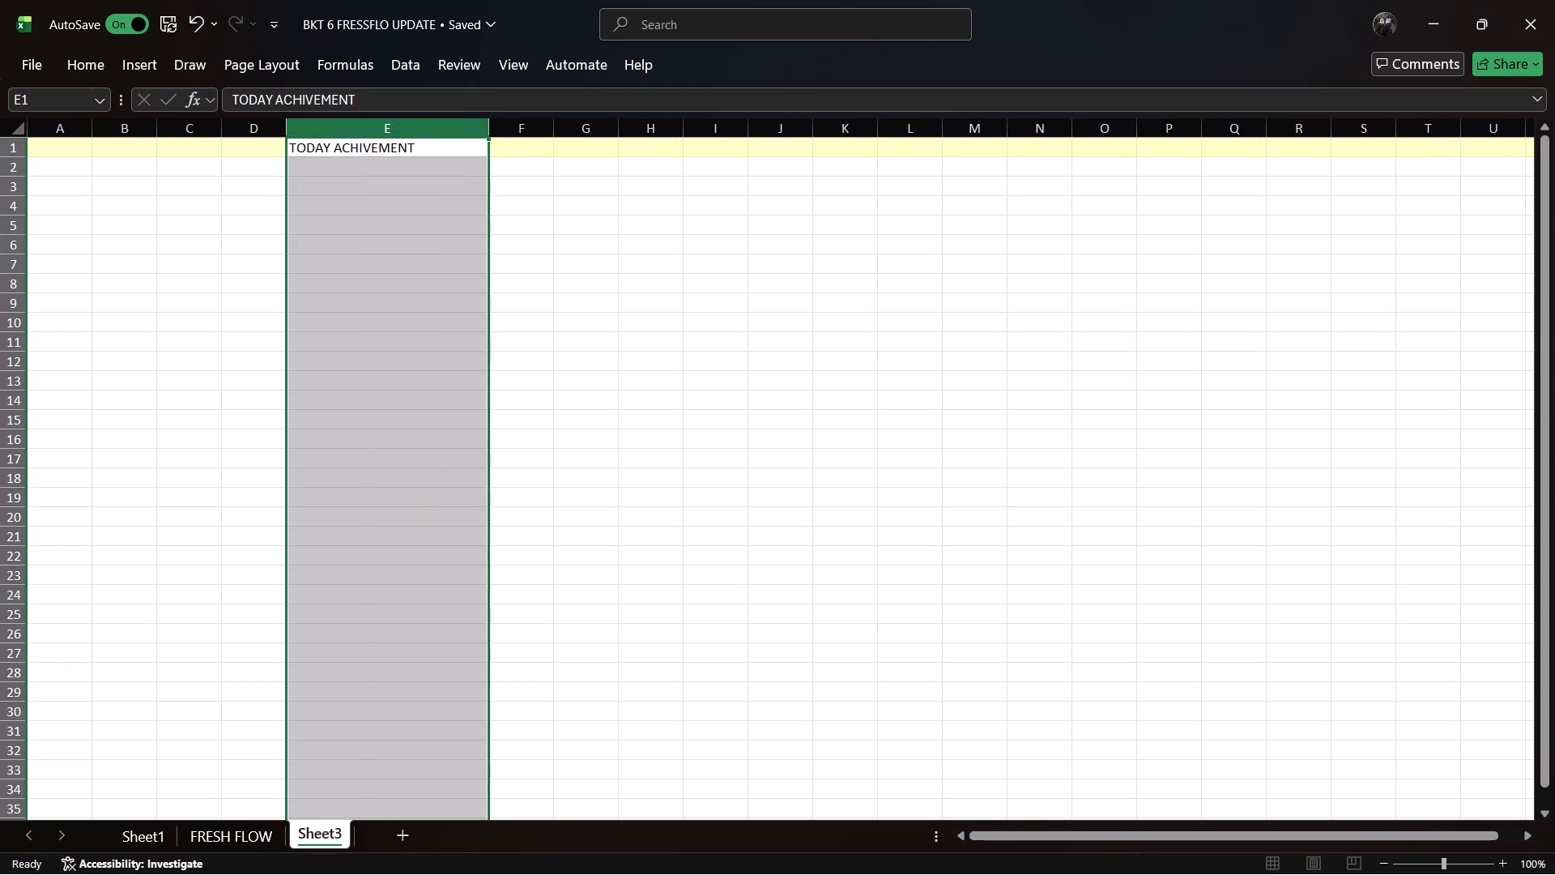
pyautogui.click(89, 63)
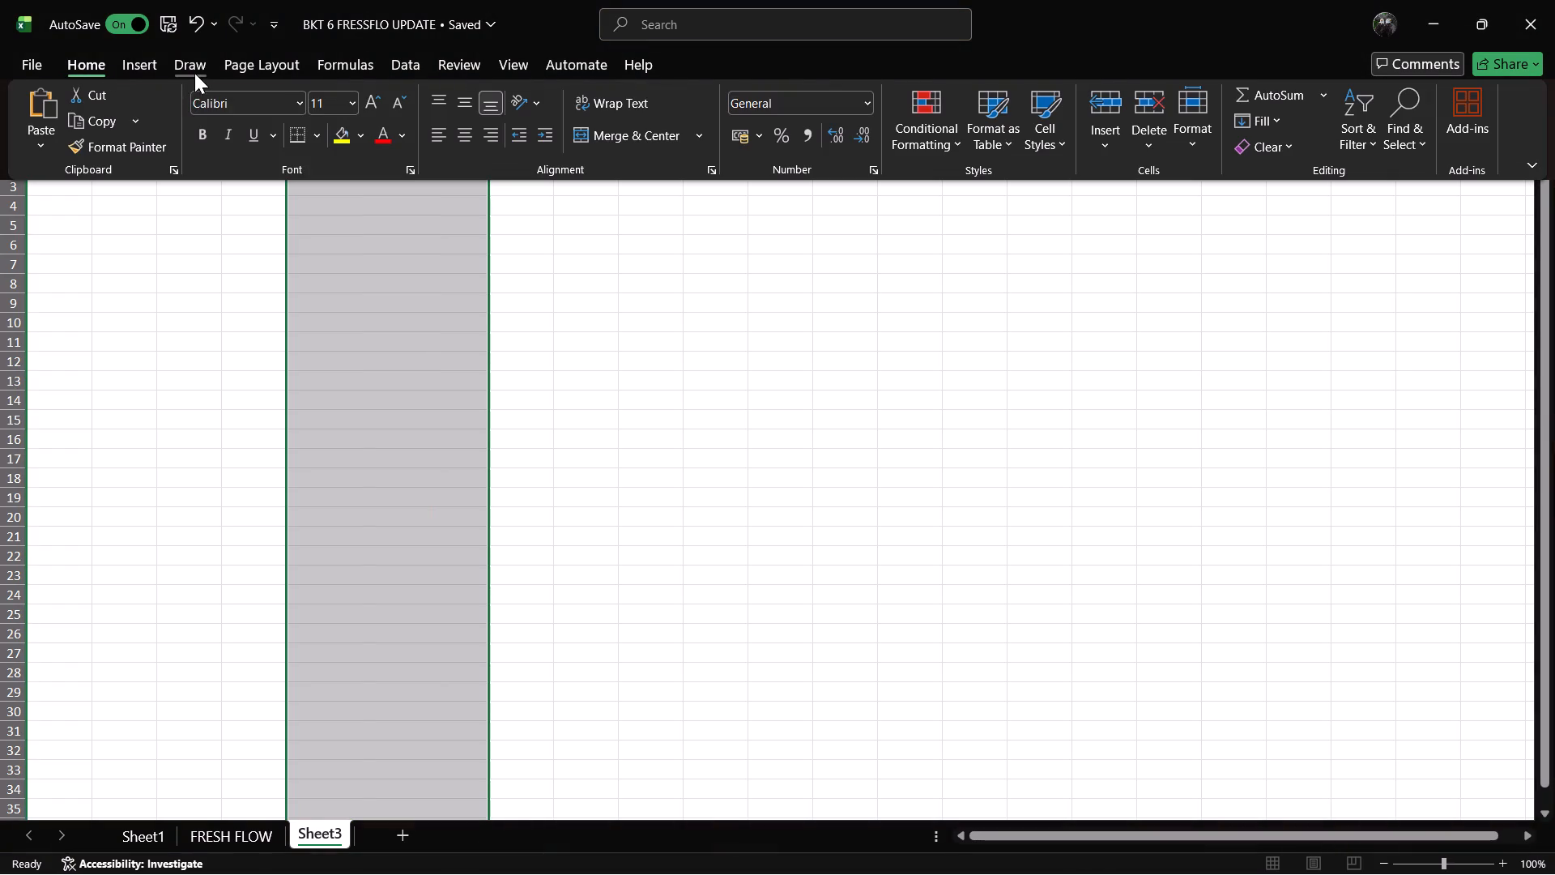
pyautogui.click(349, 105)
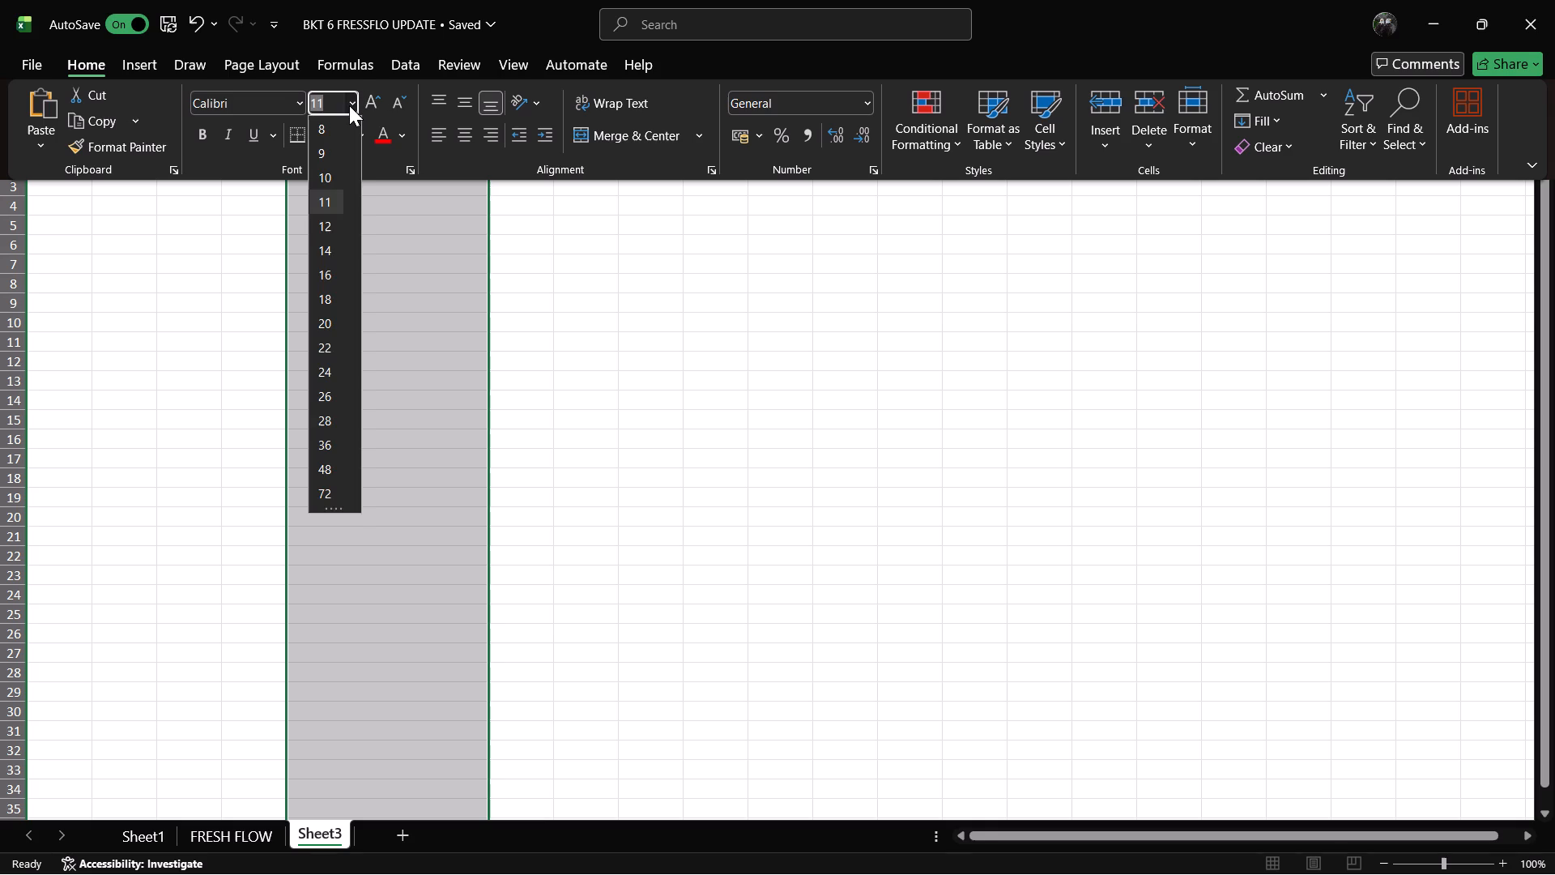
pyautogui.click(335, 226)
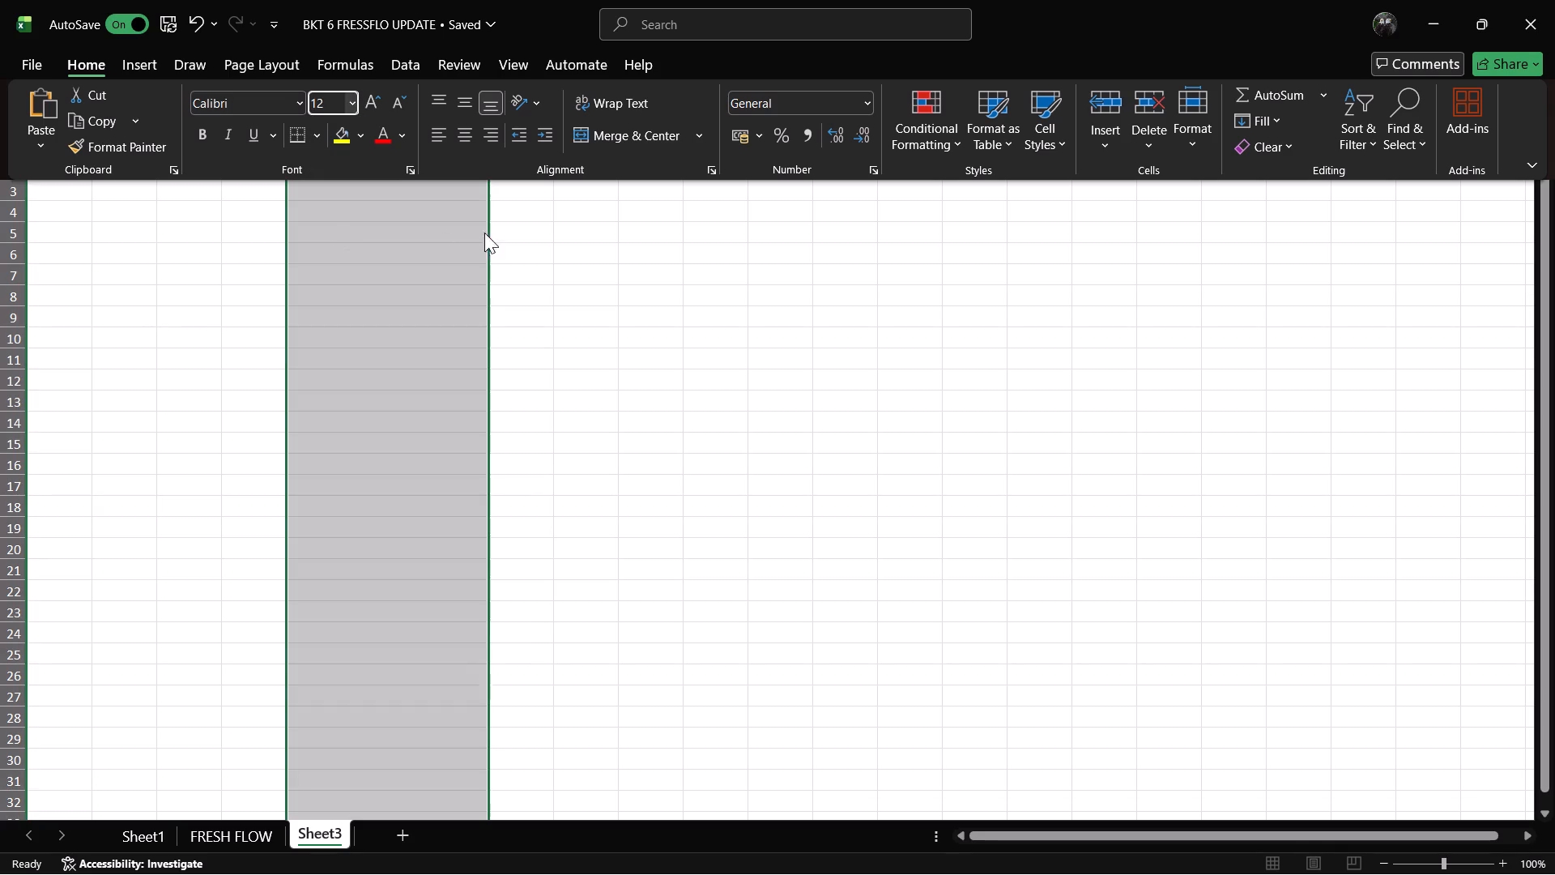
pyautogui.click(529, 234)
# Enter NAME-SHRUTI in cell E2 and the current date as DATE-05-11-2026 in cell E3.
pyautogui.click(383, 165)
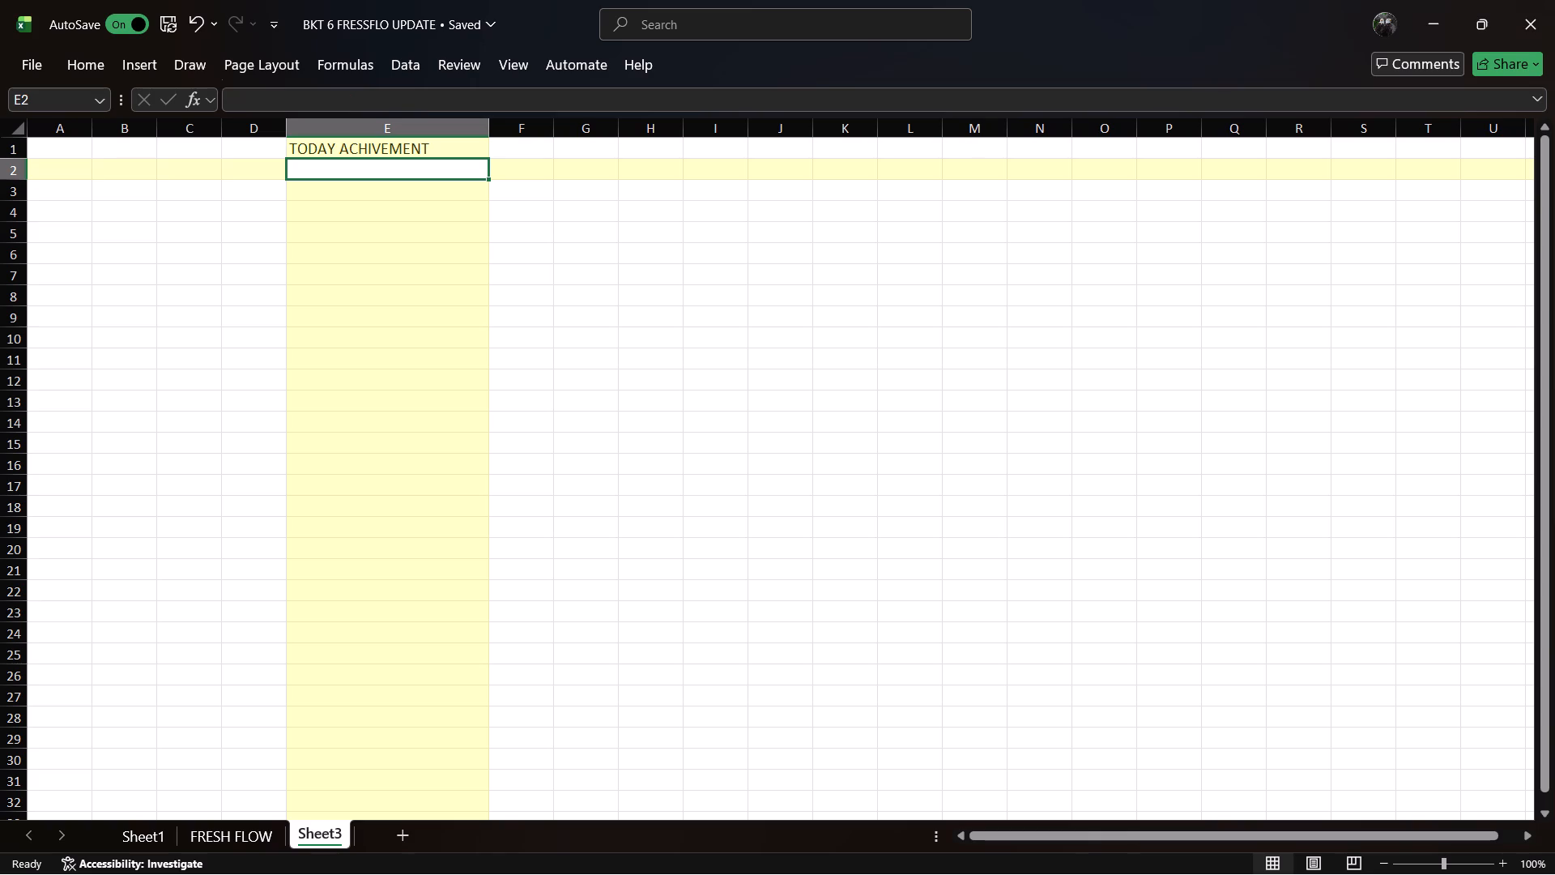
pyautogui.click(339, 168)
pyautogui.write('NAME')
pyautogui.write('-SHRUTI')
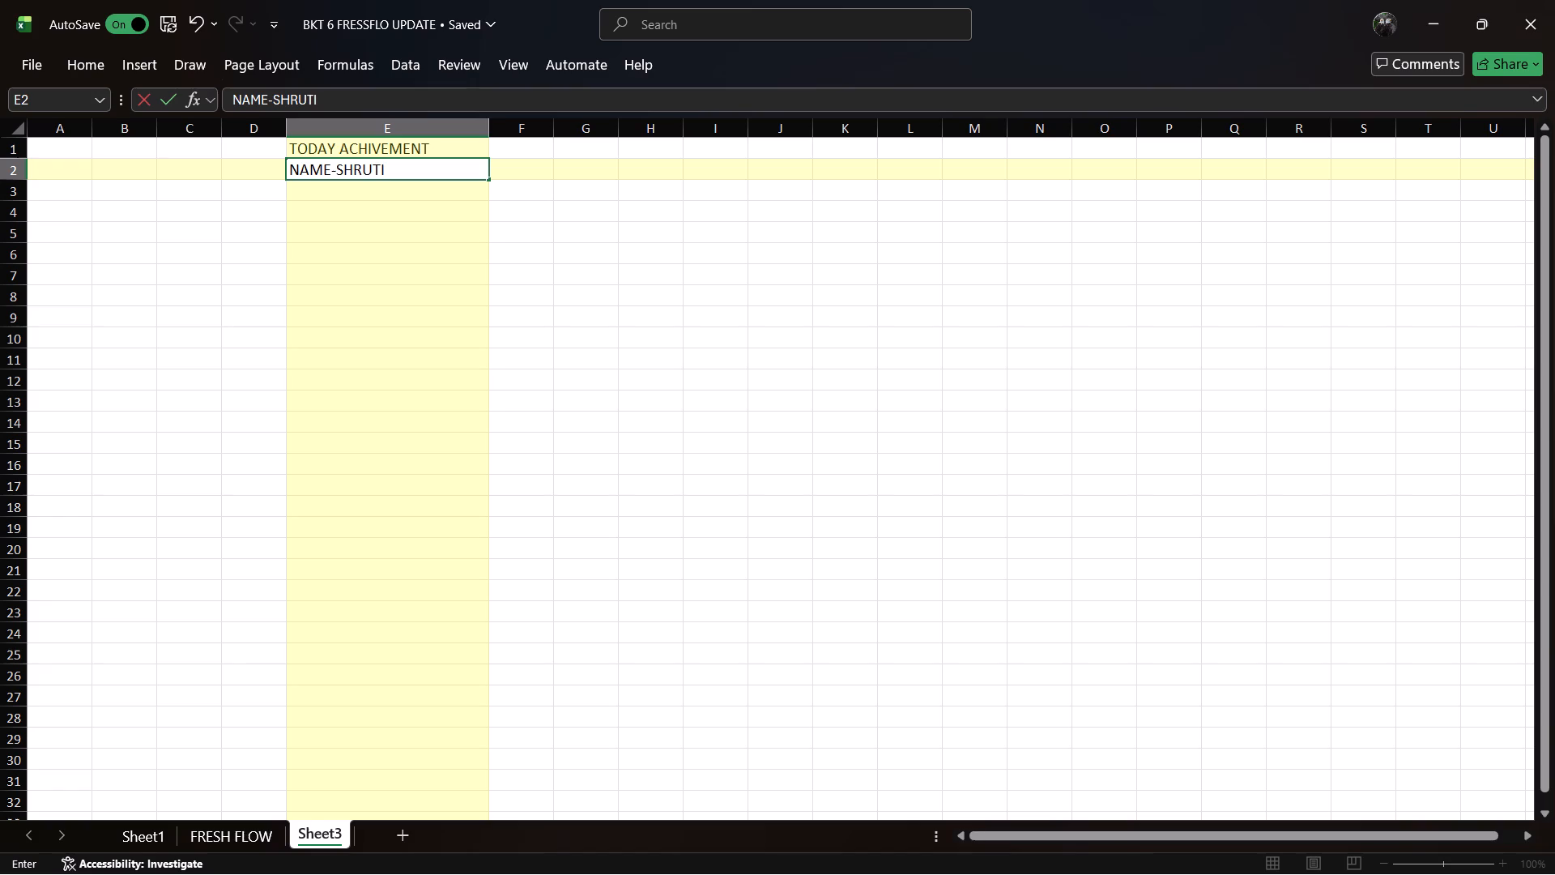
pyautogui.press('Down')
pyautogui.write('DATE')
pyautogui.press('-')
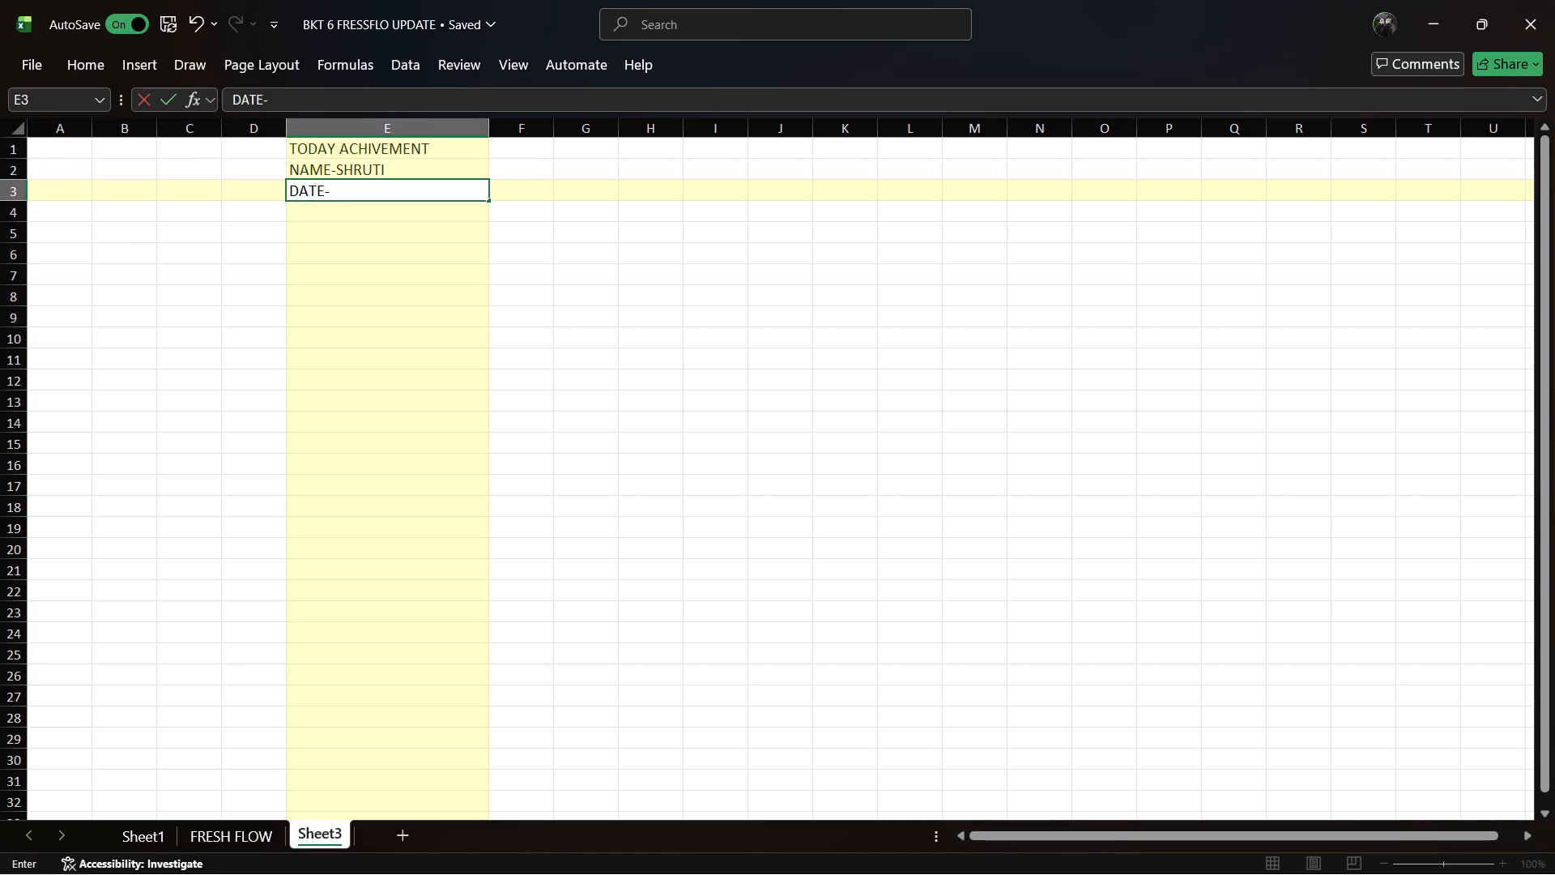
pyautogui.hotkey('ctrl', ';')
# Enter the write-off call count as WTITEOFF CALLING-45 in cell E4.
pyautogui.click(344, 216)
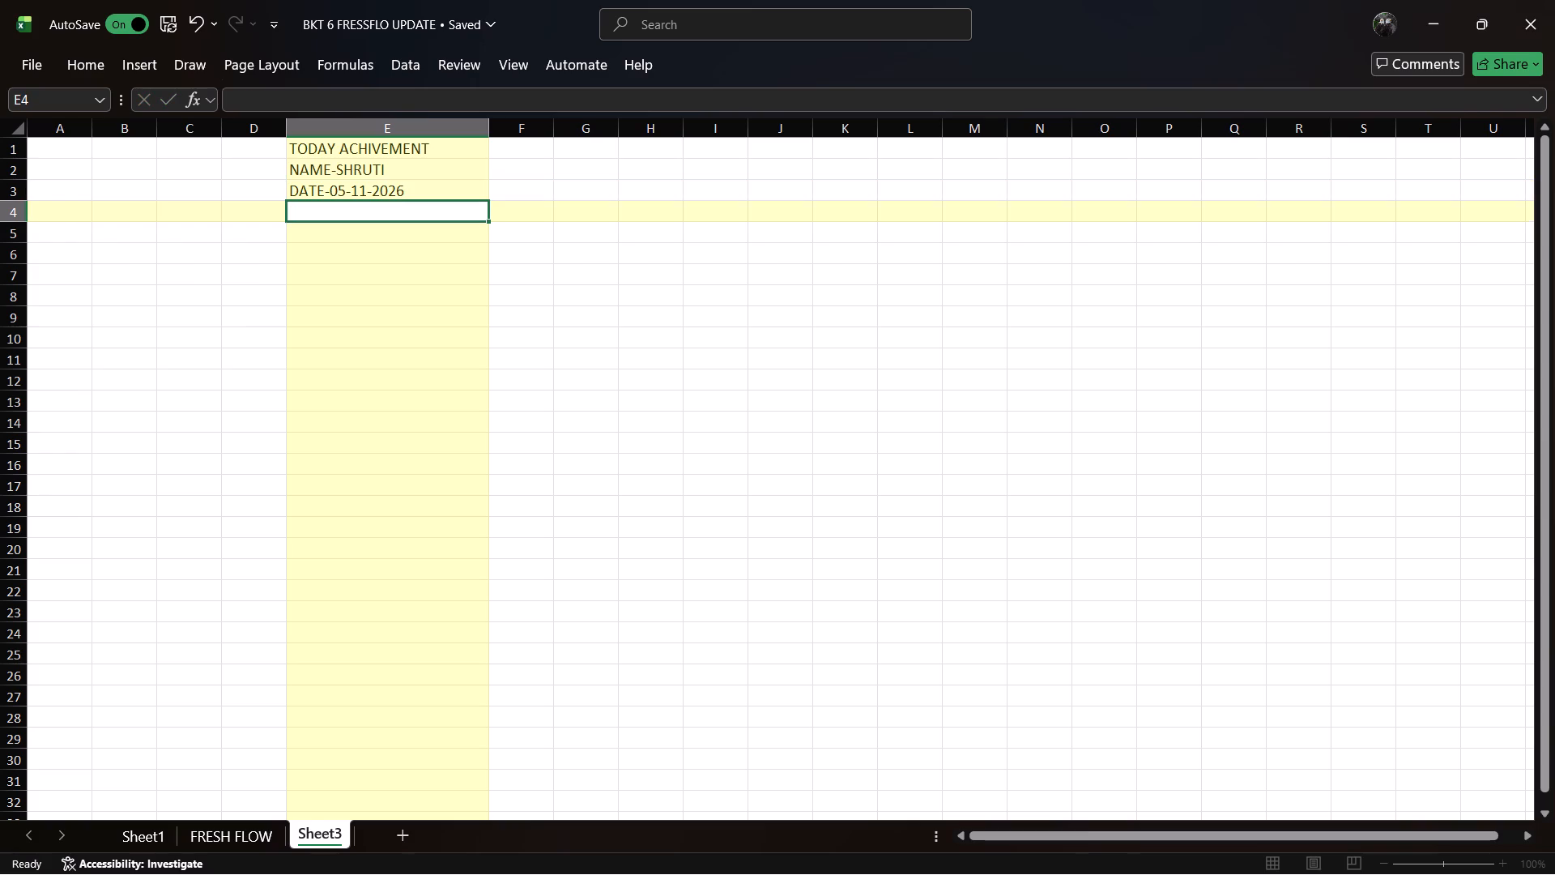
pyautogui.write('WTITE')
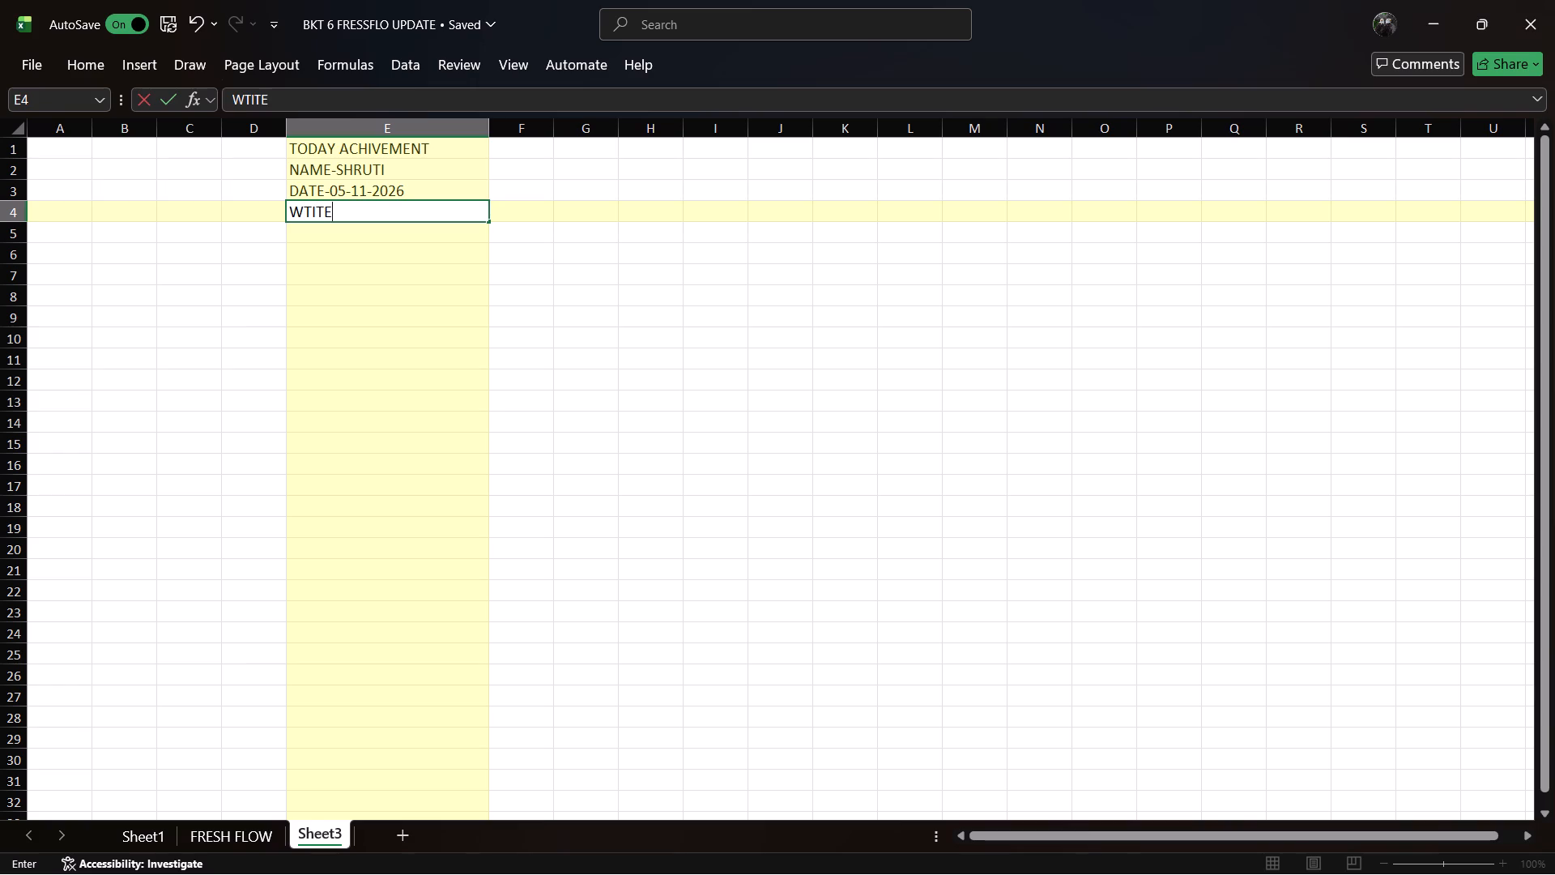
pyautogui.write('OFF')
pyautogui.press('space')
pyautogui.write('CALL')
pyautogui.write('ING')
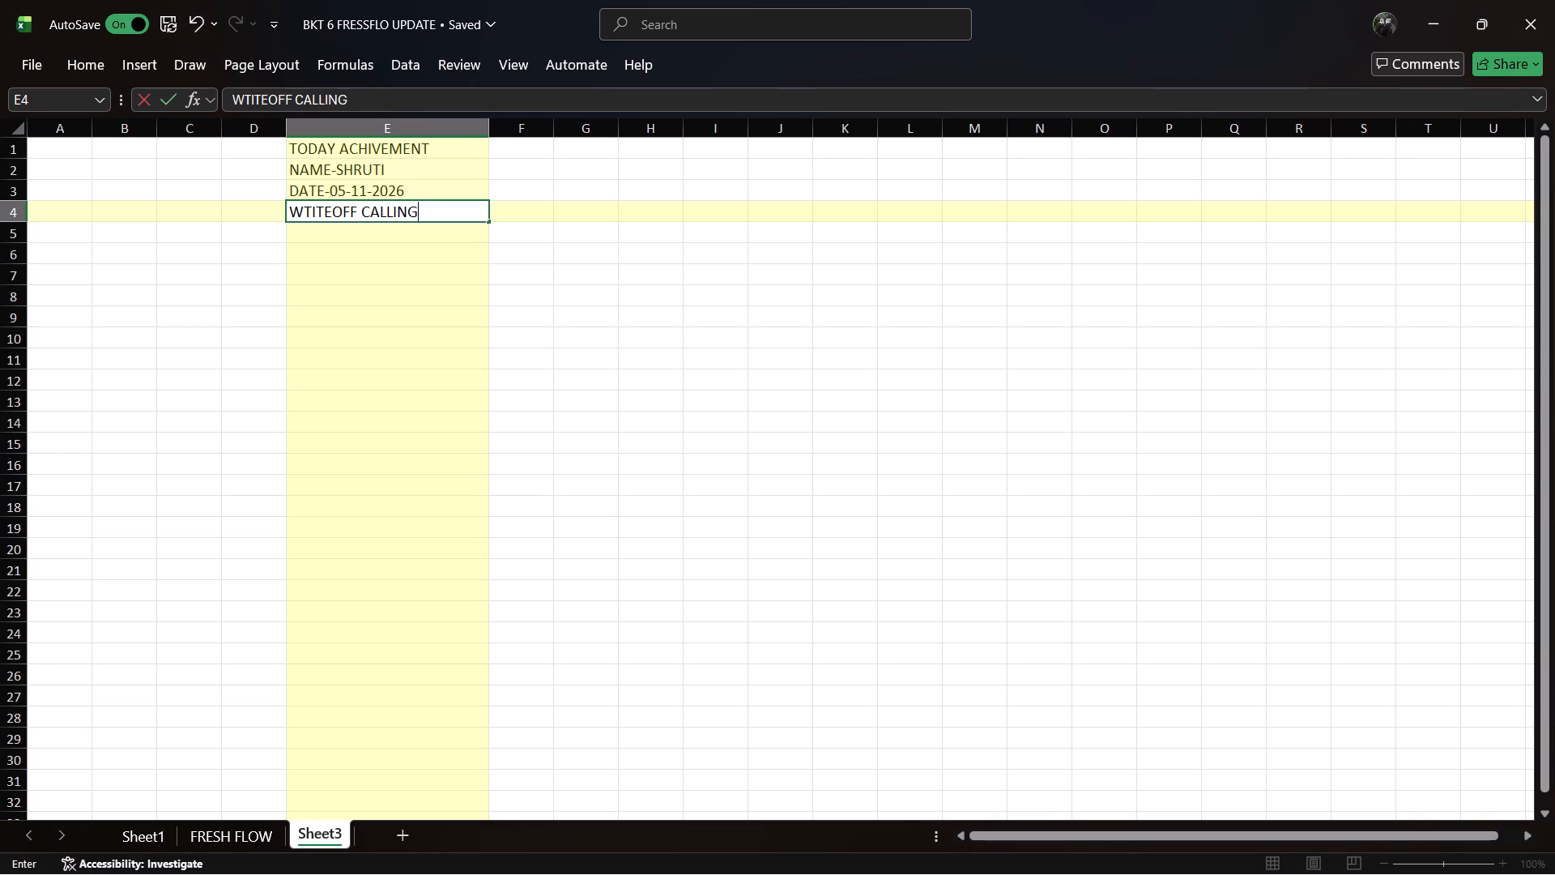
pyautogui.write('_45')
pyautogui.press('BackSpace')
pyautogui.press('BackSpace')
pyautogui.press('BackSpace')
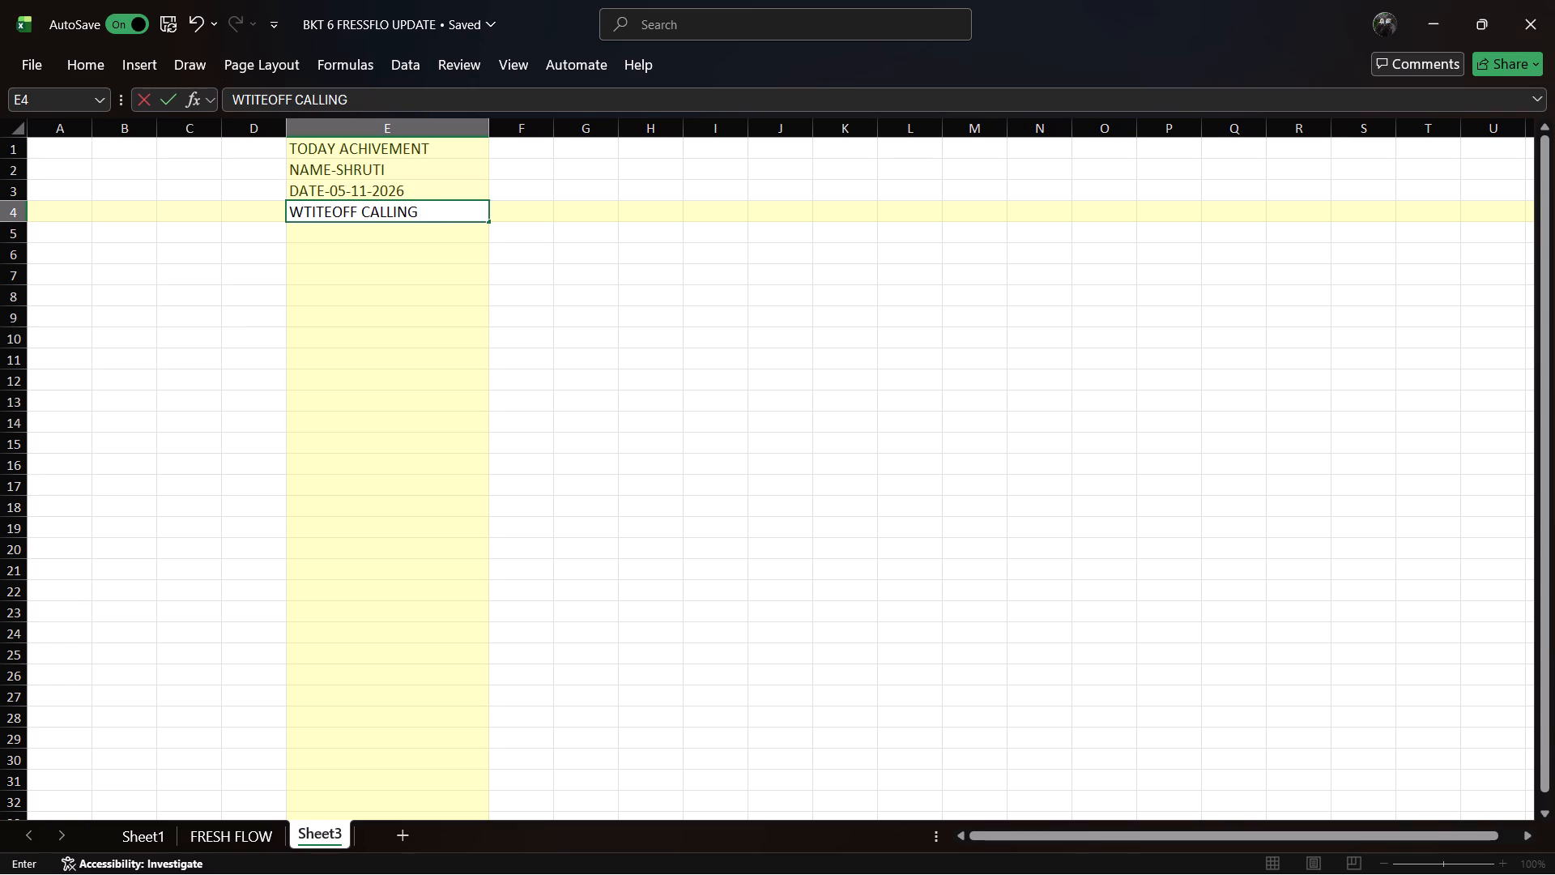
pyautogui.press('-')
pyautogui.write('45')
# Enter the regular call count as REGULAR-25 in cell E5.
pyautogui.click(348, 231)
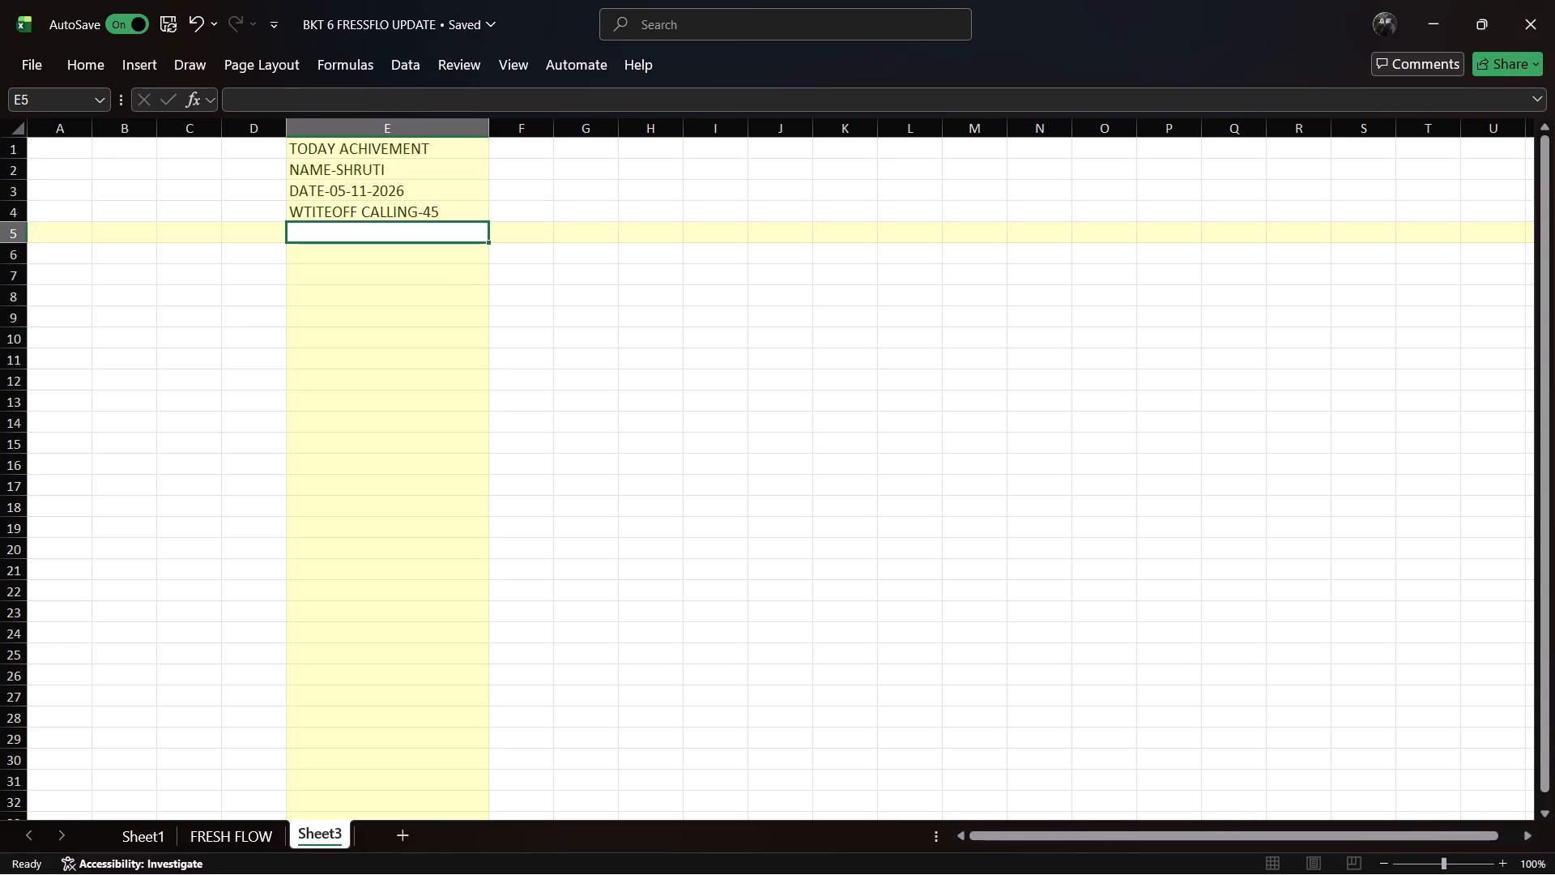
pyautogui.write('RE')
pyautogui.write('GULAR')
pyautogui.press('-')
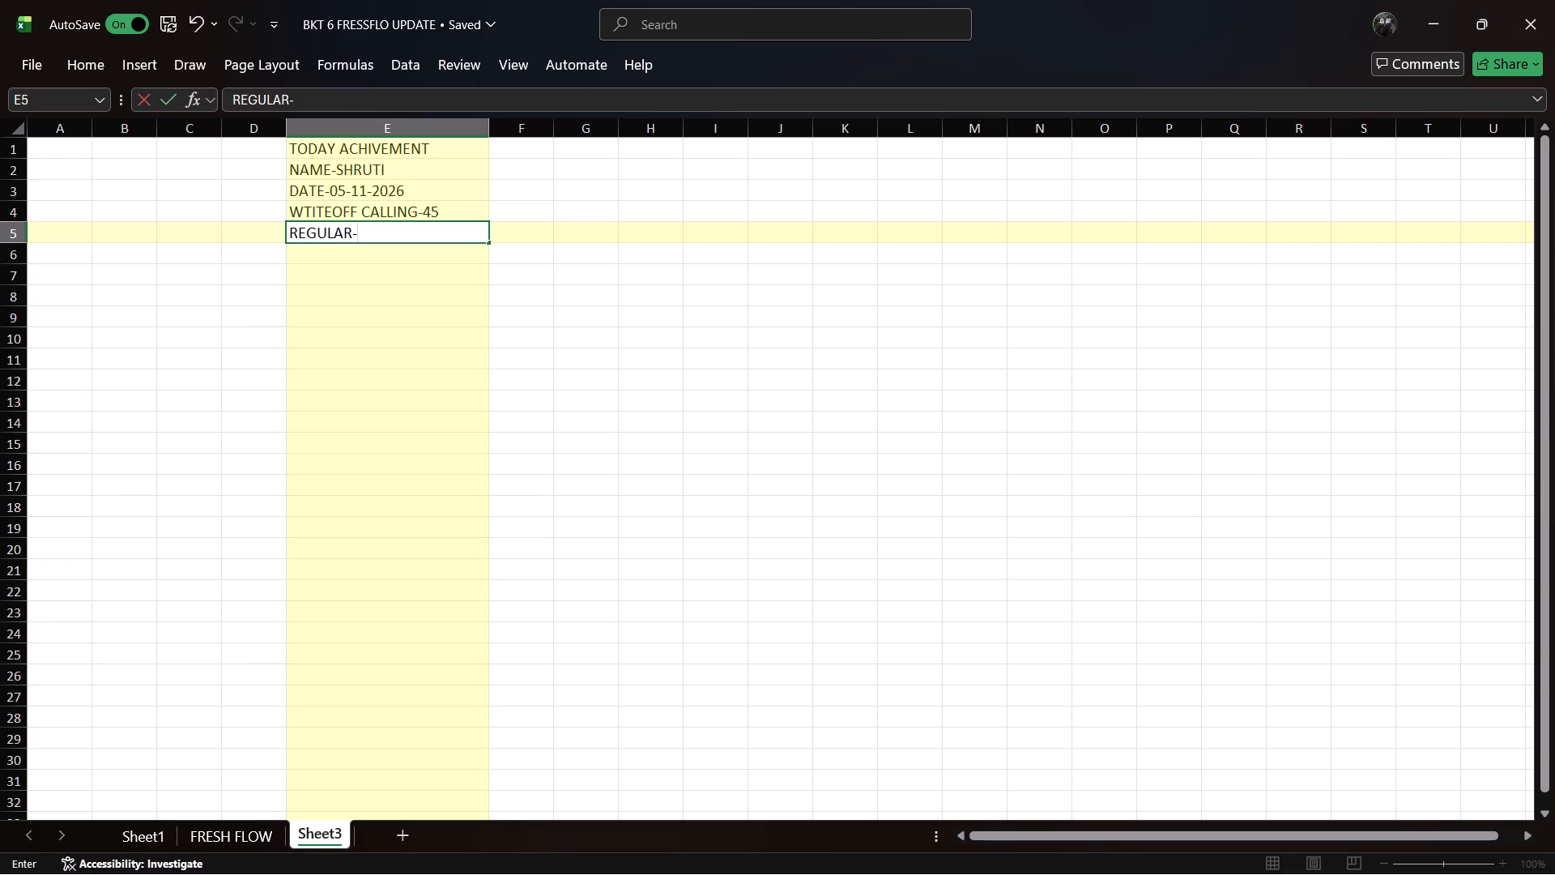
pyautogui.write('25')
# Enter the fresh flow count as FRESS FLOW-12 in cell E6.
pyautogui.click(334, 256)
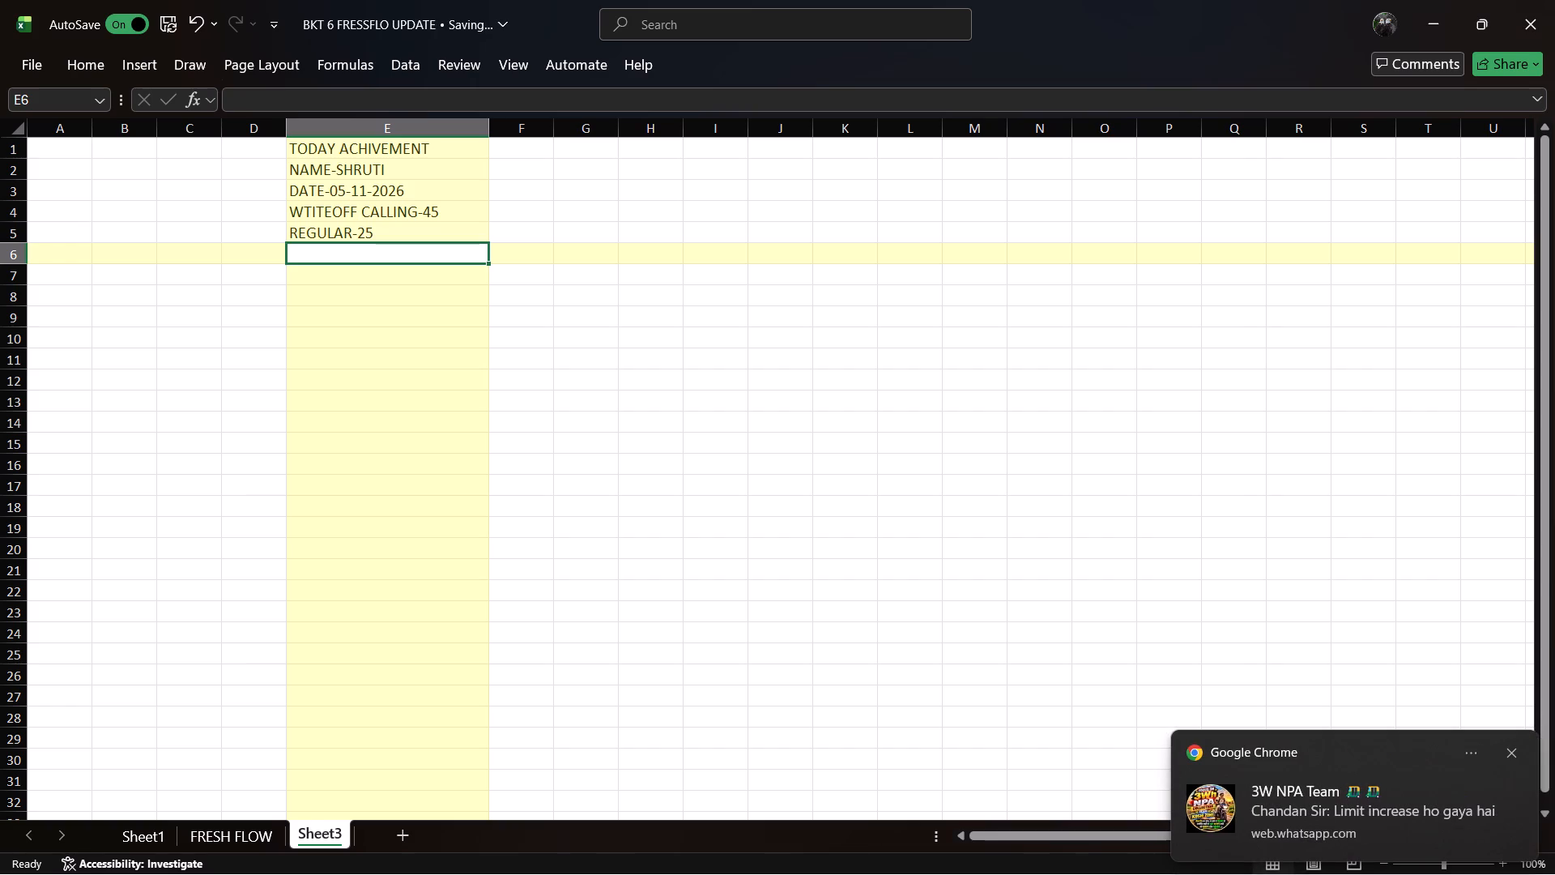
pyautogui.write('FLOW')
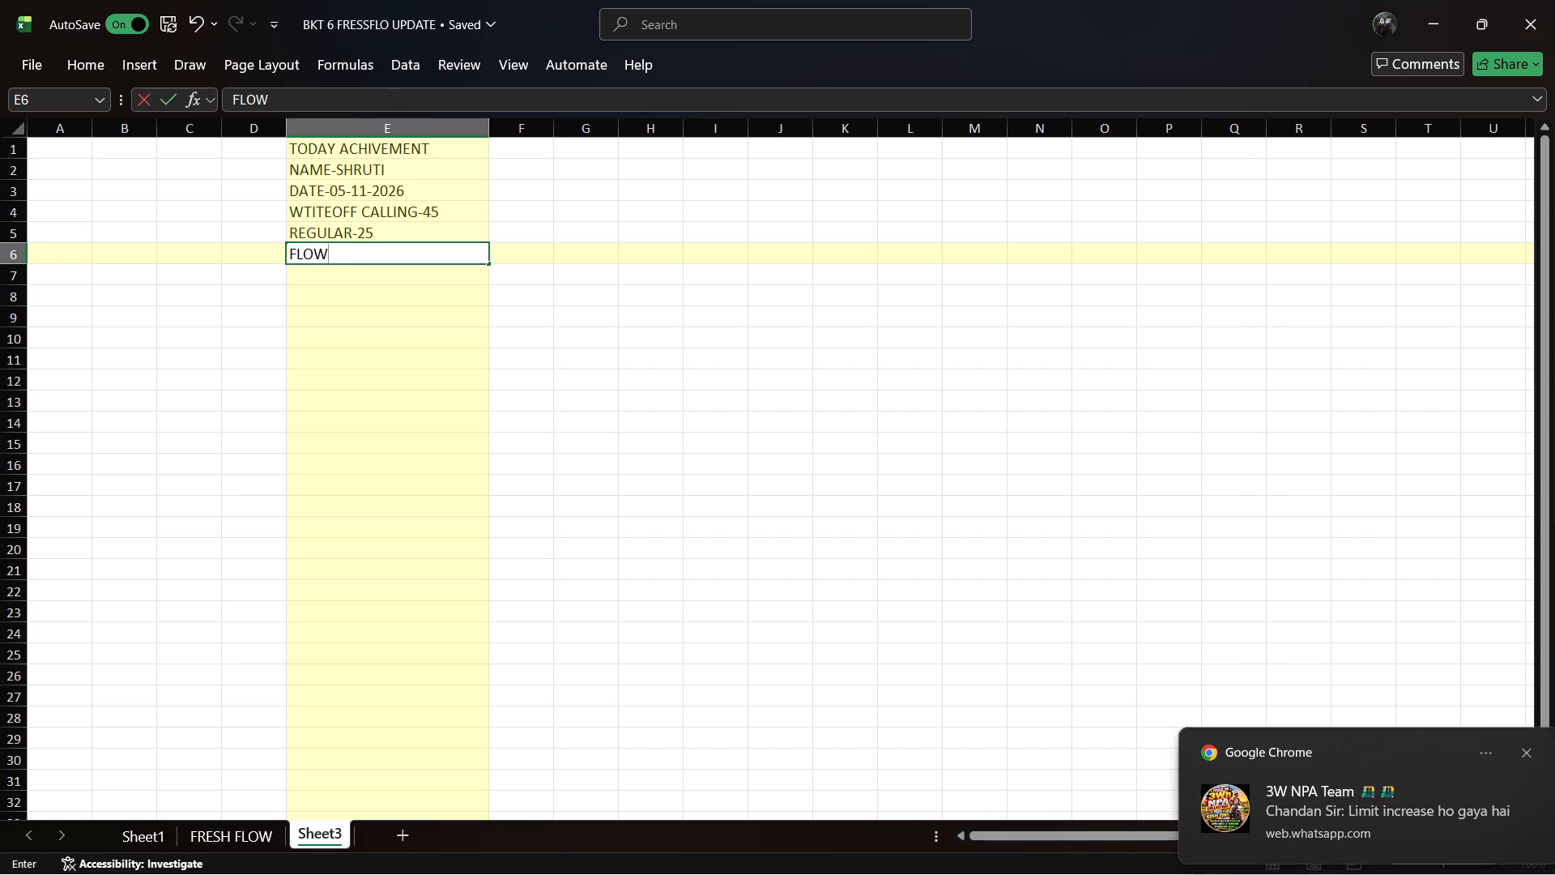
pyautogui.press('BackSpace')
pyautogui.press('BackSpace')
pyautogui.press('BackSpace')
pyautogui.press('BackSpace')
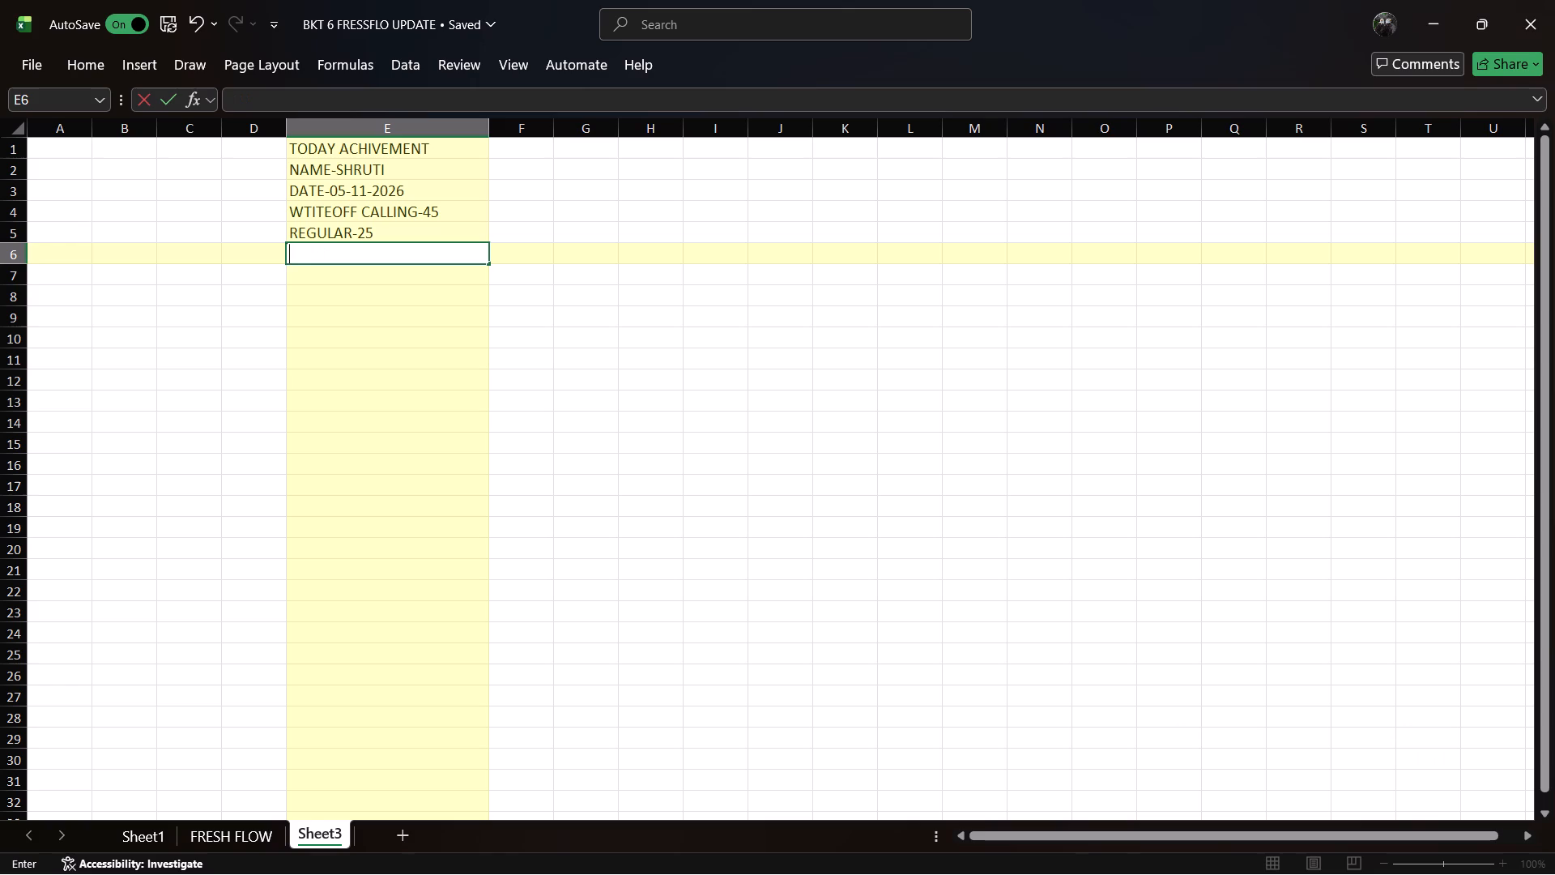
pyautogui.write('FRESS FLOW')
pyautogui.press('-')
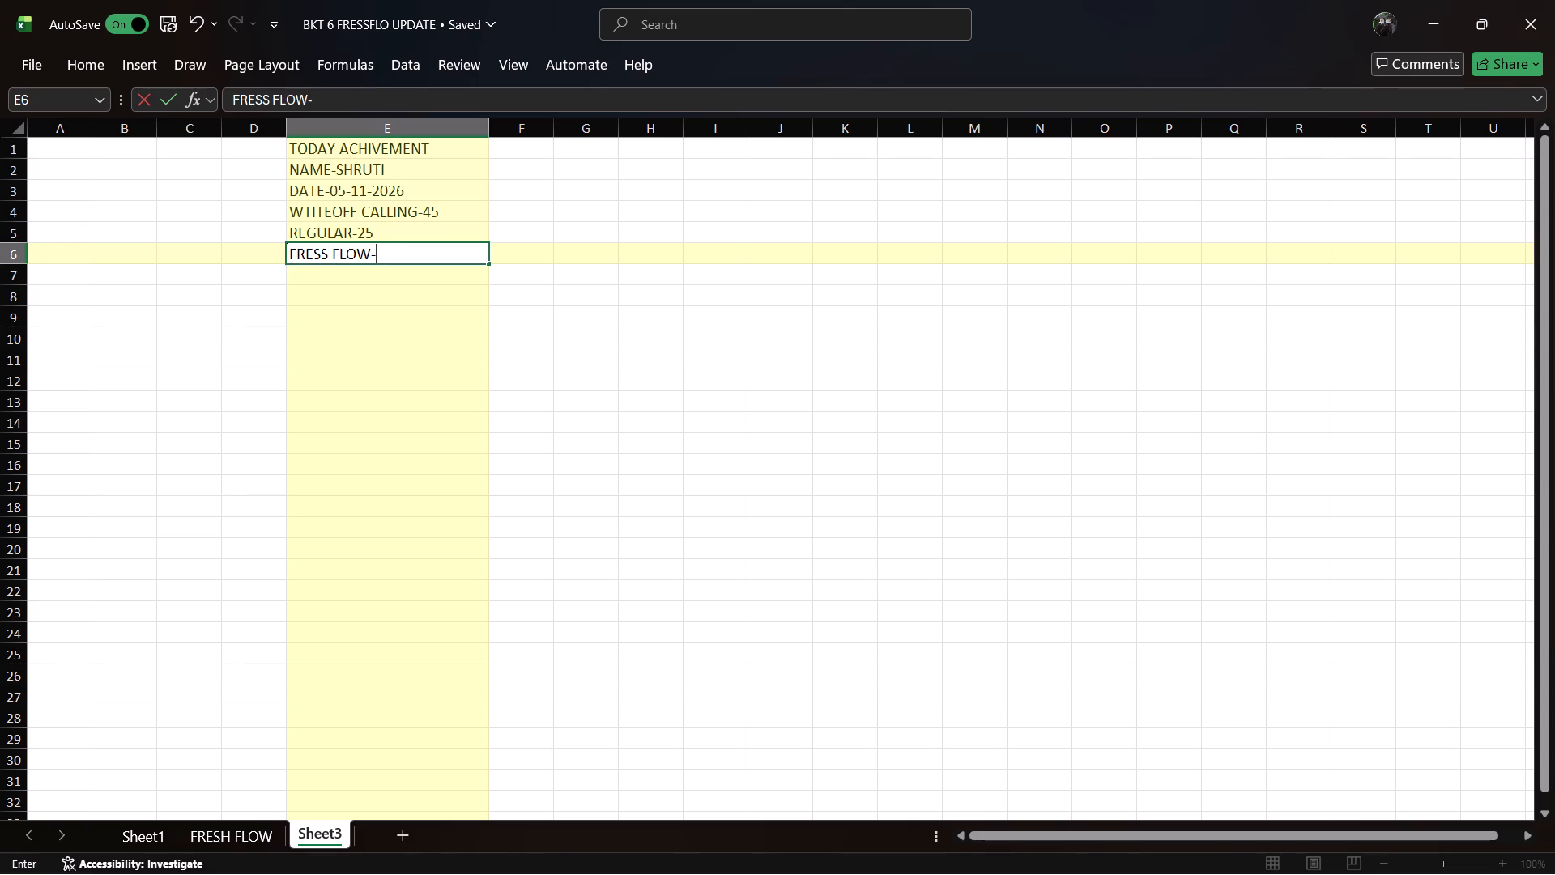
pyautogui.write('12')
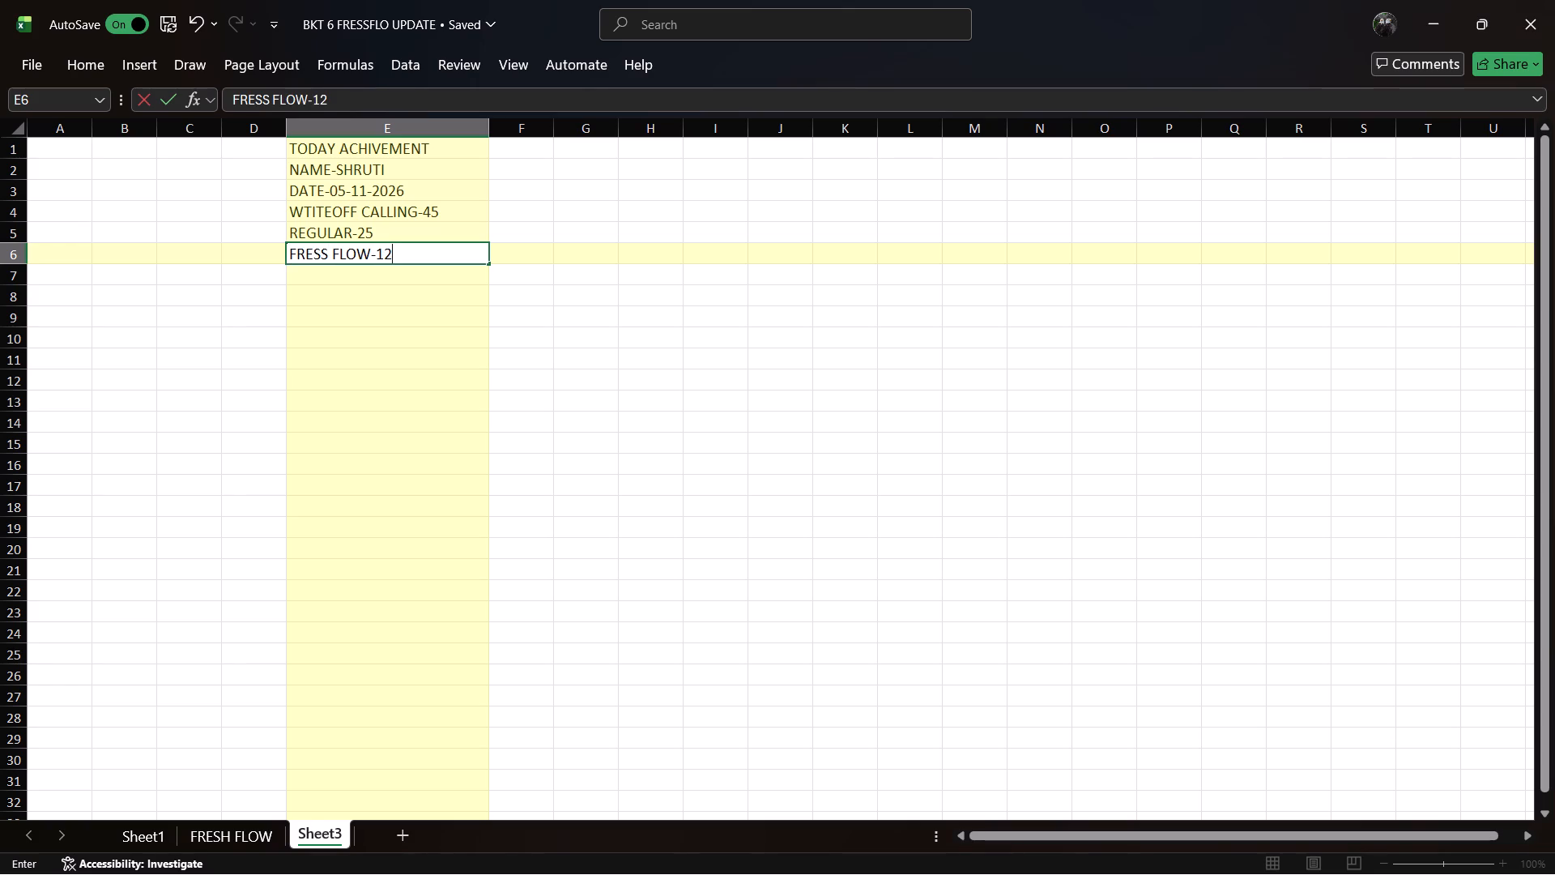
pyautogui.click(334, 275)
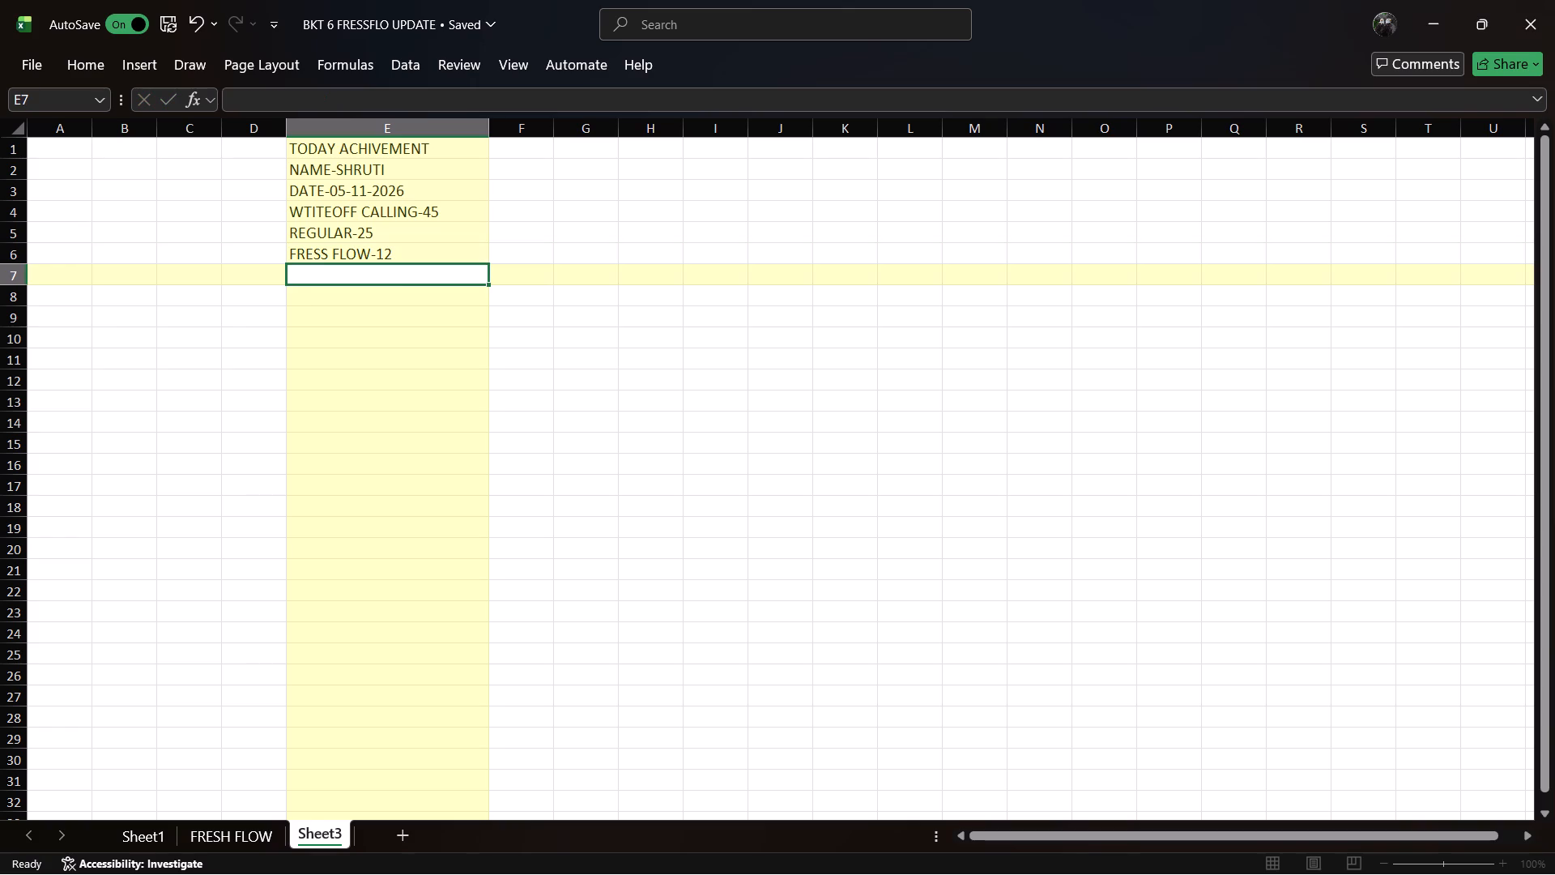
# Enter the total call count as TOTAL CALLING-82 in cell E7.
pyautogui.write('TOT')
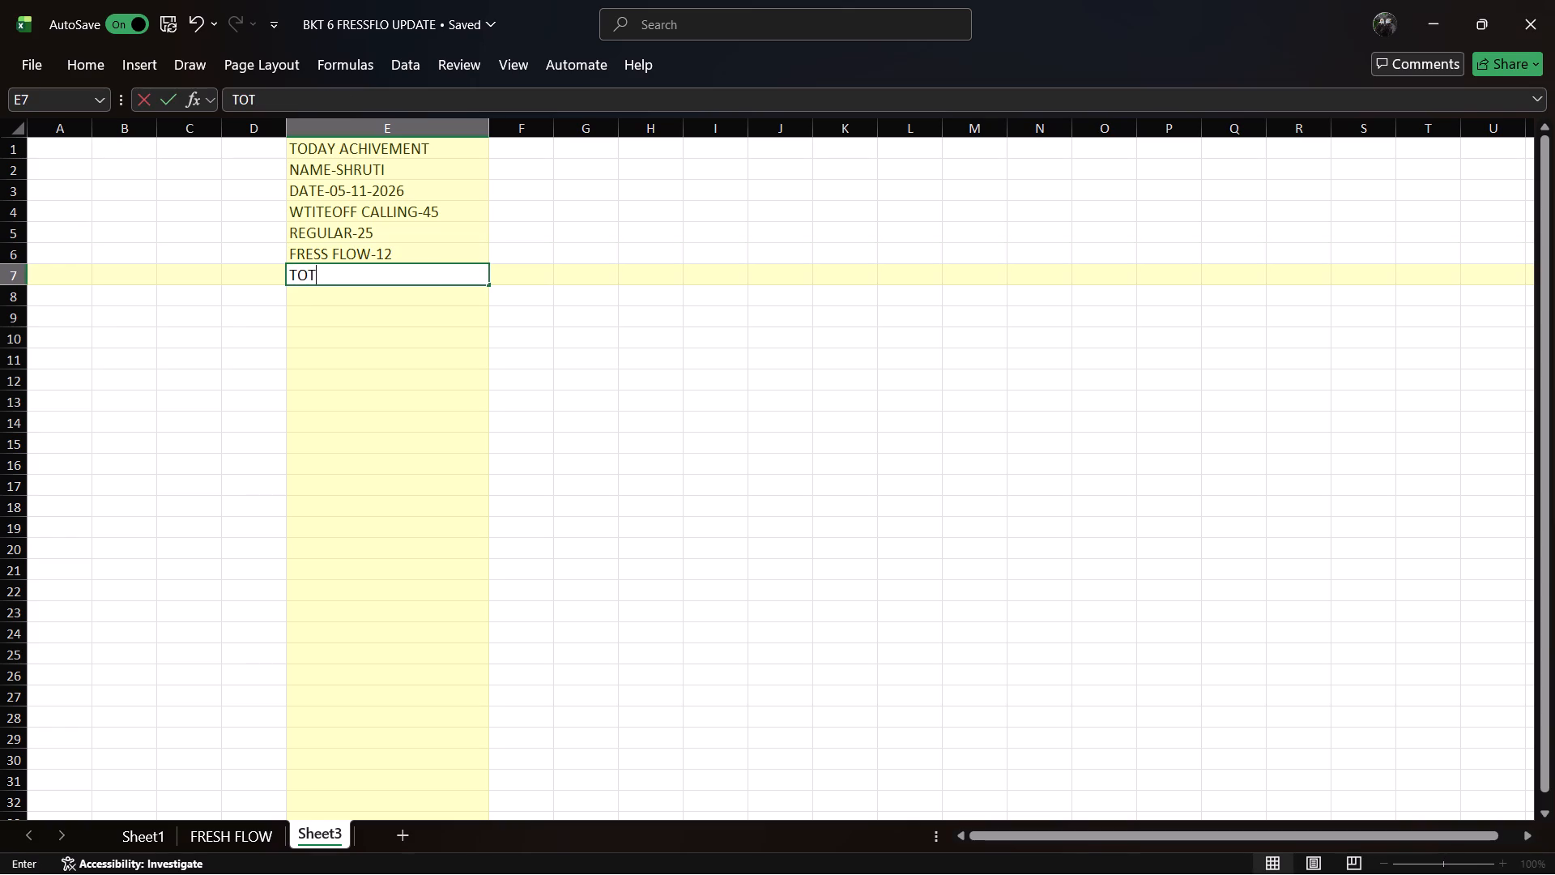
pyautogui.write('ALL')
pyautogui.press('BackSpace')
pyautogui.press('space')
pyautogui.write('CALLING')
pyautogui.press('-')
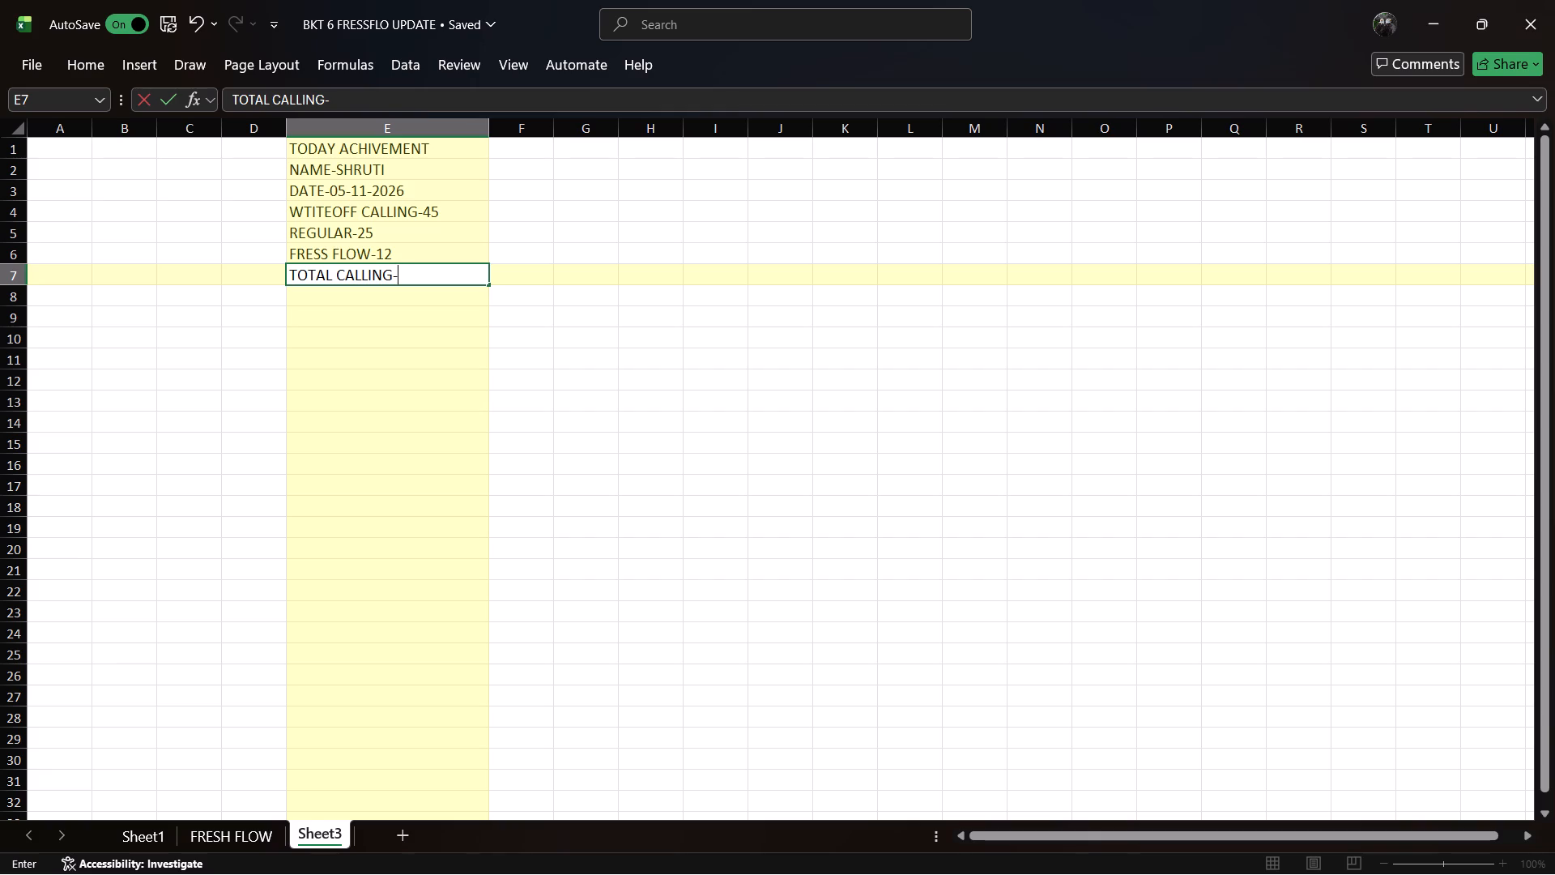
pyautogui.press('8')
pyautogui.press('2')
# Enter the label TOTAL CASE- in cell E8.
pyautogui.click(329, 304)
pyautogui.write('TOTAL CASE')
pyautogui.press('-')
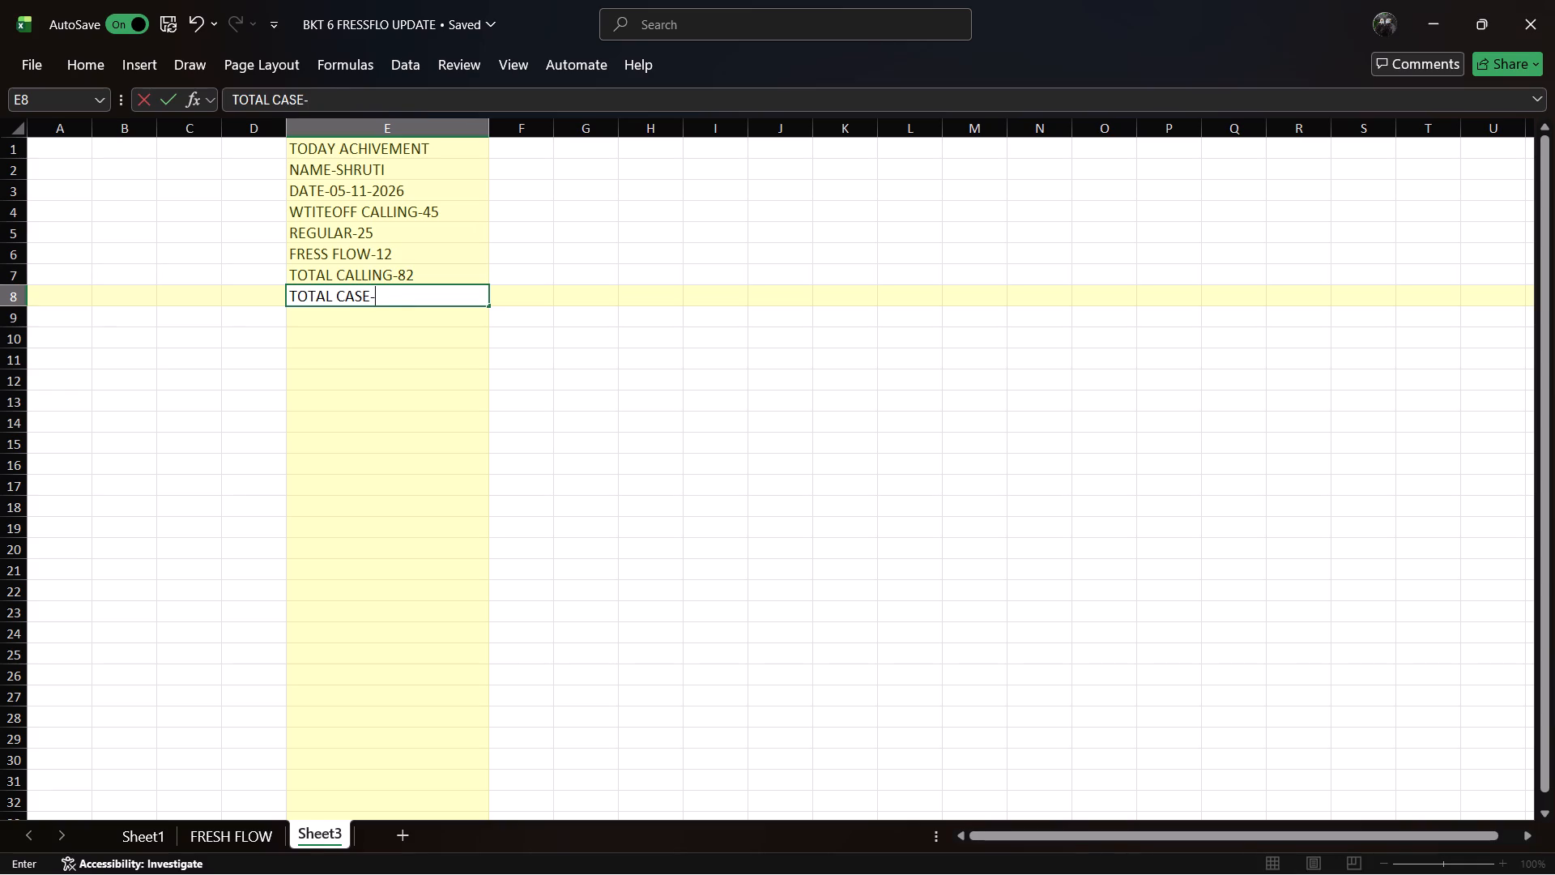
# Check the entry count of the Ref-1 Address column on Sheet1 and return to Sheet3.
pyautogui.click(148, 831)
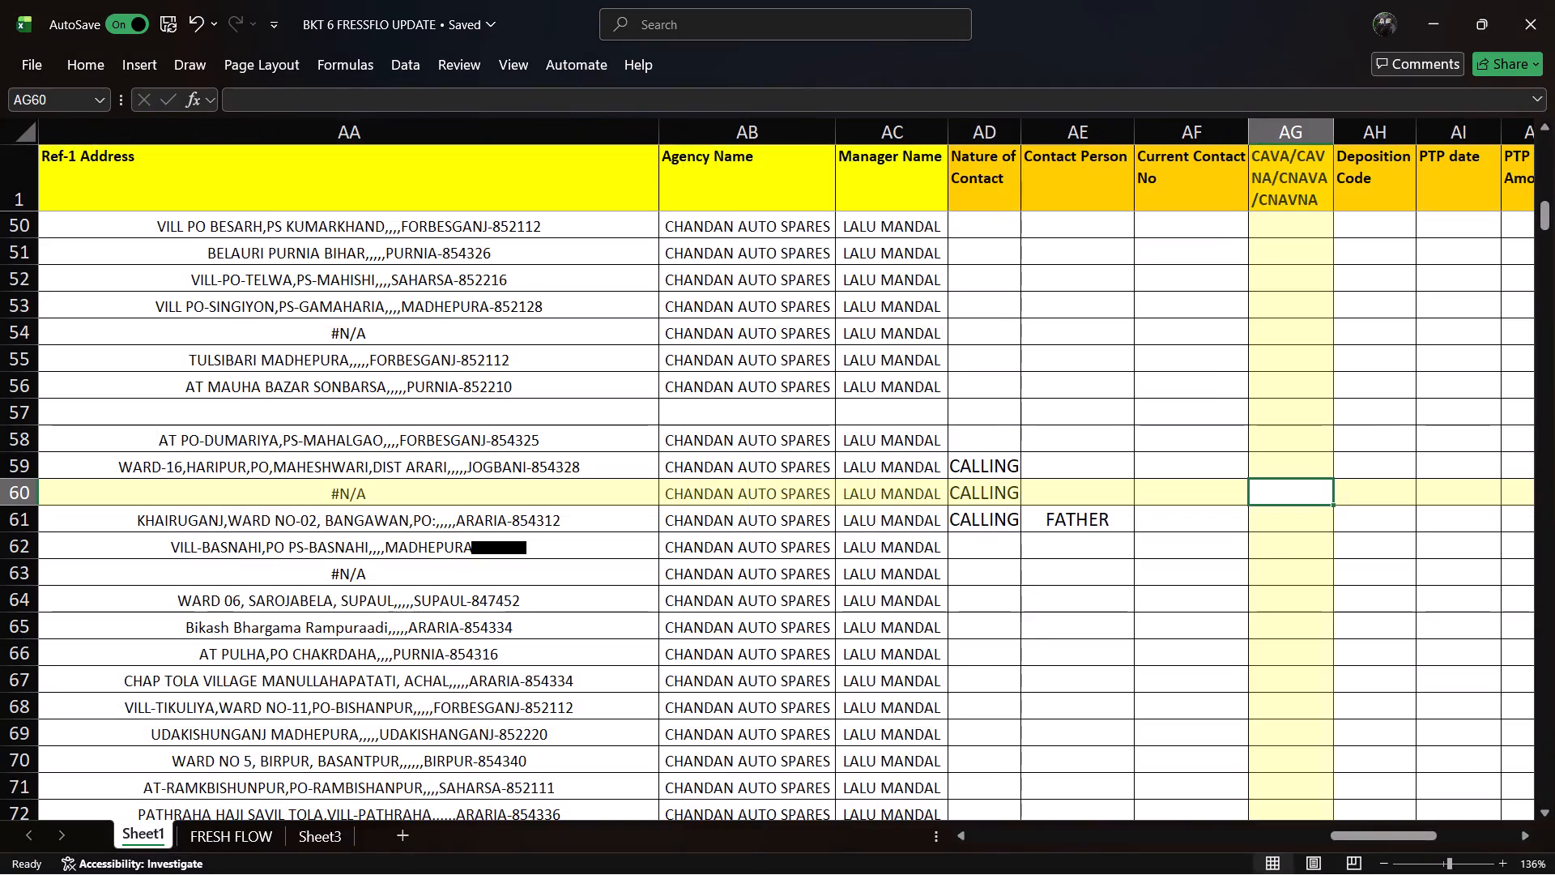
pyautogui.click(260, 139)
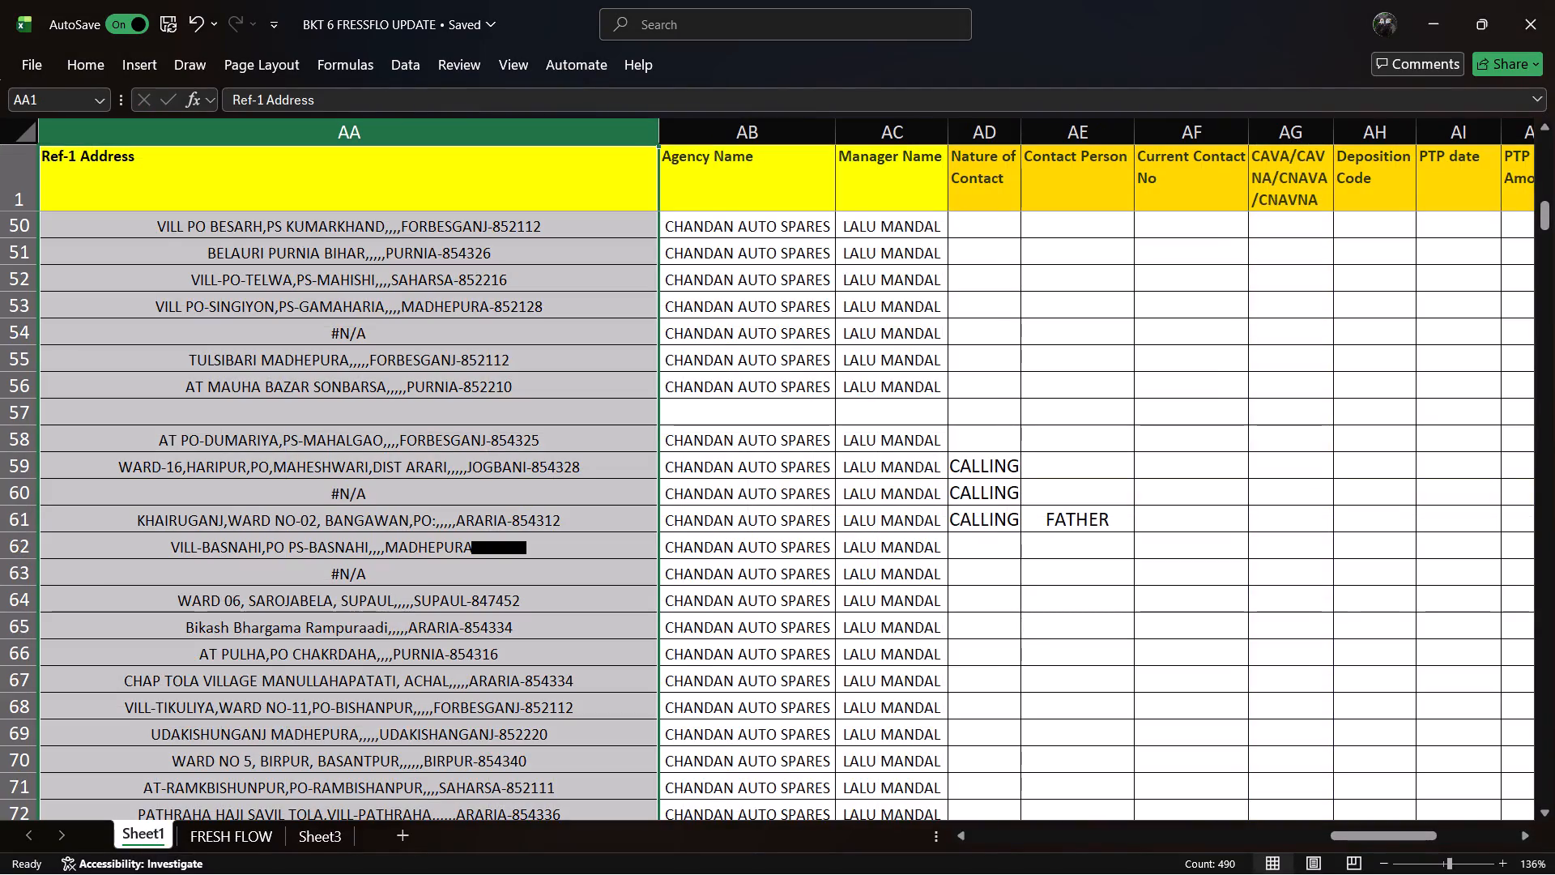
pyautogui.click(328, 847)
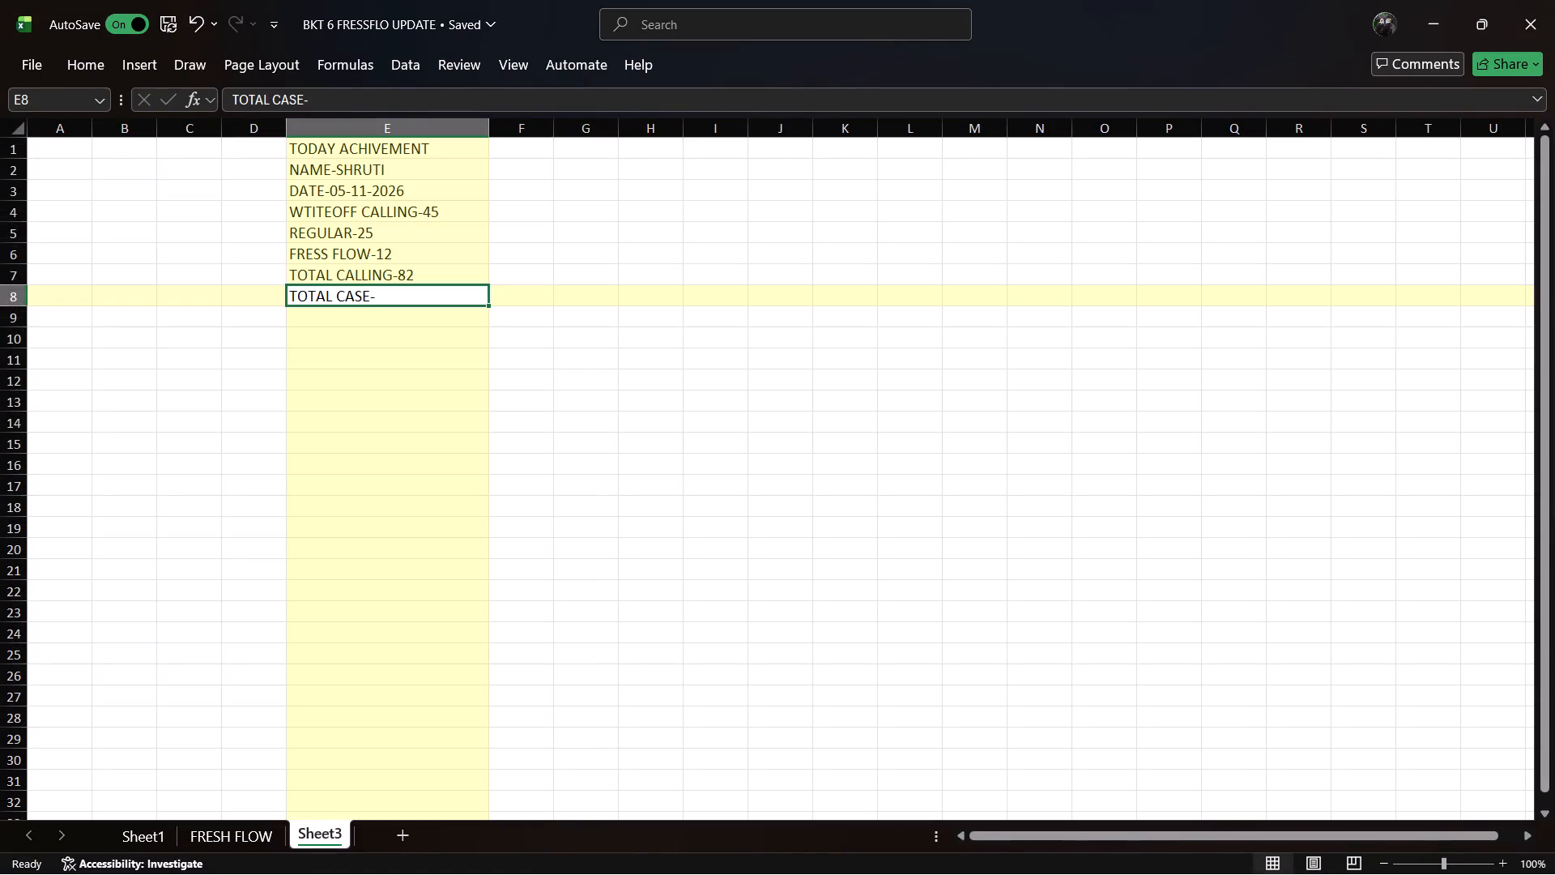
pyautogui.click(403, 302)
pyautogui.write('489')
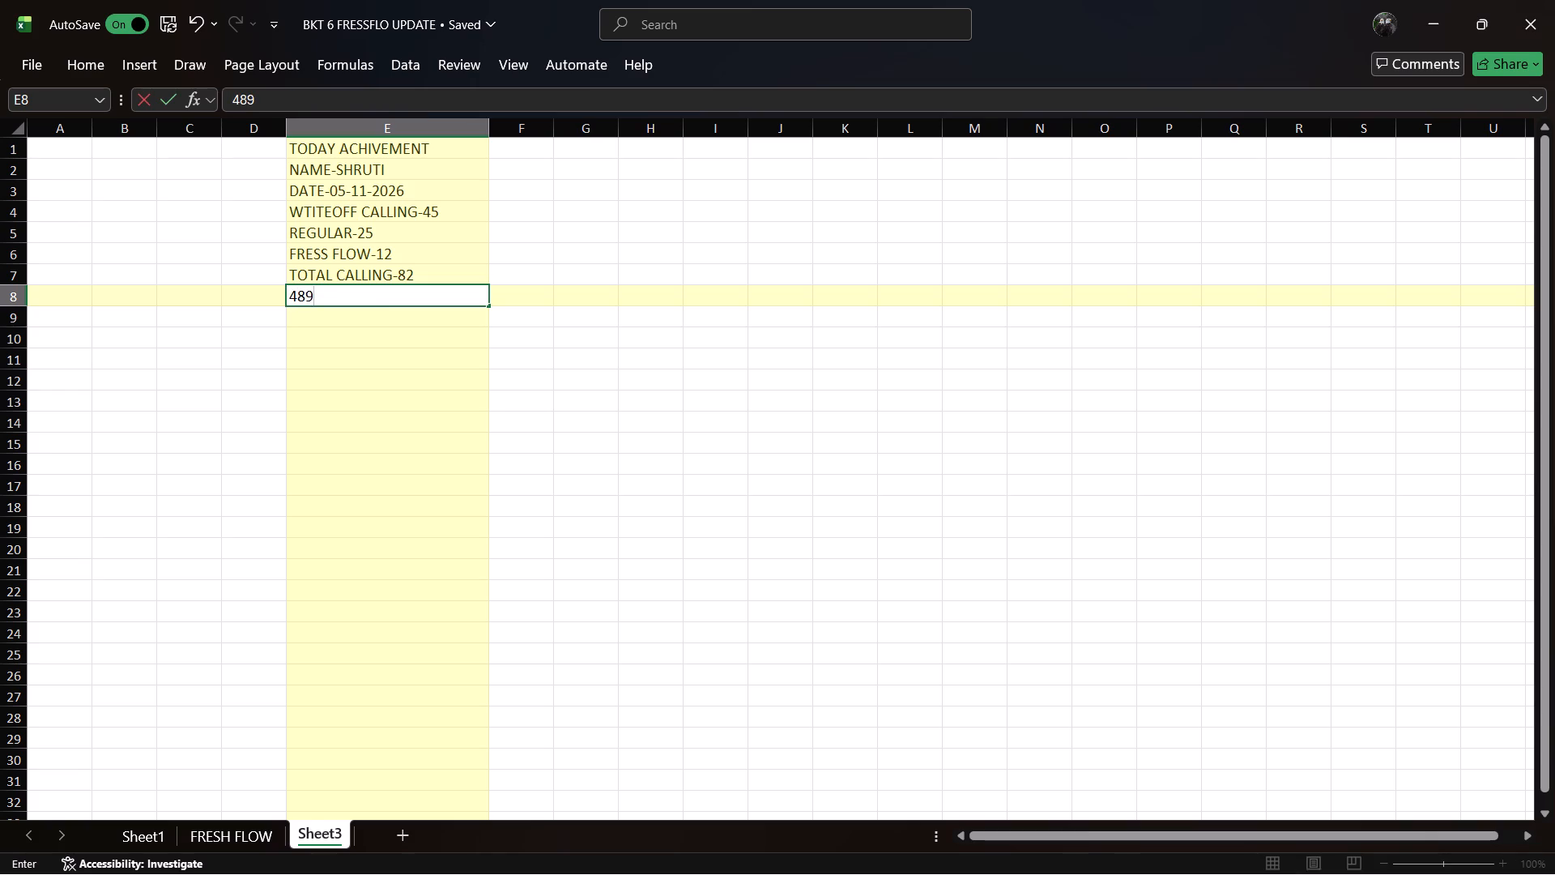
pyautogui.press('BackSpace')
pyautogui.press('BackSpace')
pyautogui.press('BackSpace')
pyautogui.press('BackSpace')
# Enter the total case count as TOTAL CASE-489 in cell E8.
pyautogui.write('TOTAL')
pyautogui.press('space')
pyautogui.write('CASE')
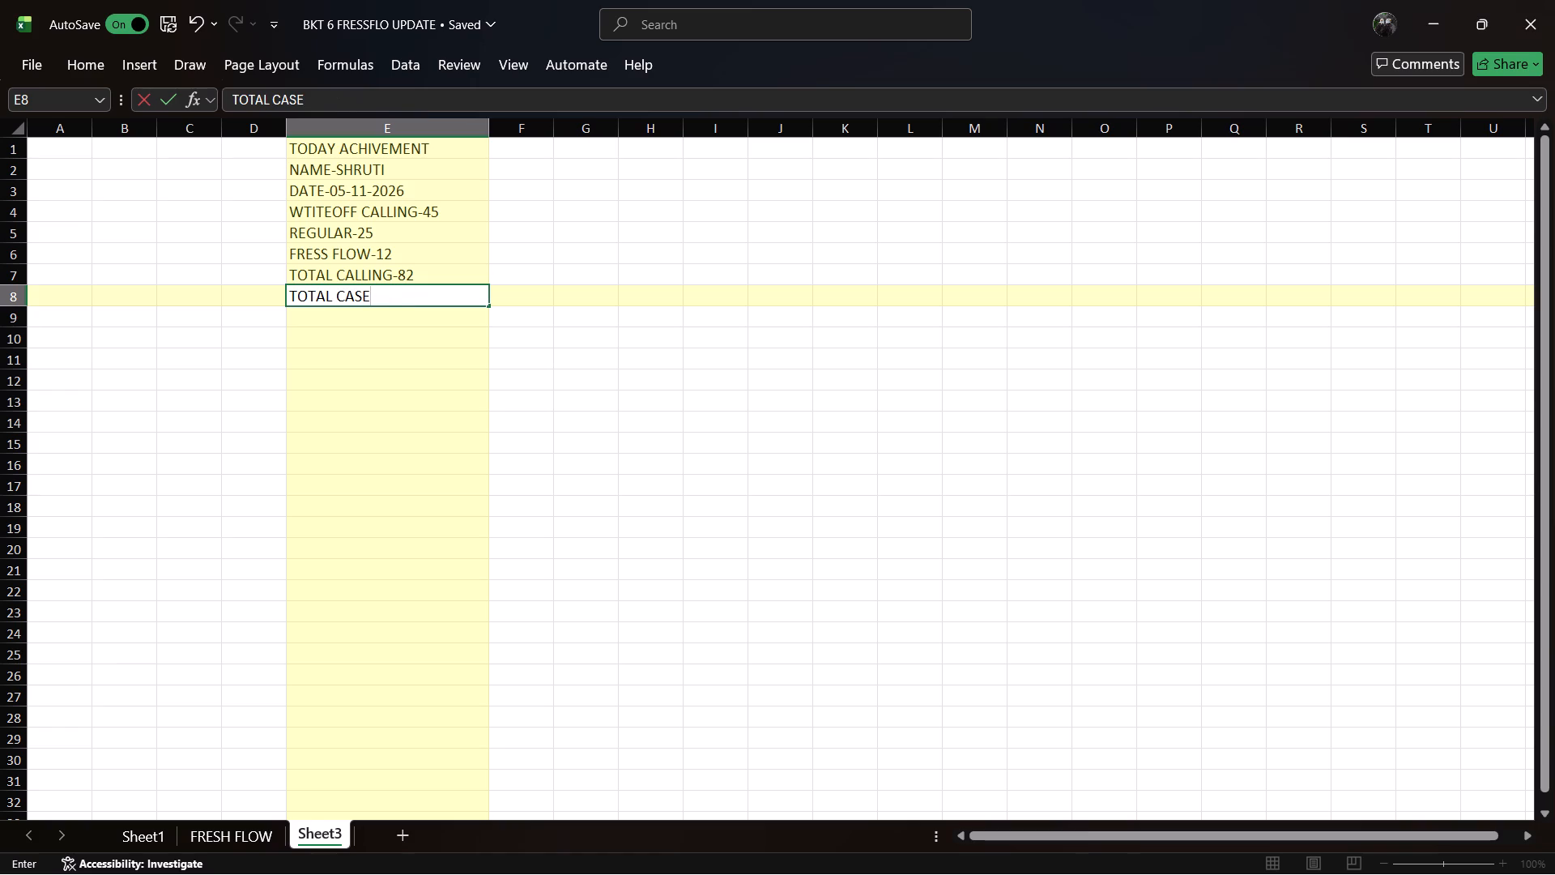
pyautogui.press('-')
pyautogui.press('4')
pyautogui.write('89')
pyautogui.click(544, 308)
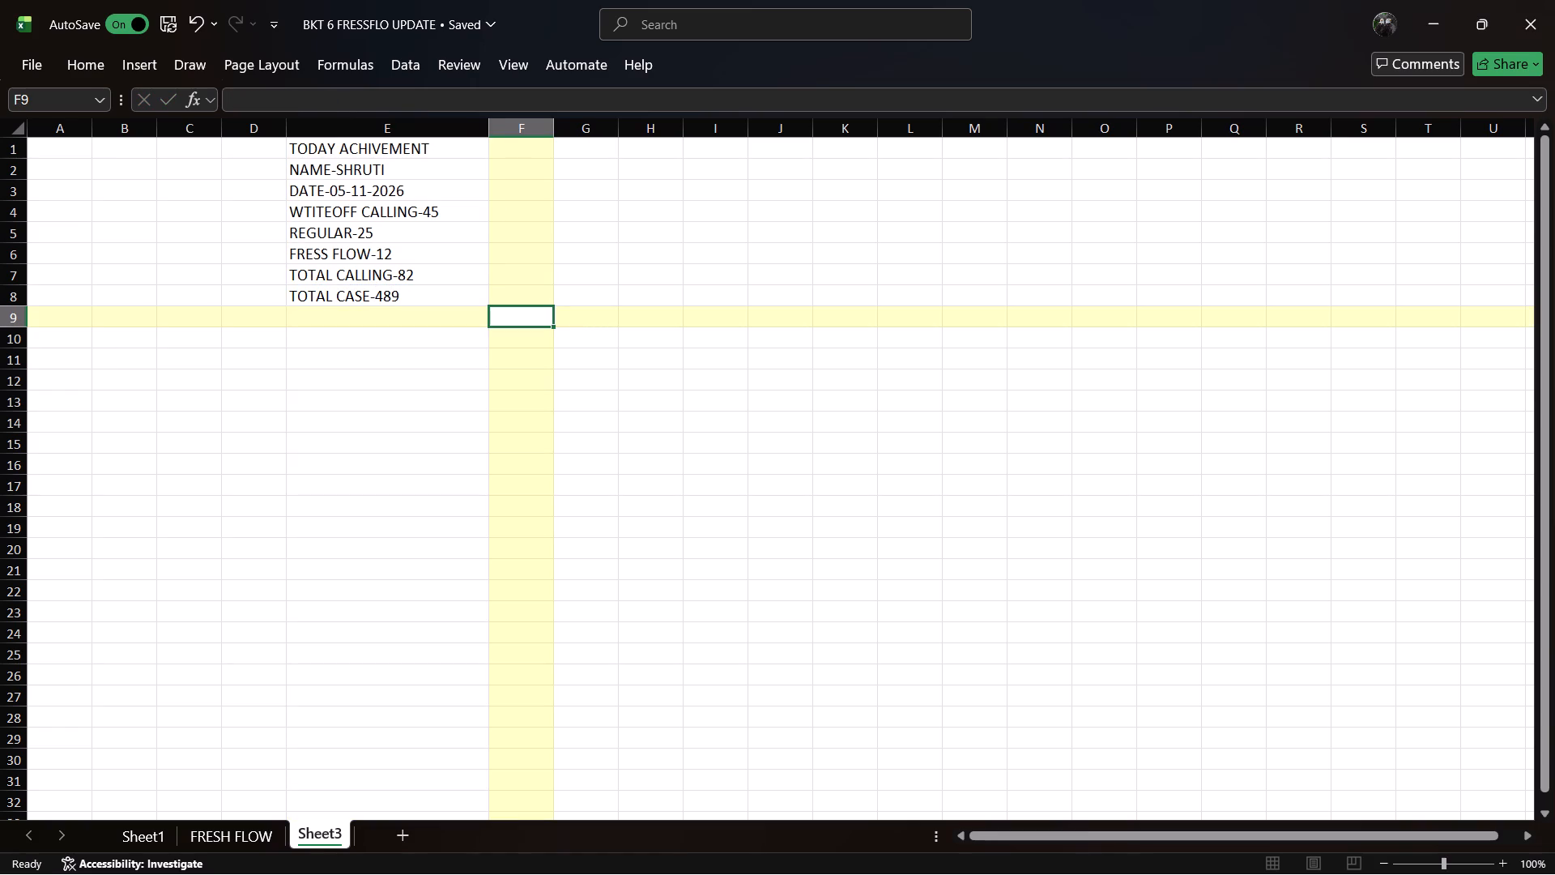
# Enter the payment line as PAYMENTT-000 in cell E9.
pyautogui.click(332, 317)
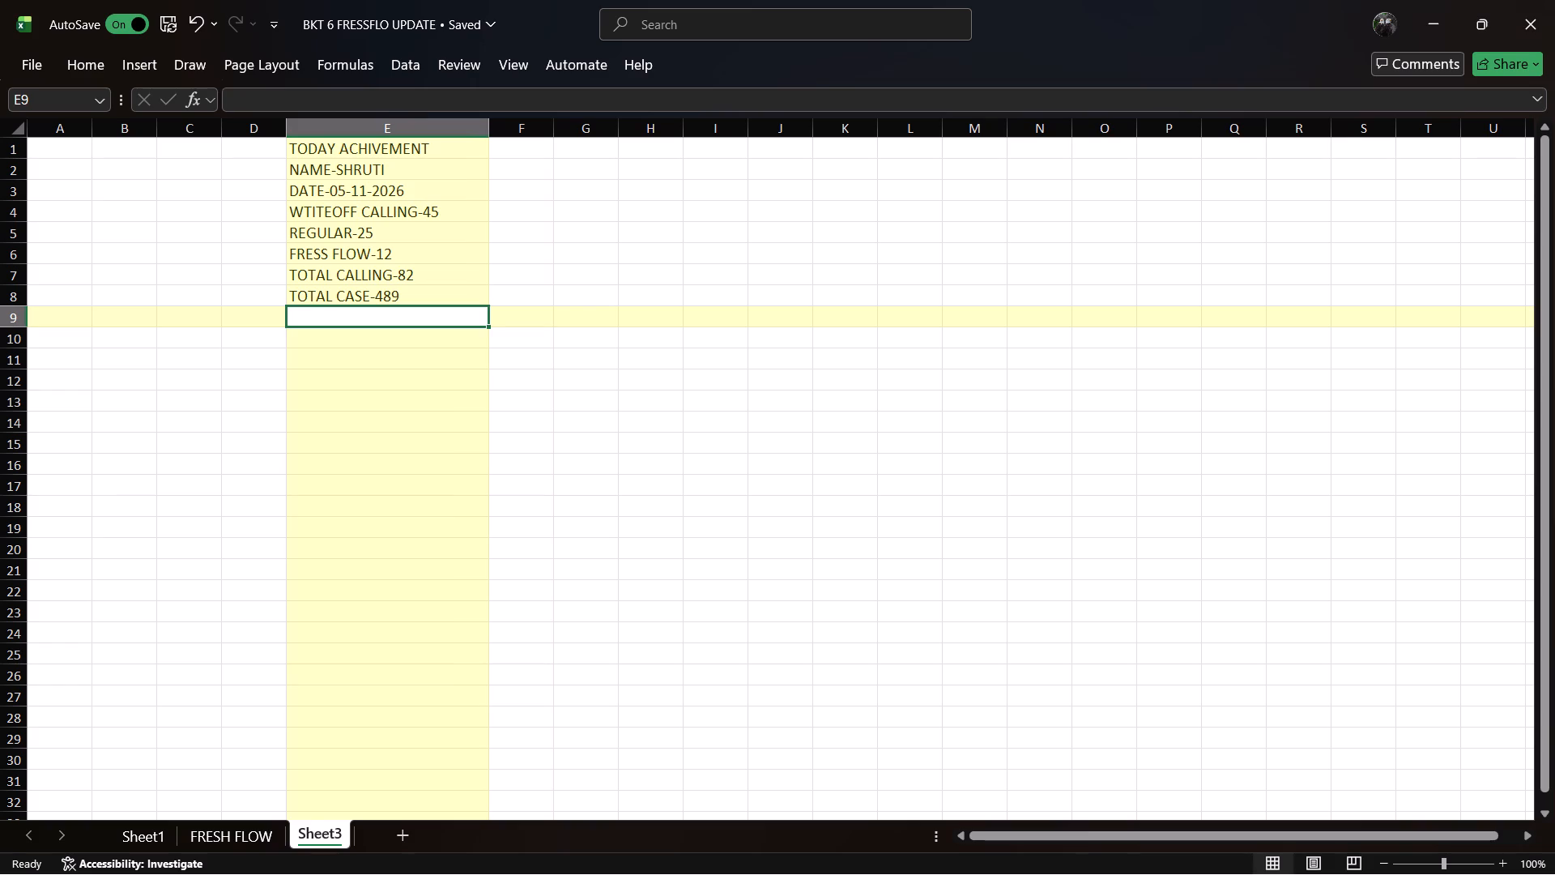
pyautogui.write('PAYMENTT')
pyautogui.write('-000')
pyautogui.click(526, 343)
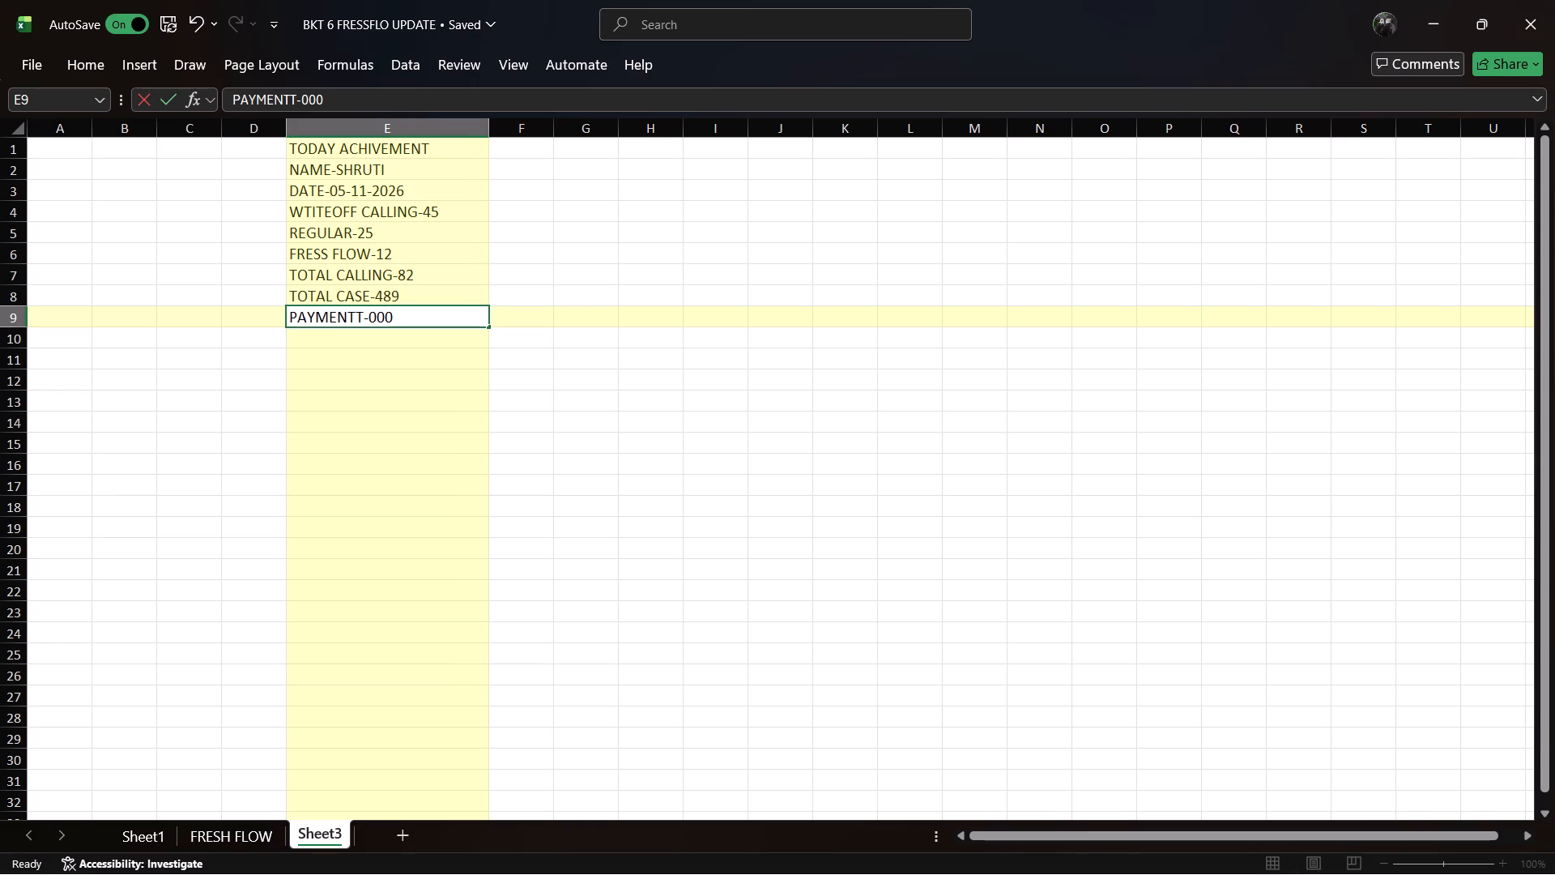
# Centre the text of the achievement summary in cells E1 to E9 horizontally.
pyautogui.click(302, 149)
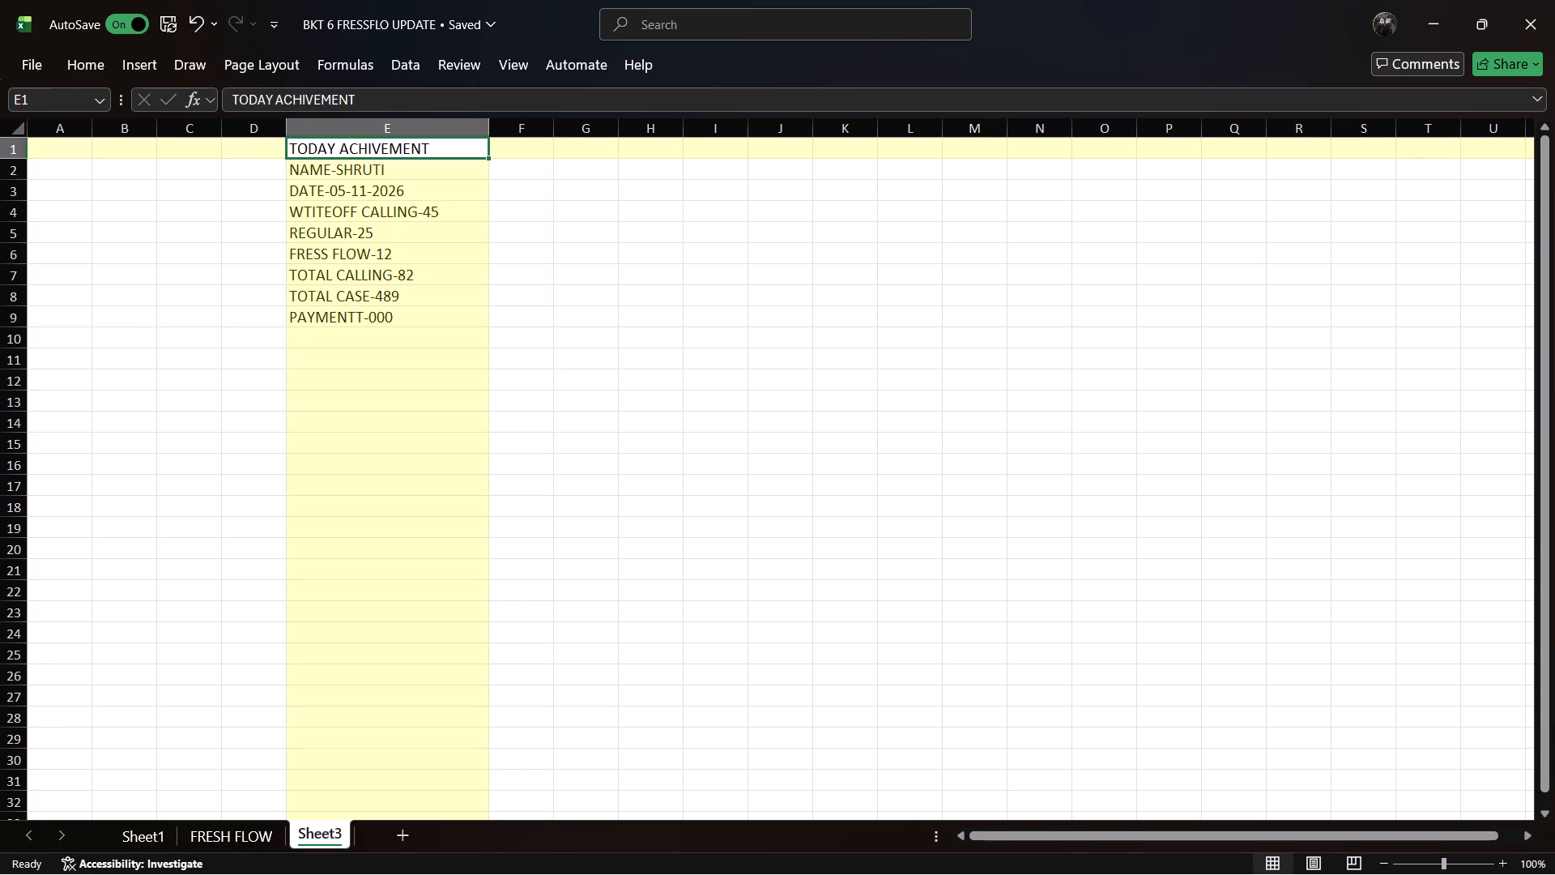
pyautogui.hotkey('shift', 'Down')
pyautogui.hotkey('shift', 'Down')
pyautogui.hotkey('shift', 'Down')
pyautogui.hotkey('shift', 'Down')
pyautogui.hotkey('shift', 'Down')
pyautogui.hotkey('shift', 'Down')
pyautogui.hotkey('shift', 'Down')
pyautogui.hotkey('shift', 'Down')
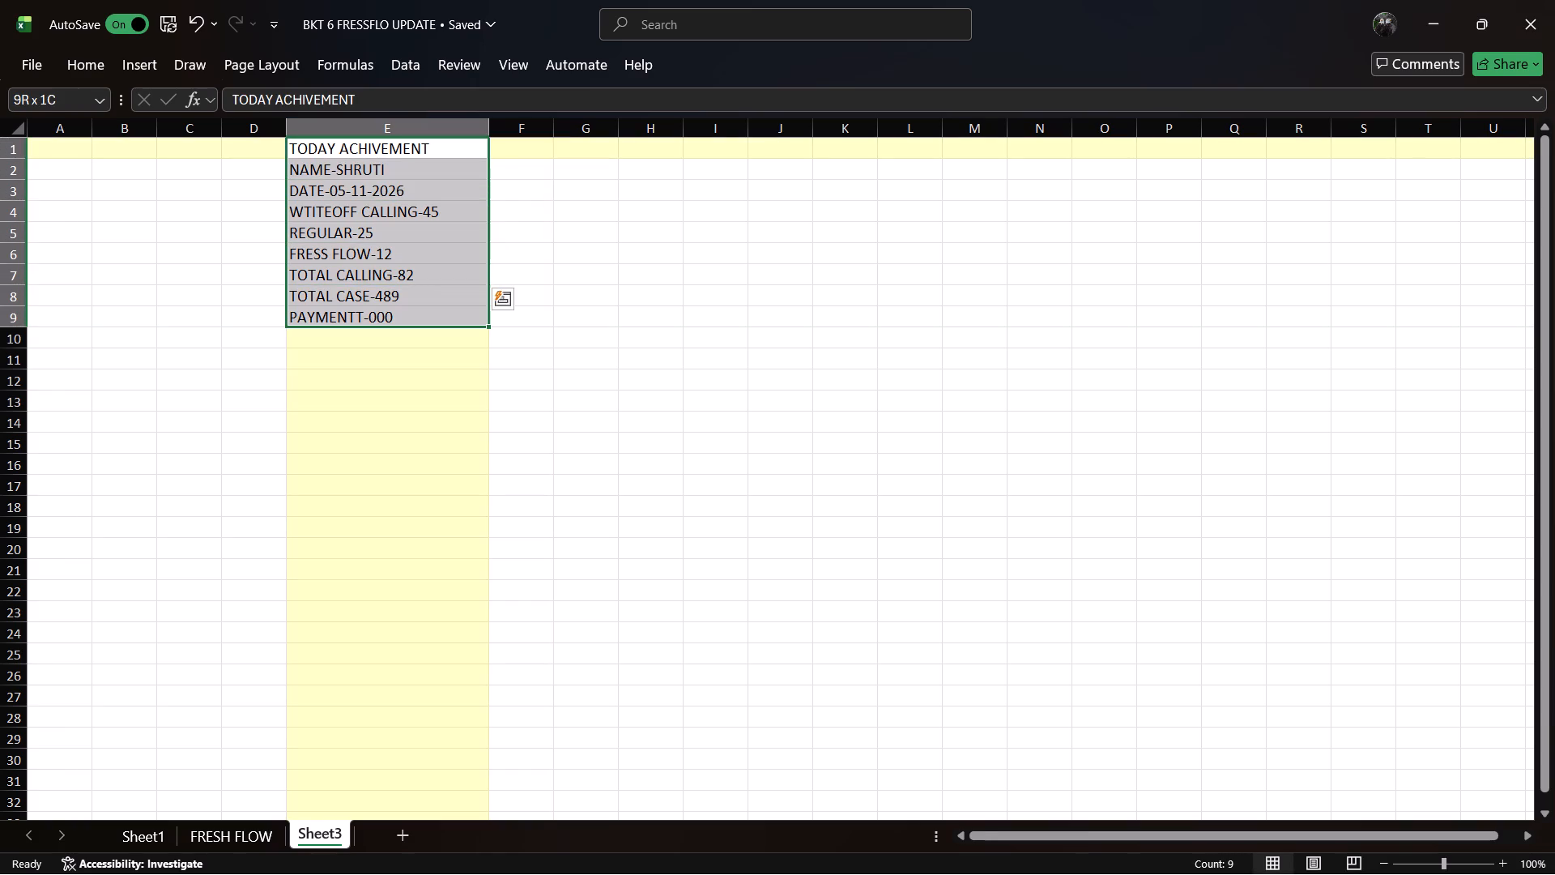
pyautogui.click(93, 58)
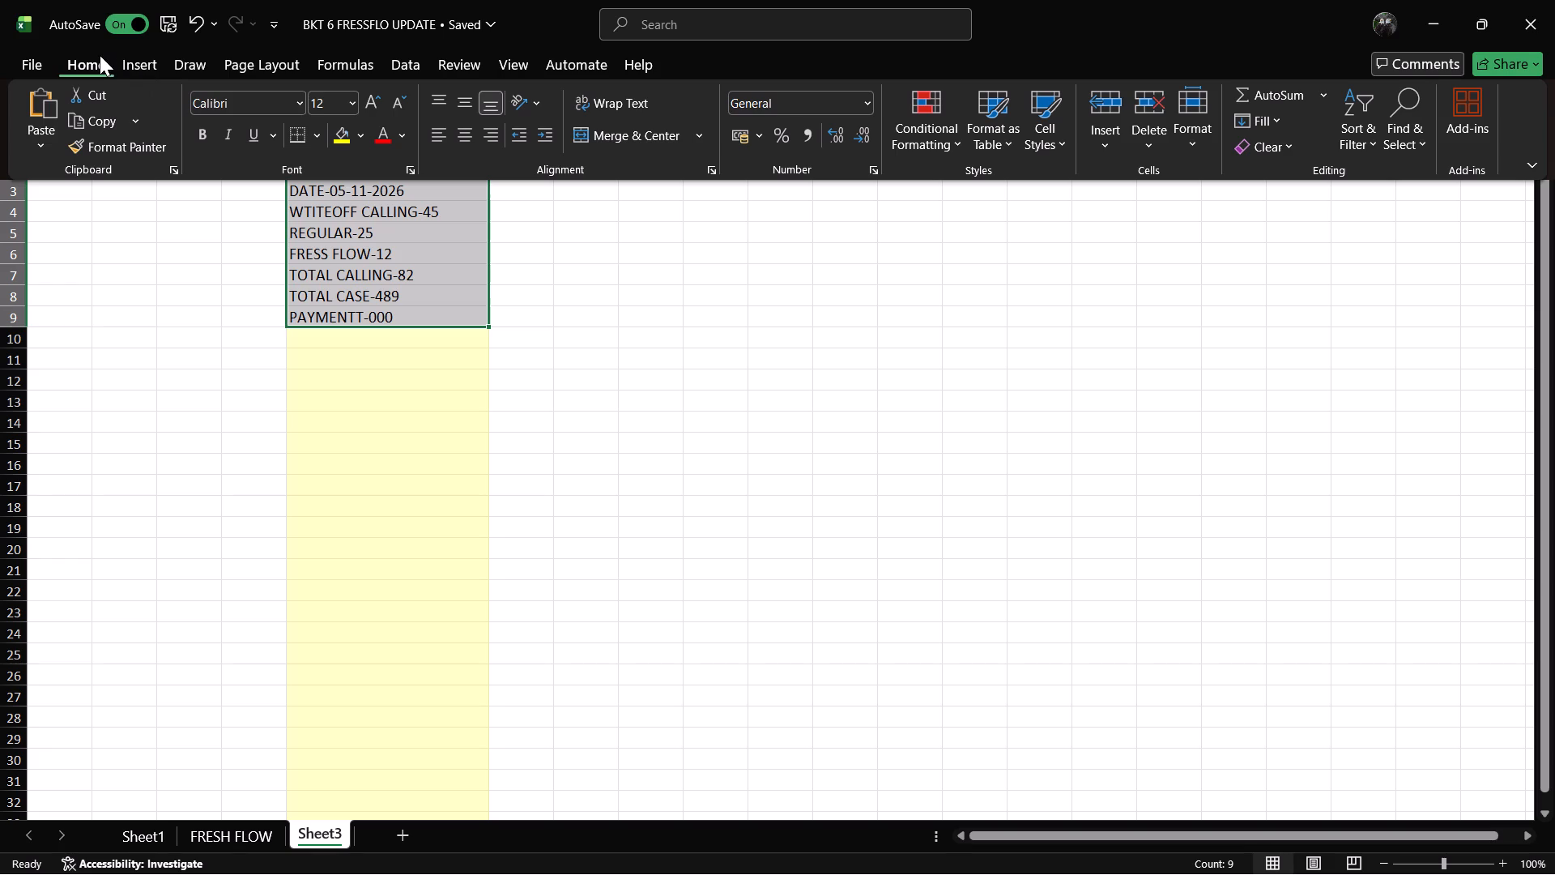
pyautogui.click(463, 138)
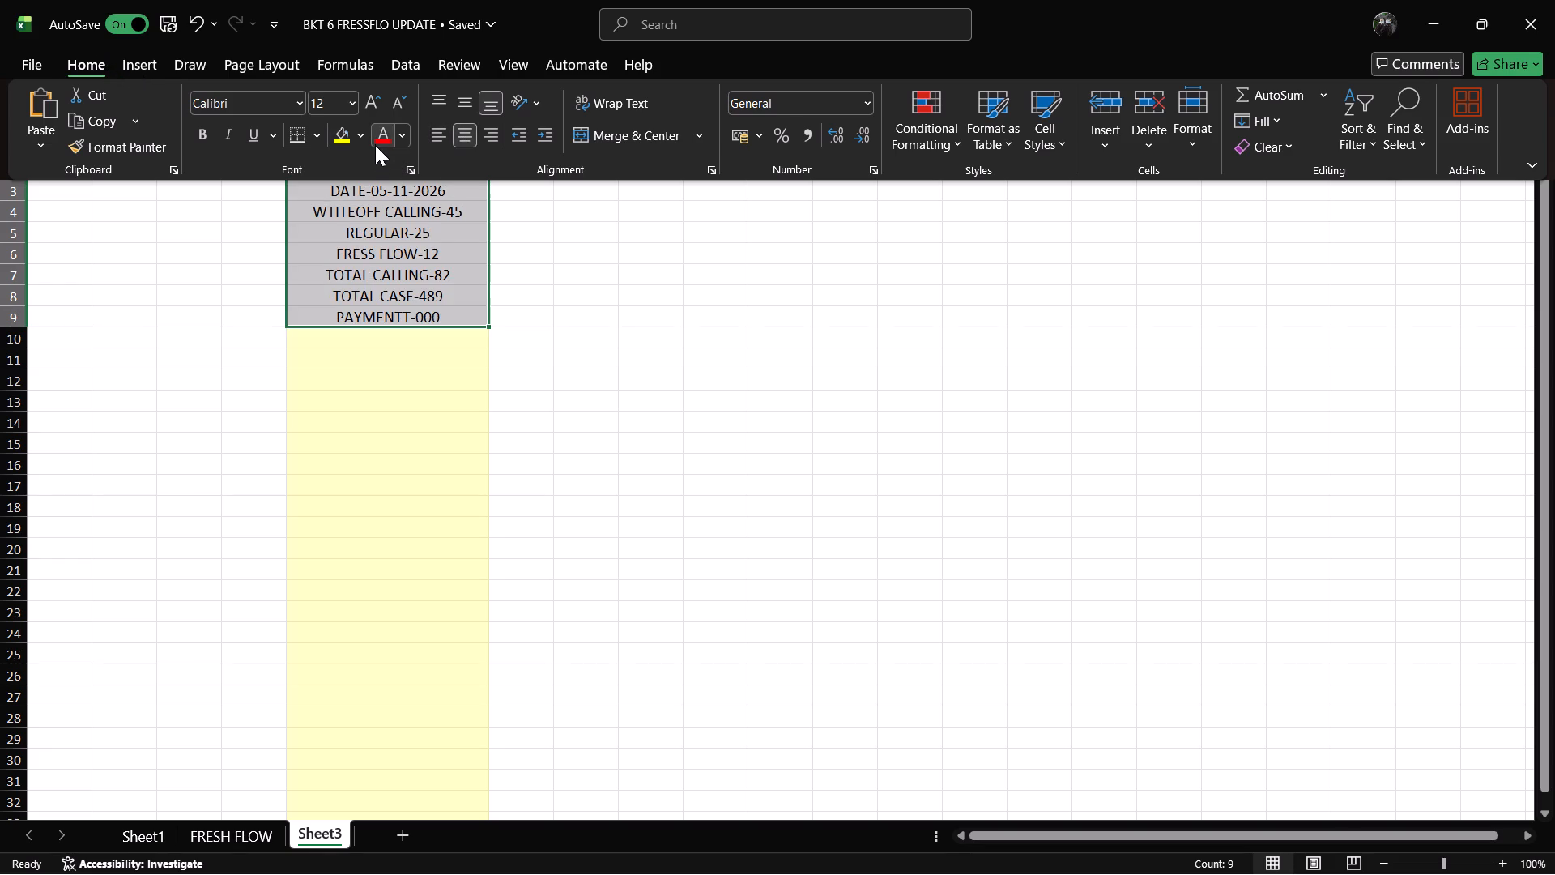
# Apply a red font colour and a yellow fill to the summary cells E1 to E9.
pyautogui.click(375, 142)
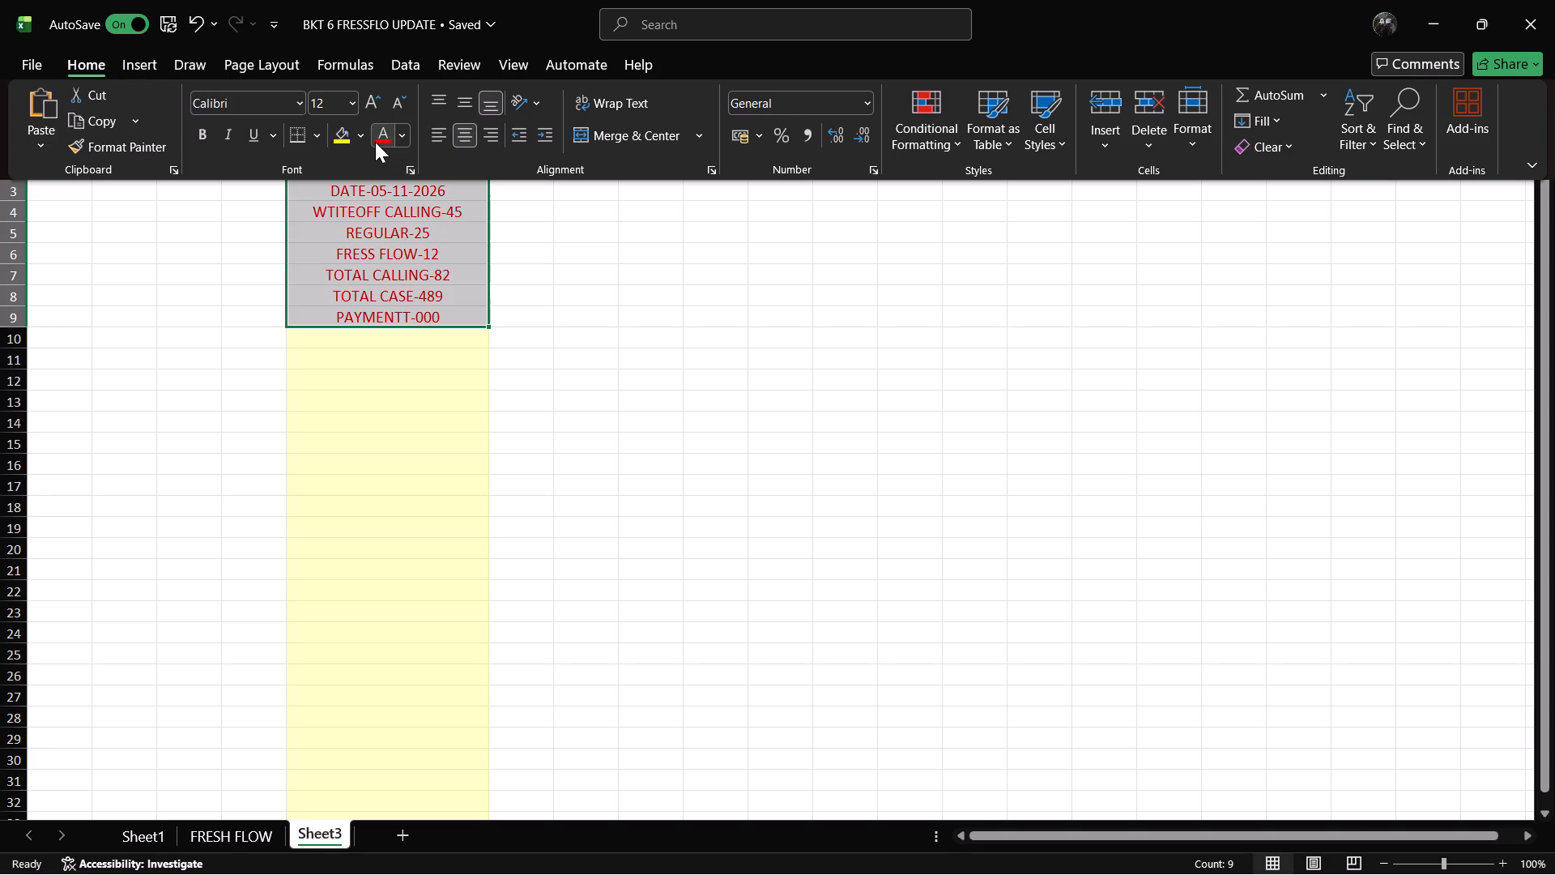
pyautogui.click(343, 142)
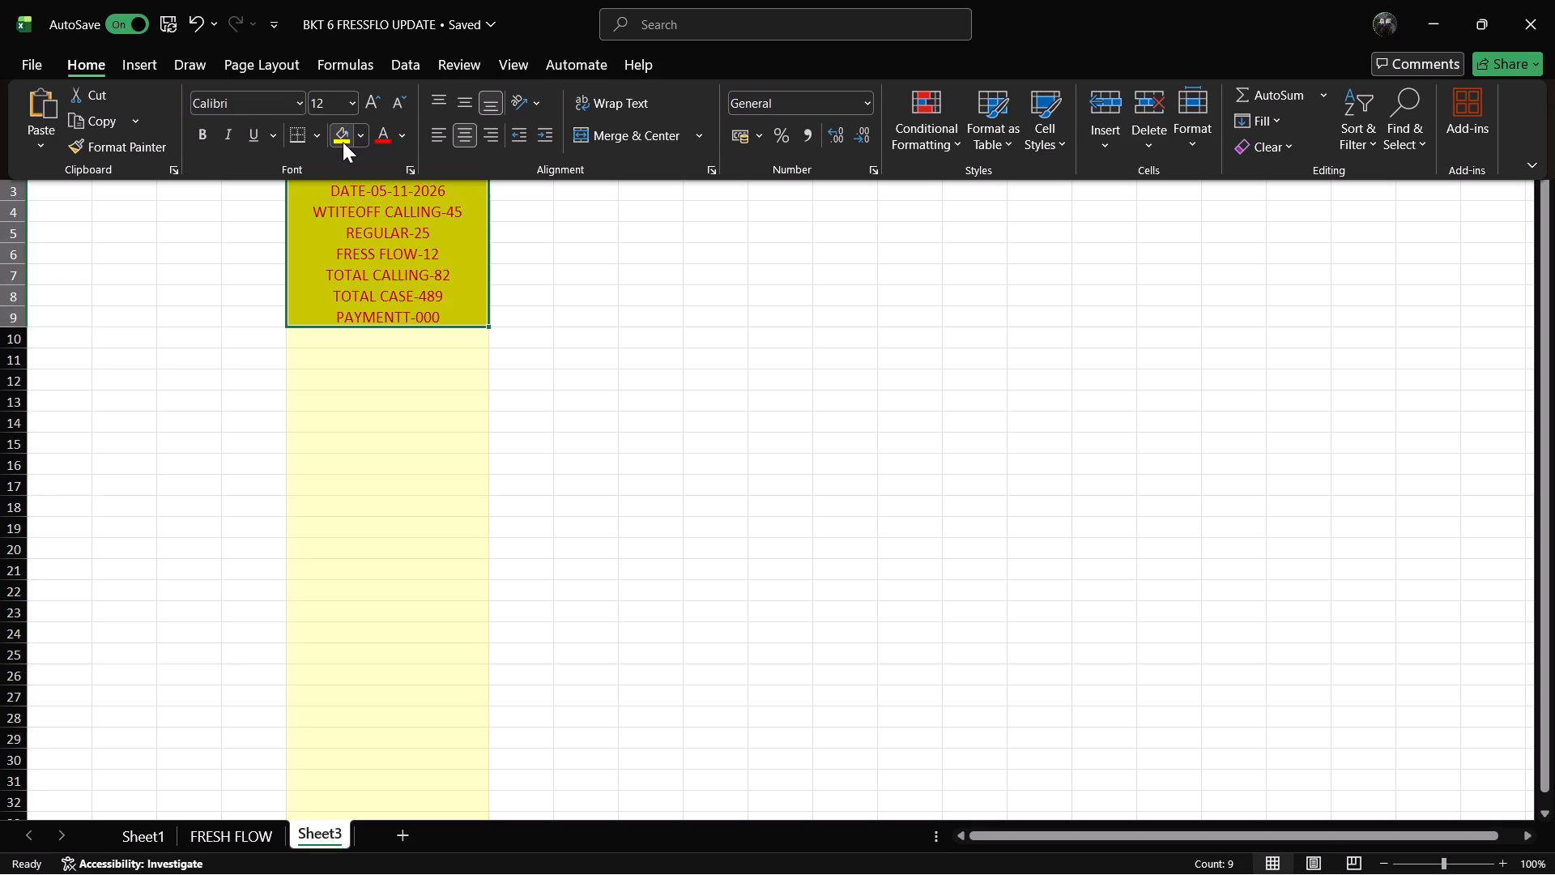
# Set the font size of the summary cells E1 to E9 to 18.
pyautogui.click(355, 104)
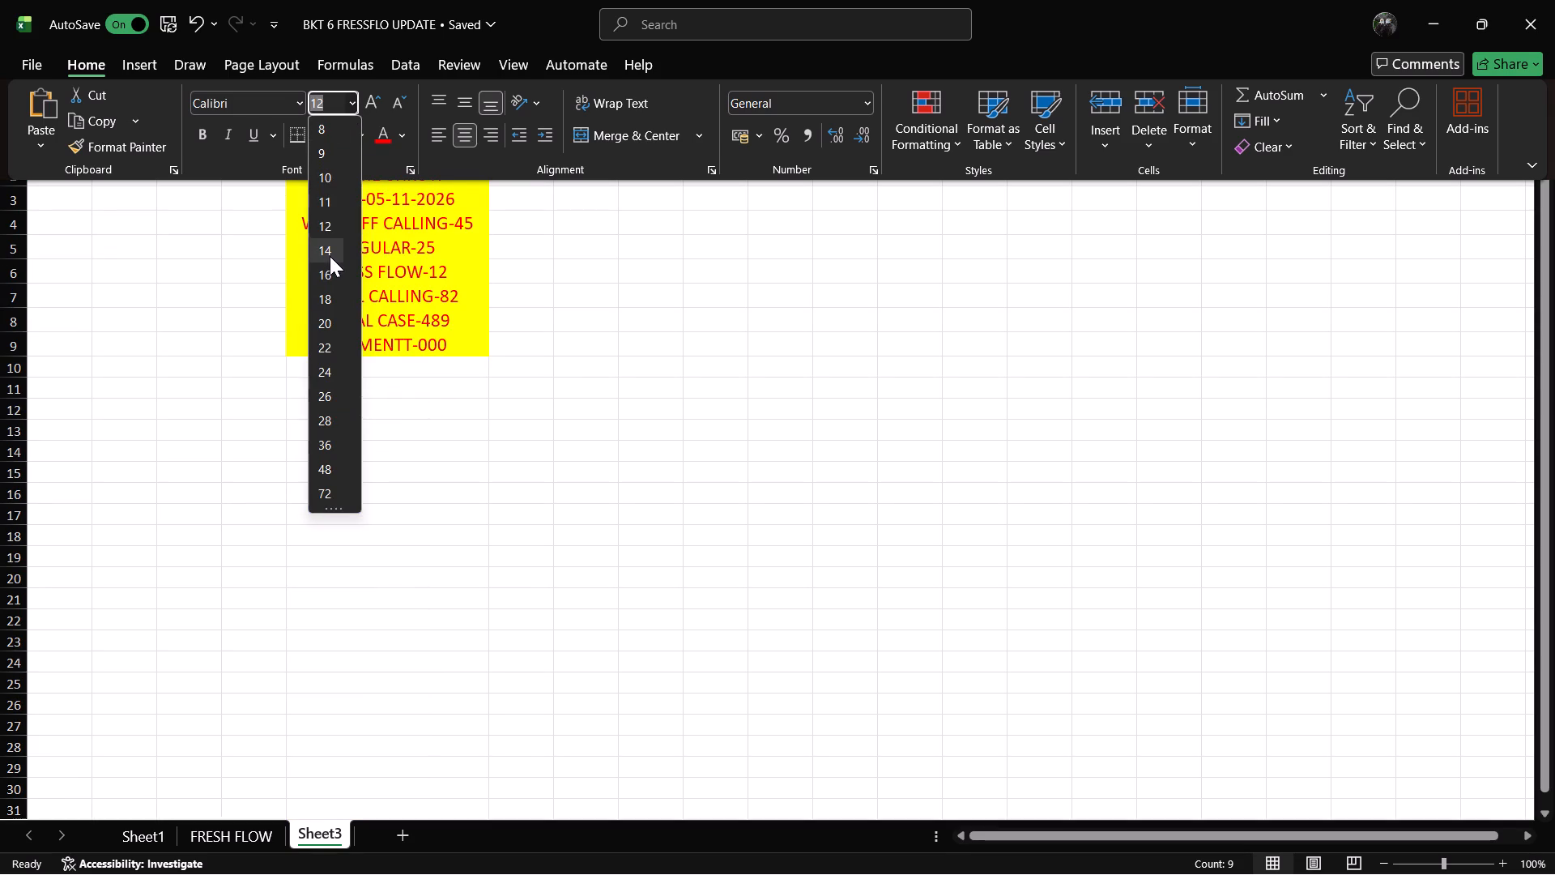
pyautogui.click(330, 299)
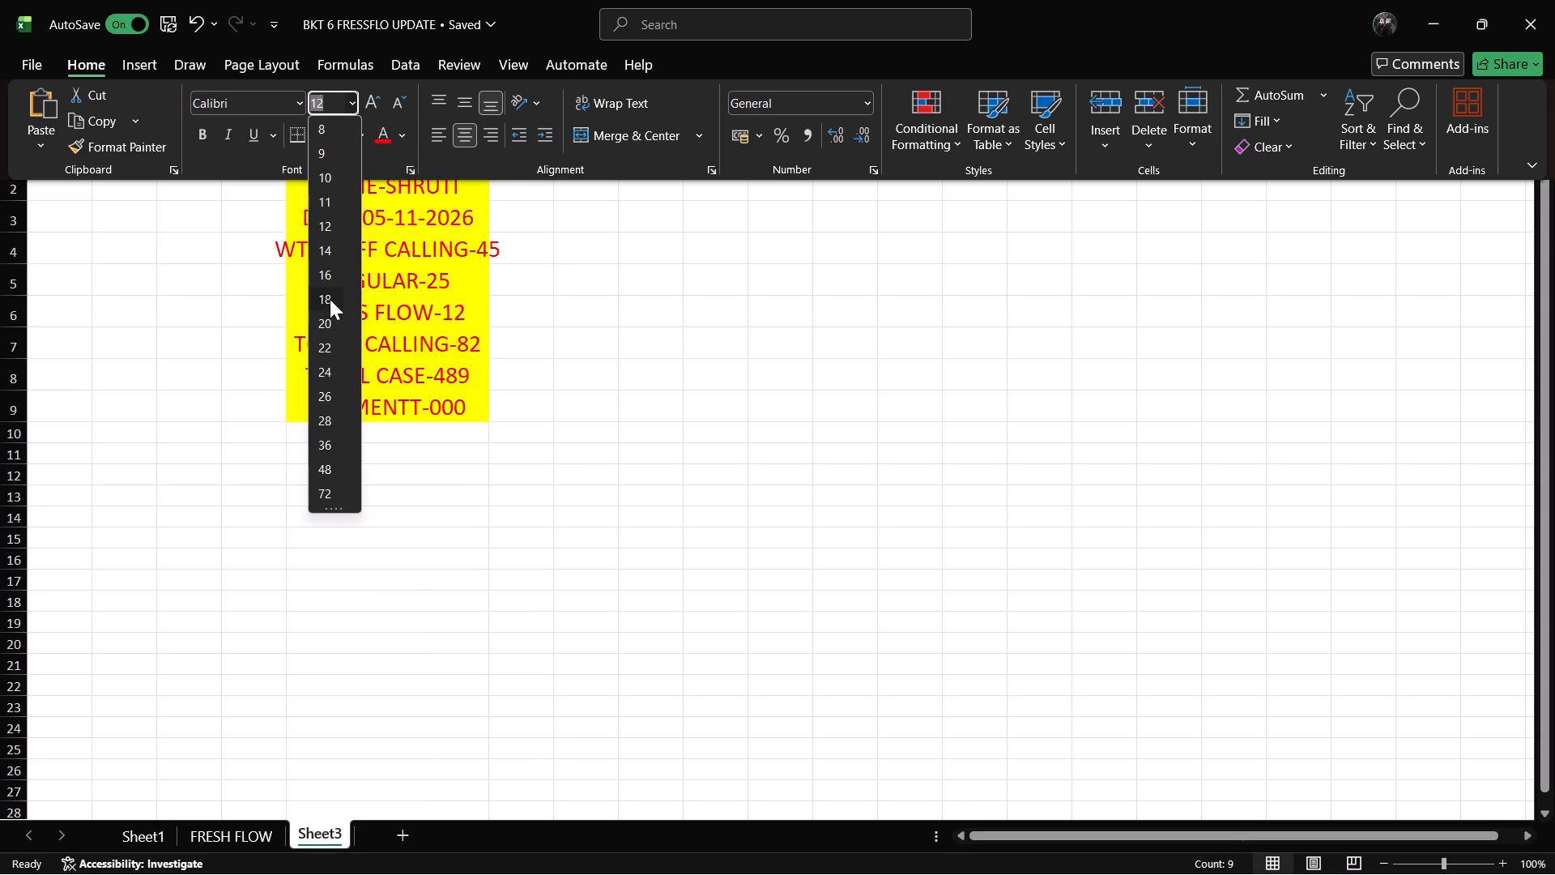
pyautogui.click(618, 382)
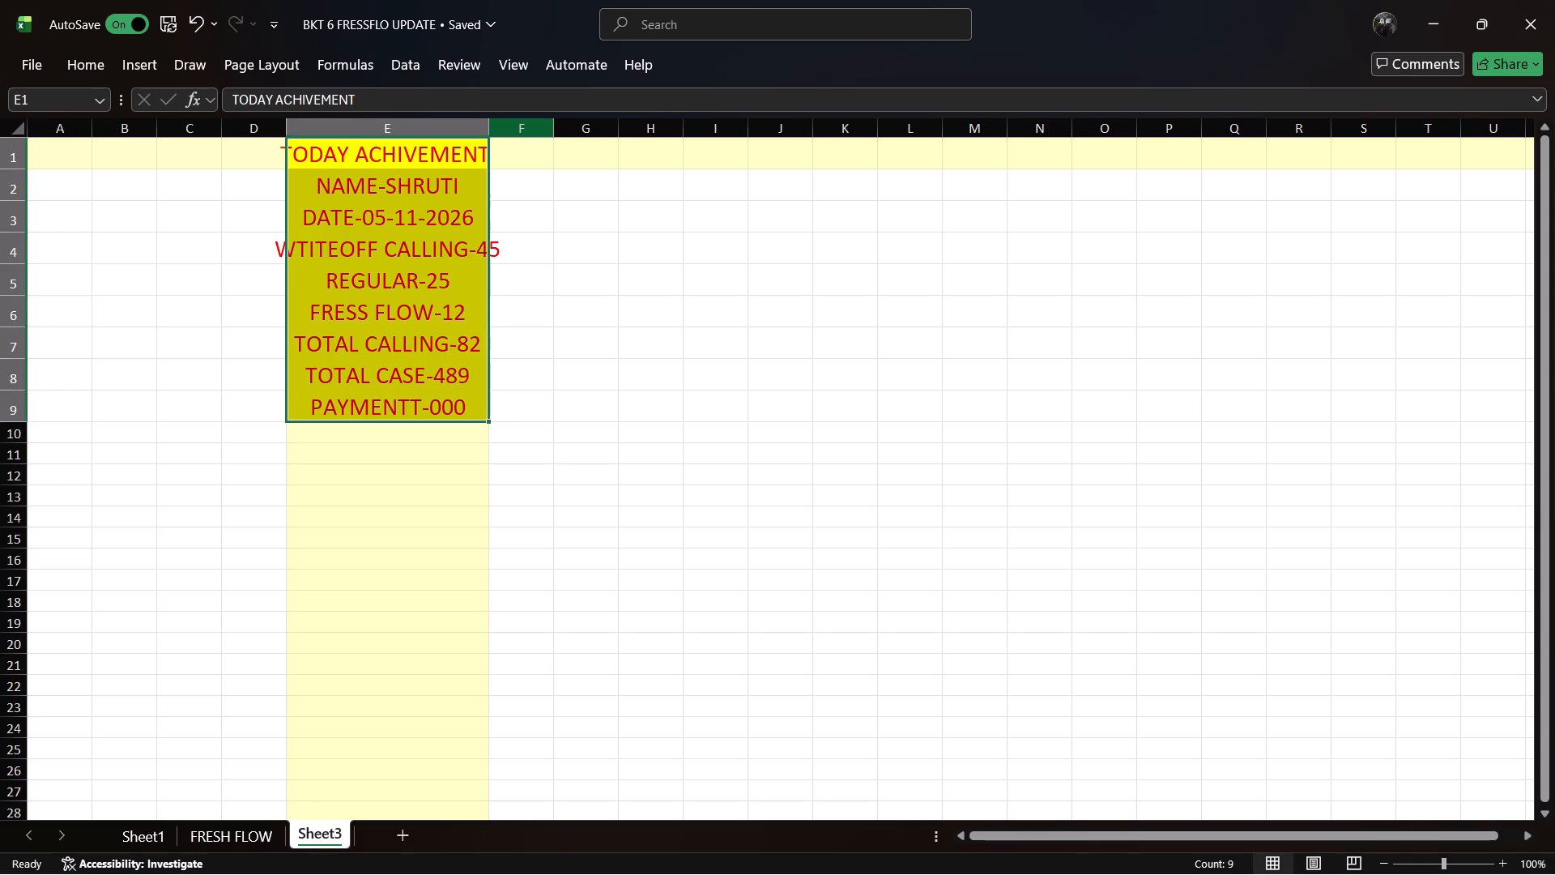
# Widen column E so the enlarged summary text fits inside it, and deselect the summary.
pyautogui.moveTo(492, 126); pyautogui.dragTo(537, 93)
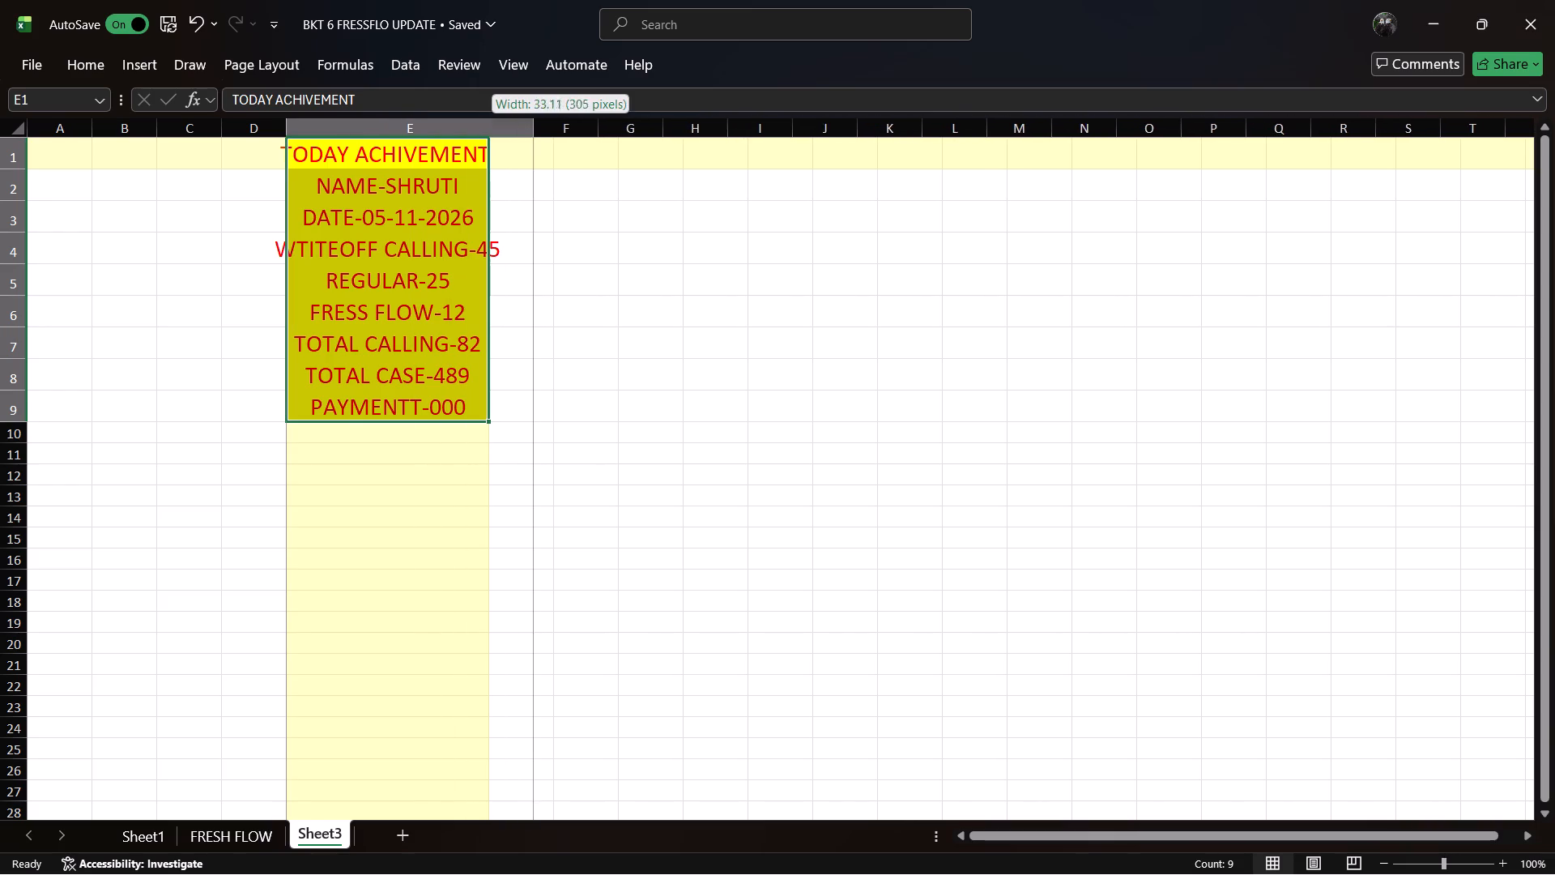
pyautogui.moveTo(537, 93); pyautogui.dragTo(541, 95)
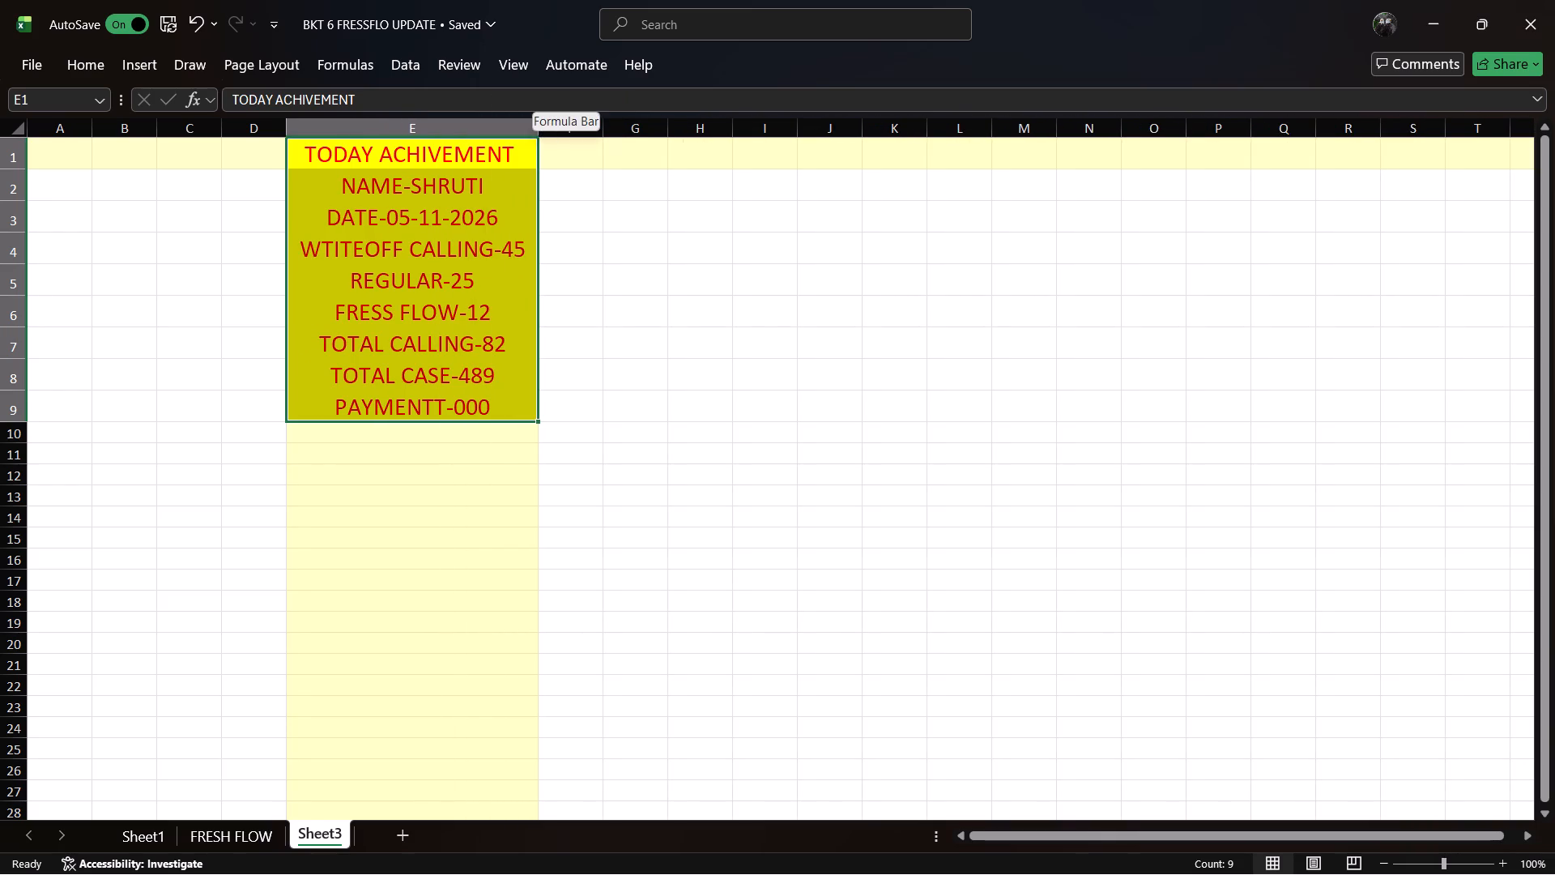
pyautogui.click(599, 252)
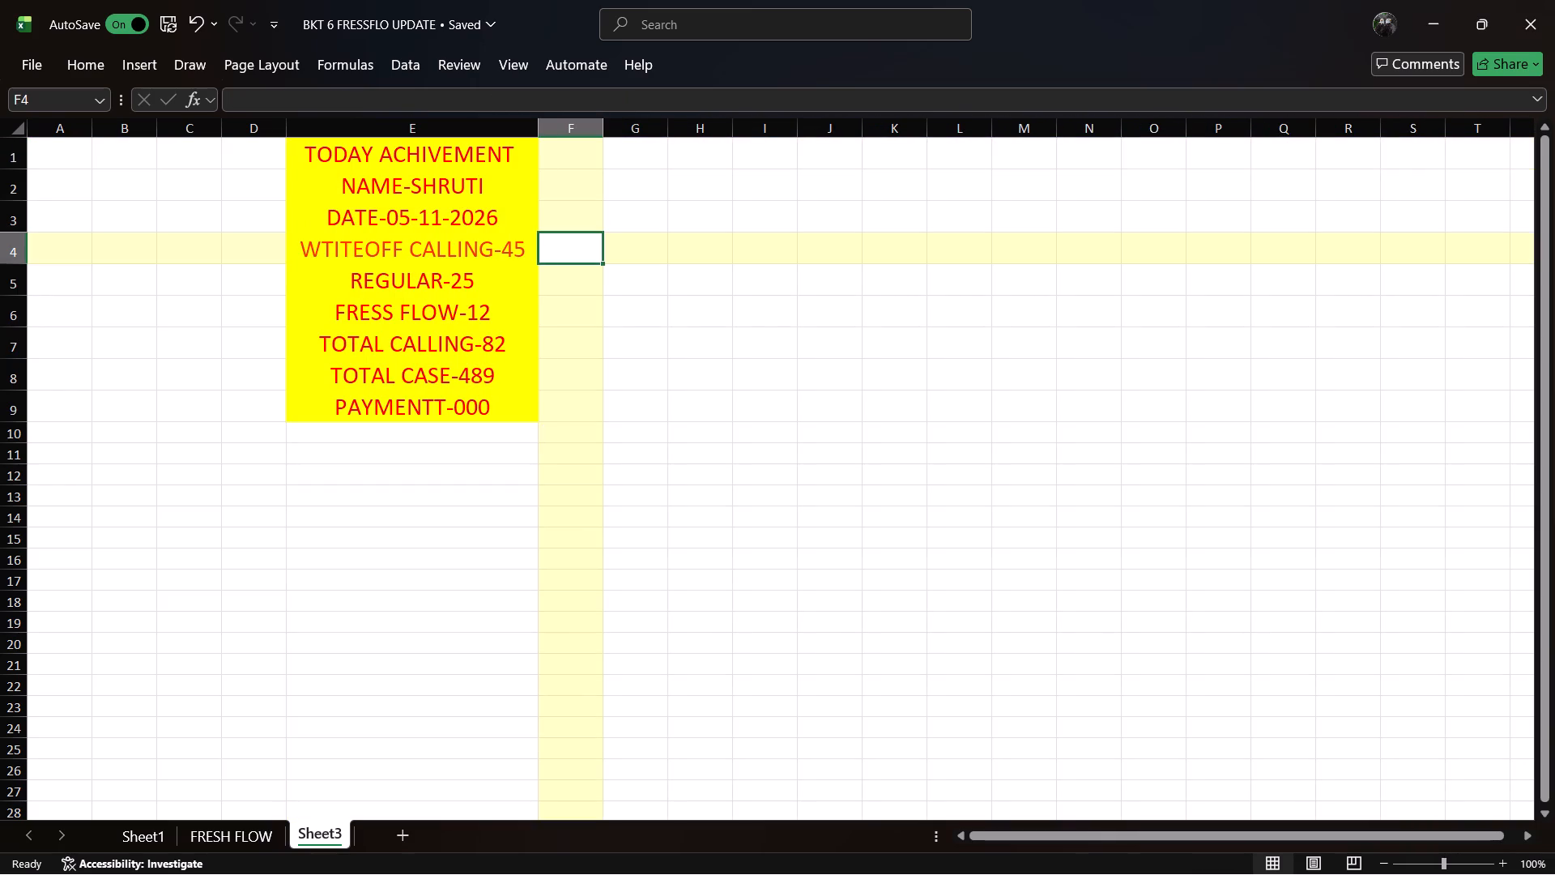
pyautogui.click(822, 429)
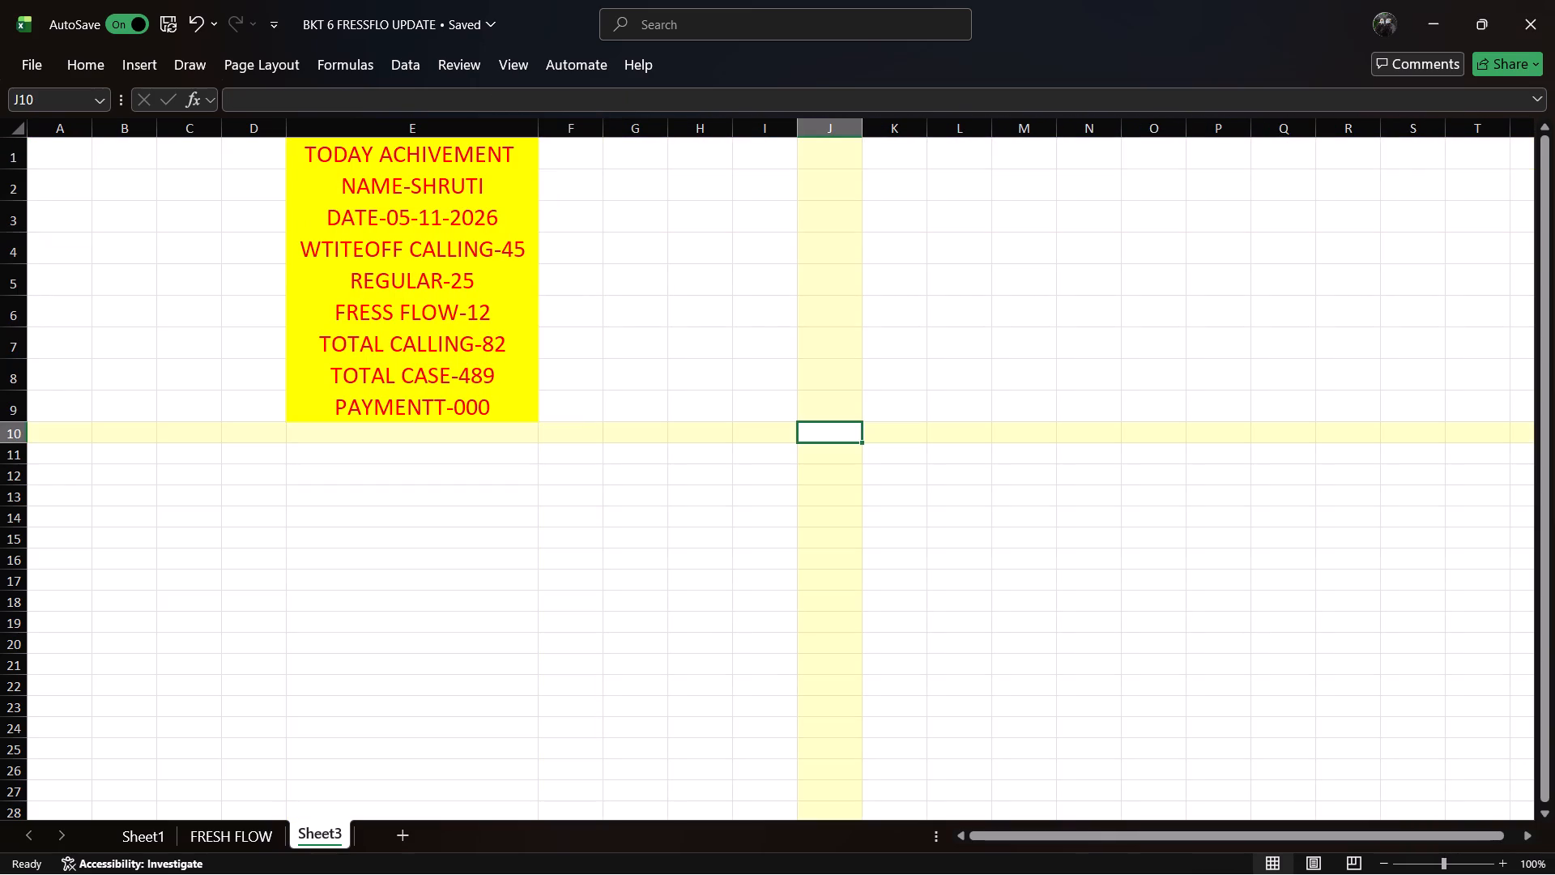
# Capture a rectangular screenshot of the yellow achievement summary with the Snipping Tool.
pyautogui.press('shift+super+s')
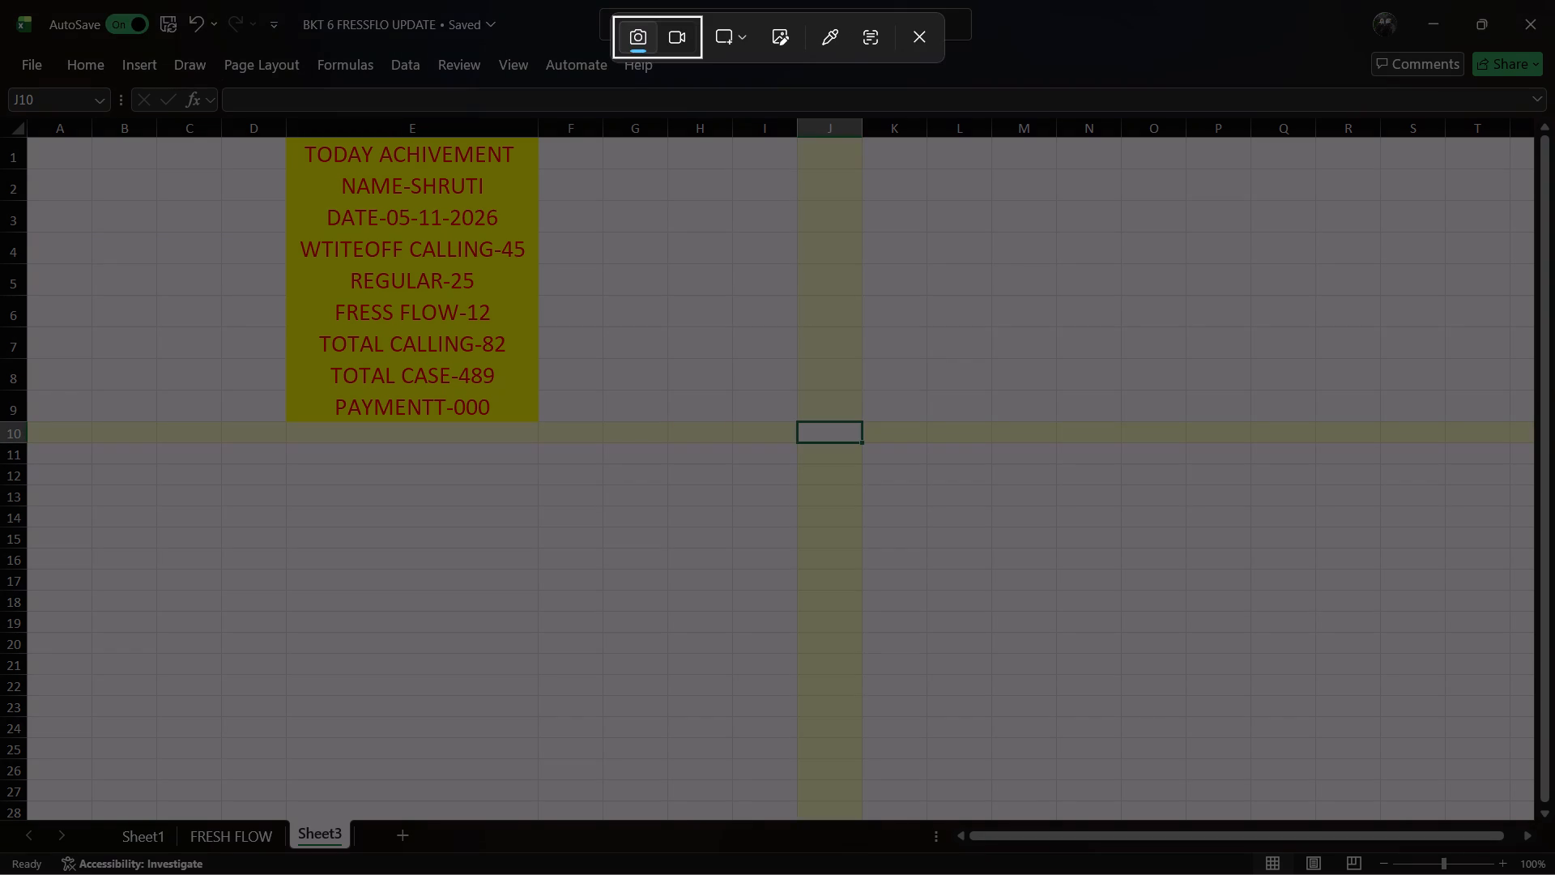
pyautogui.moveTo(280, 151); pyautogui.dragTo(549, 431)
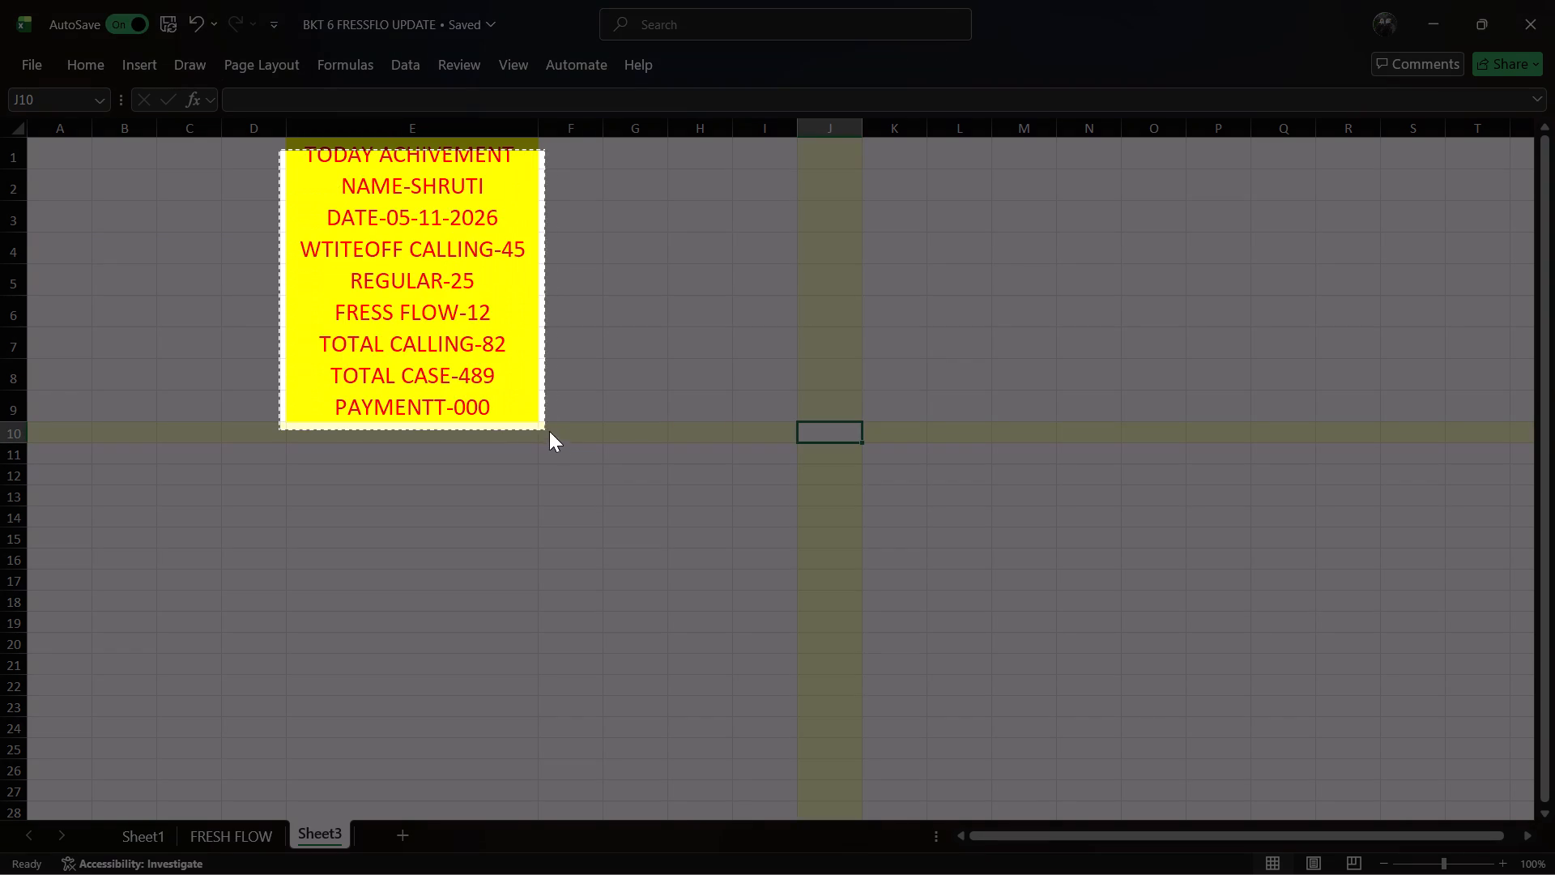
pyautogui.moveTo(549, 431); pyautogui.dragTo(536, 428)
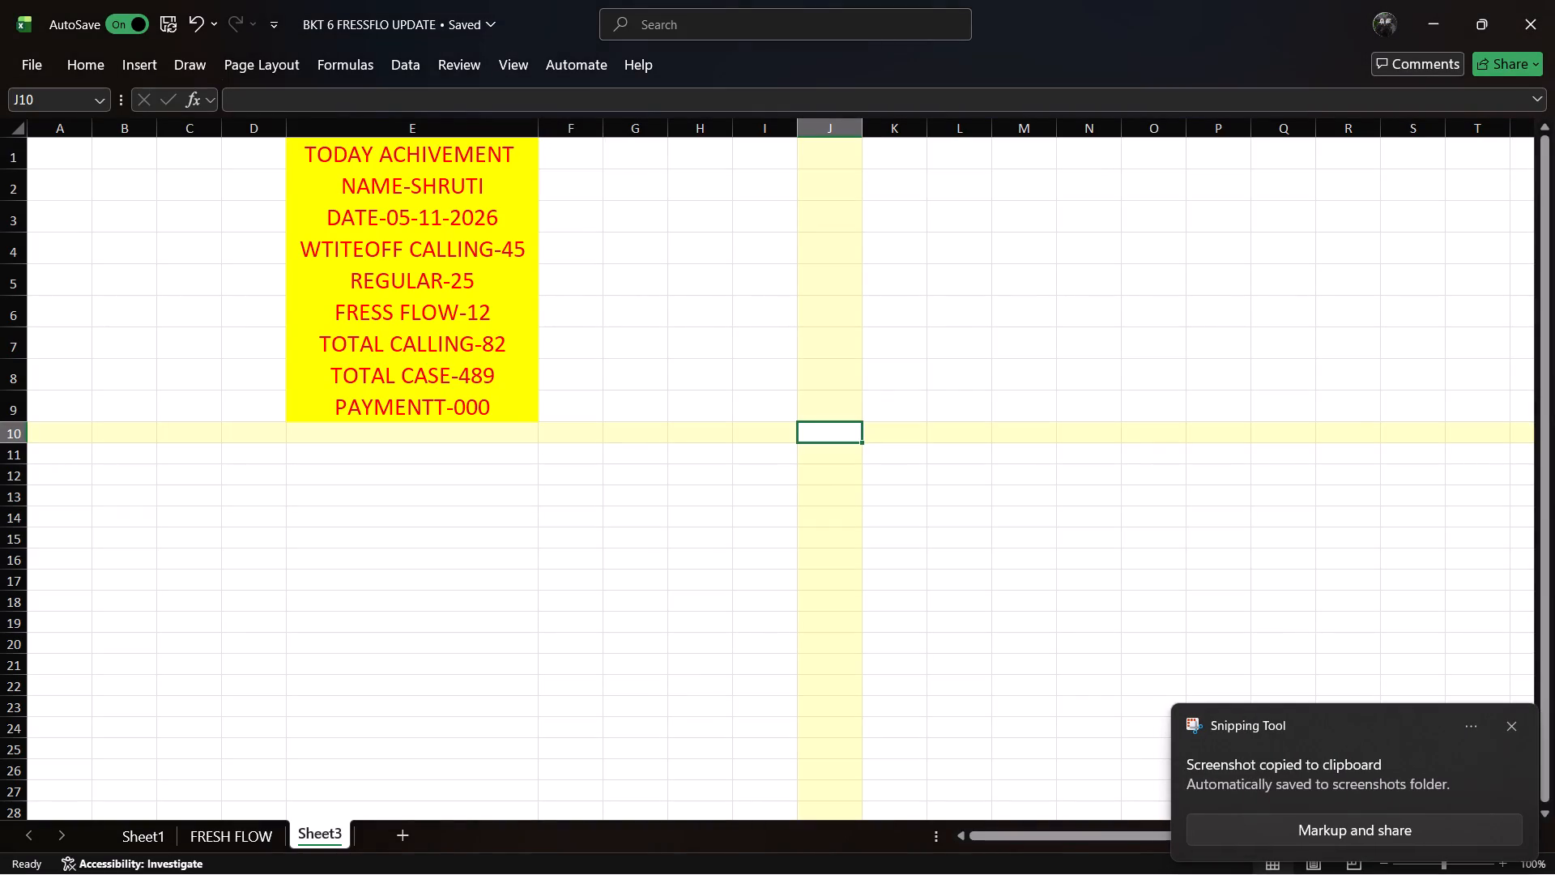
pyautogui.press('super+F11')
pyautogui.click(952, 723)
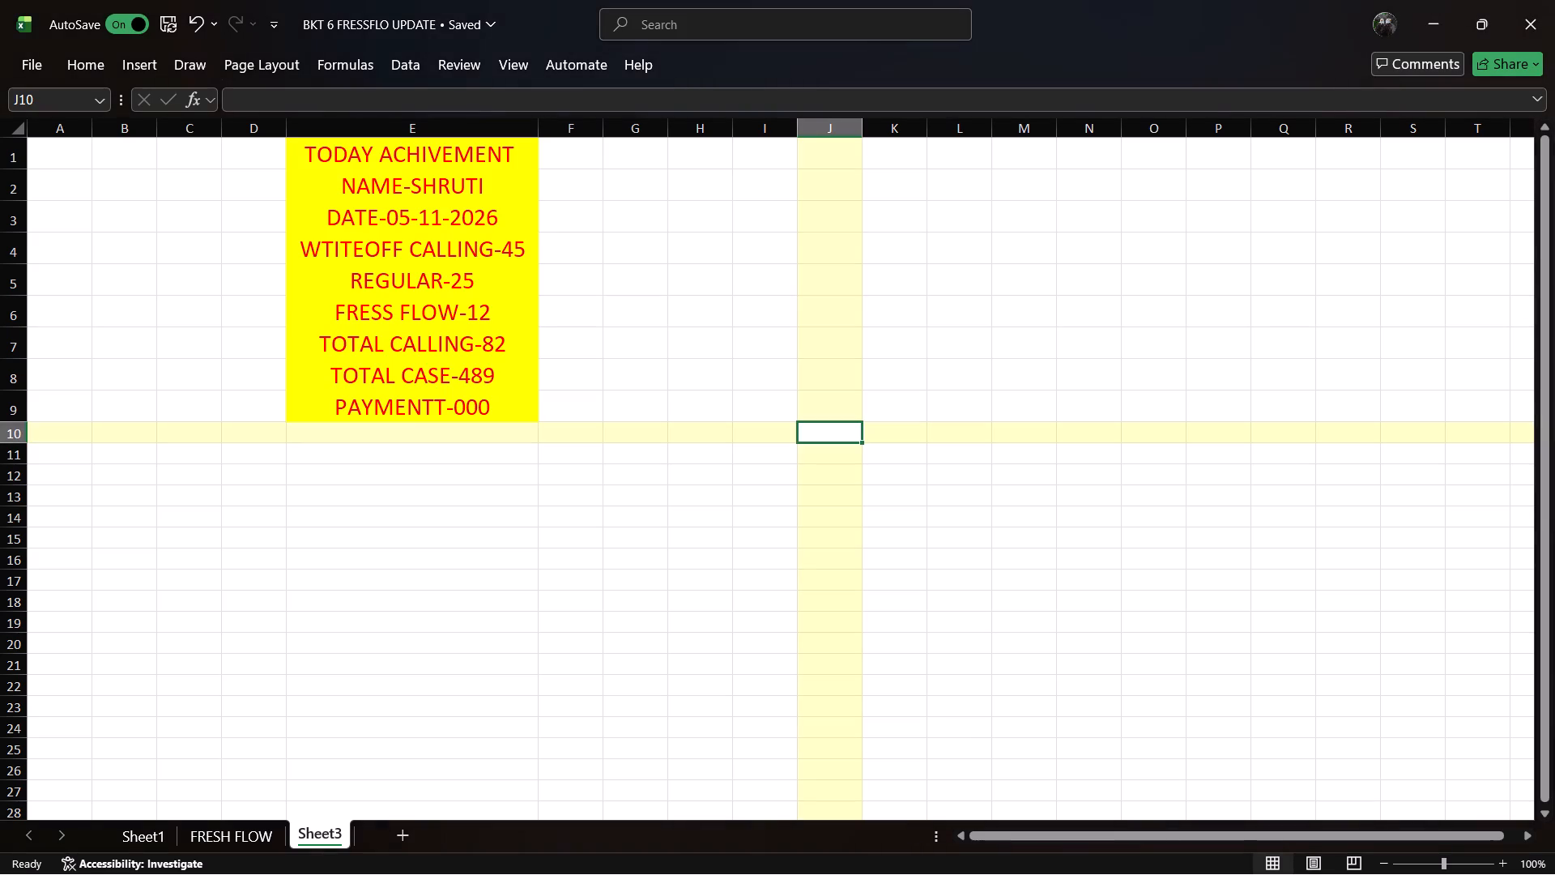
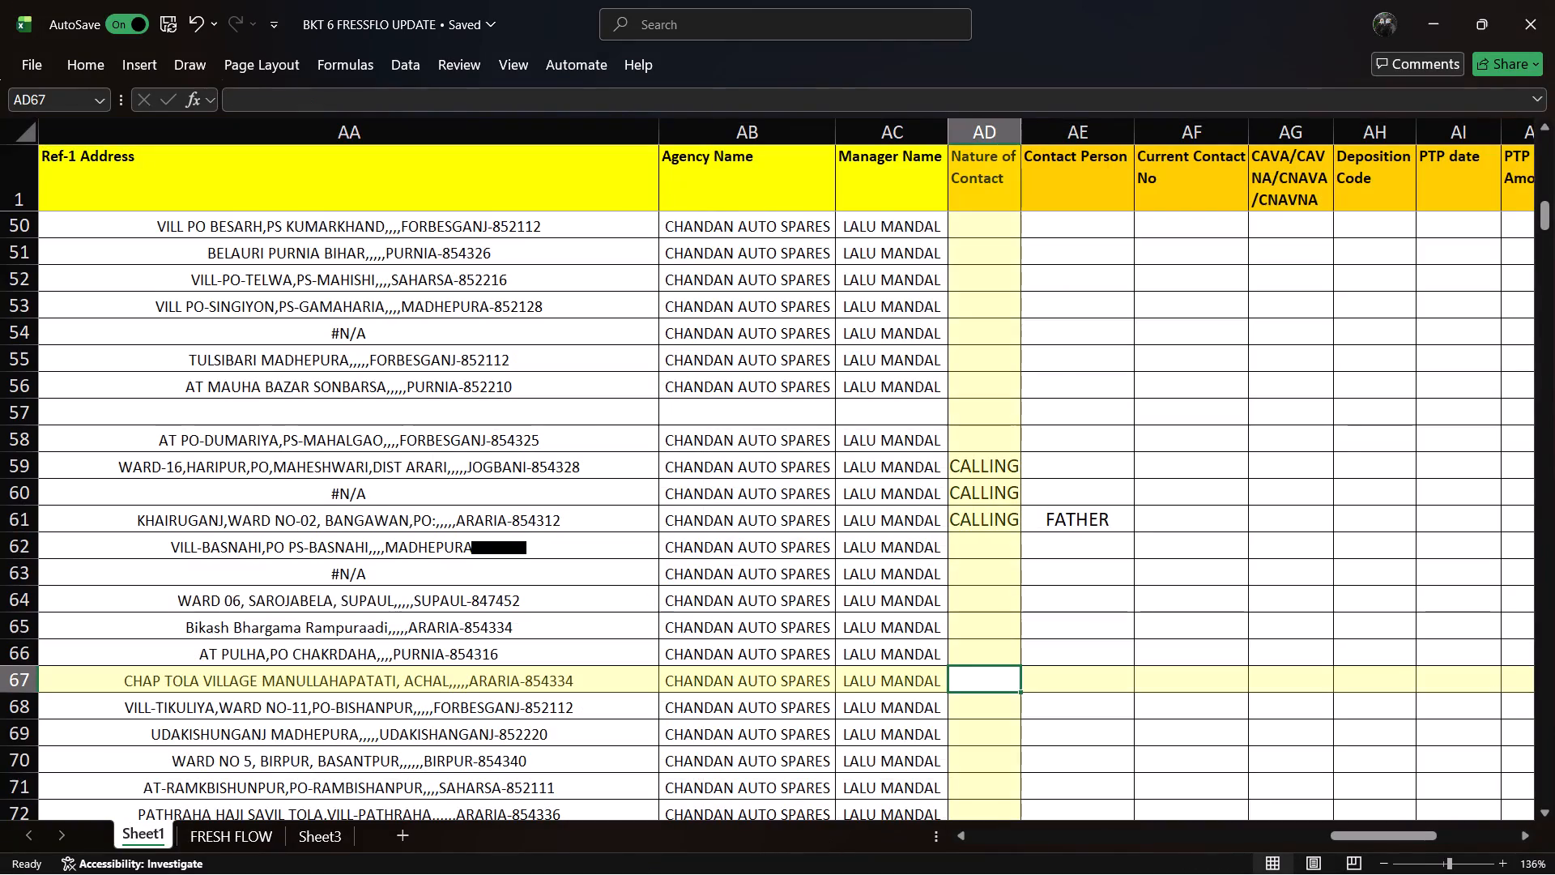
# Go from the contact person entry in row 61 of Sheet1 back to that record's loan number in column A.
pyautogui.click(1078, 523)
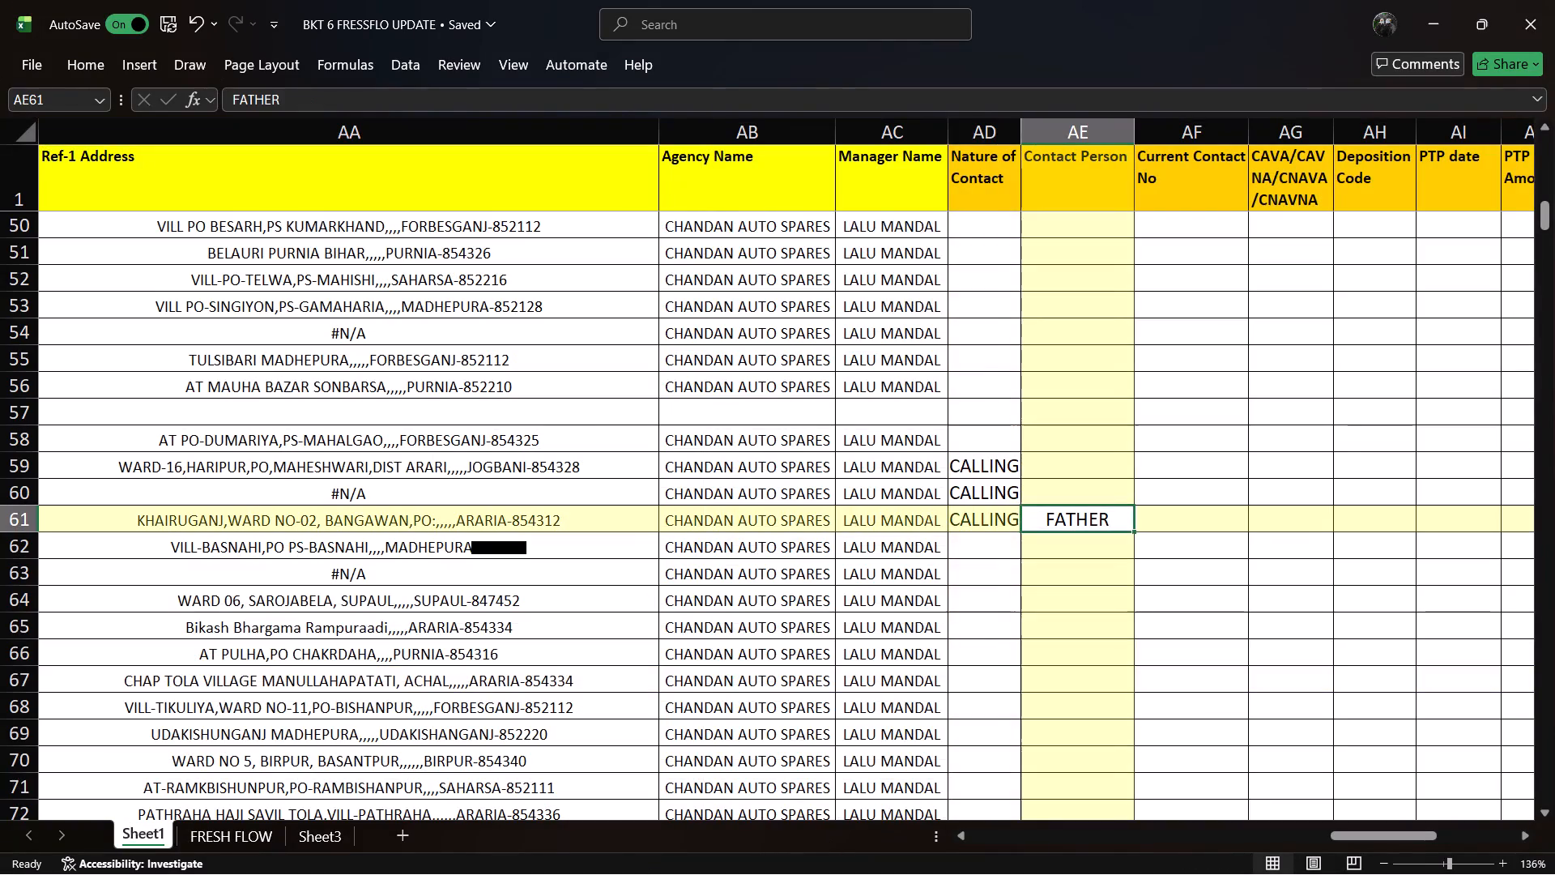
pyautogui.press('Left')
pyautogui.press('Left')
pyautogui.press('Left')
pyautogui.press('Left')
pyautogui.press('Left')
pyautogui.press('Left')
pyautogui.press('Left')
pyautogui.press('Left')
pyautogui.press('Left')
pyautogui.press('Left')
pyautogui.press('Left')
pyautogui.press('Left')
pyautogui.press('Left')
pyautogui.press('Left')
pyautogui.press('Left')
pyautogui.press('Left')
pyautogui.press('Left')
pyautogui.press('Left')
pyautogui.press('Left')
pyautogui.press('Left')
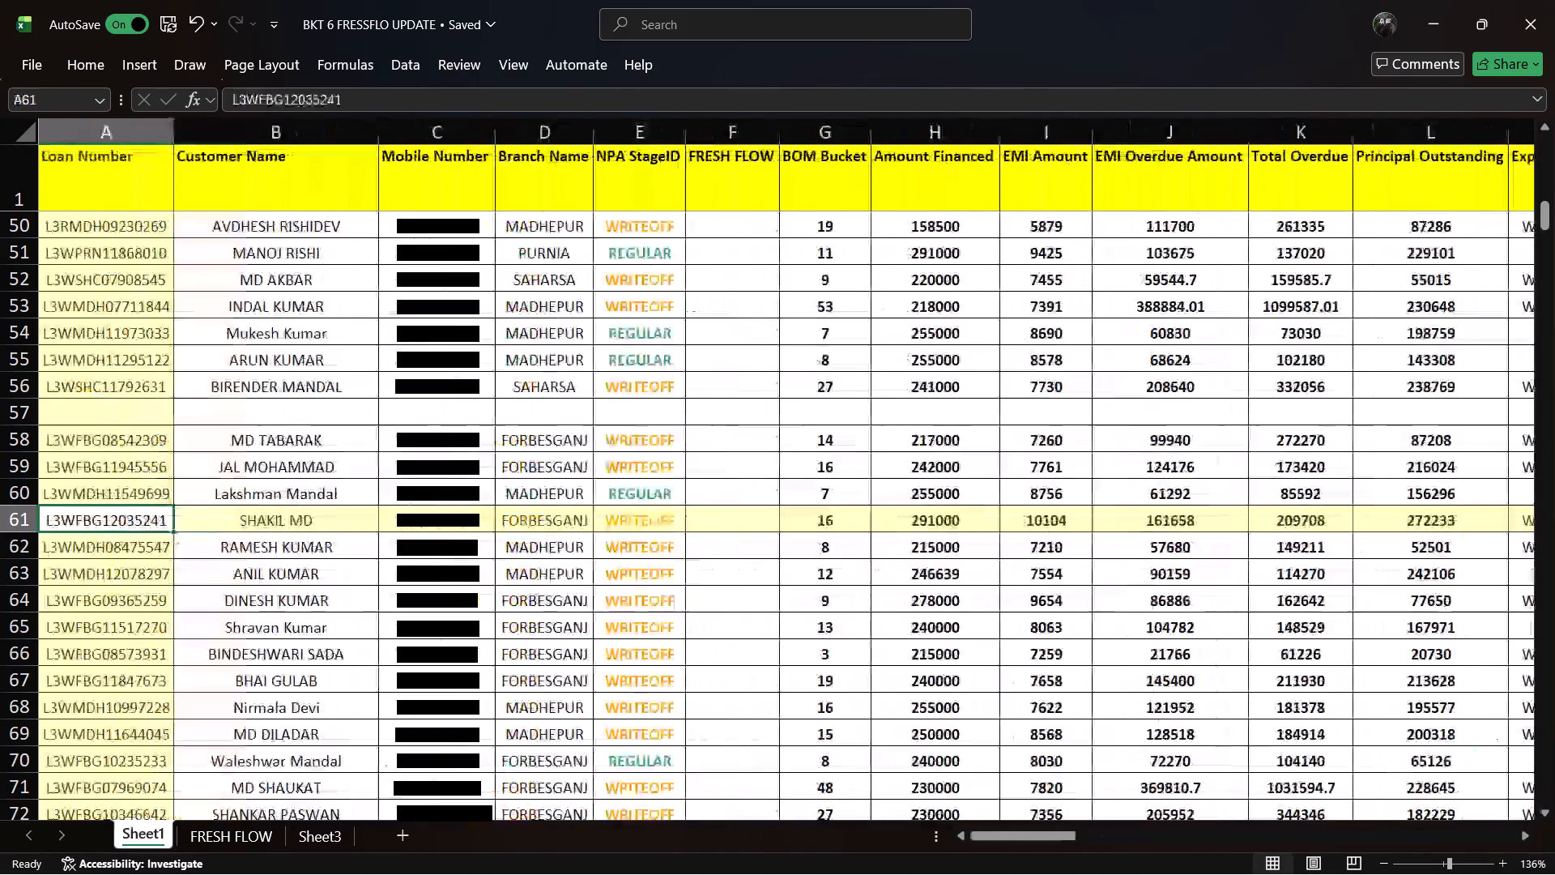
# Save the BKT 6 FRESSFLO UPDATE workbook.
pyautogui.hotkey('ctrl', 's')
pyautogui.hotkey('ctrl', 's')
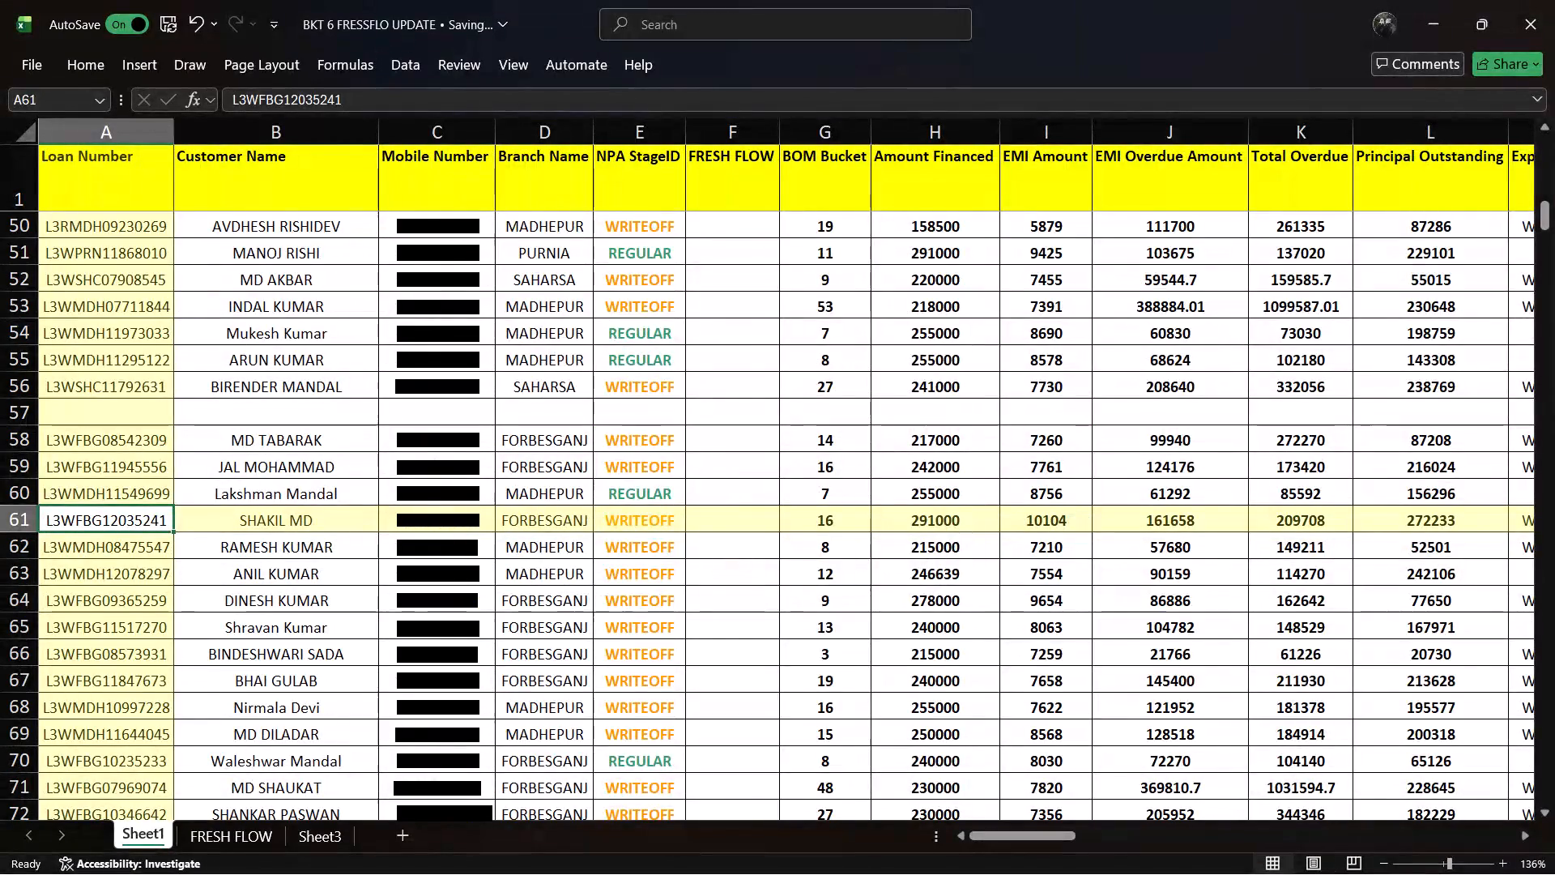
pyautogui.hotkey('ctrl', 's')
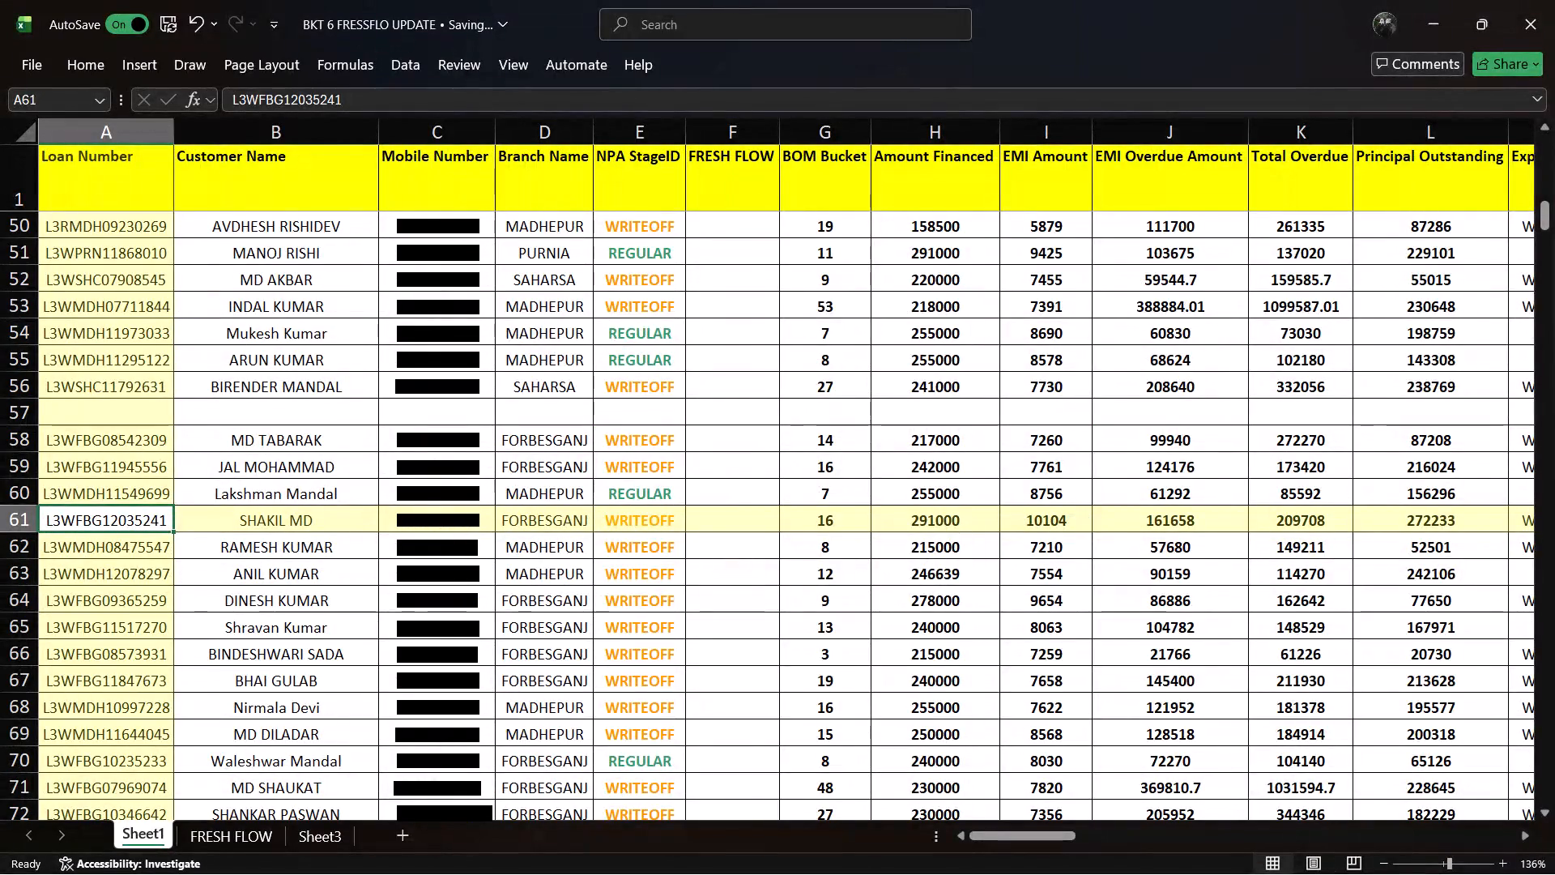
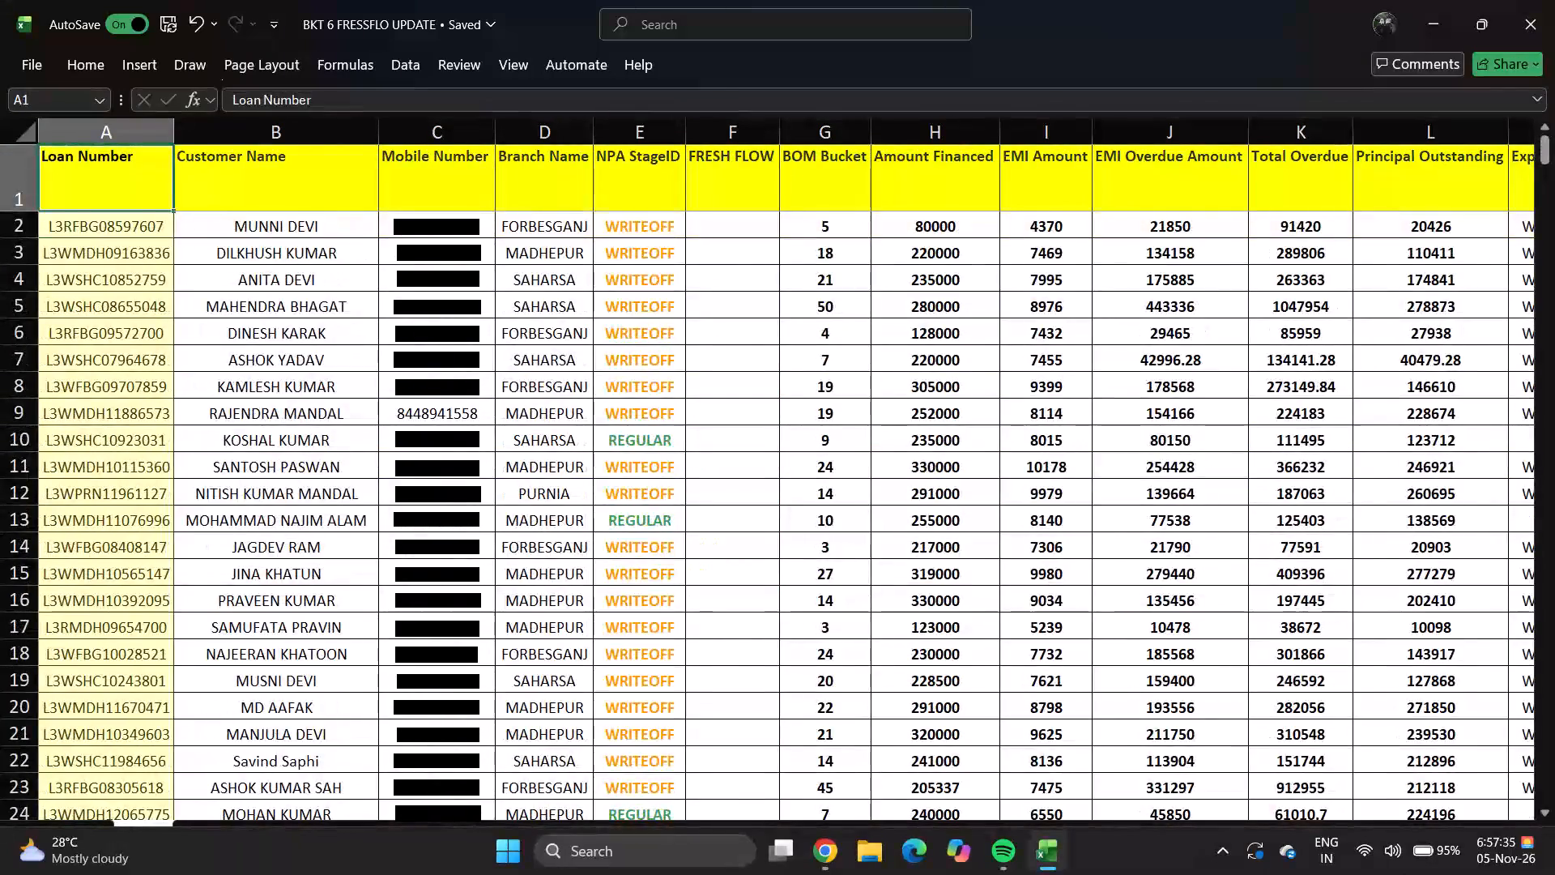
# Save the BKT 6 FRESSFLO UPDATE workbook.
pyautogui.hotkey('ctrl', 's')
pyautogui.hotkey('ctrl', 's')
# Look through the column headings in row 1 of Sheet1, from Loan Number across to EMI Amount.
pyautogui.press('Right')
pyautogui.press('Right')
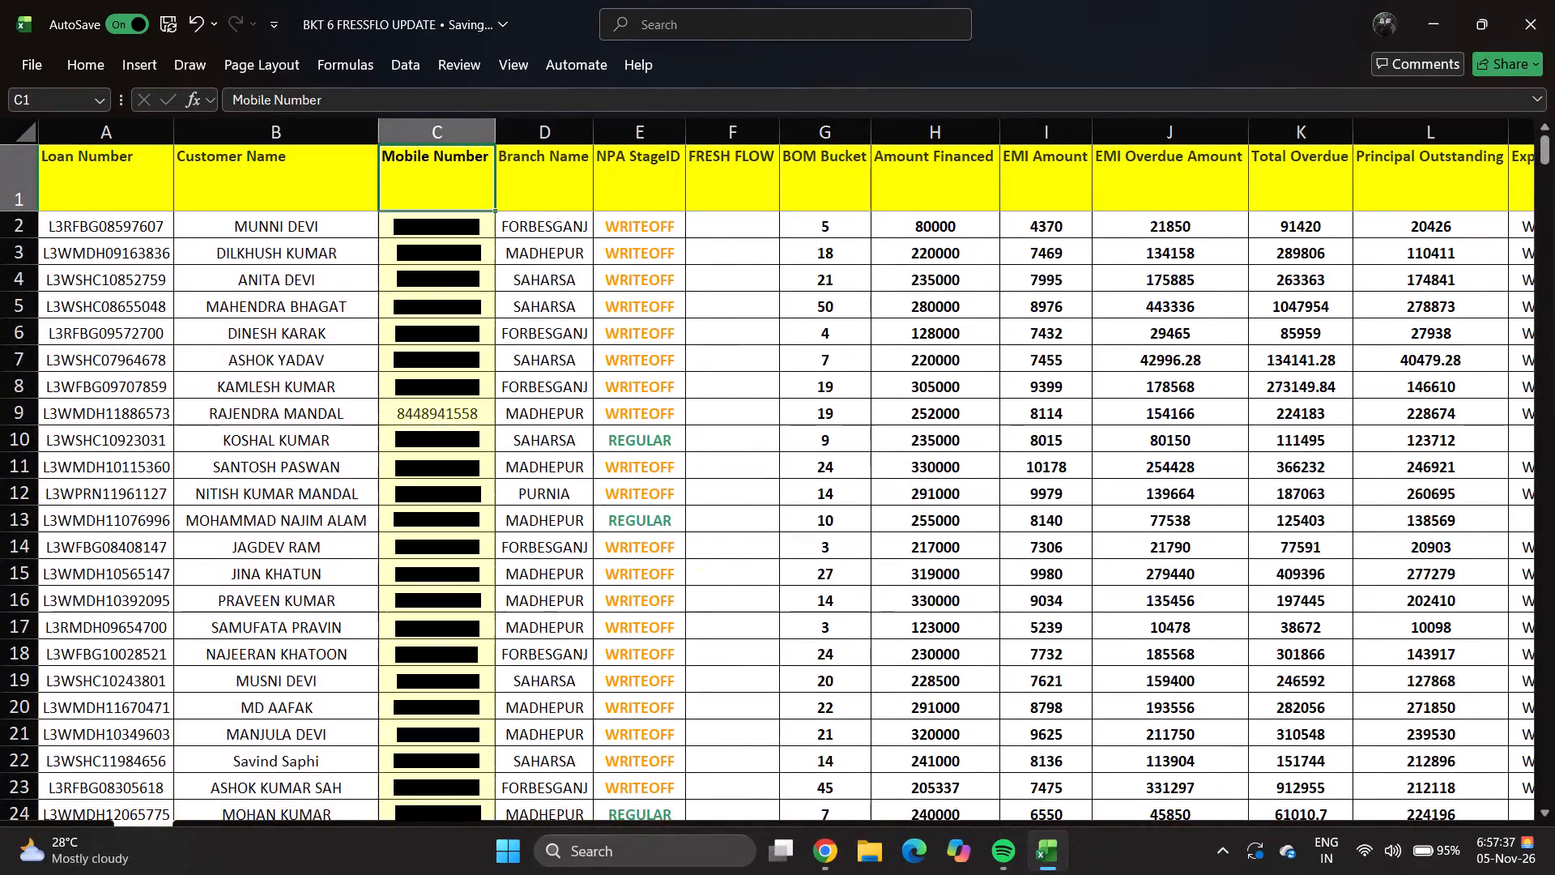
pyautogui.press('Right')
pyautogui.press('Right')
pyautogui.press('Right')
pyautogui.press('Right')
pyautogui.press('Right')
pyautogui.press('Right')
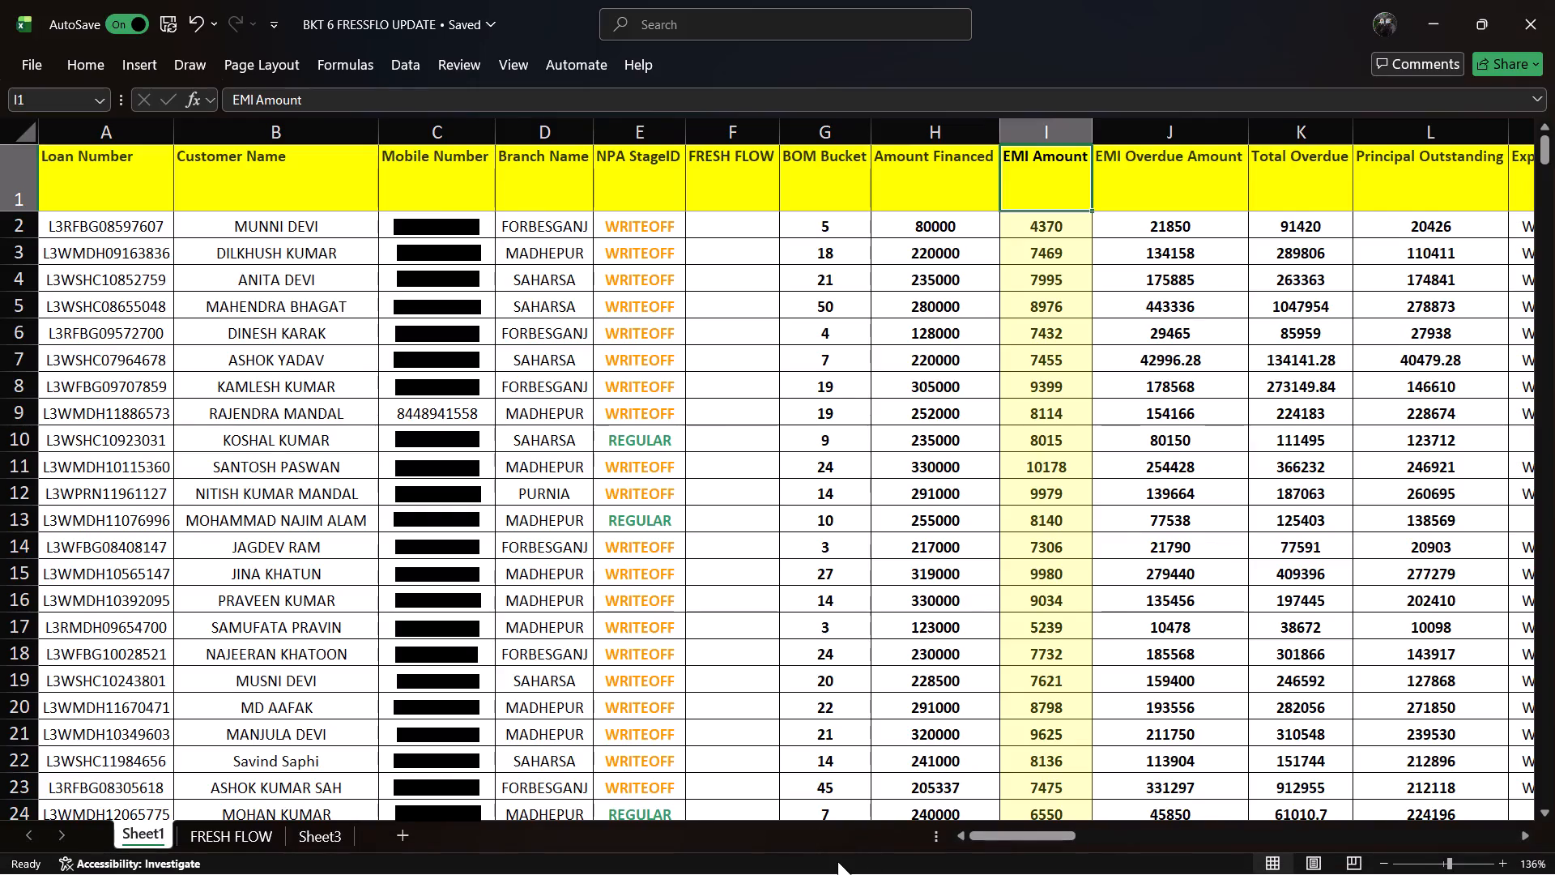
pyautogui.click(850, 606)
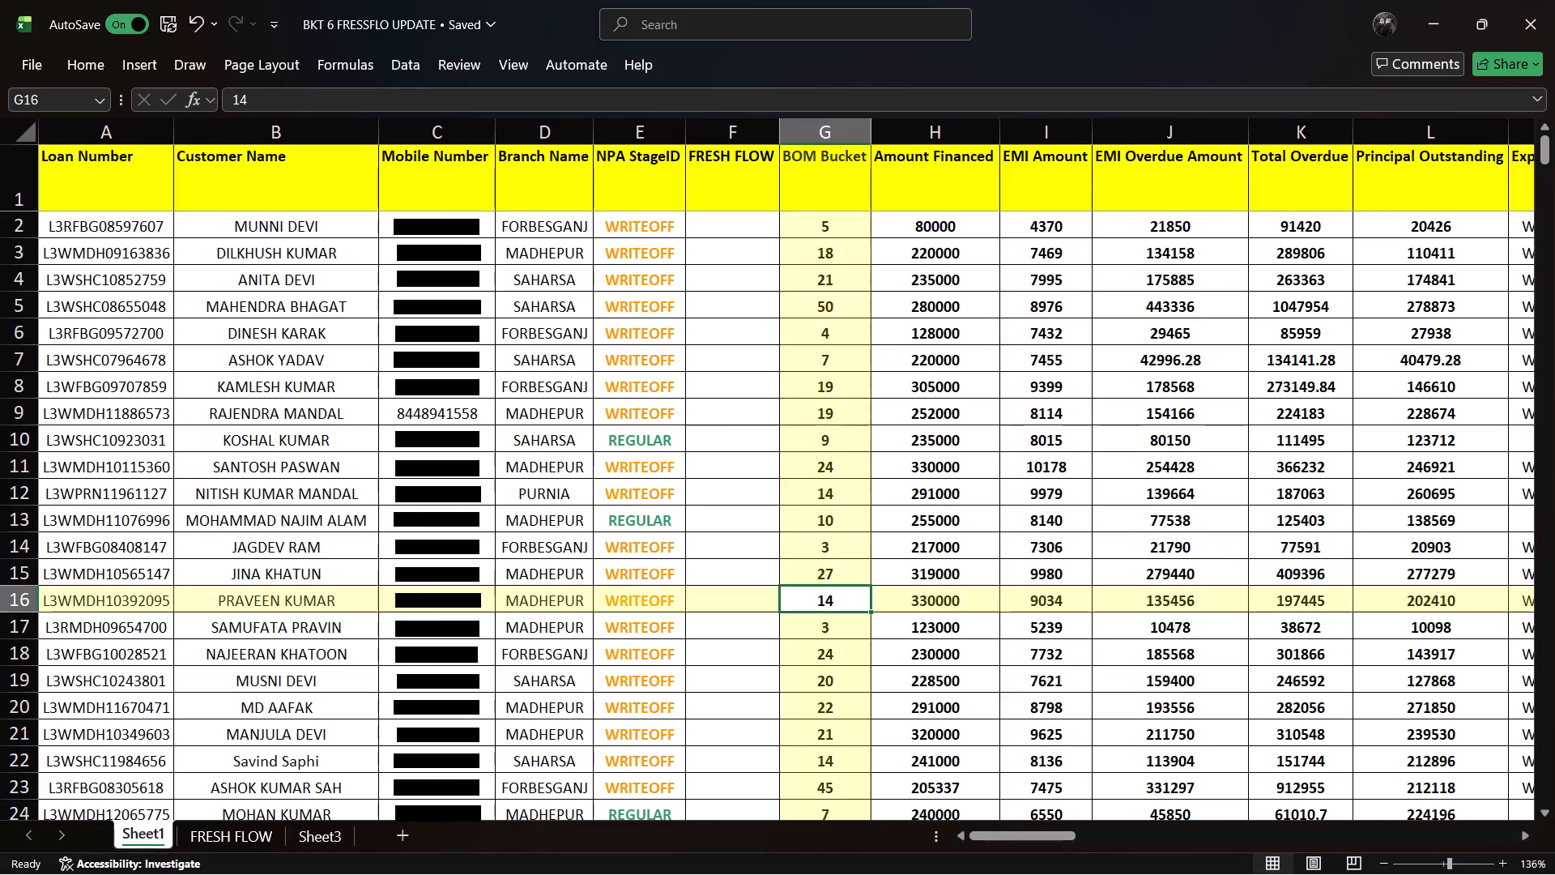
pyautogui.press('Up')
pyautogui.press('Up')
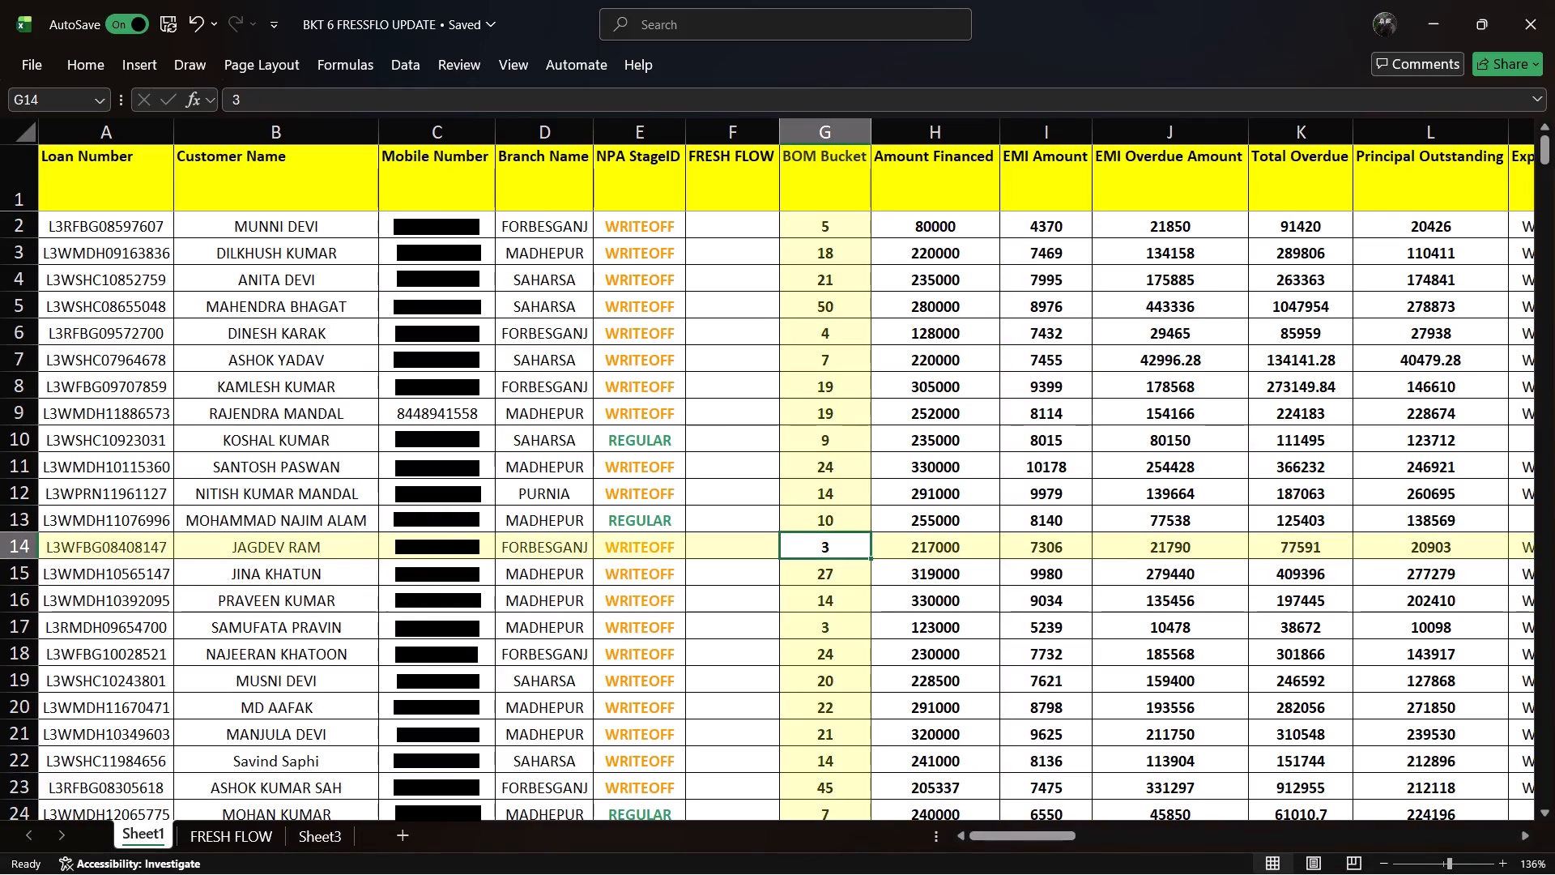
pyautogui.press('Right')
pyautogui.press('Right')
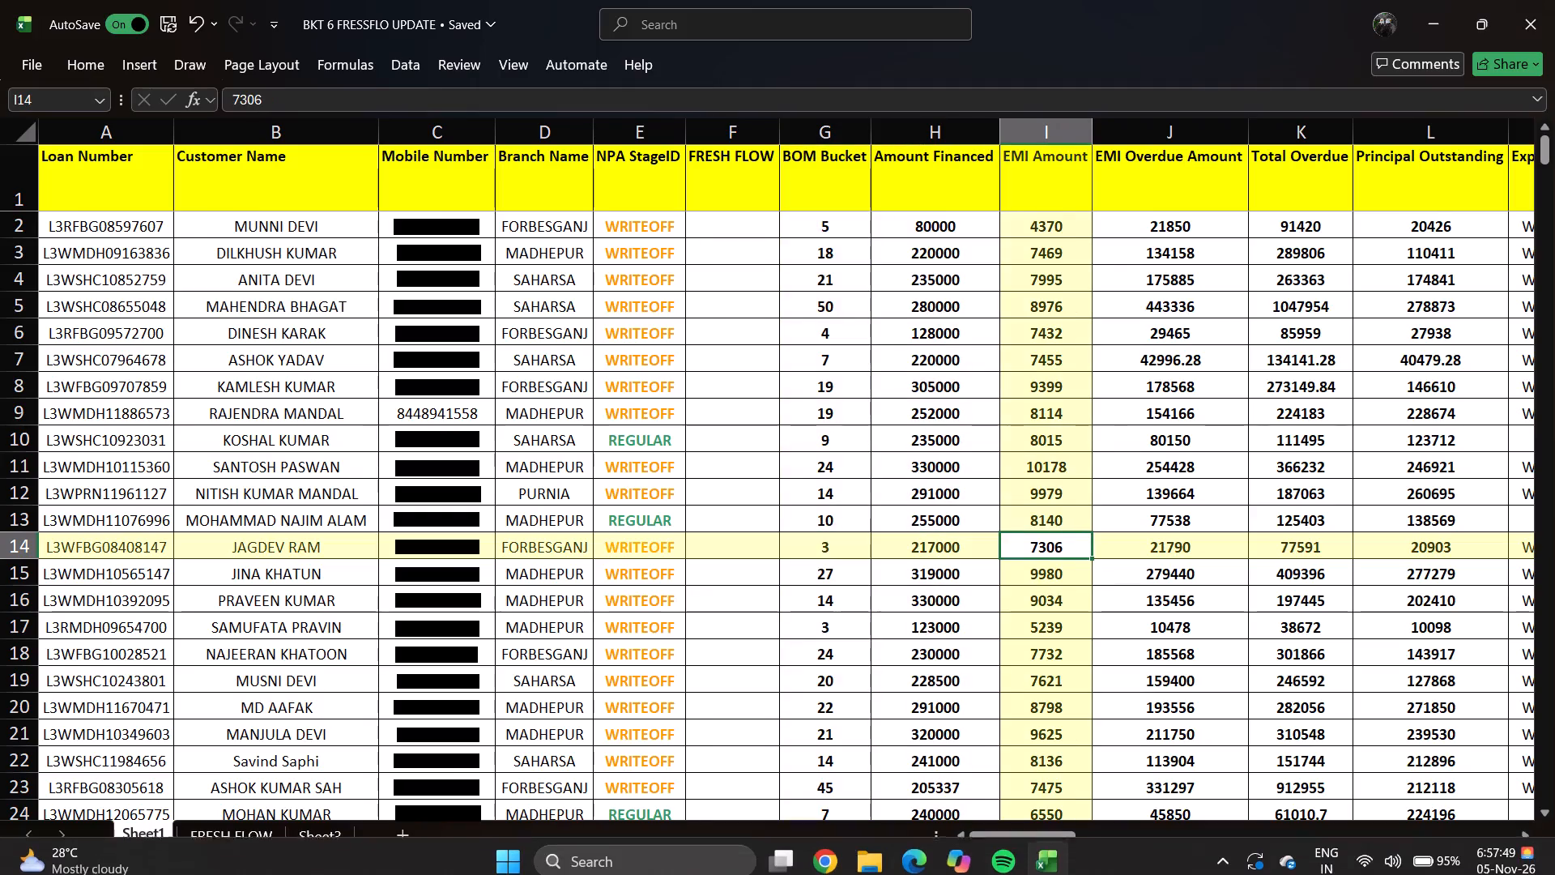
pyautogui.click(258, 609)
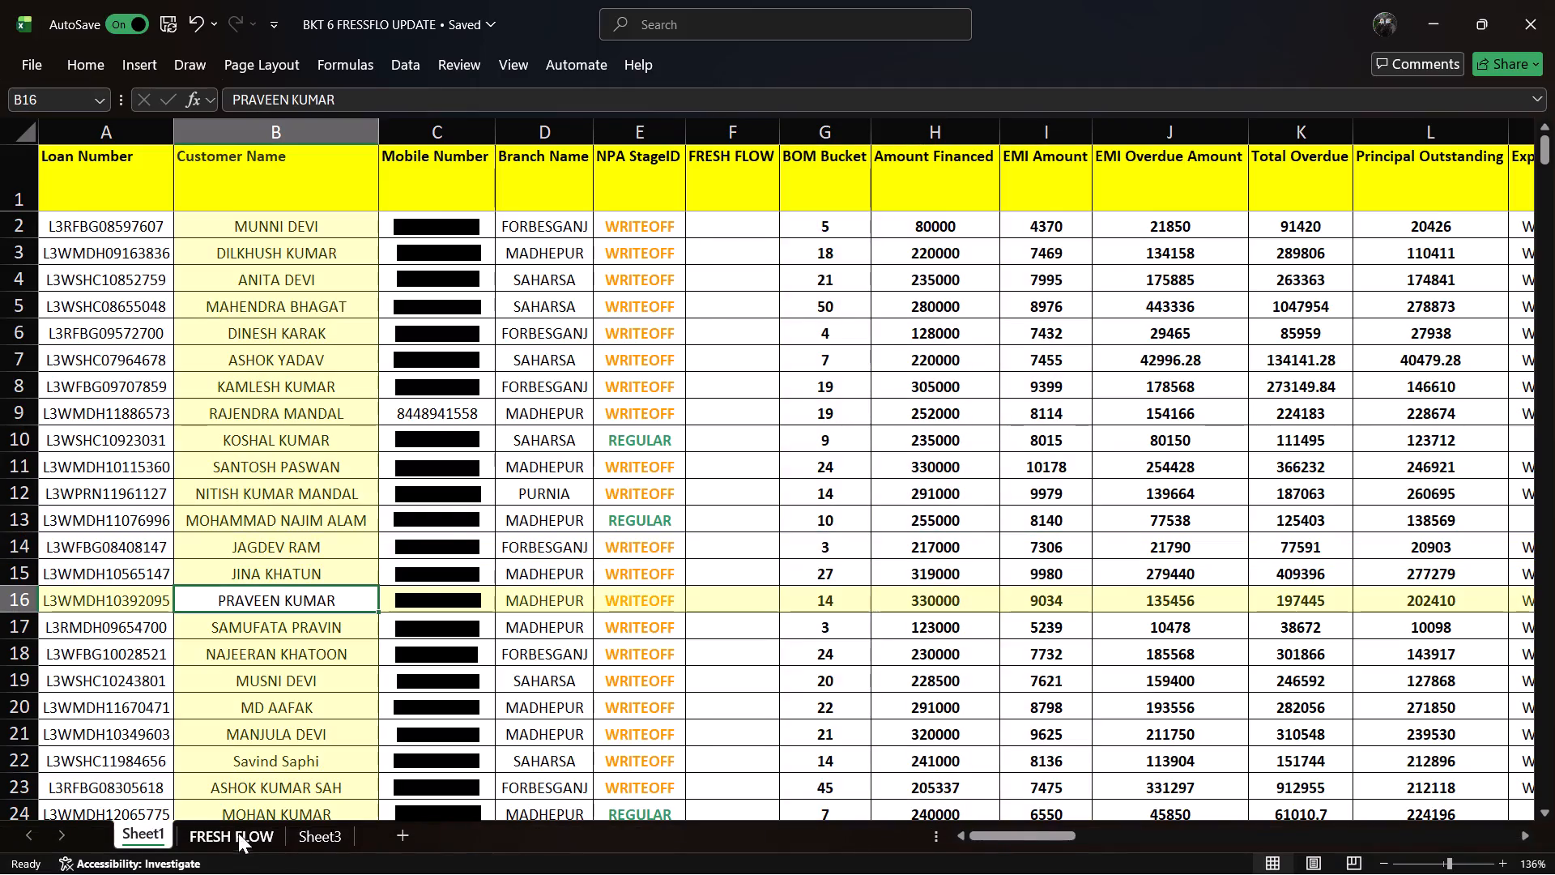
# Look through the last loan record in row 13 of the FRESH FLOW sheet, from Loan Number across to Dealer Name and back.
pyautogui.click(233, 843)
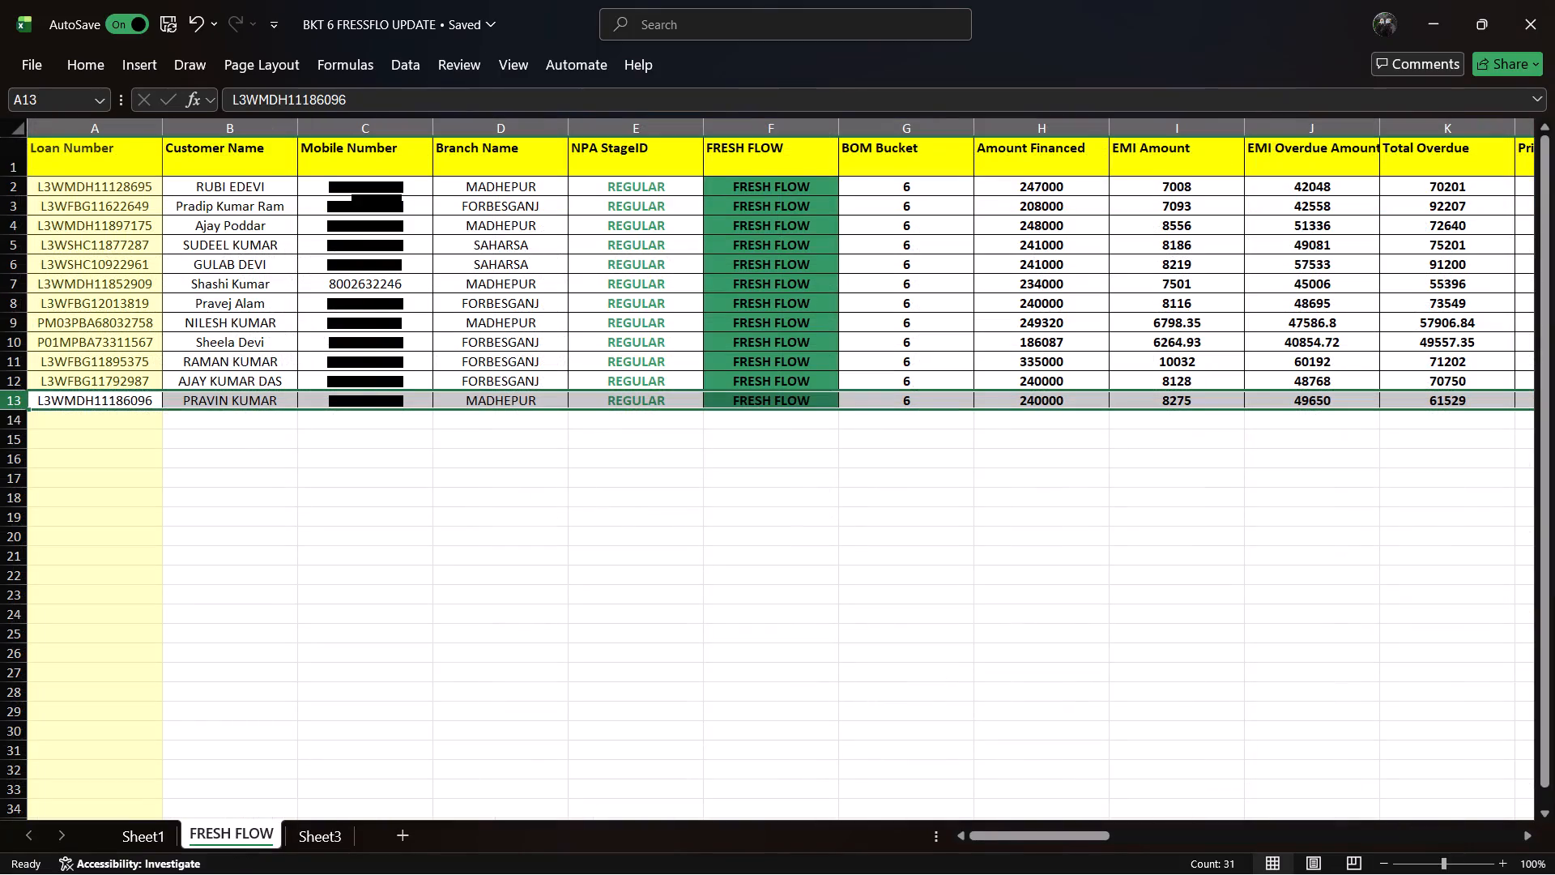
pyautogui.press('Right')
pyautogui.press('Right')
pyautogui.press('Right')
pyautogui.press('Right')
pyautogui.press('Right')
pyautogui.press('Right')
pyautogui.press('Right')
pyautogui.press('Right')
pyautogui.press('Right')
pyautogui.press('Right')
pyautogui.press('Right')
pyautogui.press('Right')
pyautogui.press('Right')
pyautogui.press('Right')
pyautogui.press('Right')
pyautogui.press('Right')
pyautogui.press('Right')
pyautogui.press('Right')
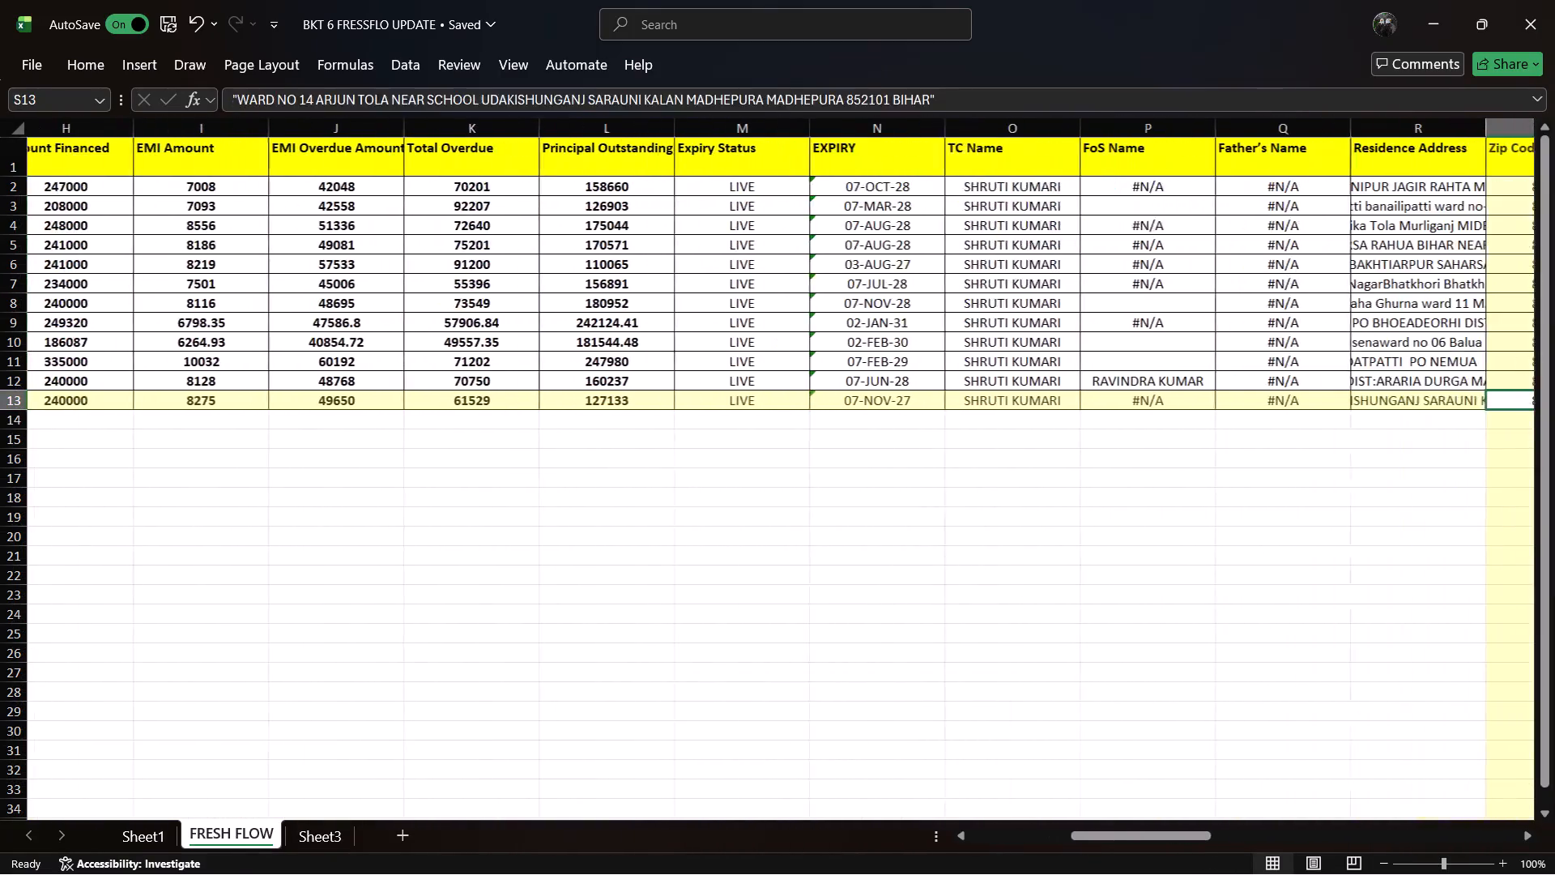
pyautogui.press('Right')
pyautogui.press('Right')
pyautogui.press('Right')
pyautogui.press('Right')
pyautogui.press('Right')
pyautogui.press('Left')
pyautogui.press('Left')
pyautogui.press('Left')
pyautogui.press('Left')
pyautogui.press('Left')
pyautogui.press('Left')
pyautogui.press('Left')
pyautogui.press('Left')
pyautogui.press('Left')
pyautogui.press('Left')
pyautogui.press('Left')
pyautogui.press('Left')
pyautogui.press('Left')
pyautogui.press('Left')
pyautogui.press('Left')
pyautogui.press('Left')
pyautogui.press('Left')
pyautogui.press('Left')
pyautogui.press('Left')
pyautogui.press('Left')
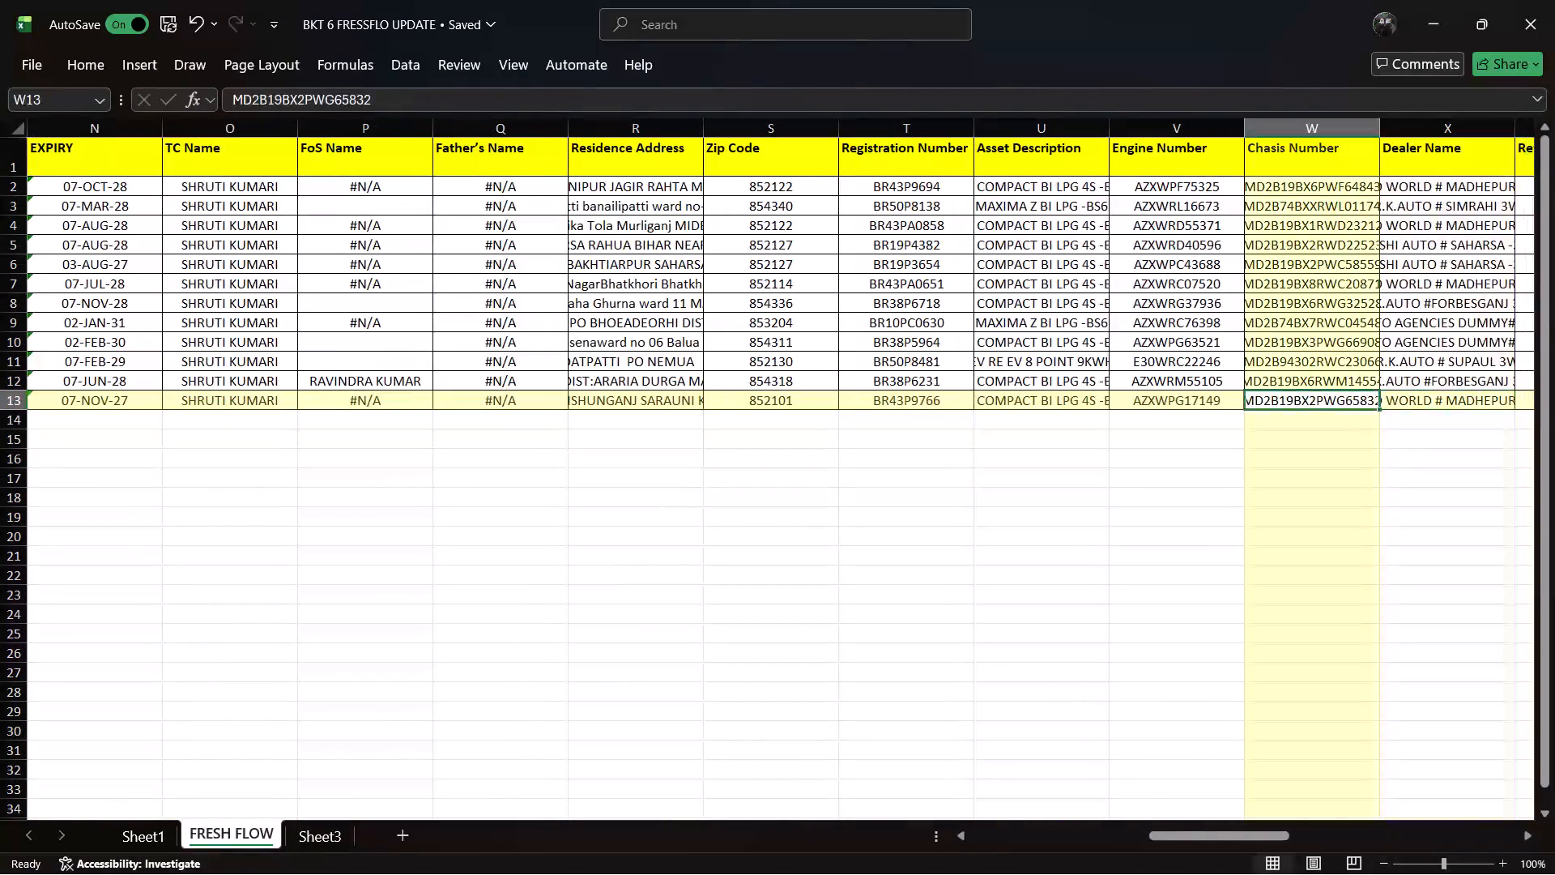
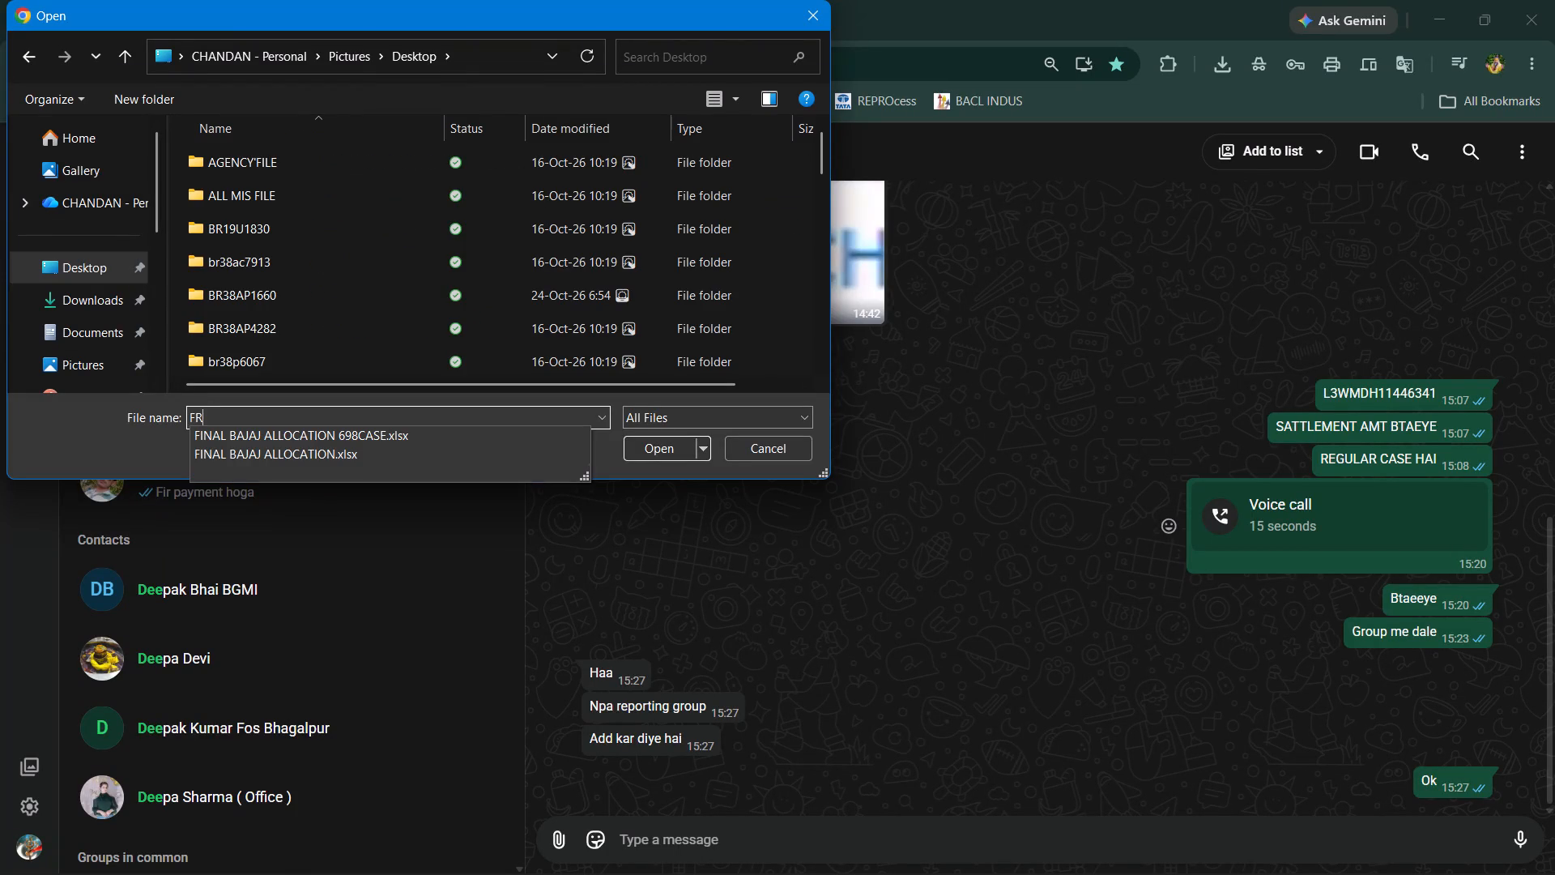
# Try to attach BKT 6 FRESSFLO UPDATE.xlsx from the Desktop folder to the open WhatsApp chat.
pyautogui.press('BackSpace')
pyautogui.press('BackSpace')
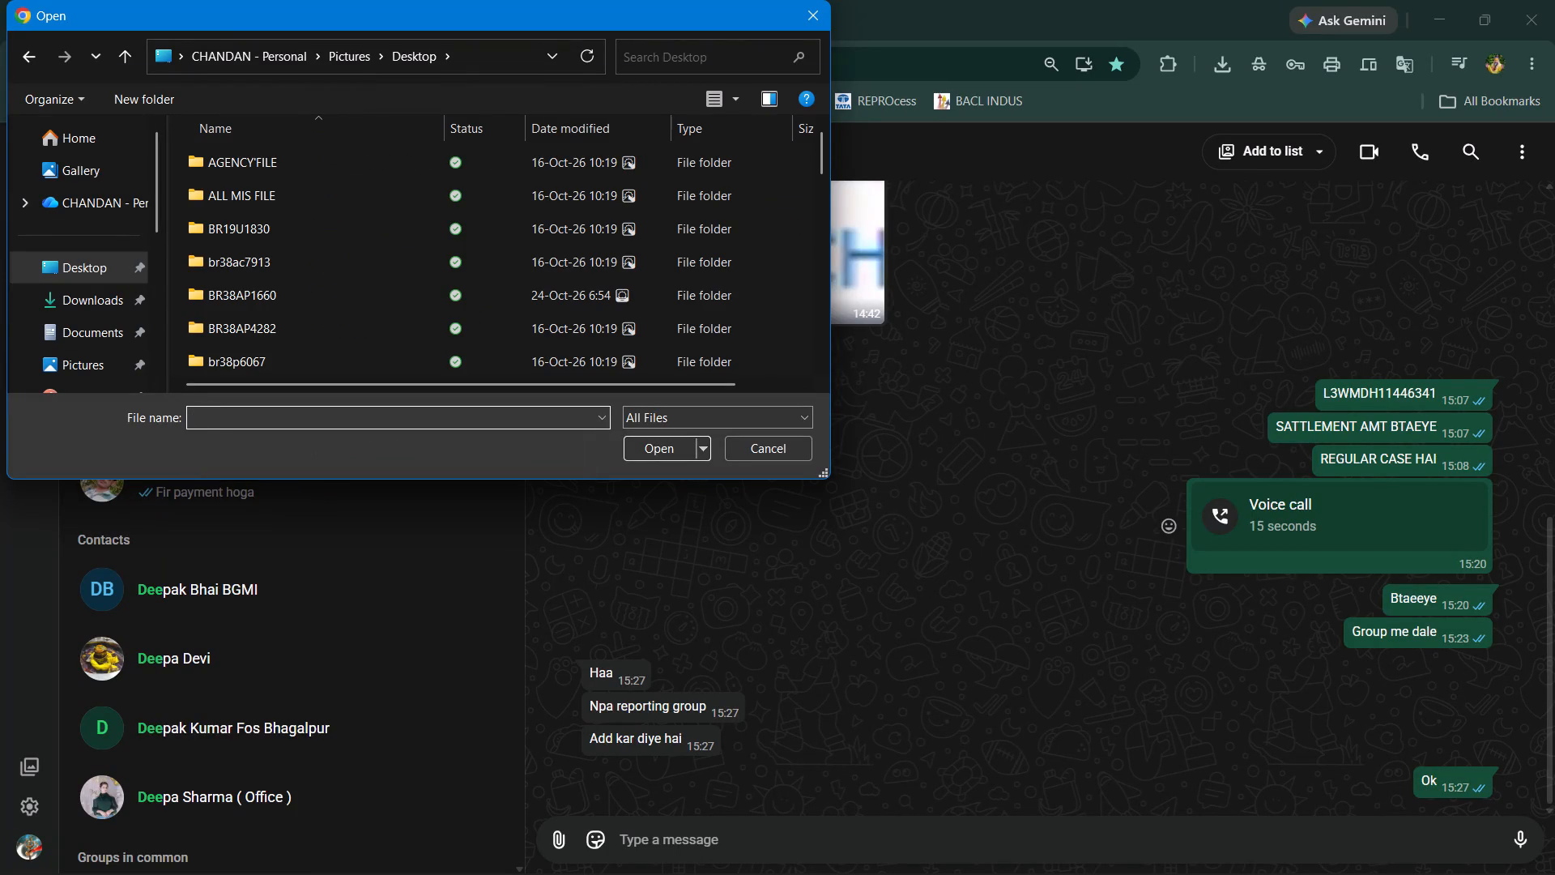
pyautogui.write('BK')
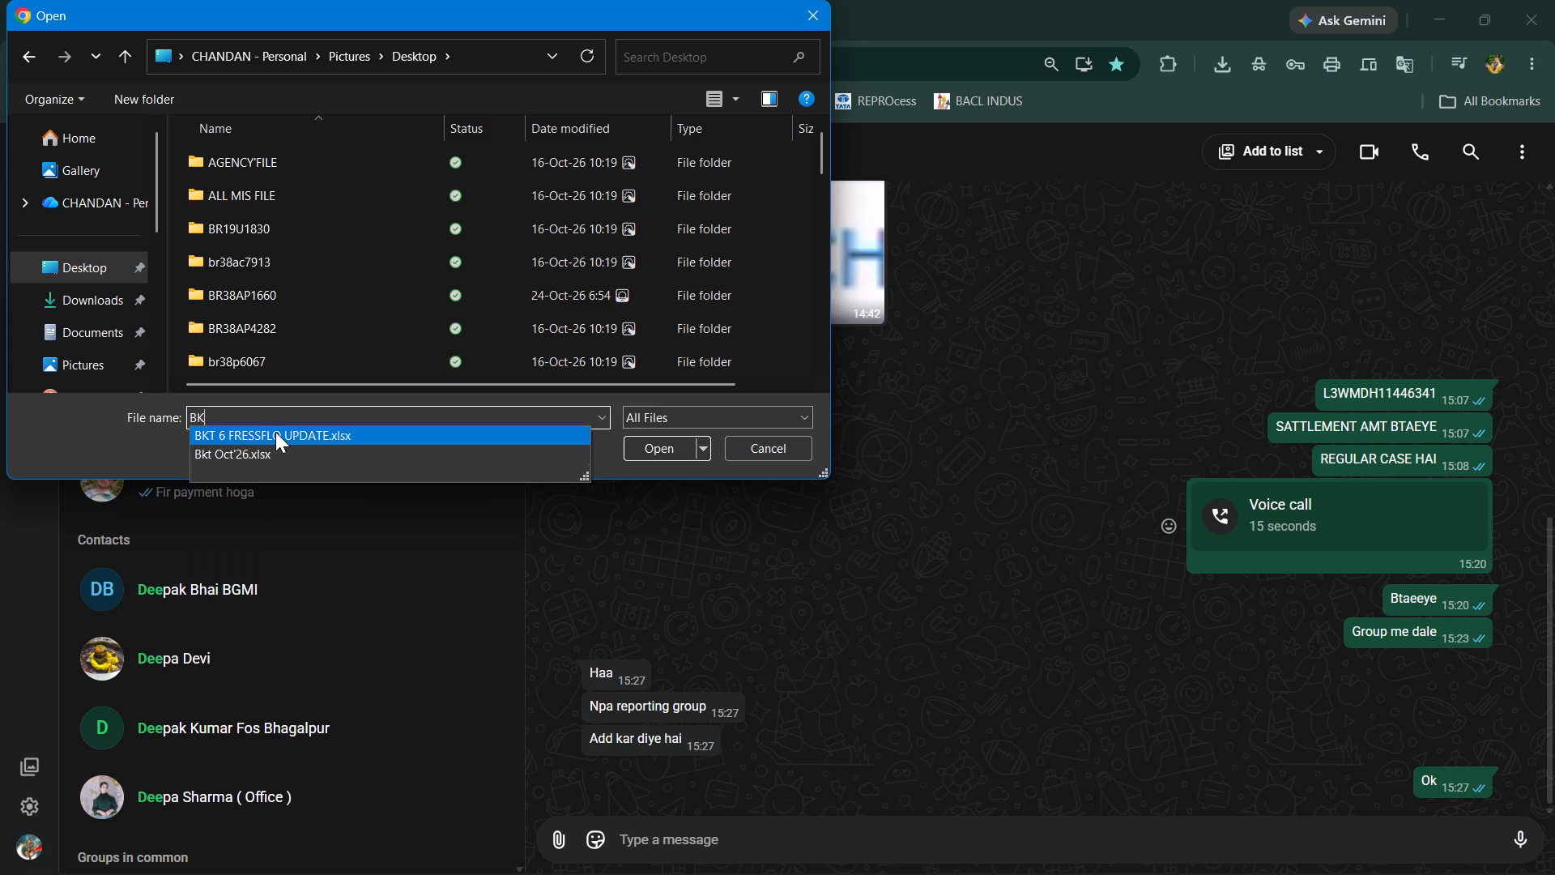
pyautogui.click(275, 432)
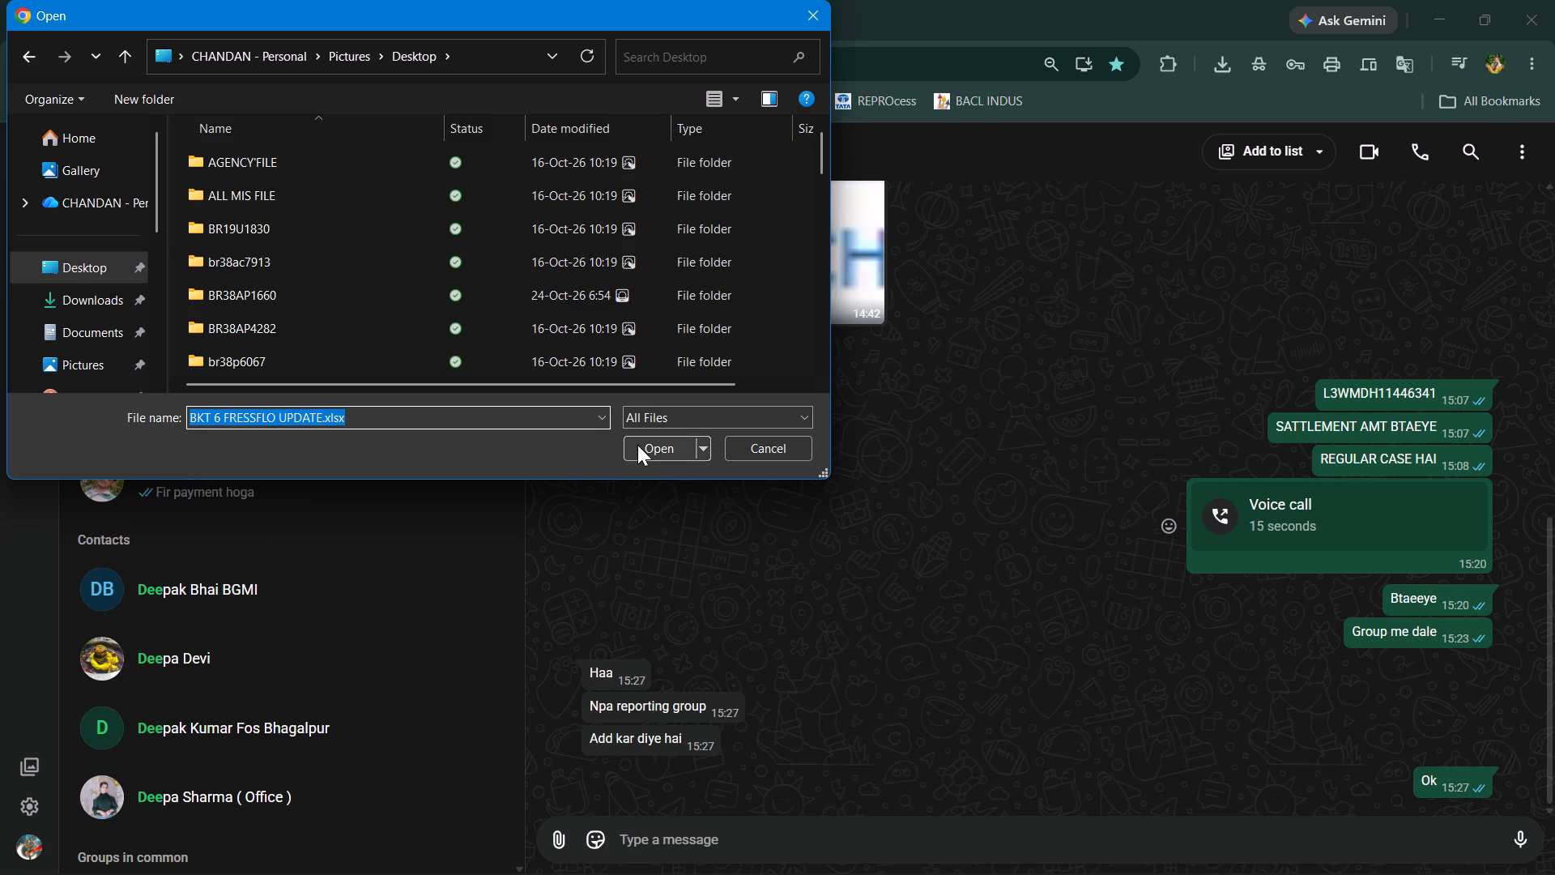
pyautogui.click(648, 443)
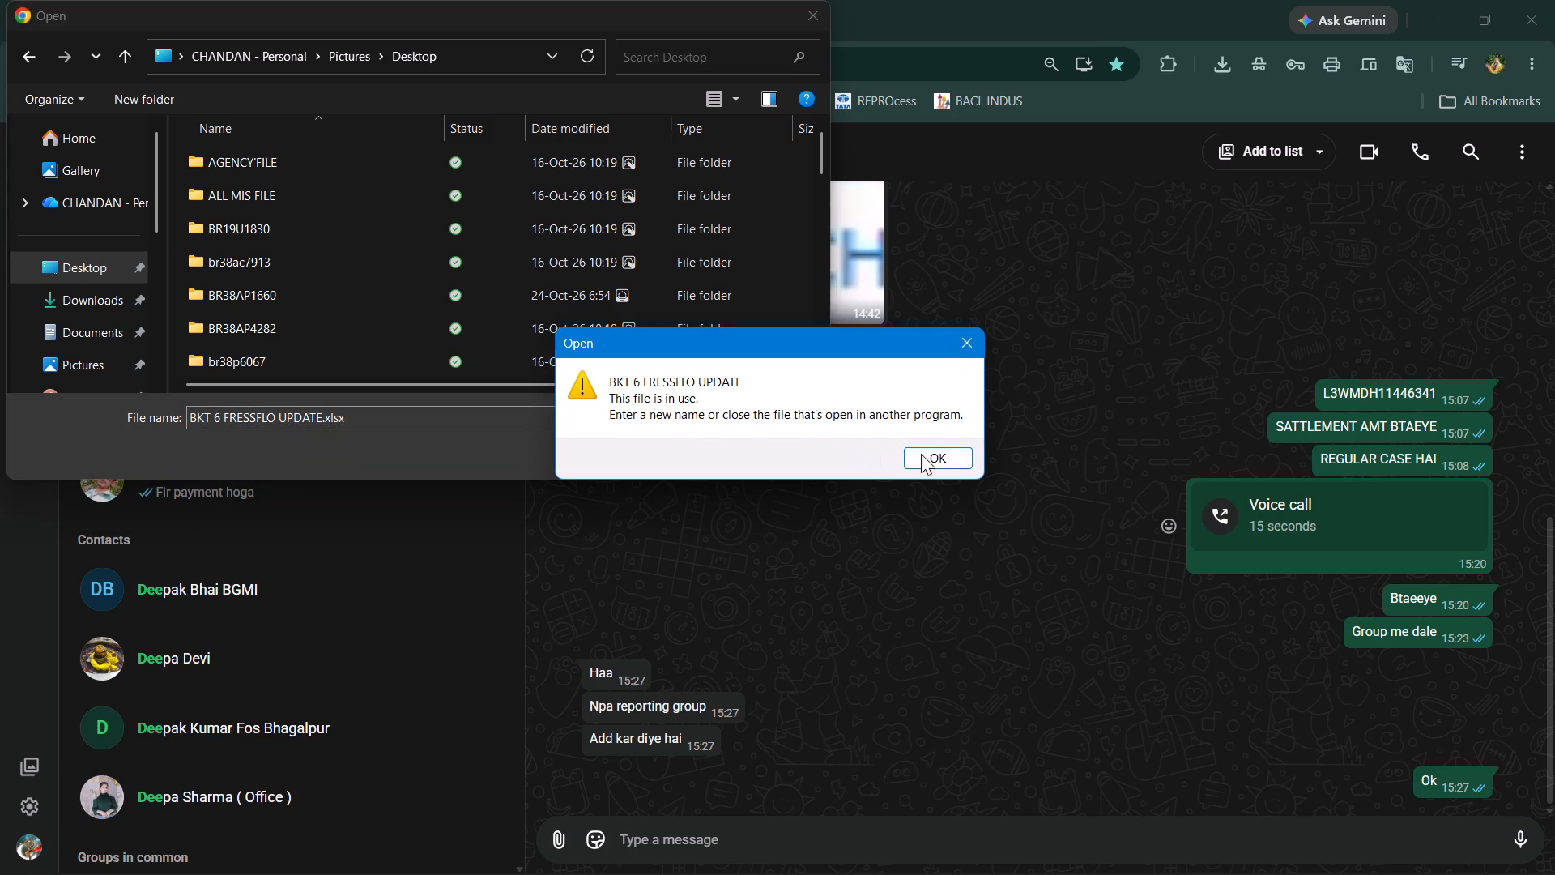
pyautogui.click(967, 350)
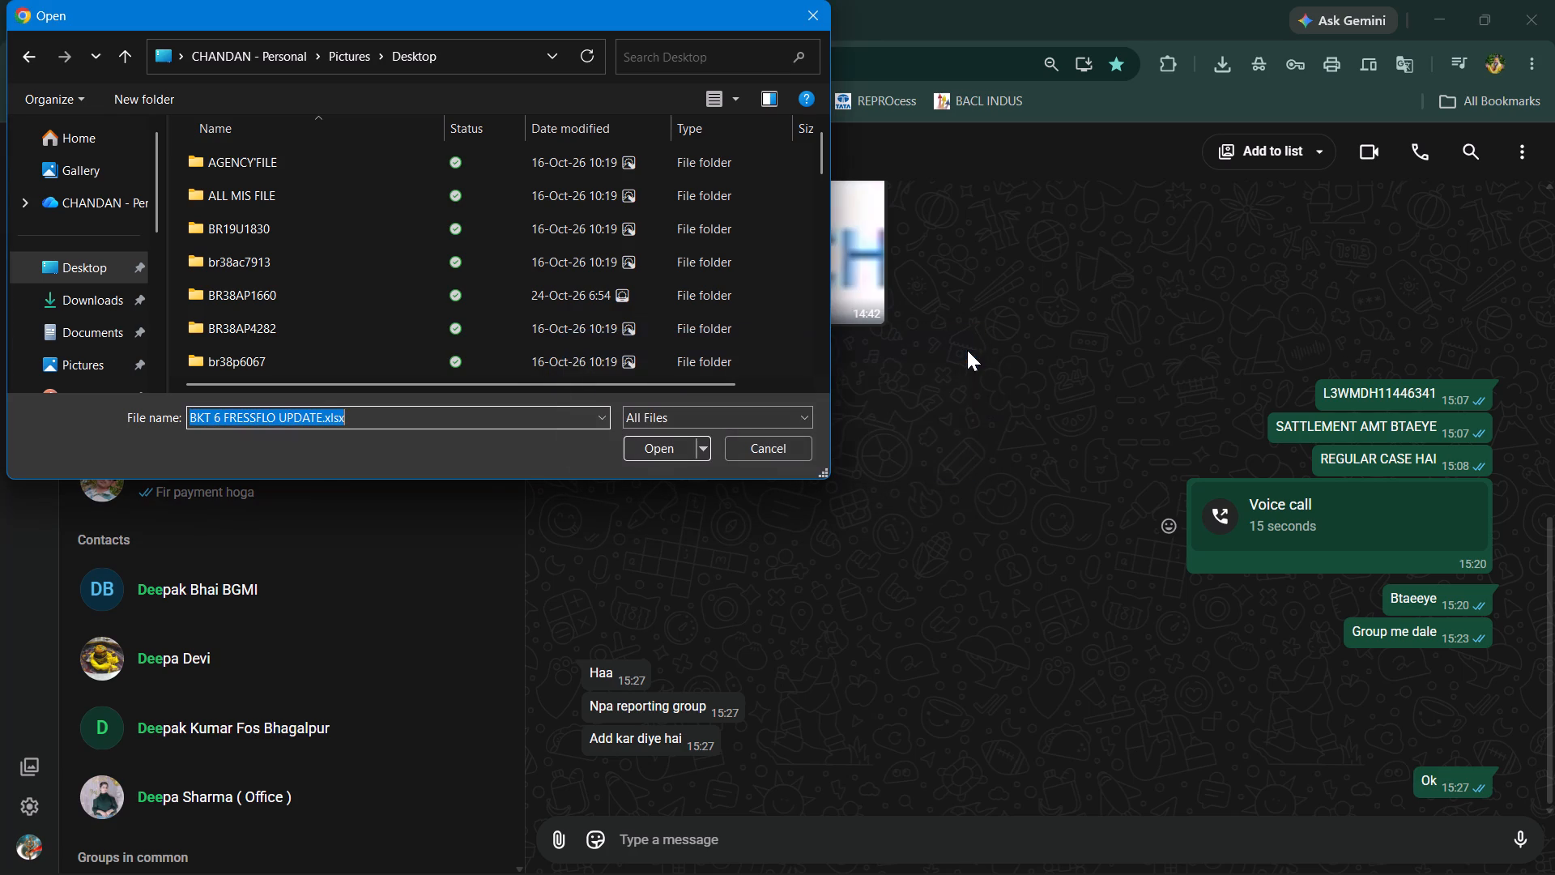
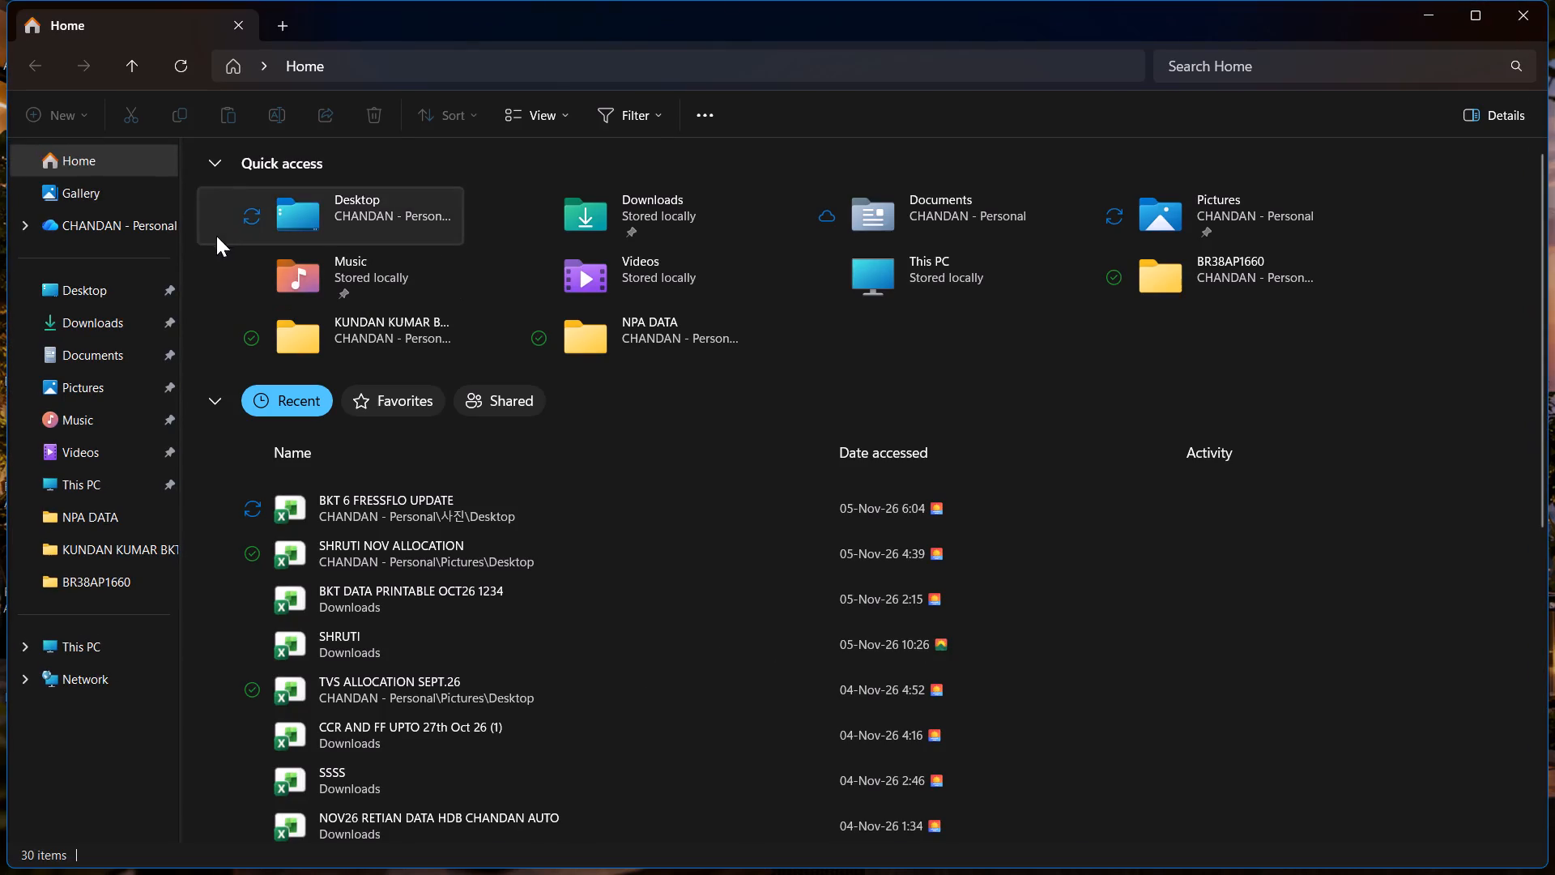
# Copy the BKT 6 FRESSFLO UPDATE workbook file from the recent files in File Explorer.
pyautogui.click(437, 509)
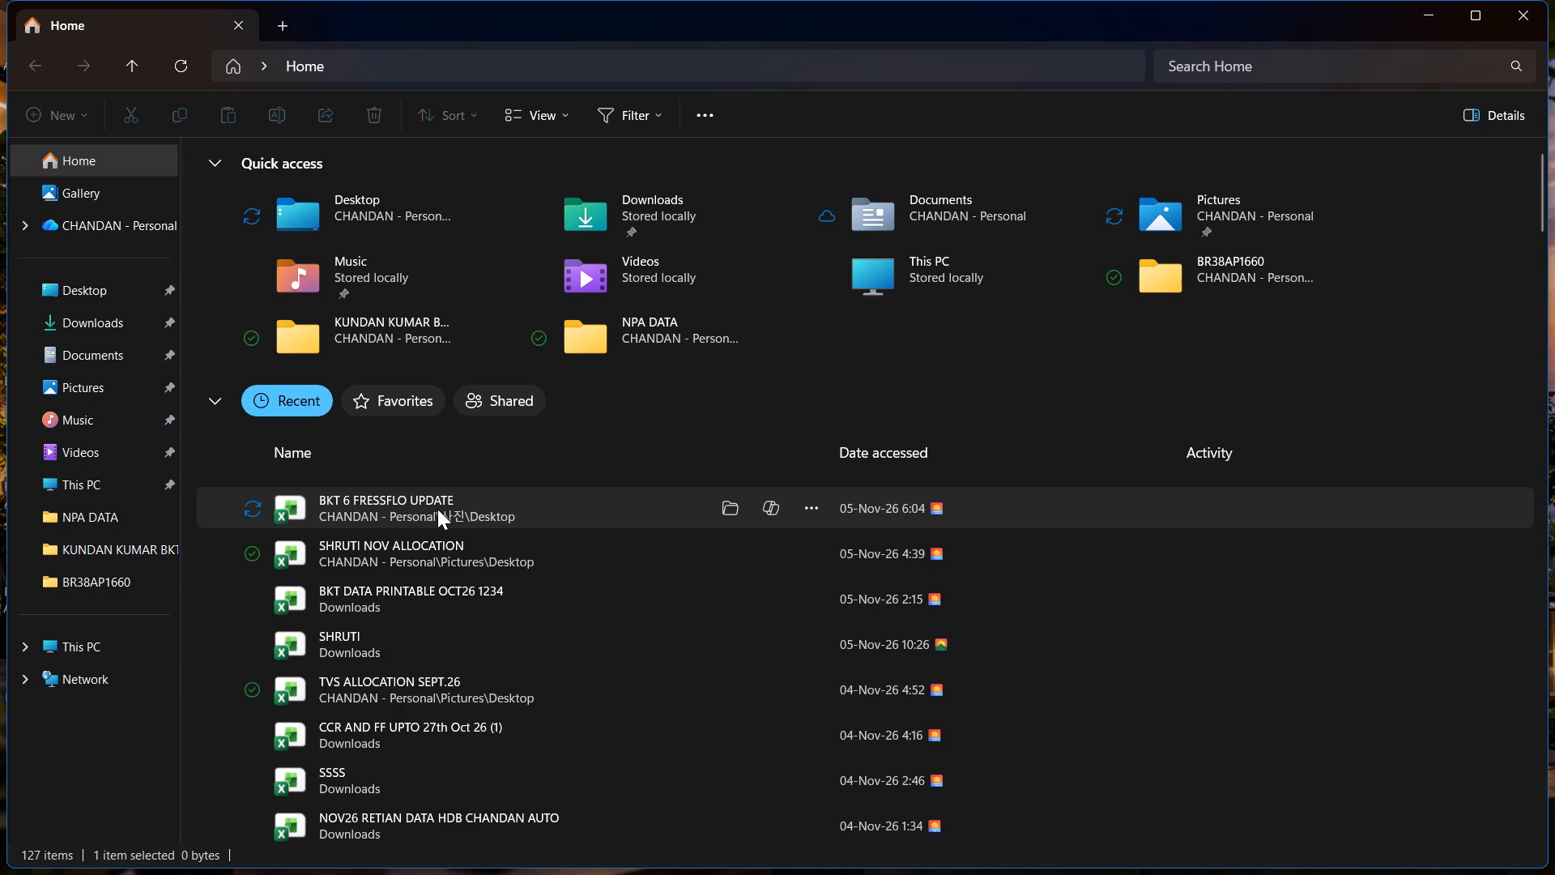
pyautogui.hotkey('ctrl', 'c')
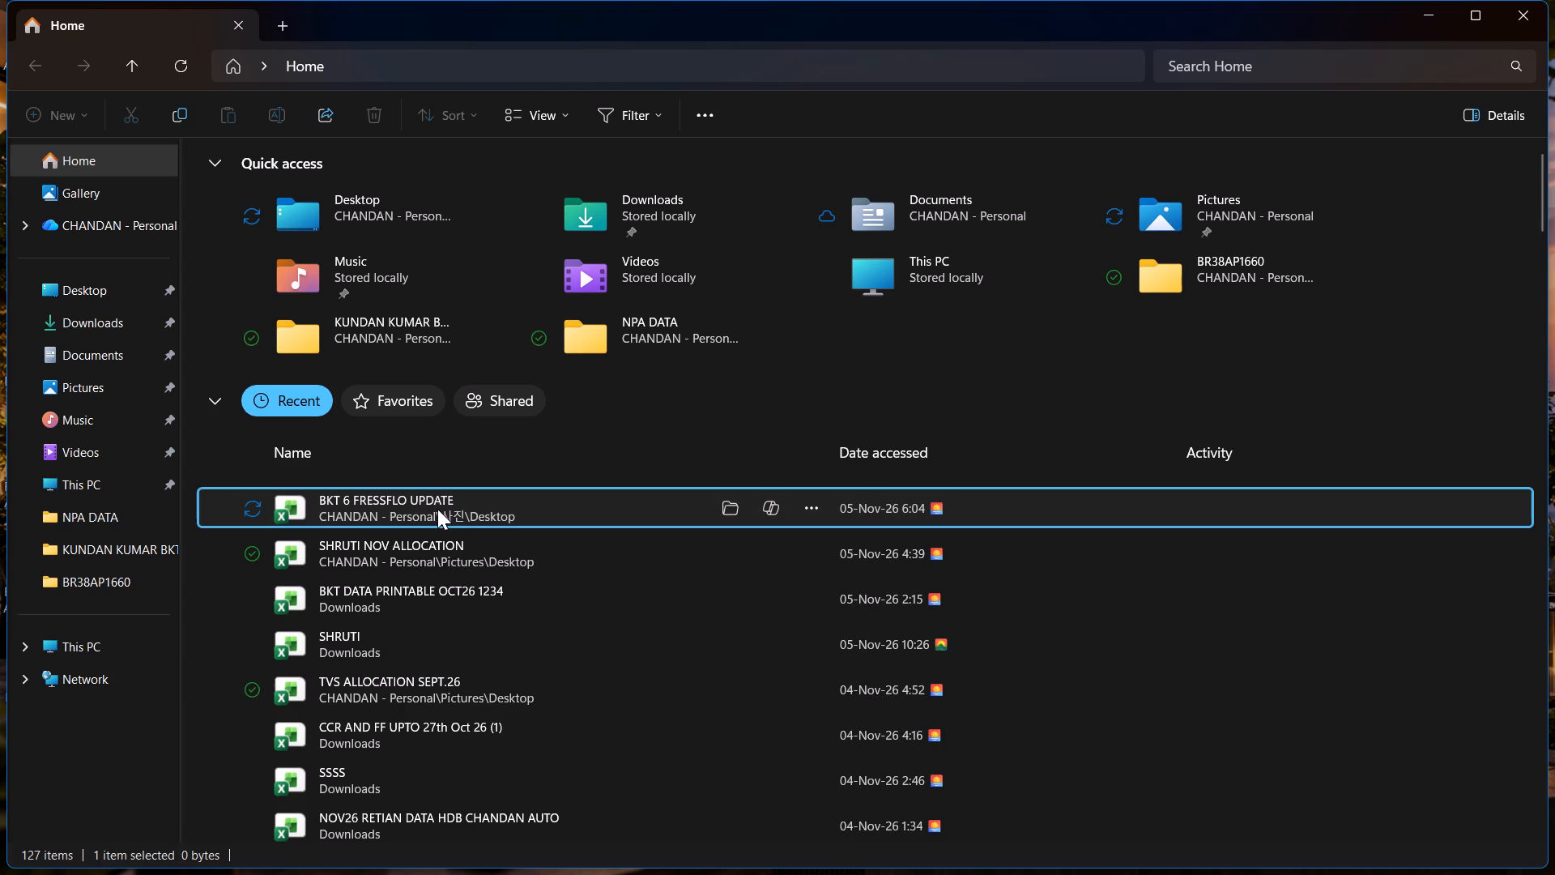